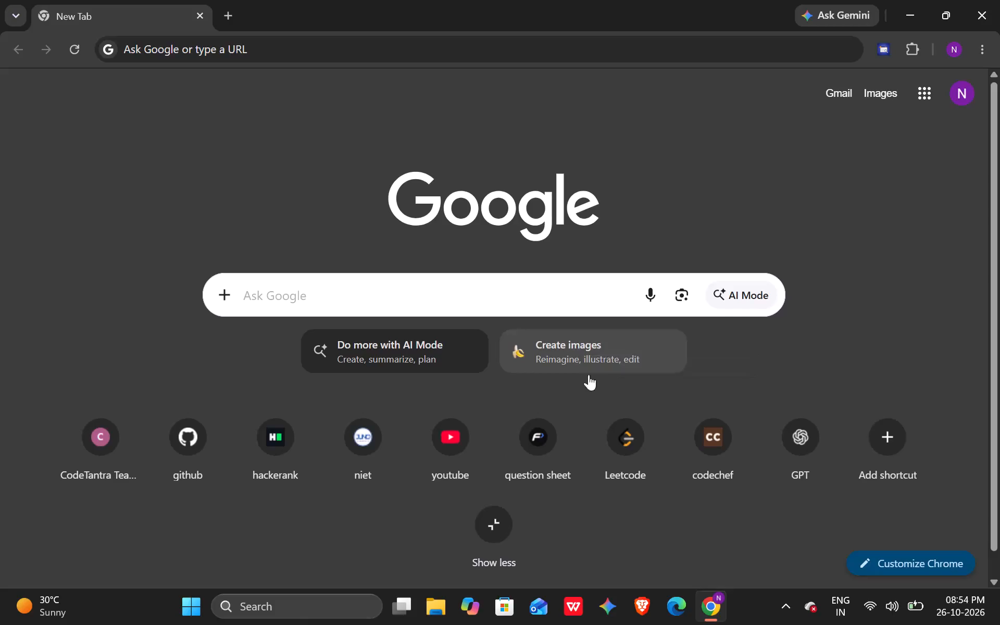
Close the Chrome browser window and the LinkedIn window, leaving the desktop clear.
left_click(962, 7)
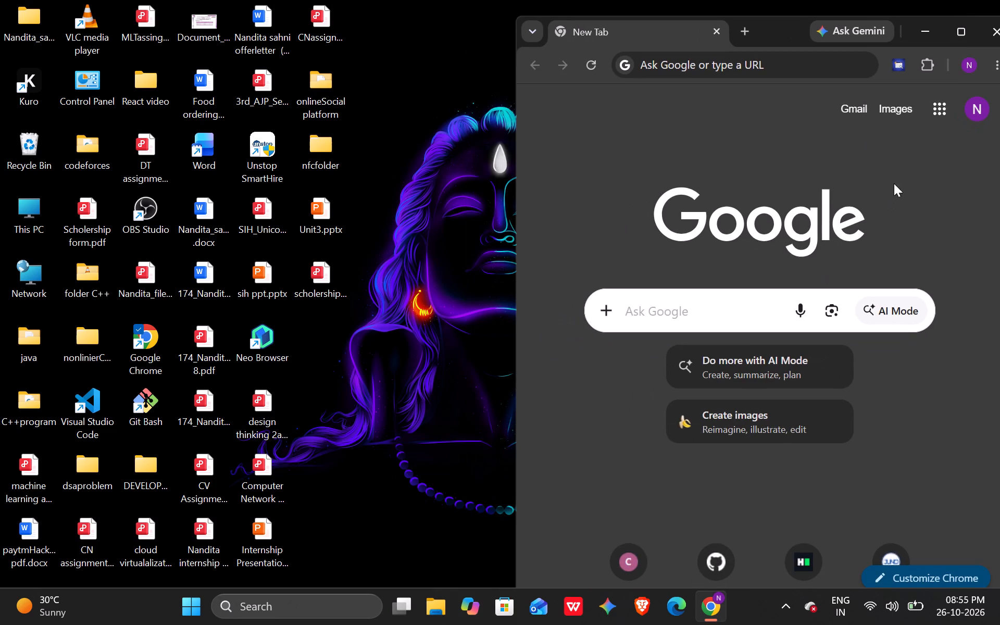
left_click(998, 24)
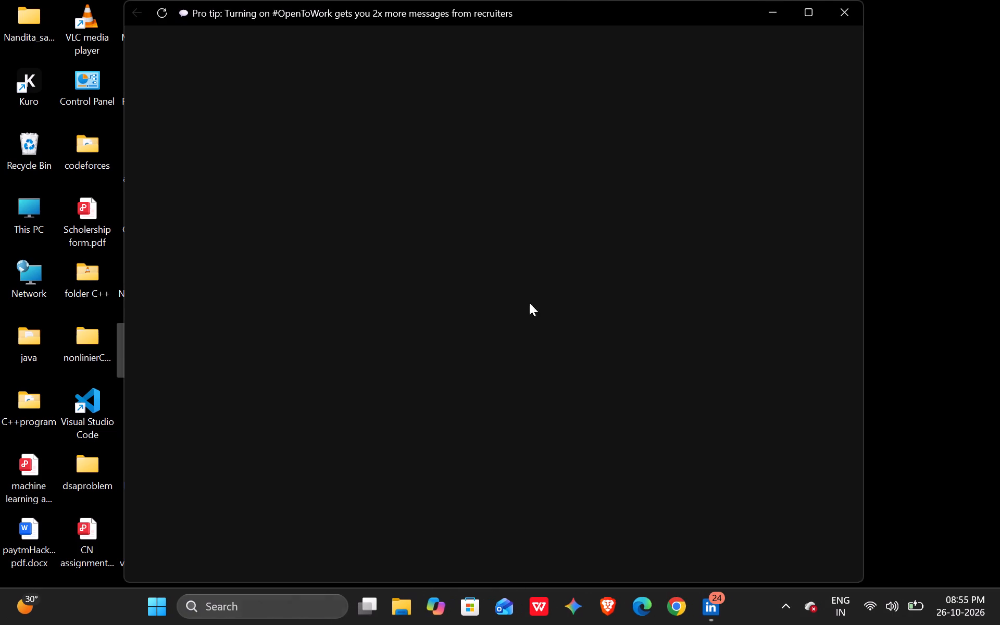
left_click(847, 16)
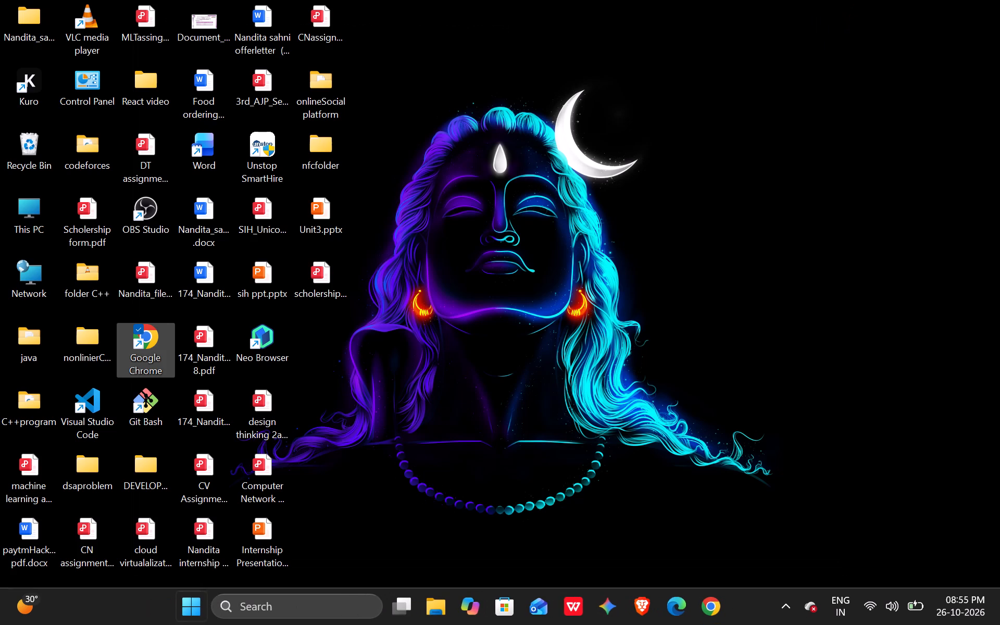
Launch the recently added Kuro app.
left_click(185, 601)
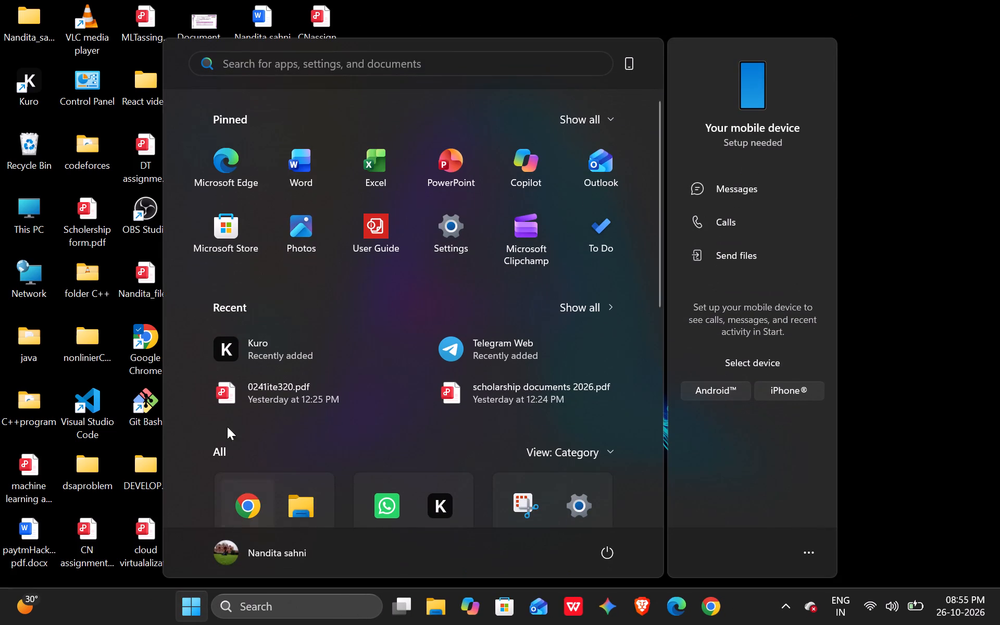
left_click(285, 332)
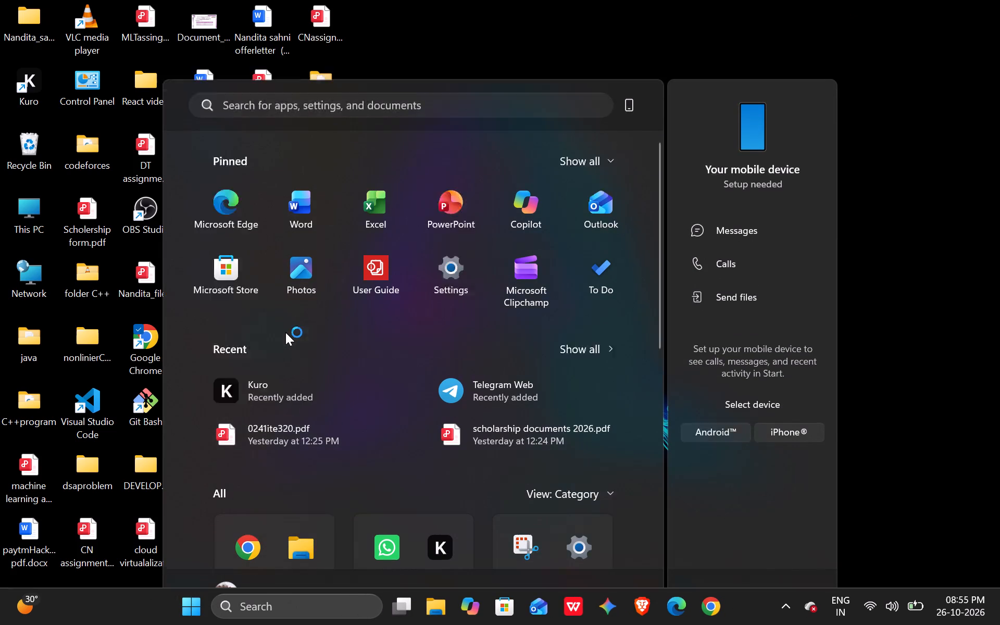
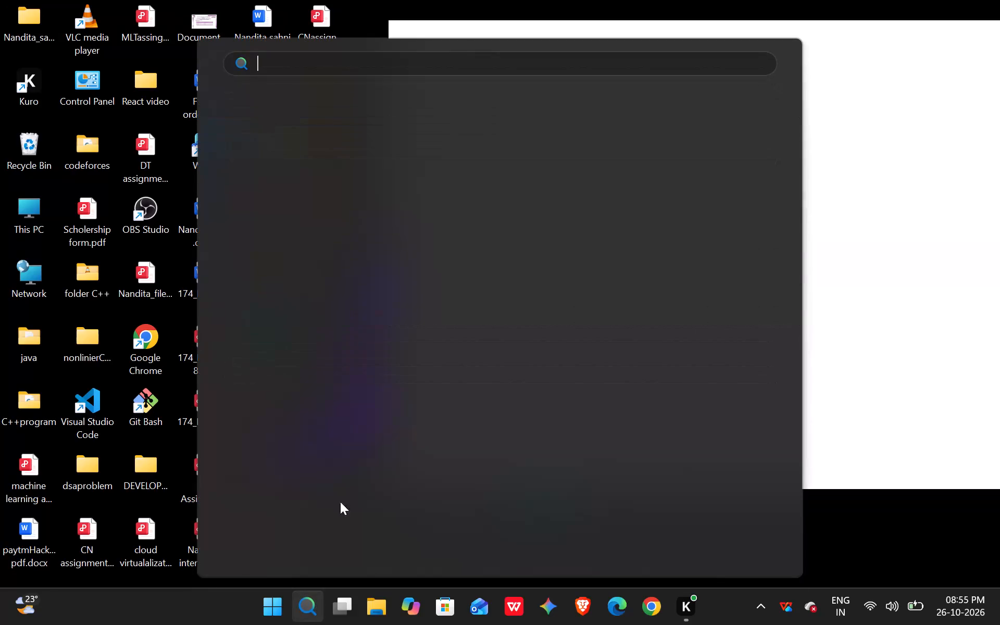
Open WhatsApp from the recent searches.
left_click(297, 409)
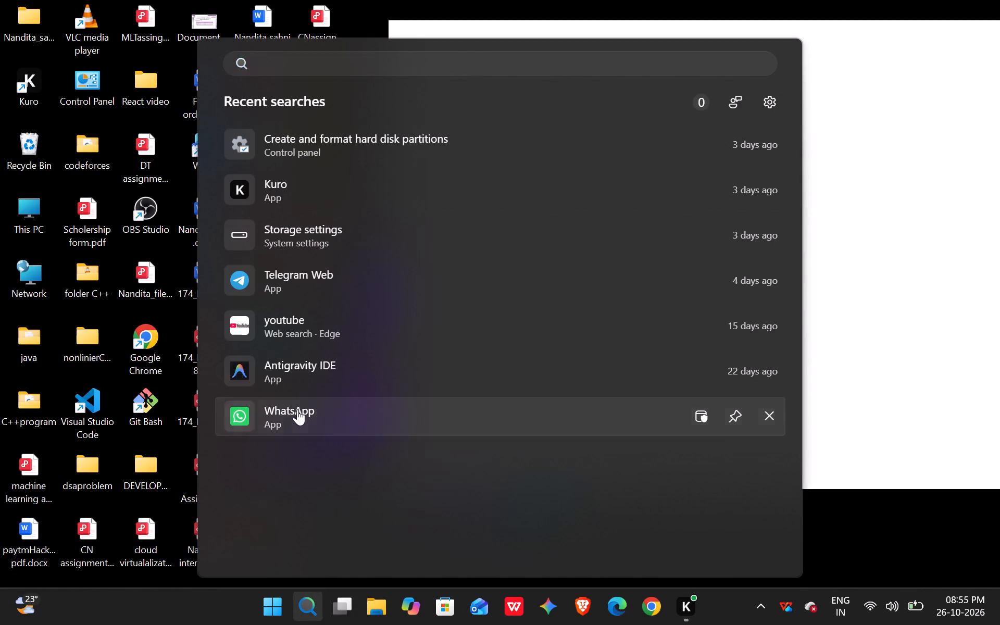
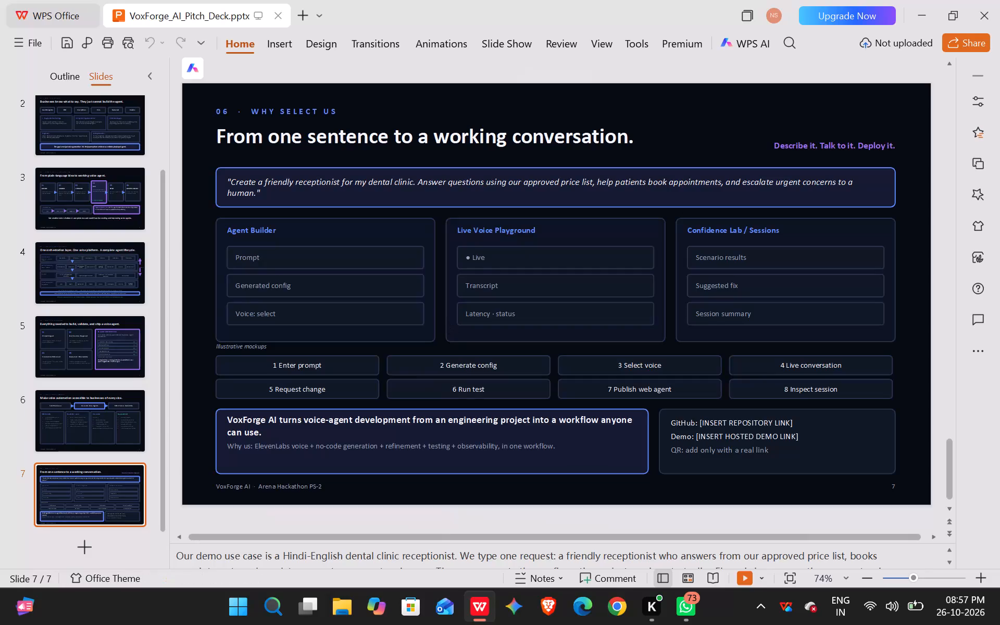
Look through the VoxForge AI pitch deck's slides, including the problem, solution, differentiation and closing slides, ending on the title slide.
scroll(331, 393, "down", 3)
left_click(94, 209)
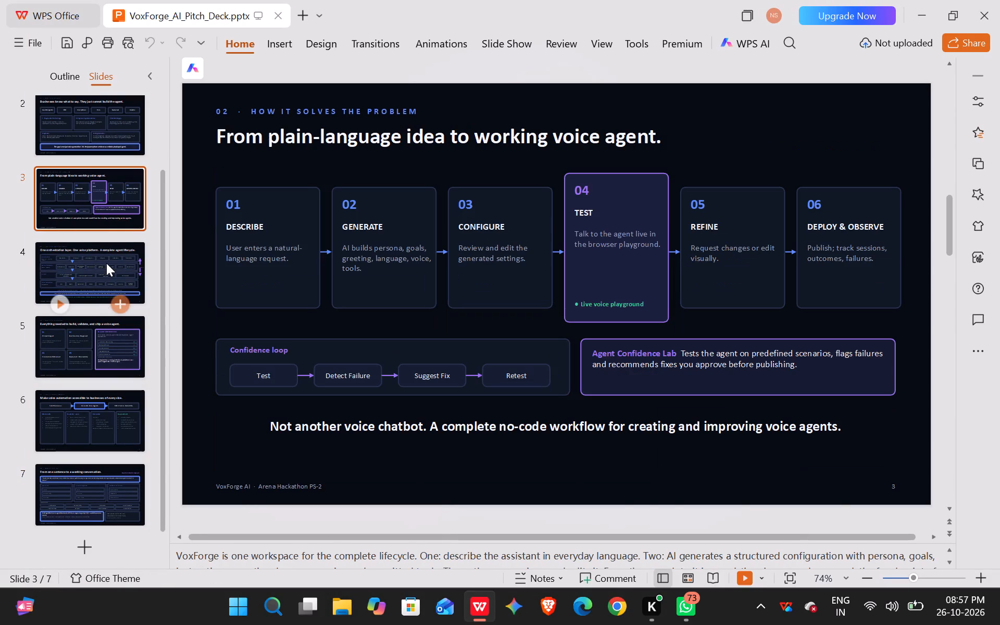
left_click(106, 263)
scroll(257, 315, "up", 1)
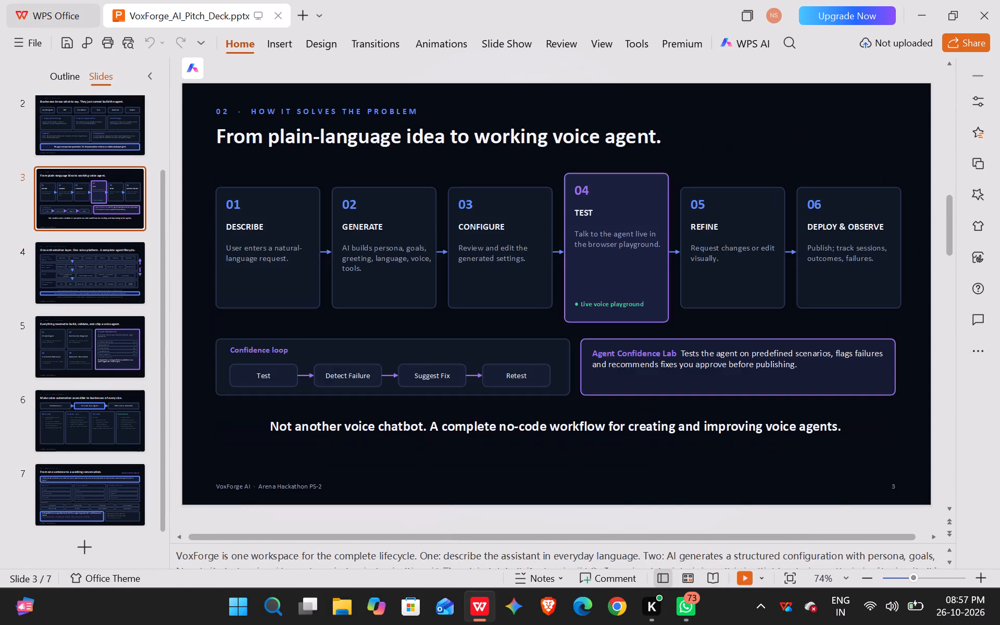
scroll(257, 315, "up", 2)
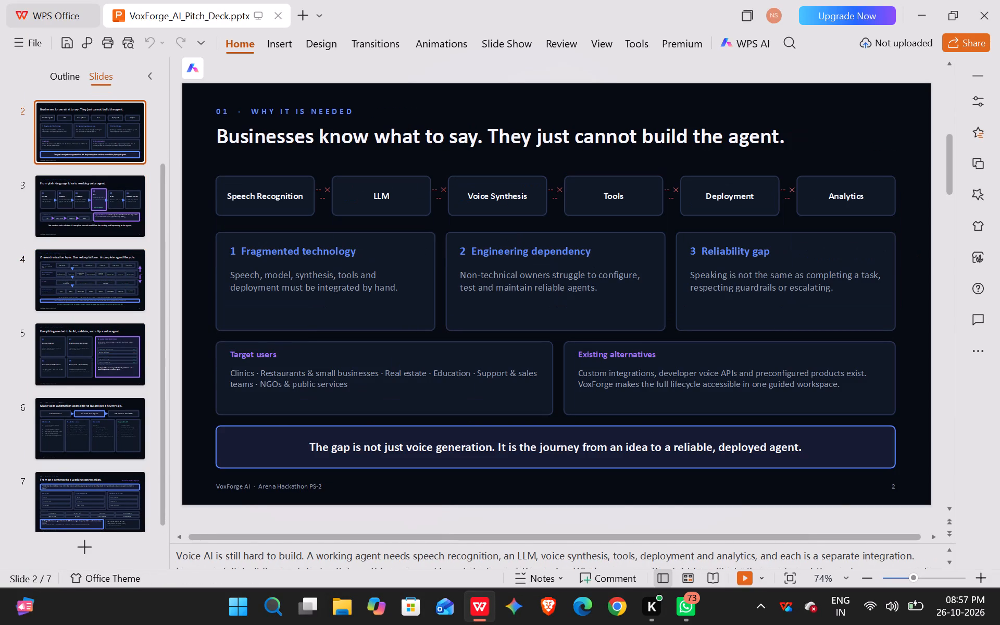
scroll(257, 315, "up", 1)
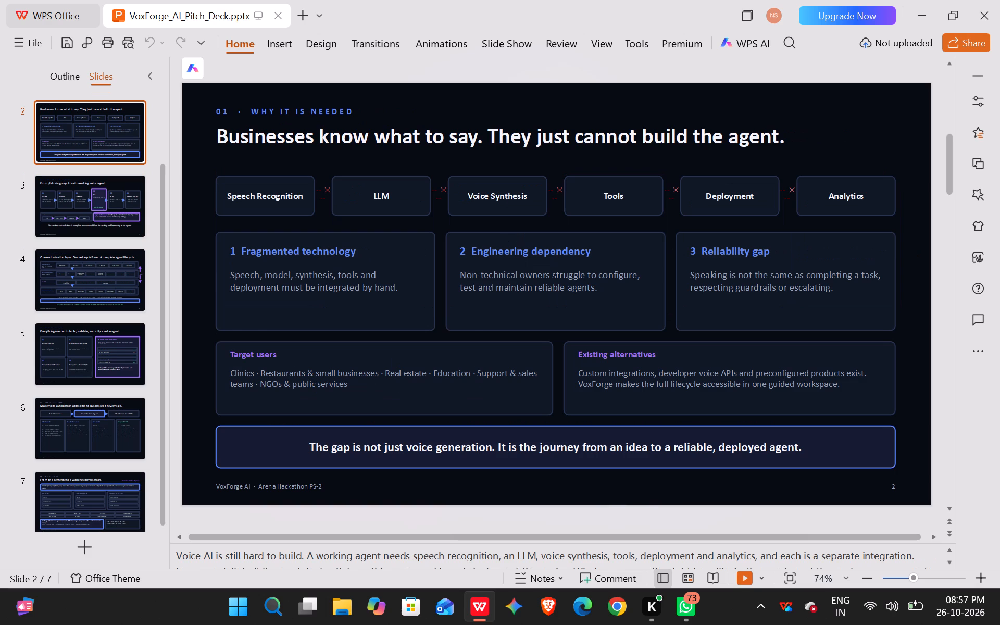
scroll(257, 315, "up", 1)
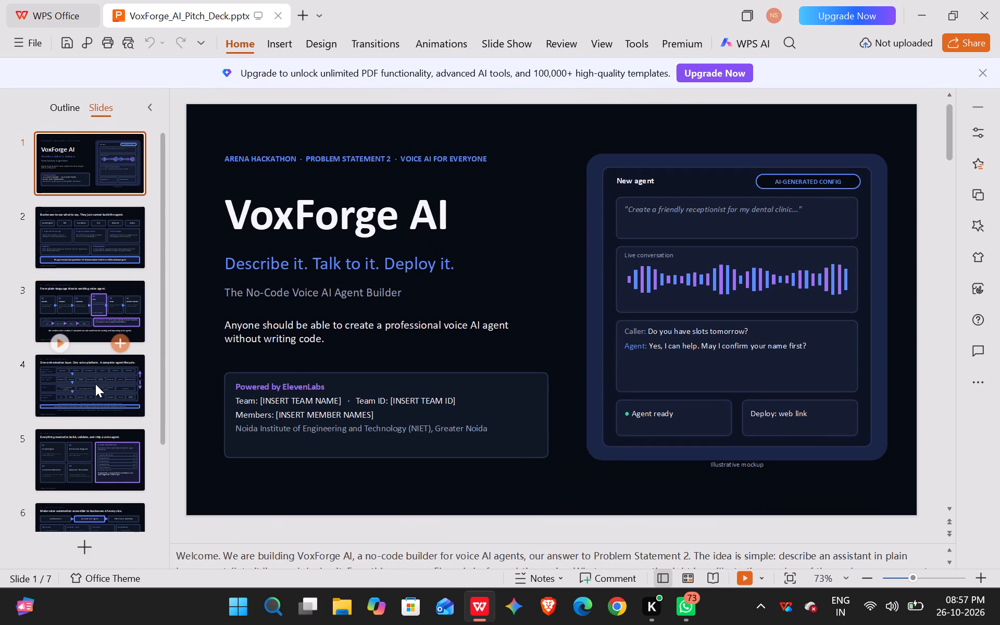
left_click(104, 449)
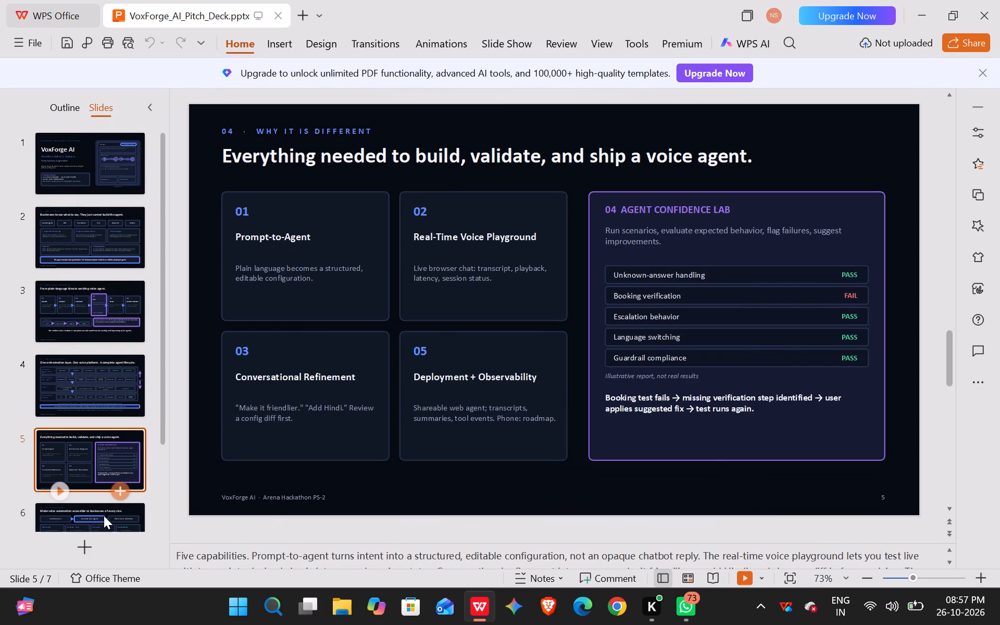
left_click(104, 516)
scroll(104, 516, "down", 4)
left_click(106, 493)
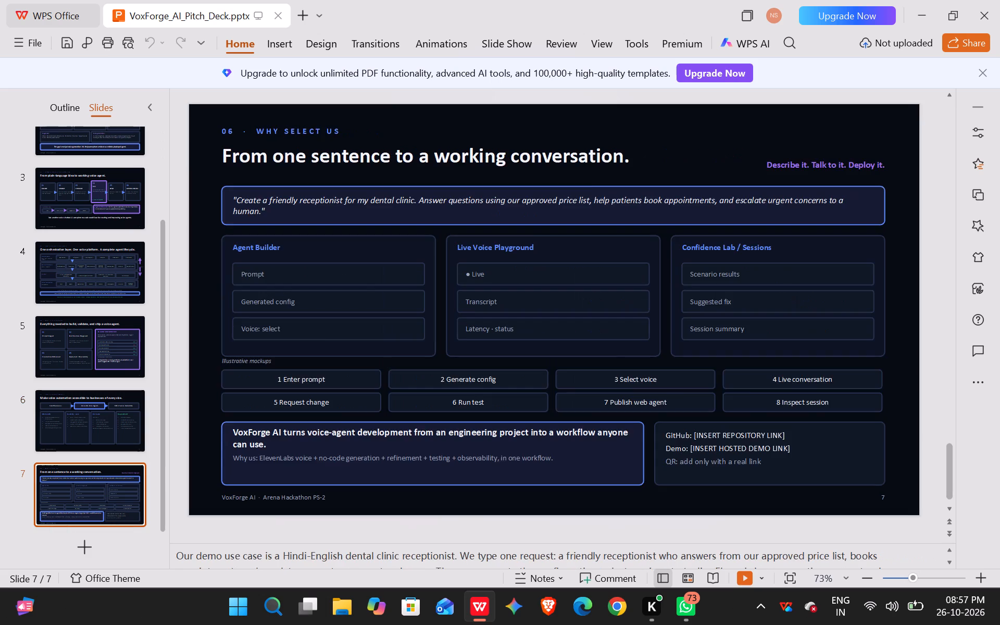
scroll(397, 444, "up", 3)
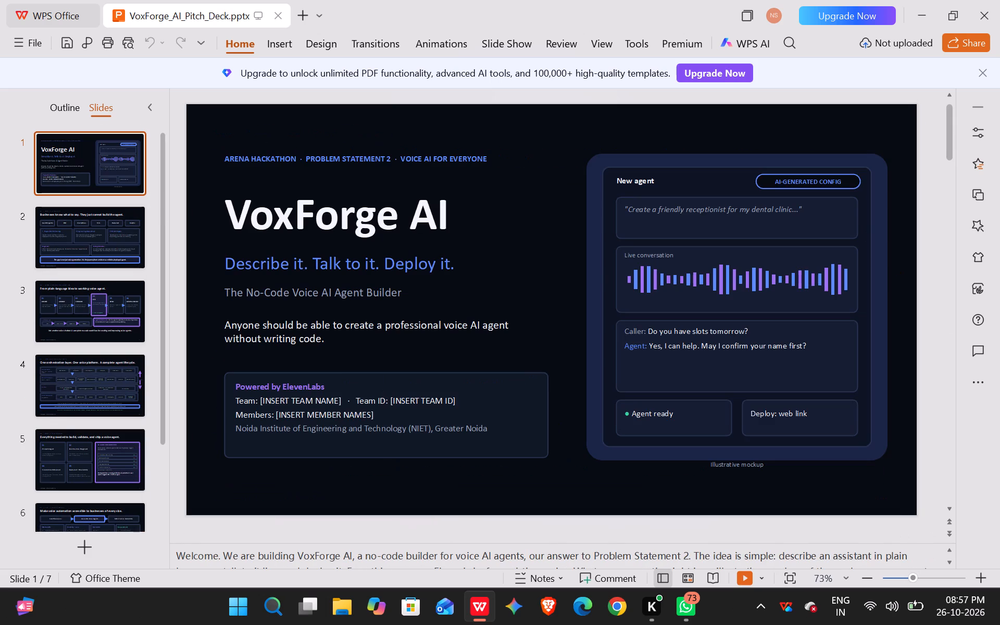
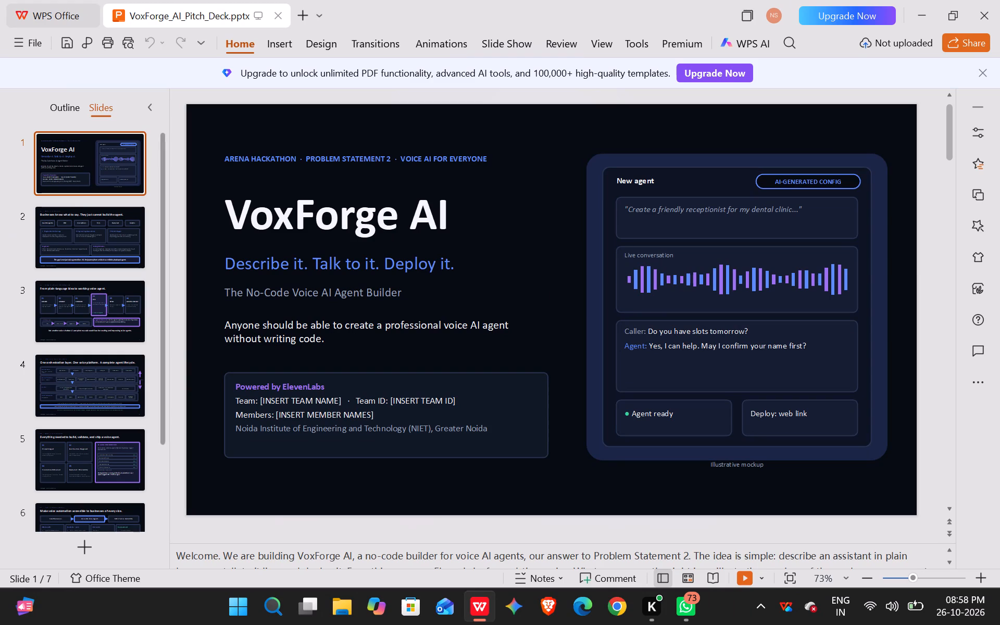
Look through the pitch deck from the problem slide to the closing slide, return to the title slide, and recheck slides 2 to 4.
left_click(90, 220)
left_click(84, 311)
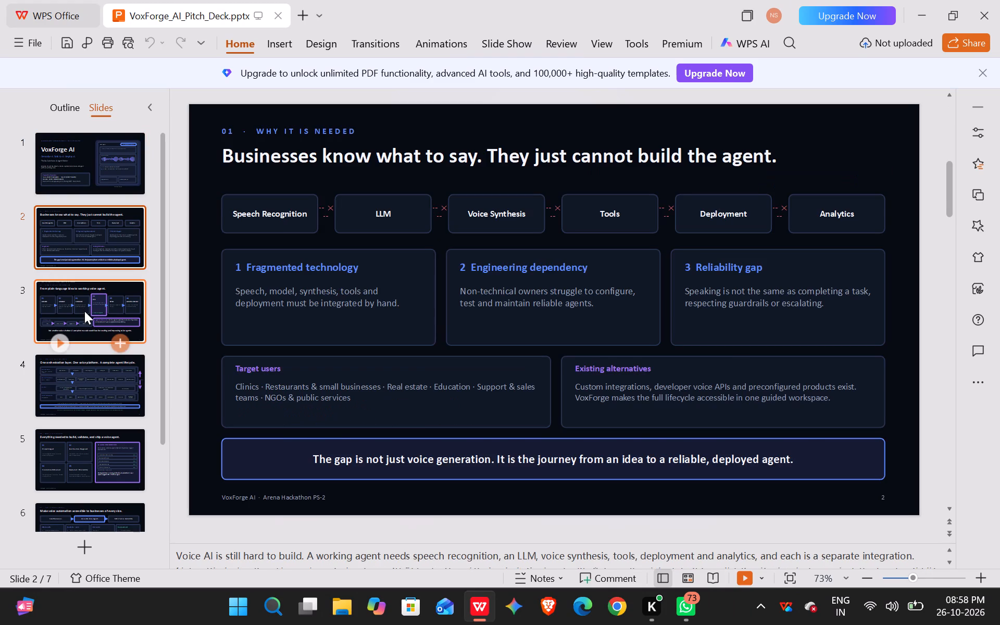
left_click(89, 381)
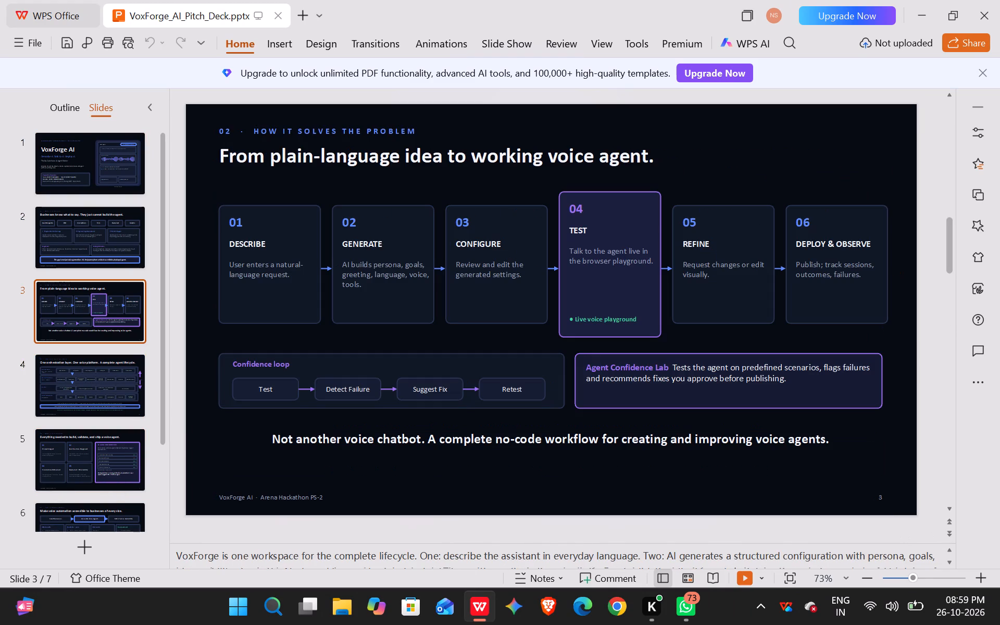
scroll(118, 473, "down", 1)
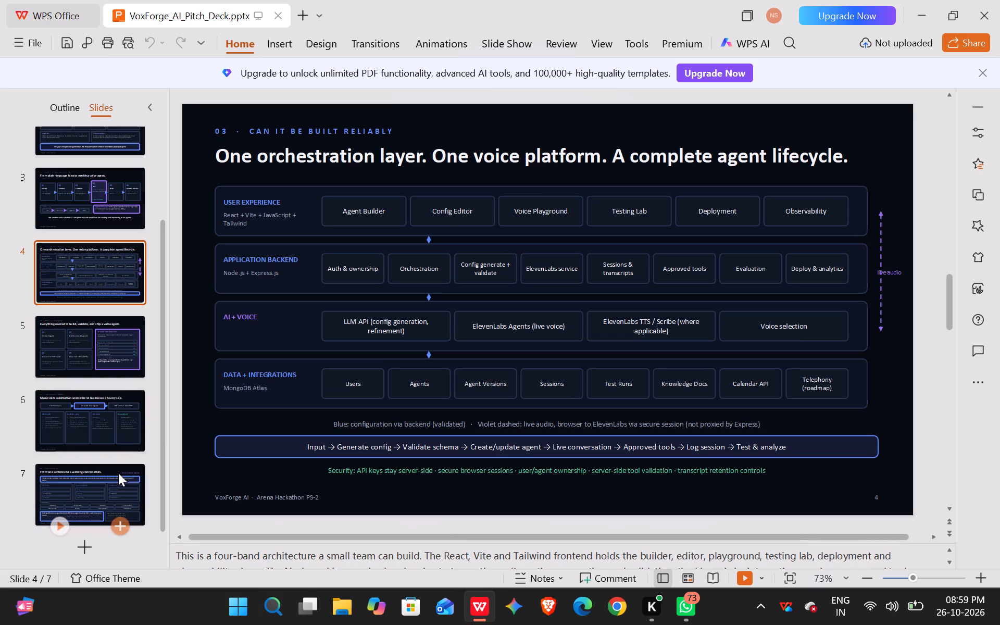
scroll(118, 473, "down", 2)
left_click(95, 413)
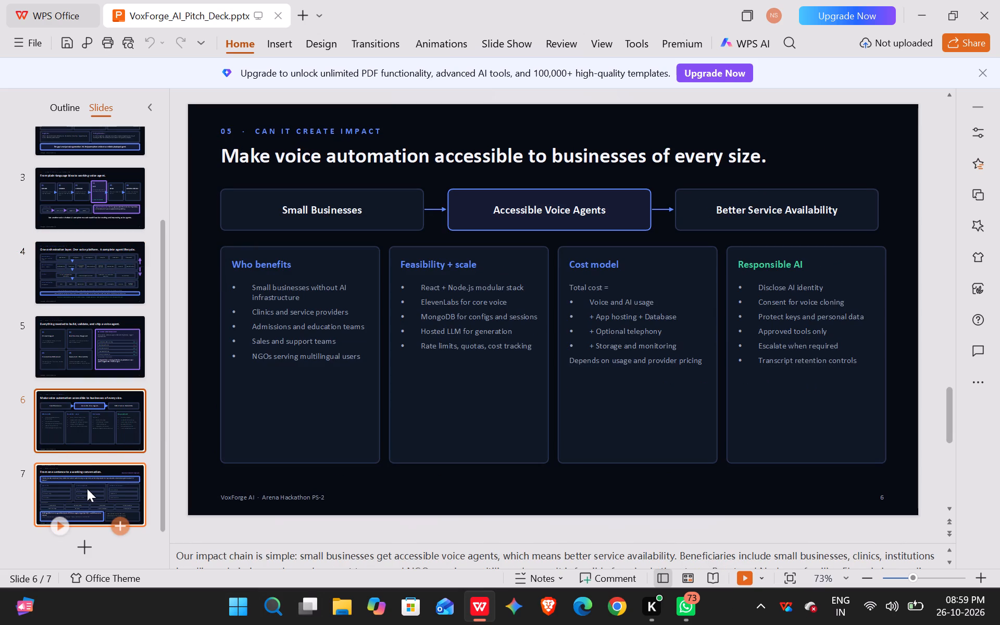
left_click(86, 496)
scroll(145, 153, "up", 6)
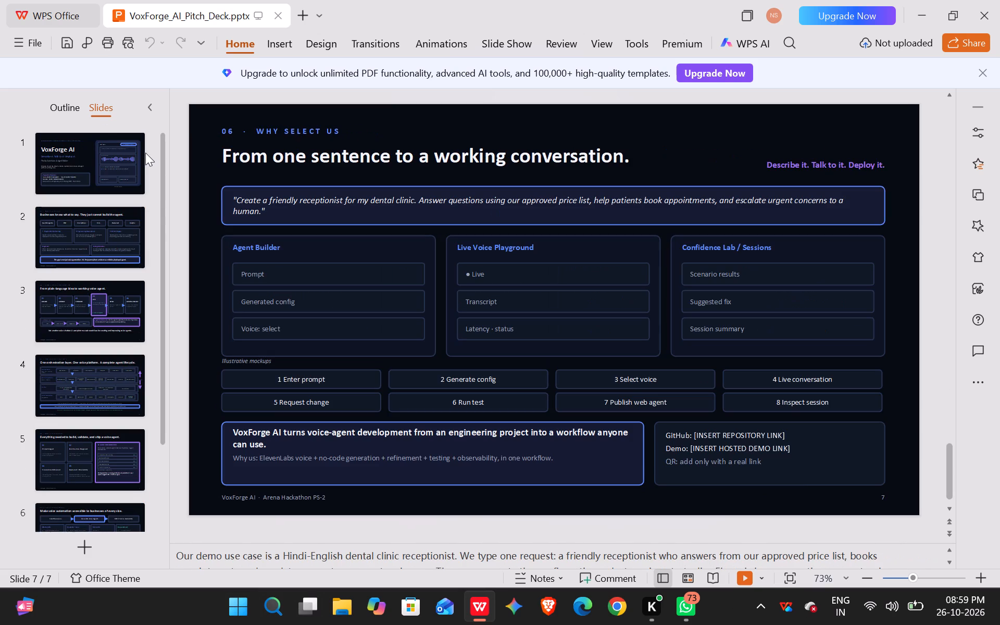
left_click(106, 142)
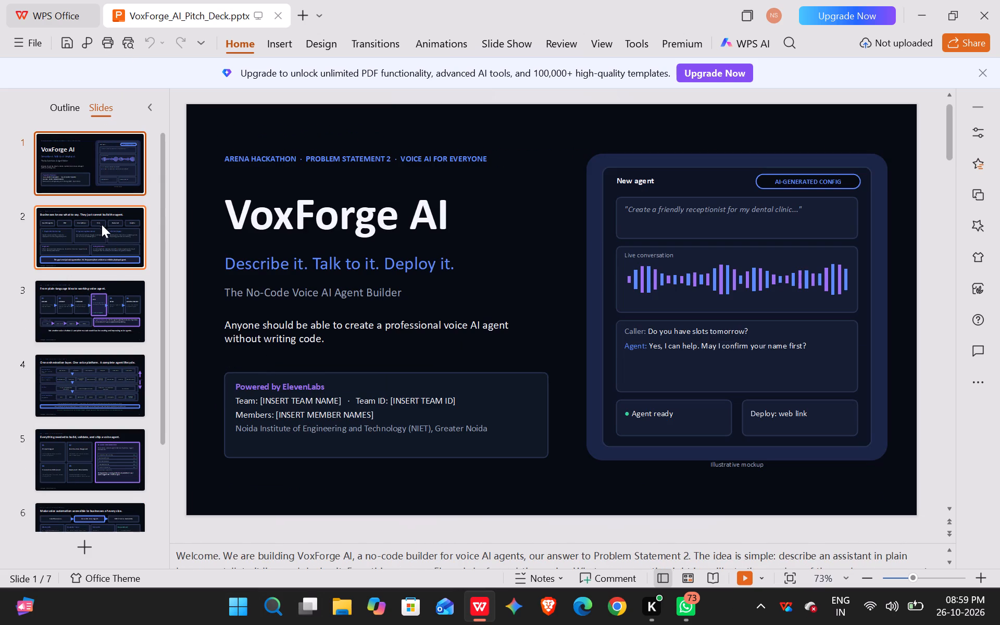
left_click(101, 224)
left_click(86, 307)
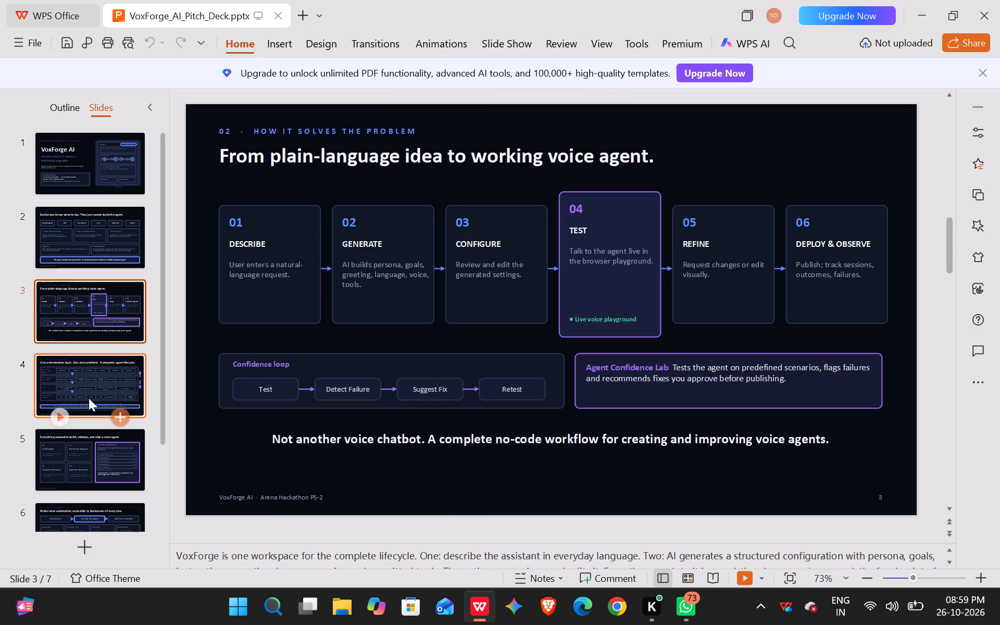
left_click(90, 380)
Move the "Everything needed to build, validate, and ship a voice agent." slide below the "Make voice automation accessible" slide, making it slide 6.
left_click_drag(91, 476, 92, 520)
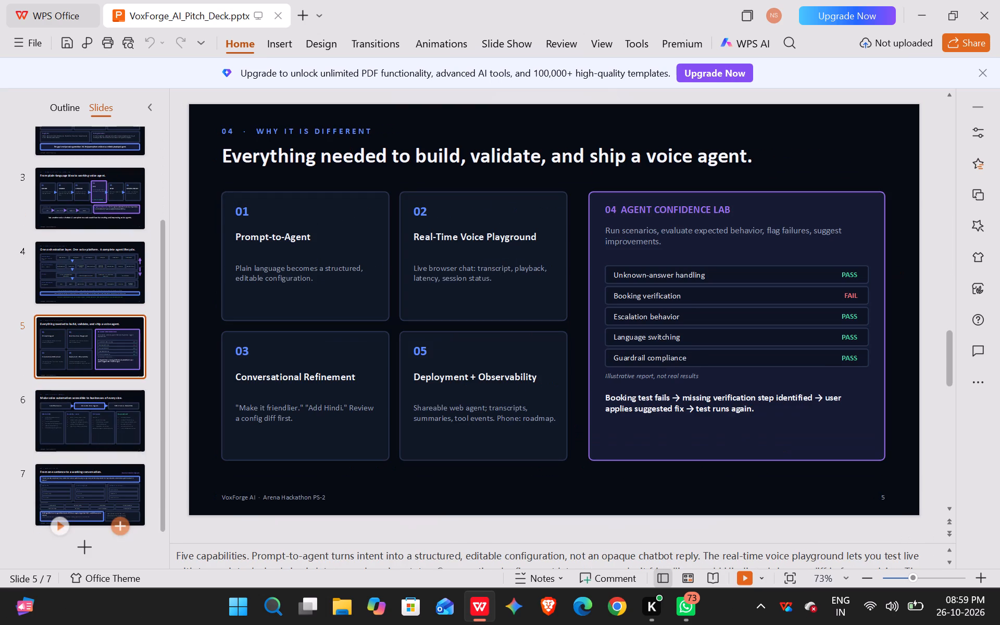
left_click_drag(92, 520, 98, 454)
scroll(98, 454, "down", 2)
scroll(98, 454, "up", 5)
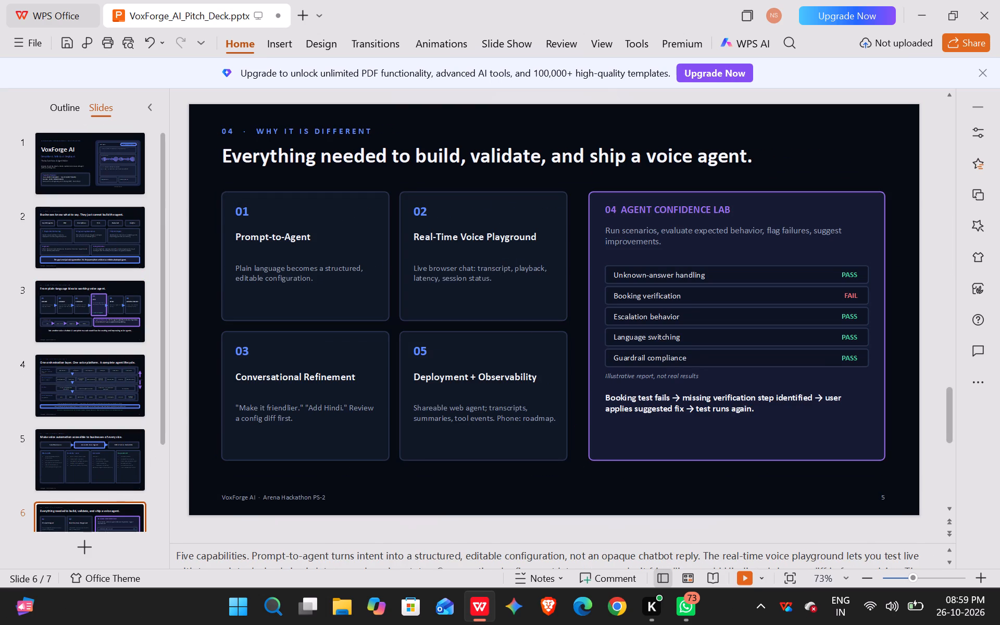
Go back to the title slide, glance at slide 2, and display the title slide again.
scroll(375, 367, "up", 3)
left_click(64, 182)
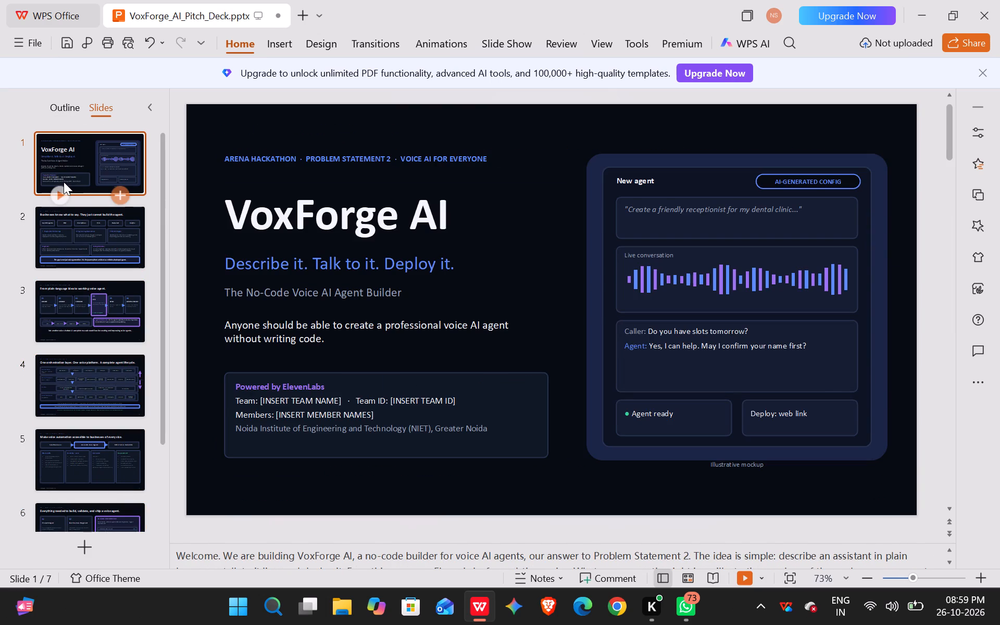
left_click(86, 214)
left_click(106, 166)
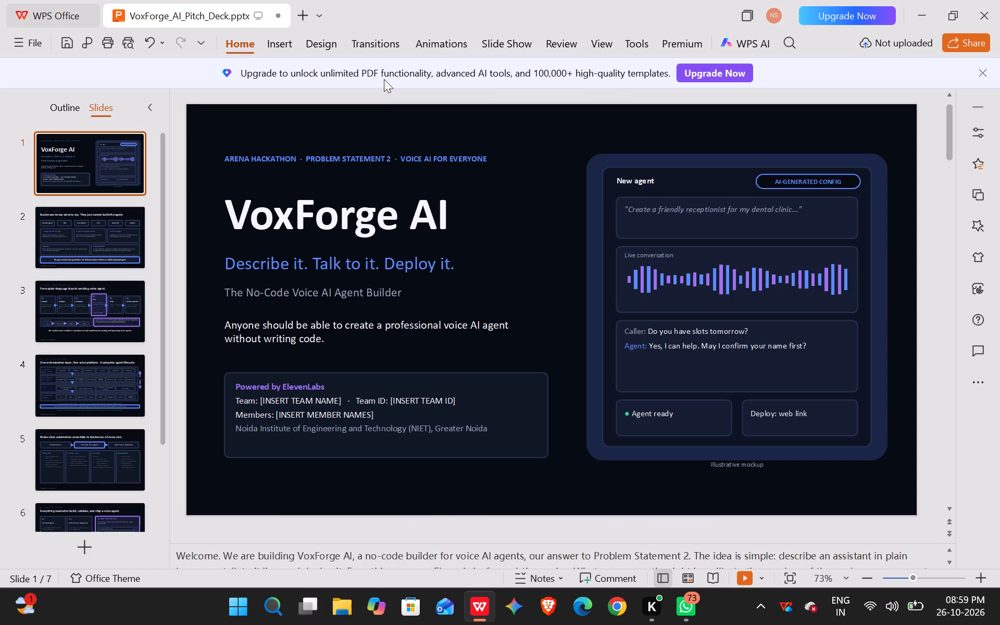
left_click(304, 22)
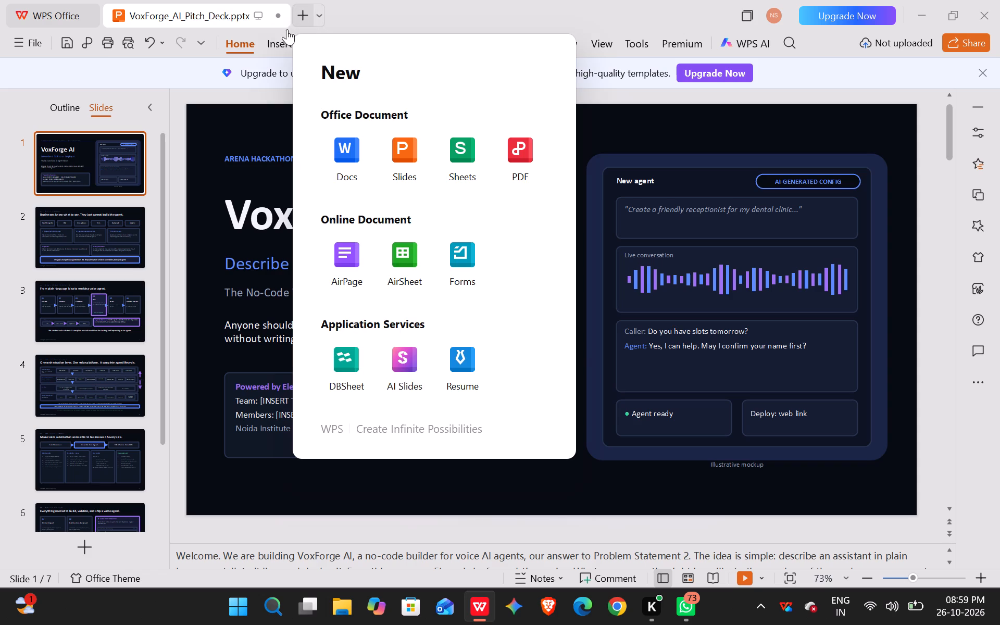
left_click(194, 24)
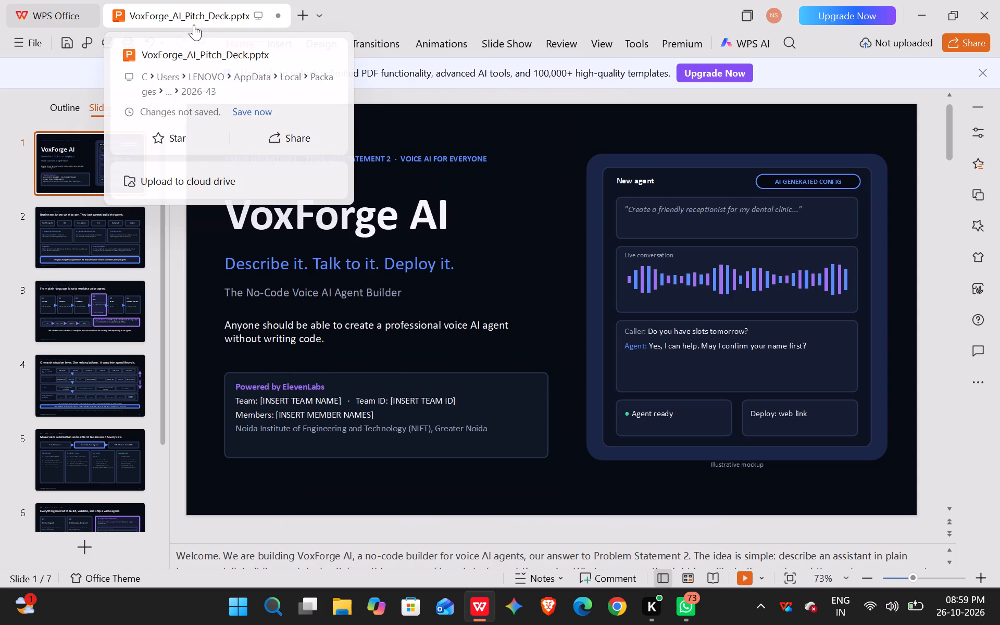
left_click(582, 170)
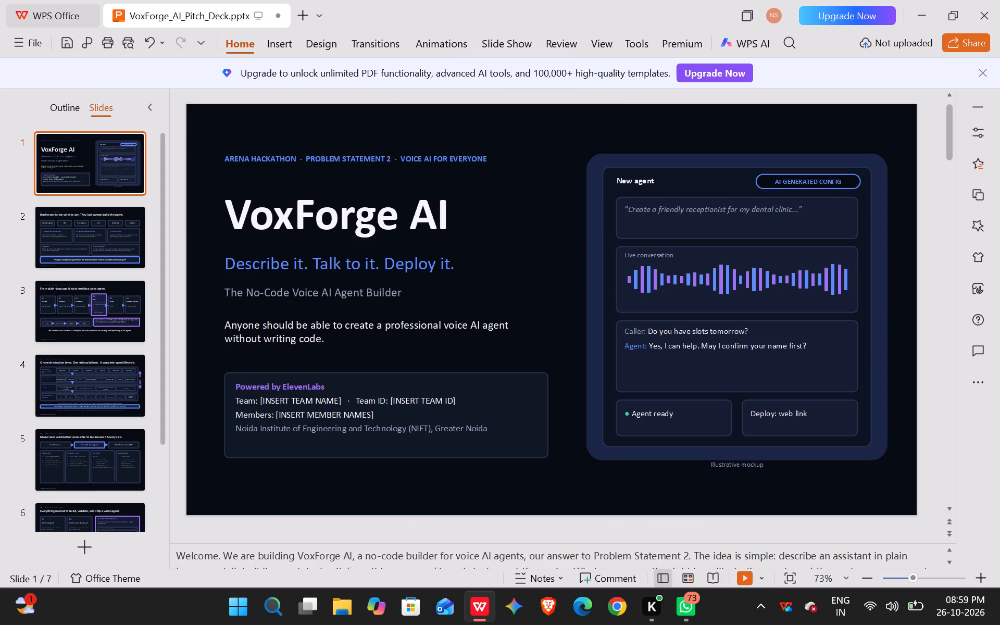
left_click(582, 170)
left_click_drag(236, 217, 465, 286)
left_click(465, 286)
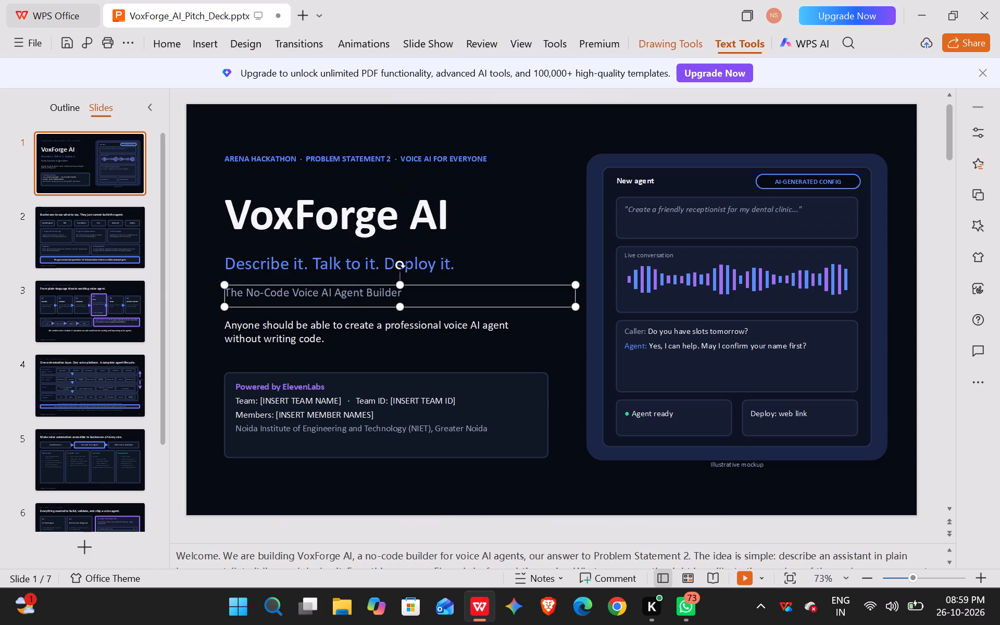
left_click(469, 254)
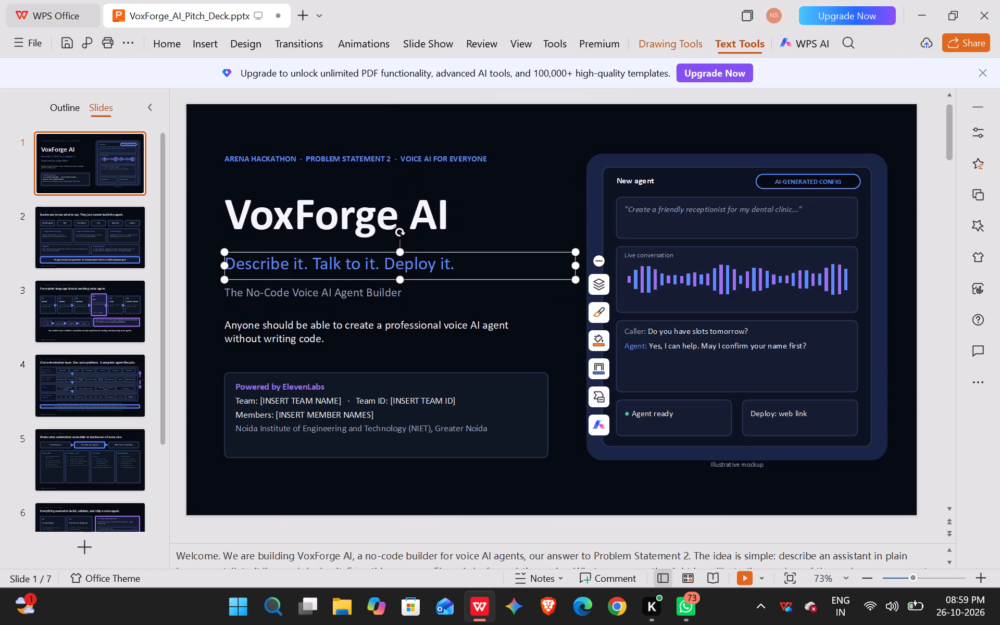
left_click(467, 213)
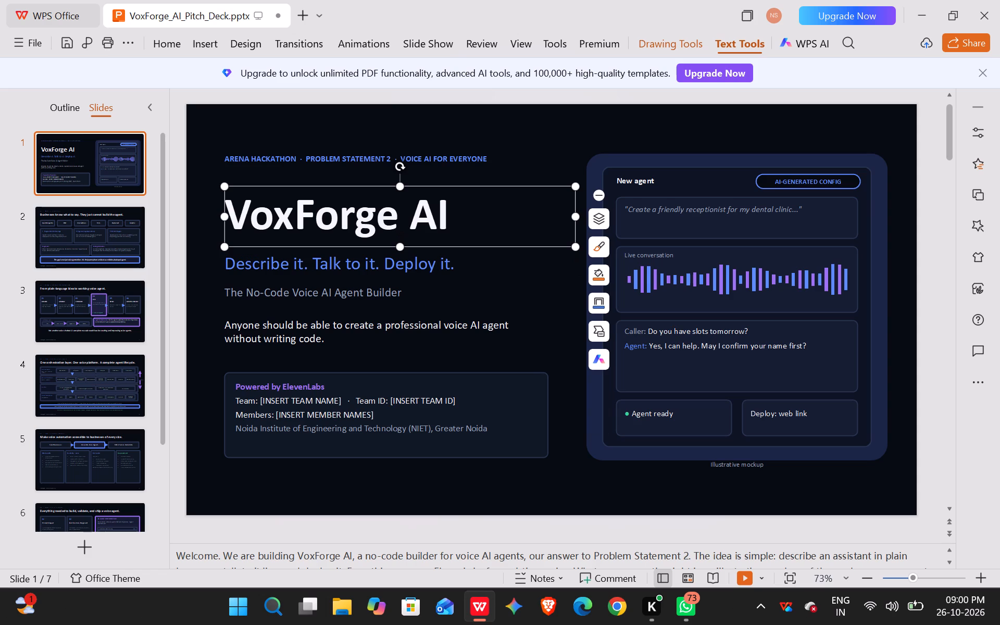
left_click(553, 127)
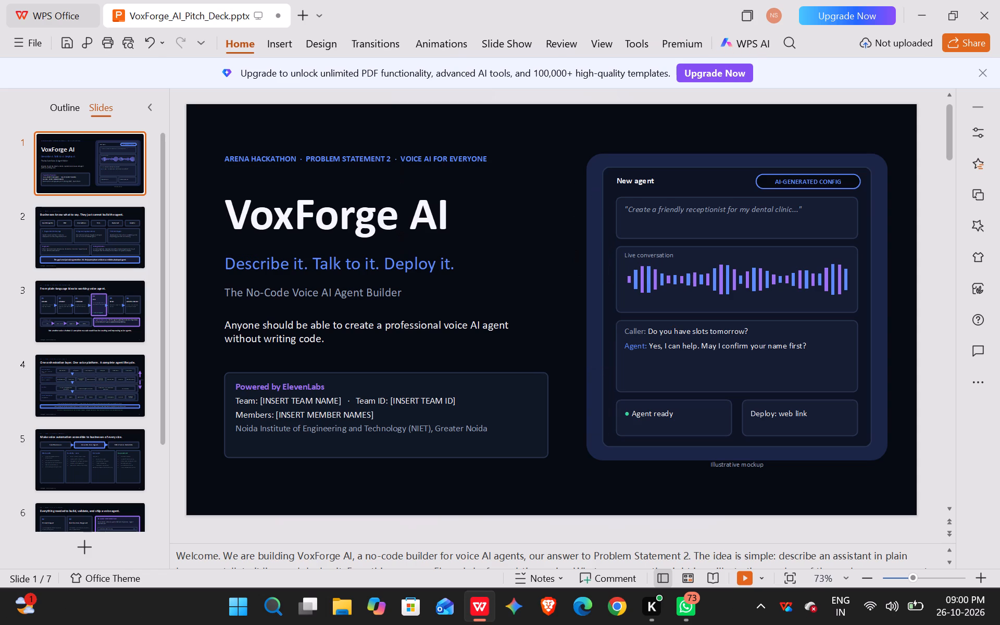
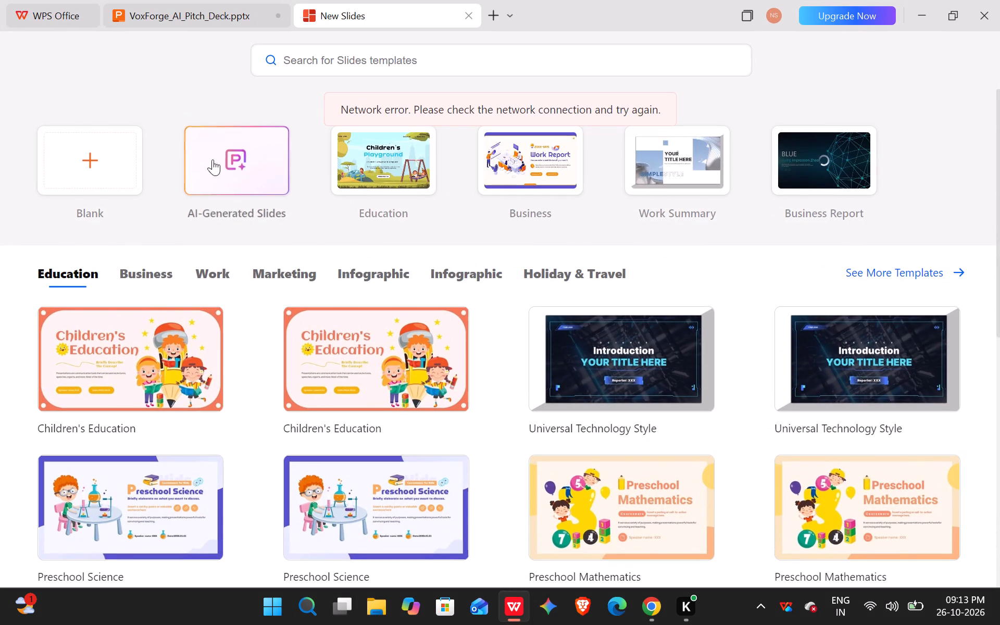
left_click(65, 154)
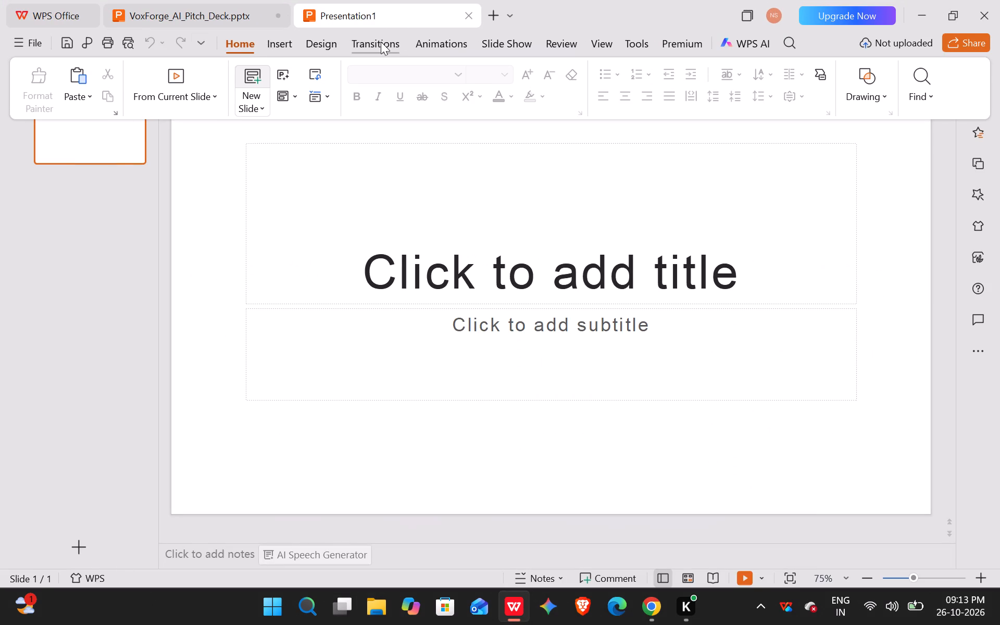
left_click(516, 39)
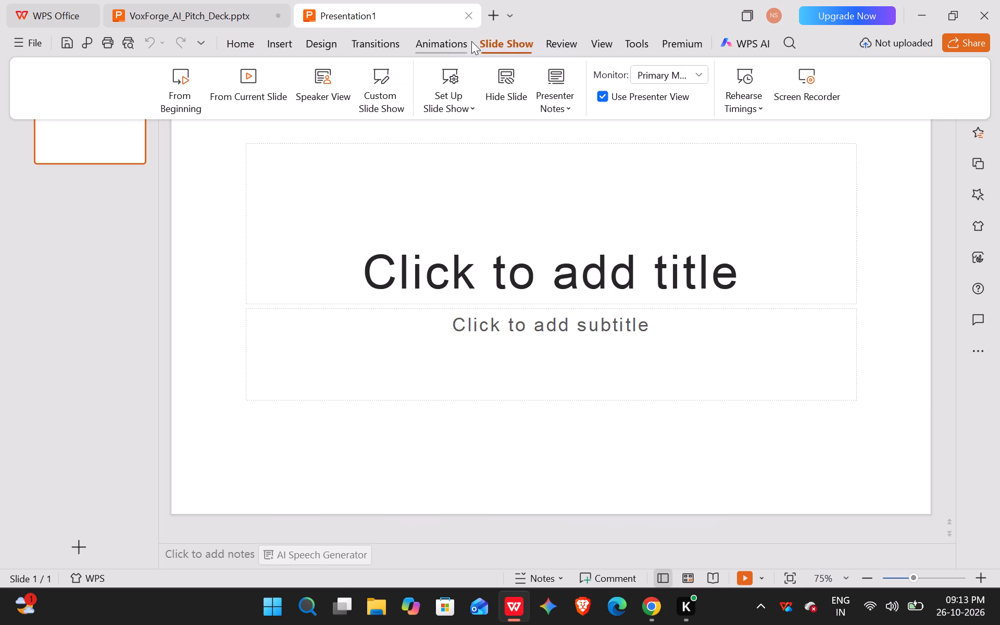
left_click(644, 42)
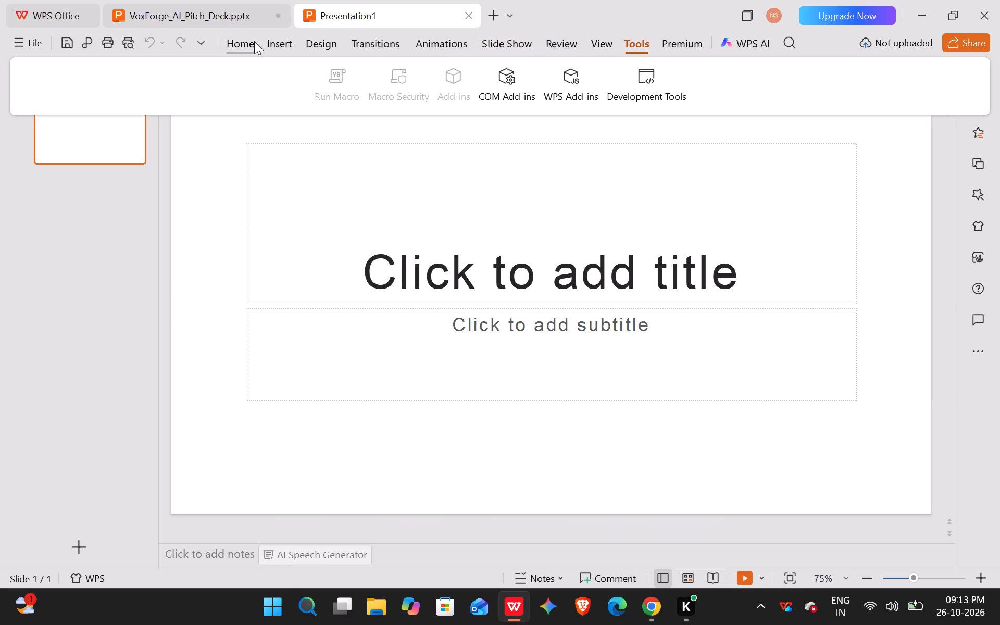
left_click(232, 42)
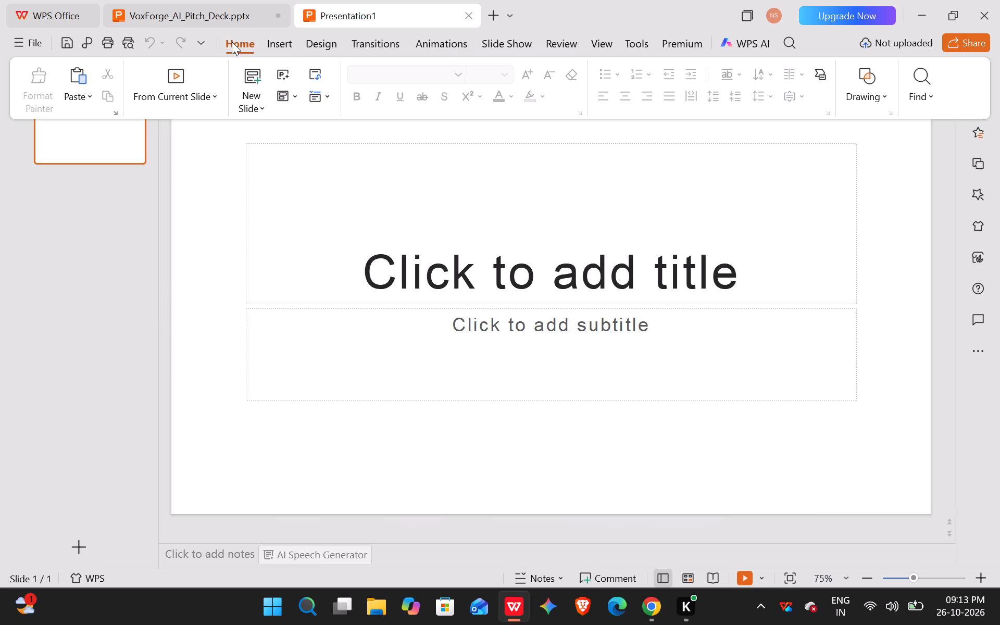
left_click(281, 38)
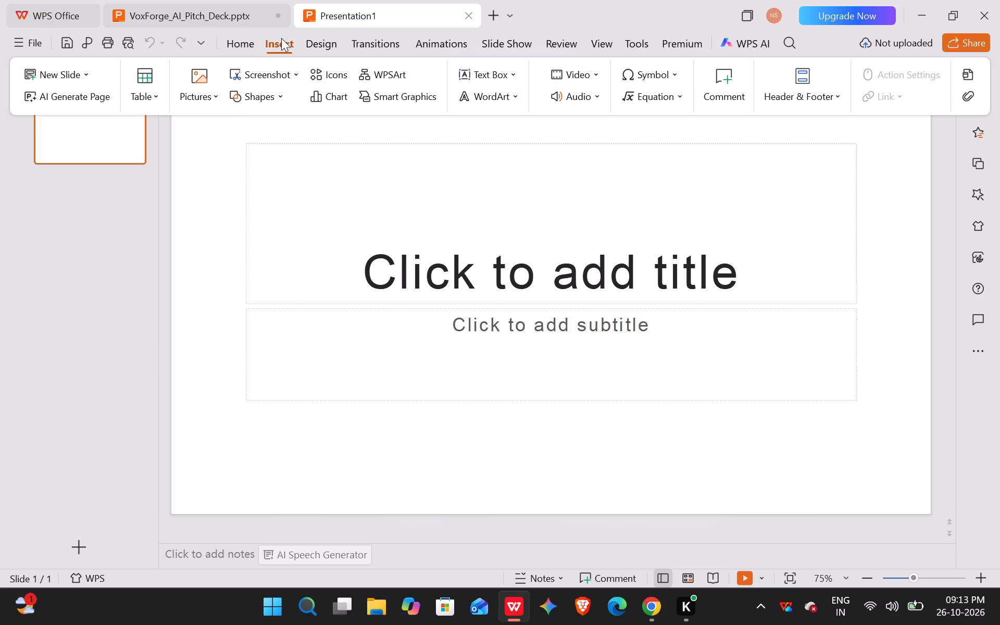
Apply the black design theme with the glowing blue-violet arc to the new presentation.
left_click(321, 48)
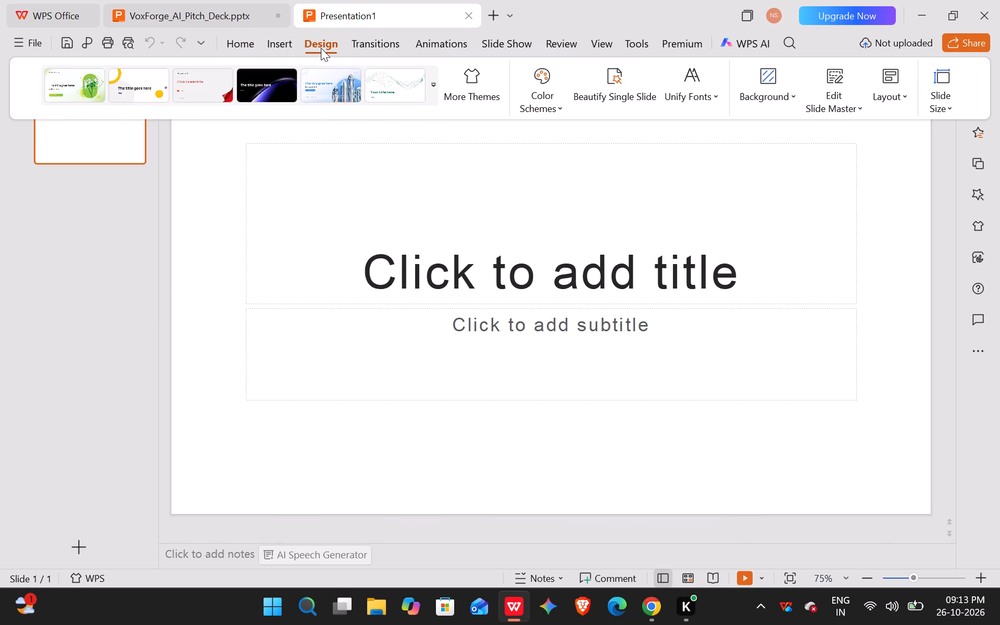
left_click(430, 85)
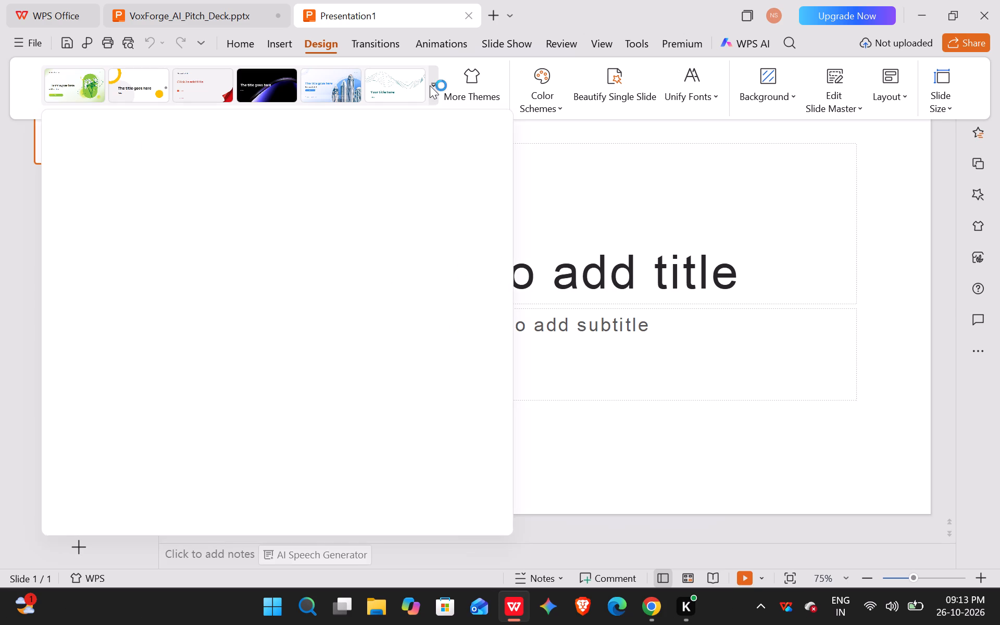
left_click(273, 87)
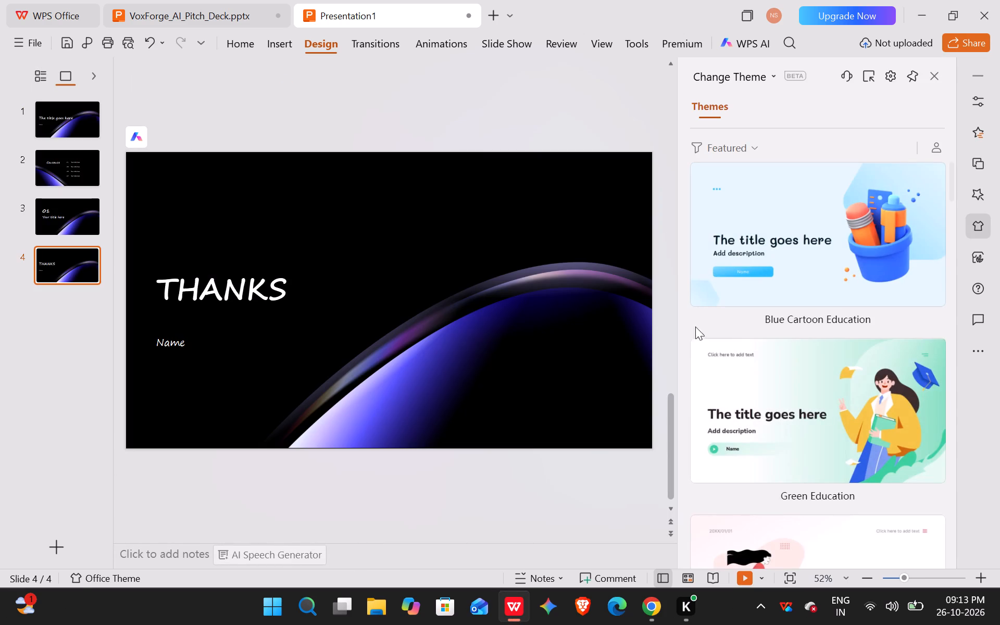
Change the new presentation's theme to Green Technology from the featured themes.
scroll(724, 323, "down", 7)
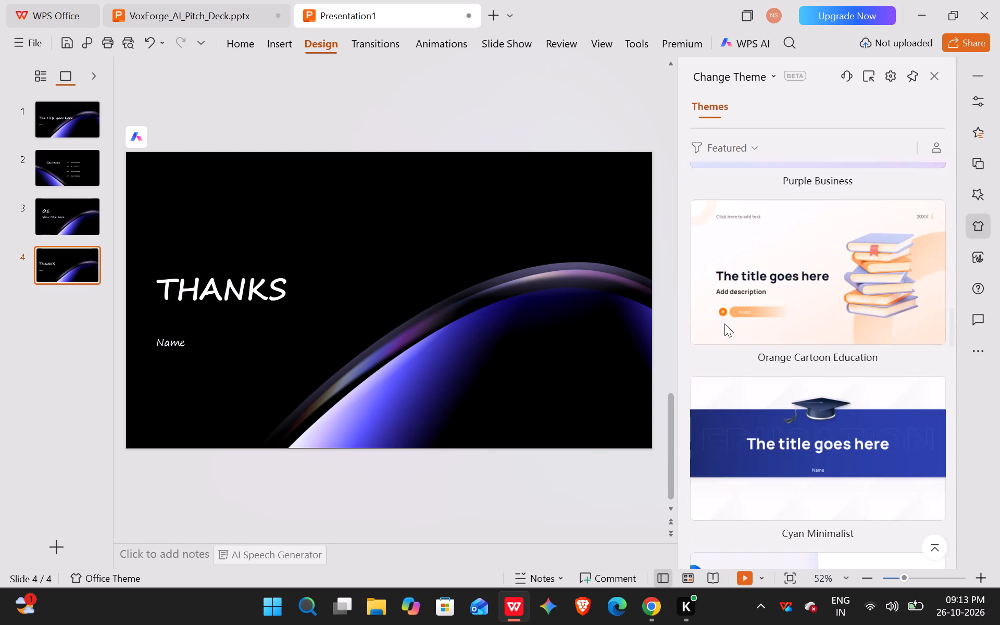
scroll(724, 323, "down", 9)
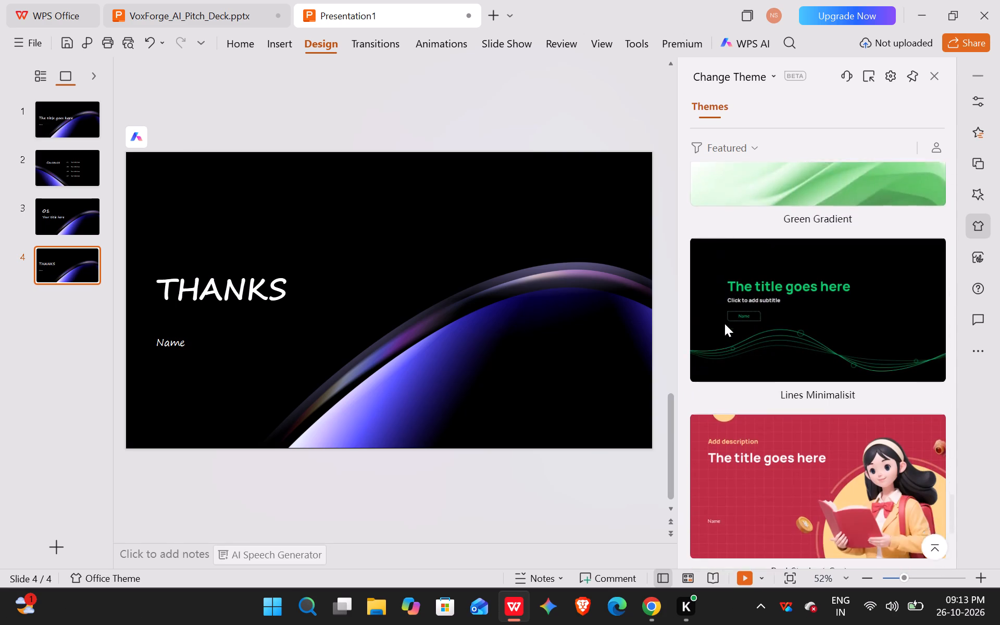
scroll(724, 323, "down", 3)
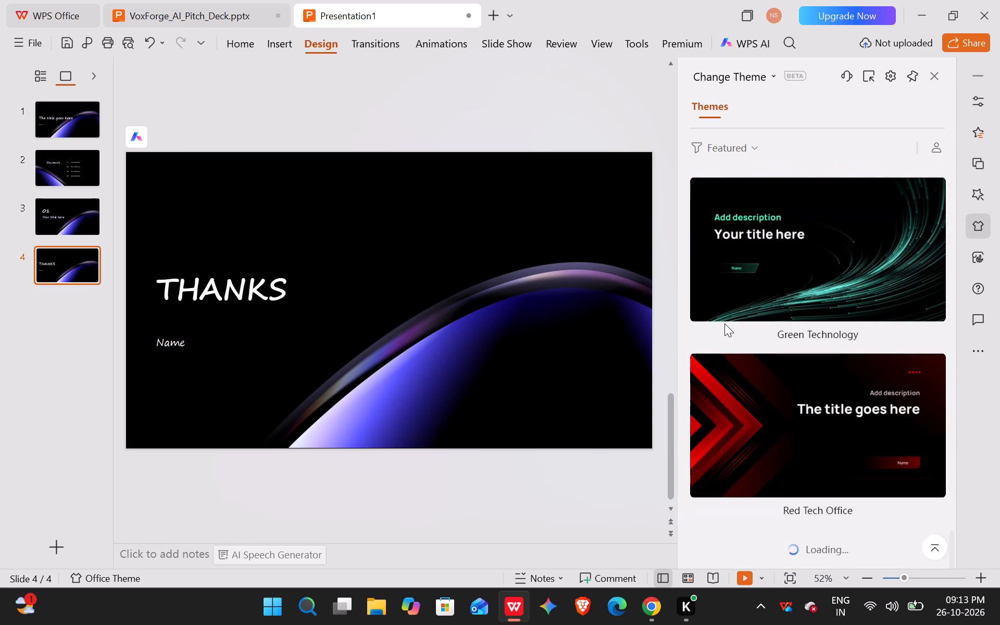
left_click(778, 247)
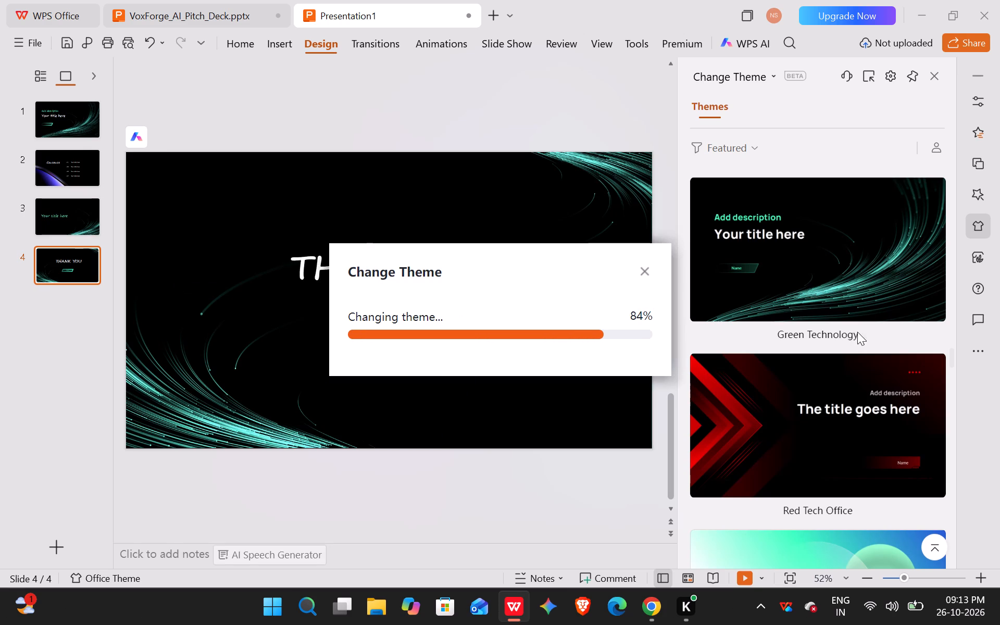
Browse the featured themes beyond Green Technology for other suitable designs for the presentation.
scroll(824, 402, "down", 6)
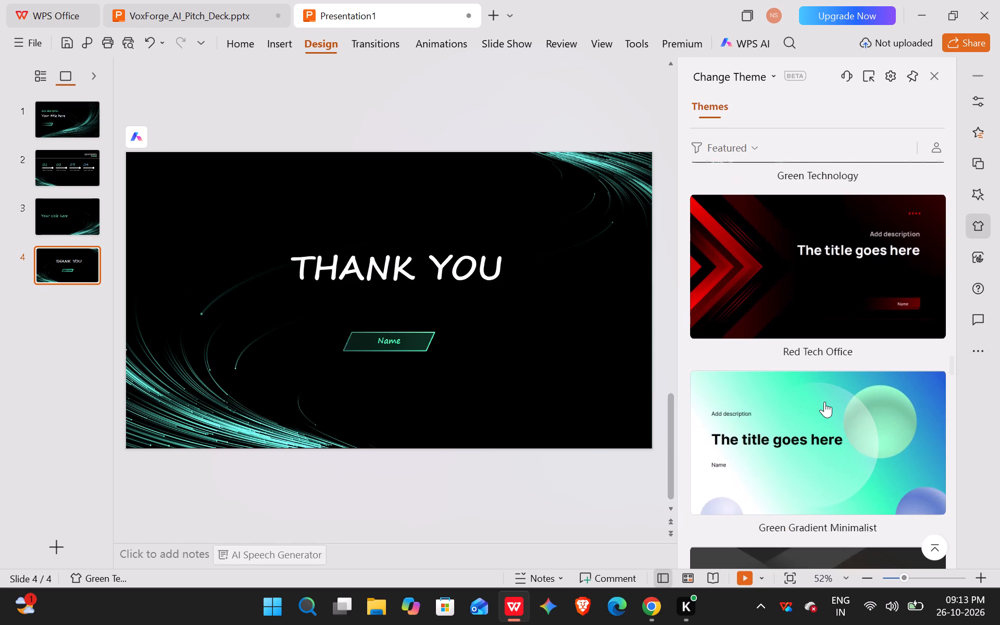
scroll(824, 402, "down", 2)
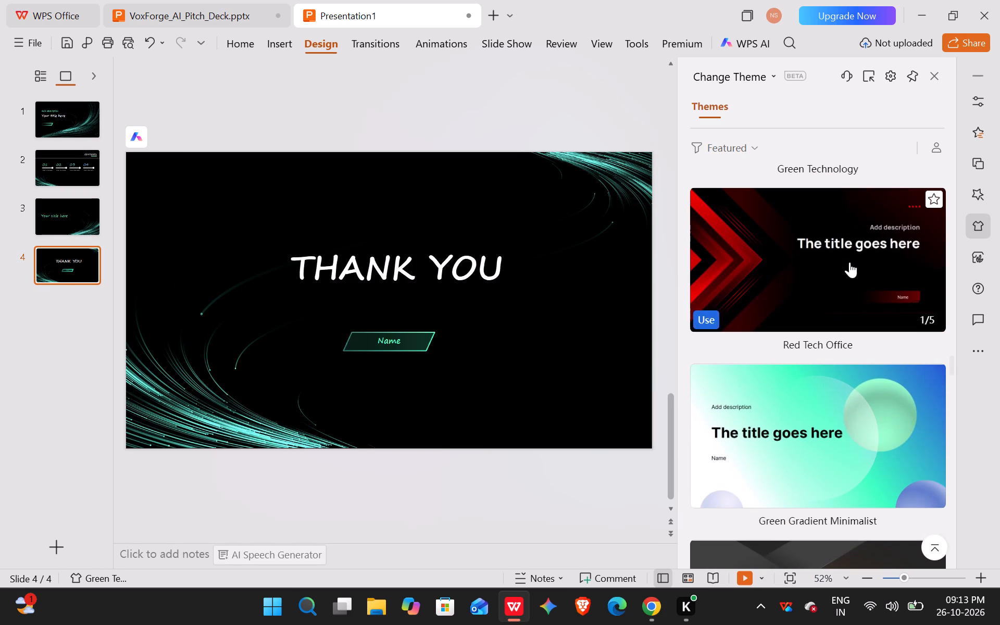
scroll(849, 262, "down", 9)
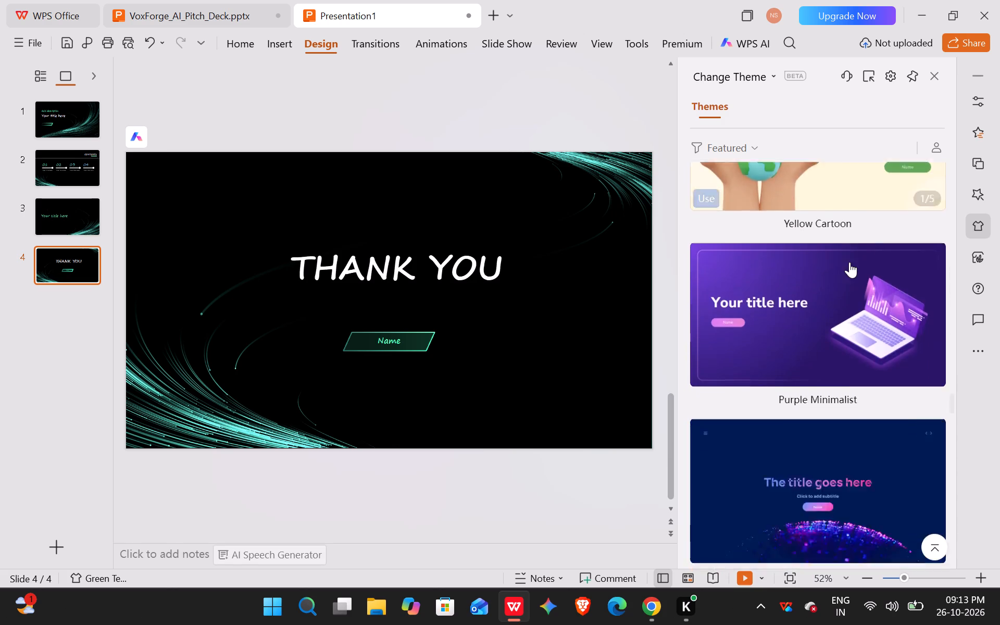
scroll(849, 262, "down", 1)
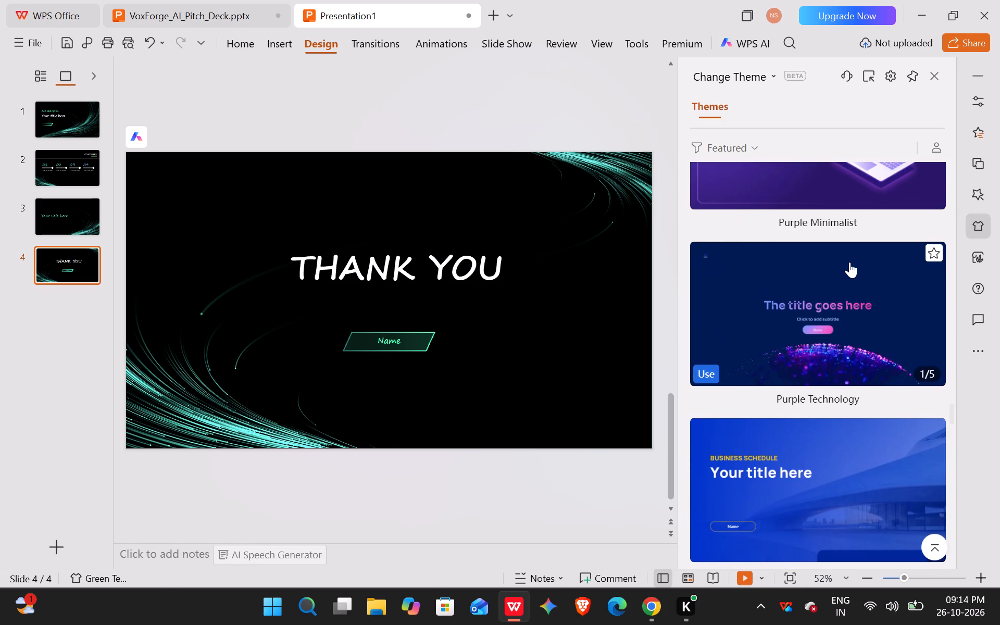
scroll(849, 262, "down", 5)
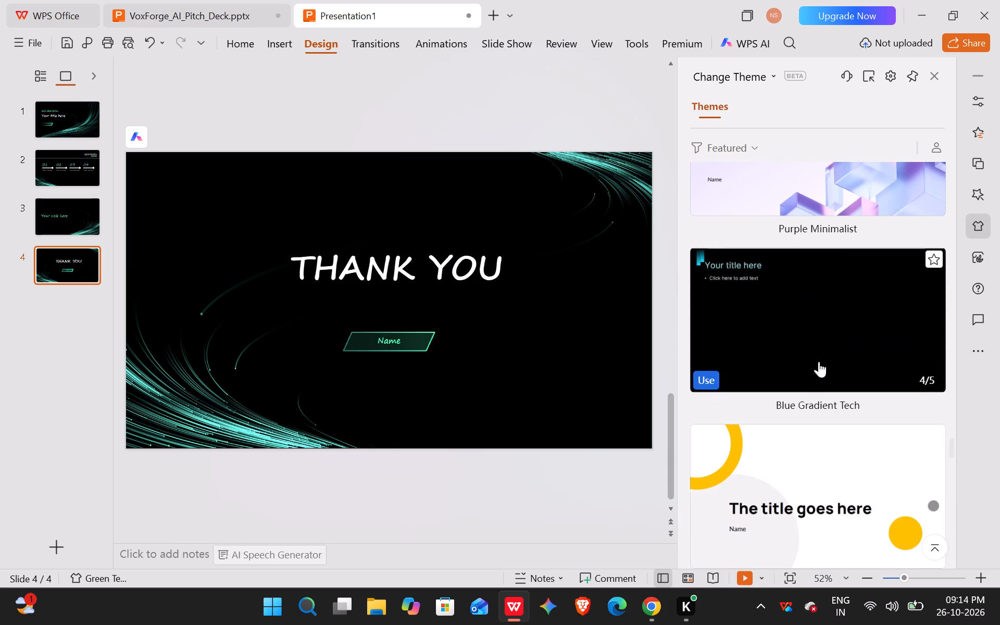
scroll(810, 386, "down", 7)
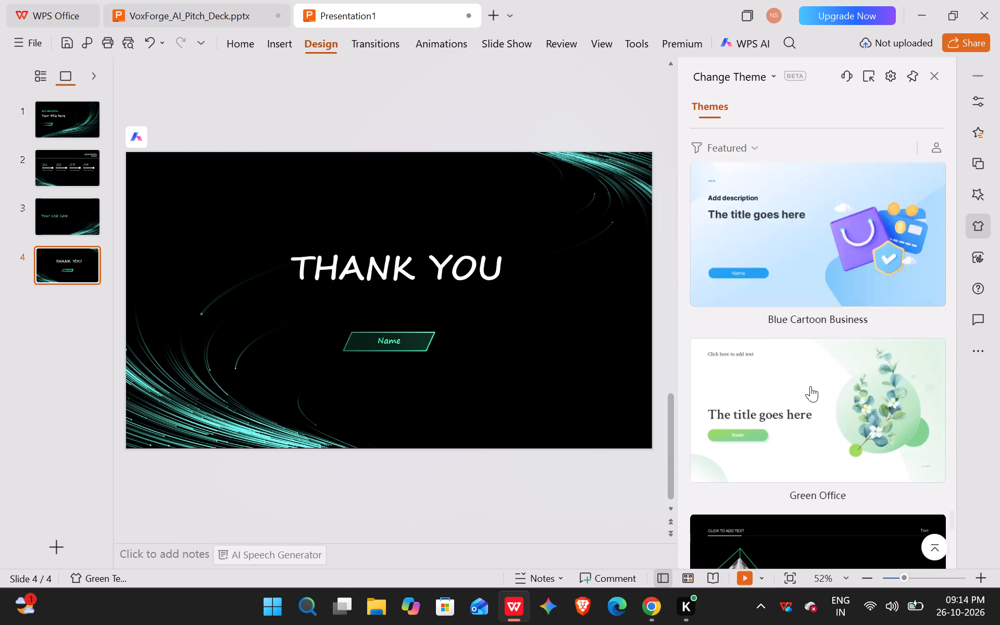
scroll(810, 386, "down", 6)
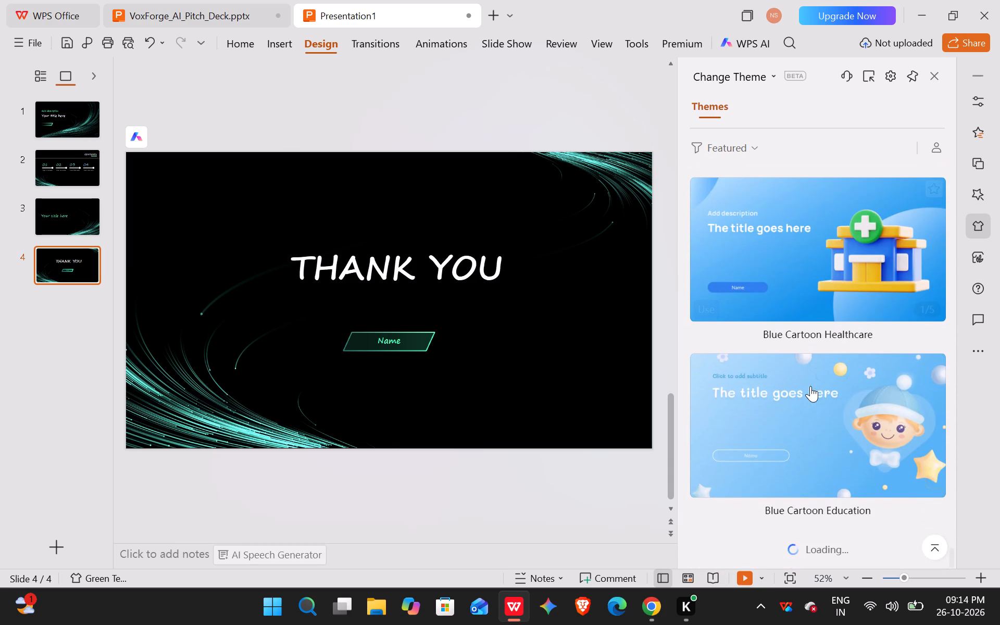
scroll(810, 386, "down", 1)
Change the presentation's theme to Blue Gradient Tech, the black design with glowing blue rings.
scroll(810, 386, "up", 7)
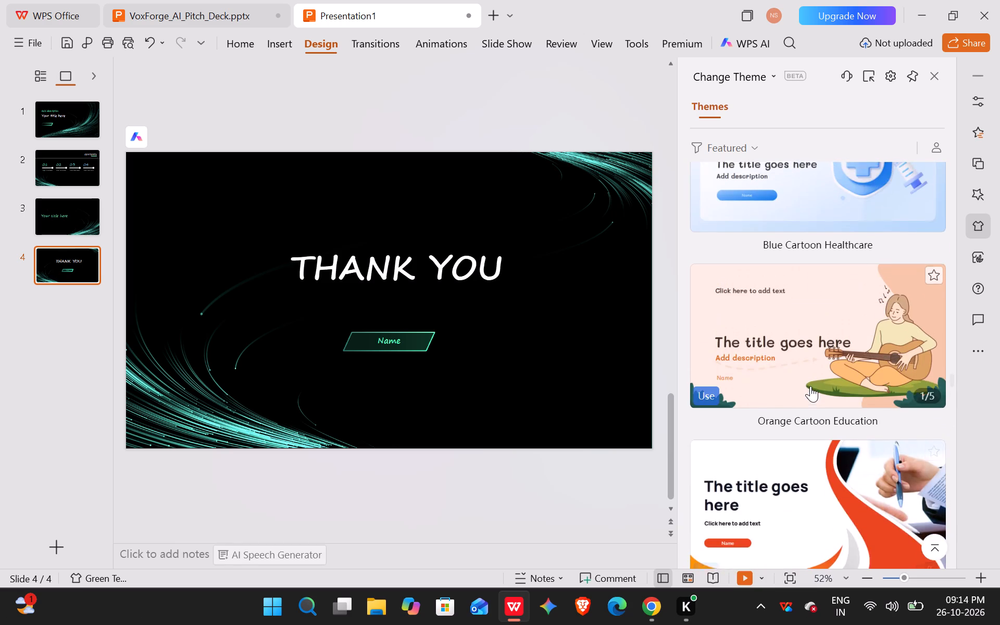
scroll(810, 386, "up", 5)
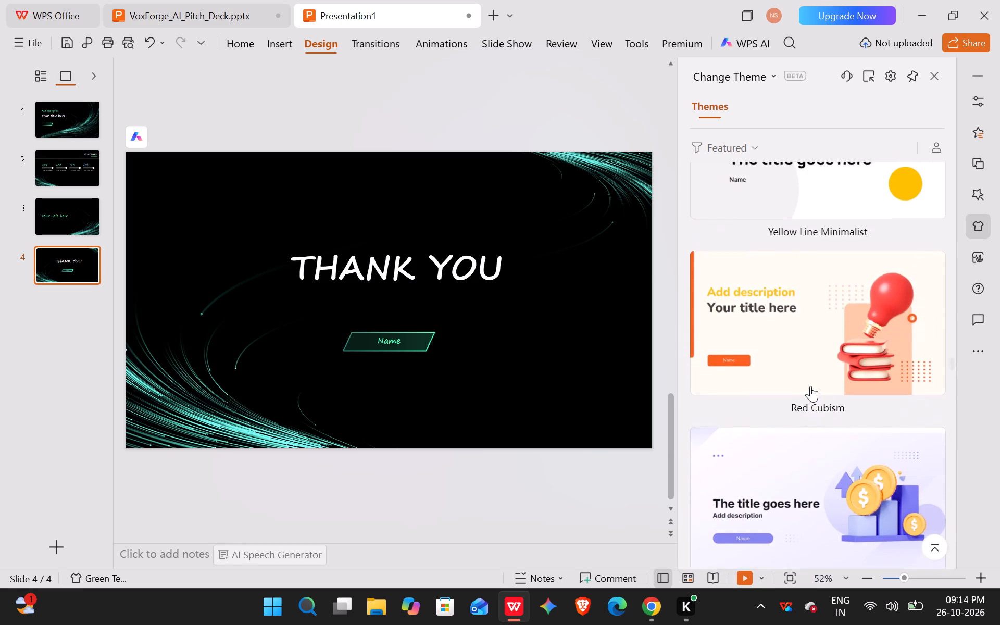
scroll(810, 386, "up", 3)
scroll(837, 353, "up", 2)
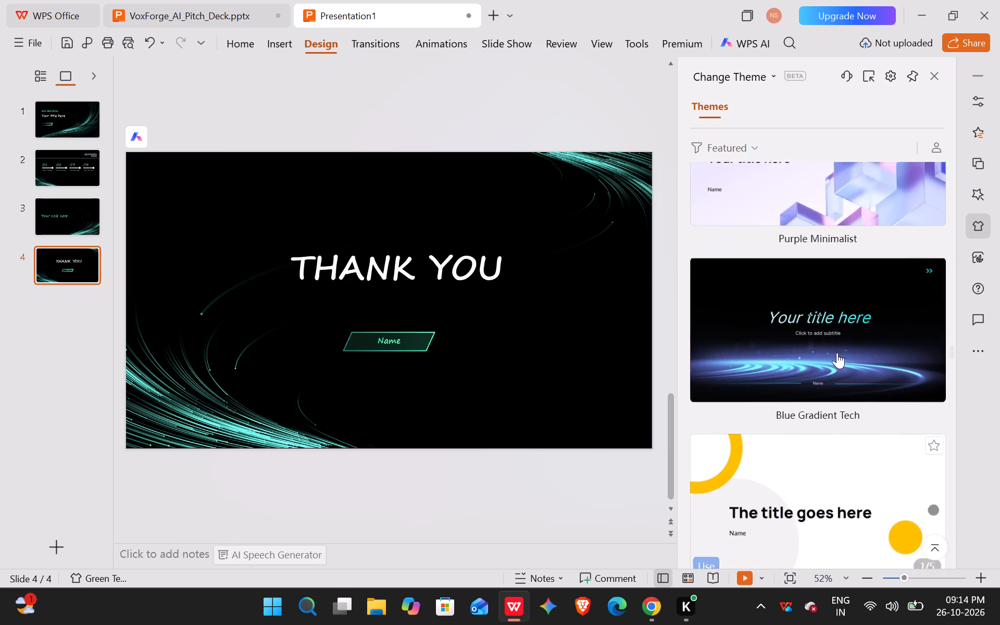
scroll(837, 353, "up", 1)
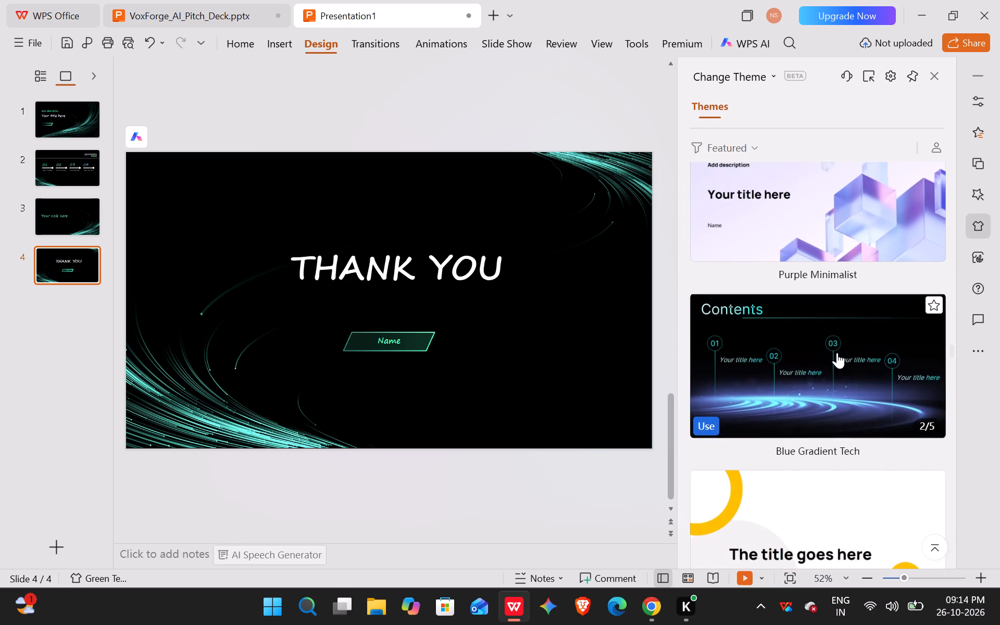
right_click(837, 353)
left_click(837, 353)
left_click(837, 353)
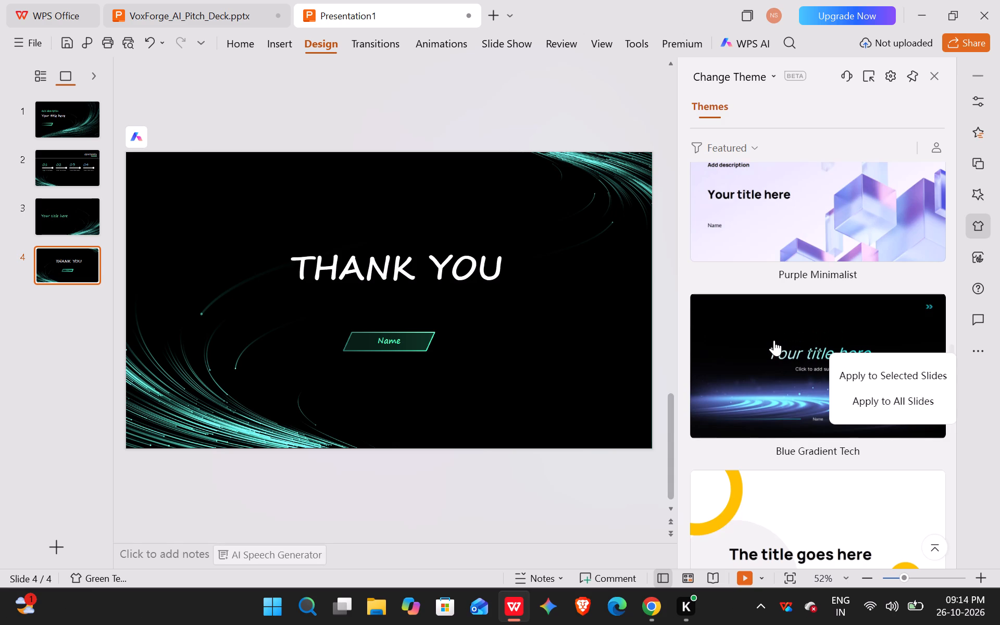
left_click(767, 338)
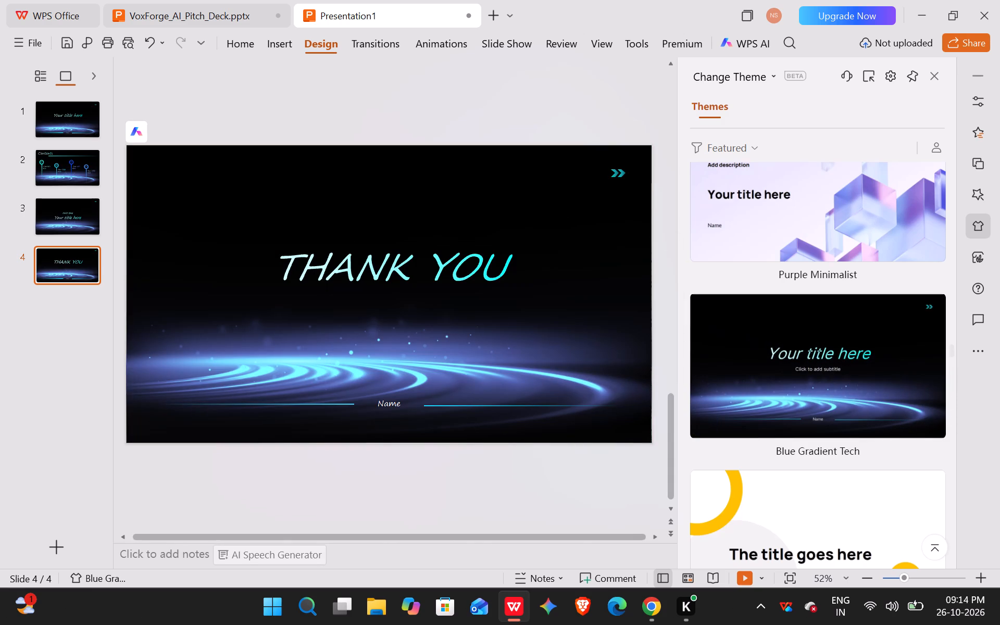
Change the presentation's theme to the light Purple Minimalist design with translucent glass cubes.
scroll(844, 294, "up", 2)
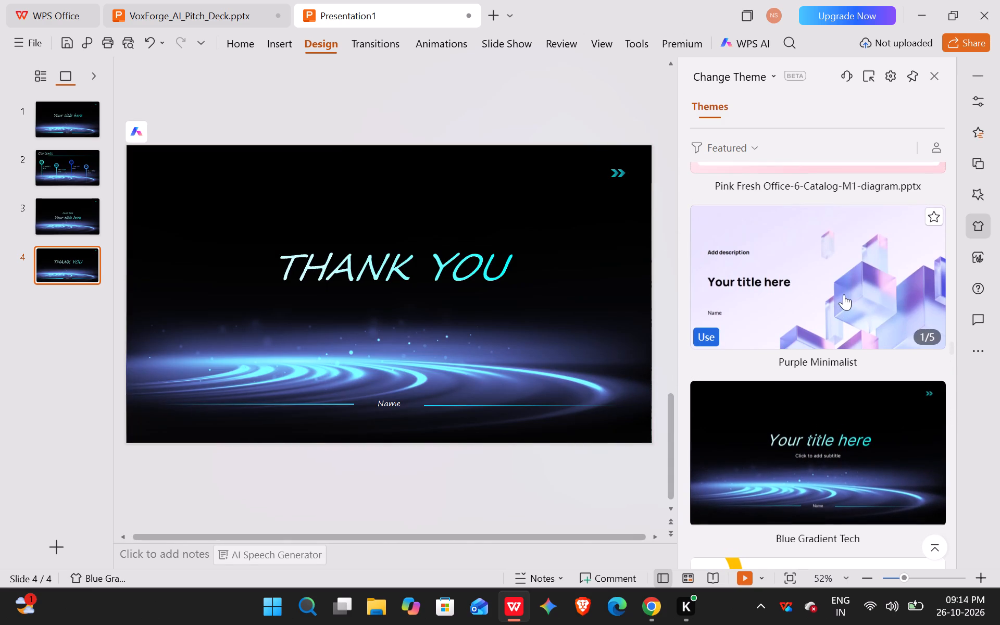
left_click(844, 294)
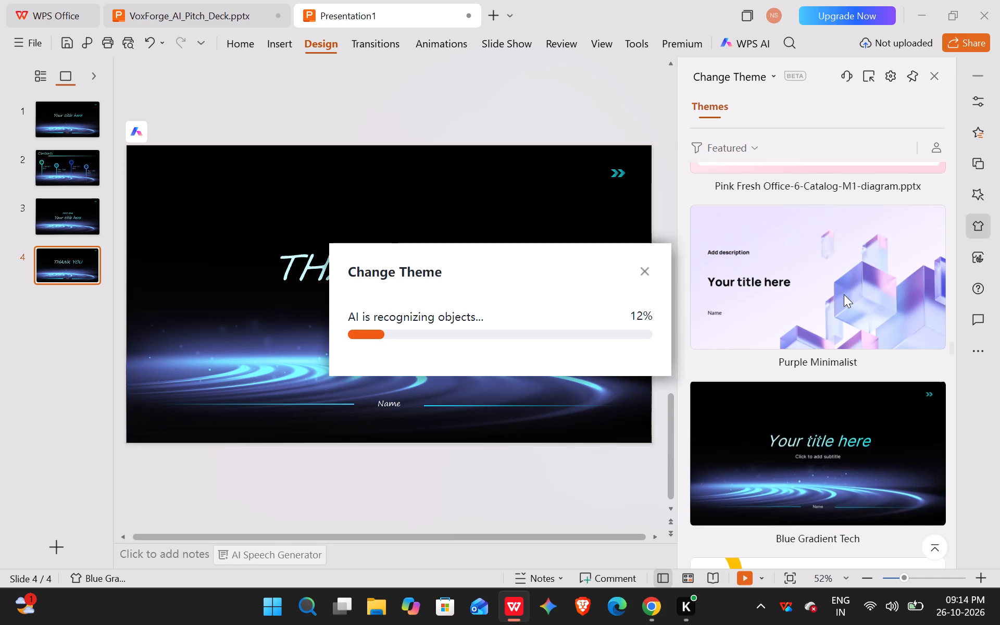
Change the presentation's theme to Purple Technology, the navy design with the glowing dotted dome.
scroll(844, 294, "up", 5)
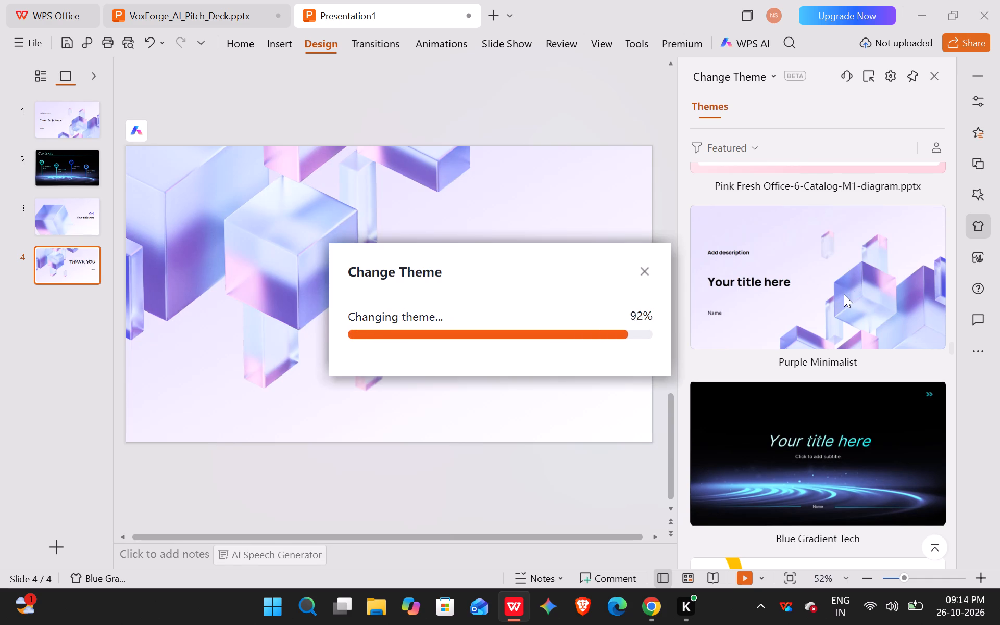
scroll(844, 294, "up", 5)
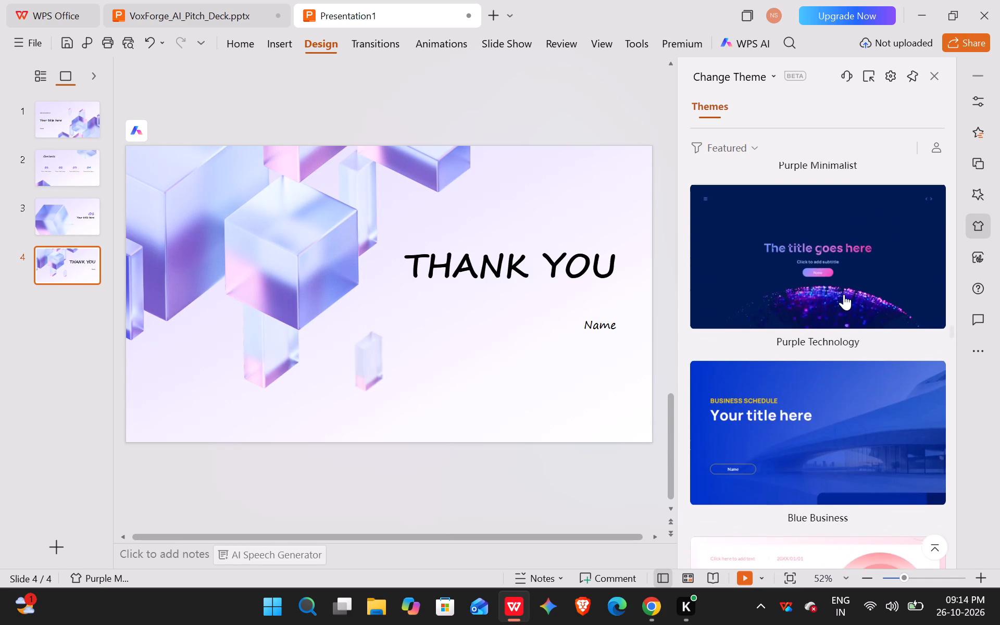
scroll(844, 294, "up", 1)
left_click(844, 294)
left_click(844, 294)
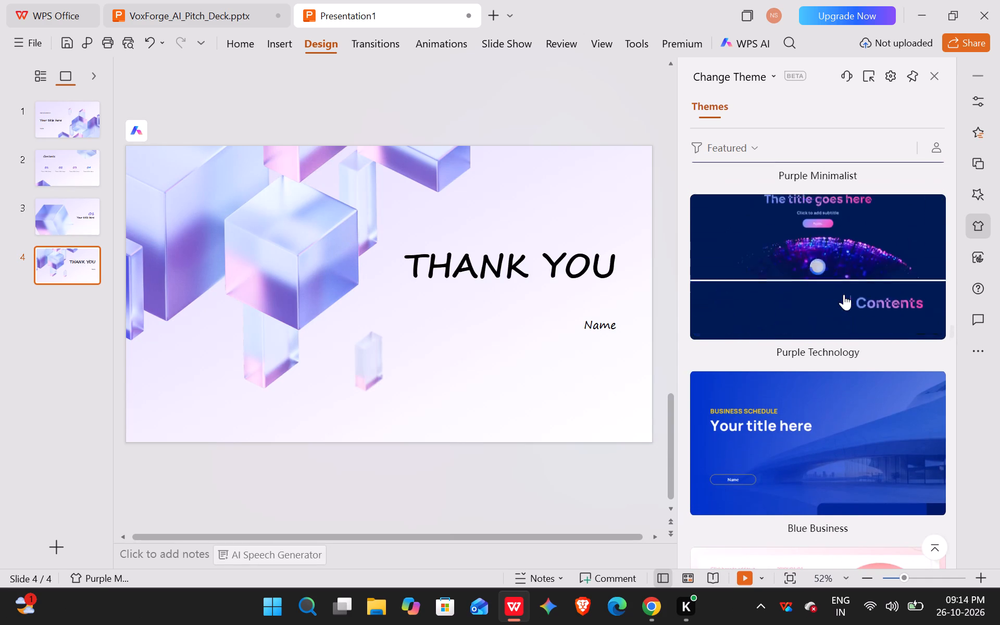
left_click(844, 294)
left_click(844, 294)
left_click(844, 294)
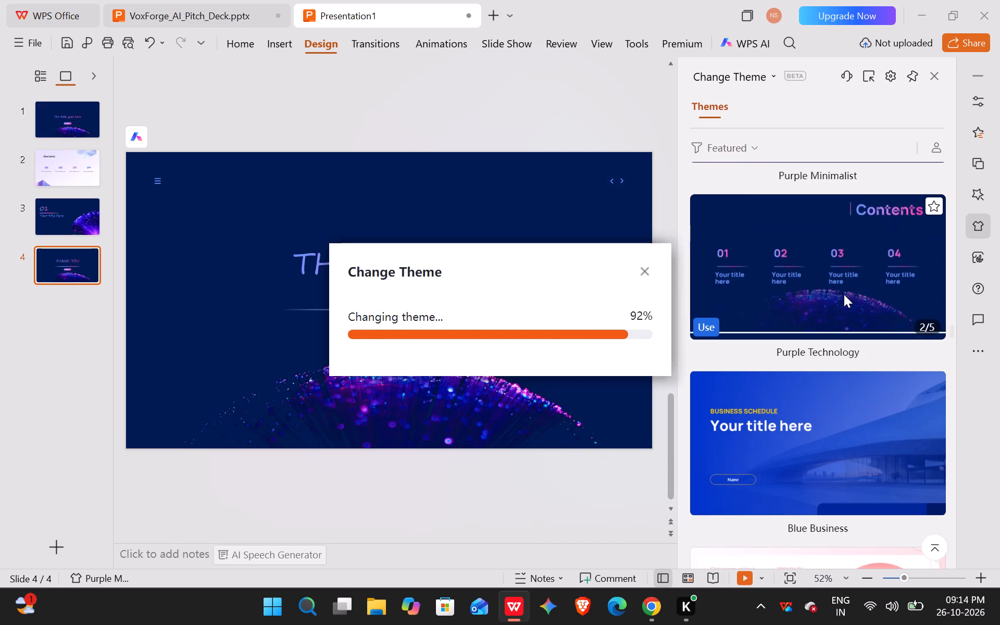
Change the presentation's theme to Red Tech Office, the black design with red chevrons.
scroll(844, 294, "up", 4)
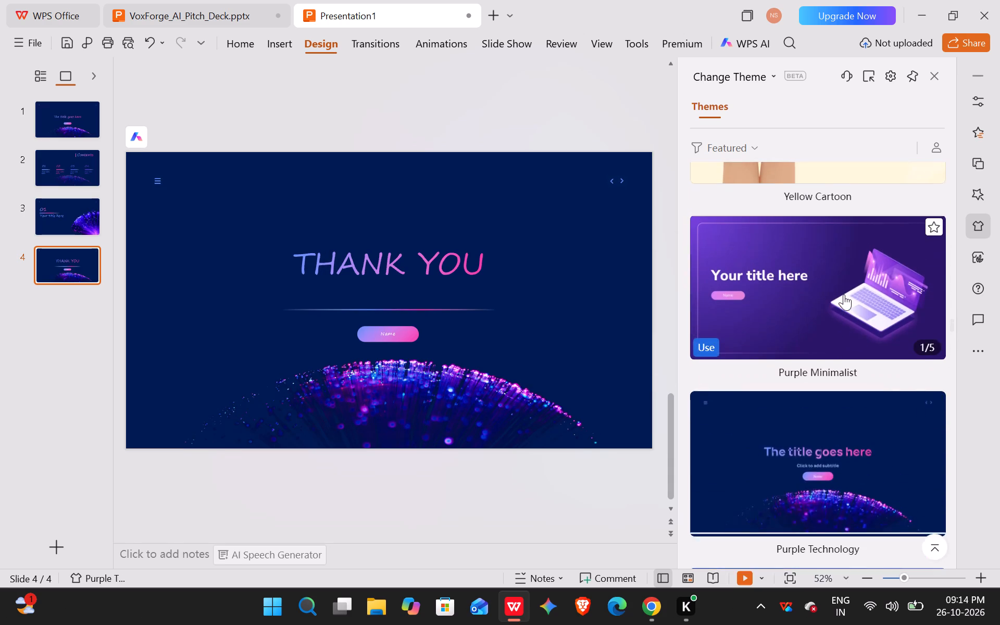
scroll(844, 294, "up", 8)
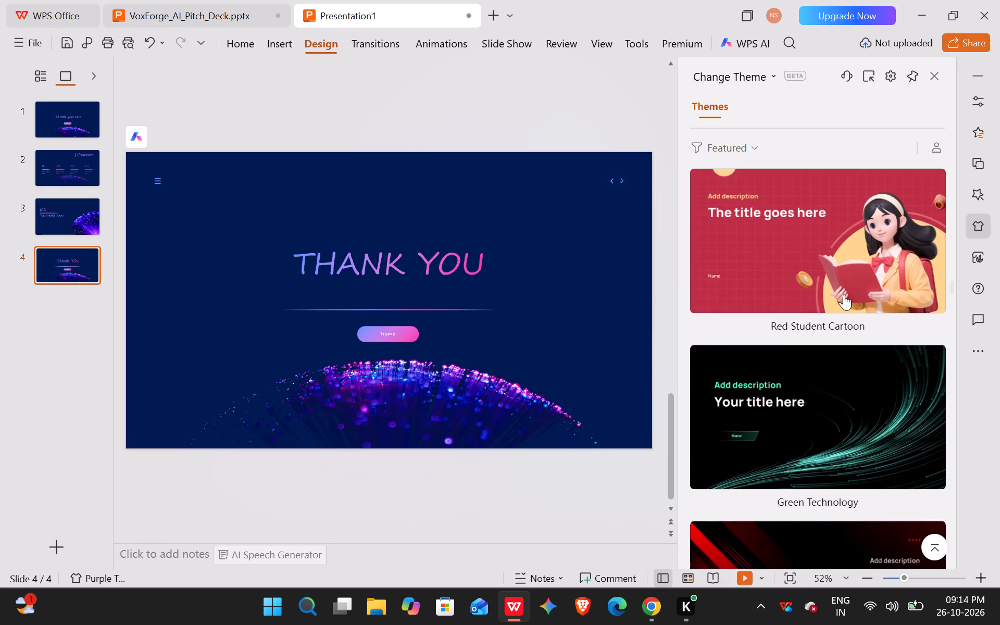
scroll(844, 294, "up", 1)
left_click(842, 385)
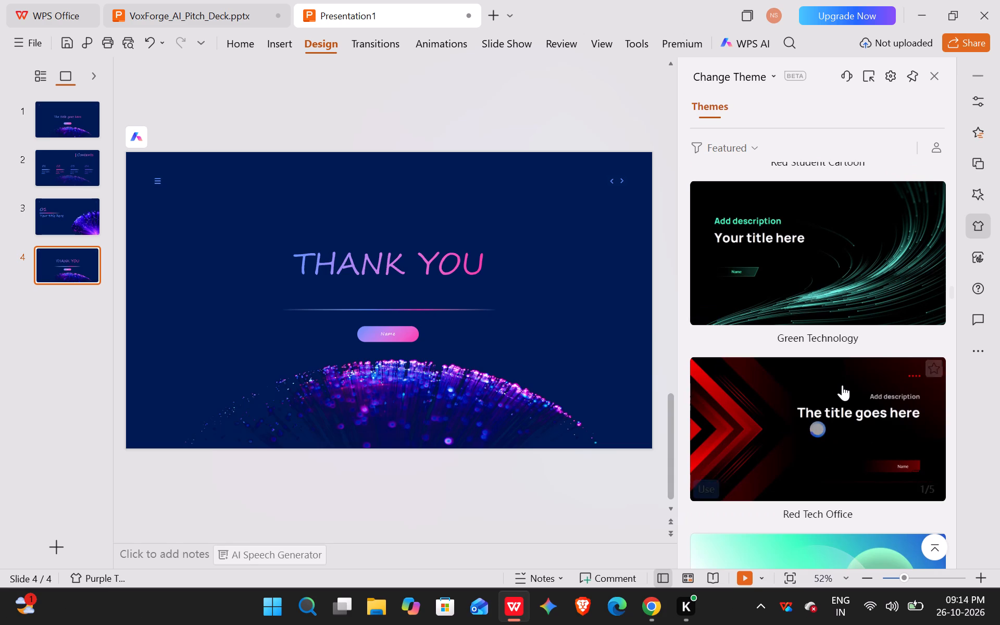
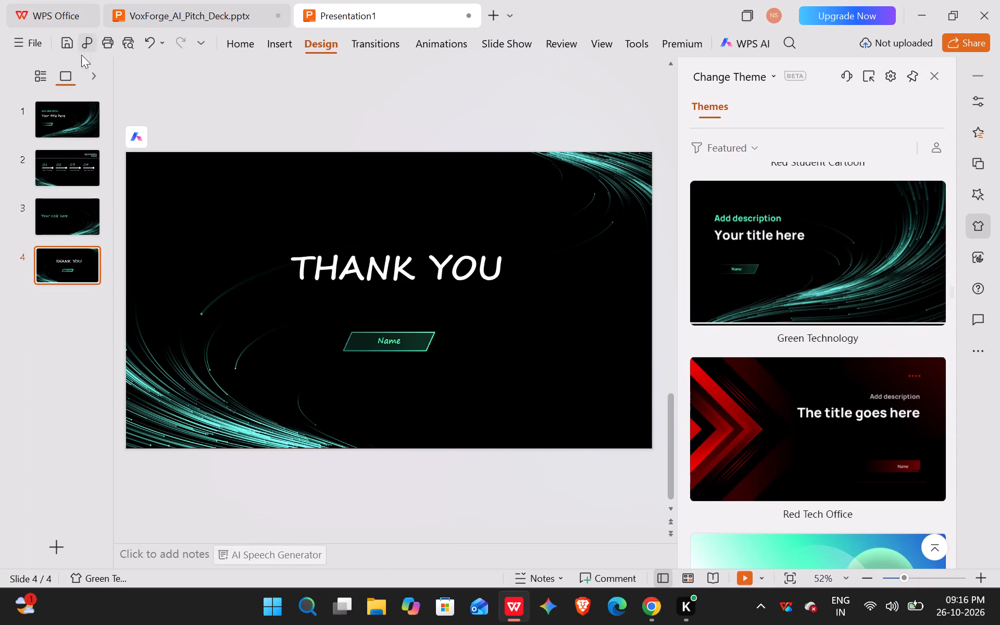
Look through slides 2 to 4 and change the presentation's theme to Red Tech Office, the black design with red chevrons.
left_click(63, 153)
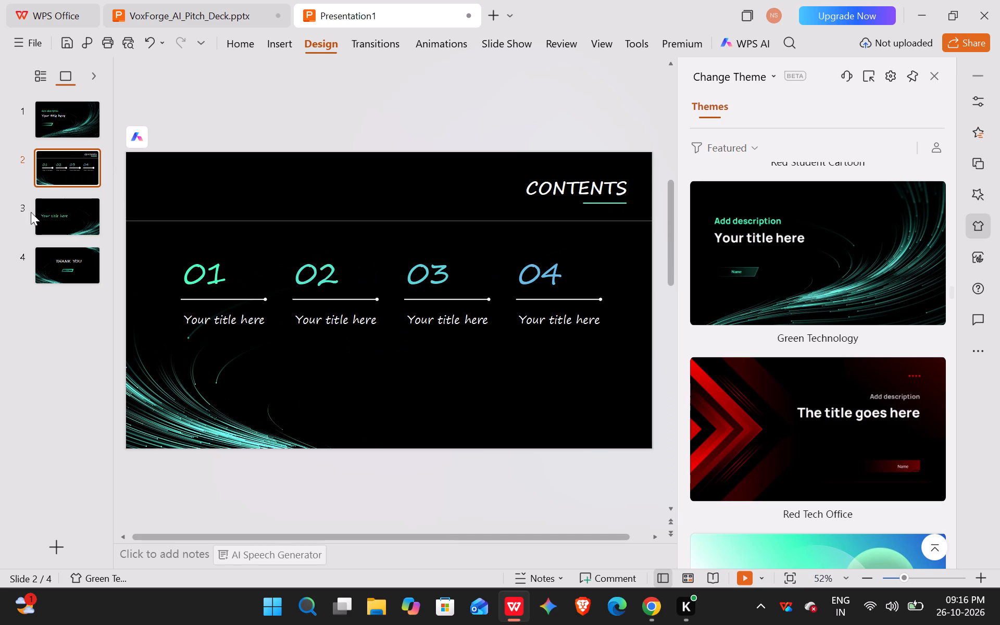
left_click(62, 228)
left_click(68, 261)
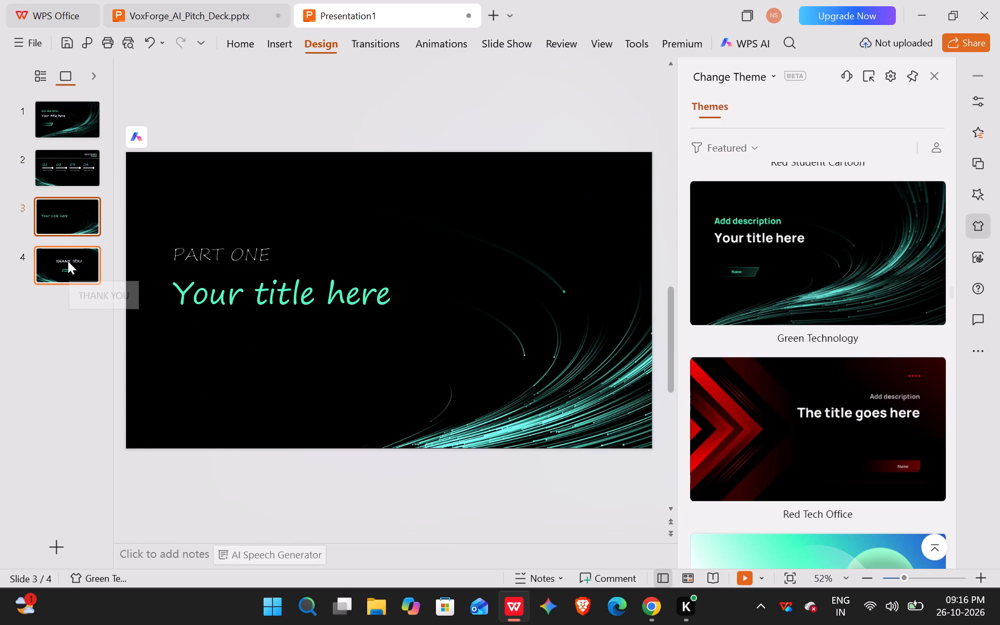
left_click(795, 395)
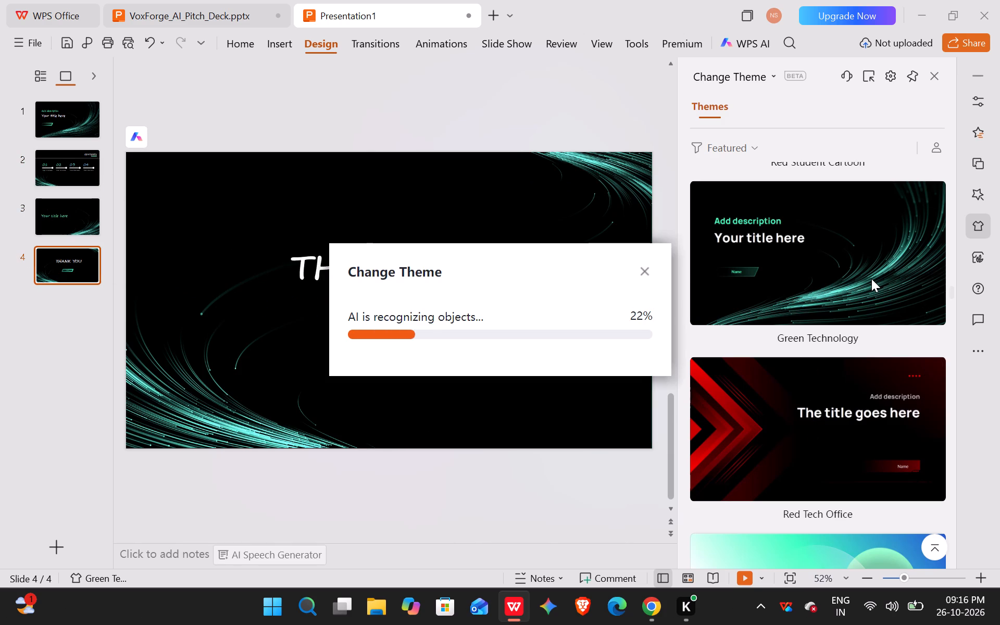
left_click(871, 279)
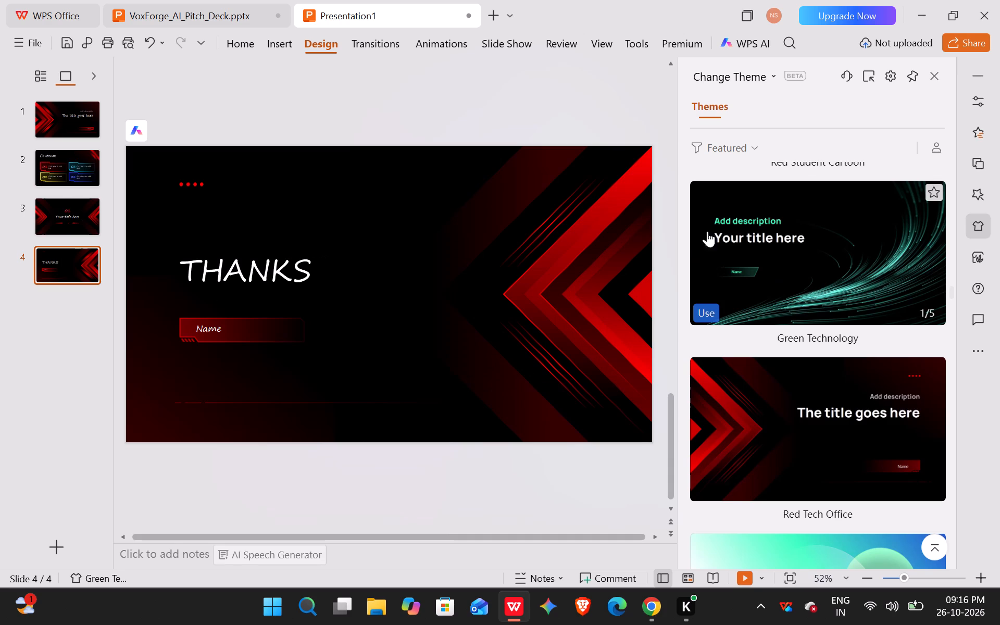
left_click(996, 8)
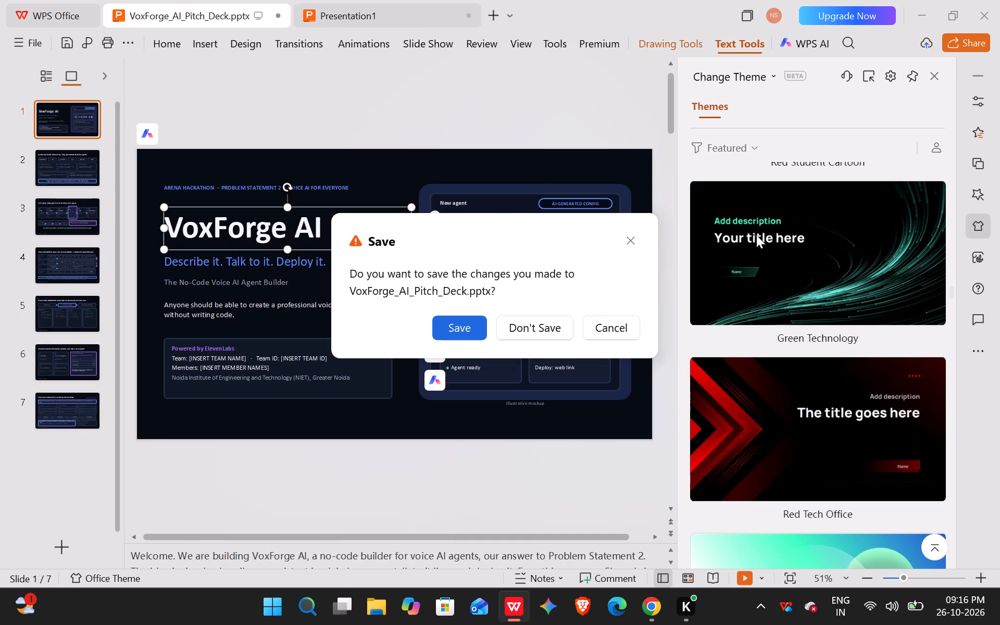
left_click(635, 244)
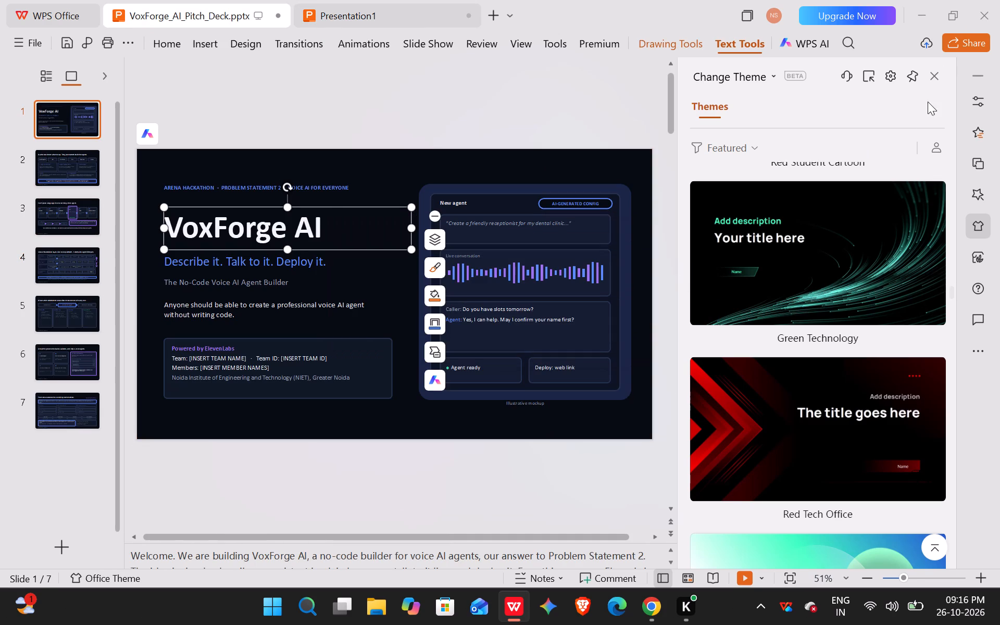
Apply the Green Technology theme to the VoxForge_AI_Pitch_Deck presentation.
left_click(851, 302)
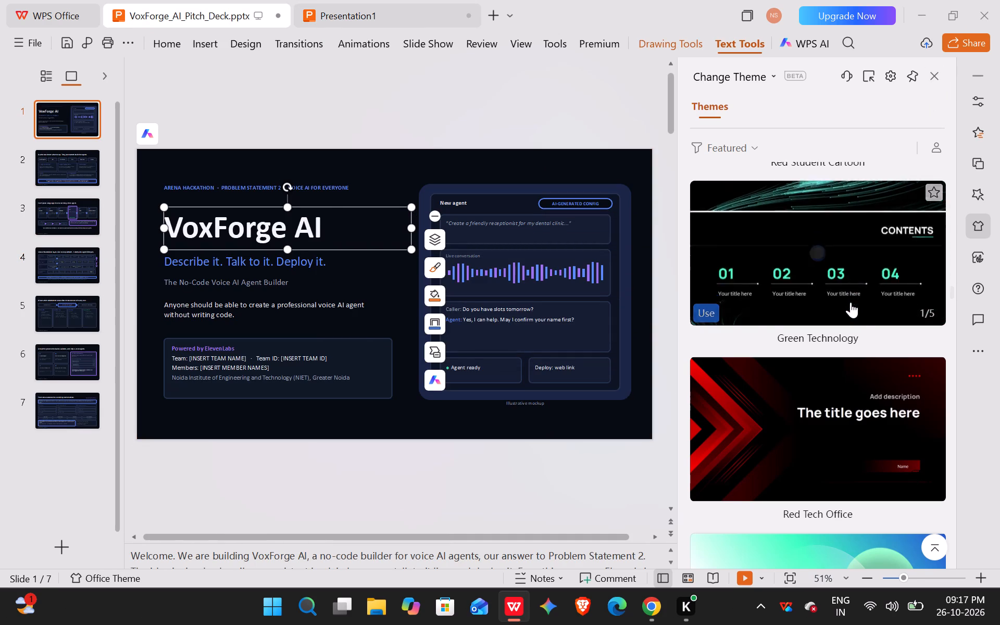
Switch to Presentation1, choose the Red Tech Office theme again, and close the theme gallery.
left_click(419, 8)
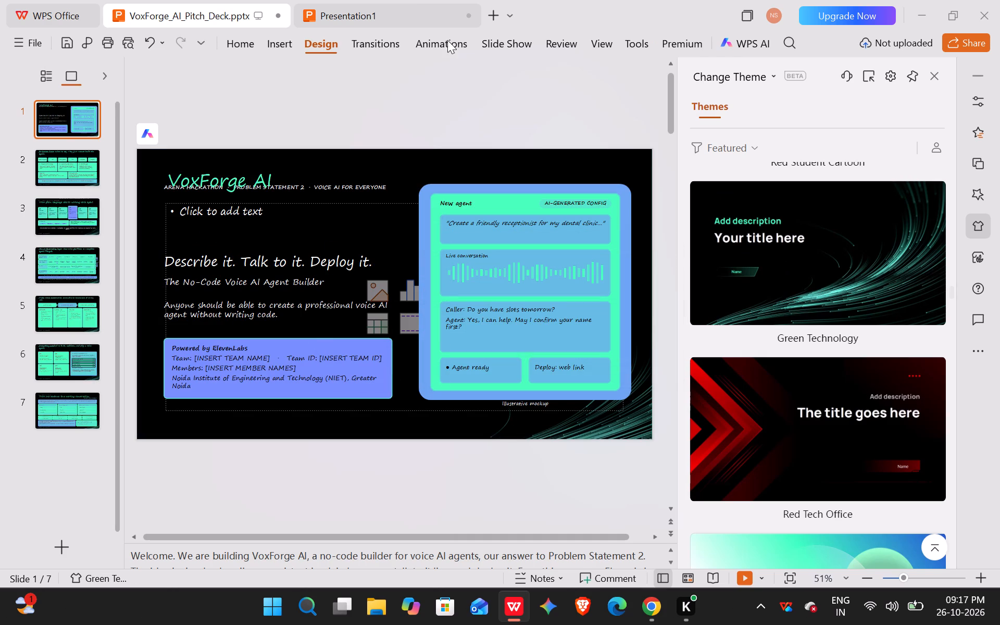
left_click(416, 4)
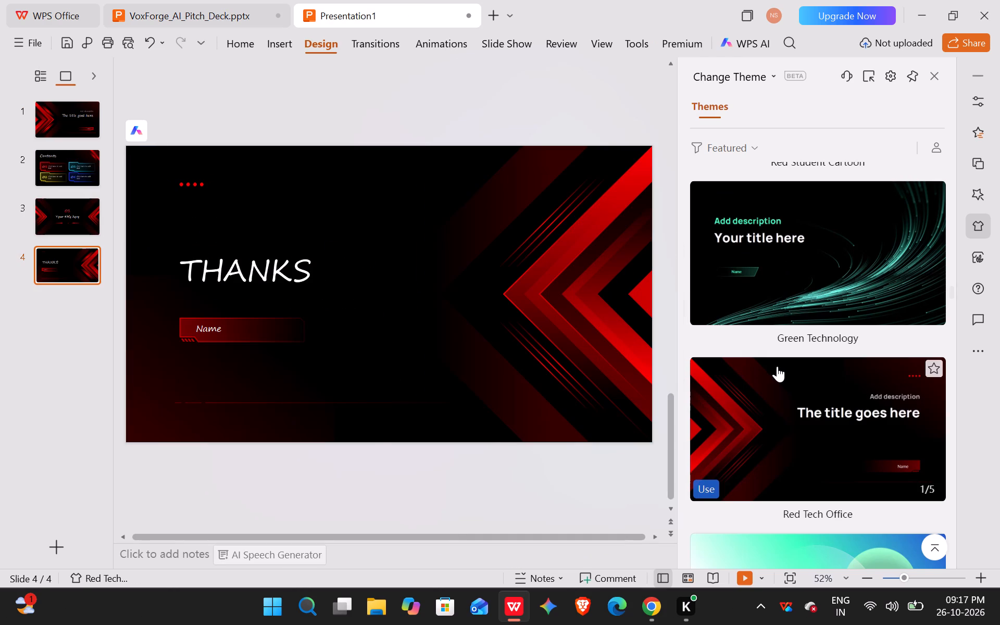
left_click(777, 366)
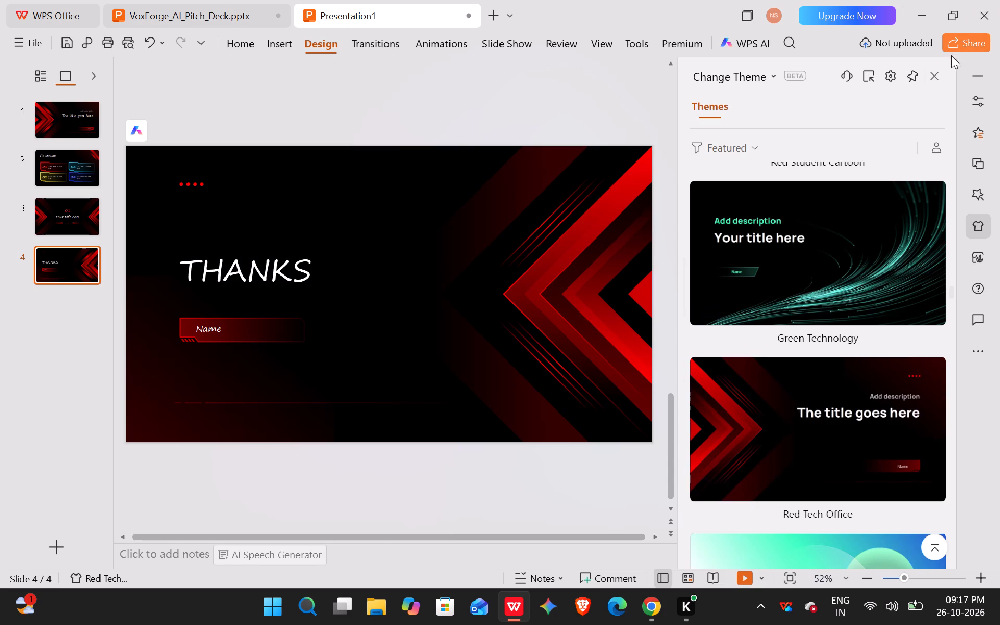
left_click(942, 73)
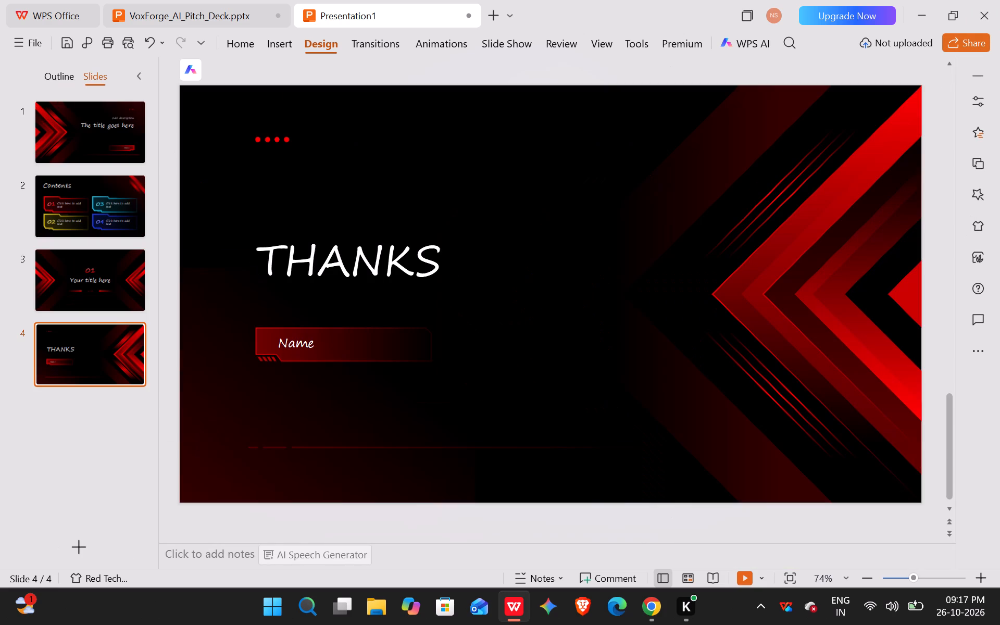
Go to slide 1 of Presentation1 and start editing its main title placeholder.
left_click(113, 123)
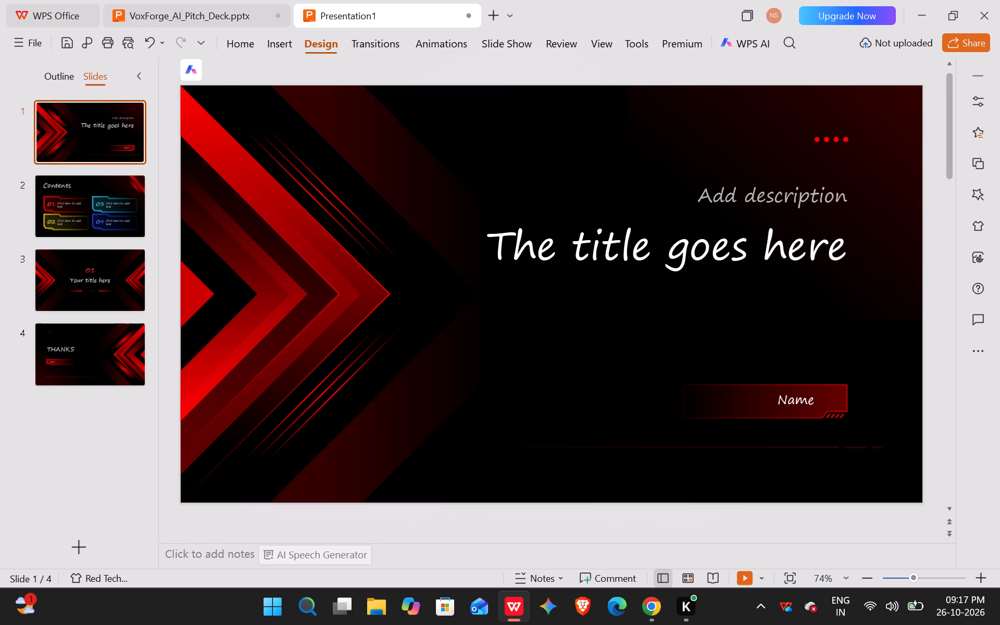
left_click(500, 241)
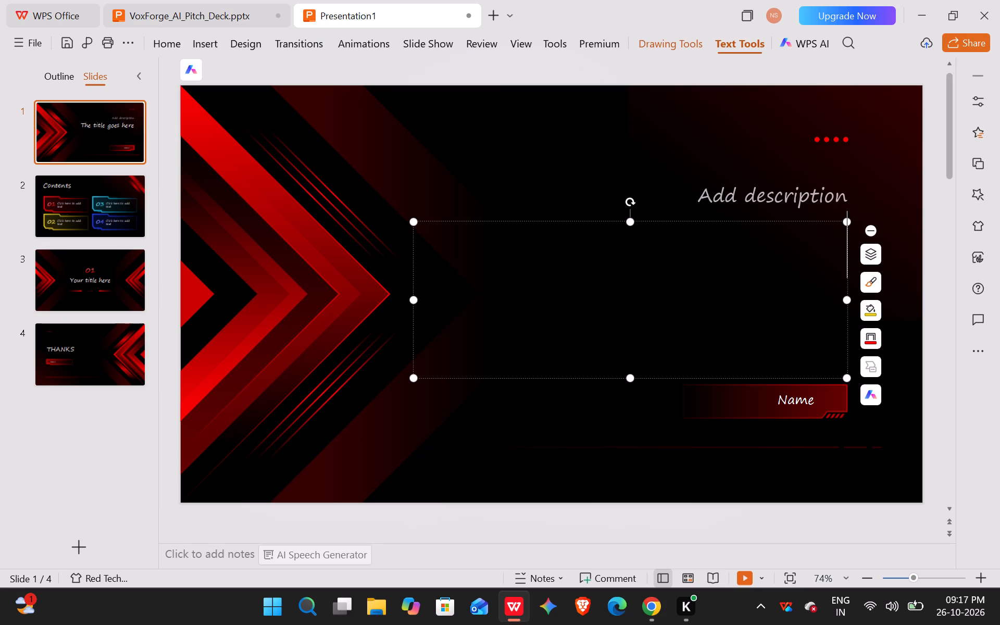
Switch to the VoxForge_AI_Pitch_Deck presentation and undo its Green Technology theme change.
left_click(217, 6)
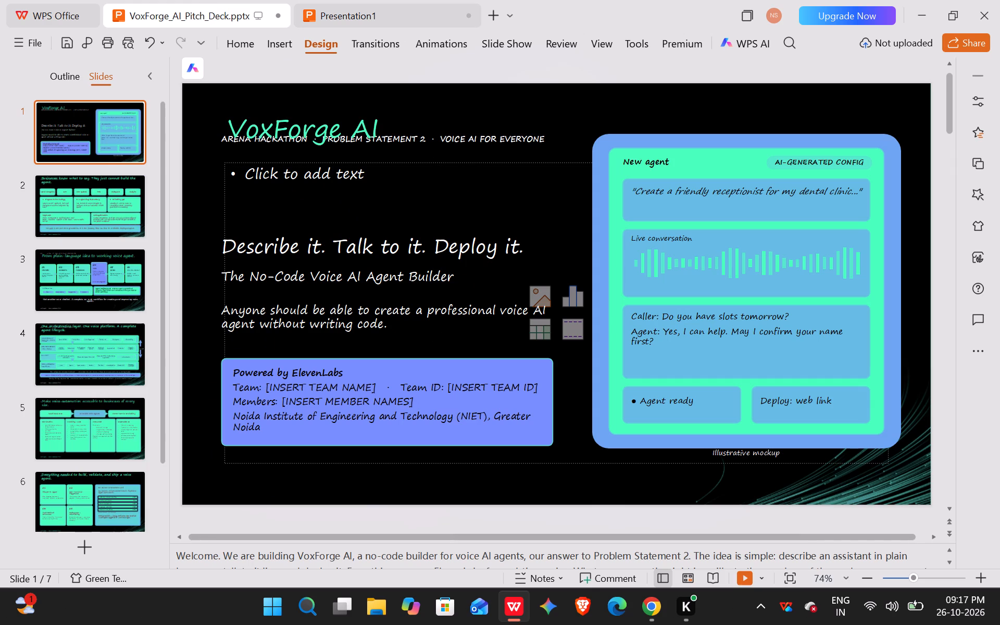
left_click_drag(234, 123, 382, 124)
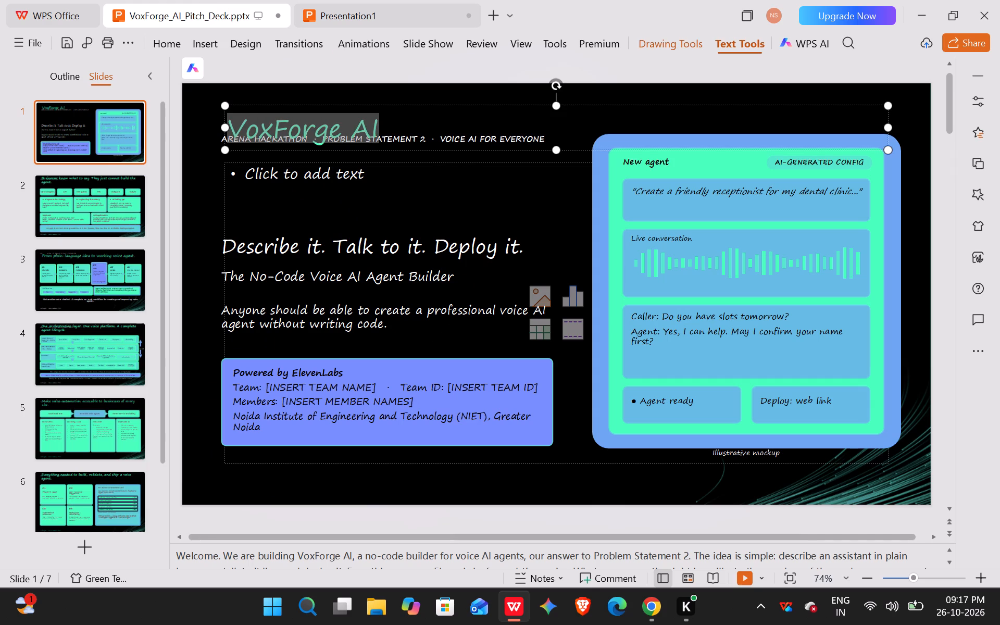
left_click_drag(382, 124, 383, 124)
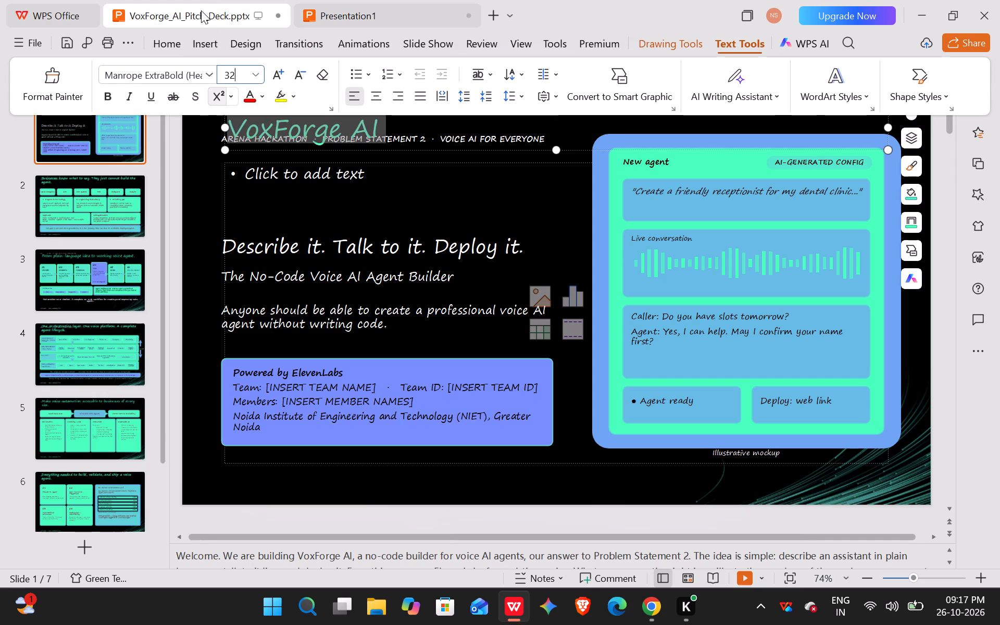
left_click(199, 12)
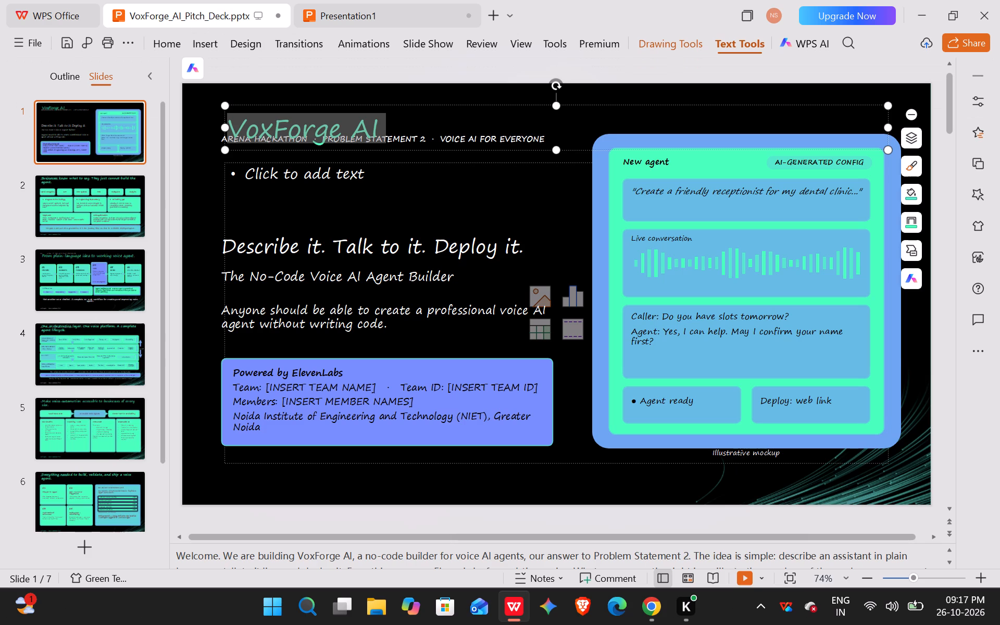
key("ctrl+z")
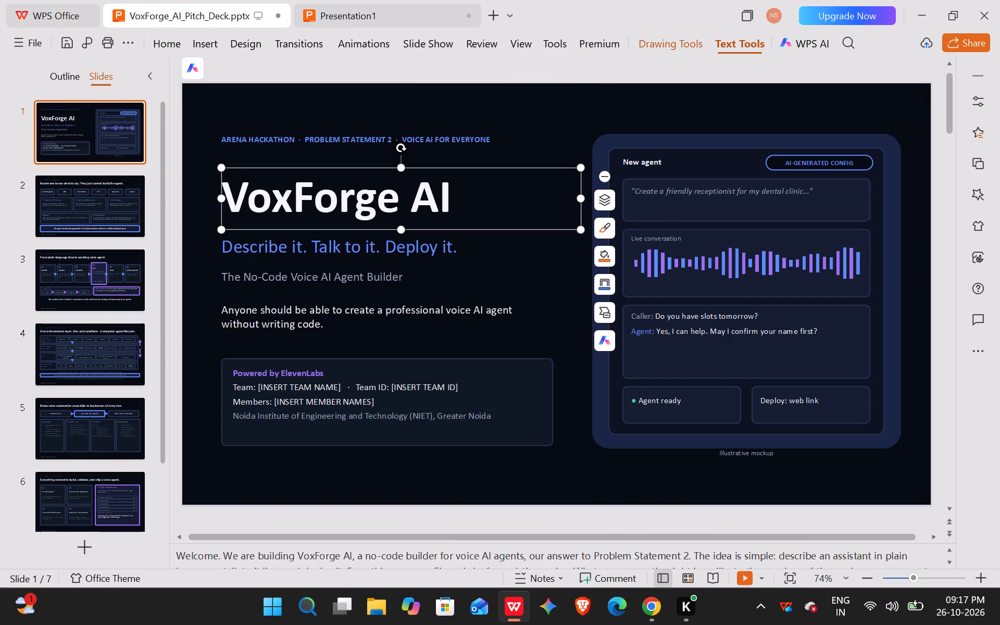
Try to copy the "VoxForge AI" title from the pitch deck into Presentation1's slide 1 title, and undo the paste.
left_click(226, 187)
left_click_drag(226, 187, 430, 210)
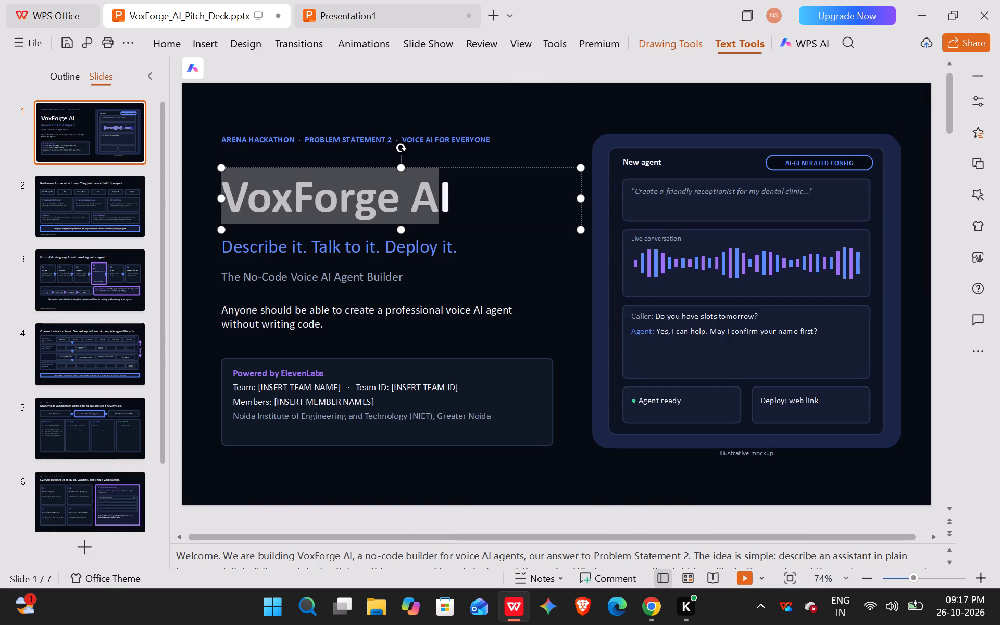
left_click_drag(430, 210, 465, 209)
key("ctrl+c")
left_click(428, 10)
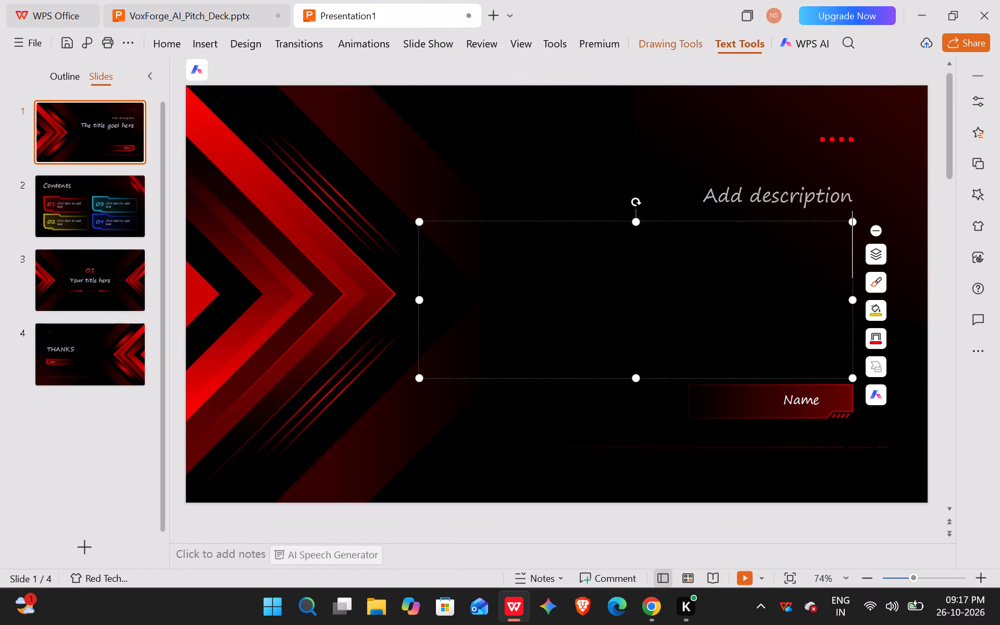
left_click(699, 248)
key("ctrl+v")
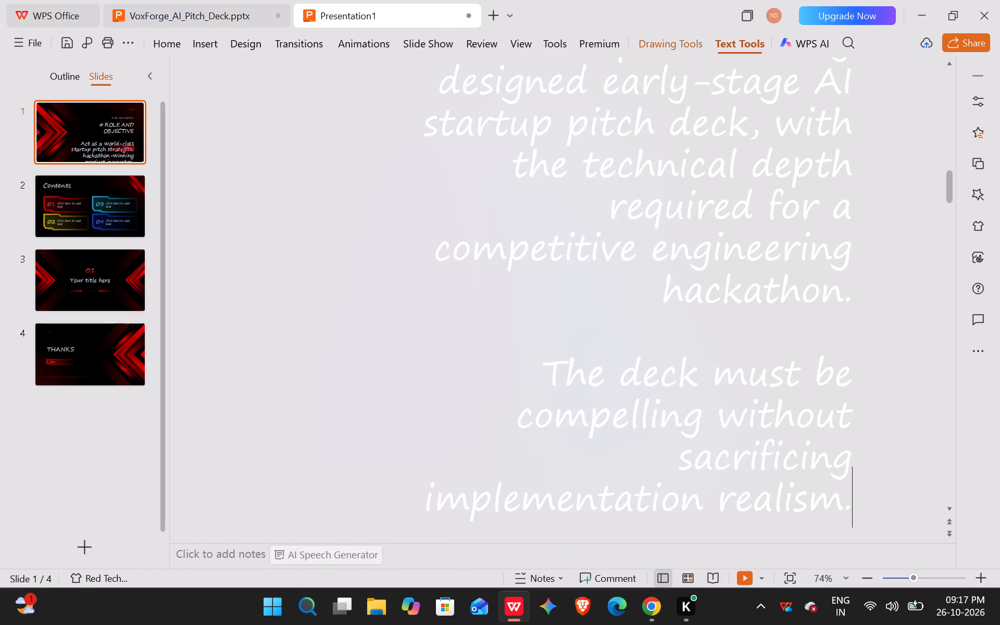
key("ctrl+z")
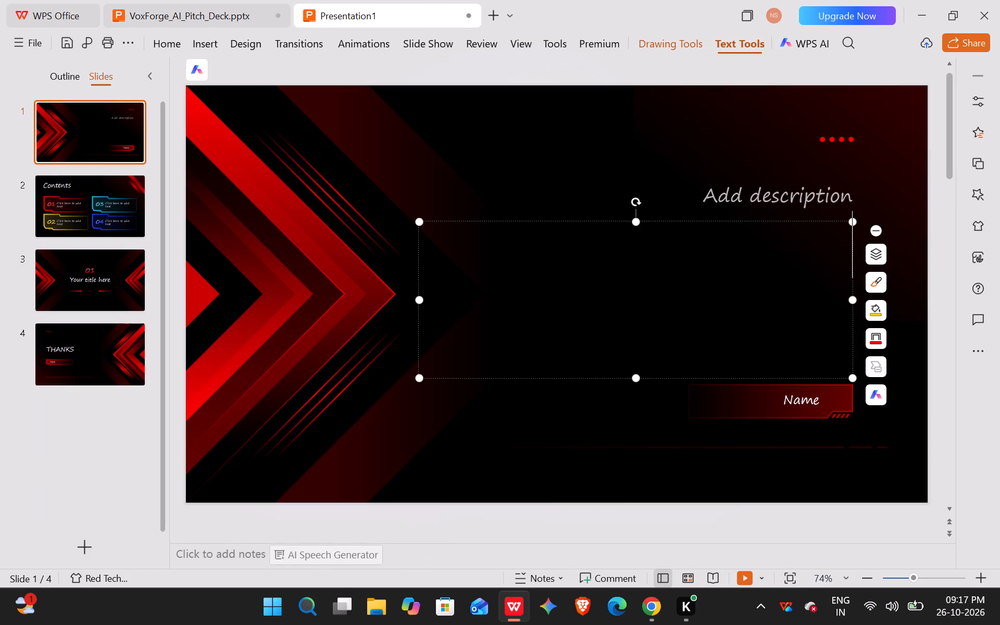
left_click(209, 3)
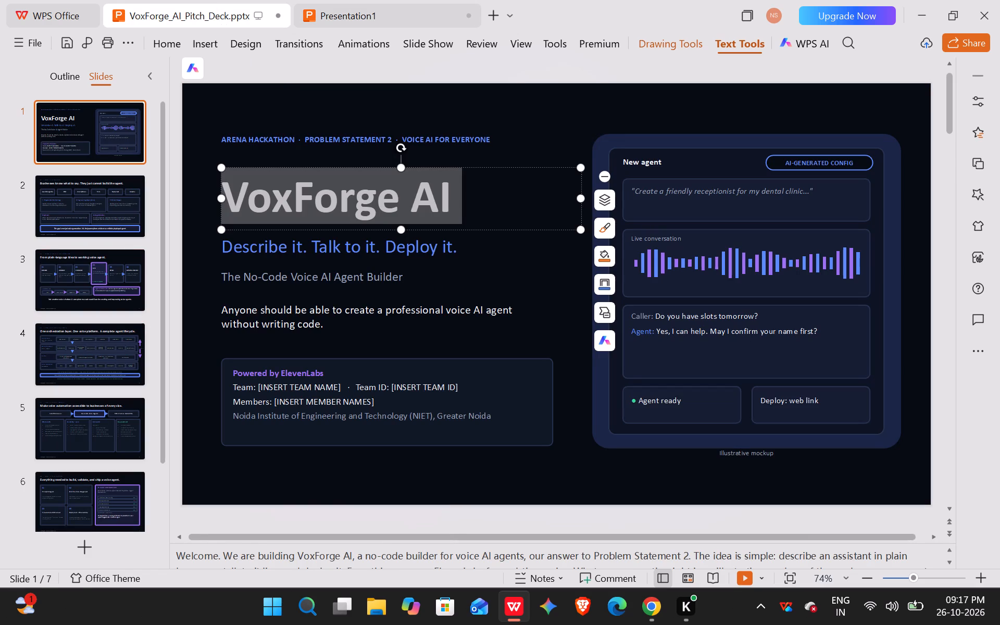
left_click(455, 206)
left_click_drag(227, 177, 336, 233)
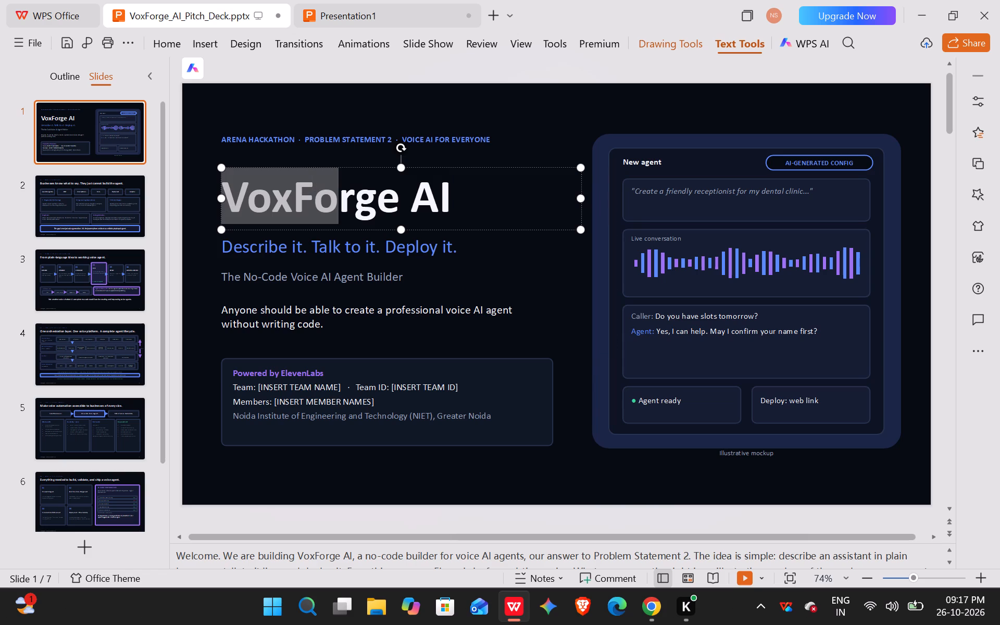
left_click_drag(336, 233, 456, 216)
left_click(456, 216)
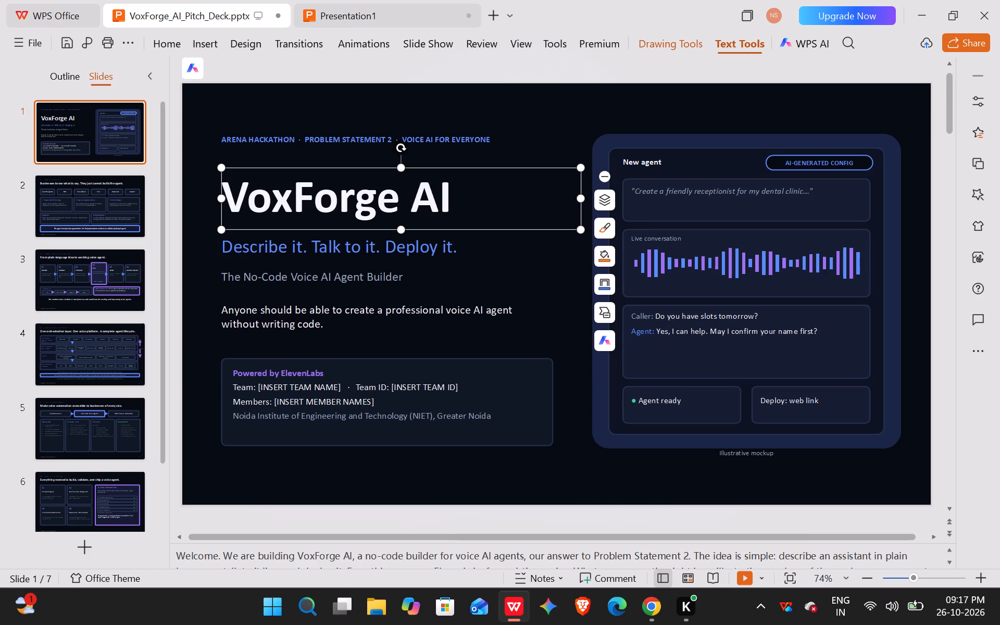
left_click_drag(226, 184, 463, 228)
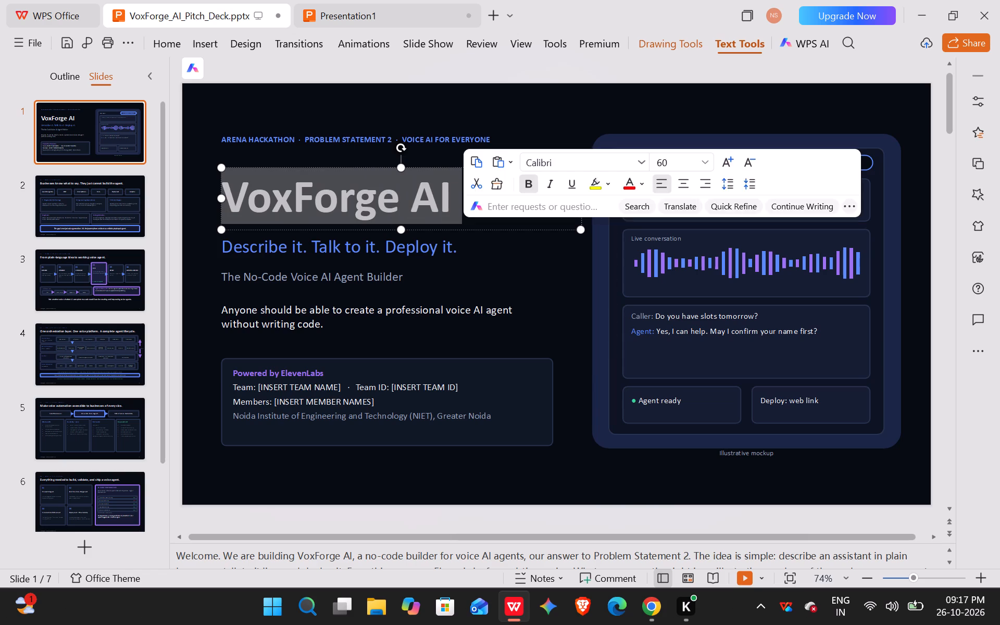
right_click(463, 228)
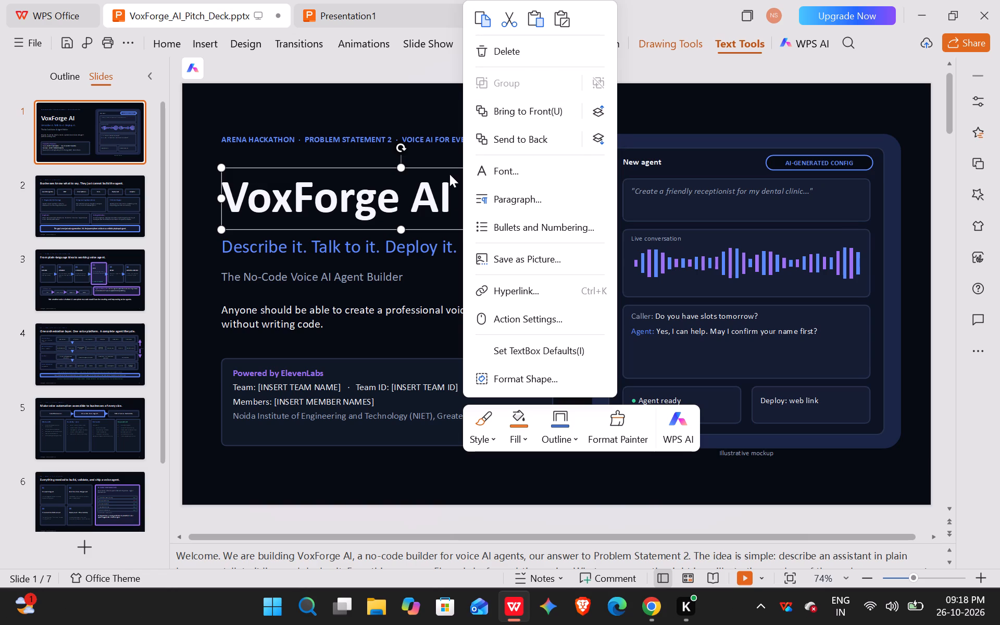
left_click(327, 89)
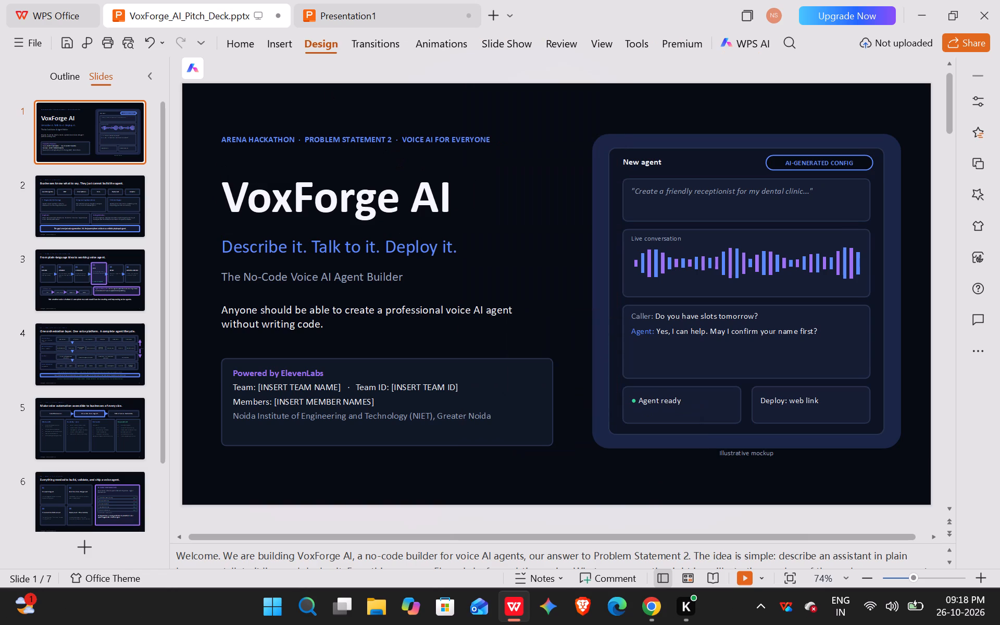
Enter "VoxForge AI" as the main title on slide 1 of Presentation1, checking the wording against the pitch deck.
left_click(384, 0)
left_click(623, 258)
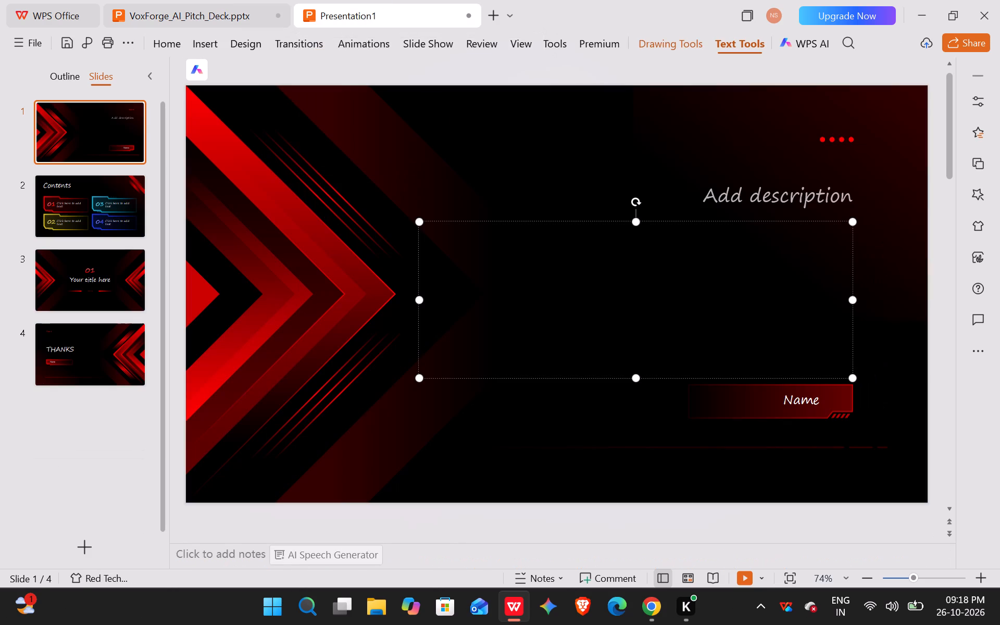
key("v")
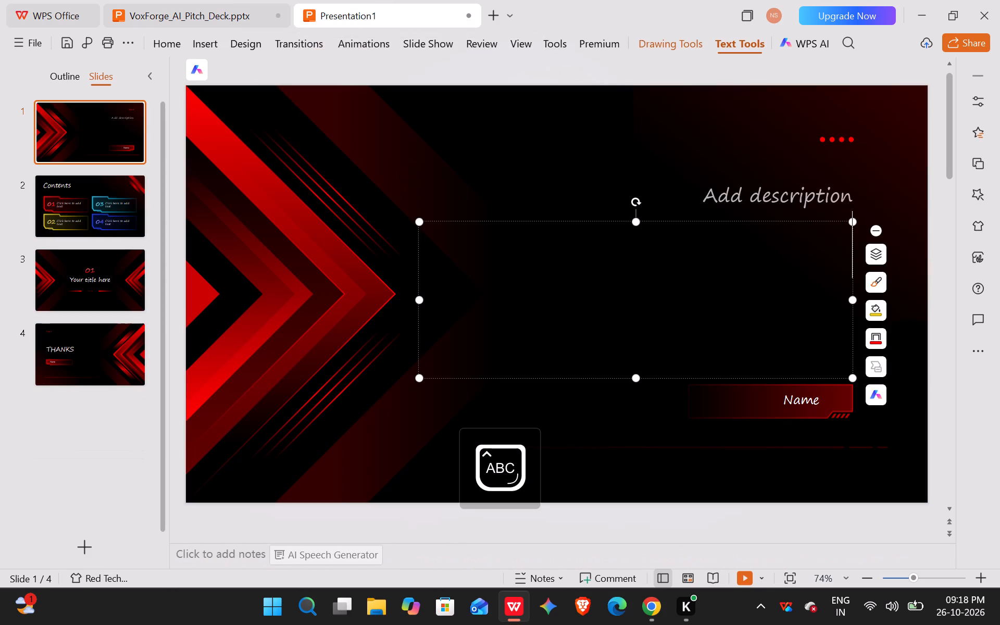
type("OX")
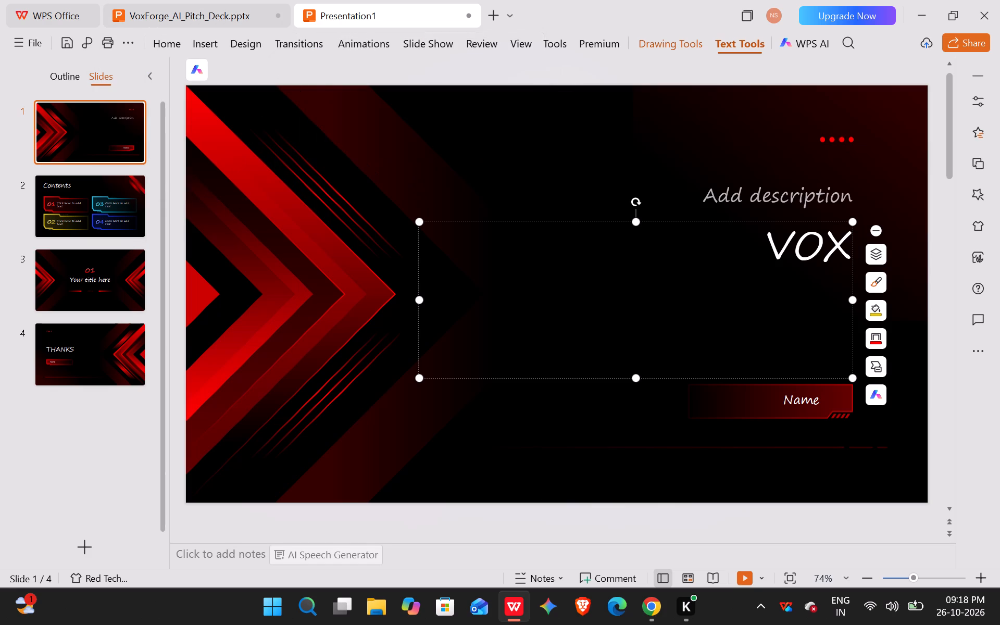
key("BackSpace")
key("BackSpace")
type("OX")
key("BackSpace")
key("BackSpace")
type("ox")
key("f")
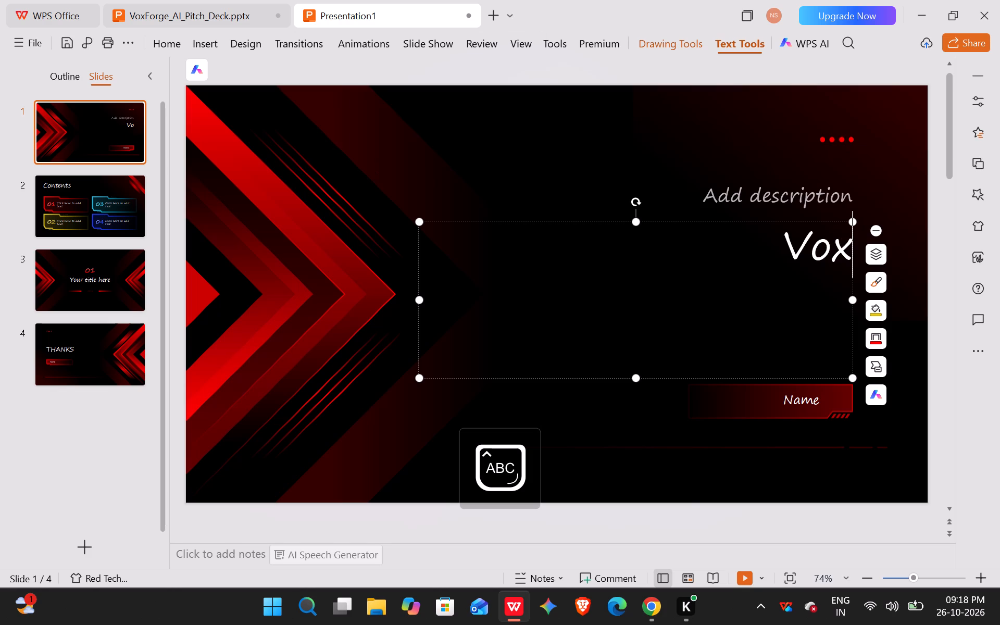
type("ot")
key("BackSpace")
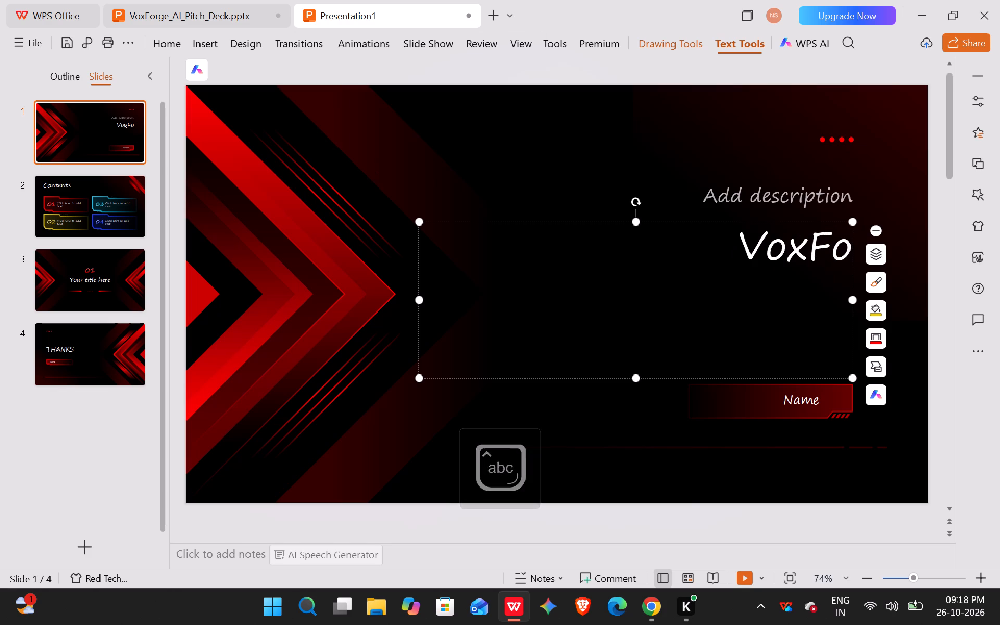
type("rge")
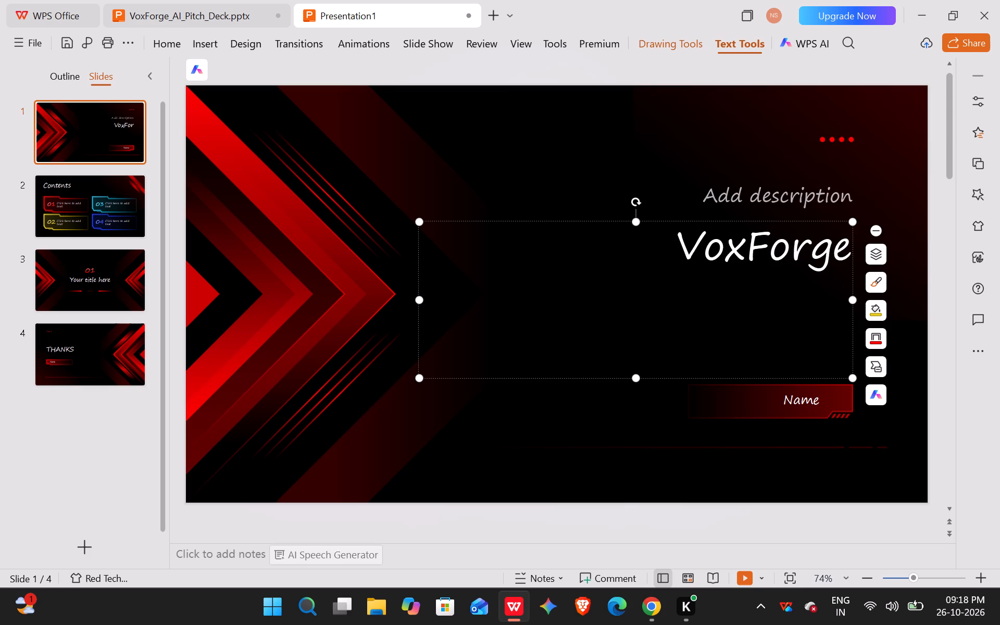
left_click(229, 22)
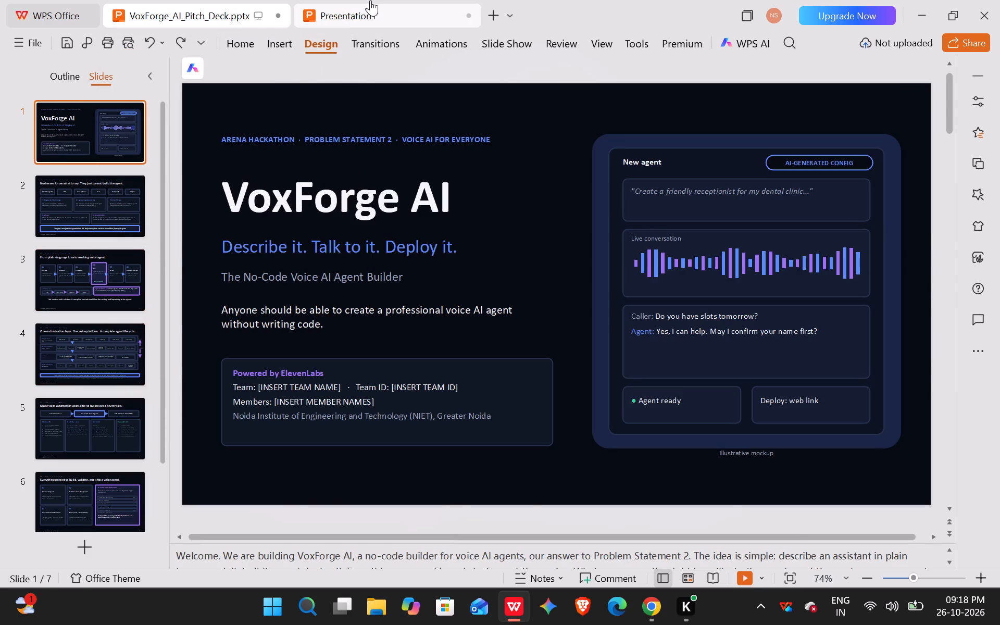
left_click(370, 0)
key("space")
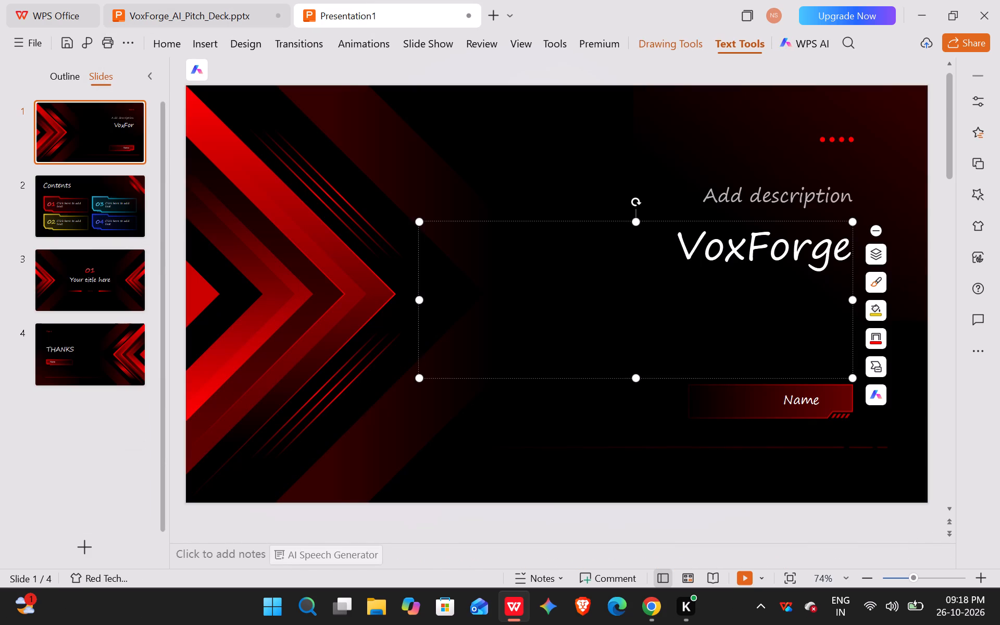
key("a")
key("BackSpace")
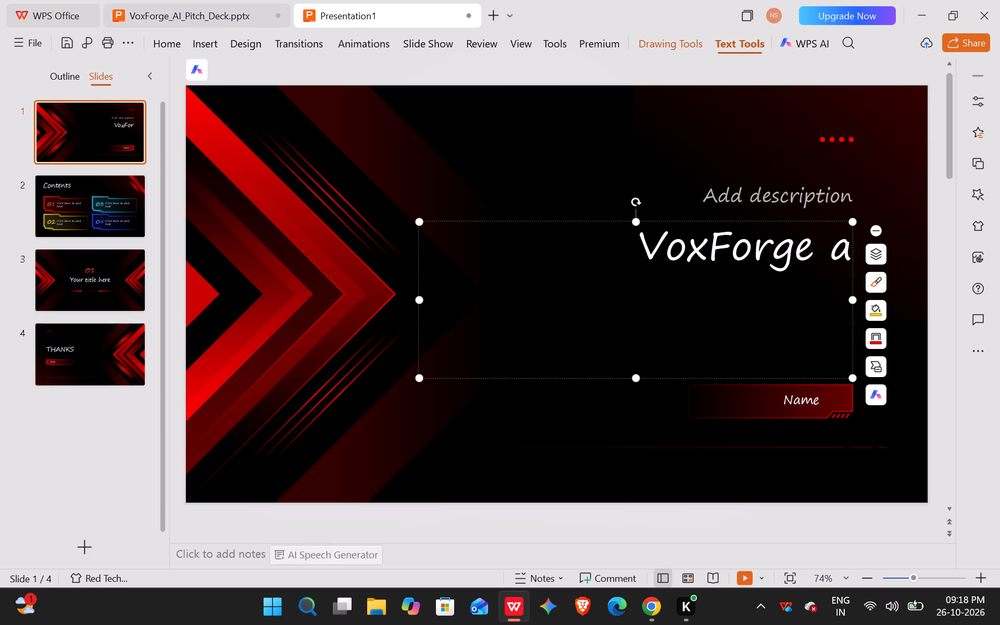
type("AI")
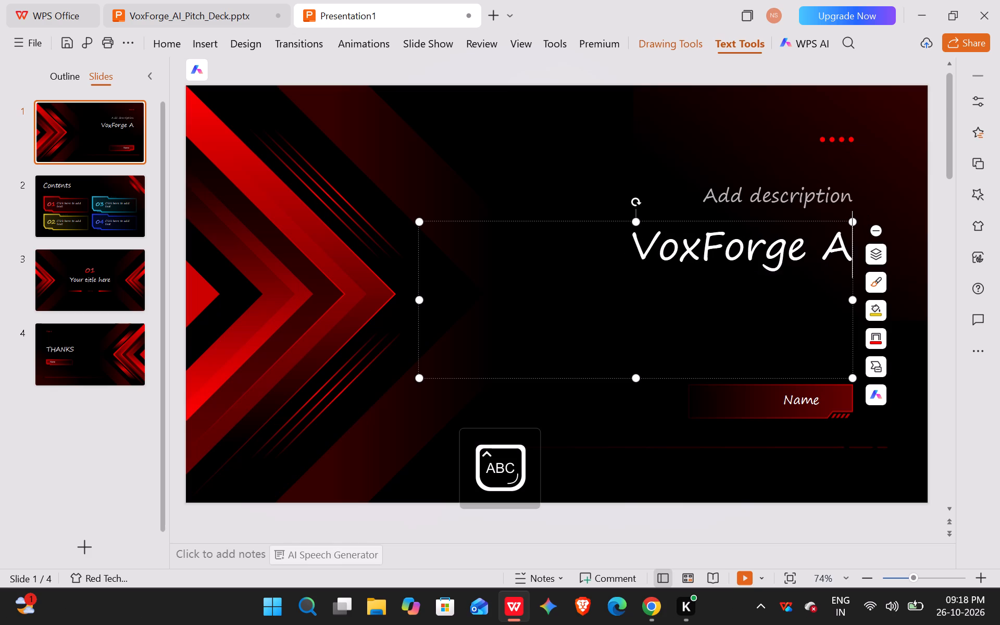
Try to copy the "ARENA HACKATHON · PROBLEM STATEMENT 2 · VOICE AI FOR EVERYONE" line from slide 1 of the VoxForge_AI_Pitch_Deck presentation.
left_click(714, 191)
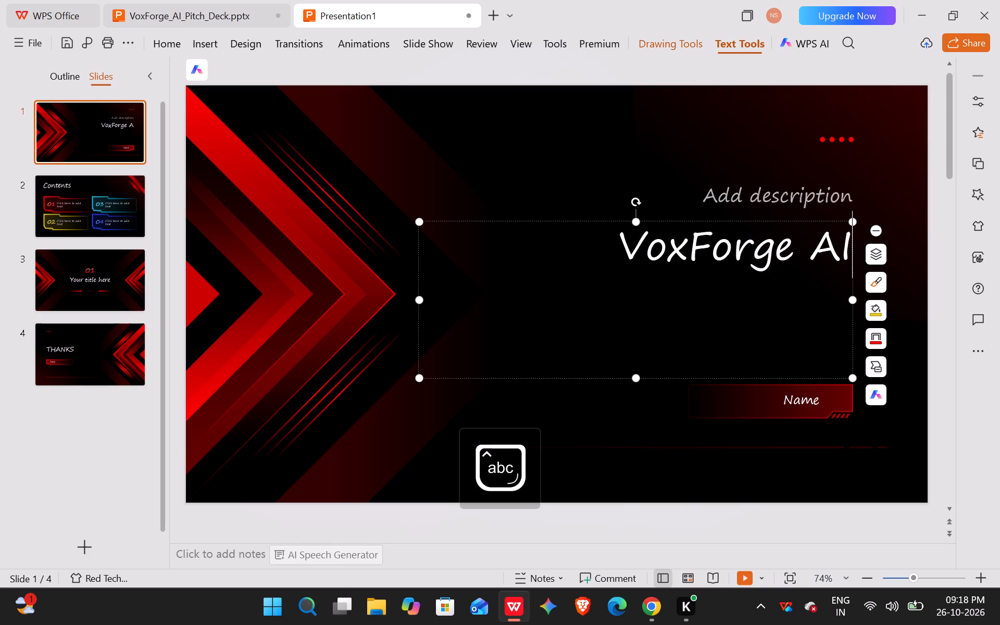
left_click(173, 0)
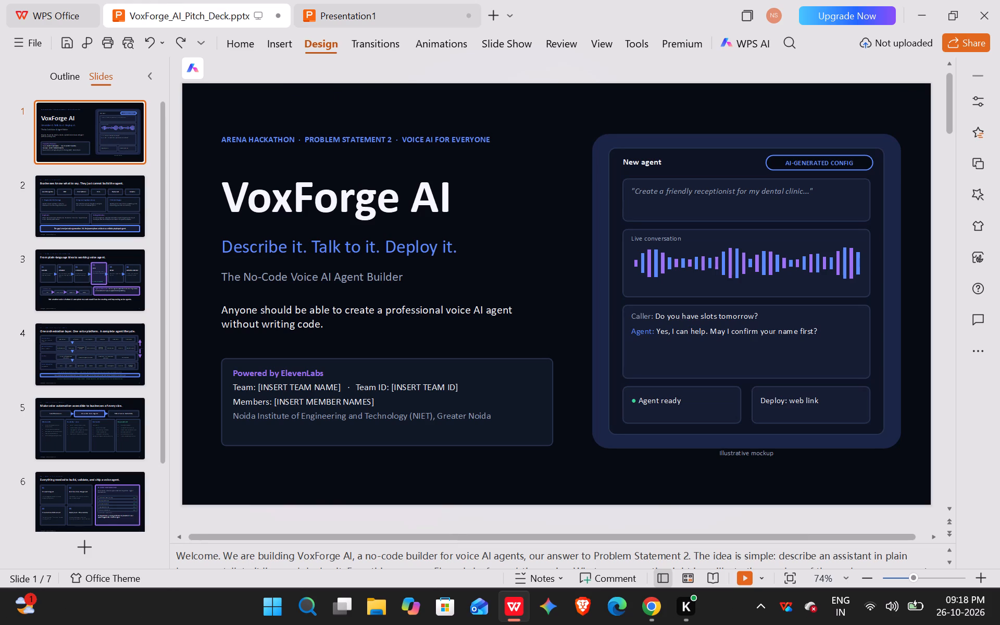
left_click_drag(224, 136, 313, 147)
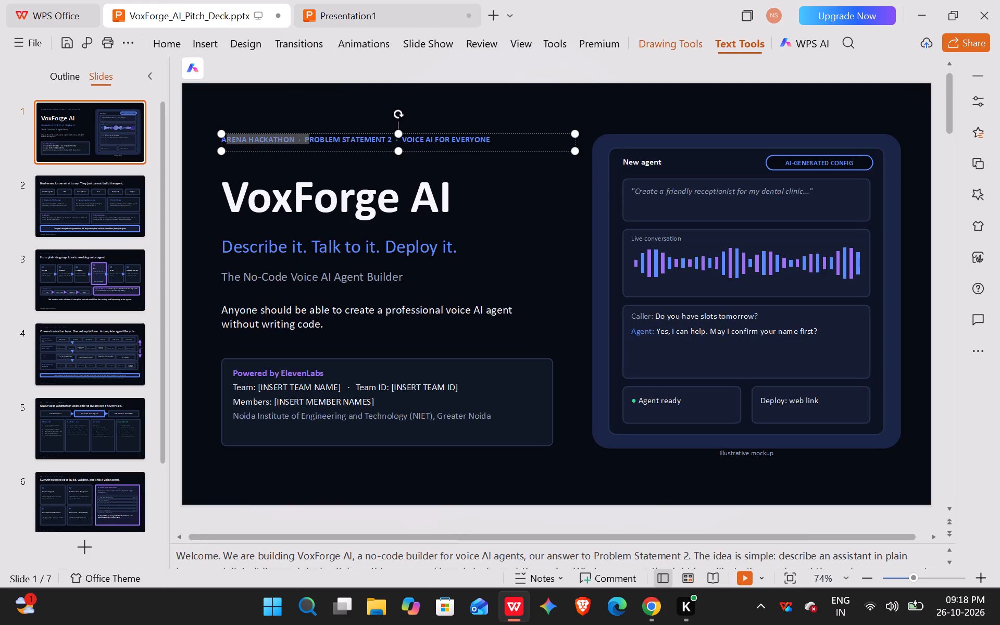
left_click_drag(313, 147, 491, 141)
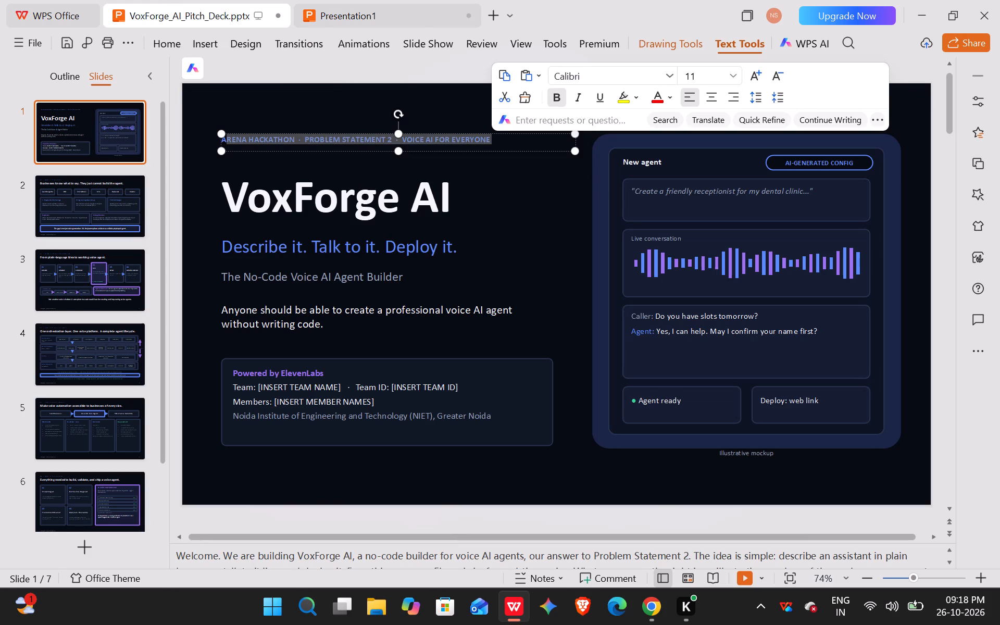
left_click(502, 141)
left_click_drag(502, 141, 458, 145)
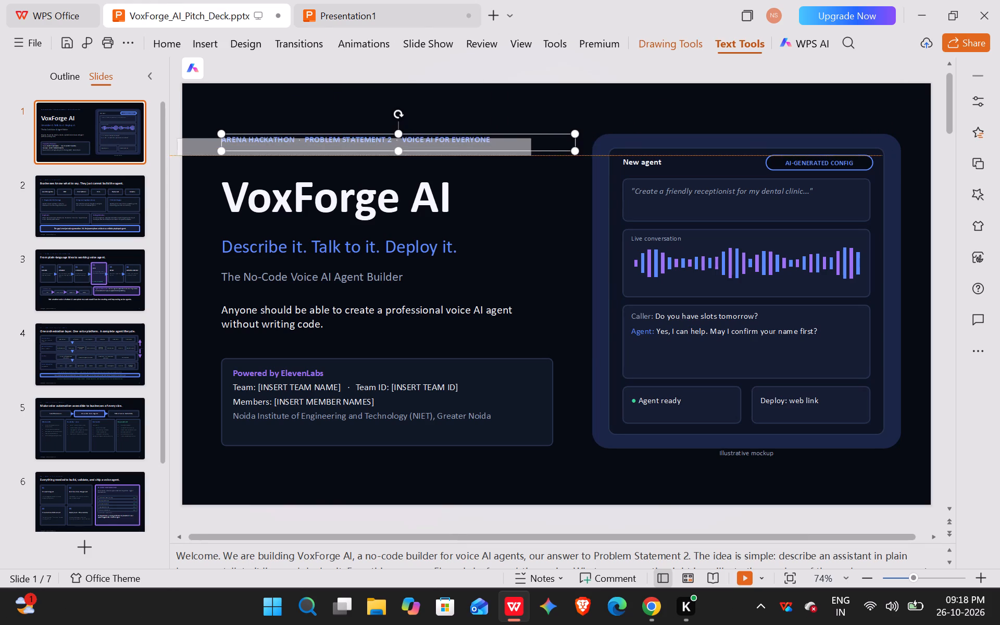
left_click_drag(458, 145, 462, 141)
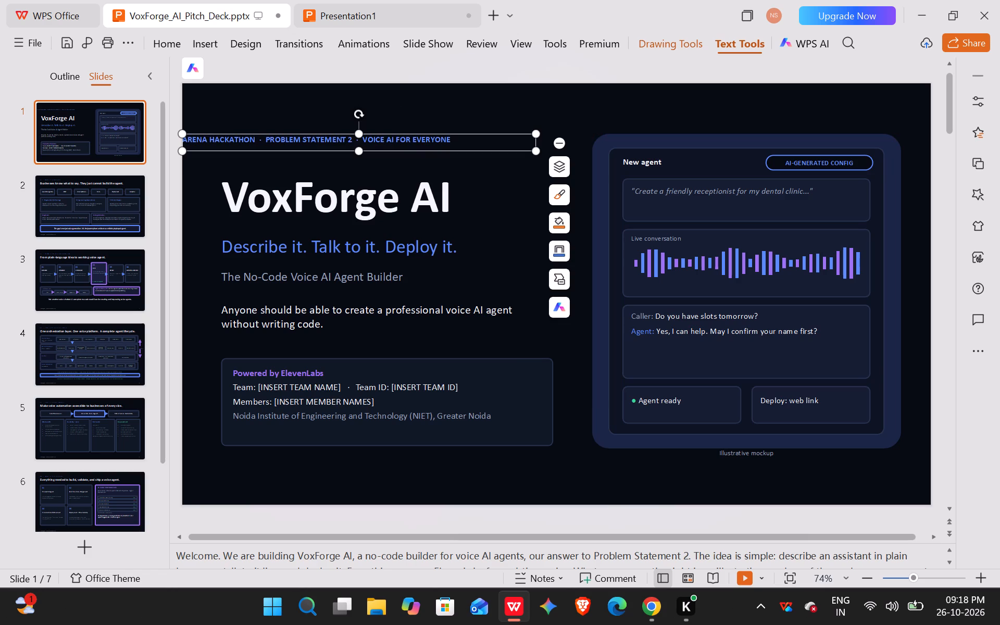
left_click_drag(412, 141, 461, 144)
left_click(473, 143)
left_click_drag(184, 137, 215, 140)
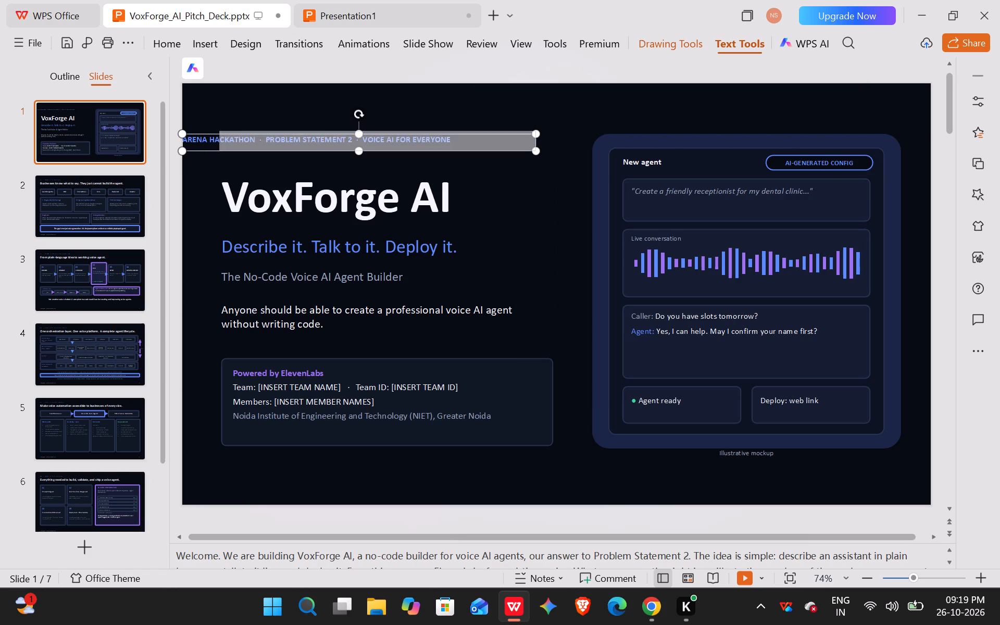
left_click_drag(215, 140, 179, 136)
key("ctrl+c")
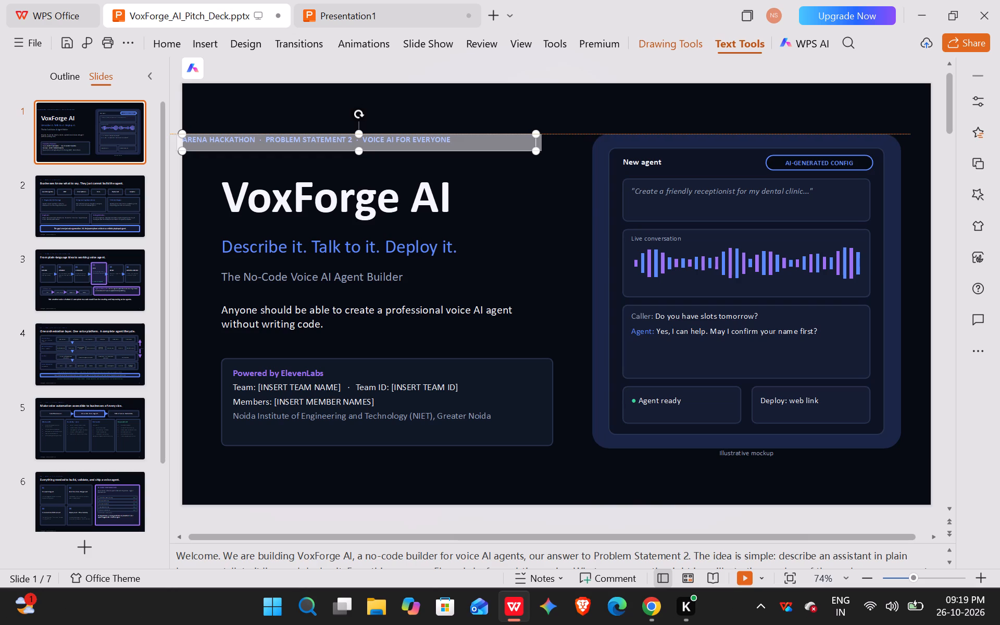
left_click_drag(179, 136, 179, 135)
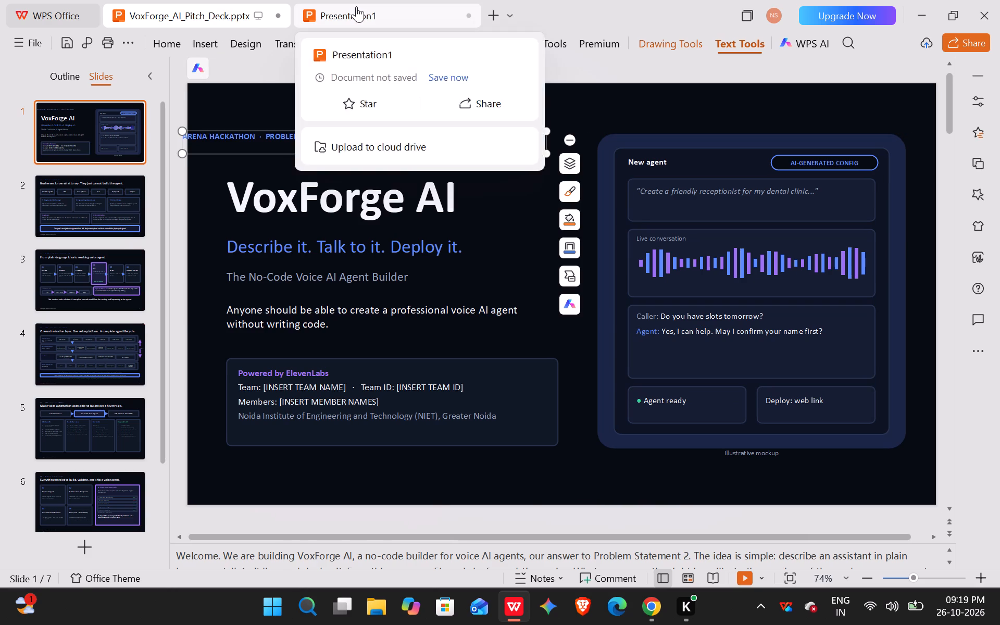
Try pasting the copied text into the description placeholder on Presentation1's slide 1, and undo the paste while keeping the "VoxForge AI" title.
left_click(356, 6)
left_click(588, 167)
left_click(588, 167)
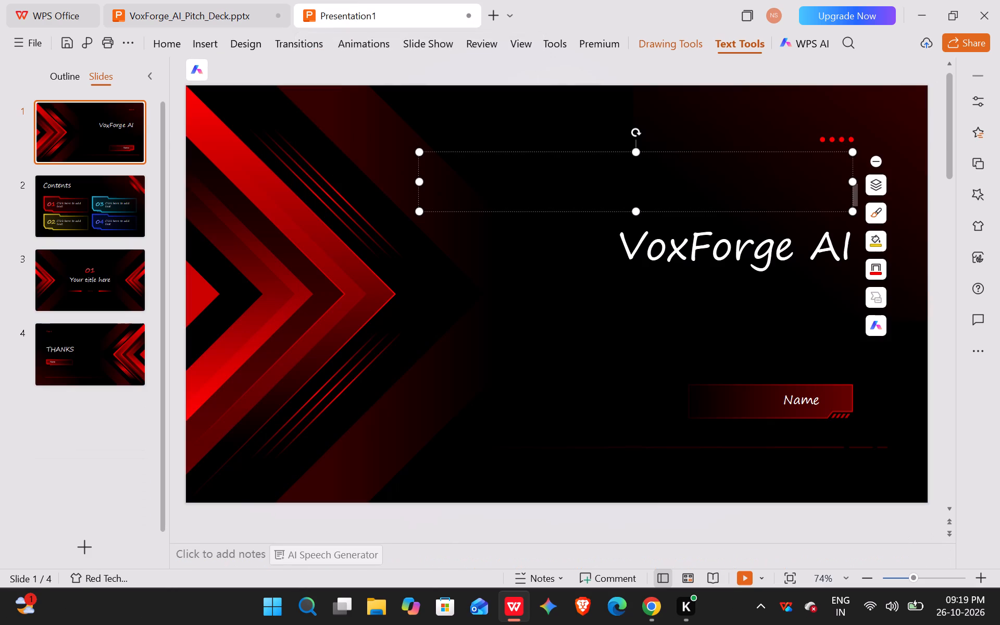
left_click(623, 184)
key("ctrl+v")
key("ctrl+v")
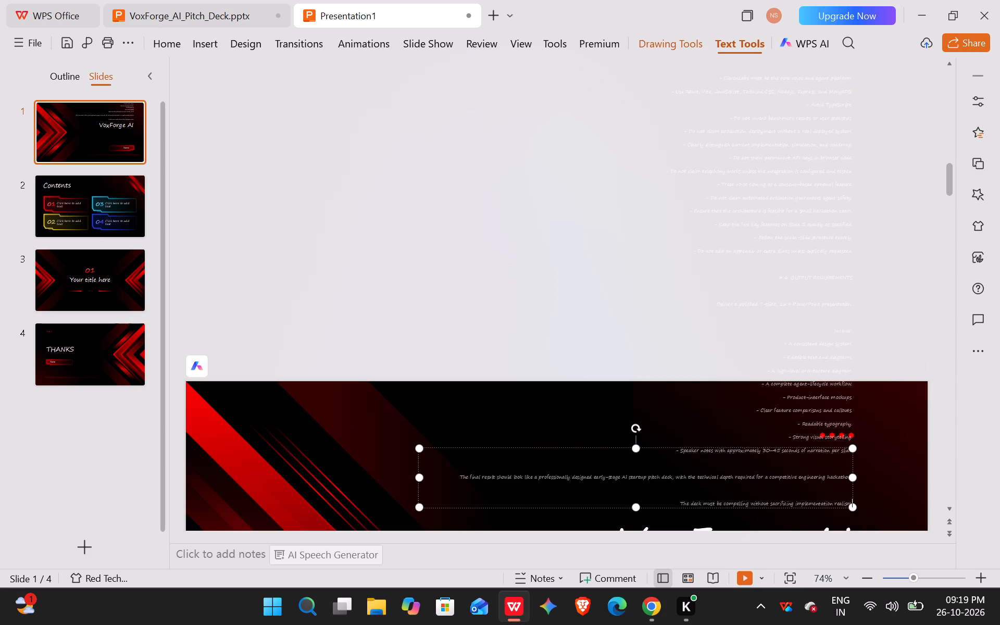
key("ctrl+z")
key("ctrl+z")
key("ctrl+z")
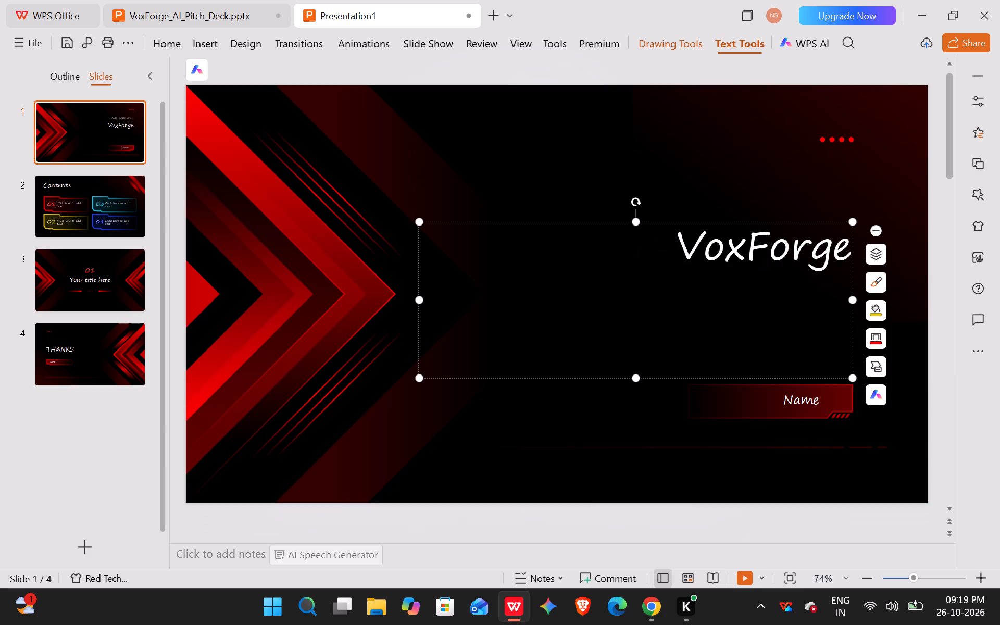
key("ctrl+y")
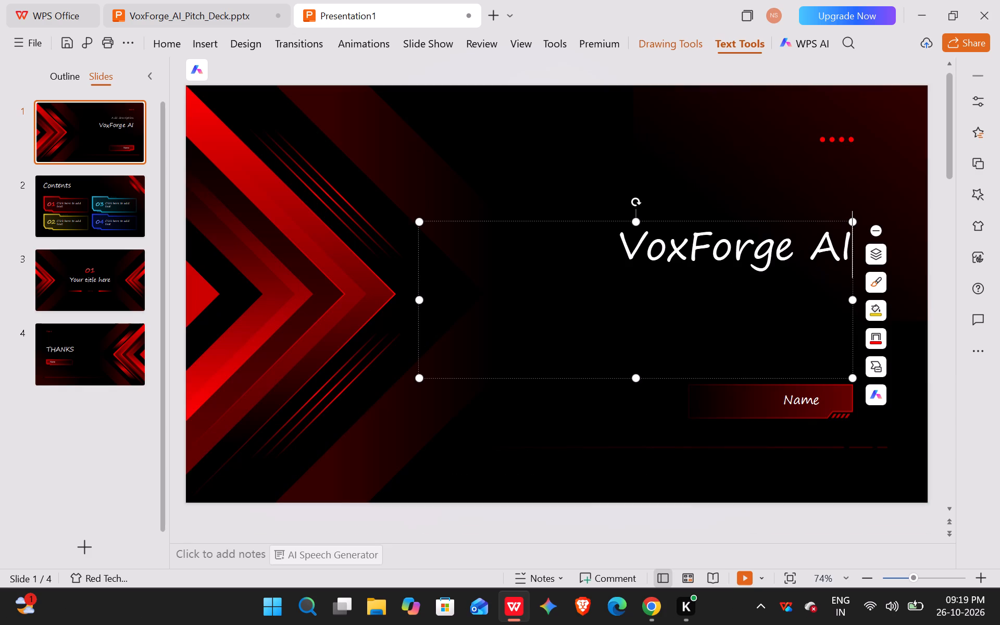
Shrink the description placeholder on slide 1 to a single-line box and move it down to just above the "VoxForge AI" title.
left_click(799, 124)
left_click(820, 210)
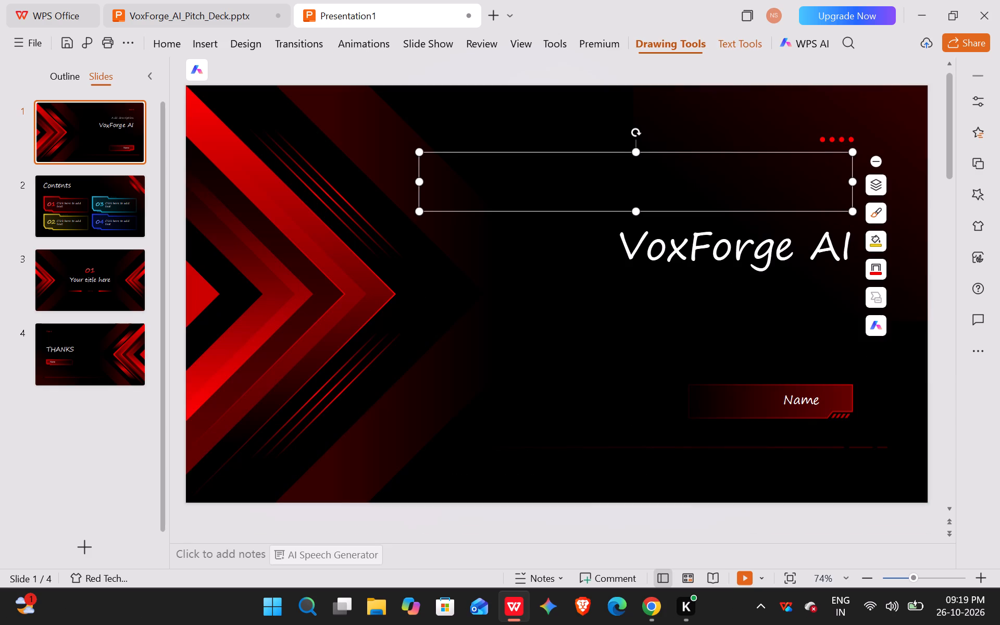
left_click_drag(419, 208, 485, 205)
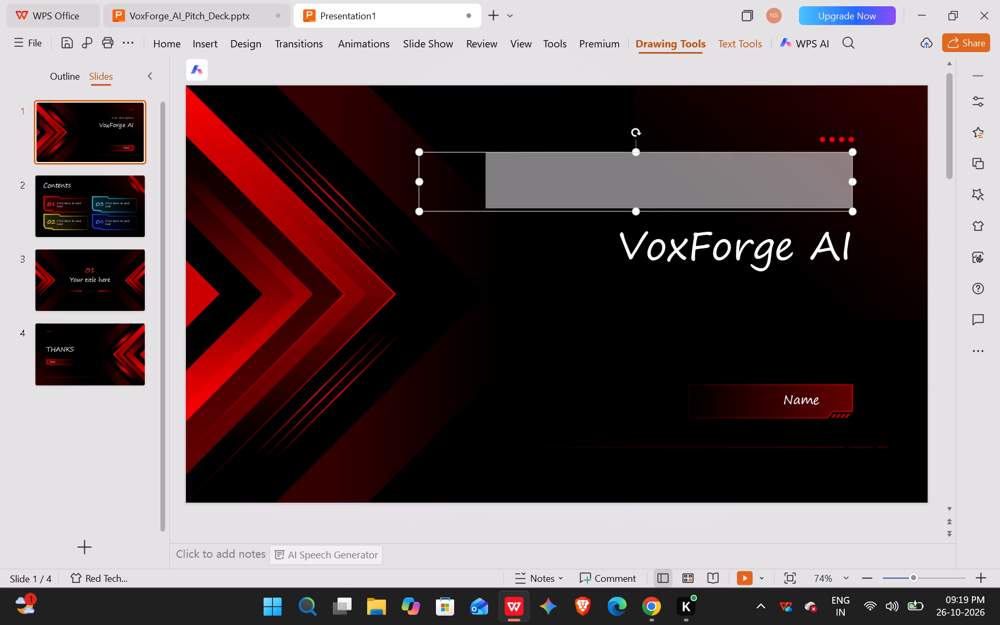
left_click_drag(485, 205, 535, 173)
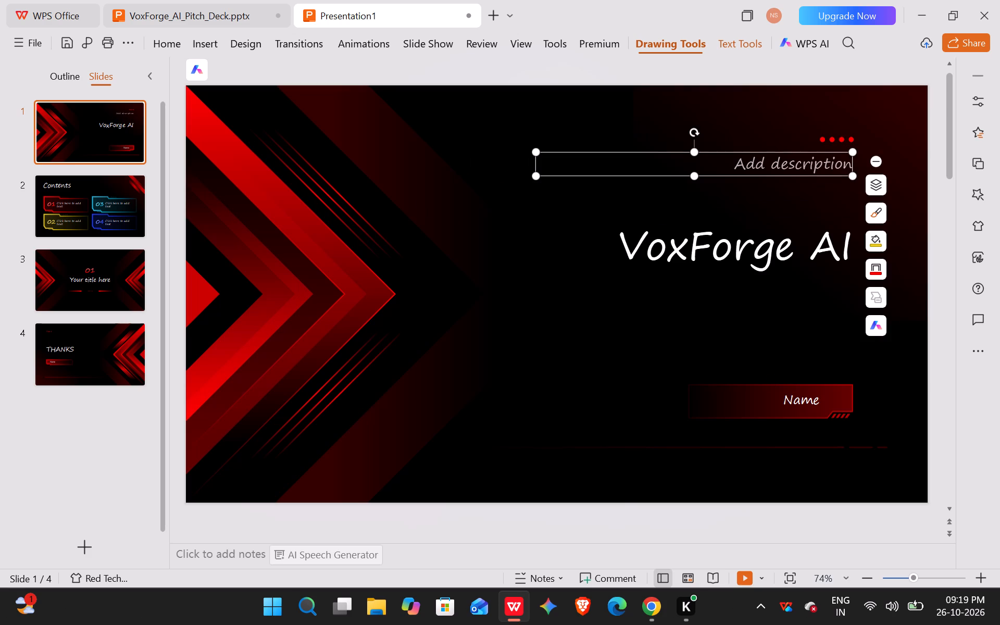
left_click_drag(702, 157, 710, 169)
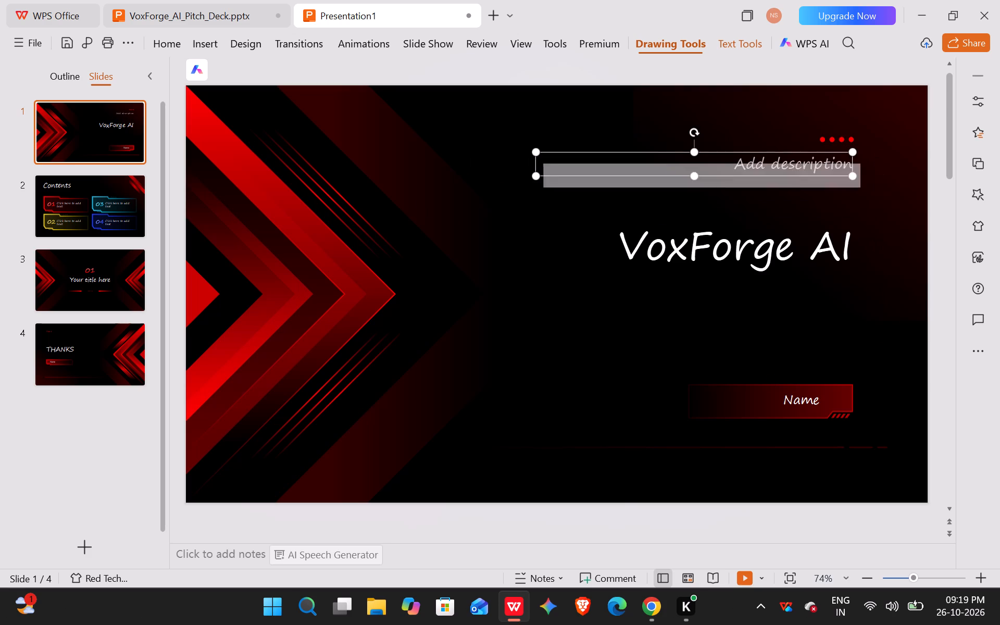
left_click_drag(710, 169, 716, 197)
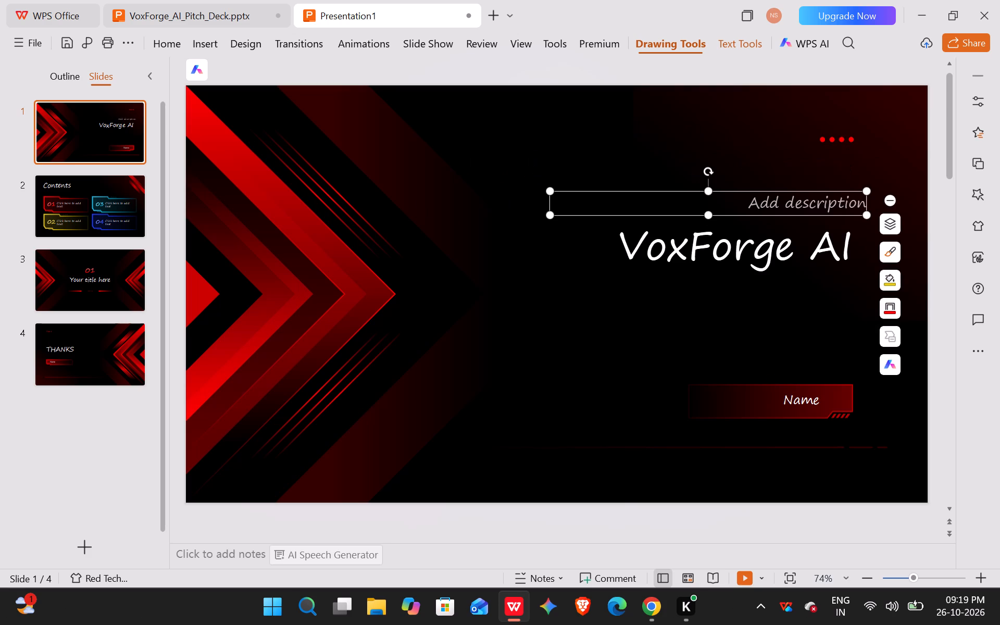
left_click(754, 166)
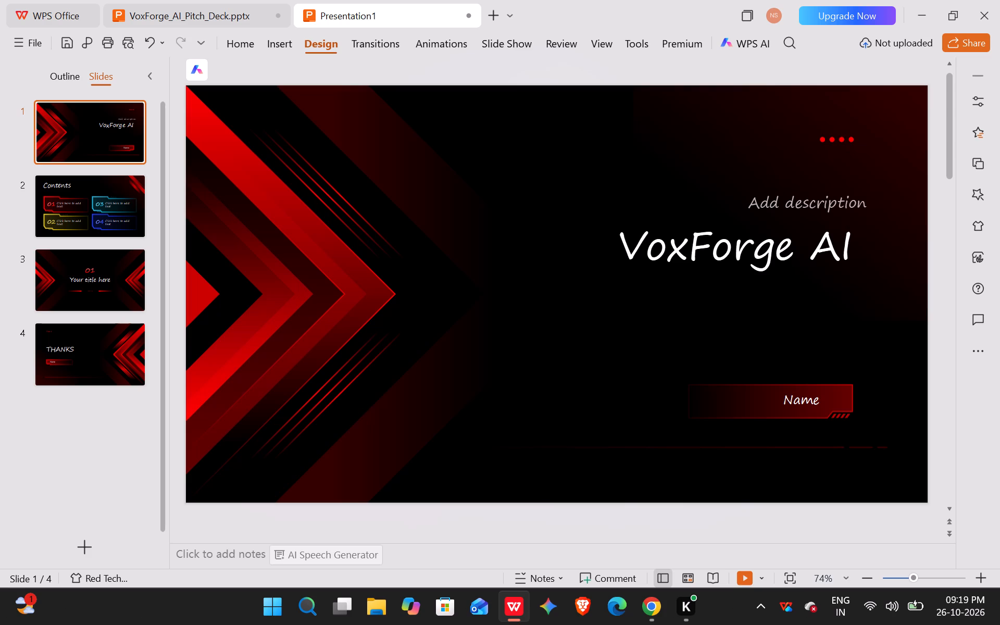
Set the font size of the "VoxForge AI" title on slide 1 to 60.
left_click(699, 257)
left_click_drag(619, 238, 824, 269)
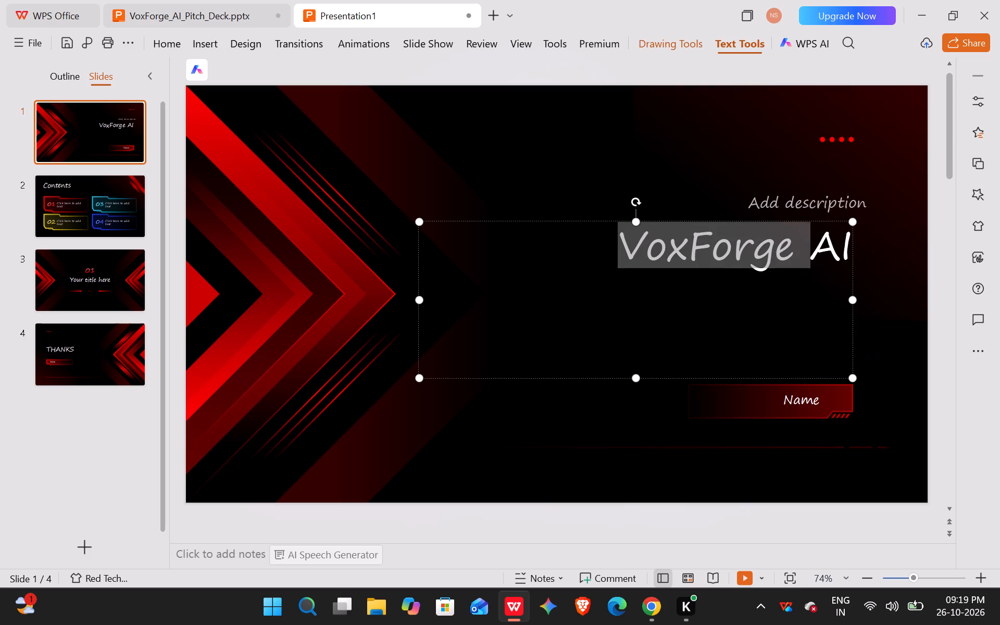
left_click_drag(824, 269, 854, 271)
left_click(819, 210)
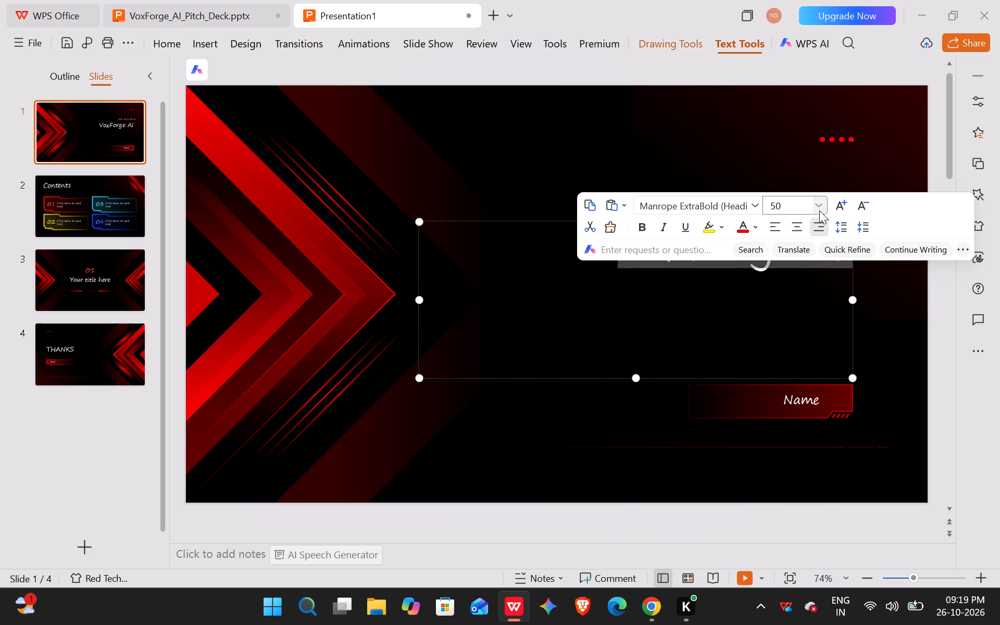
scroll(819, 512, "down", 7)
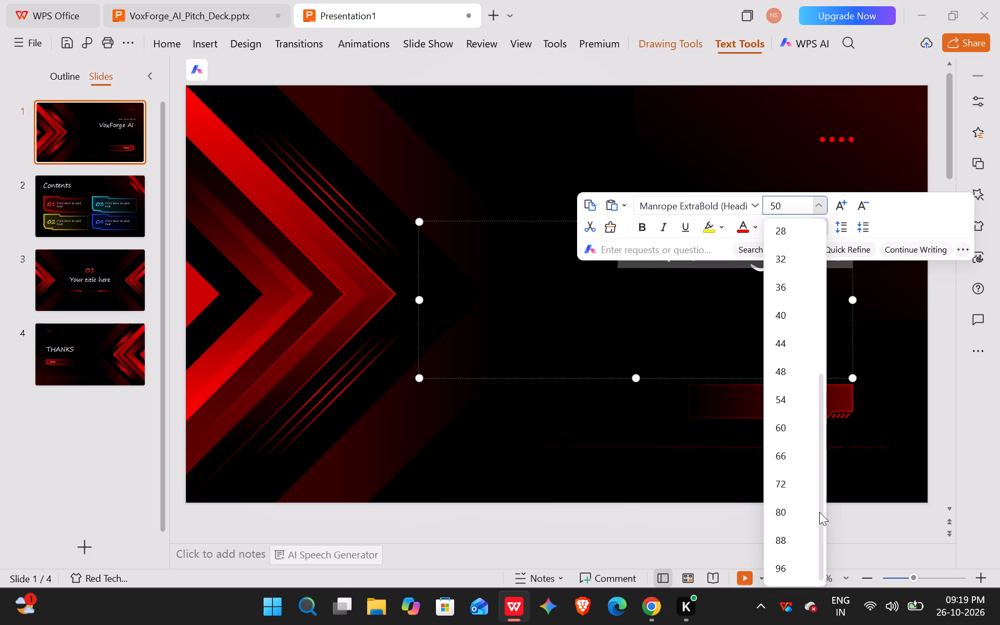
left_click(783, 420)
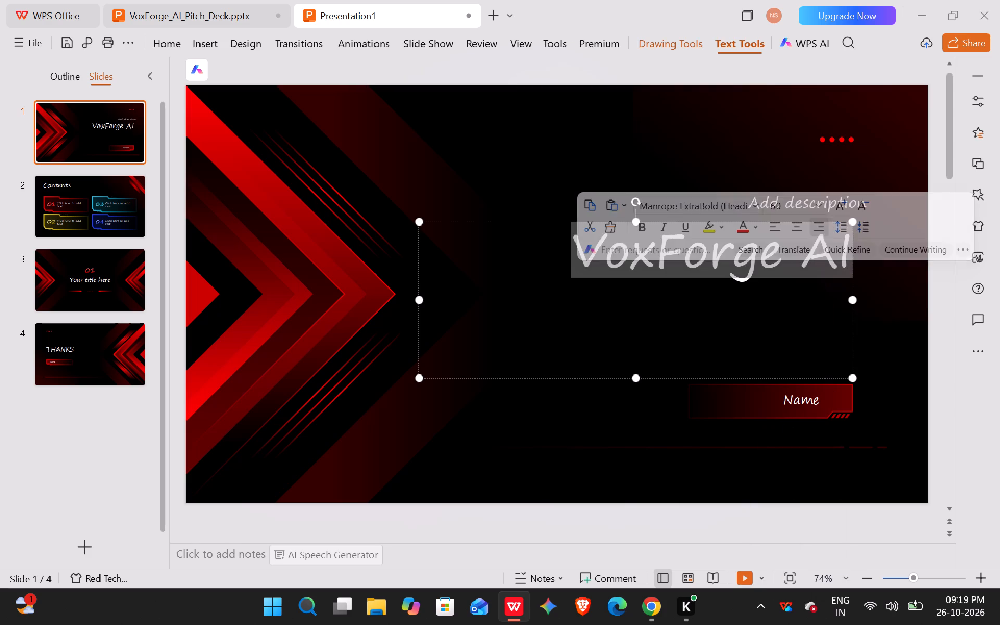
left_click(746, 146)
Start the hackathon line as "AREAN" in the description box above the "VoxForge AI" title on Presentation1's slide 1, consulting the pitch deck.
left_click(764, 194)
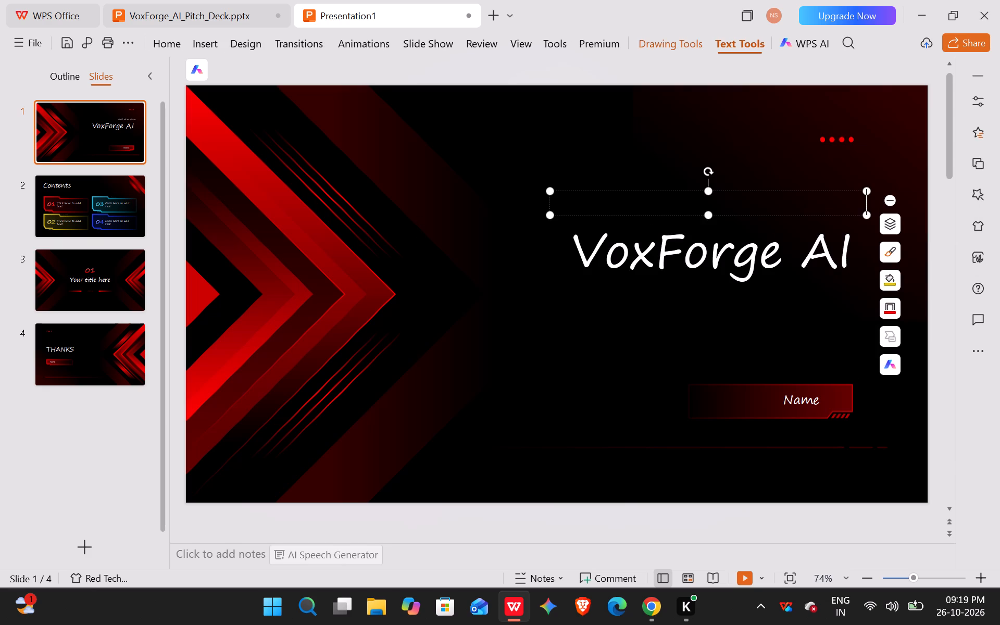
left_click(206, 6)
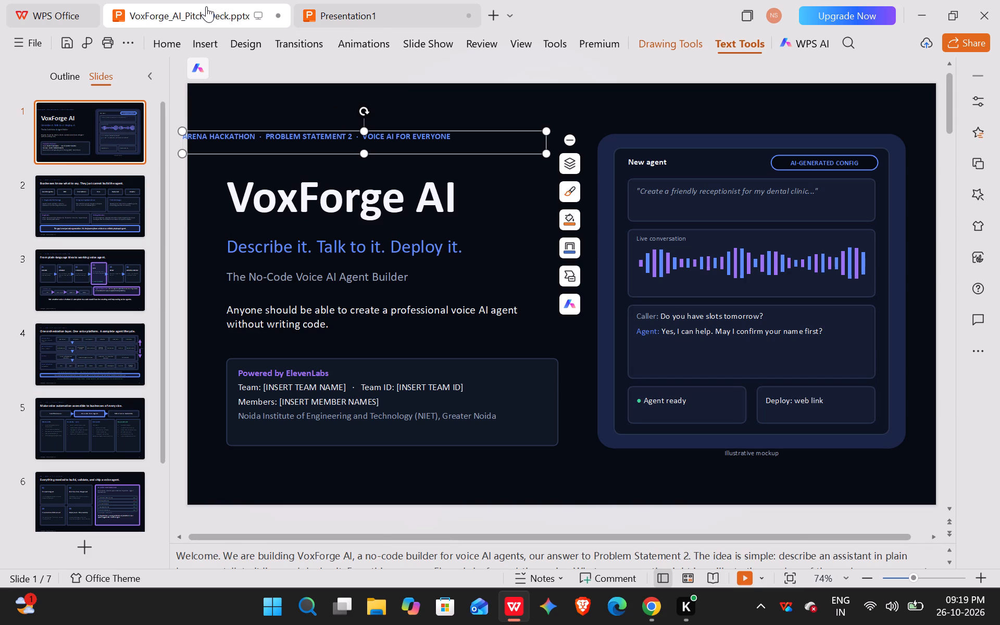
left_click(389, 0)
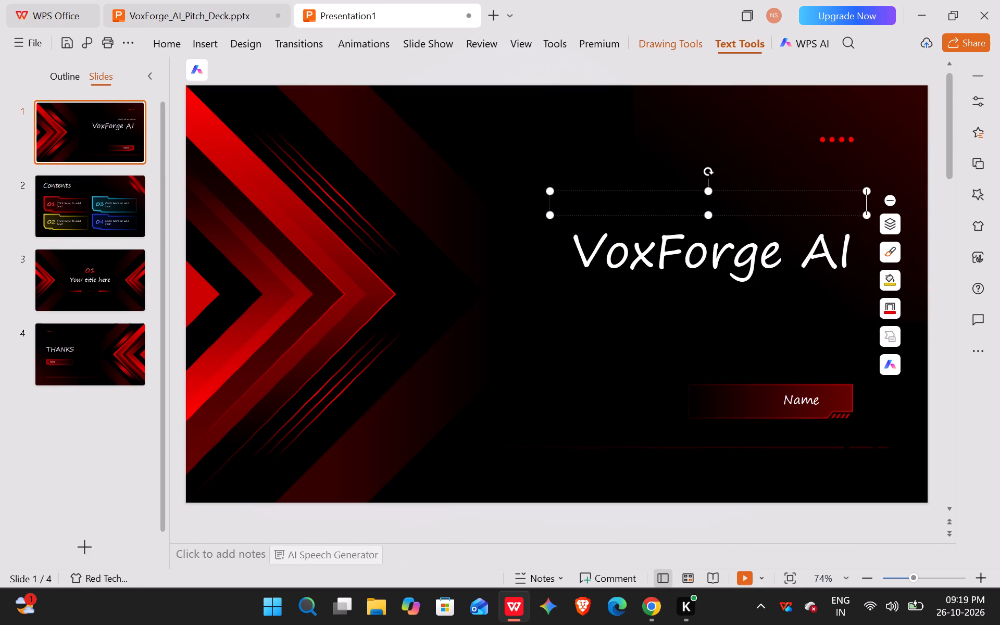
key("a")
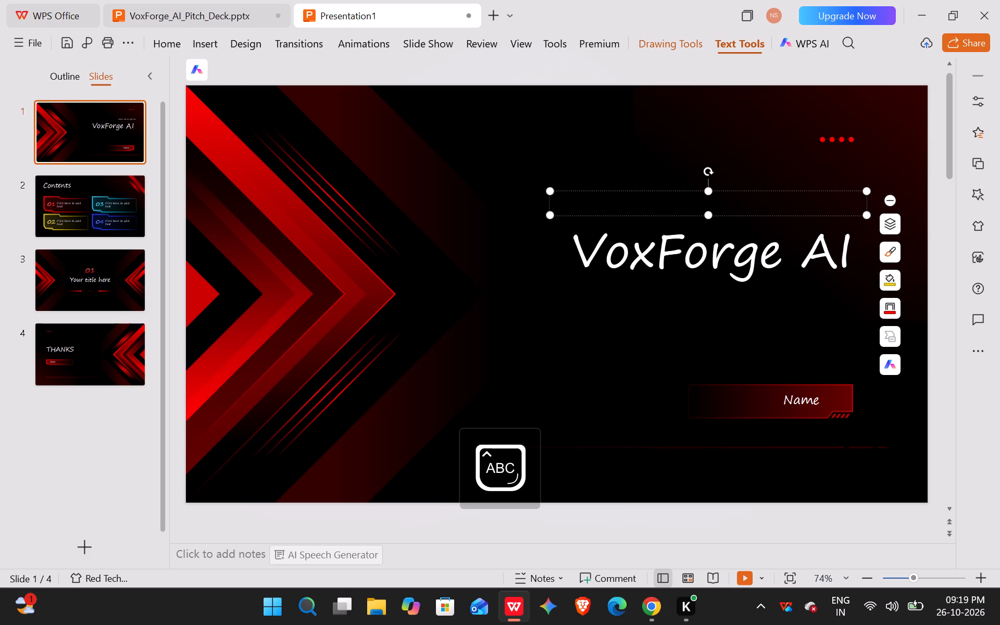
type("RE")
key("a")
key("n")
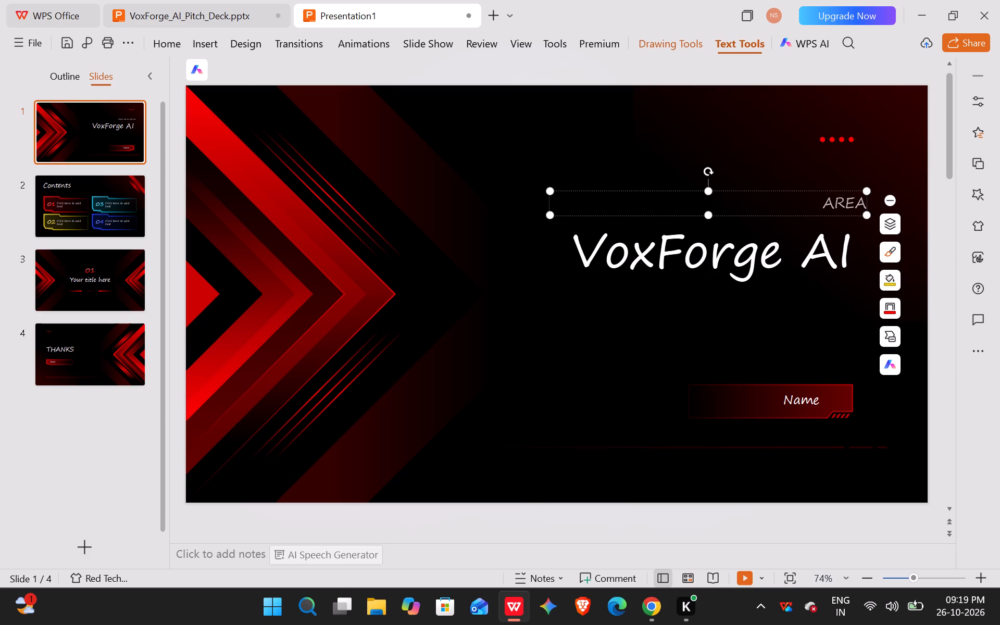
Go back to slide 1 of VoxForge_AI_Pitch_Deck.pptx and try to select the "ARENA HACKATHON · PROBLEM STATEMENT 2 · VOICE AI FOR EVERYONE" line.
left_click(205, 0)
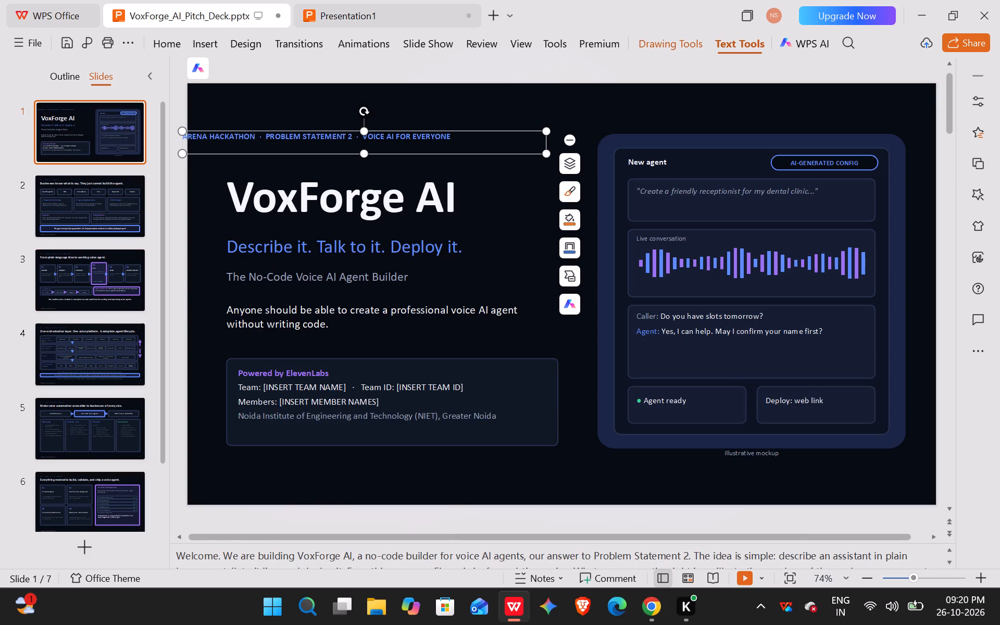
left_click(454, 136)
left_click(454, 136)
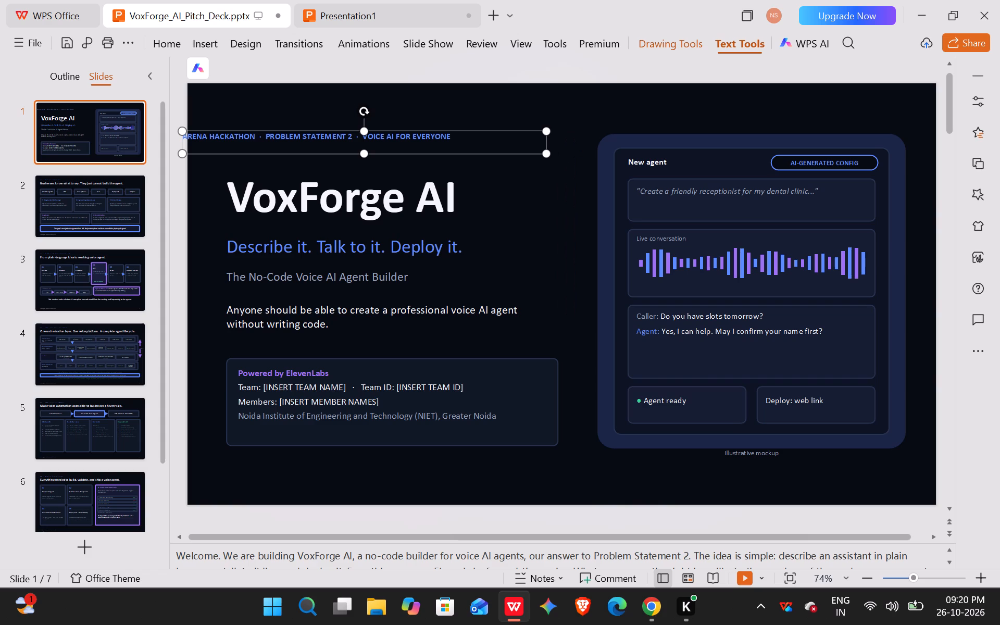
Copy the VoxForge presentation file on the desktop.
left_click(216, 0)
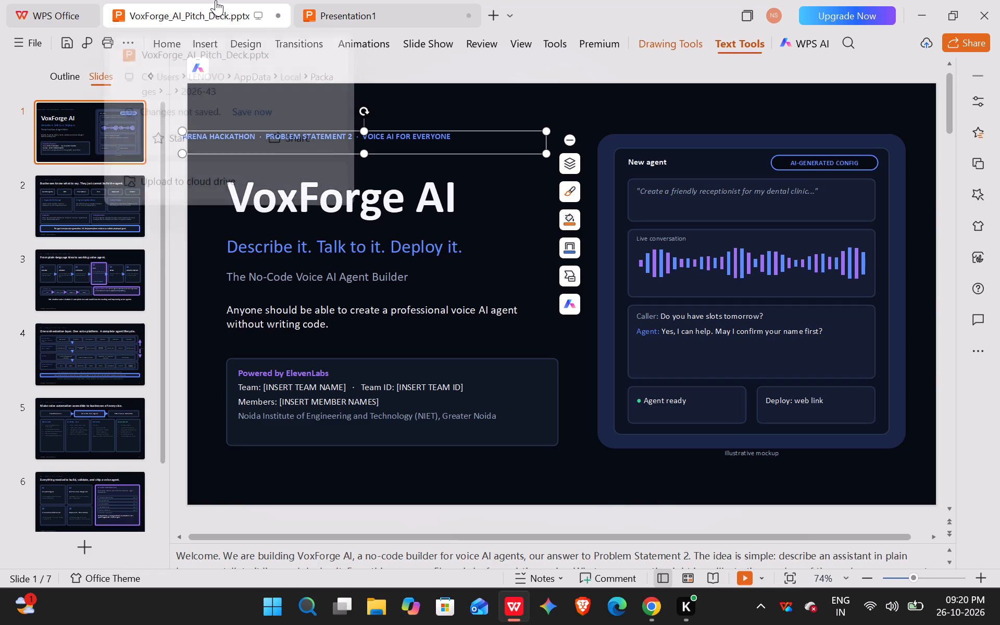
left_click(216, 0)
left_click(218, 13)
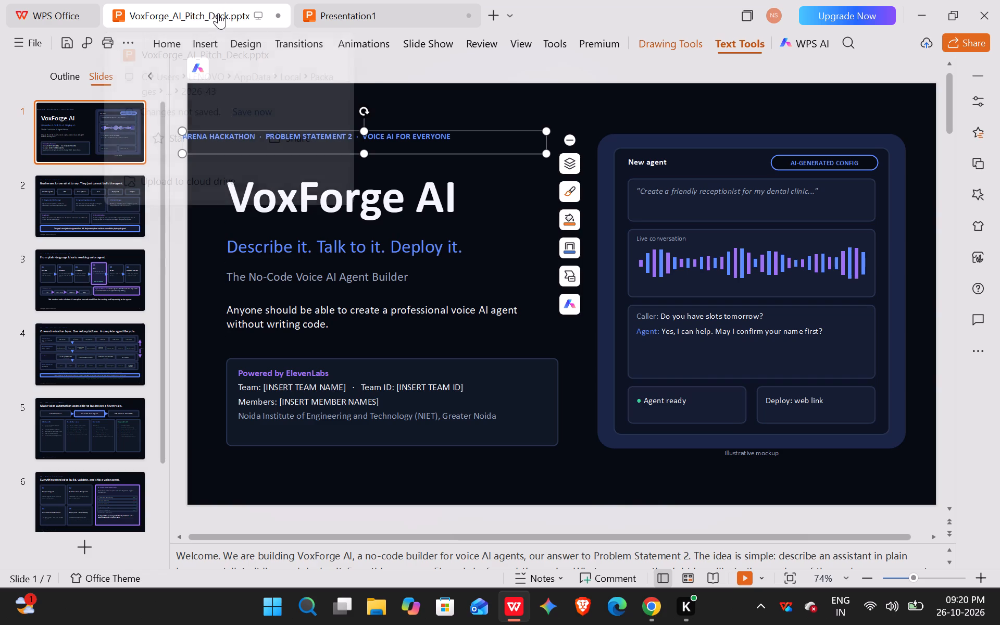
left_click(218, 13)
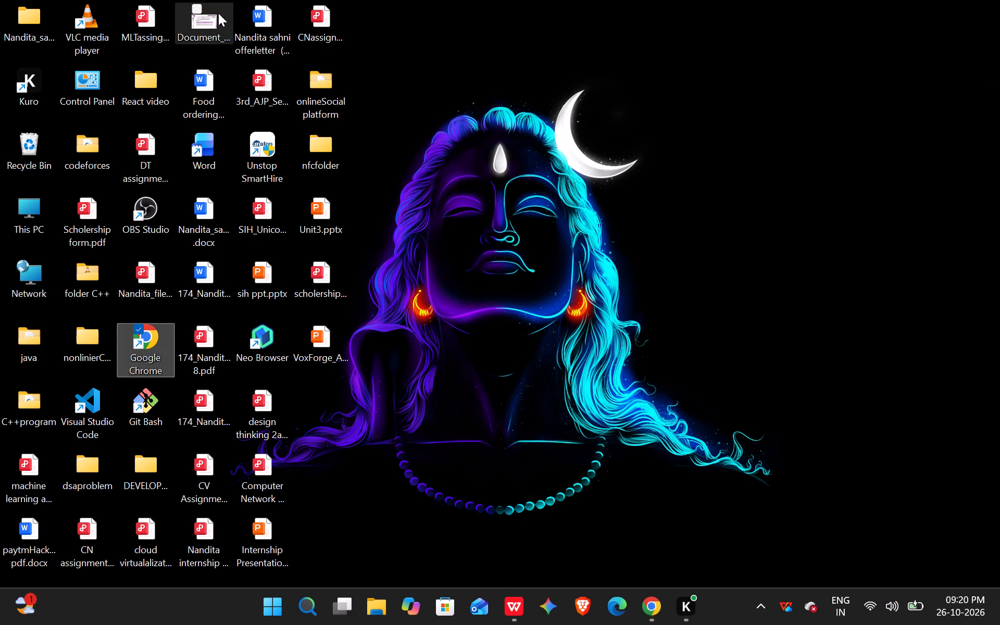
right_click(317, 338)
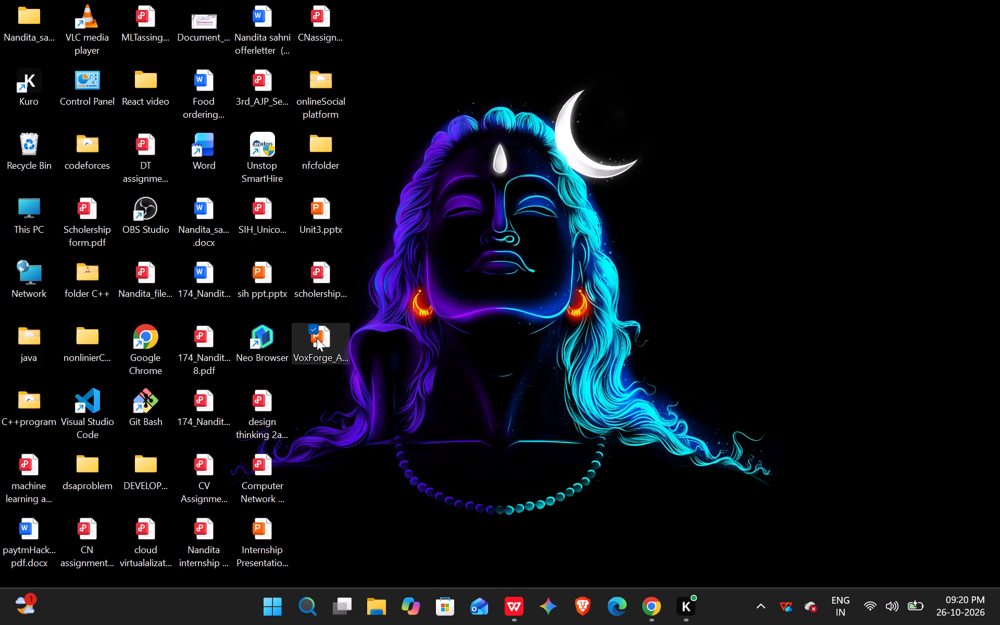
left_click(401, 143)
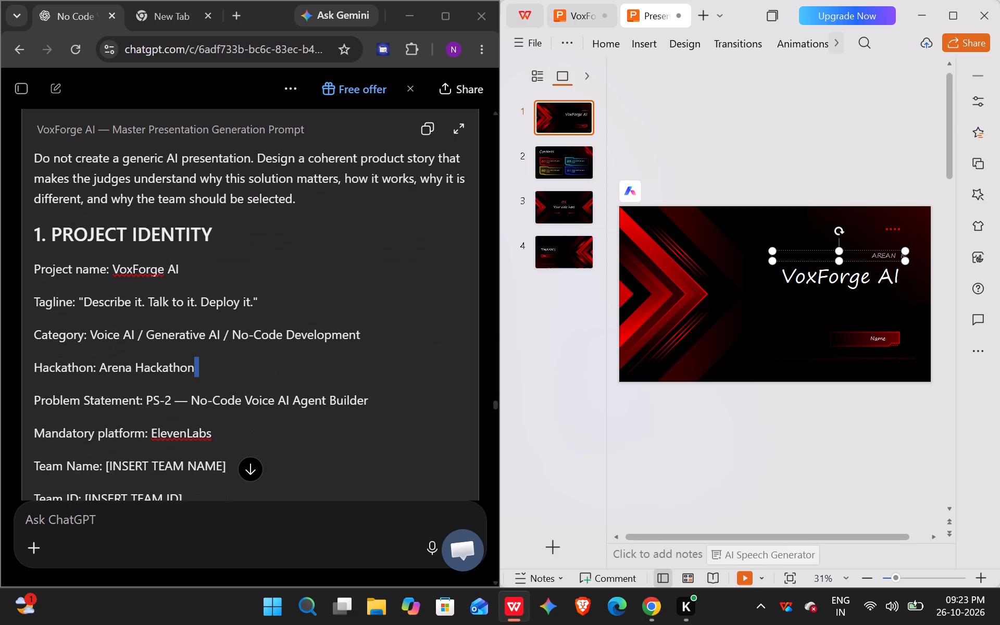
scroll(316, 335, "down", 1)
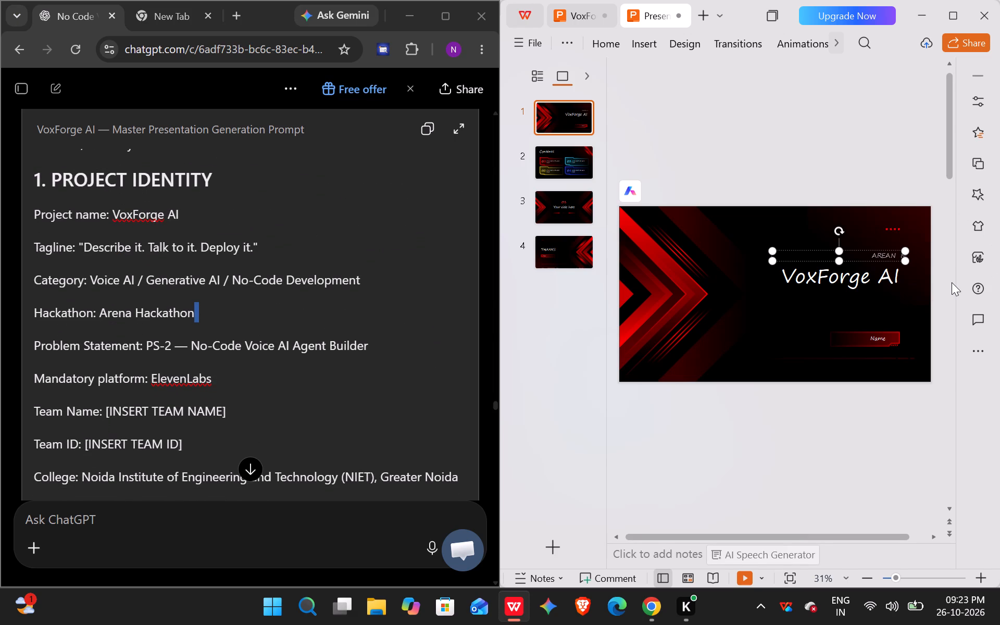
type("HACKETHON")
Add a new line below "AREAN HACKETHON" in the cover slide's subtitle box and select the box.
key("Return")
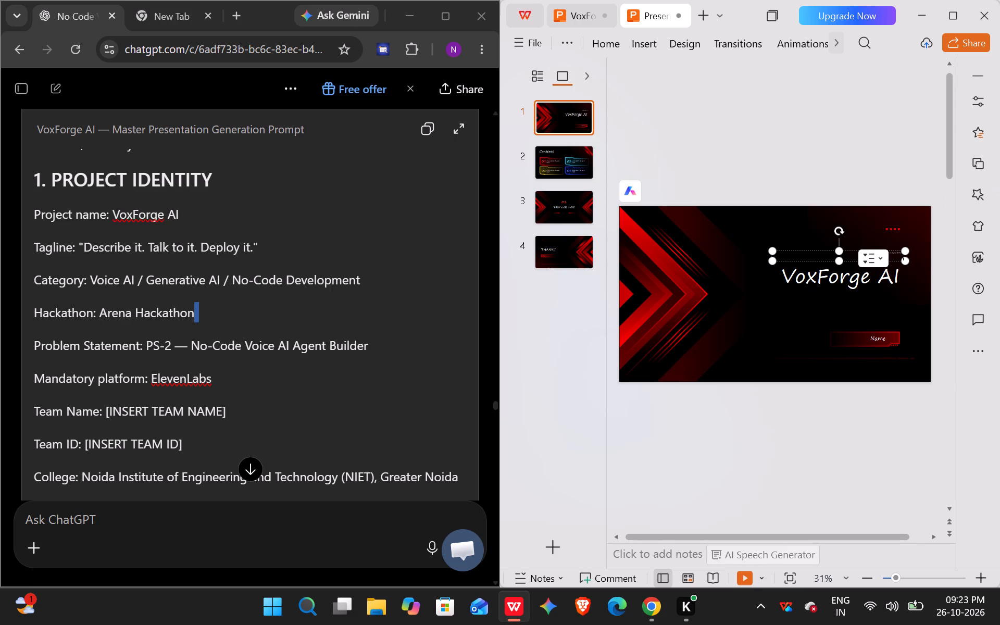
left_click(838, 252)
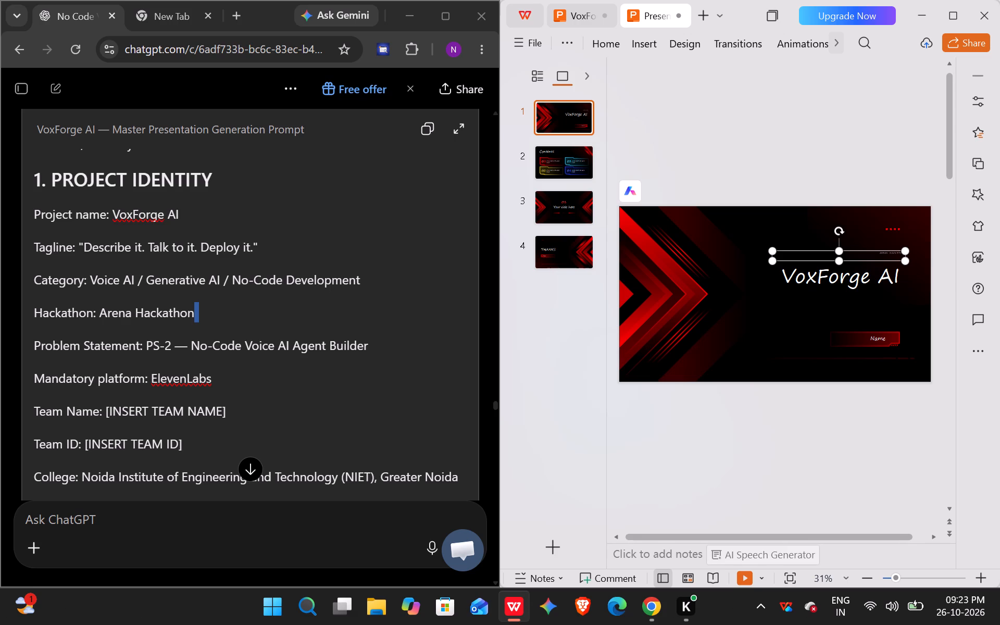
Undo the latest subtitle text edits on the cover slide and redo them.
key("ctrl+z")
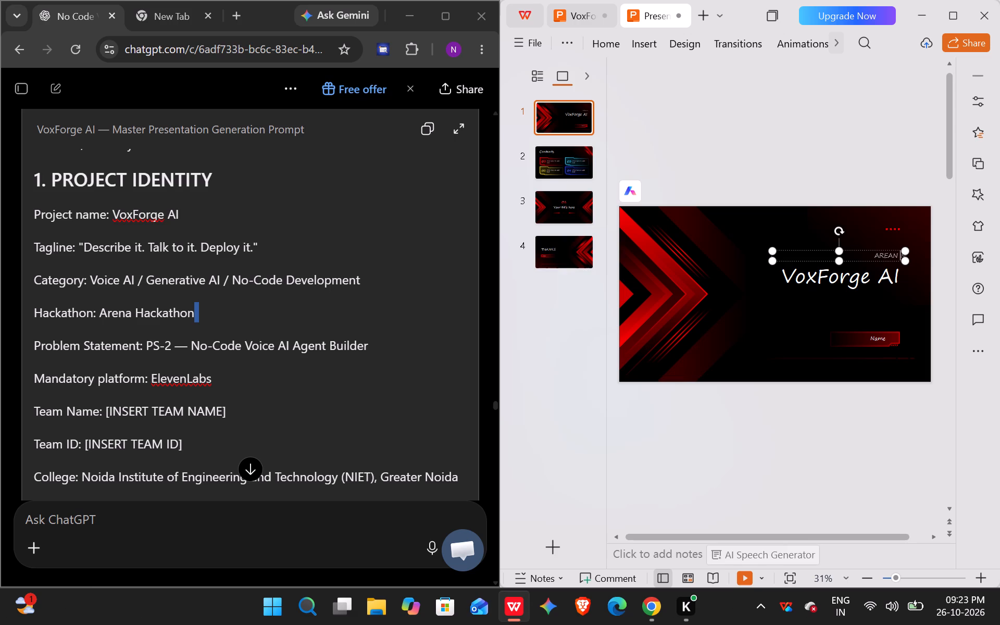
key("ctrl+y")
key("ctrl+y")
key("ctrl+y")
Set the font size of the cover slide's subtitle text, "AREAN HACKETHON" and the line below it, to 16.
key("ctrl+y")
left_click(958, 8)
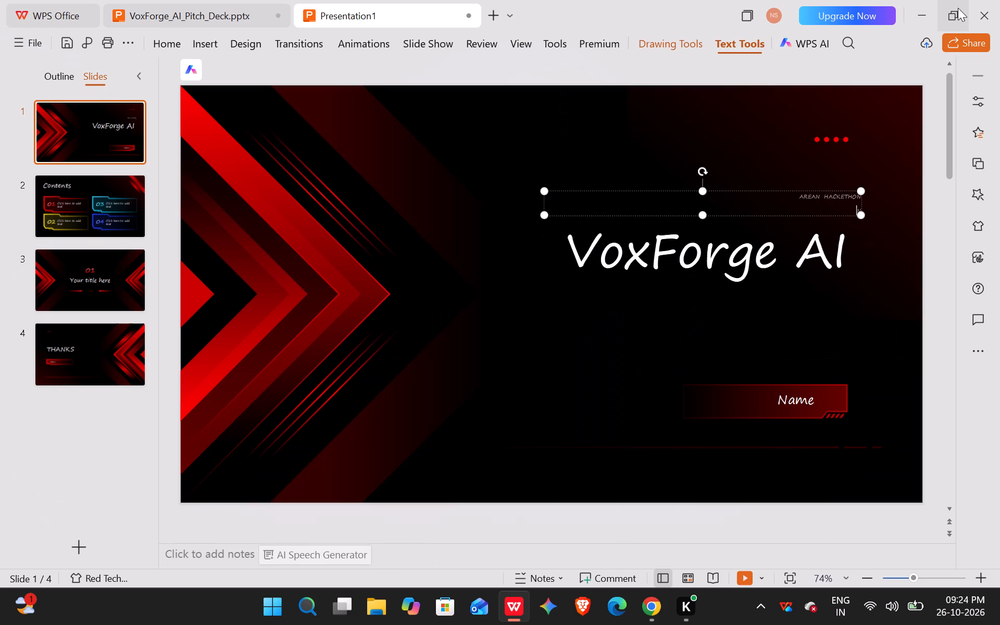
left_click_drag(800, 195, 848, 202)
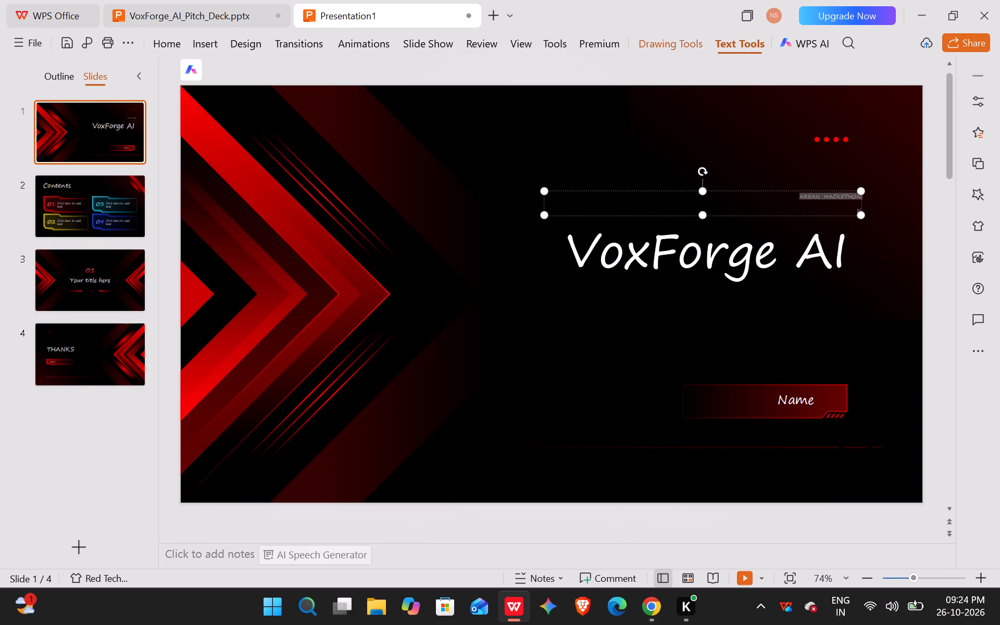
left_click_drag(848, 202, 863, 203)
left_click(819, 134)
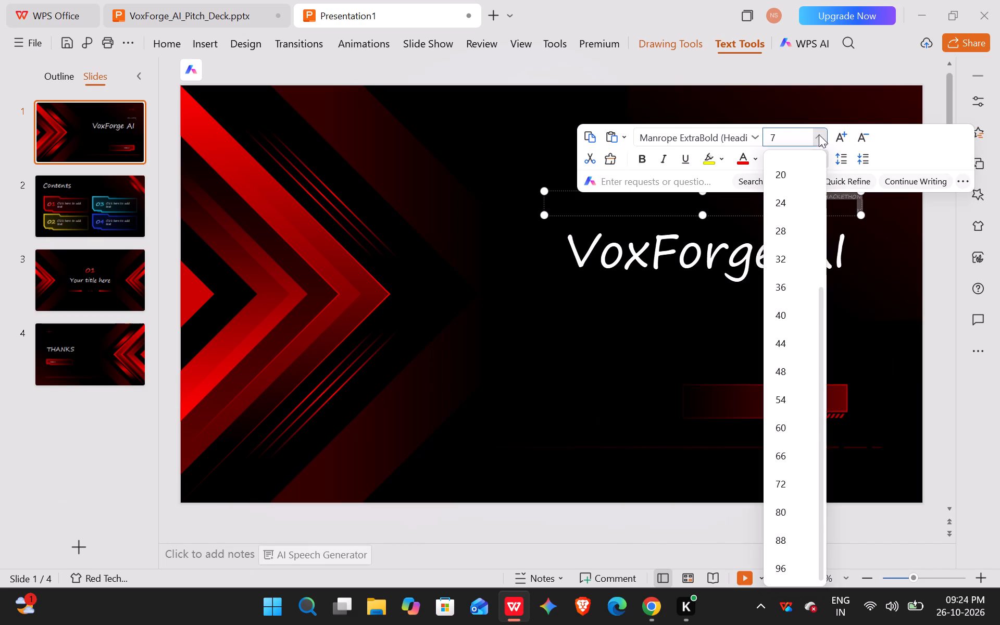
left_click(791, 468)
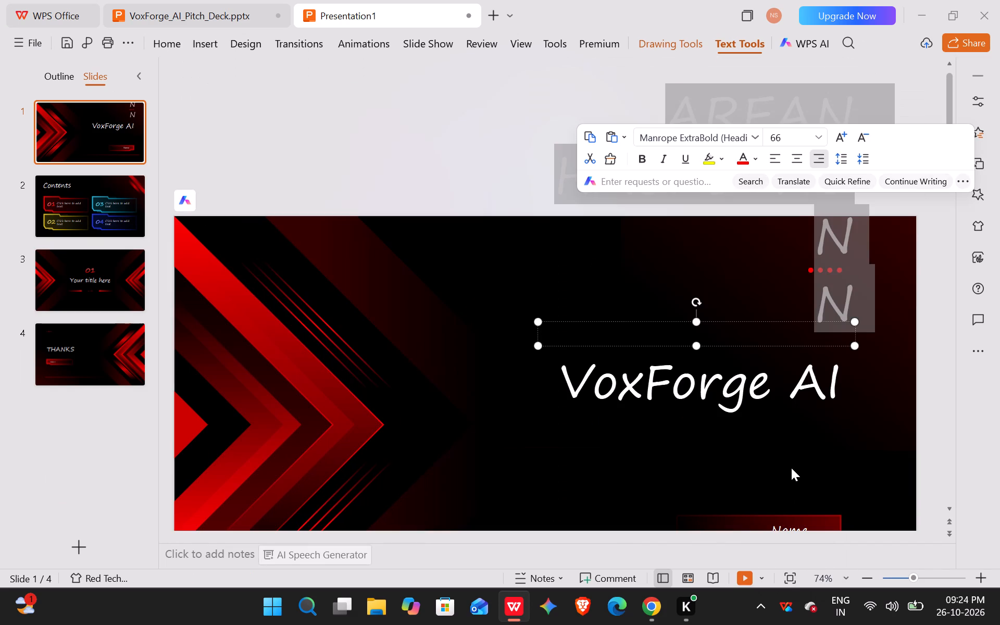
left_click(815, 137)
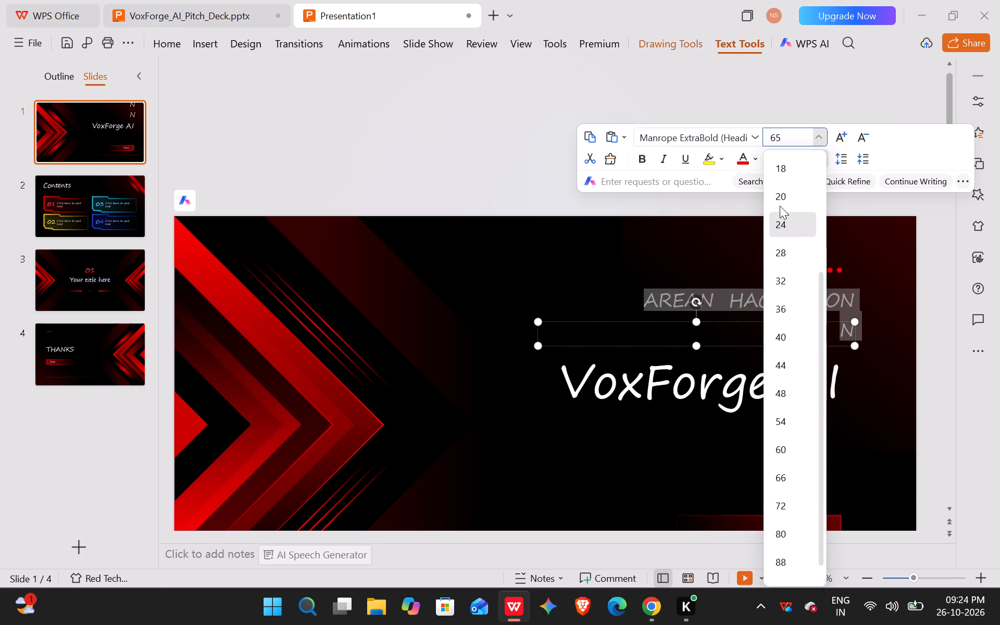
scroll(782, 172, "up", 1)
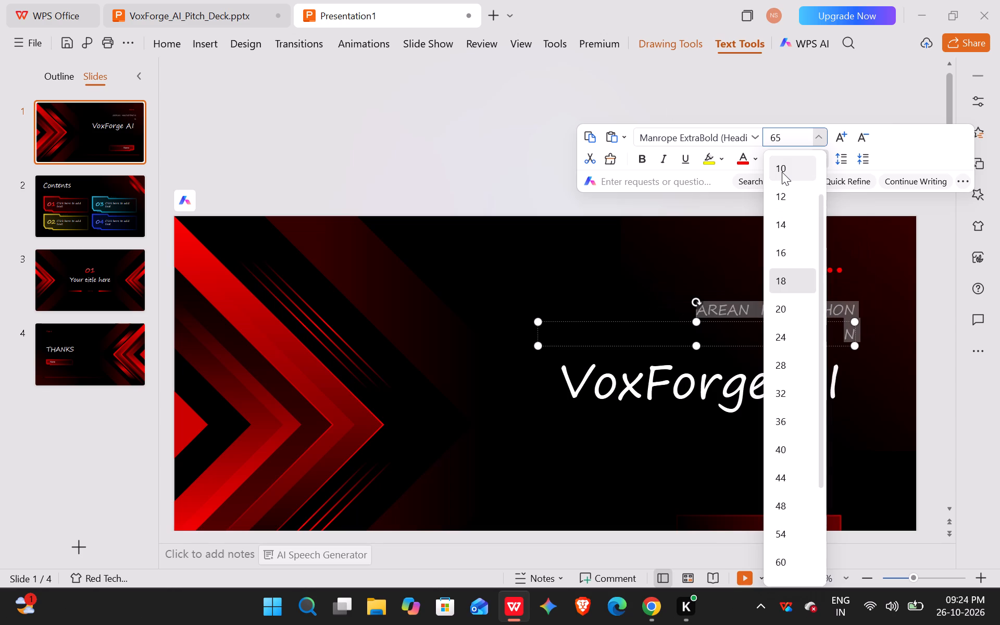
scroll(782, 172, "up", 1)
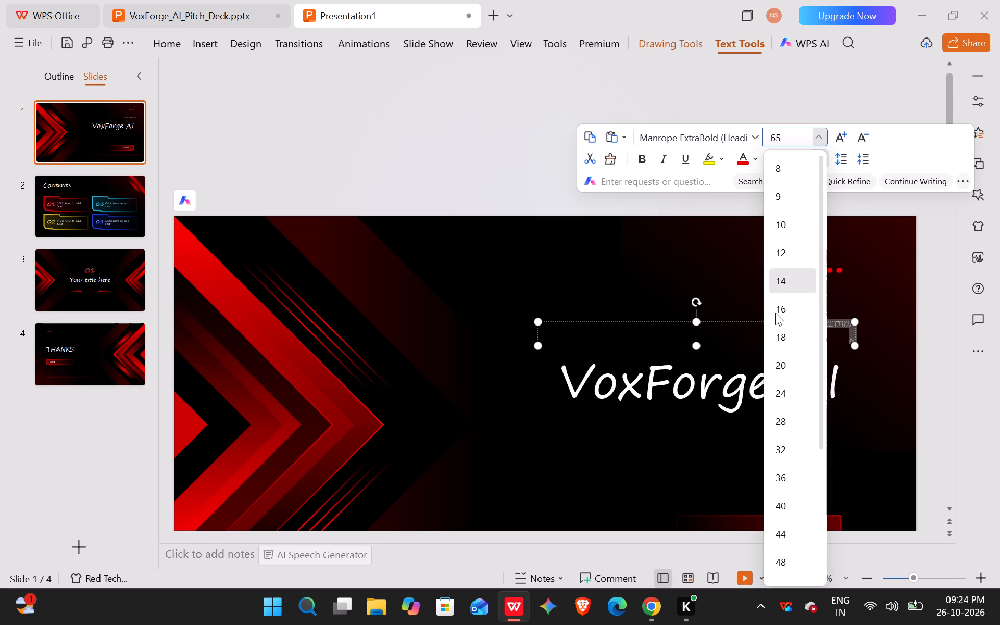
left_click(775, 312)
left_click(834, 311)
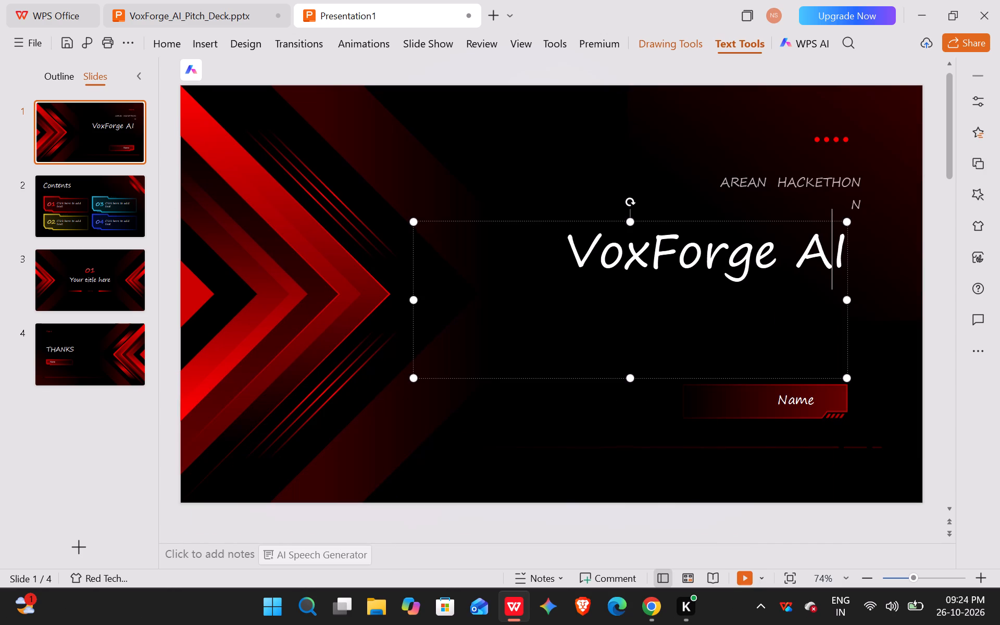
Delete the stray "N" from the second line of the cover slide's subtitle.
left_click(866, 196)
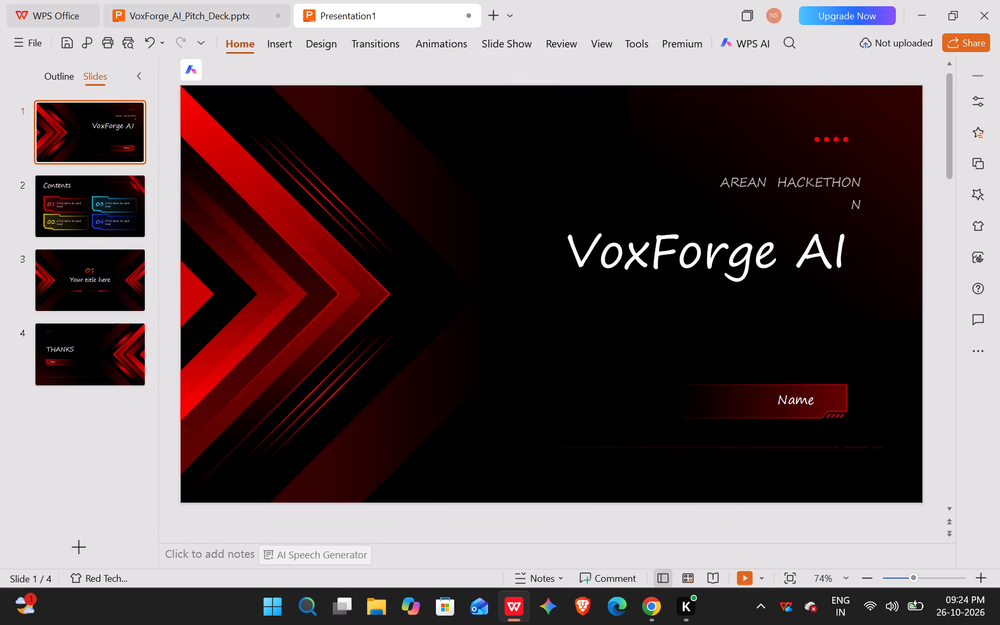
left_click(859, 201)
key("BackSpace")
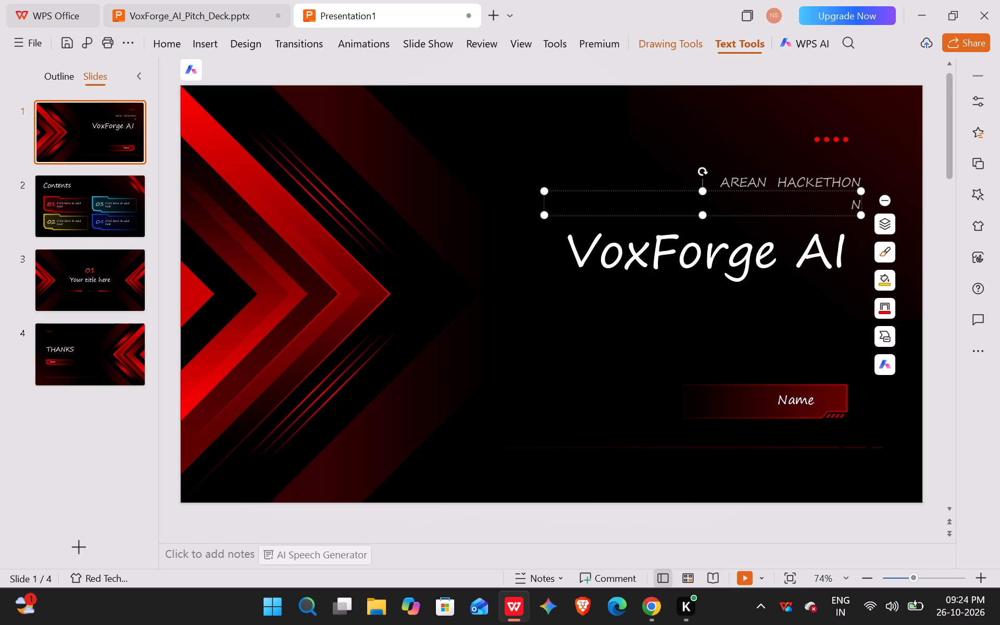
Arrange the presentation side by side with the ChatGPT Project Identity section, with the subtitle box ready for editing.
left_click(743, 179)
left_click(814, 181)
left_click(756, 206)
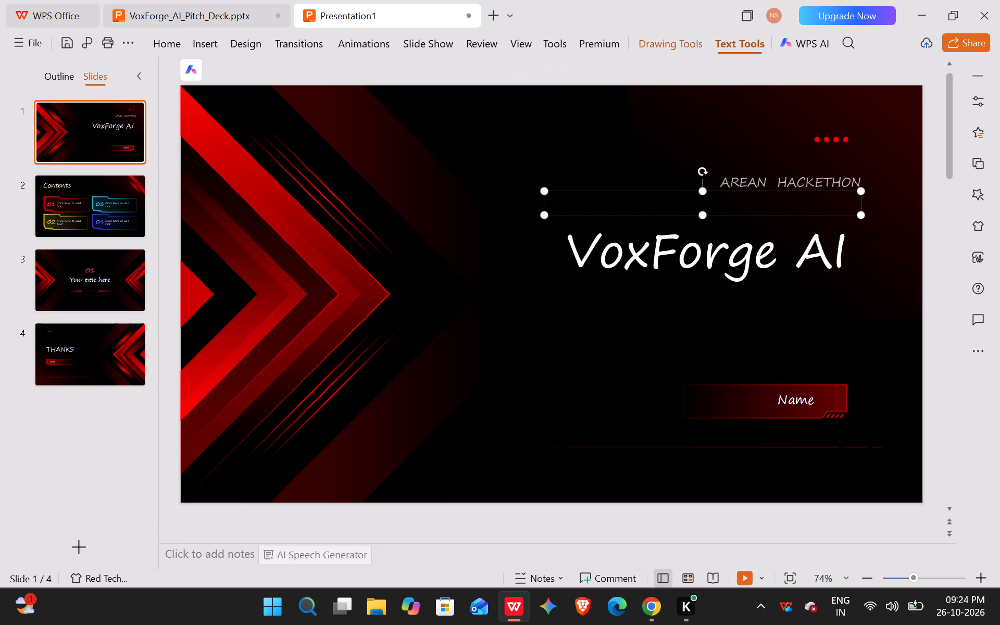
left_click(741, 203)
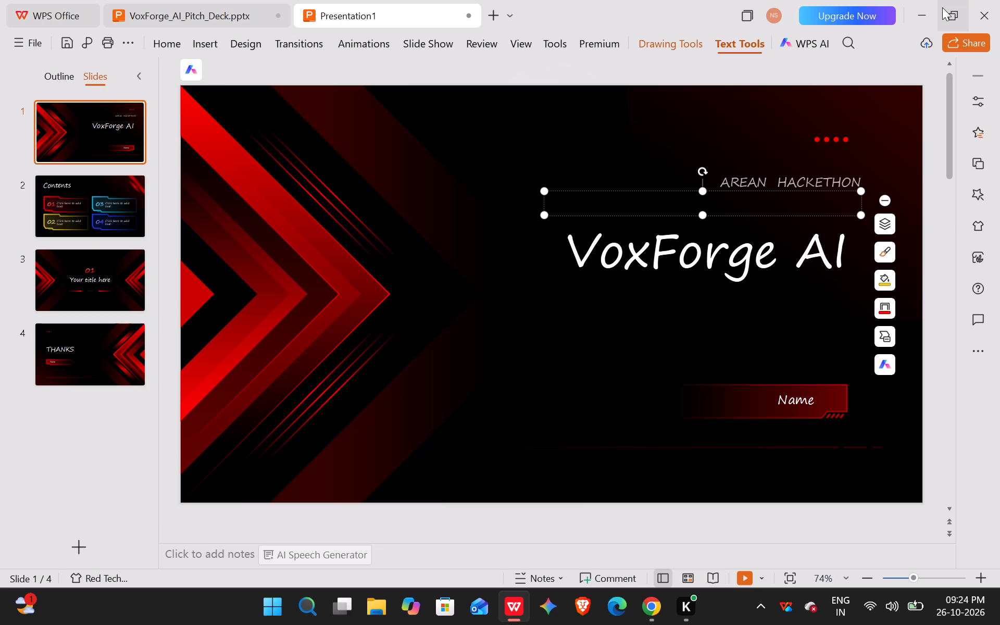
left_click(877, 49)
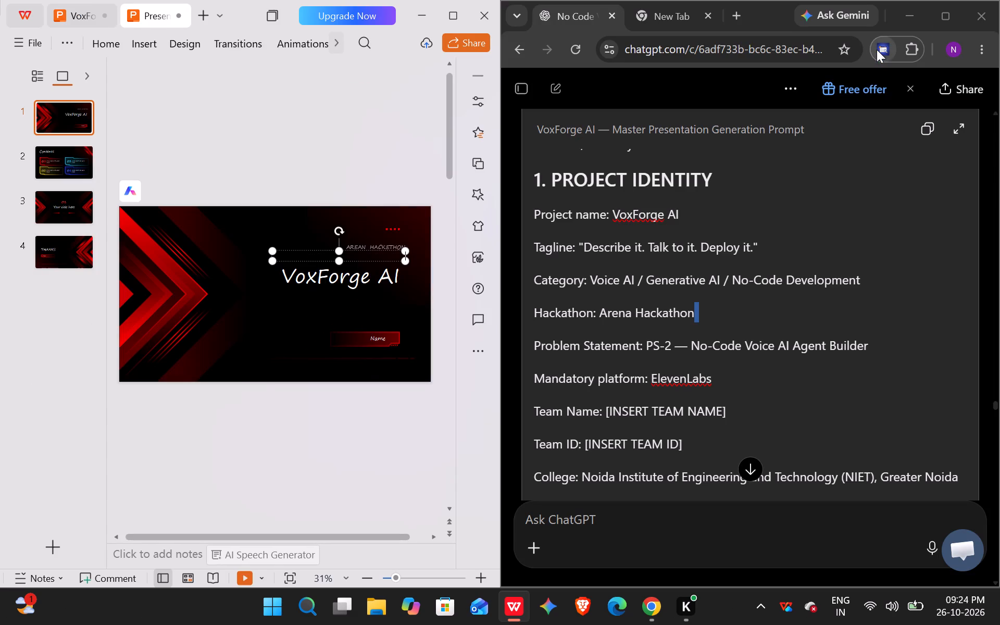
Enter the label "PROBLEM STATEMENT :" on the second line of the cover slide's subtitle.
left_click(321, 255)
key("space")
key("space")
key("space")
key("space")
key("Left")
key("Left")
key("Left")
key("Left")
key("Left")
key("Left")
key("Right")
key("Right")
key("p")
type("RO")
type("BLEM")
key("space")
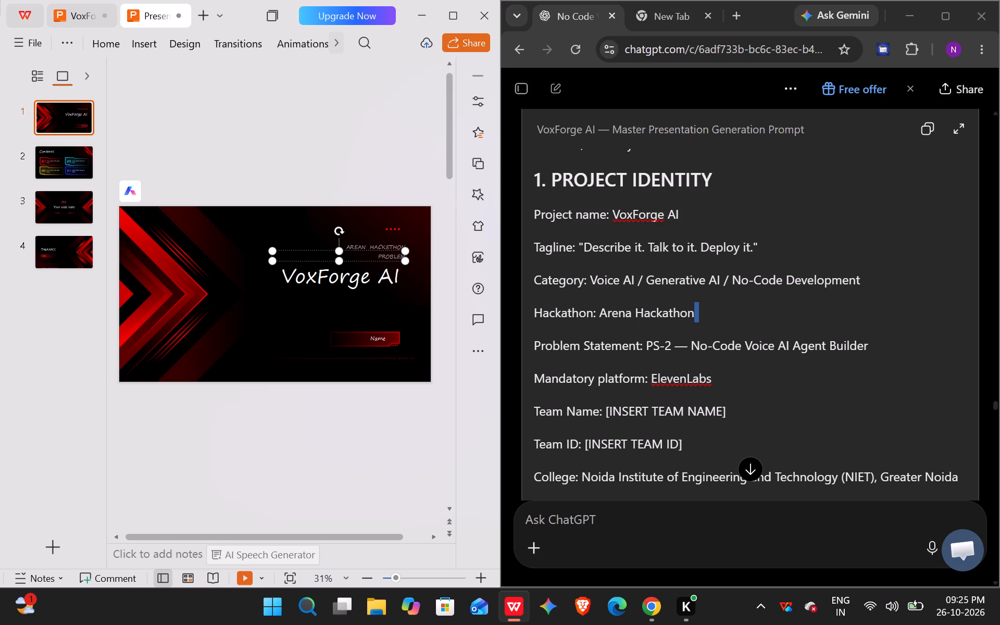
type("STAT")
type("EMENT")
key("space")
key("shift+colon")
key("p")
key("s")
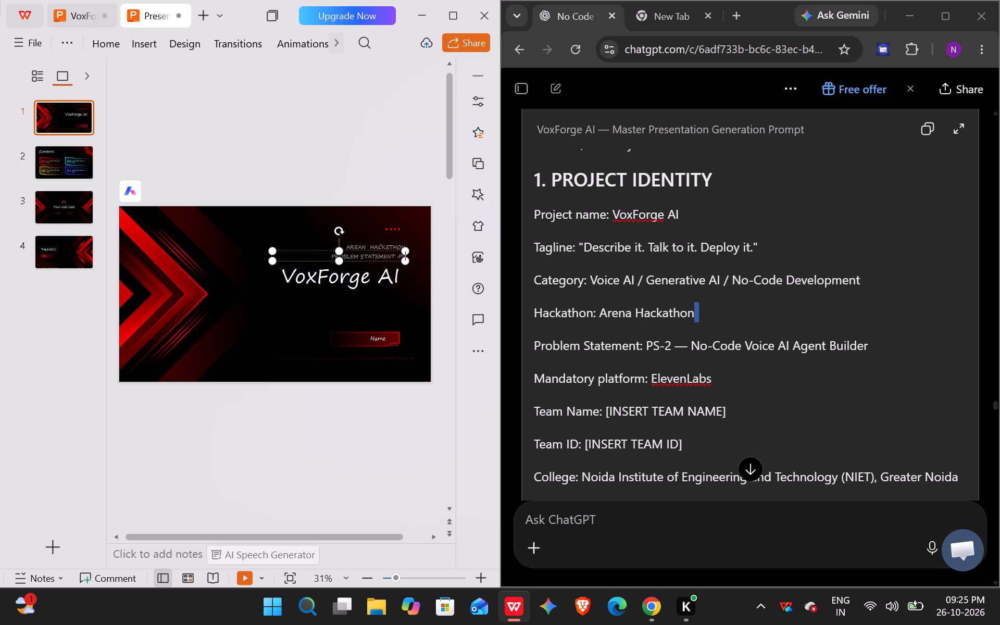
type("-2")
type("--")
type("NO")
key("BackSpace")
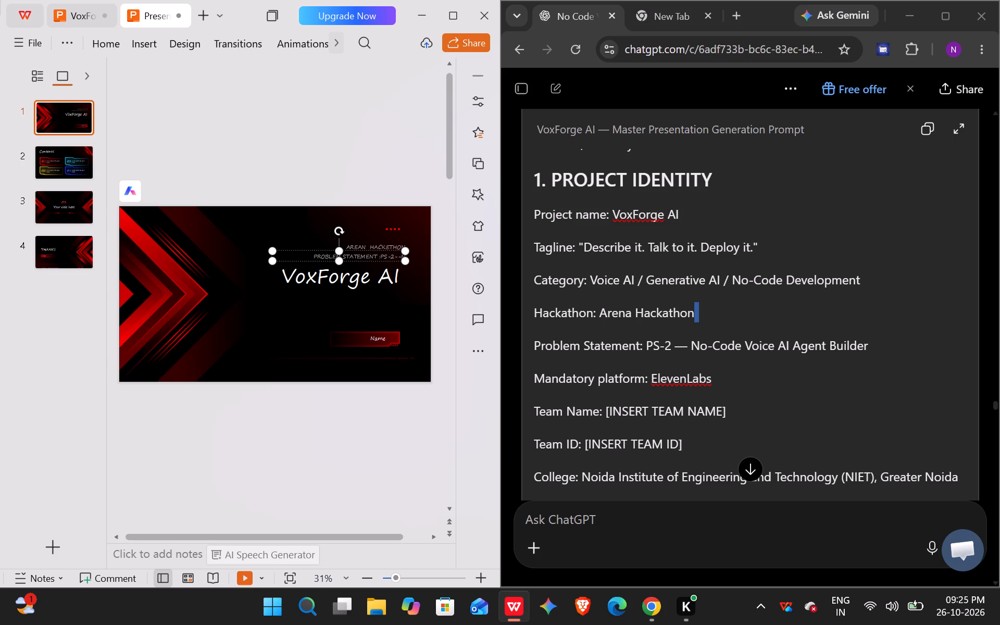
key("o")
key("BackSpace")
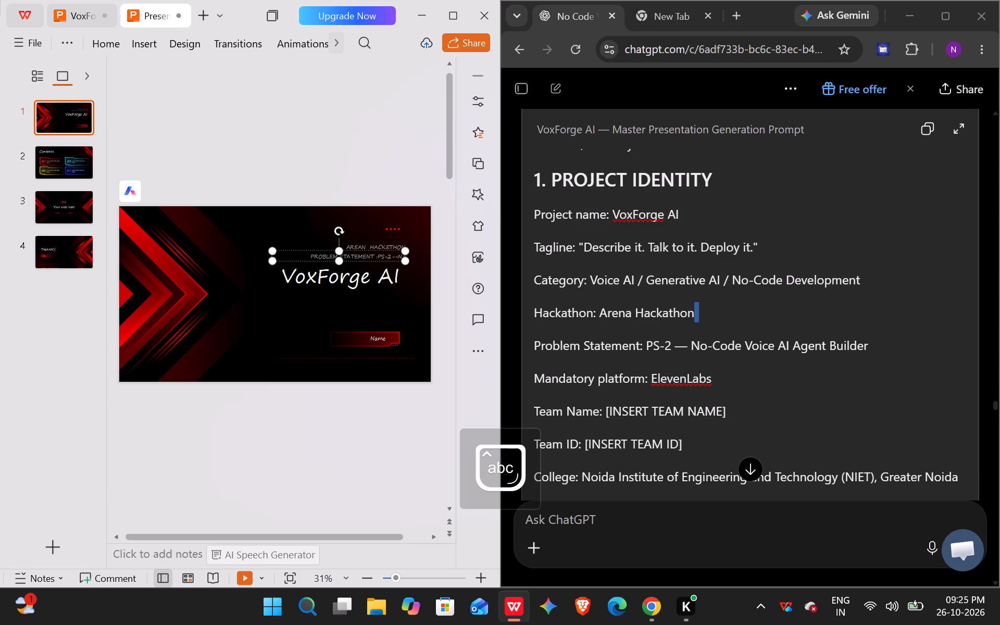
key("minus")
key("c")
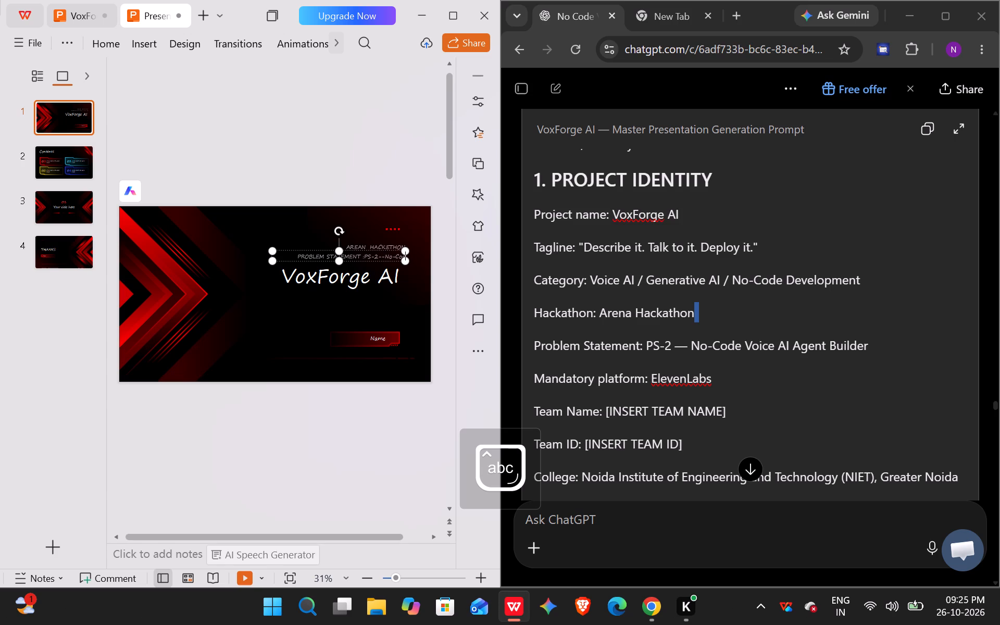
key("v")
key("i")
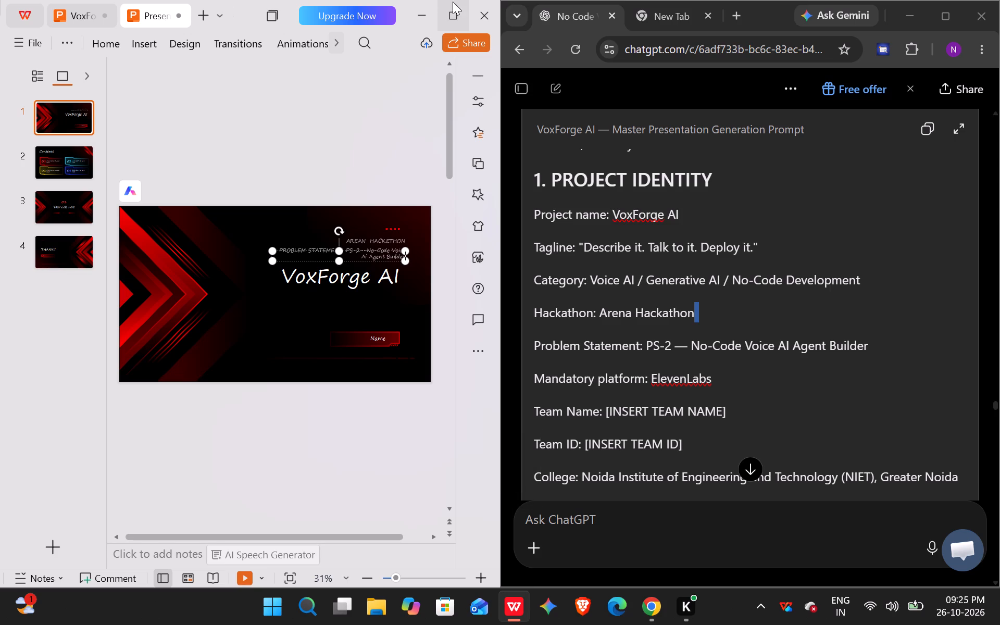
Maximize the presentation window and enlarge the cover slide's subtitle box so the problem statement fits on one line.
left_click(461, 4)
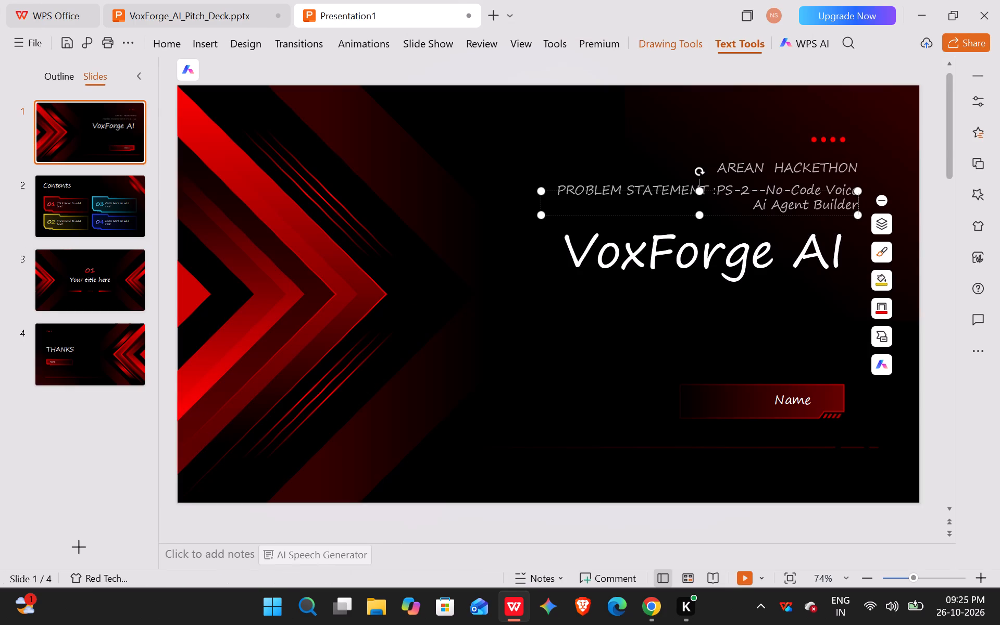
left_click_drag(540, 187, 497, 173)
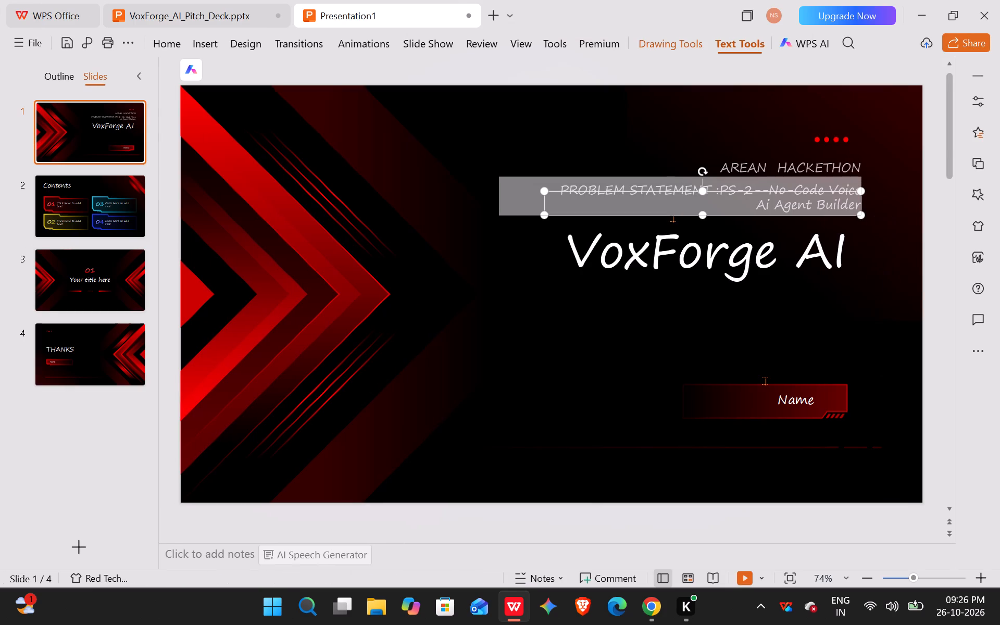
left_click_drag(497, 173, 436, 167)
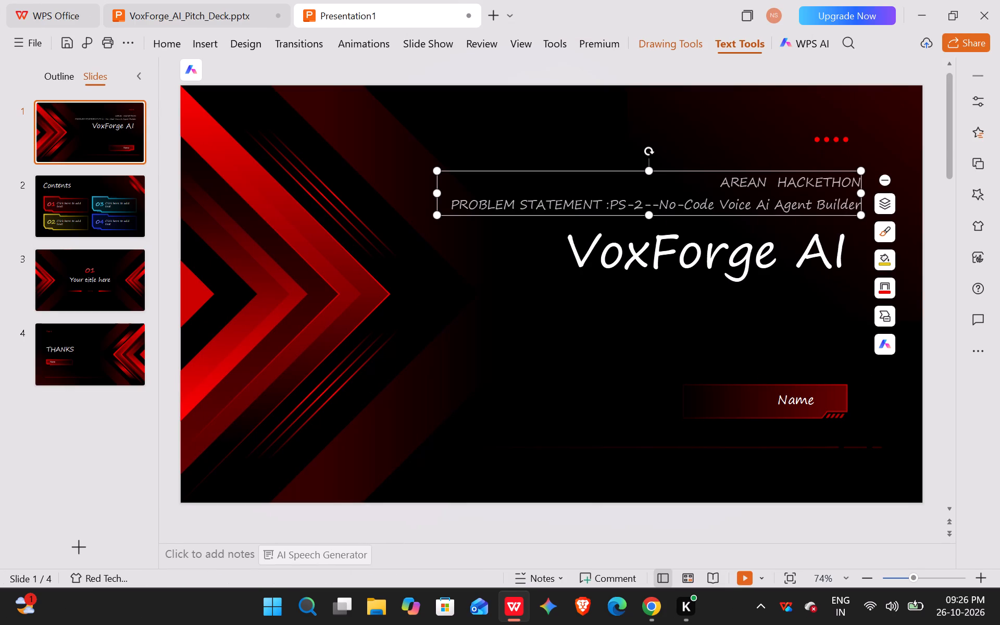
left_click(597, 133)
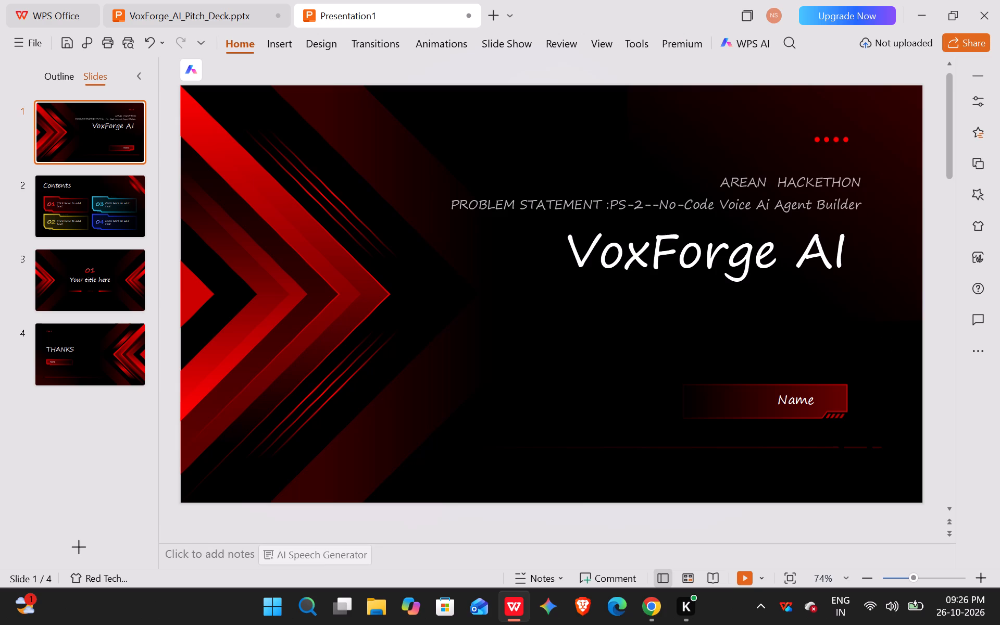
Check the team details on the VoxForge_AI_Pitch_Deck.pptx cover, and enlarge Presentation1's cover Name box up toward the title and leftward.
left_click(212, 14)
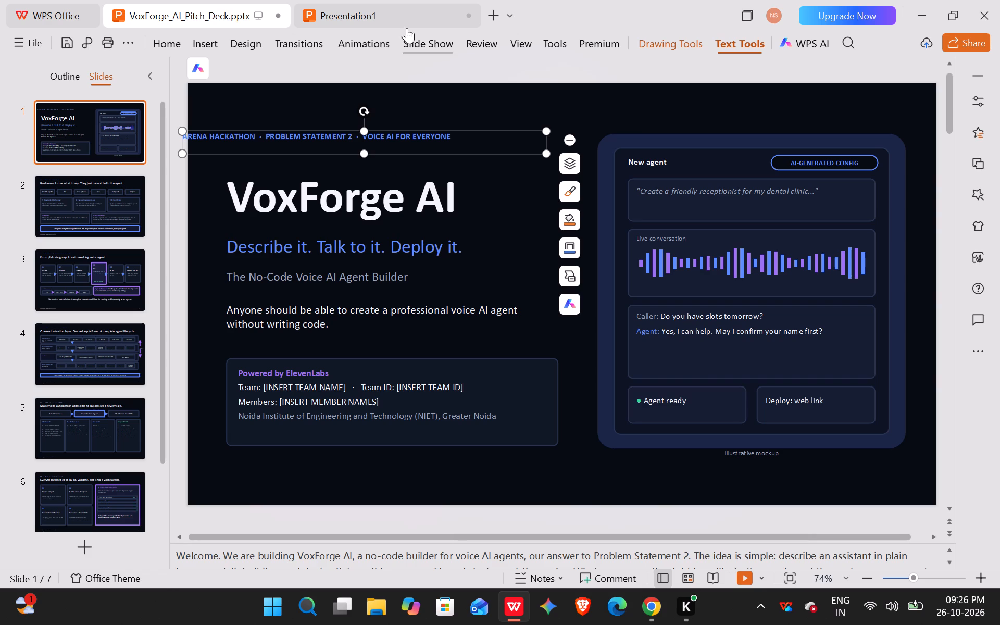
left_click(401, 0)
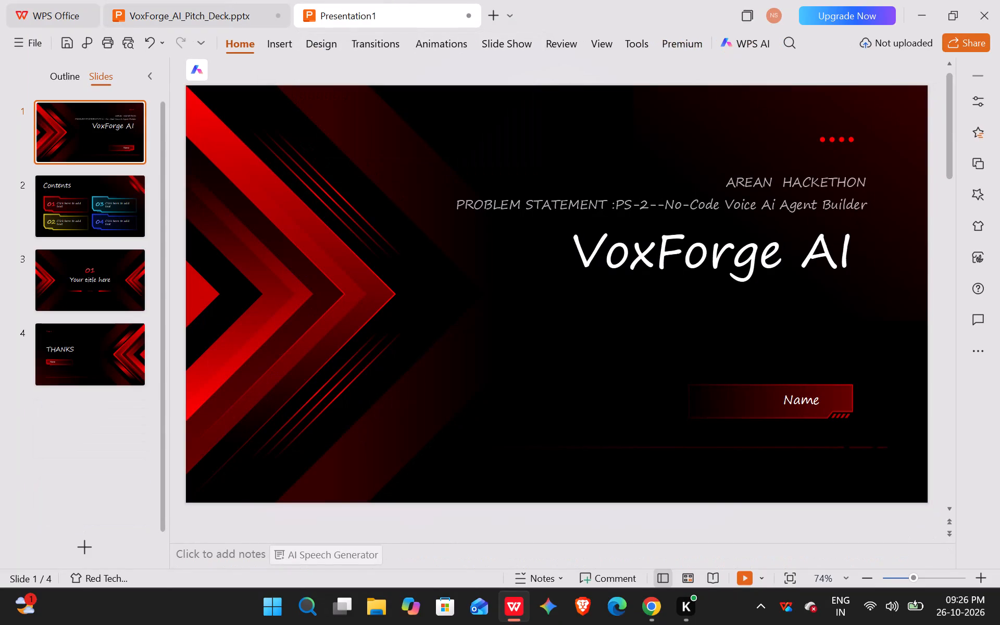
left_click(764, 402)
left_click_drag(688, 382, 624, 326)
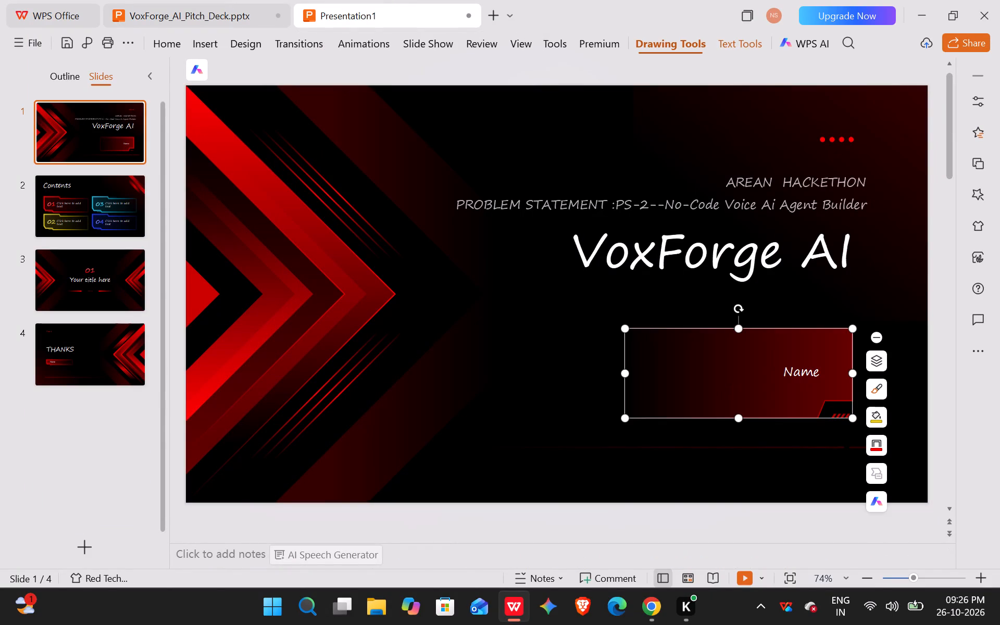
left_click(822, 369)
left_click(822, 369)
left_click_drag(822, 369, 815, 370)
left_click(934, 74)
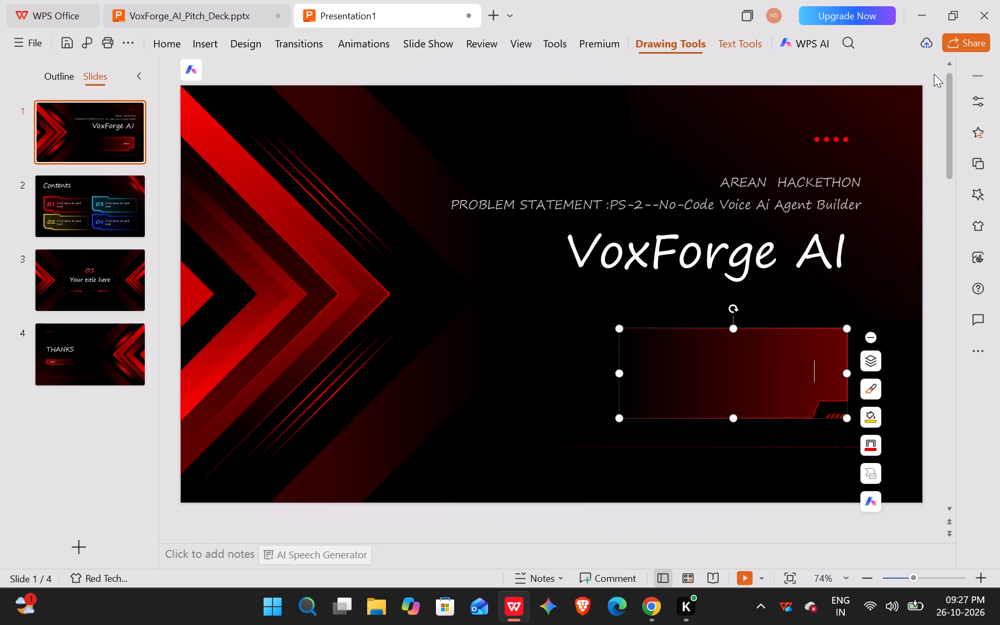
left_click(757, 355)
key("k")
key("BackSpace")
Extend the cover slide's Name box further down and out toward the slide's right edge.
left_click_drag(734, 421, 804, 443)
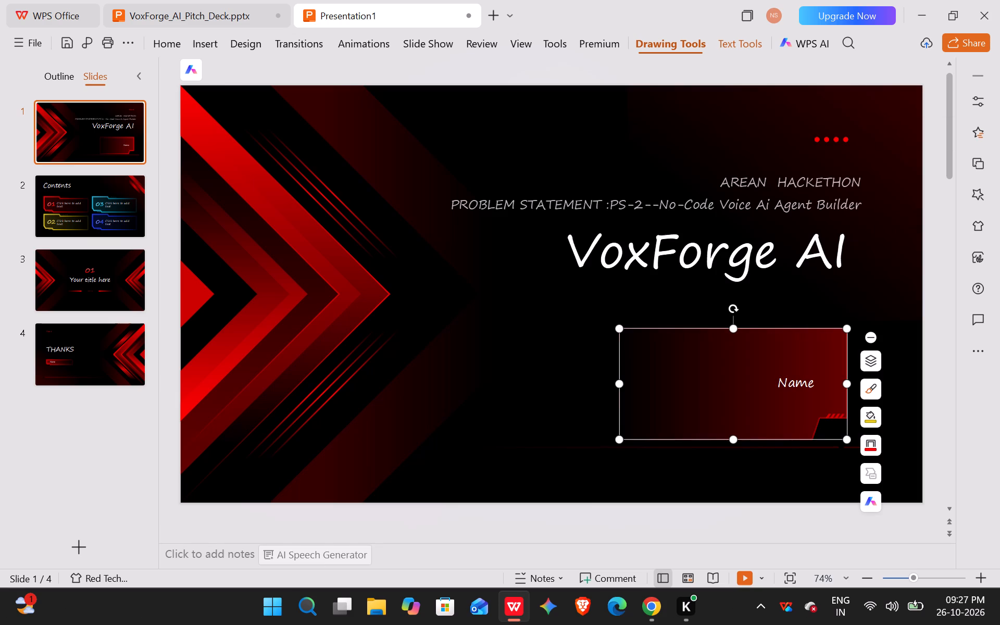
left_click_drag(847, 382, 898, 410)
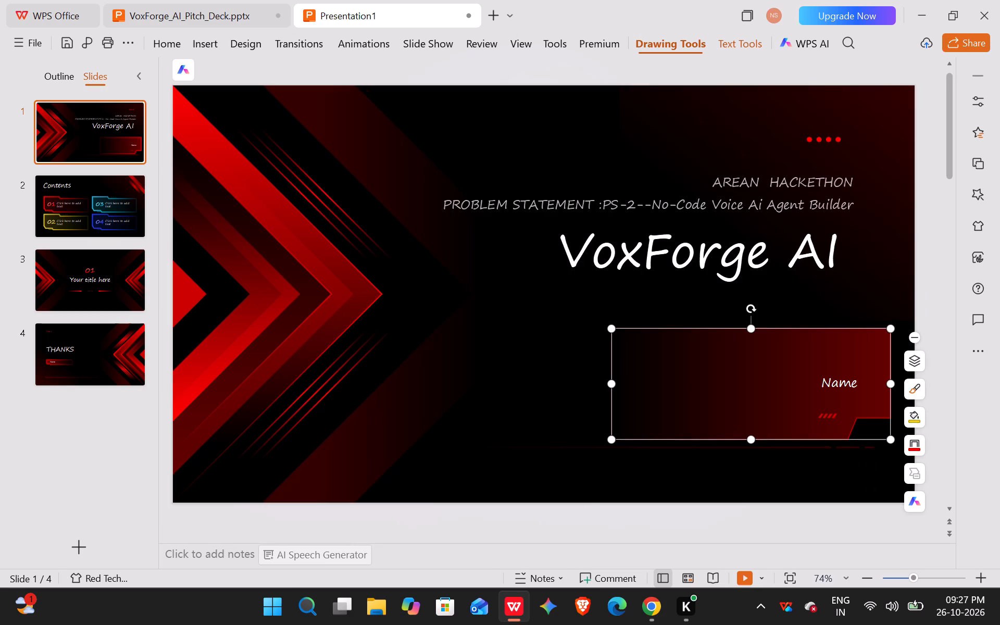
Replace the Name placeholder in the cover slide's red box with "Team Name:".
left_click(858, 381)
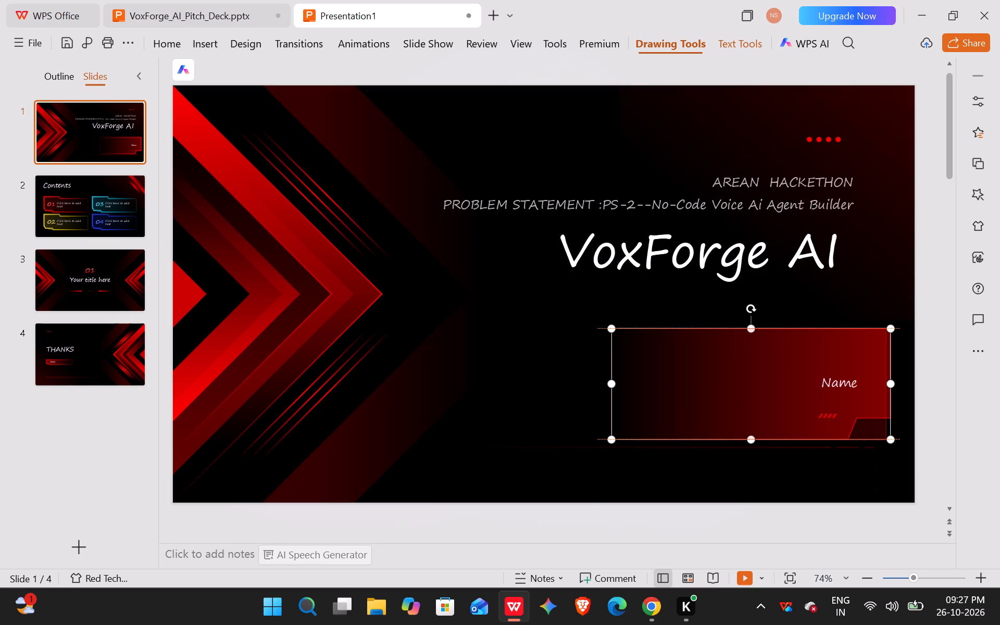
left_click(847, 384)
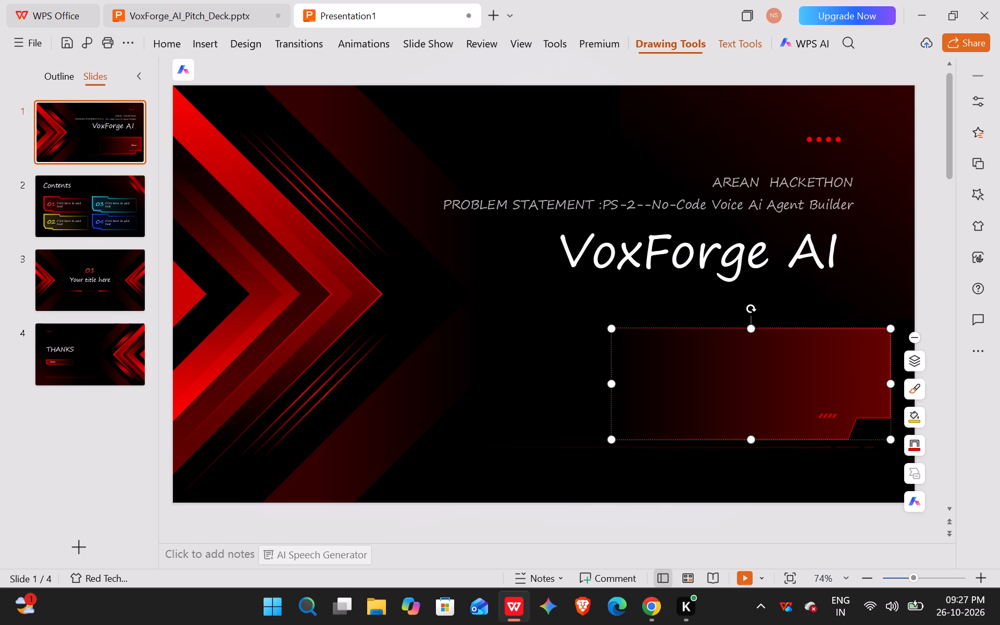
key("Up")
key("Up")
key("Up")
key("Up")
key("shift+t")
type("eam")
key("space")
type("Name")
key("shift+colon")
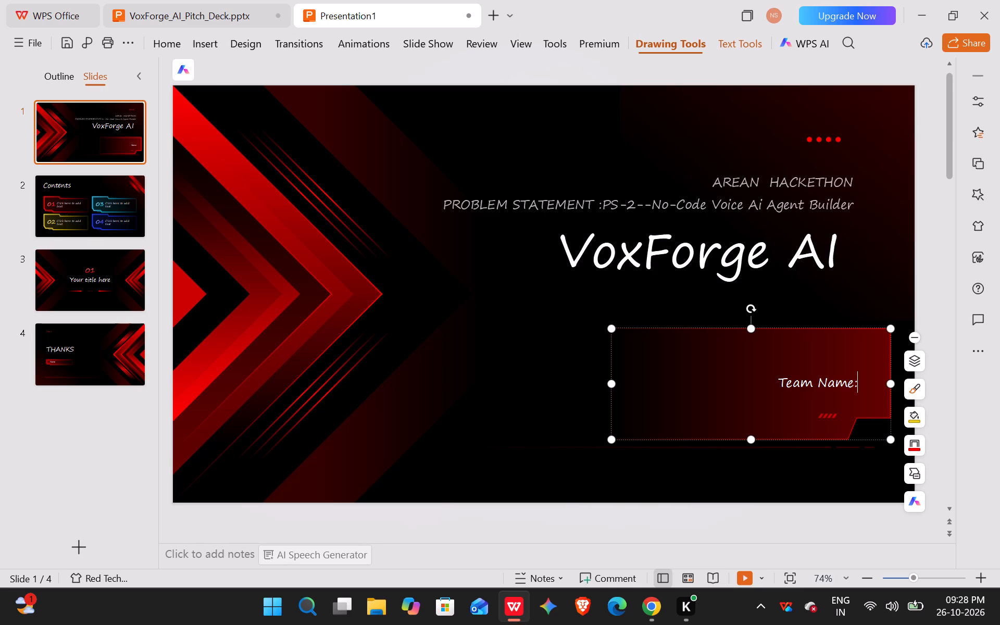
Add "Team Id:" and "Members:" as separate lines below the "Team Name:" line on the cover slide.
key("Return")
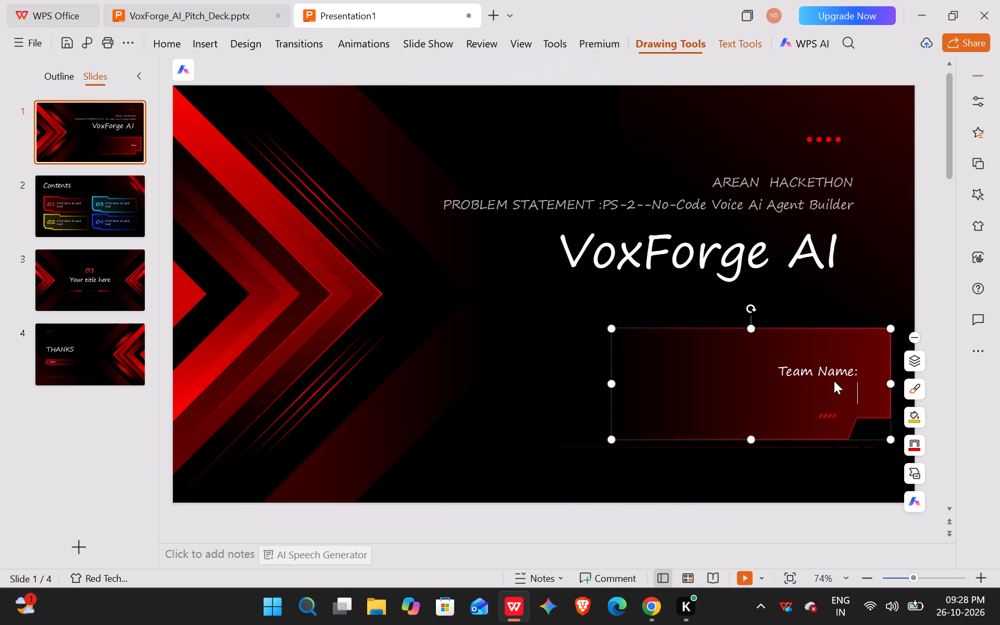
type("Team Id")
key("shift+colon")
key("Return")
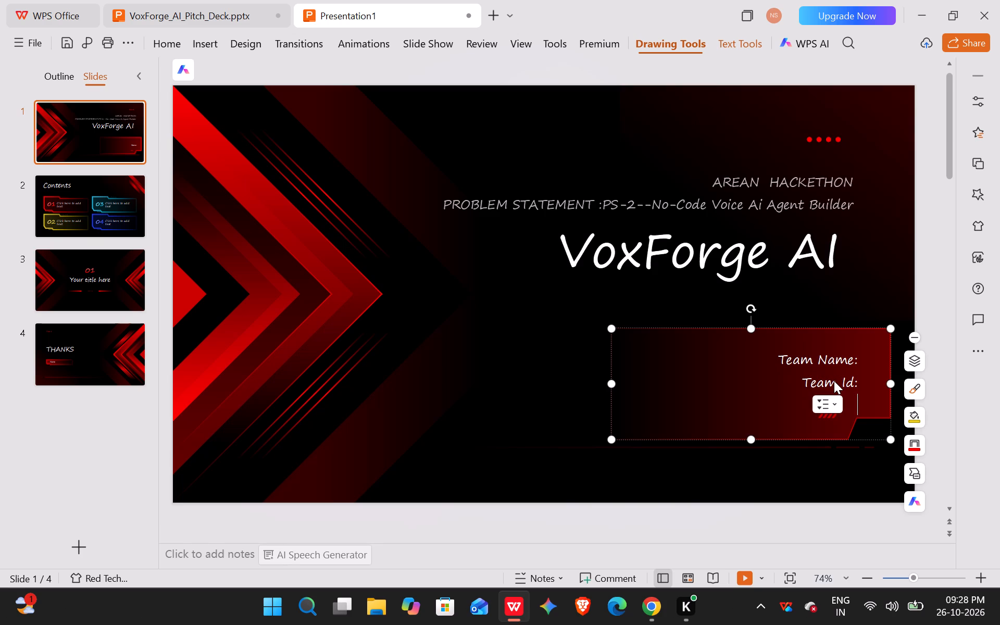
type("Members")
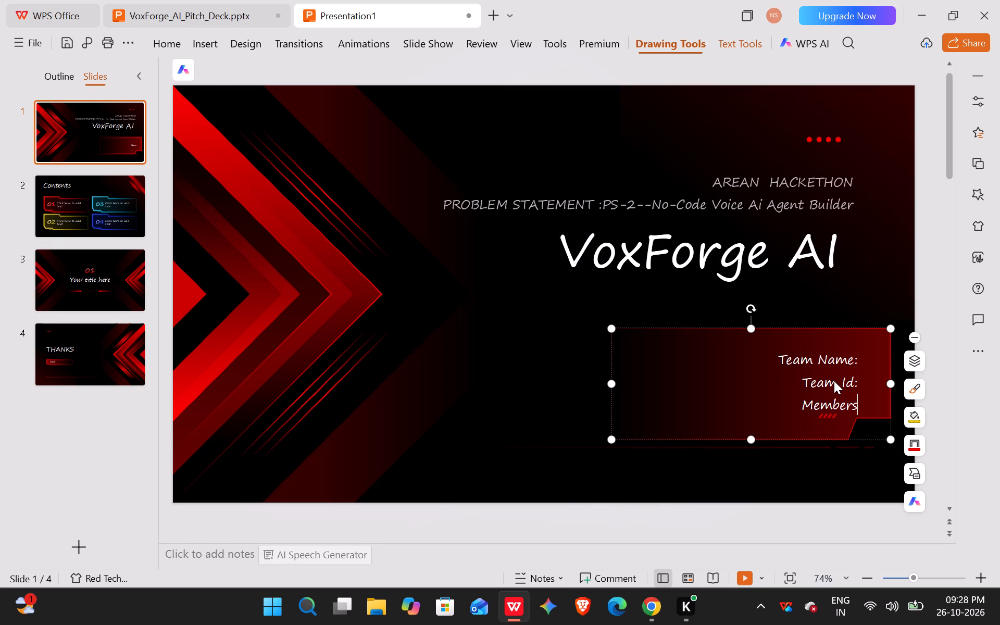
key("shift+colon")
Shift the item 01 text box on the Contents slide slightly left and down, and return to the cover slide.
left_click(106, 194)
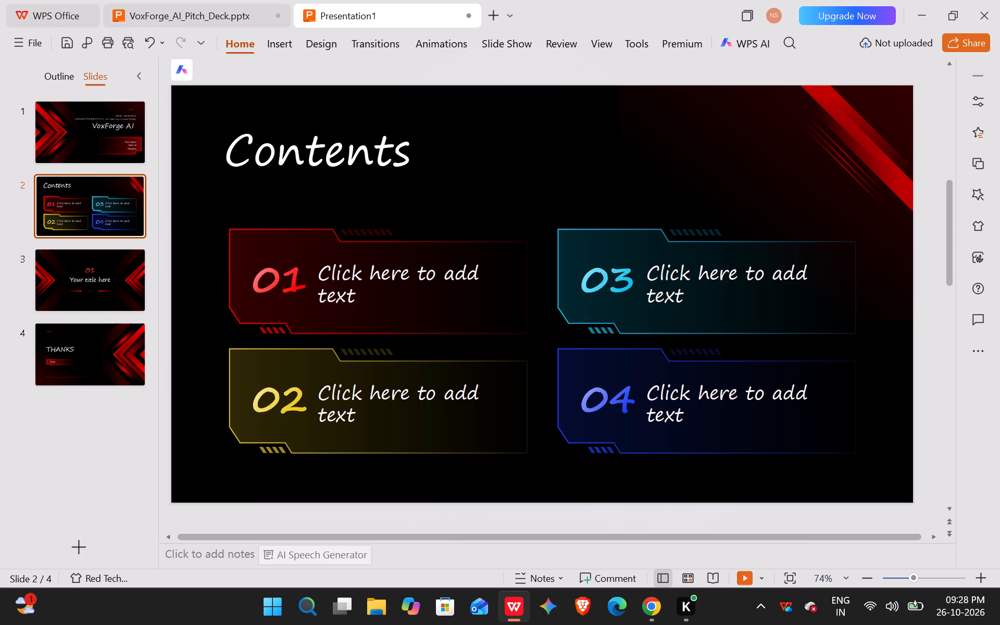
left_click_drag(315, 270, 328, 274)
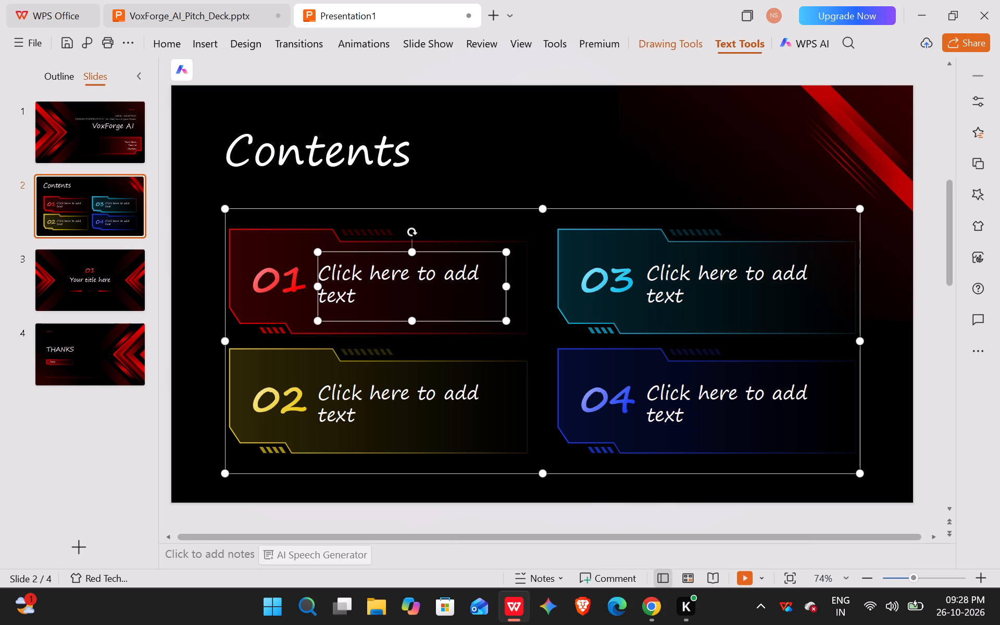
left_click_drag(328, 274, 304, 277)
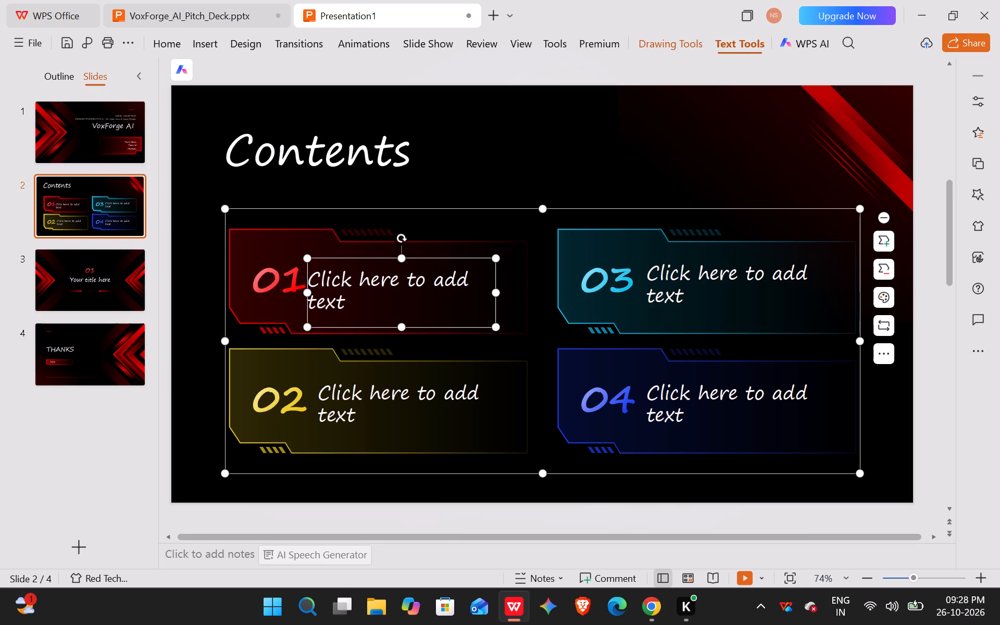
left_click(117, 203)
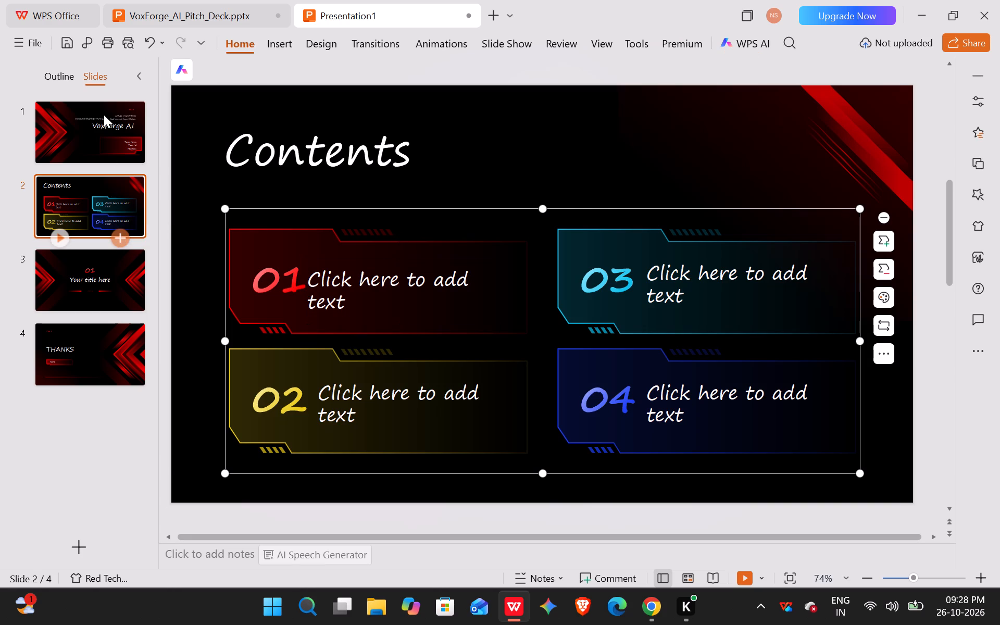
left_click(104, 115)
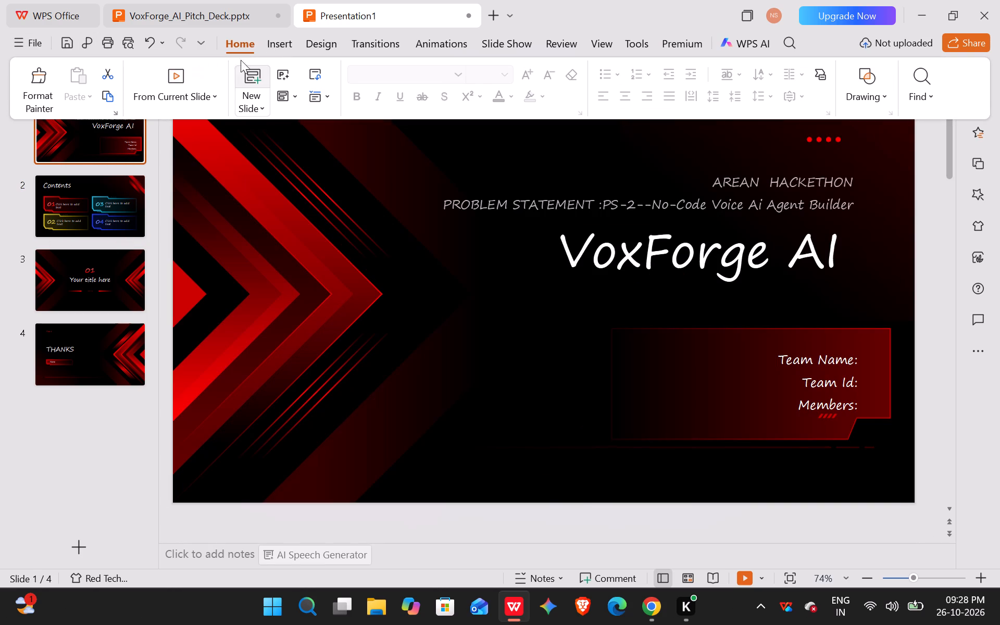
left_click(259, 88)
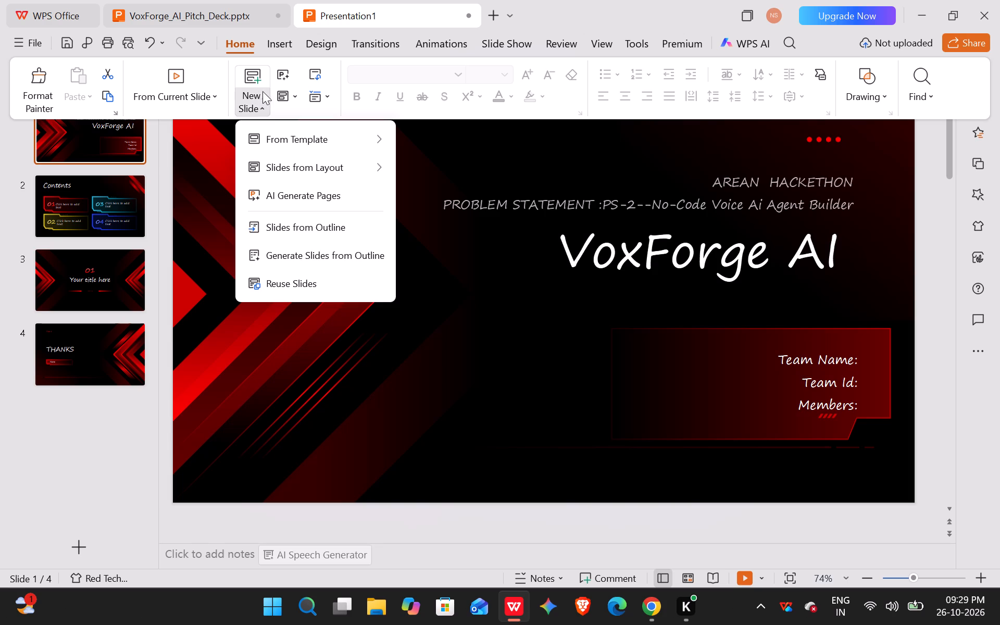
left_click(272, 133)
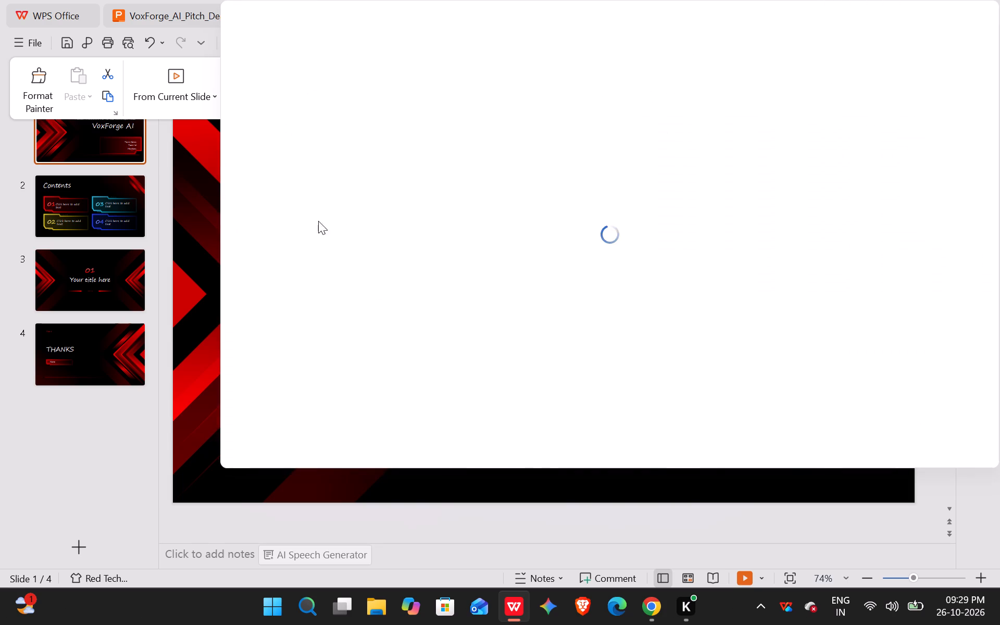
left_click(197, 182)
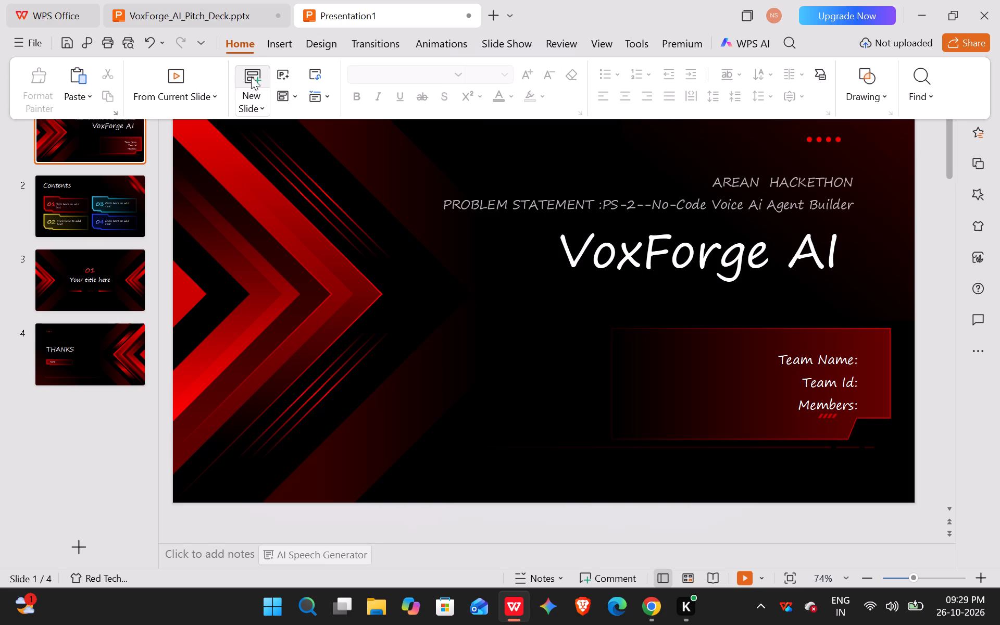
Insert a new title-and-text slide directly after the cover slide.
left_click(252, 72)
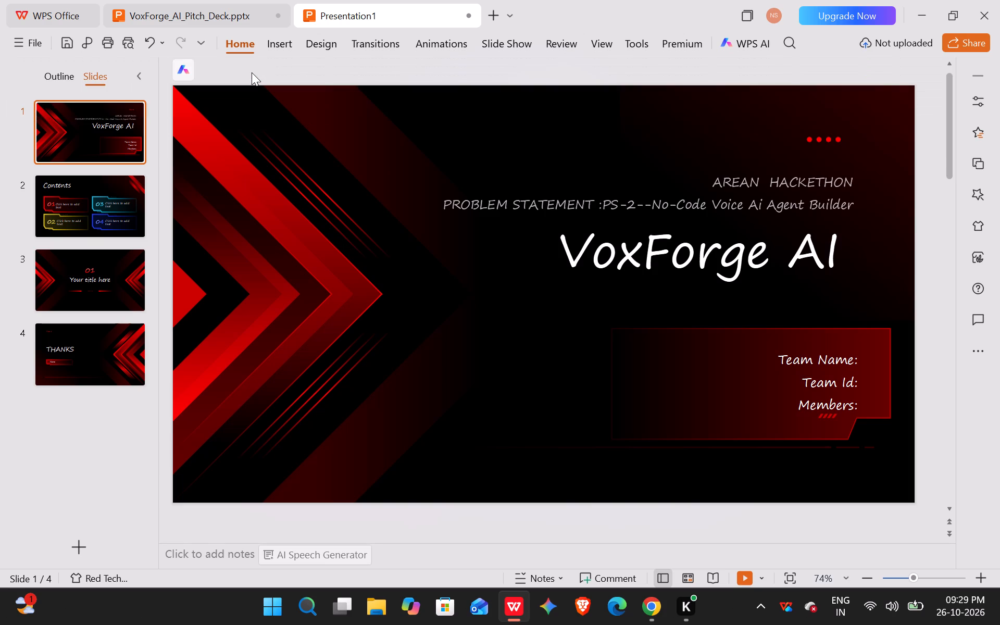
left_click(108, 203)
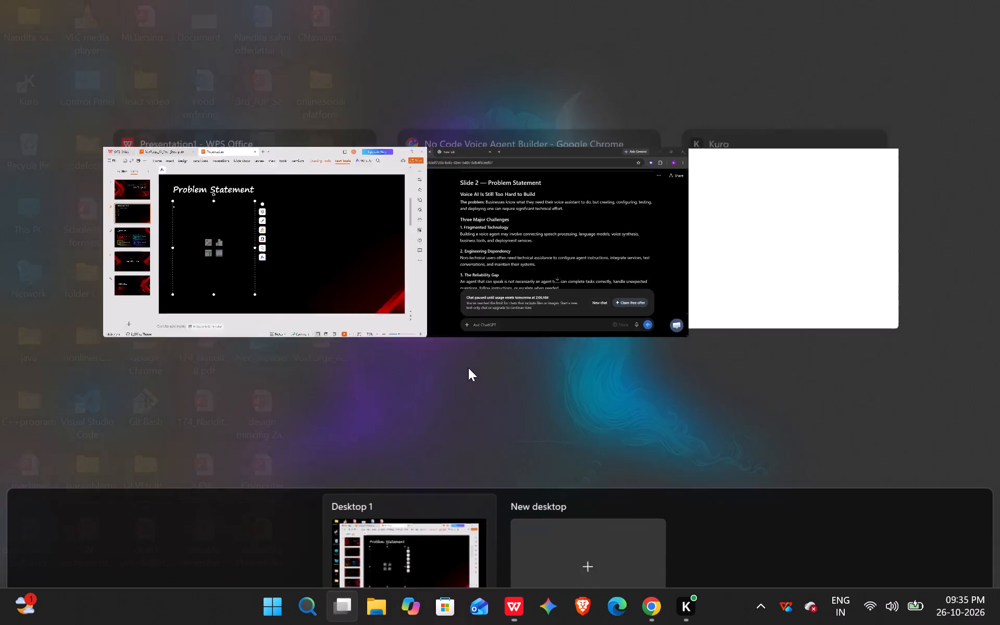
left_click(327, 246)
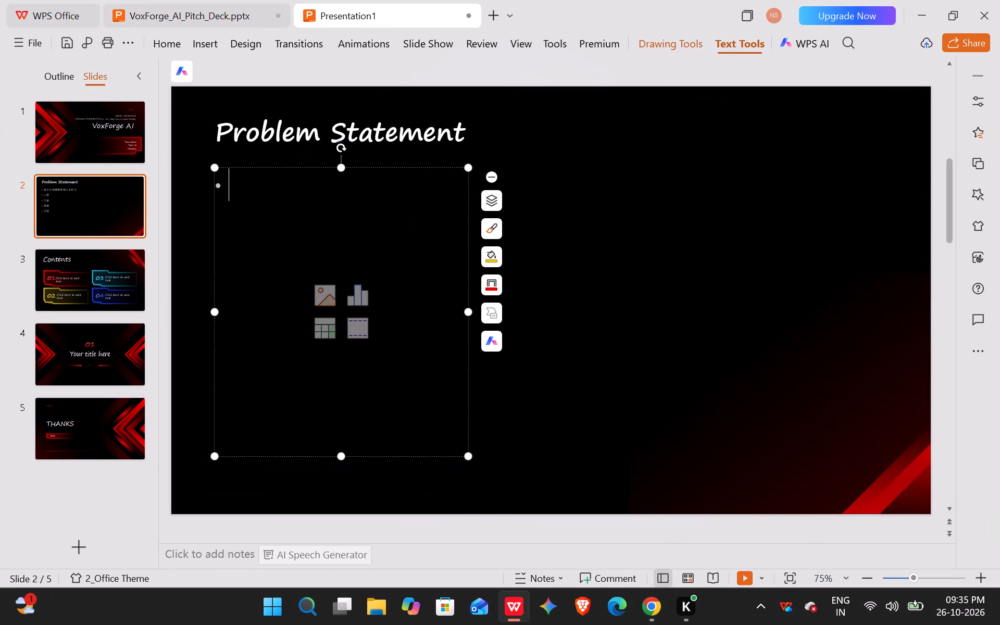
Resize the Problem Statement slide's body text box into a wide, short band spanning most of the slide beneath the title.
left_click_drag(469, 311, 806, 115)
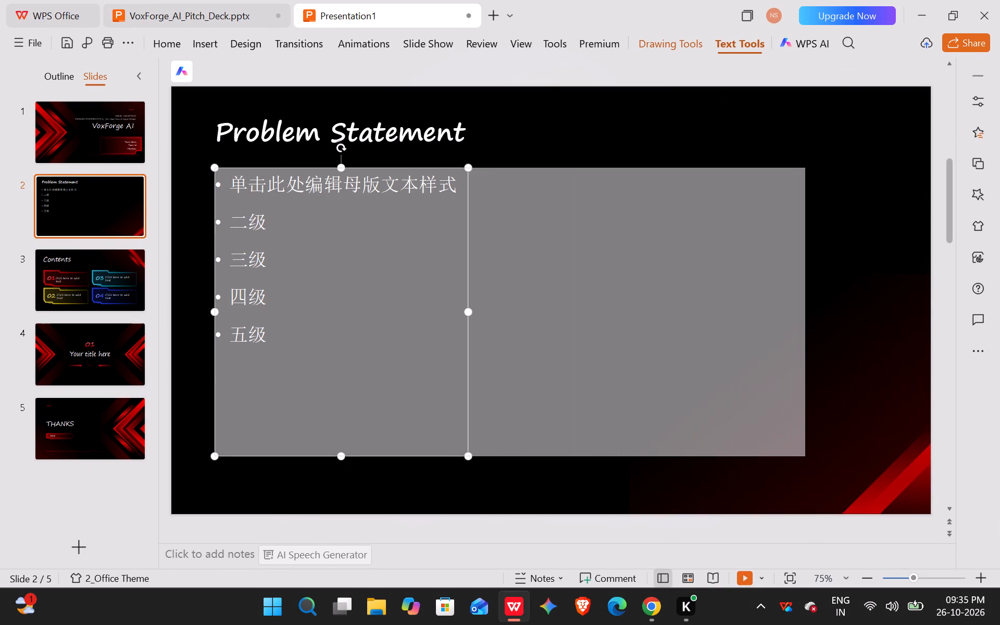
left_click_drag(806, 115, 852, 104)
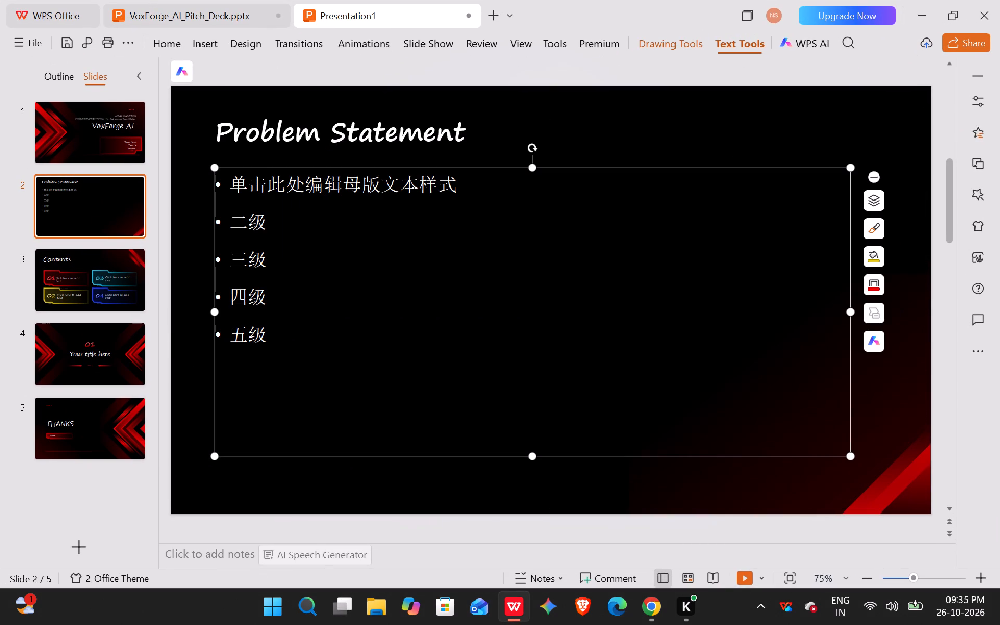
left_click_drag(534, 455, 516, 229)
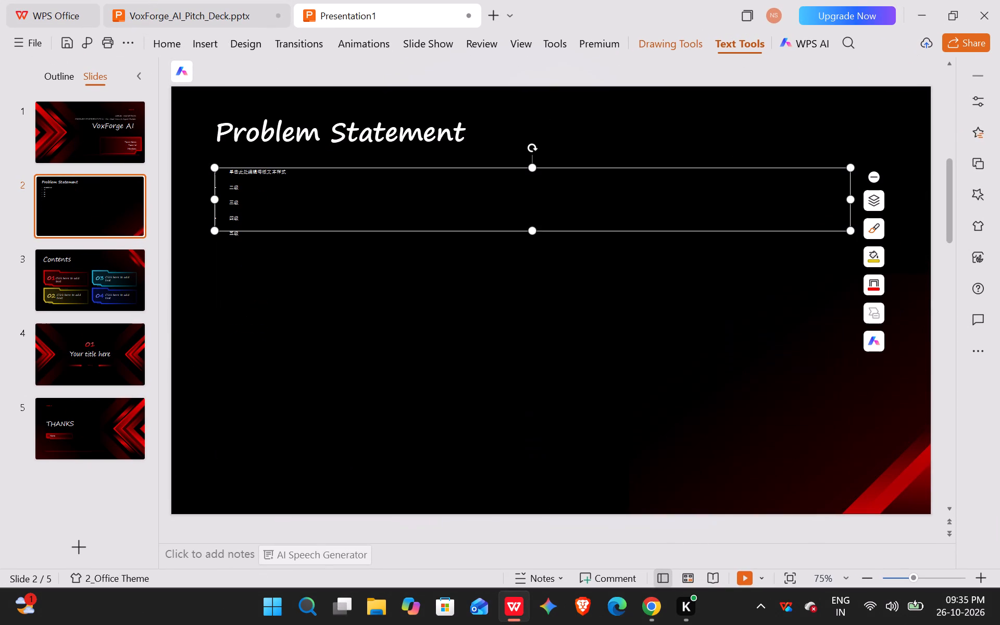
Paste the copied headline and problem paragraph into the resized body text box on the Problem Statement slide.
left_click_drag(226, 170, 241, 189)
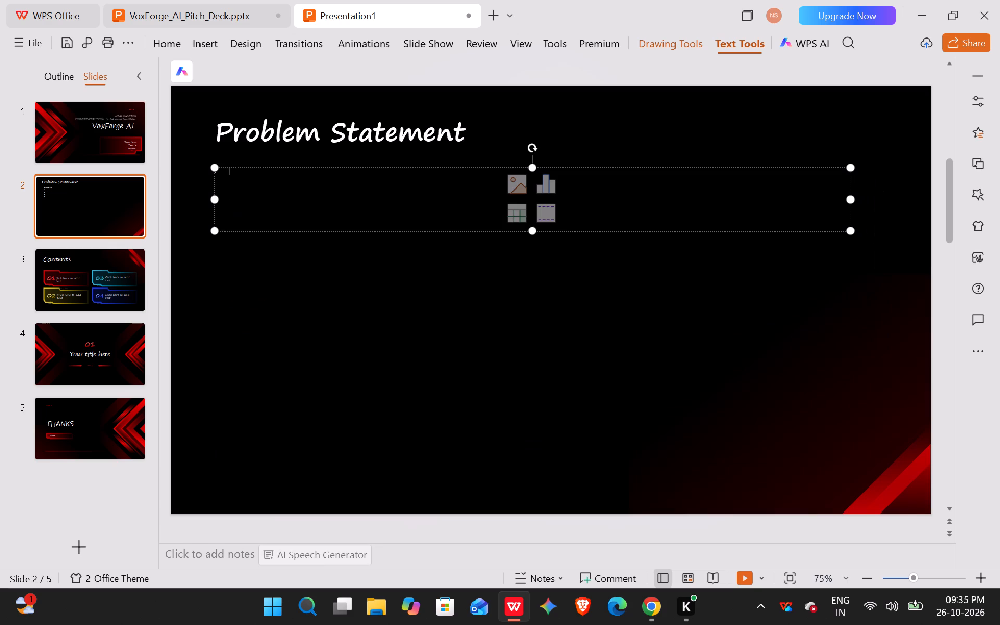
left_click_drag(241, 189, 244, 192)
key("ctrl+v")
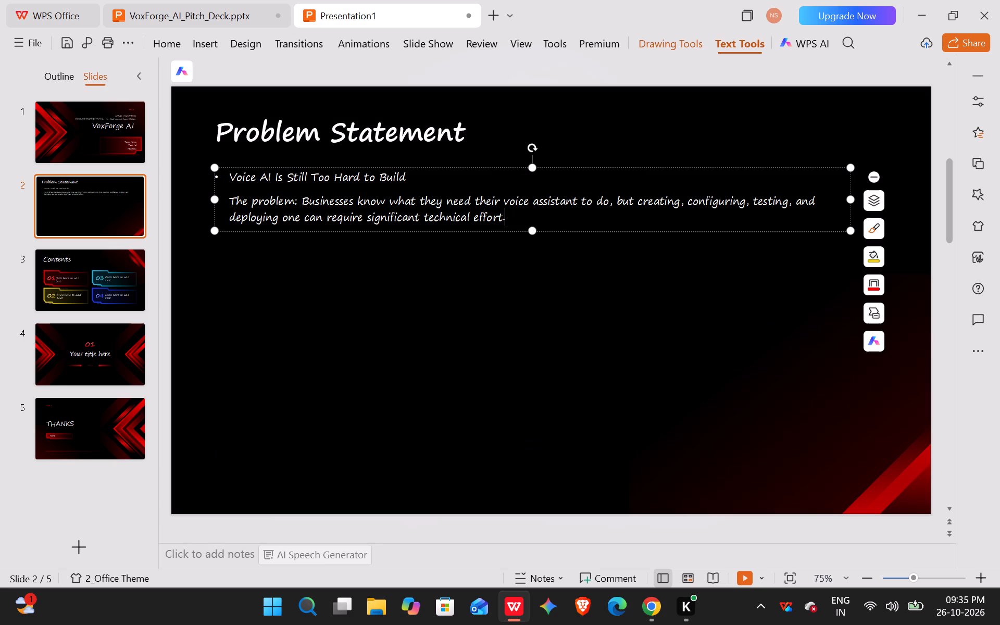
Compare the Problem Statement slide's design and text with the VoxForge AI title slide, the Contents slide and the section title slide.
left_click_drag(227, 175, 459, 177)
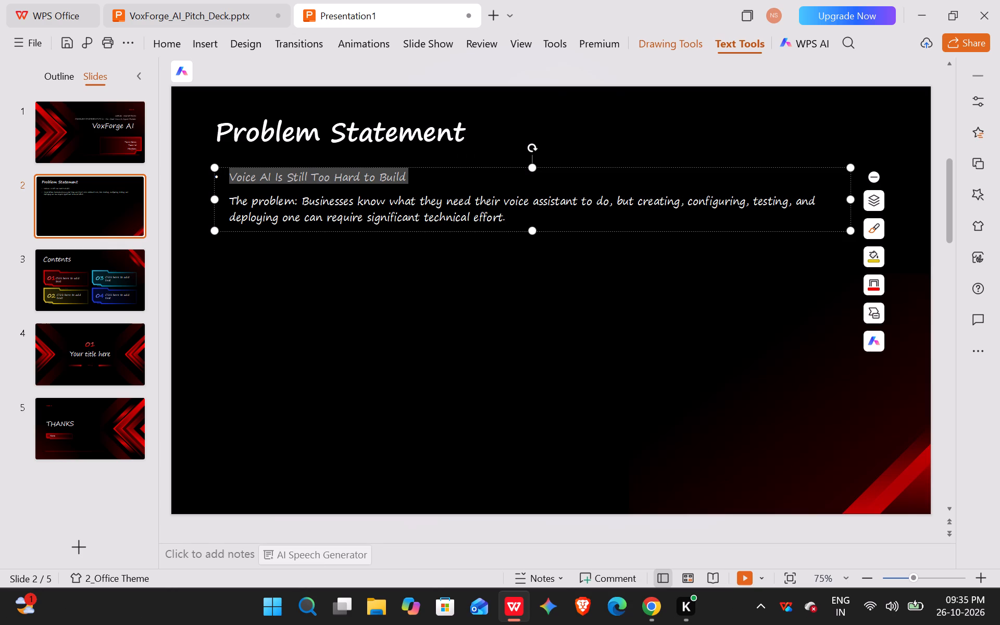
left_click(103, 123)
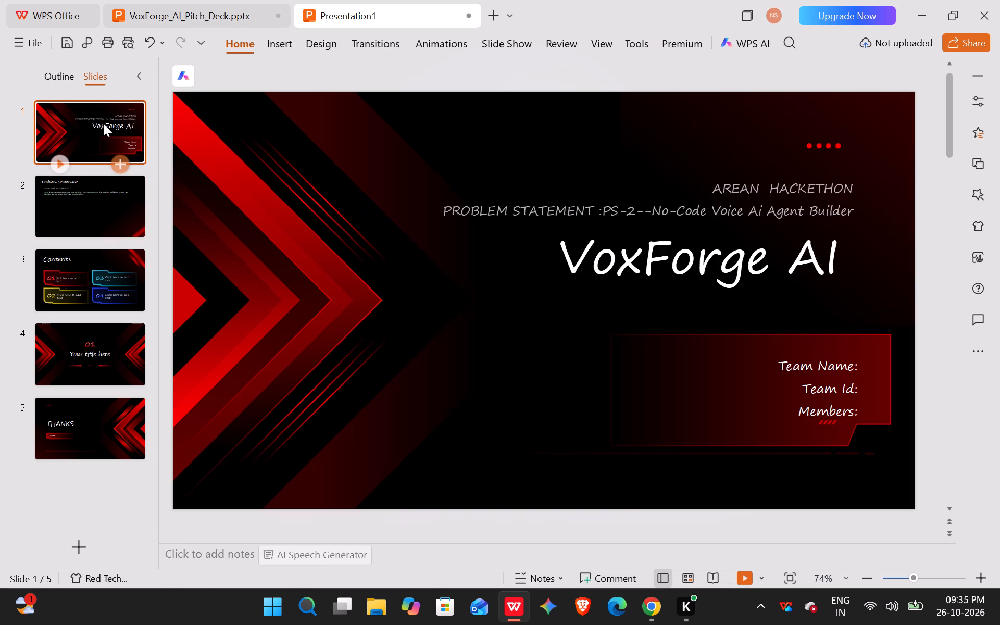
left_click(91, 211)
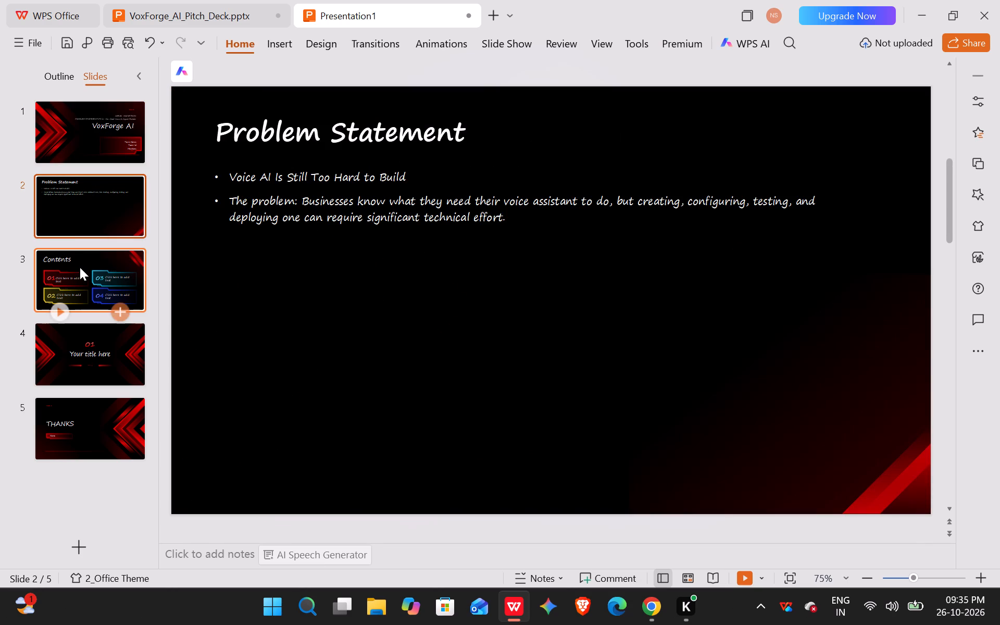
left_click(80, 267)
left_click(85, 213)
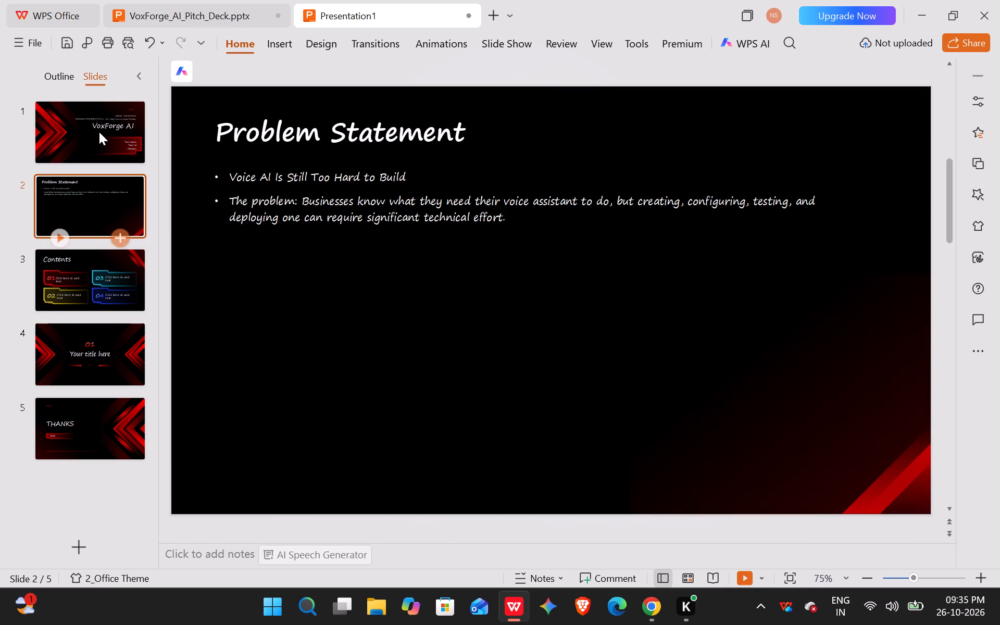
left_click(99, 132)
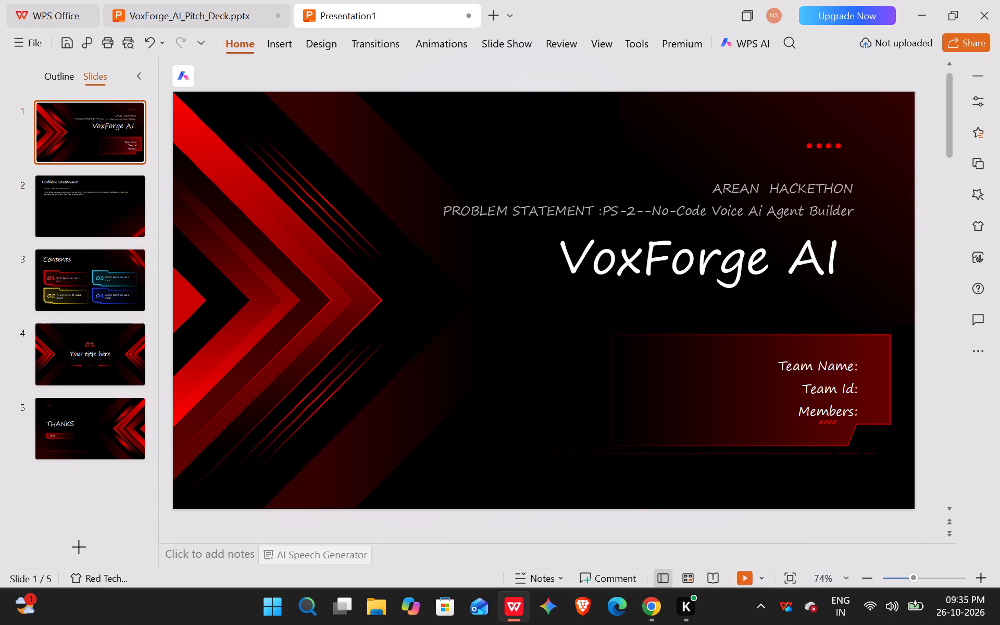
left_click(131, 223)
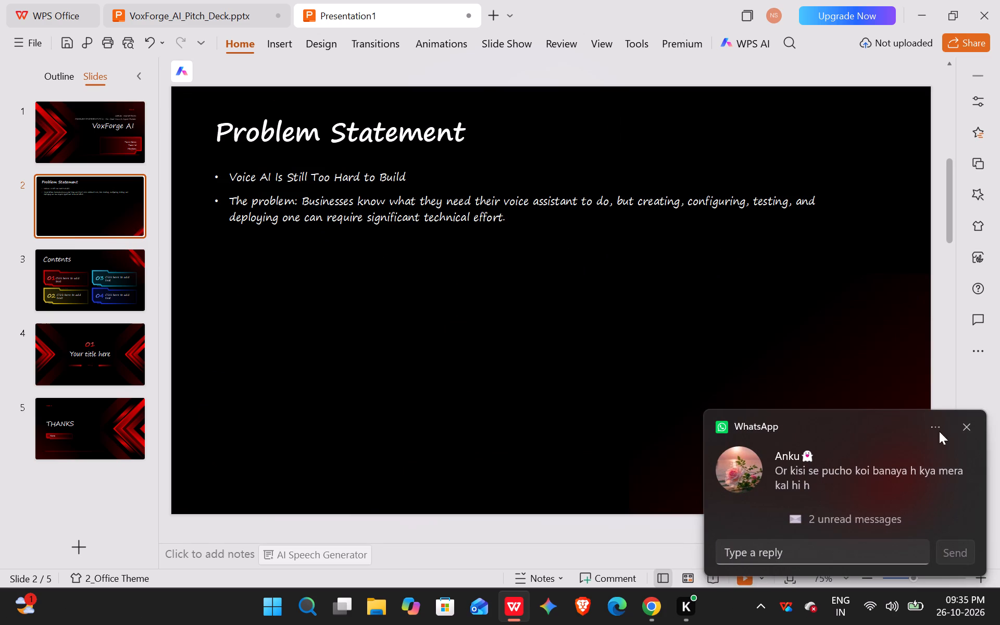
left_click(968, 430)
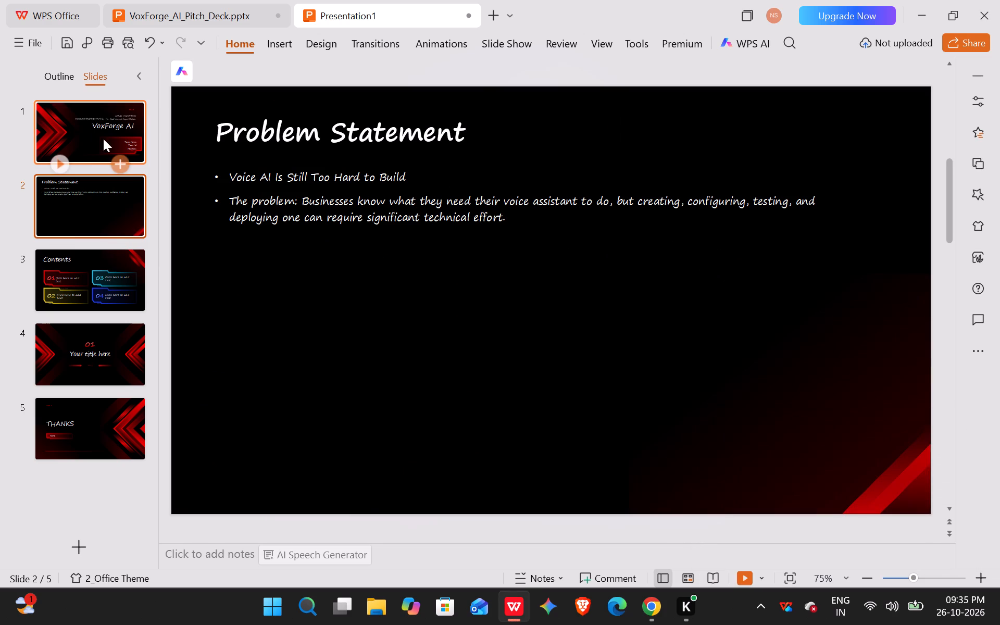
left_click(91, 128)
left_click(99, 216)
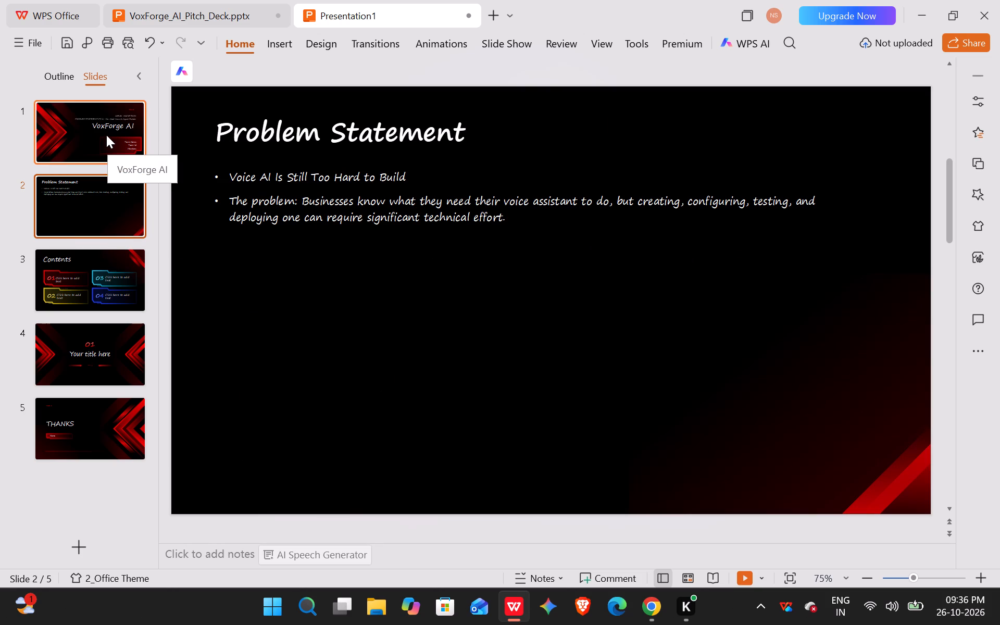
left_click(96, 278)
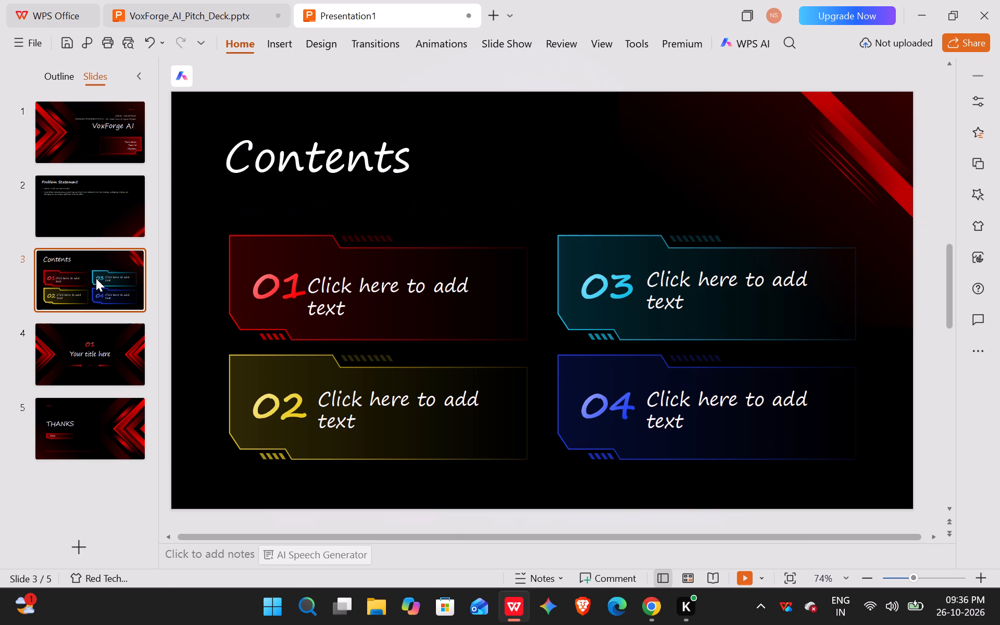
left_click(86, 335)
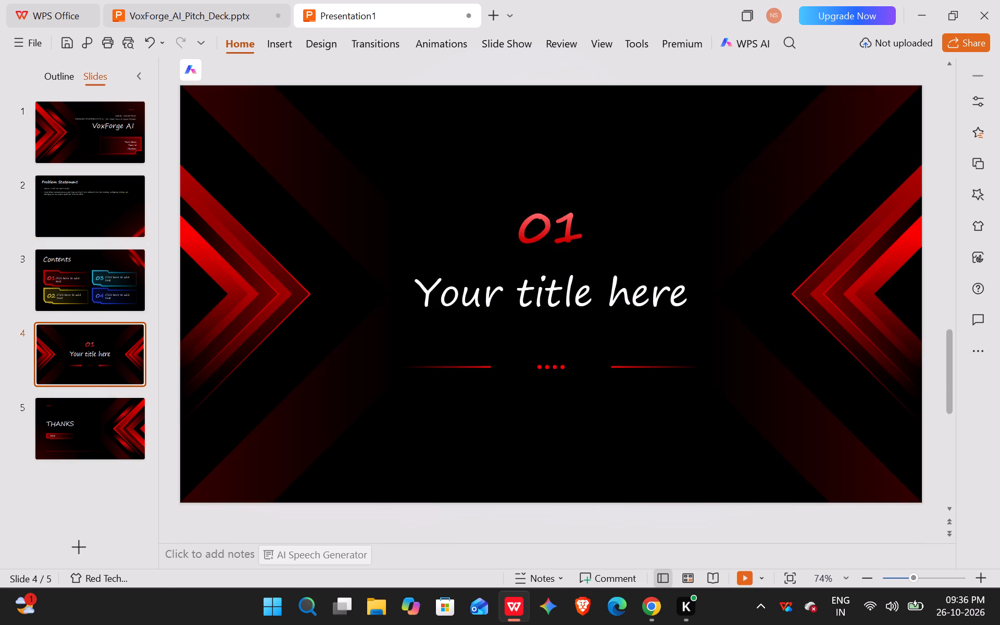
Select the headline and problem paragraph on the Problem Statement slide and open the font choices for them.
left_click(111, 185)
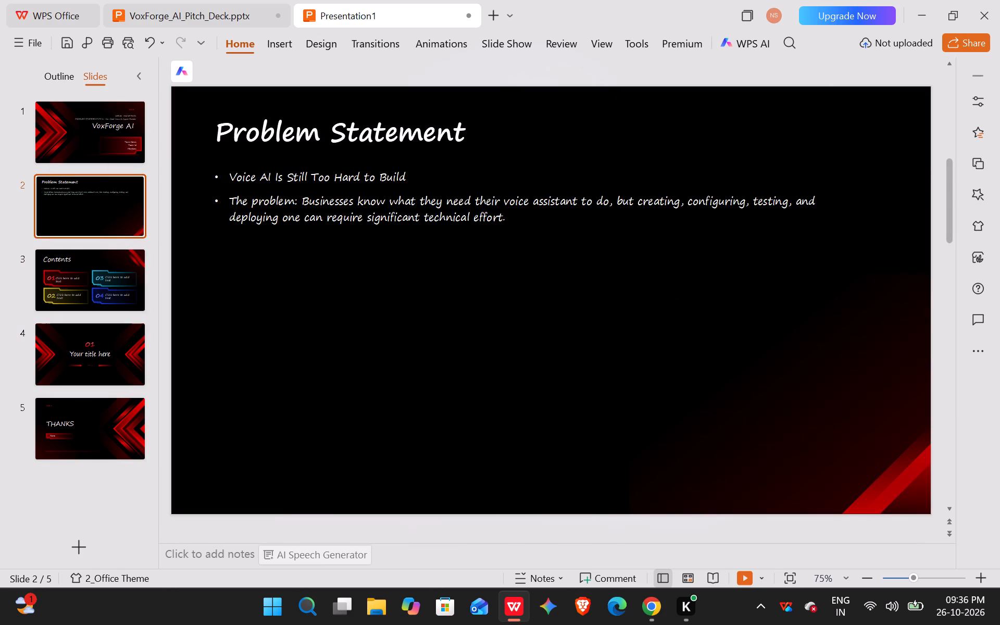
left_click_drag(230, 176, 530, 236)
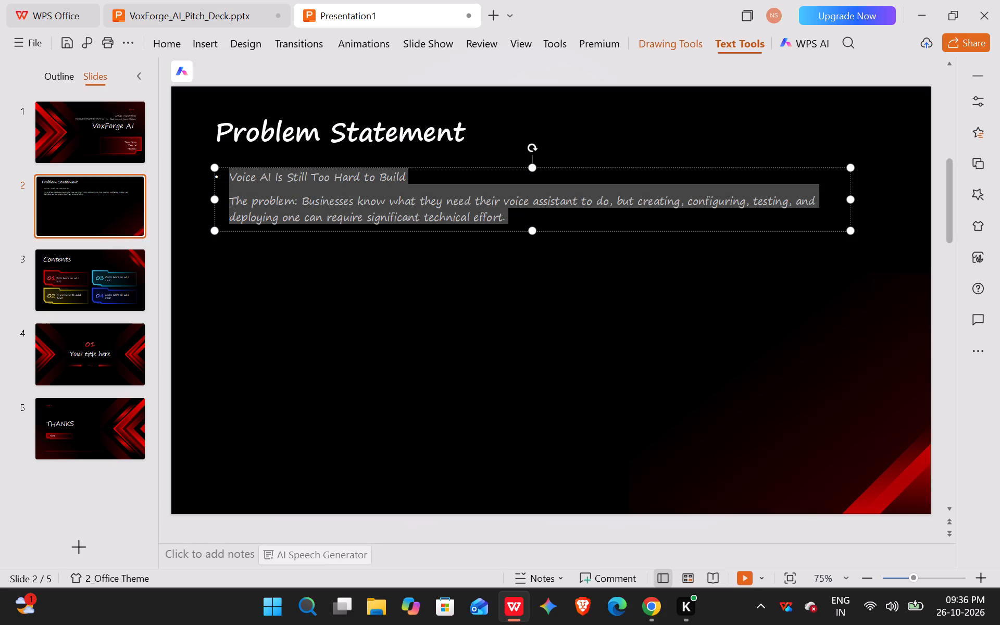
left_click_drag(530, 236, 531, 234)
left_click(714, 173)
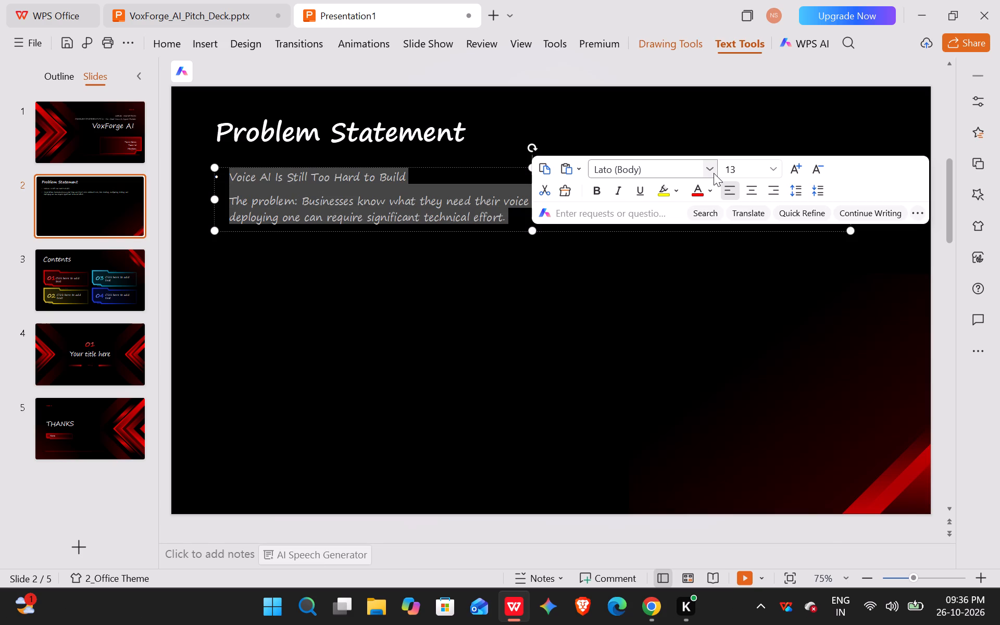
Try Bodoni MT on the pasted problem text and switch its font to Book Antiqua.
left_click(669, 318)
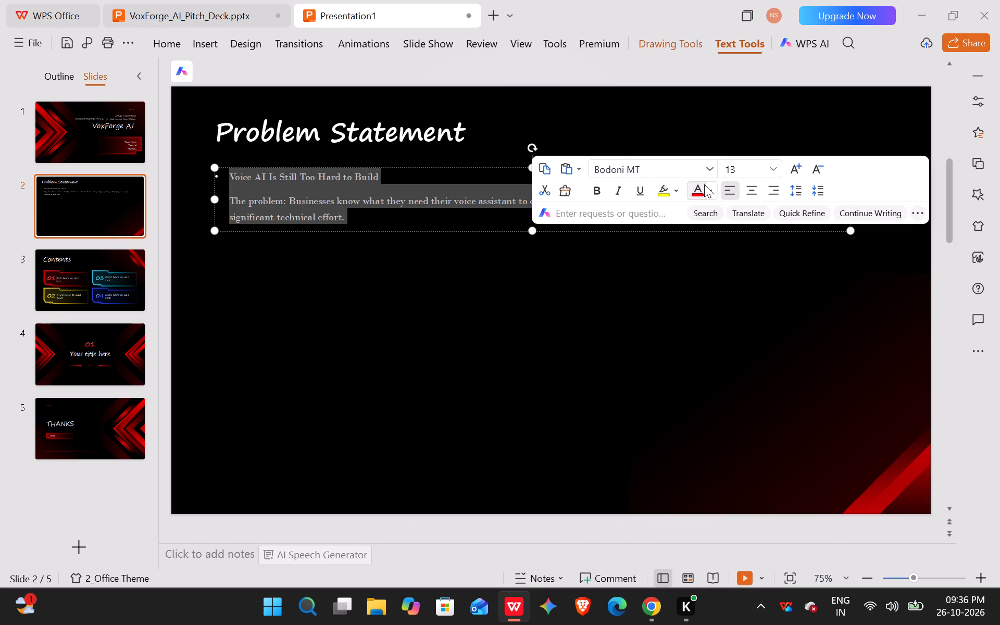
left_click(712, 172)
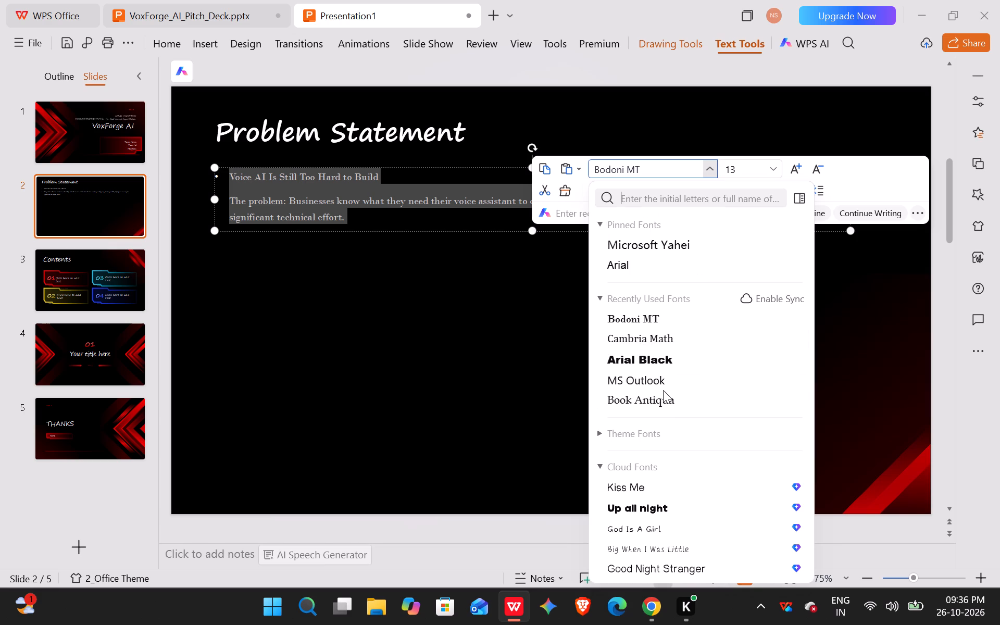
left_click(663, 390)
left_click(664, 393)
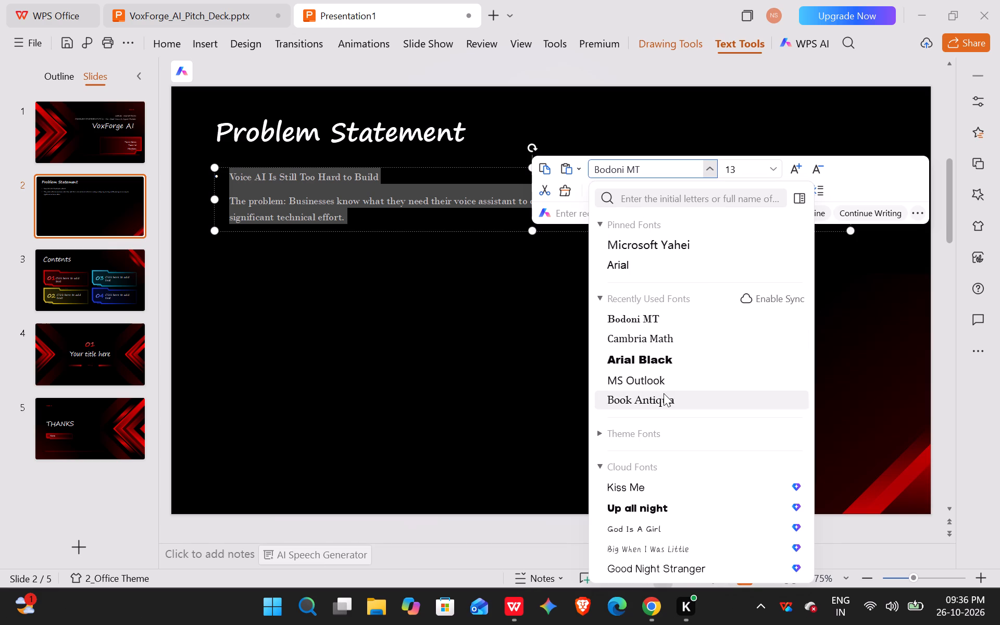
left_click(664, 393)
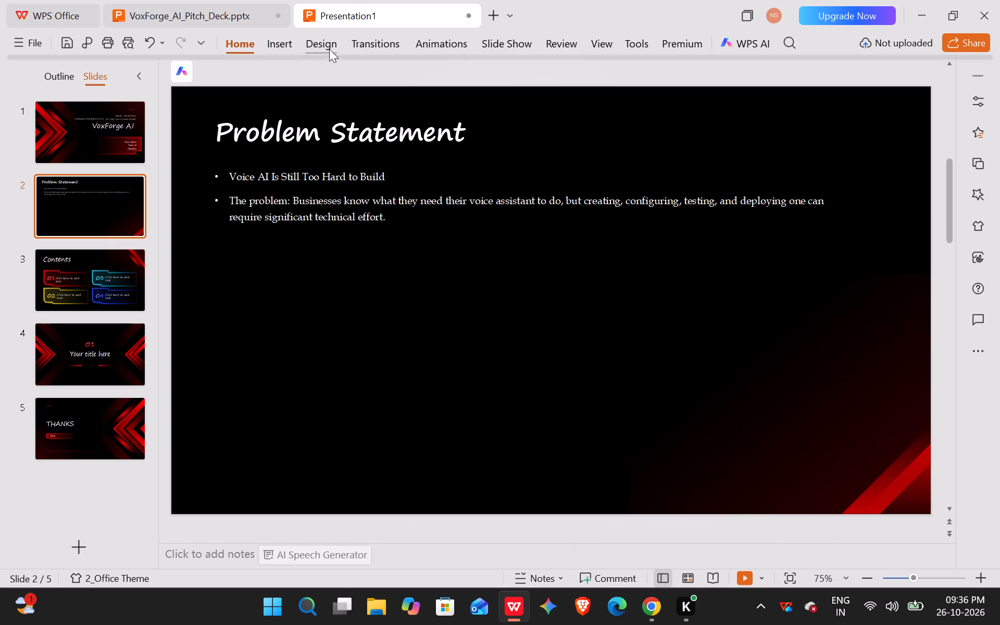
Browse the full theme collection and apply the Black Tech theme to the presentation.
left_click(336, 49)
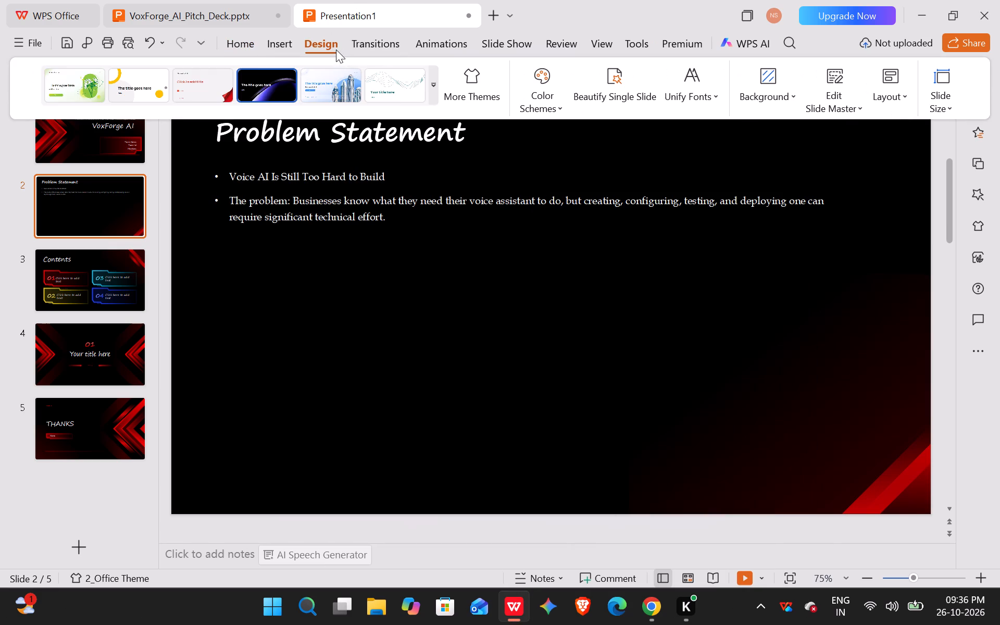
left_click(433, 83)
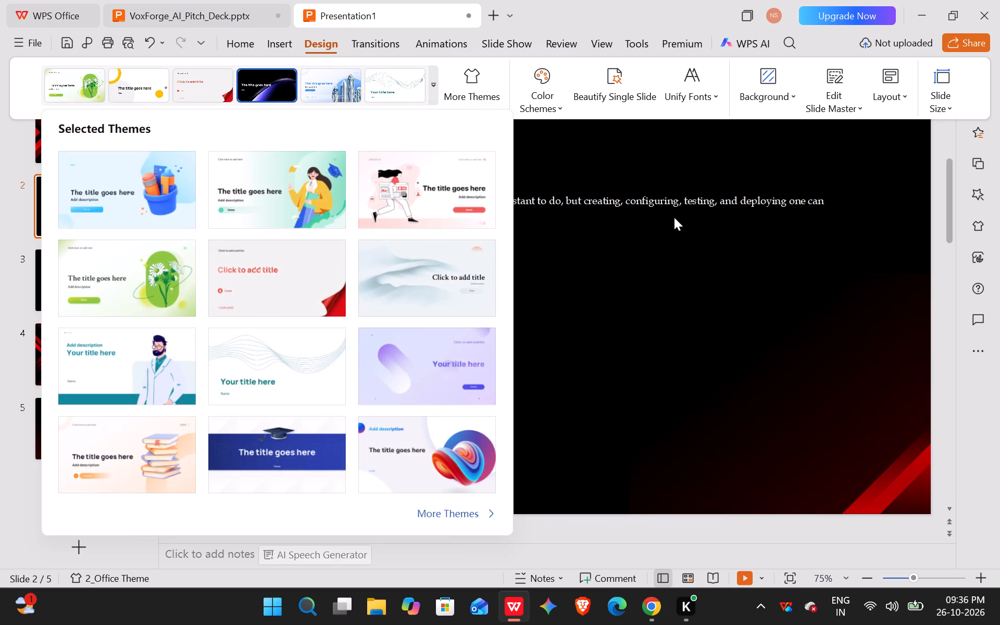
left_click(635, 230)
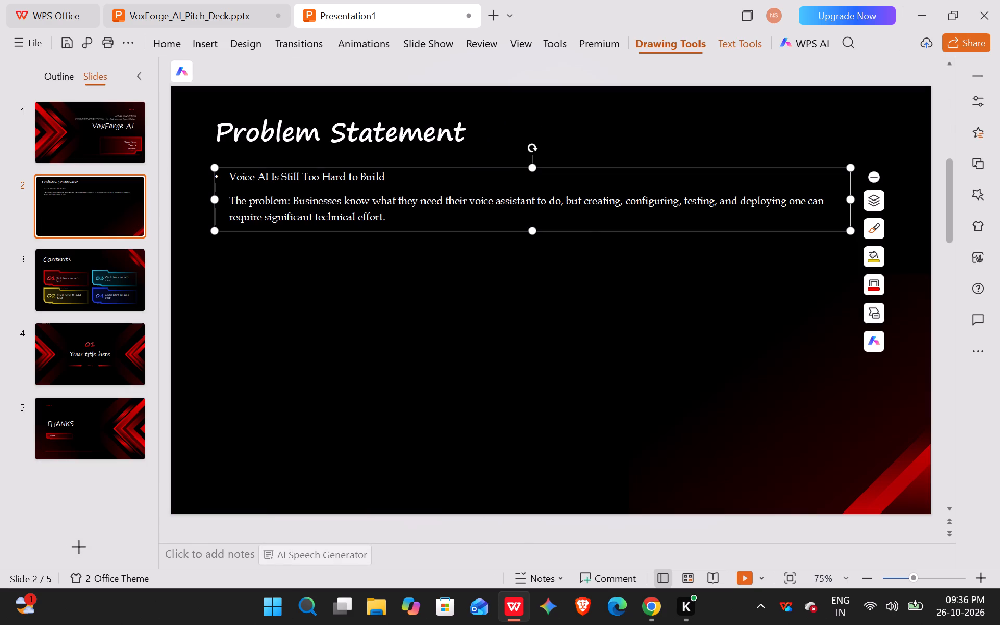
left_click(119, 141)
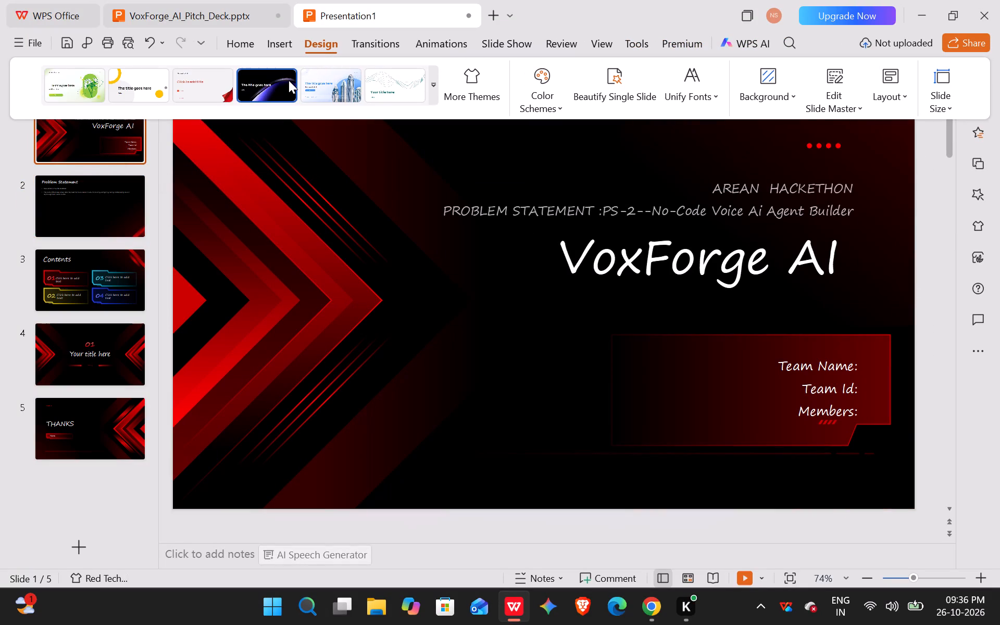
left_click(463, 94)
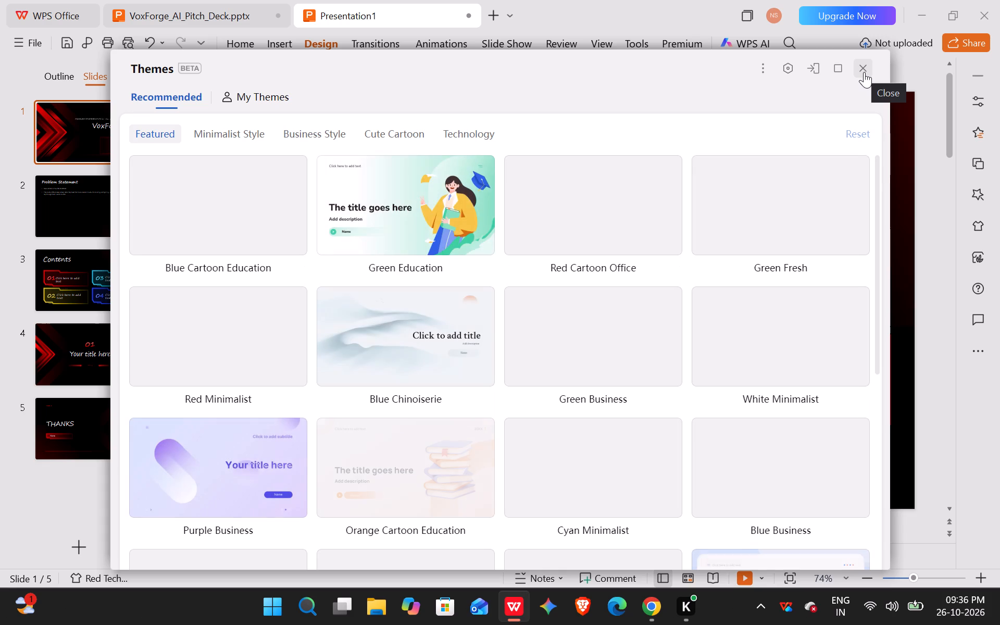
scroll(627, 389, "down", 2)
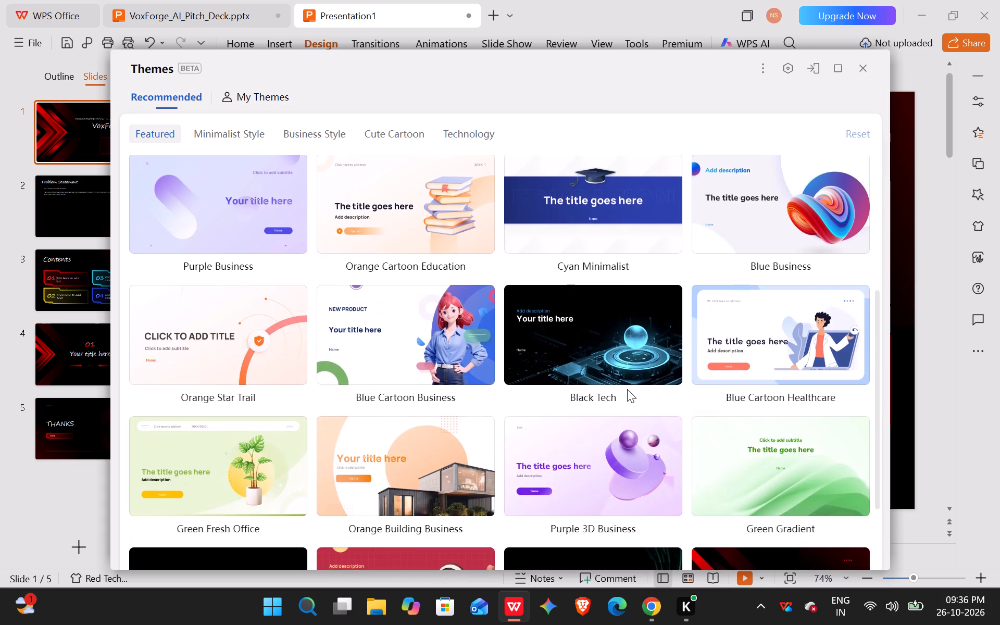
scroll(627, 389, "down", 1)
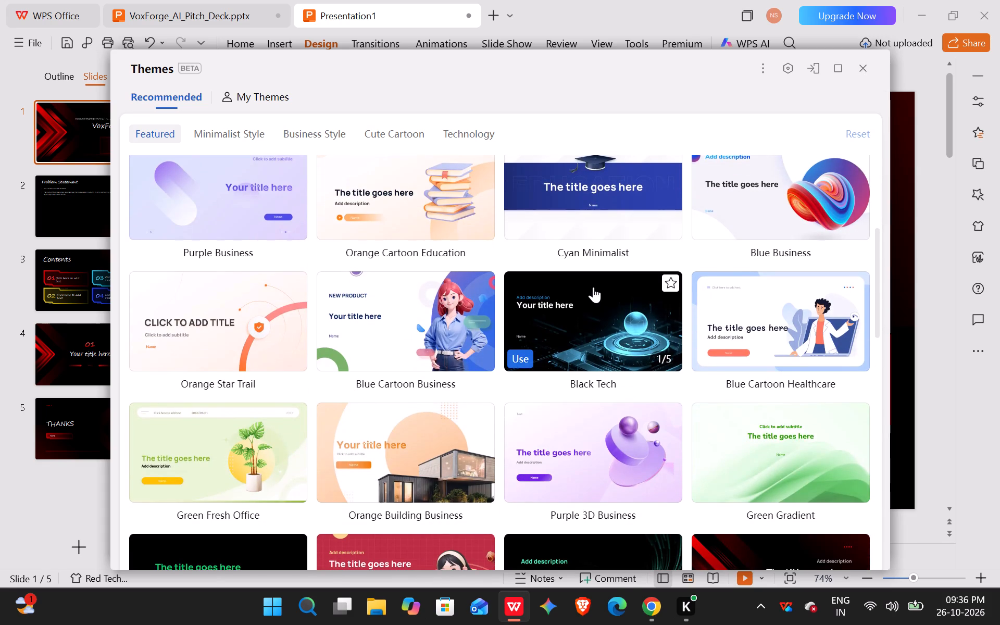
left_click(593, 287)
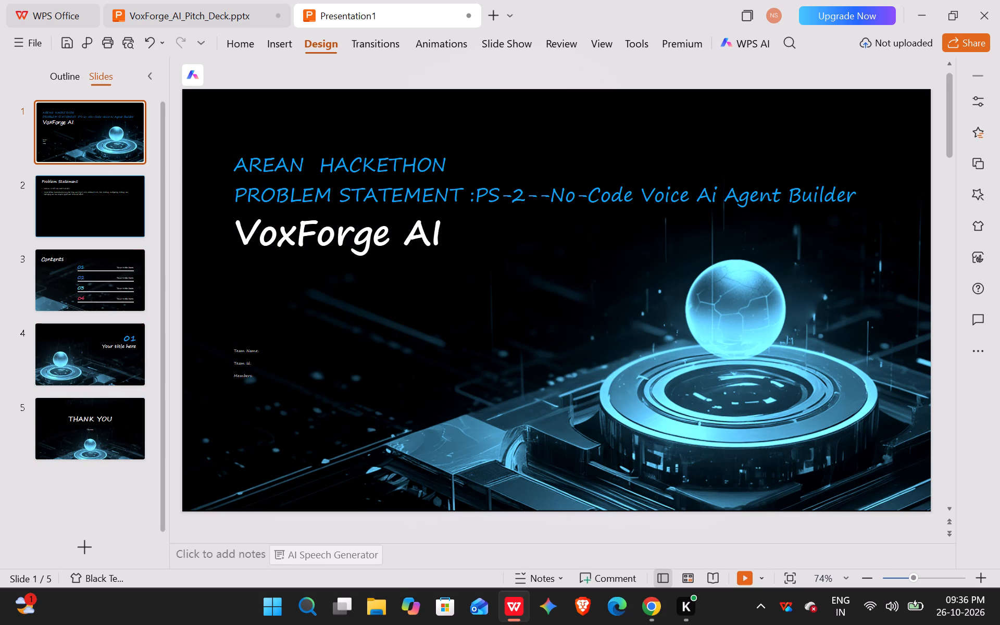
Check the restyled slides and add a new blank slide directly after the Contents slide.
left_click(96, 373)
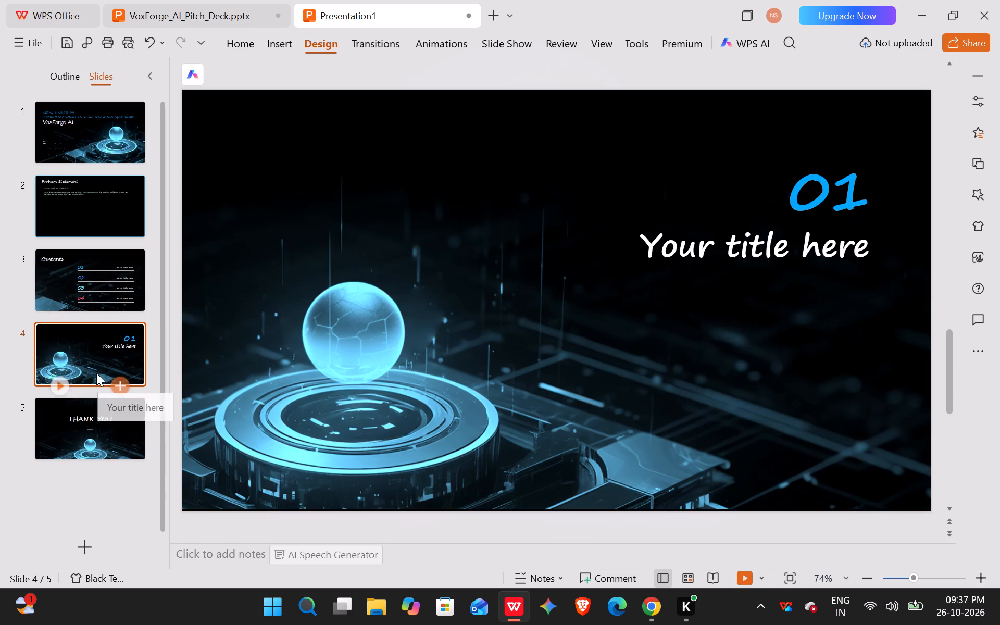
left_click(95, 430)
left_click(99, 203)
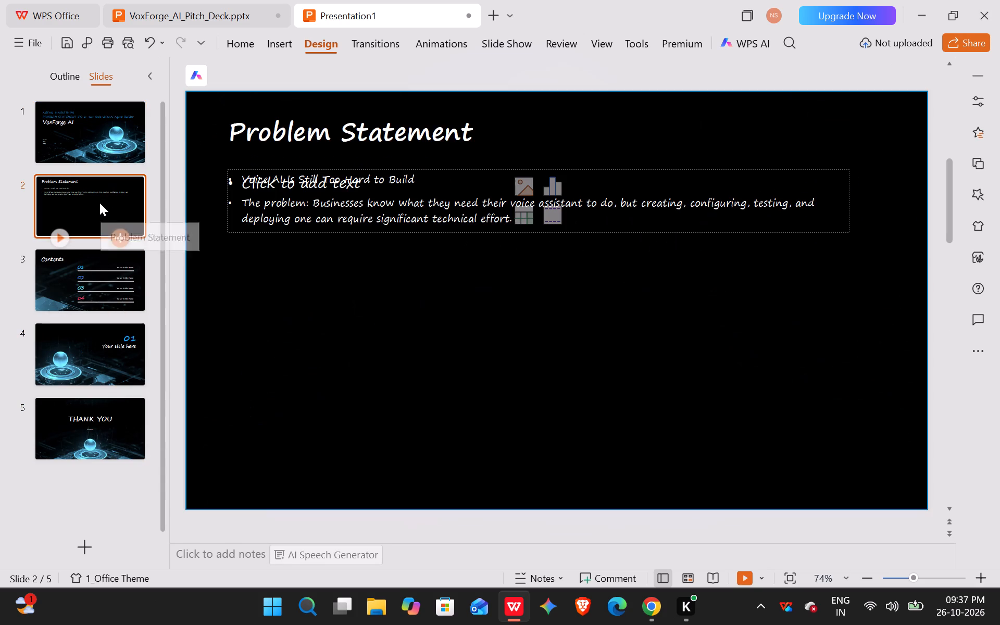
left_click(72, 280)
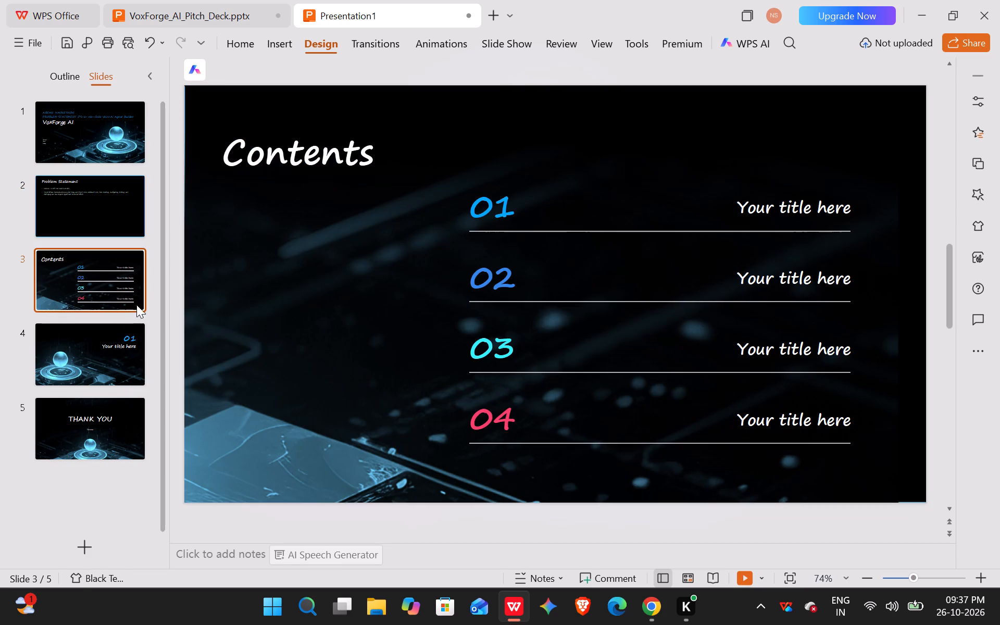
left_click(121, 310)
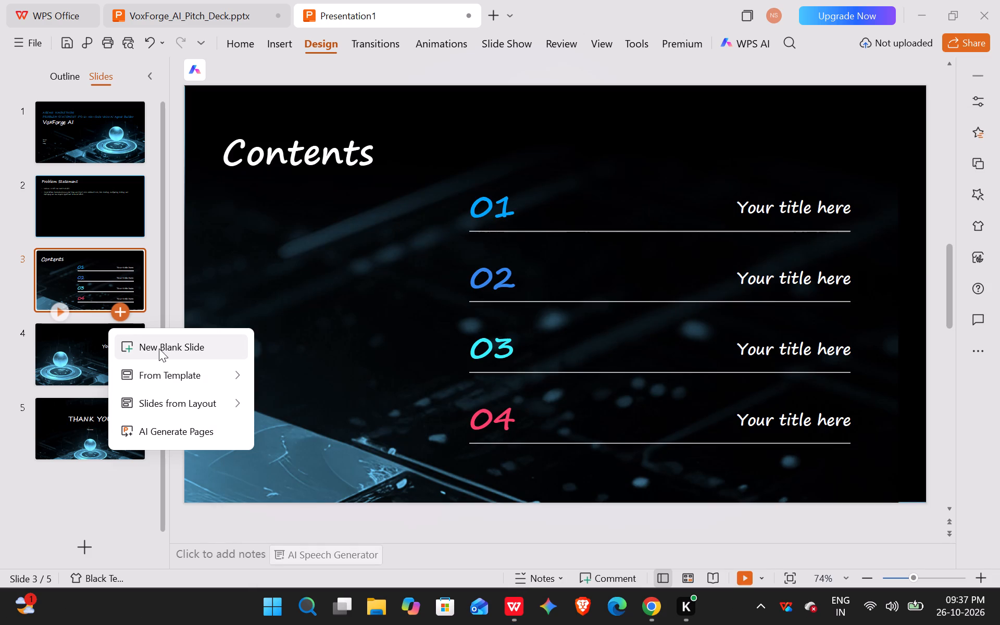
left_click(159, 348)
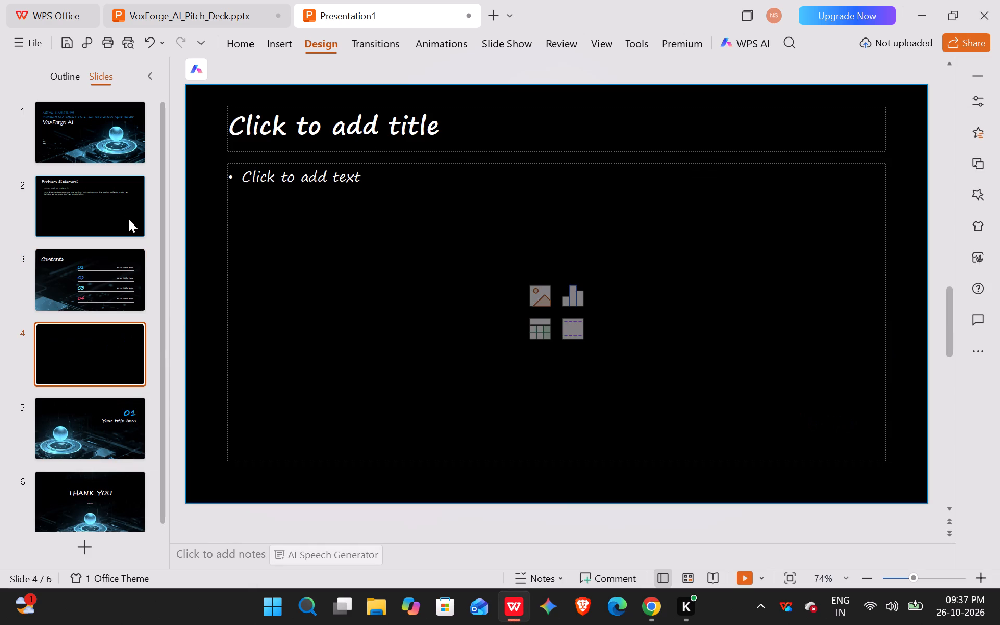
Examine the Problem Statement, Contents, new blank and section title slides, including the Contents slide's text placeholders.
left_click(119, 213)
left_click(90, 313)
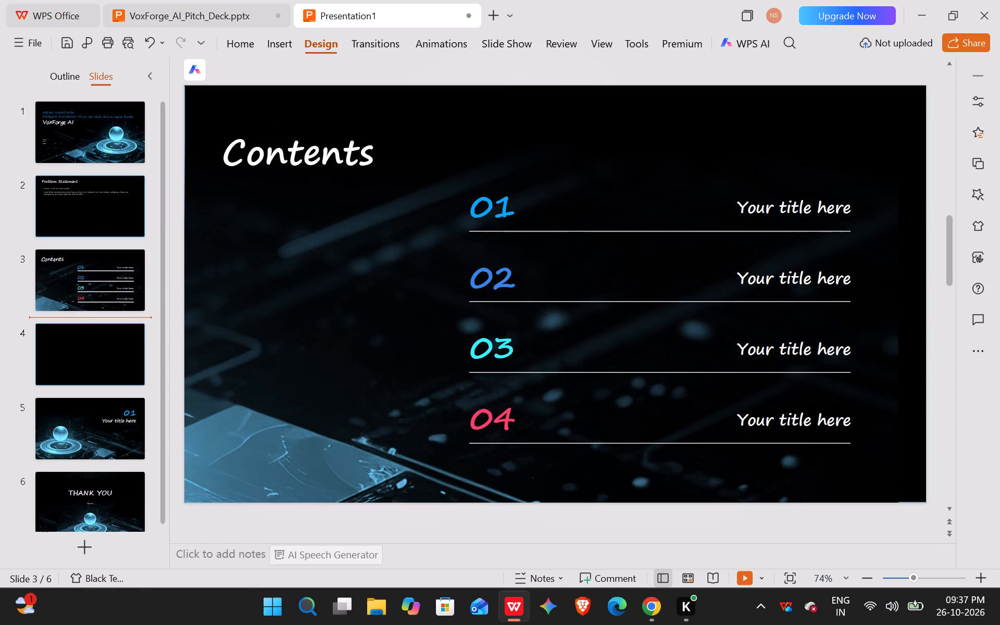
left_click_drag(226, 149, 415, 194)
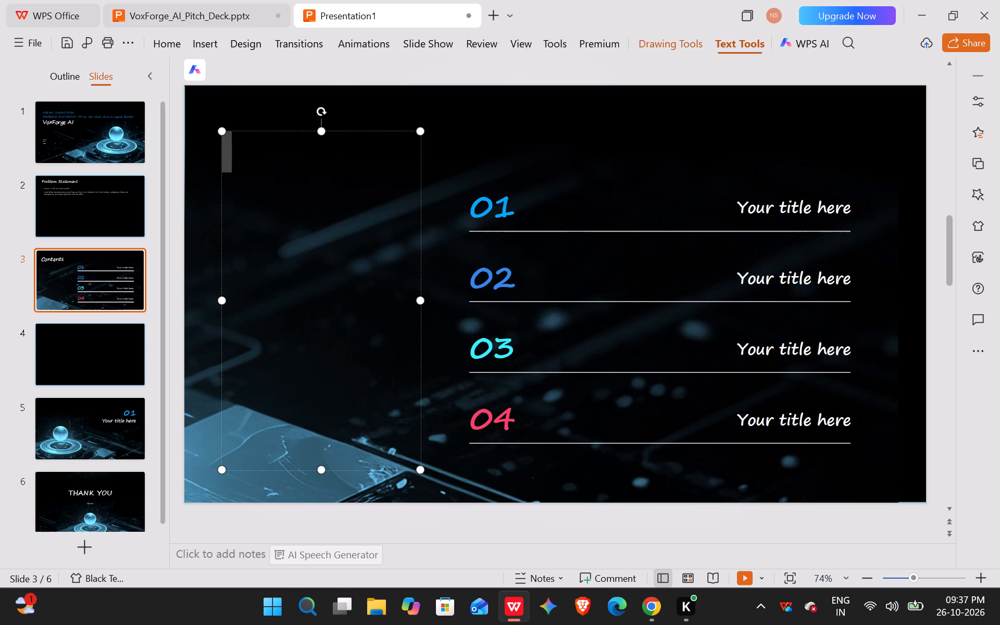
left_click_drag(415, 194, 553, 258)
left_click(553, 258)
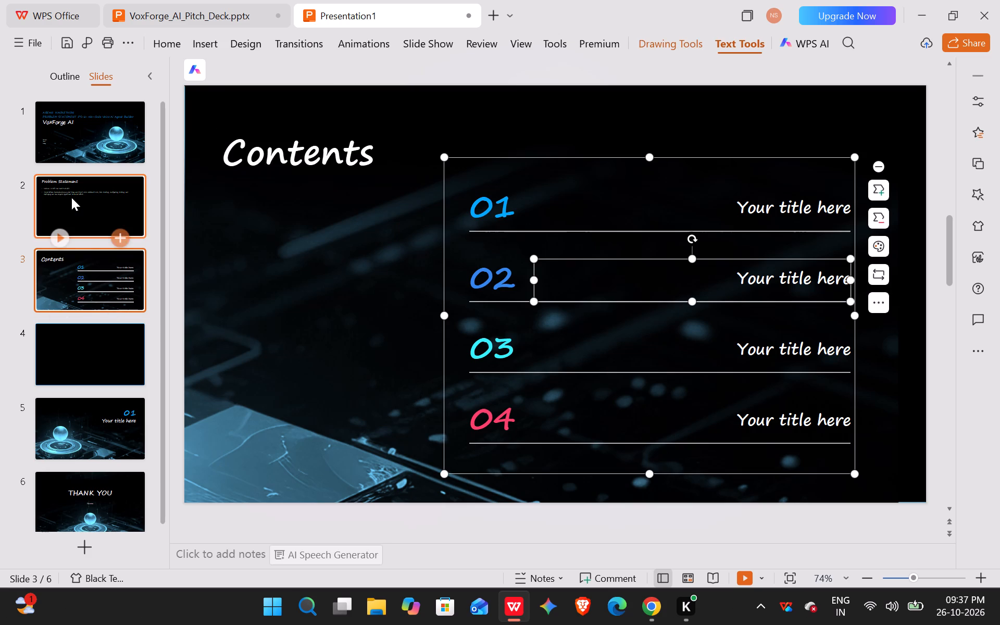
left_click(71, 197)
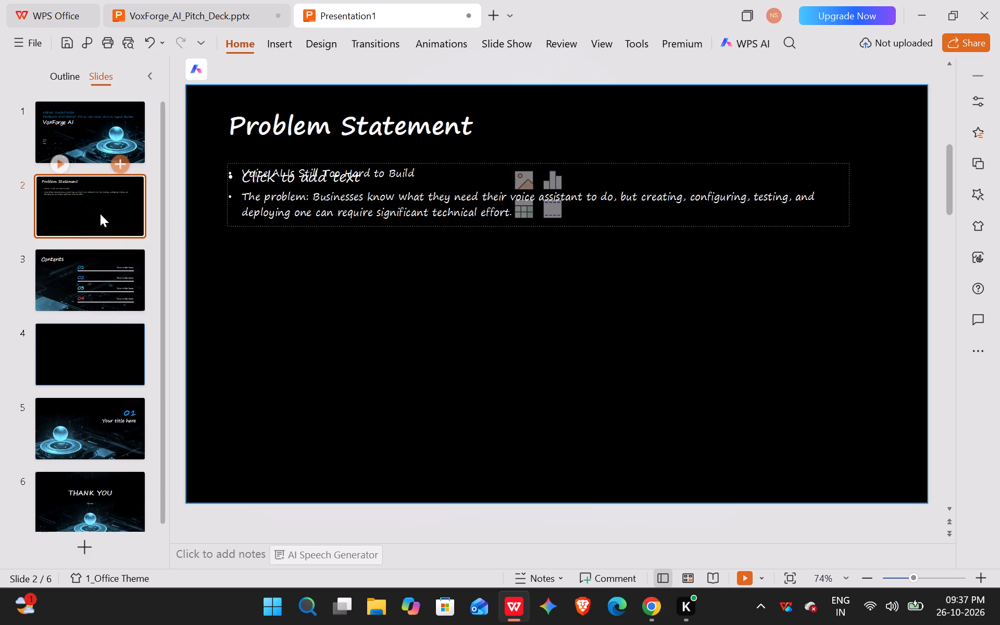
scroll(112, 300, "down", 1)
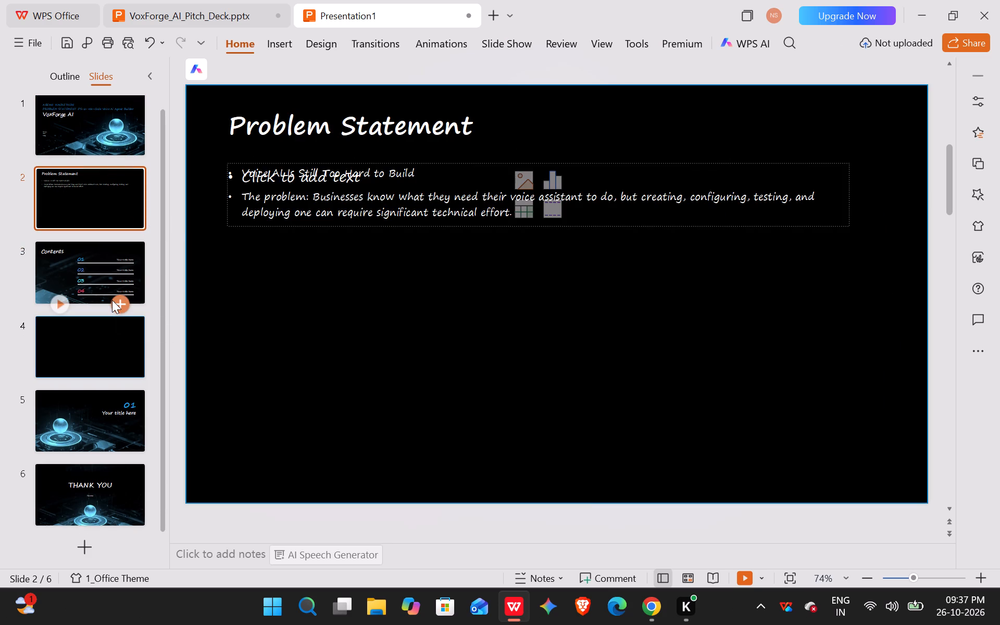
left_click(94, 432)
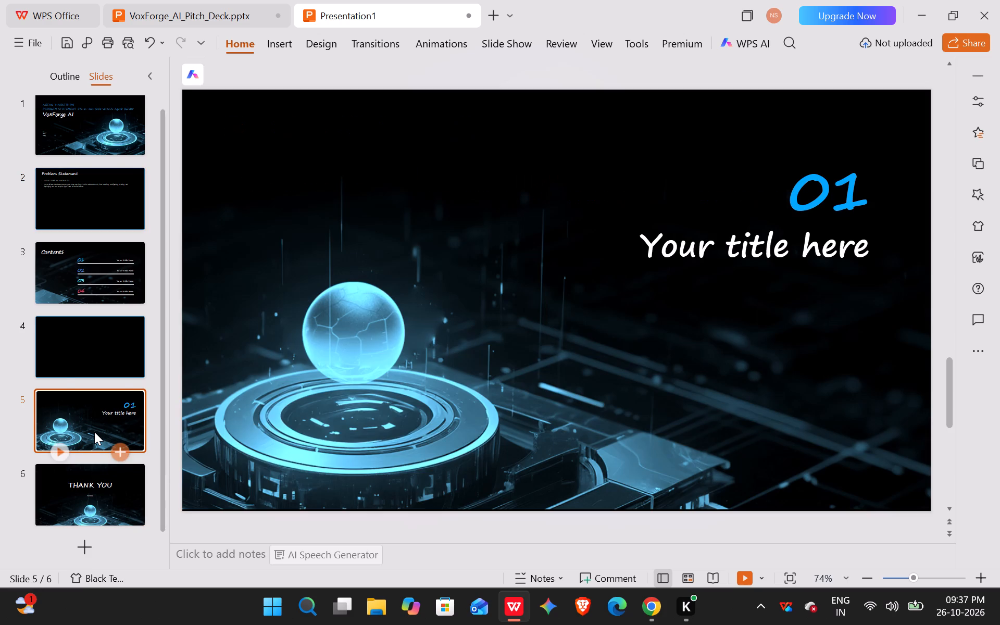
left_click(114, 354)
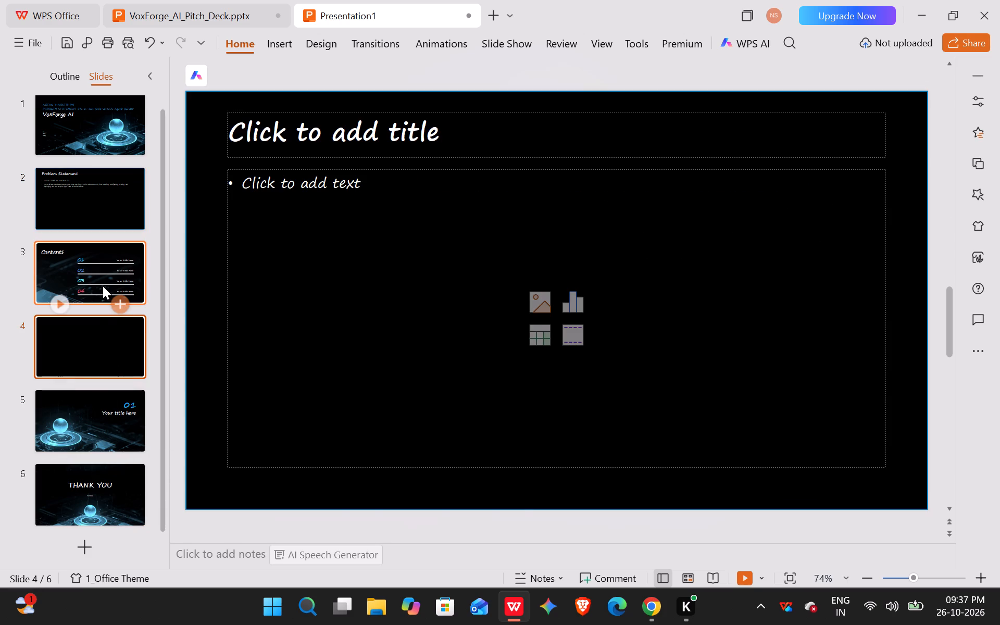
left_click(103, 286)
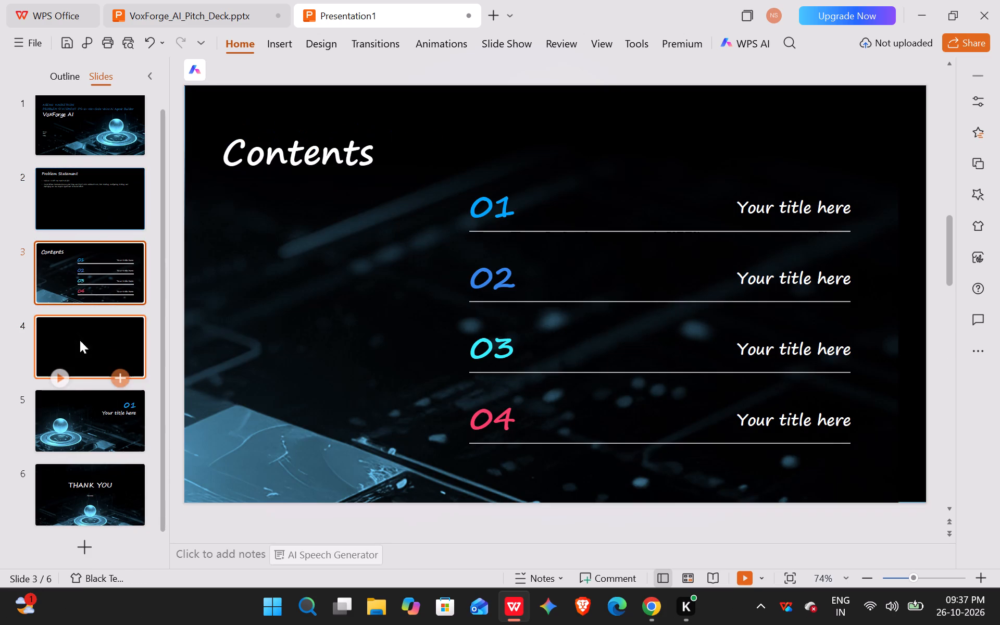
Add a Catalog Slide after the blank slide 4 and another one directly after the Problem Statement slide.
left_click(122, 378)
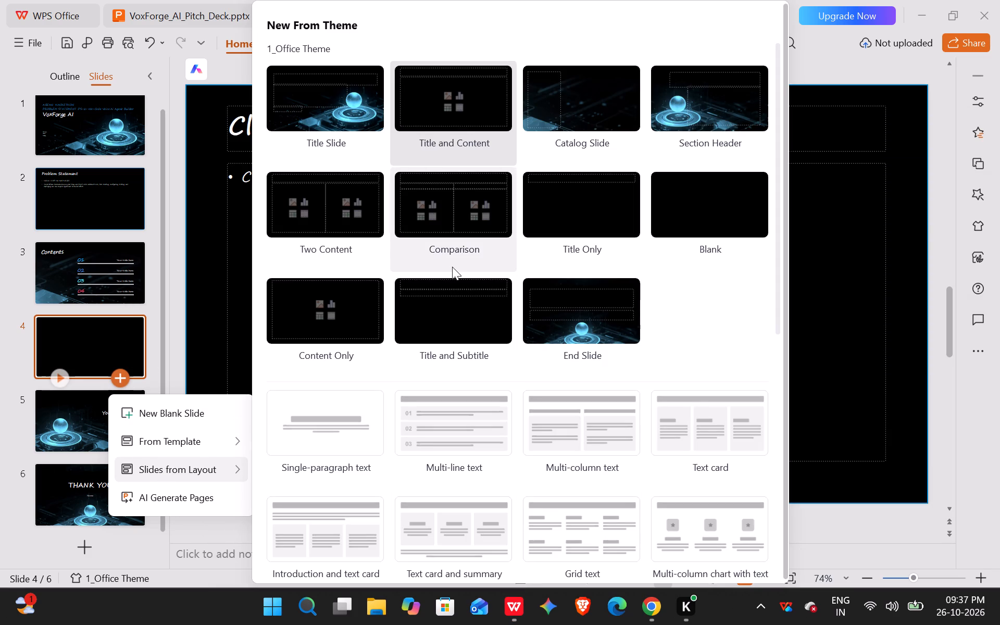
left_click(591, 97)
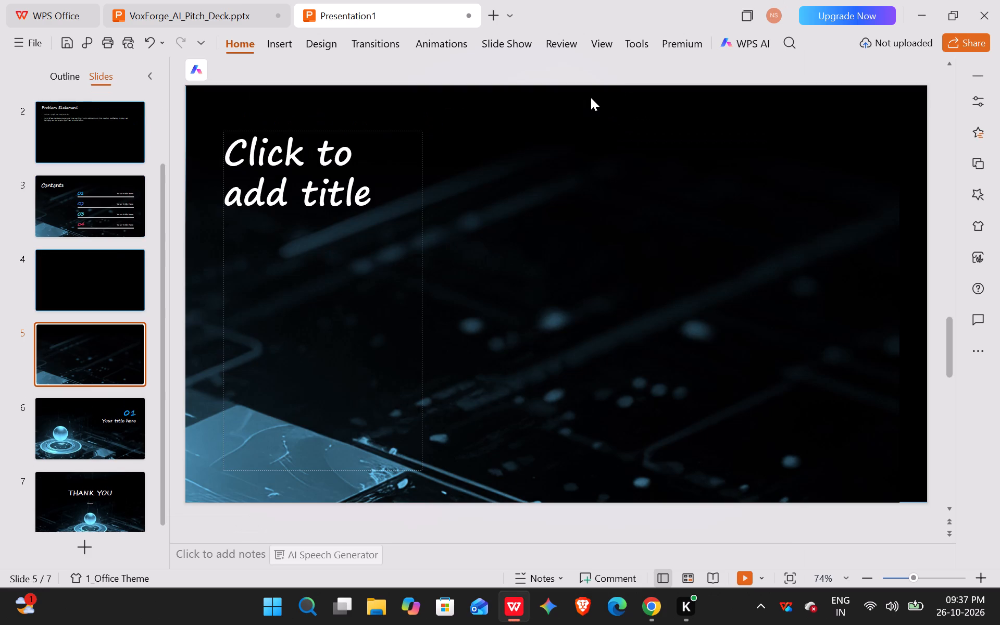
left_click(104, 156)
scroll(104, 156, "up", 1)
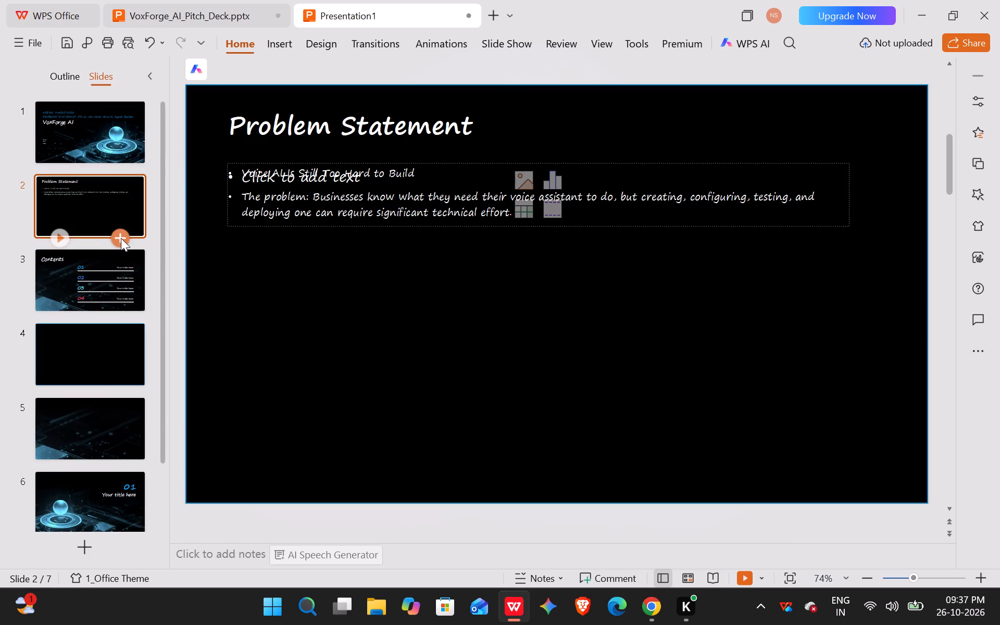
left_click(122, 238)
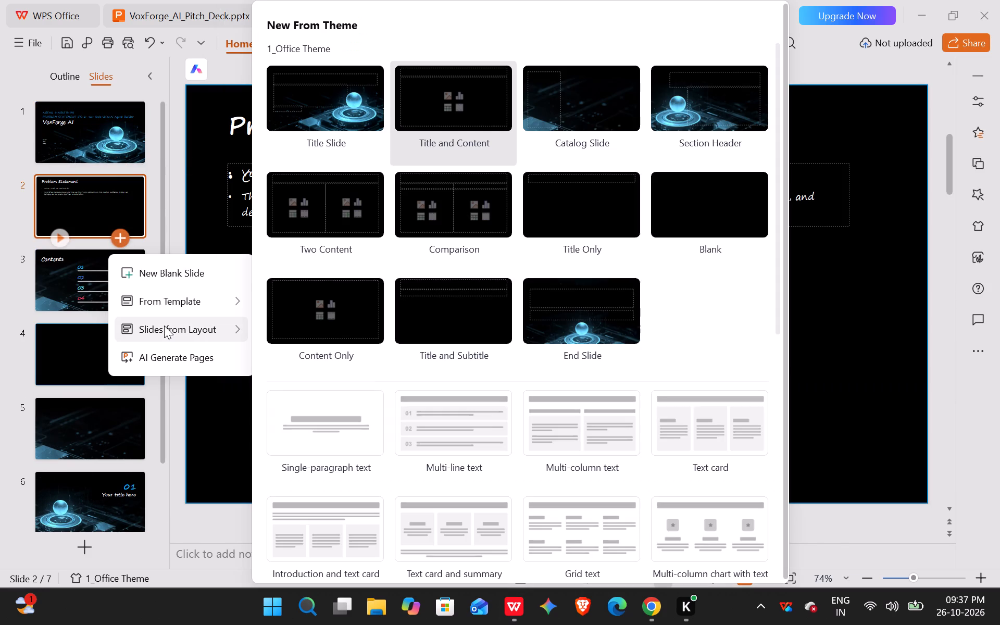
left_click(585, 81)
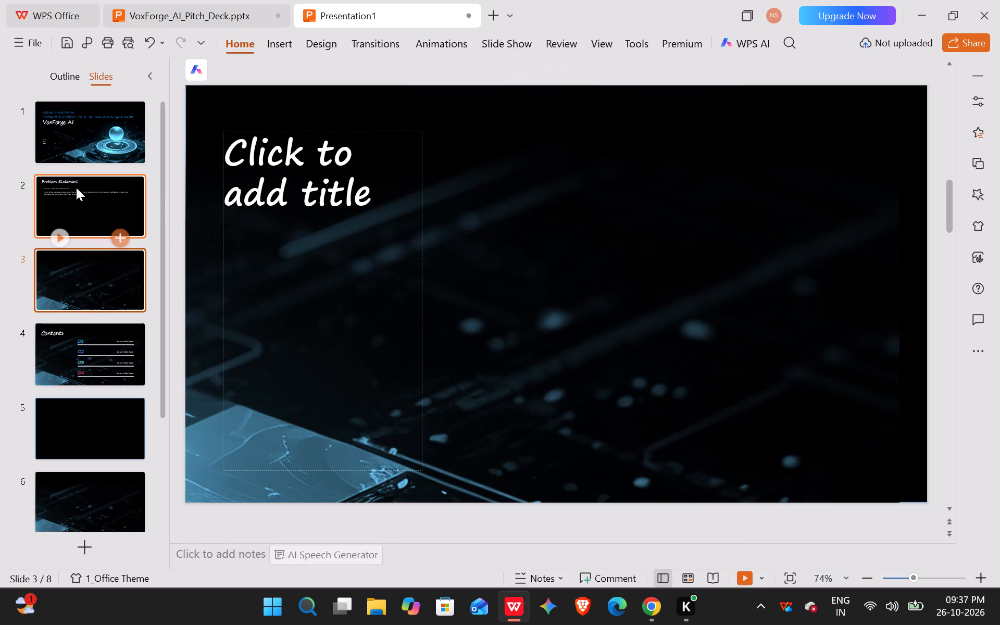
Copy the title text of the Problem Statement slide and cut that slide from the presentation.
right_click(99, 209)
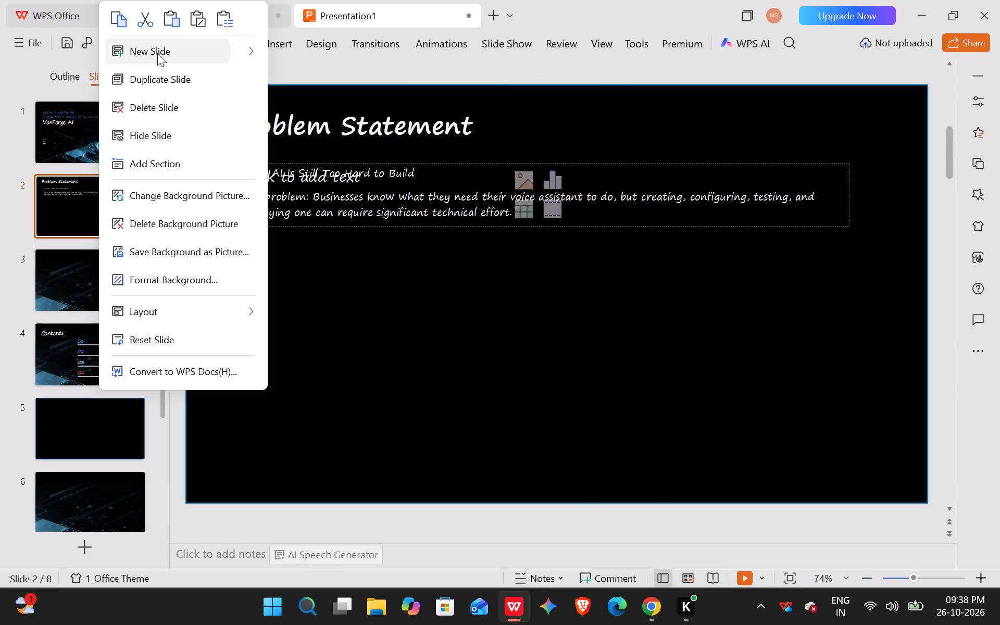
left_click(435, 119)
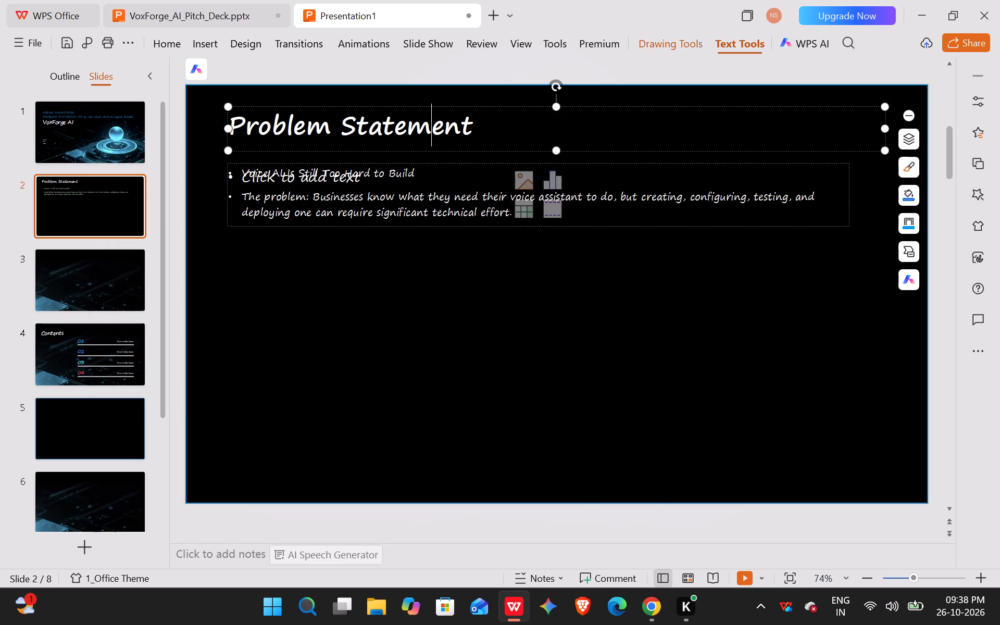
left_click_drag(232, 121, 478, 137)
key("ctrl+c")
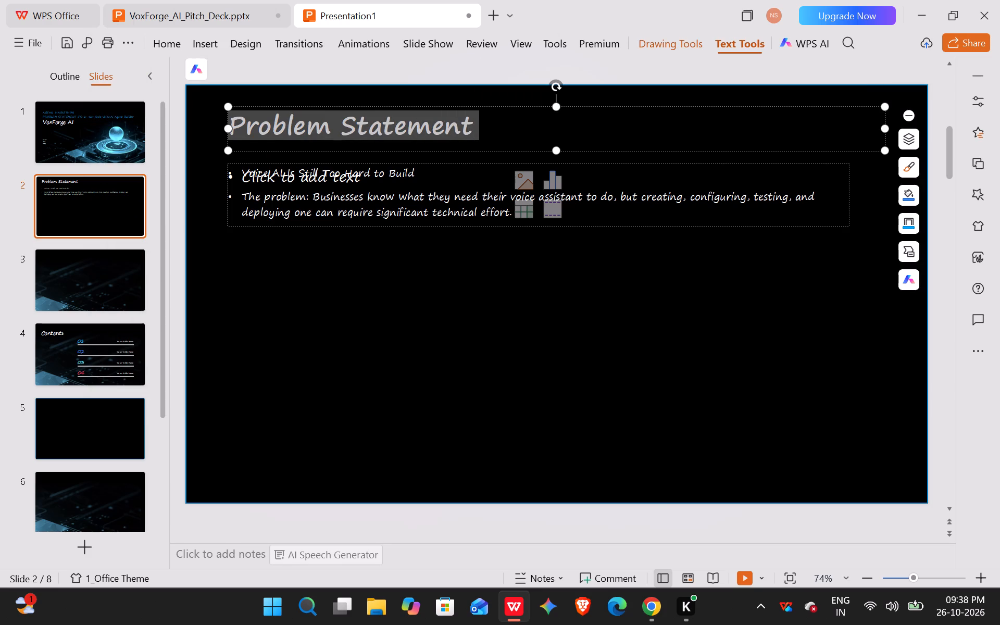
left_click(439, 325)
right_click(117, 203)
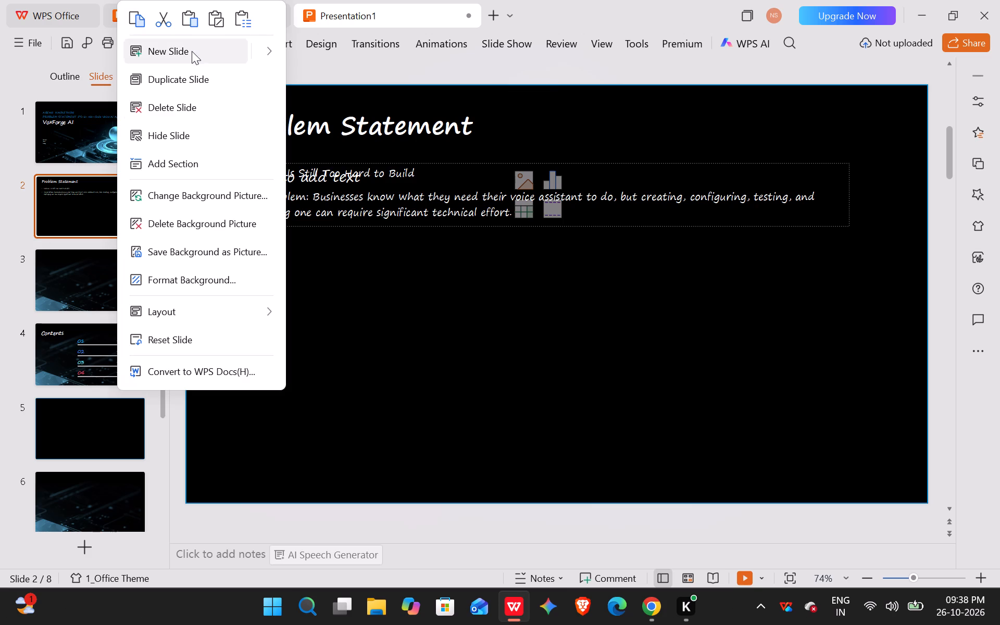
left_click(171, 27)
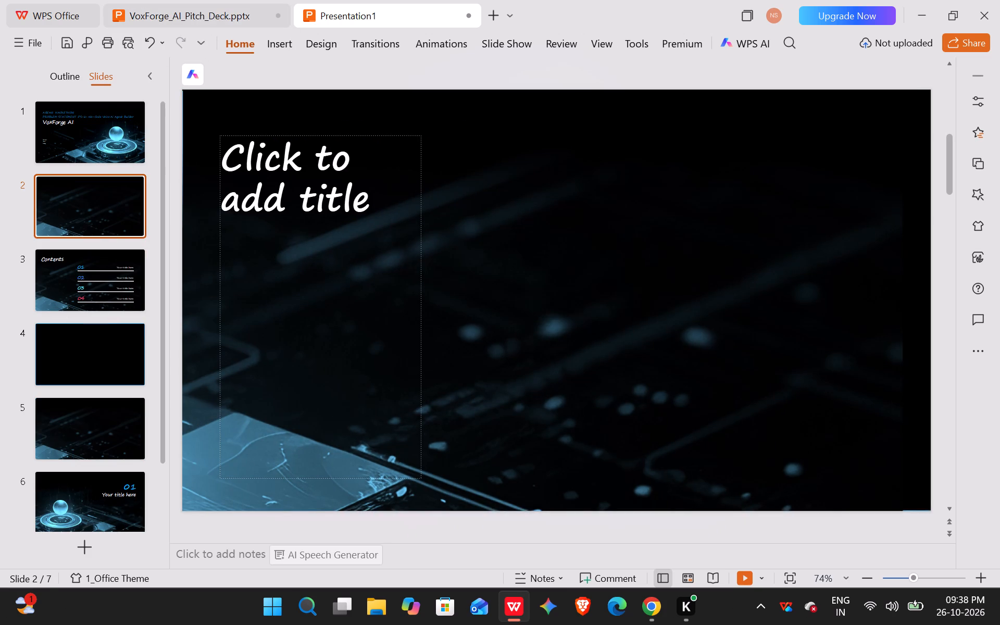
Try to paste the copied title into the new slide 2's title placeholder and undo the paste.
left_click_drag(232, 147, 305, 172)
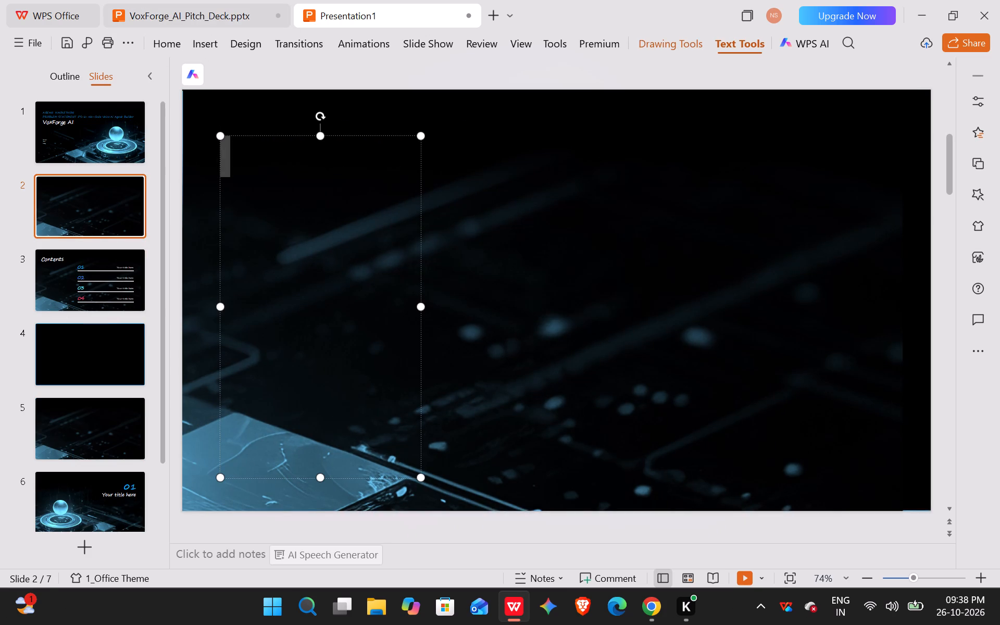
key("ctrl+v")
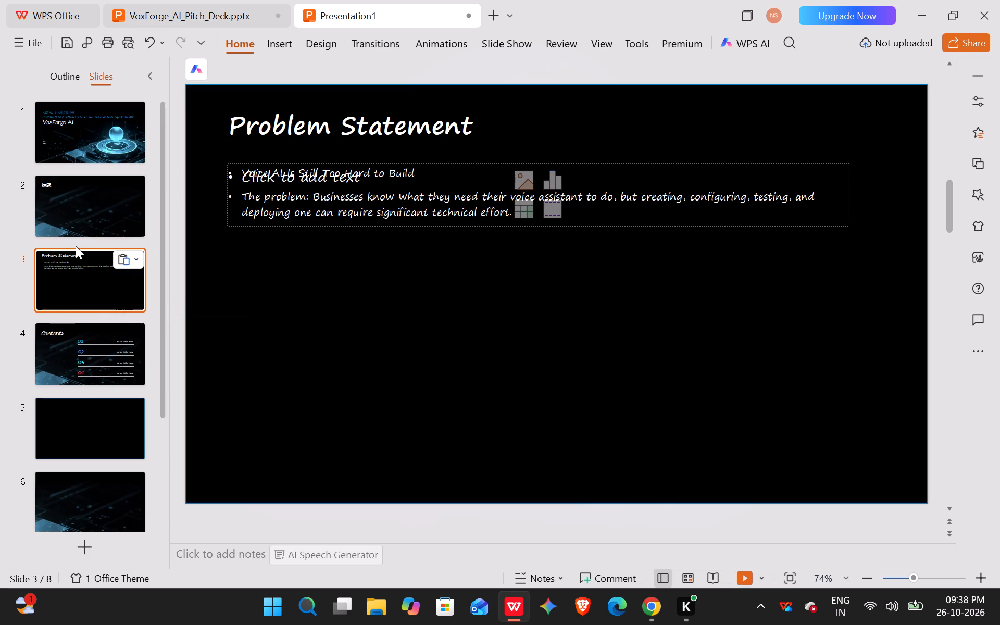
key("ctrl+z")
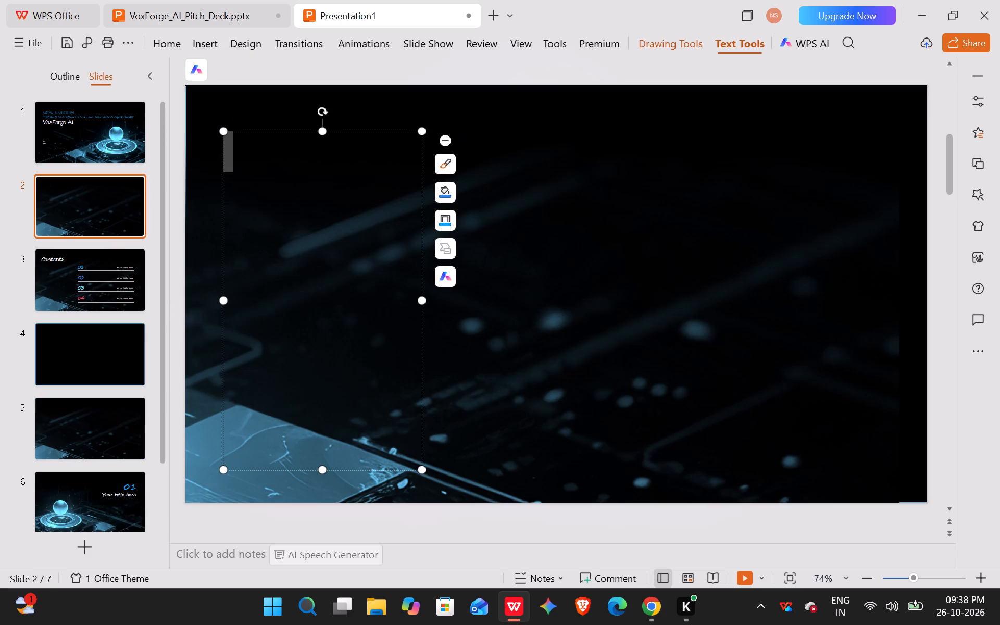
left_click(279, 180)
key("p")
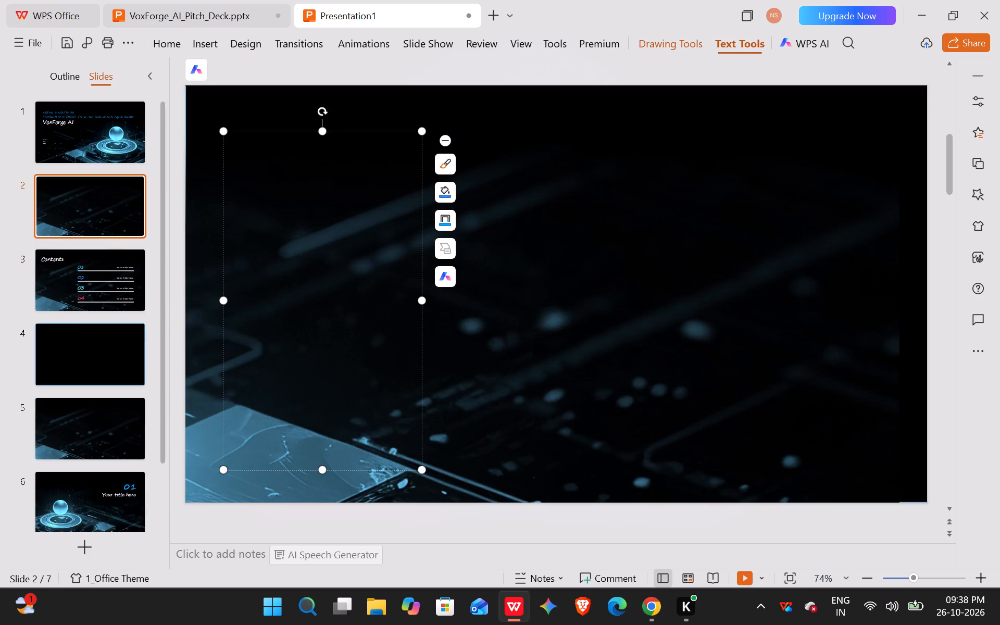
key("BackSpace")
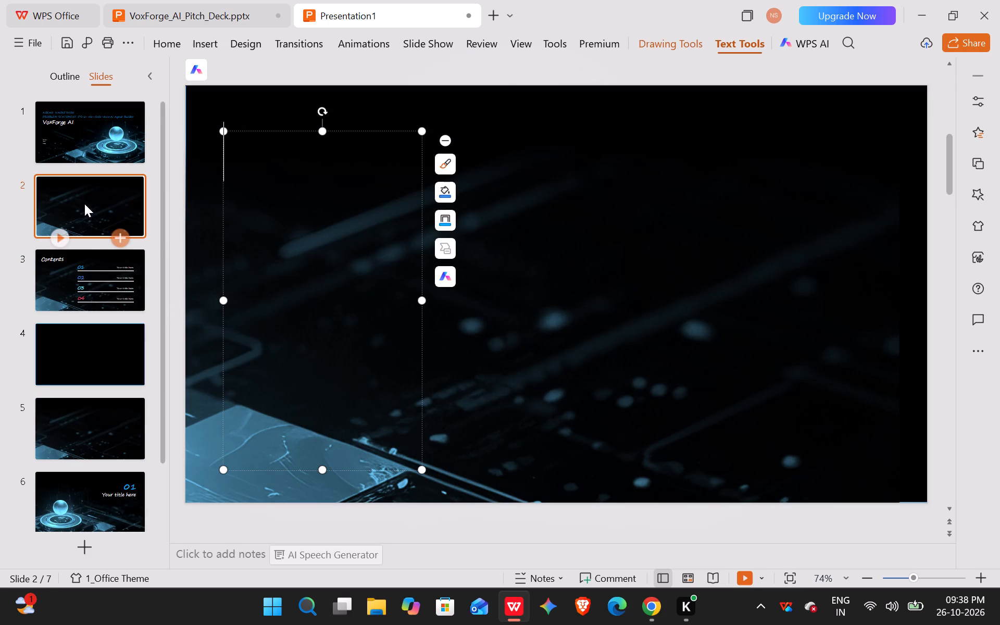
Try font size 36 on slide 2's title placeholder and set it to 24.
left_click(85, 204)
left_click_drag(305, 149, 268, 147)
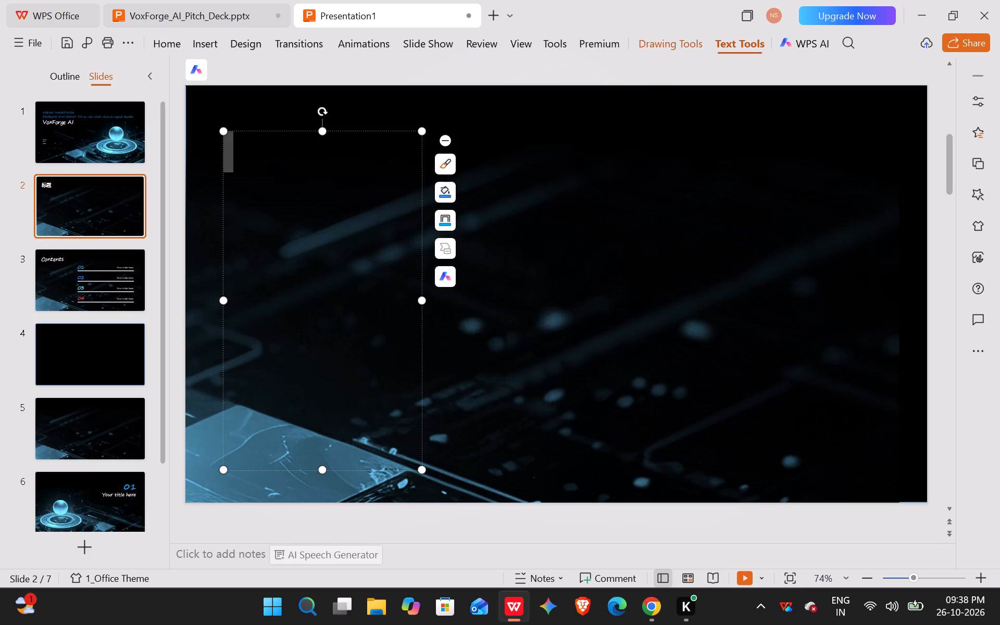
right_click(303, 179)
left_click(495, 116)
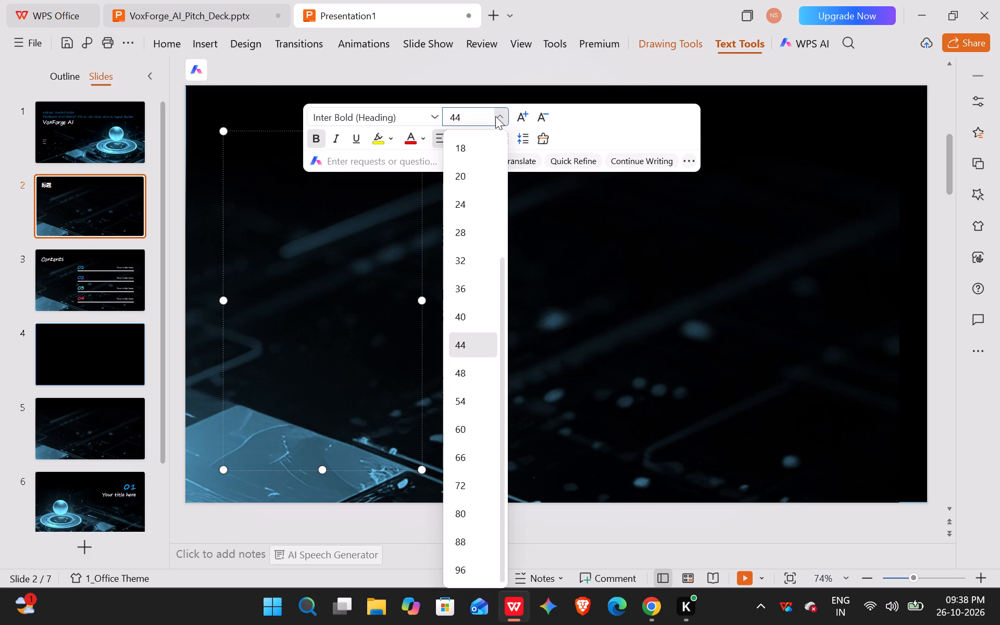
left_click(472, 278)
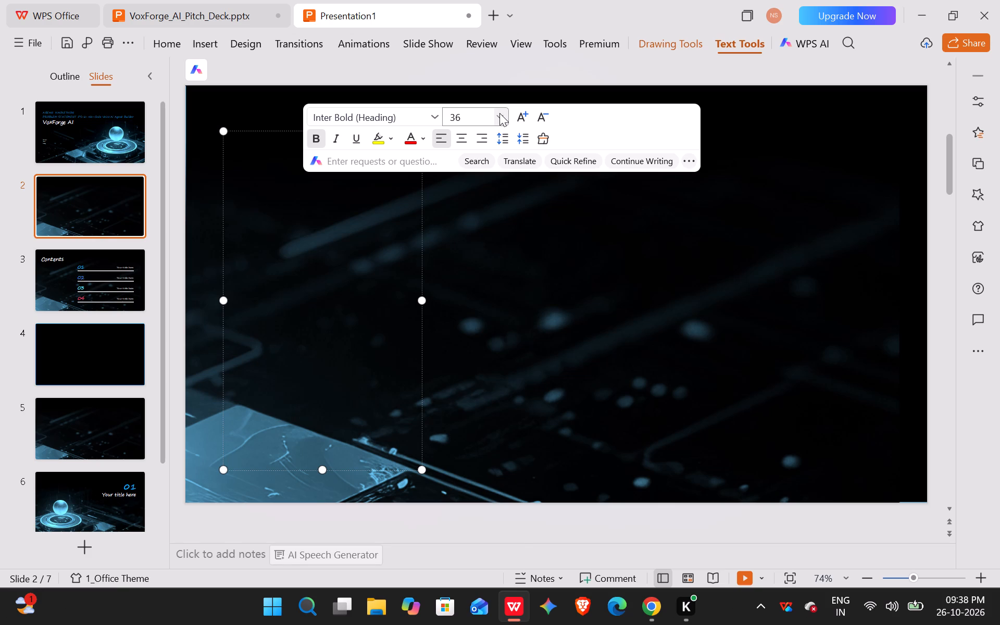
left_click(499, 113)
left_click(473, 209)
Resize slide 2's title placeholder into a wide, shallow box across the upper part of the slide.
left_click_drag(423, 299, 698, 93)
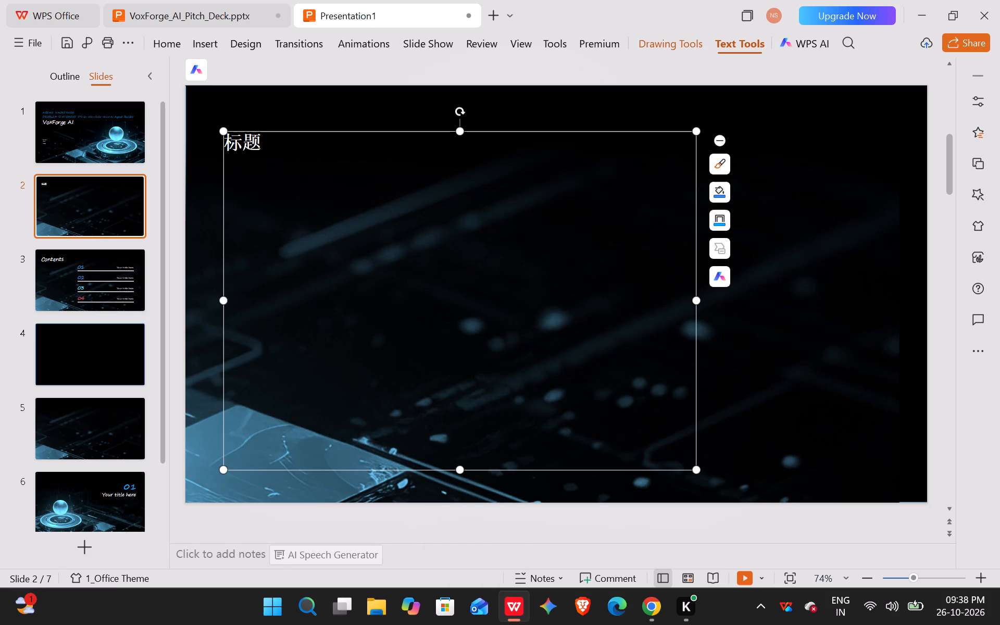
left_click_drag(459, 467, 458, 191)
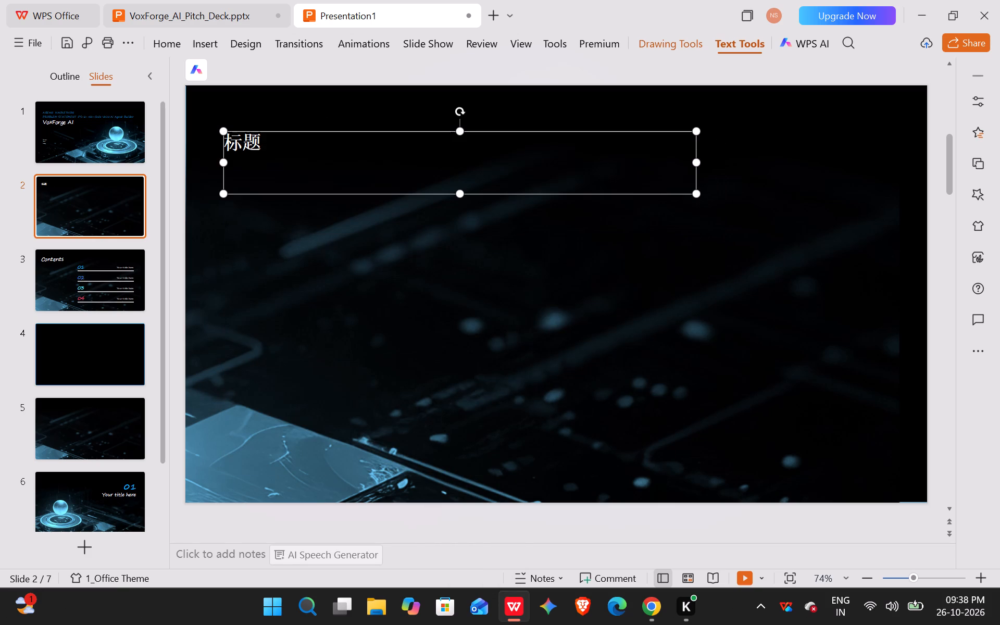
left_click_drag(458, 191, 464, 167)
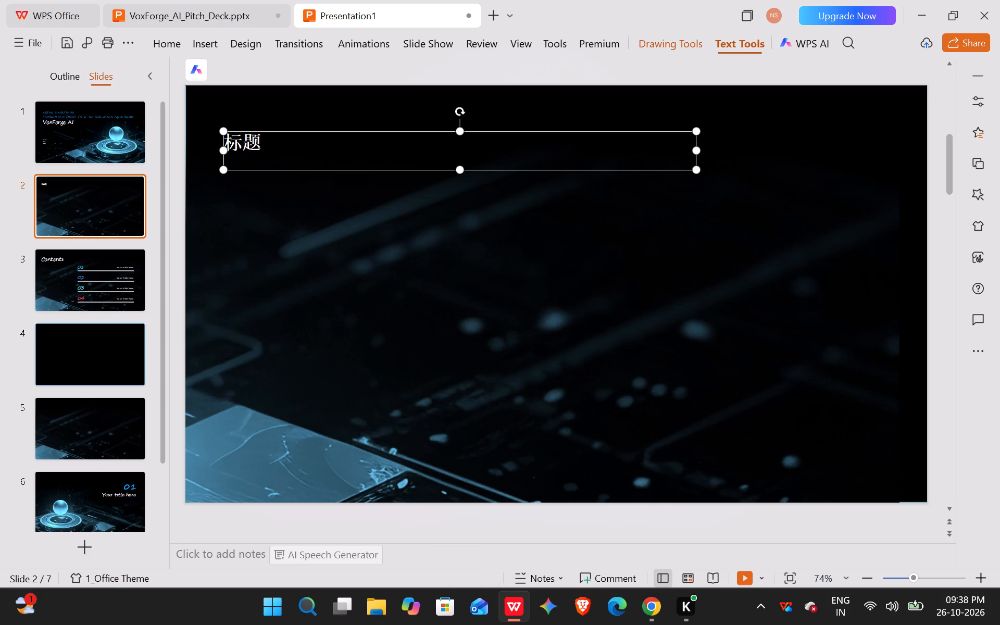
Set the font of slide 2's title placeholder to Book Antiqua.
left_click(281, 142)
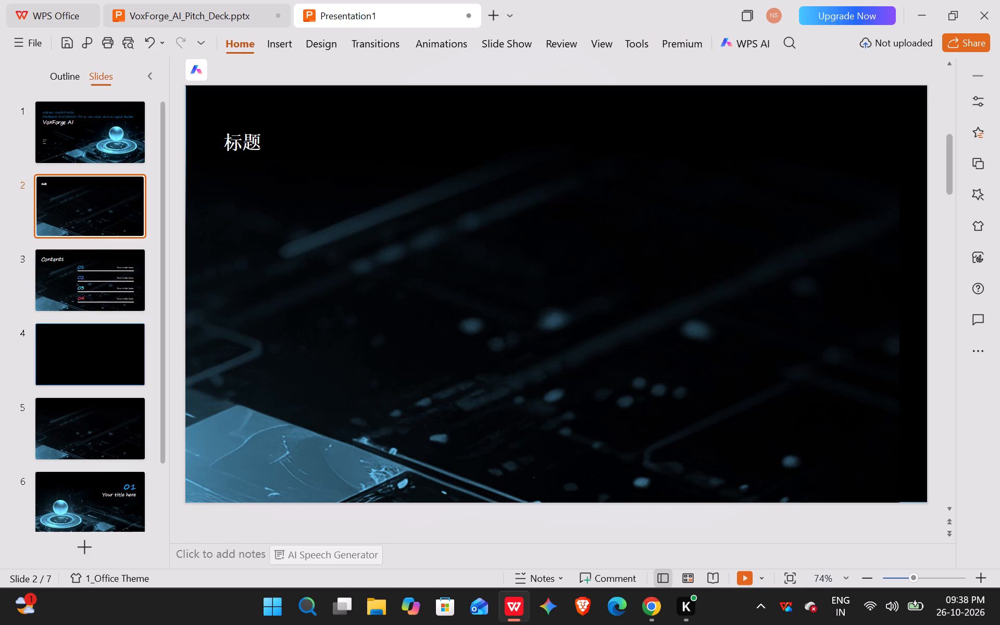
left_click(276, 142)
left_click(254, 140)
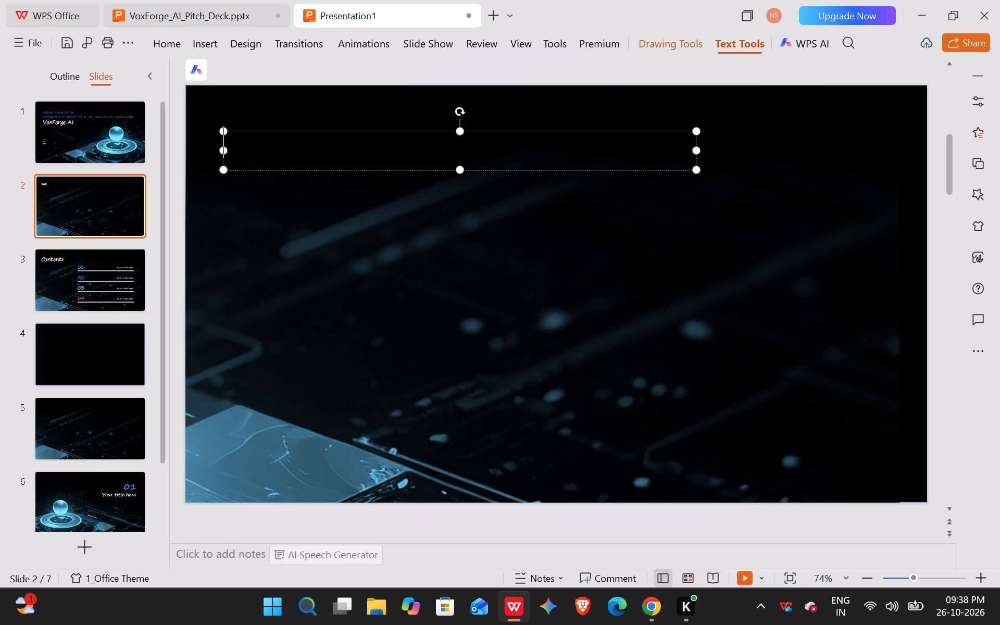
type("pr")
key("BackSpace")
key("BackSpace")
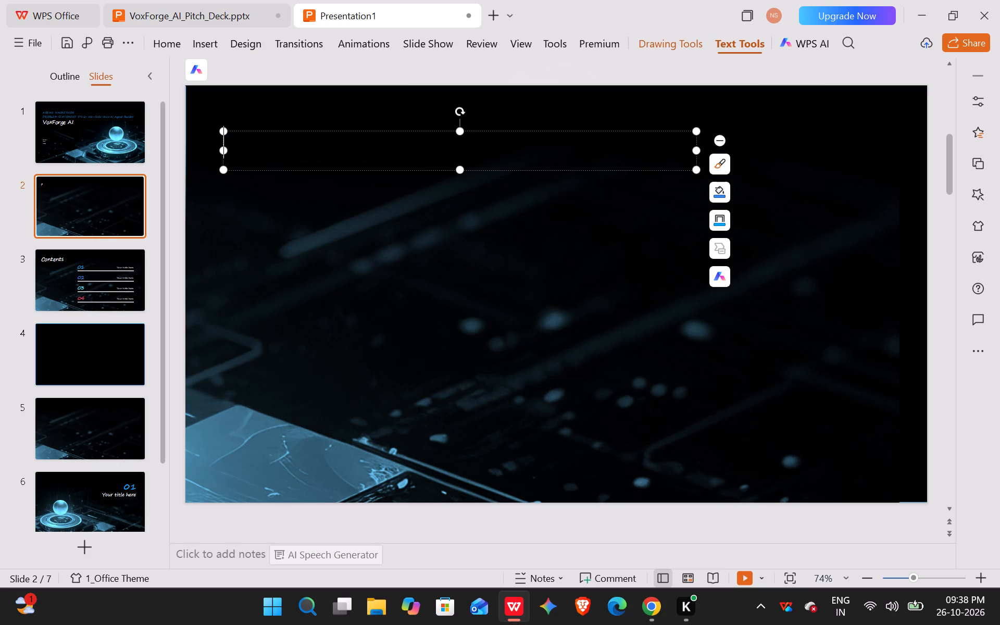
right_click(254, 140)
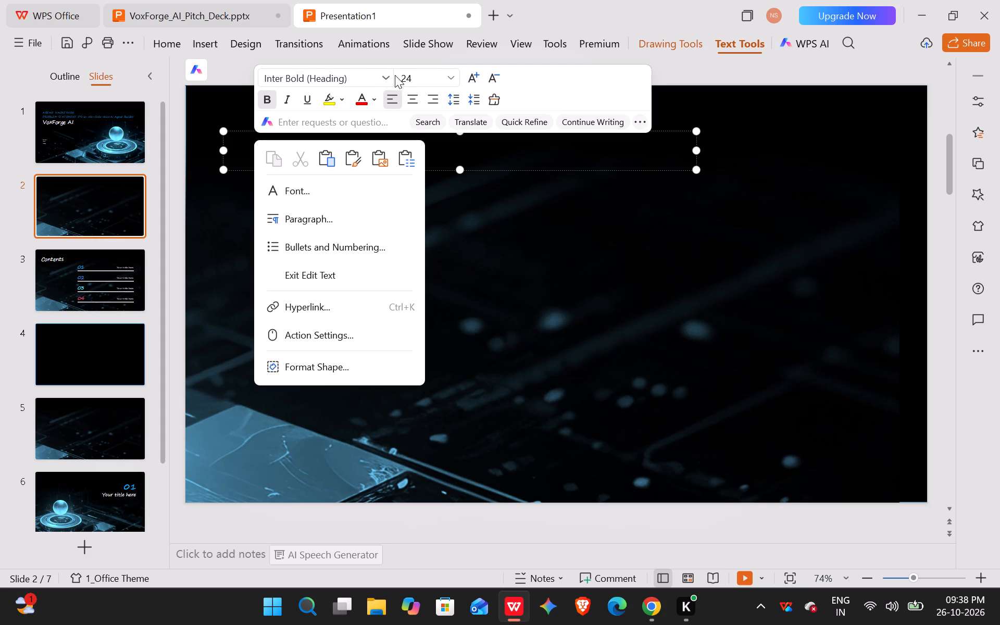
left_click(383, 80)
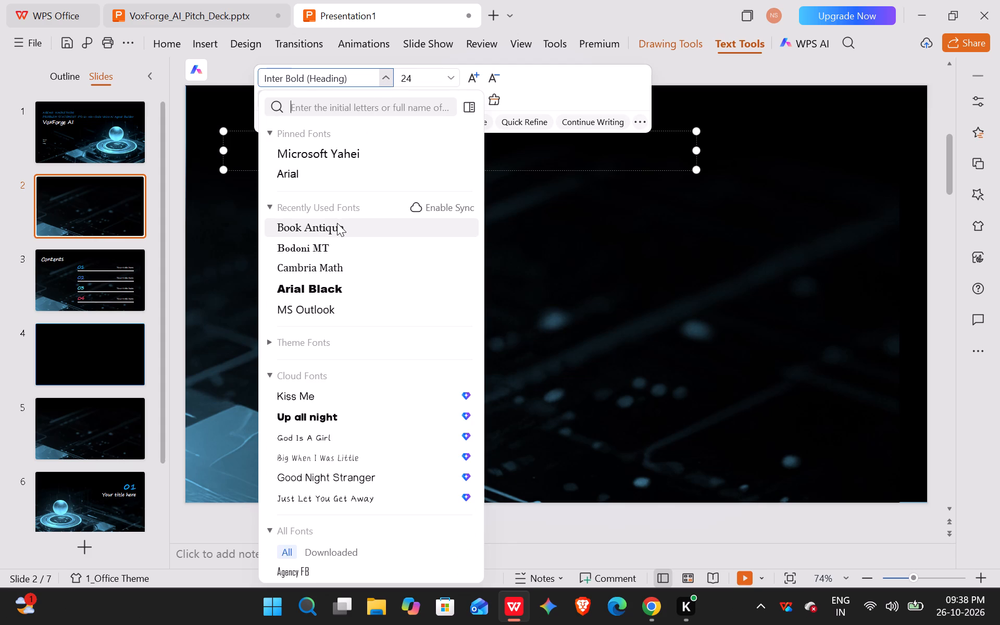
left_click(337, 223)
left_click(306, 159)
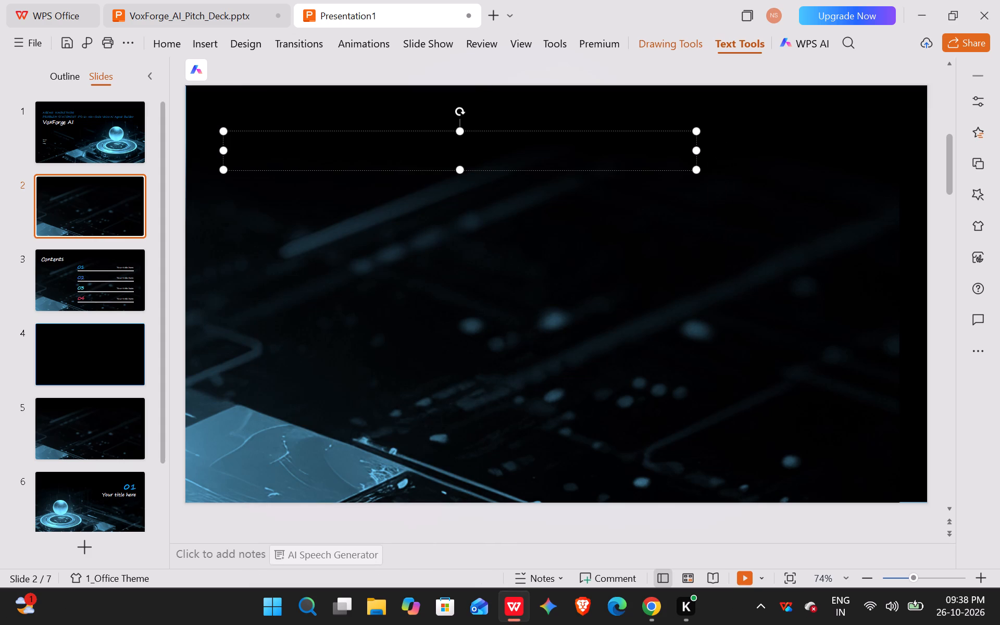
Enter "problem statment:" as slide 2's title, followed by a new line.
key("p")
type("roblem")
key("space")
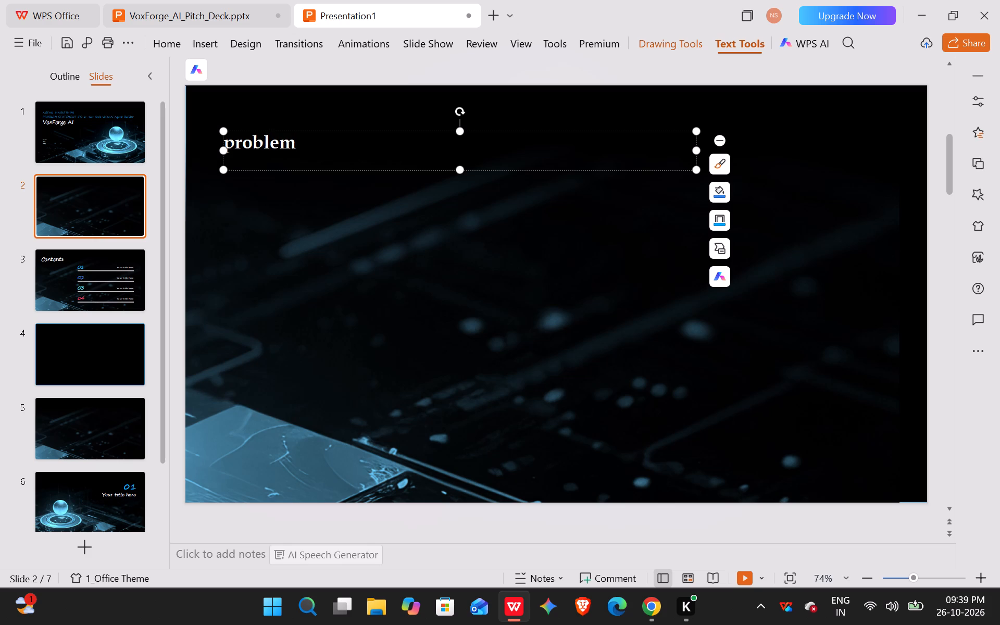
type("statment")
key("shift+colon")
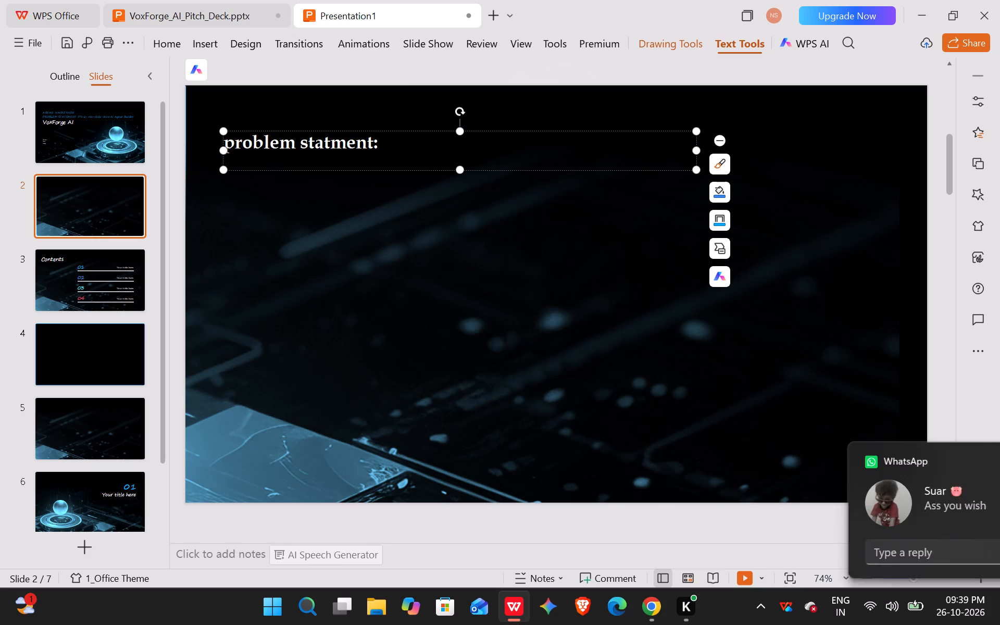
key("Return")
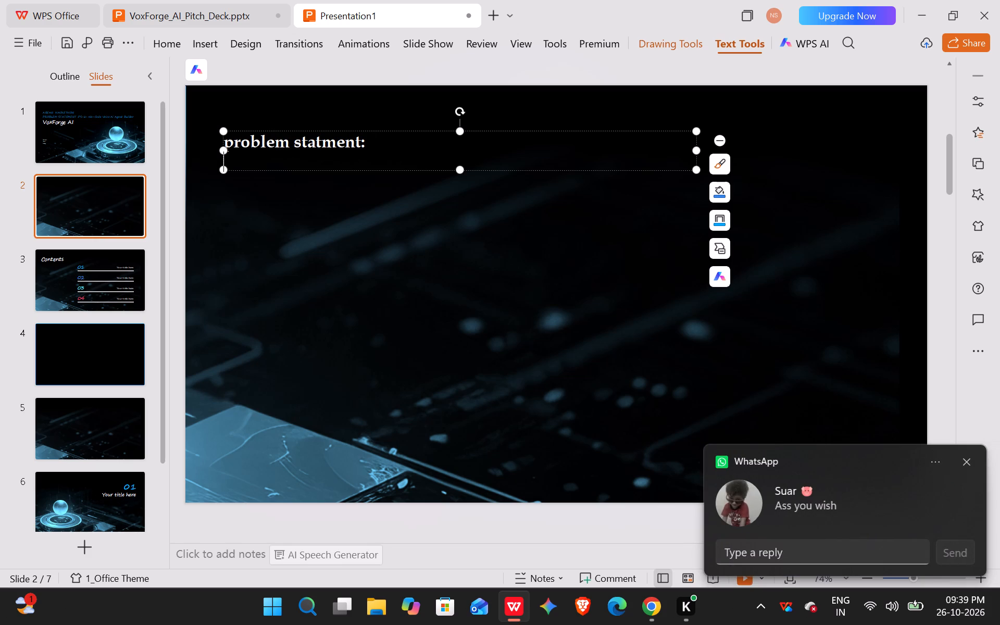
Set the font size of slide 2's "problem statment:" title text to 24.
left_click(322, 236)
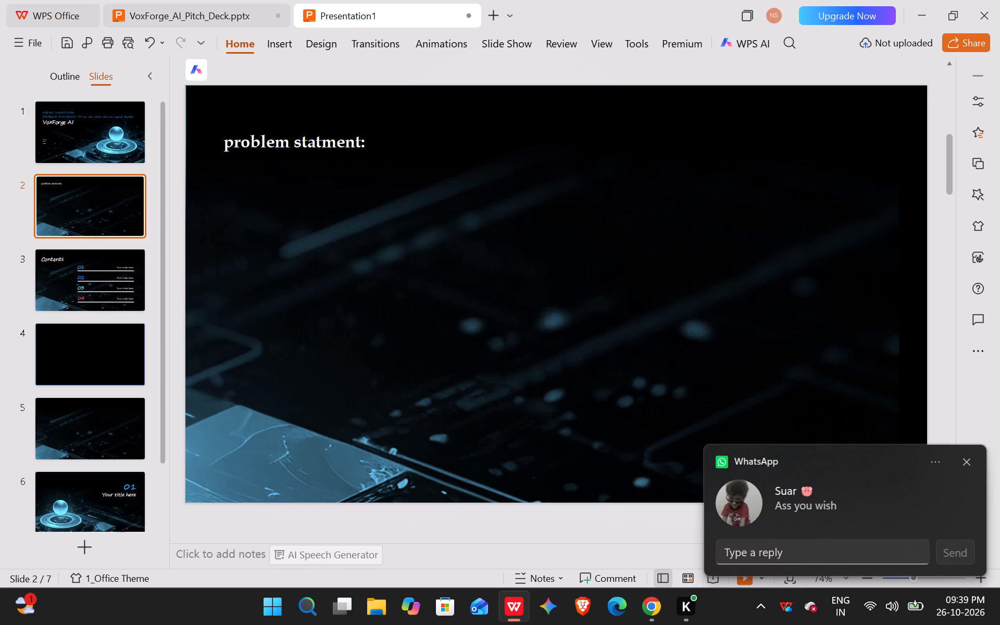
left_click_drag(226, 142, 375, 150)
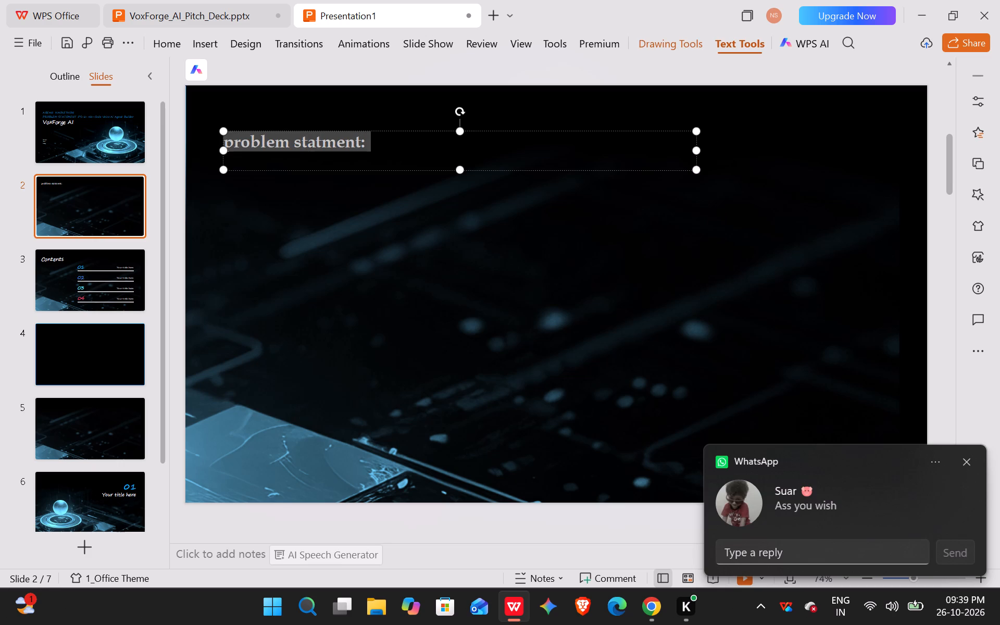
left_click(613, 79)
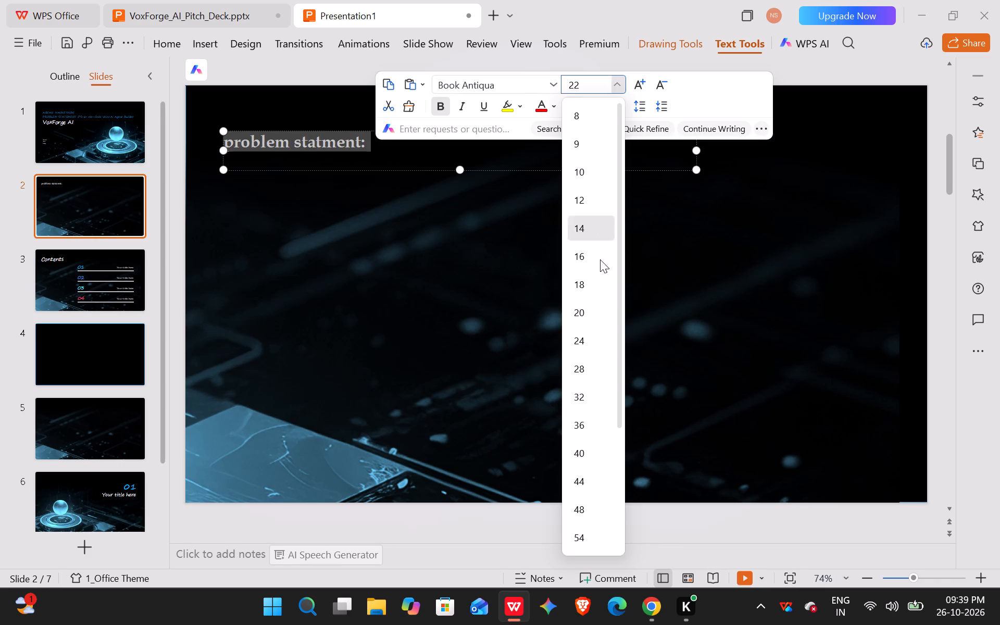
left_click(592, 331)
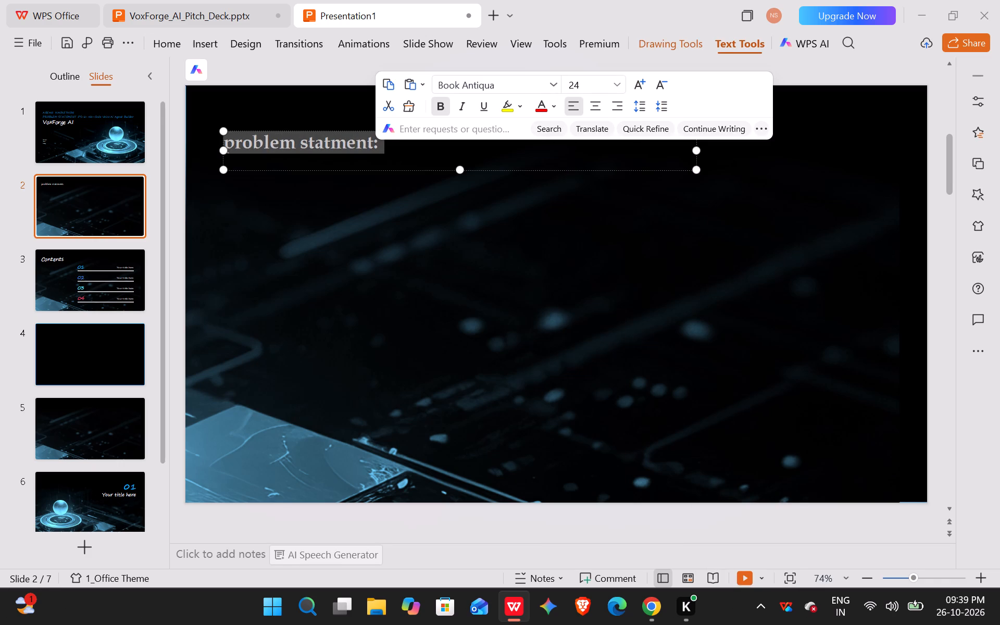
Extend slide 2's title text box downward to just past the slide's bottom edge.
left_click(433, 240)
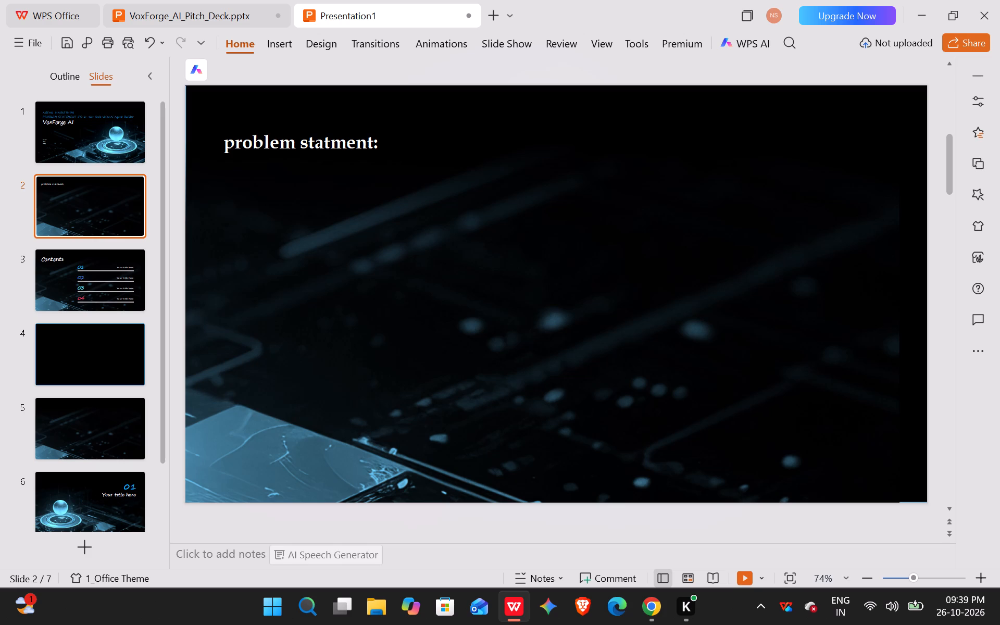
left_click(254, 184)
left_click(390, 141)
left_click(360, 147)
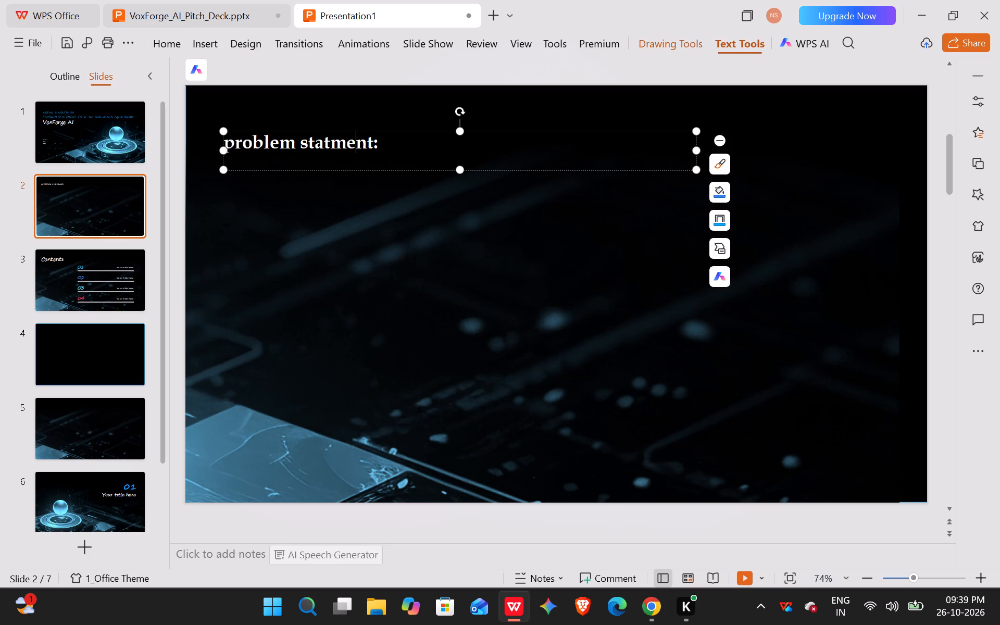
left_click(426, 146)
left_click_drag(462, 171, 511, 510)
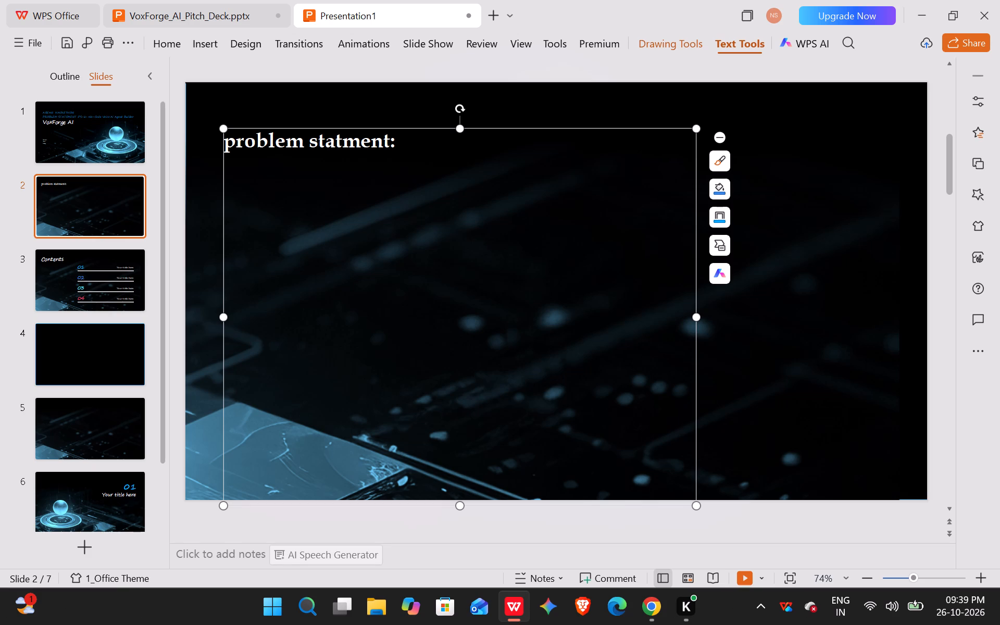
Add two line breaks after "problem statment:" in slide 2's text box.
left_click(396, 142)
left_click(397, 142)
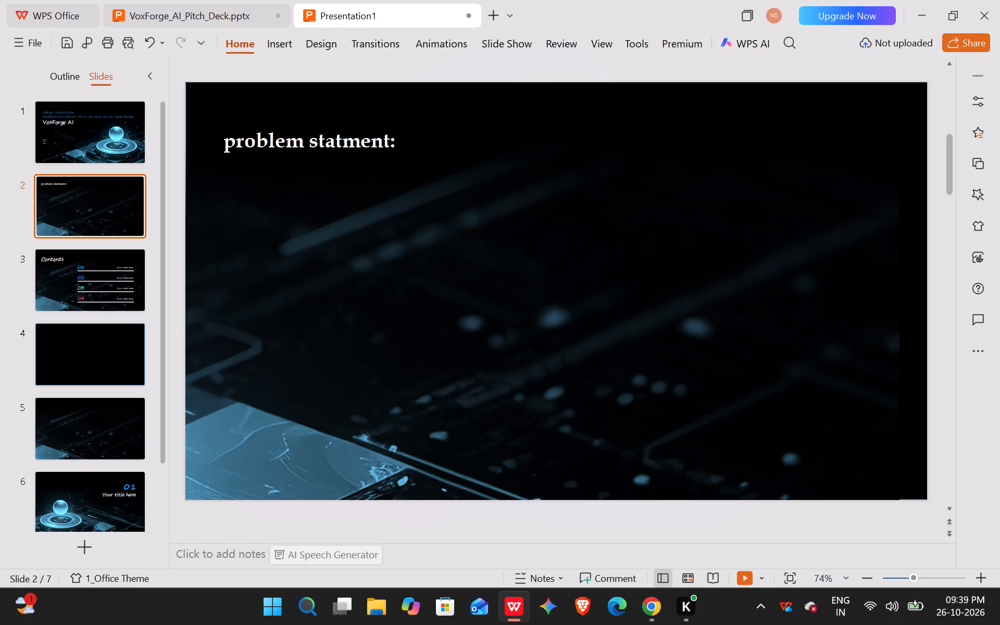
left_click(384, 141)
key("Right")
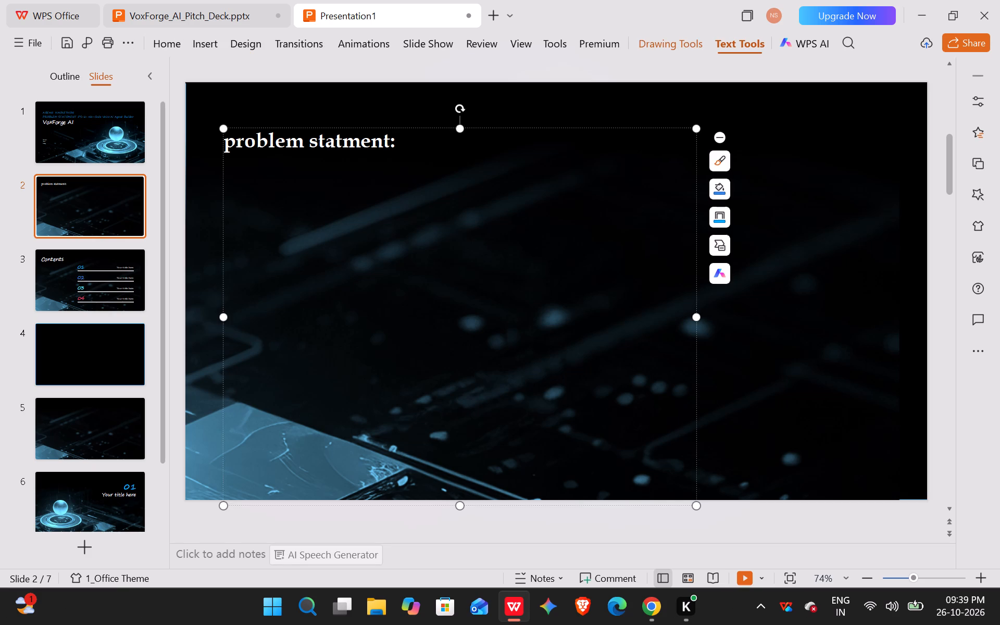
key("Right")
key("Right")
key("Return")
key("Return")
left_click(495, 202)
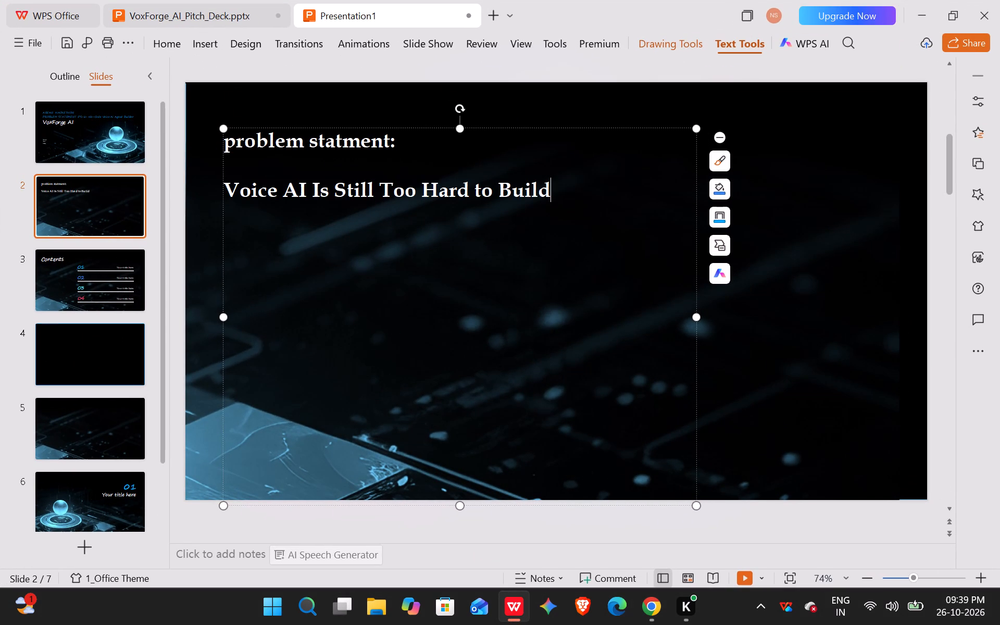
Set the font size of the "Voice AI Is Still Too Hard to Build" line to 18.
left_click_drag(230, 185, 553, 196)
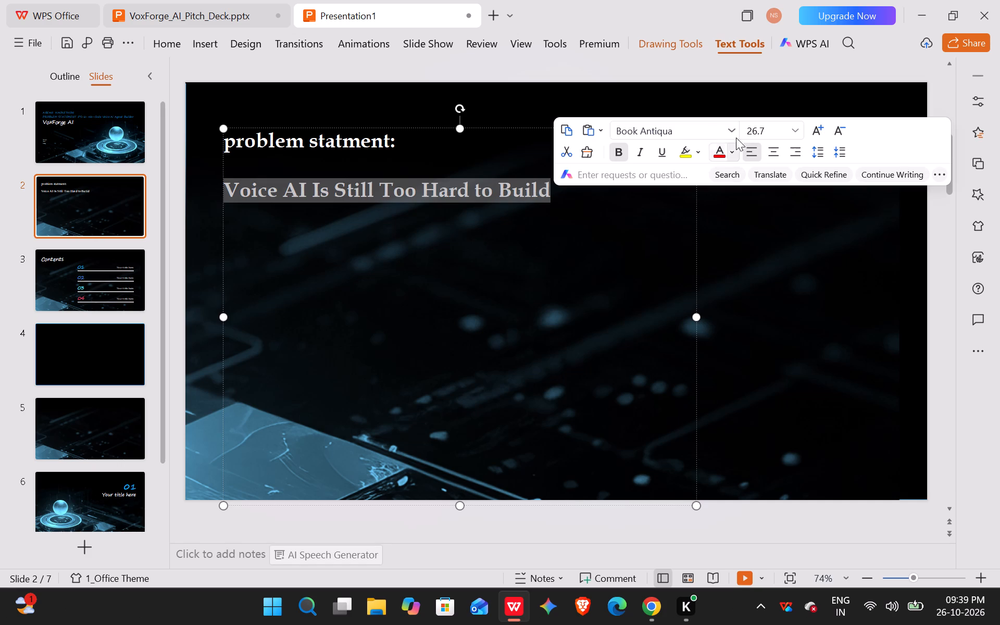
left_click(795, 127)
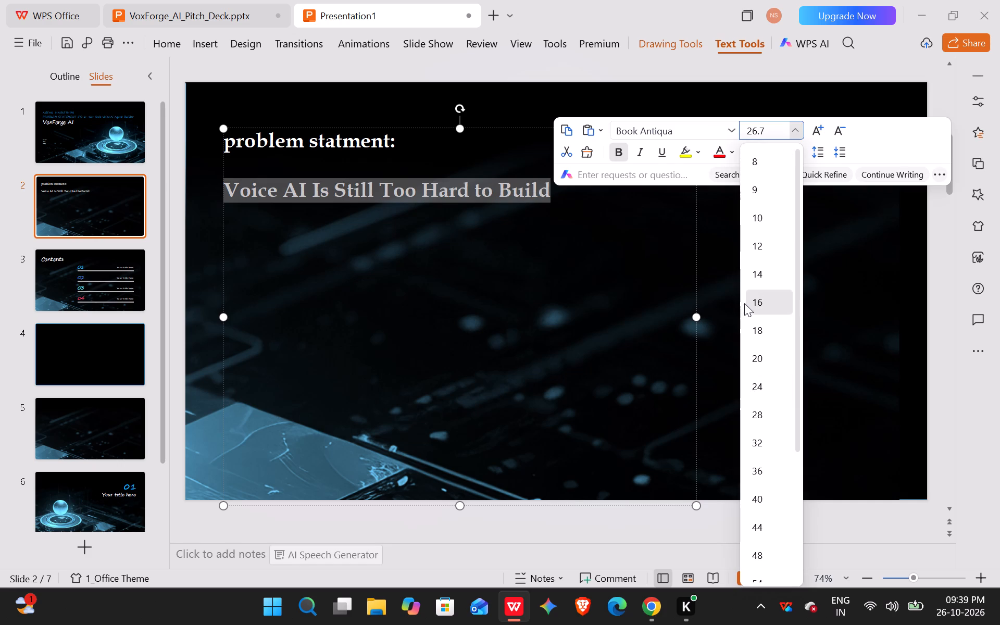
left_click(751, 323)
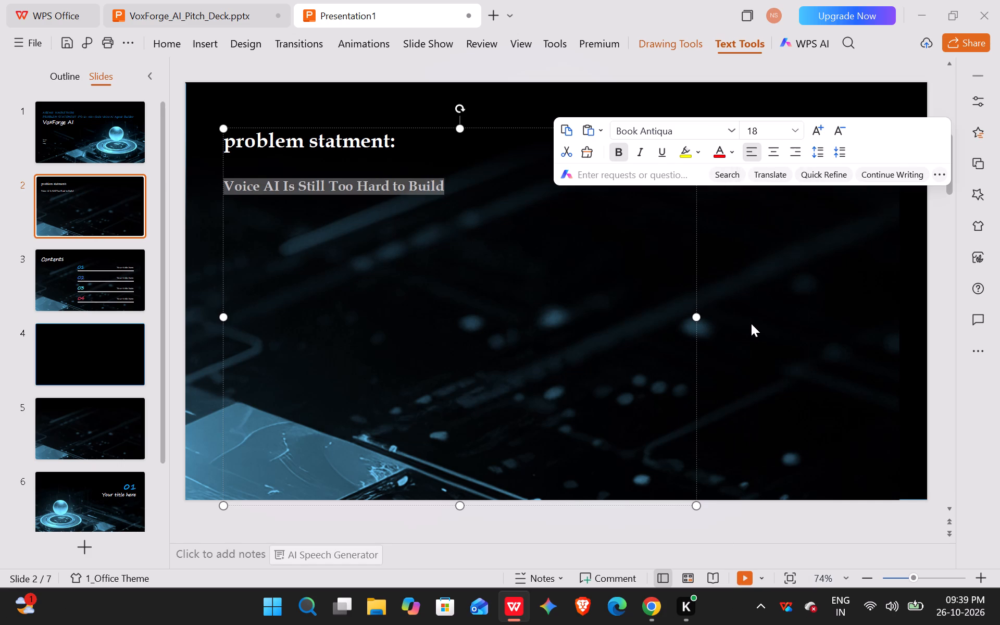
Set the font size of slide 2's "problem statment:" line to 24.
left_click_drag(227, 141, 384, 159)
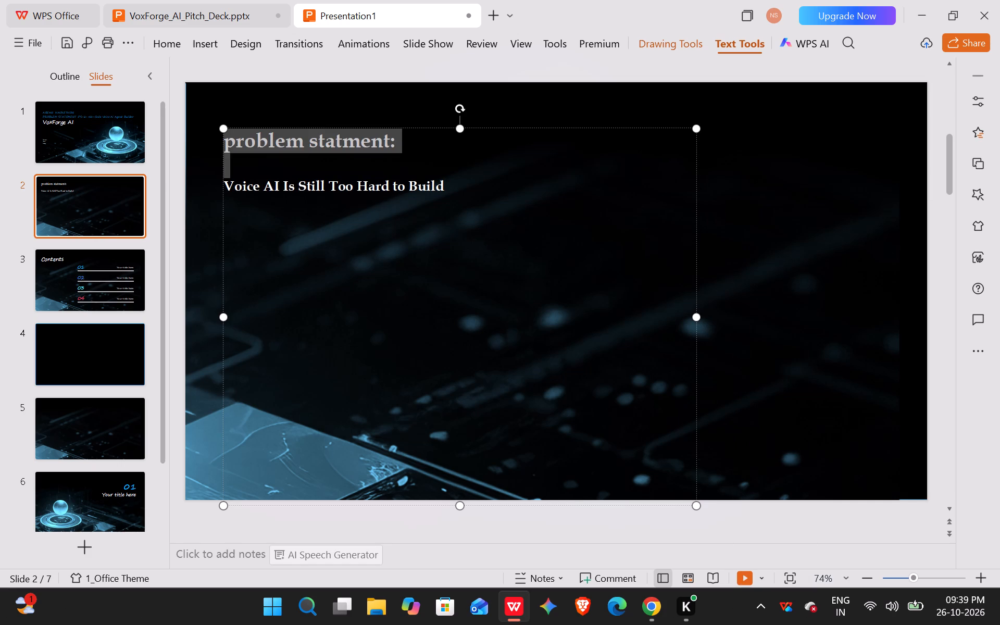
left_click_drag(384, 159, 406, 145)
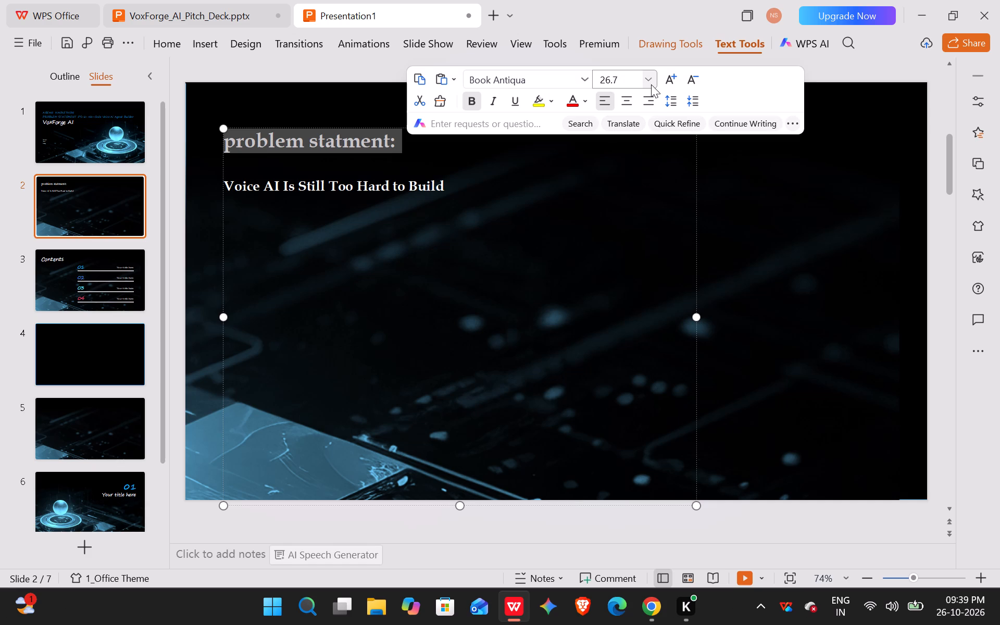
left_click(651, 84)
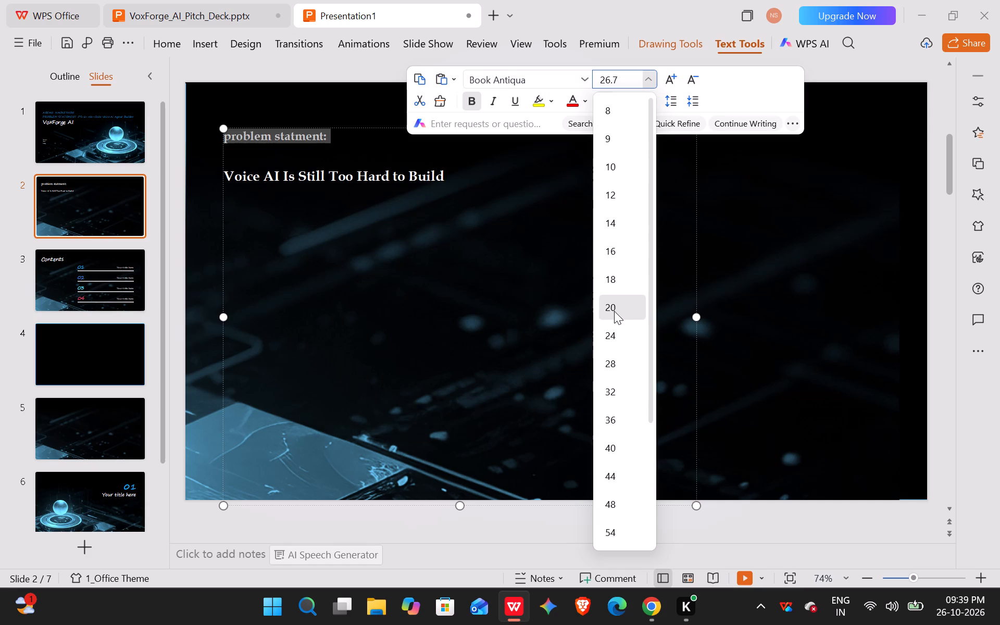
left_click(615, 333)
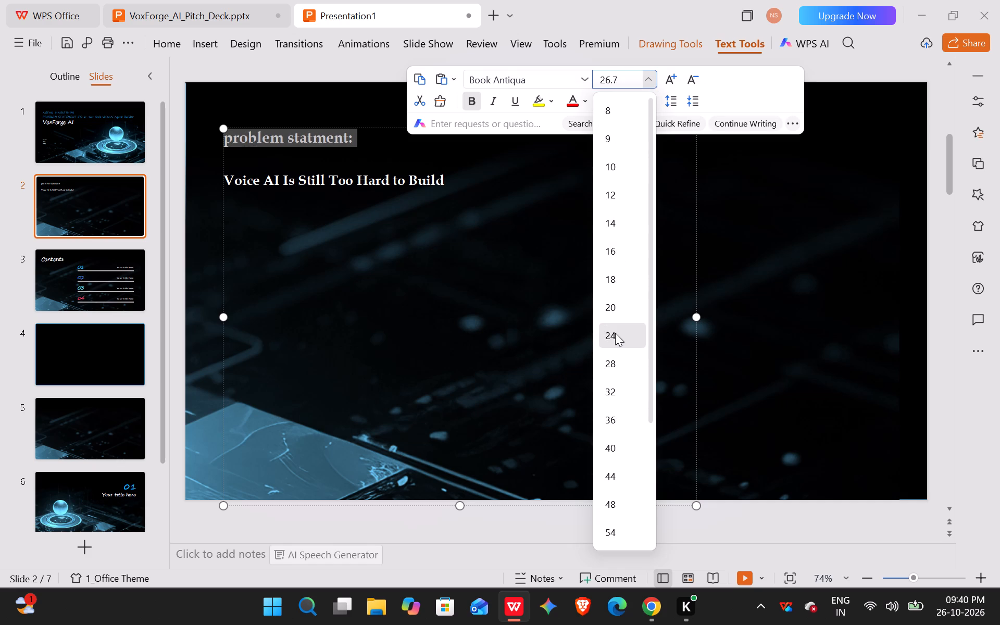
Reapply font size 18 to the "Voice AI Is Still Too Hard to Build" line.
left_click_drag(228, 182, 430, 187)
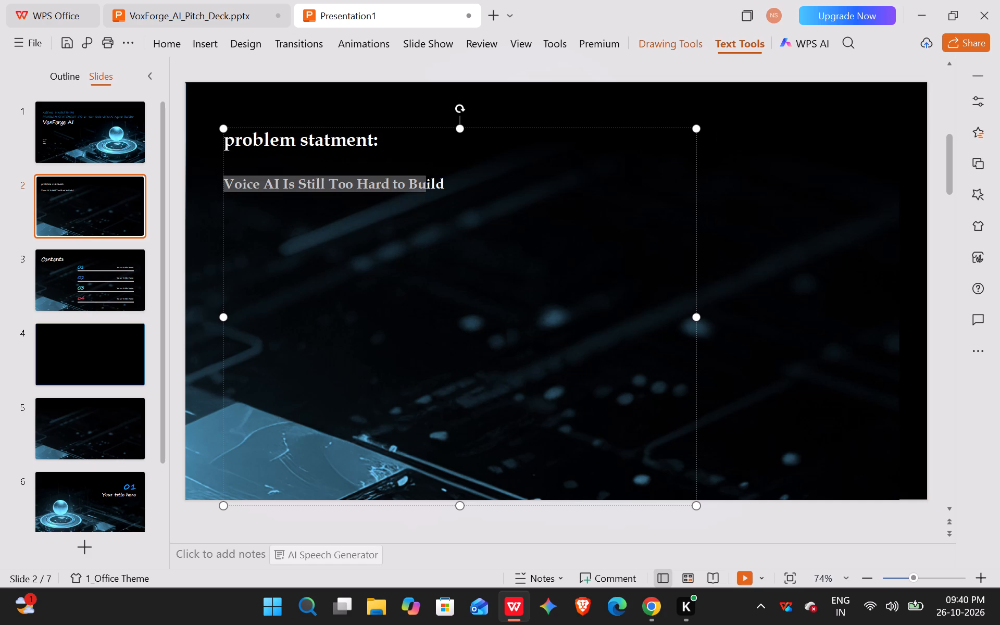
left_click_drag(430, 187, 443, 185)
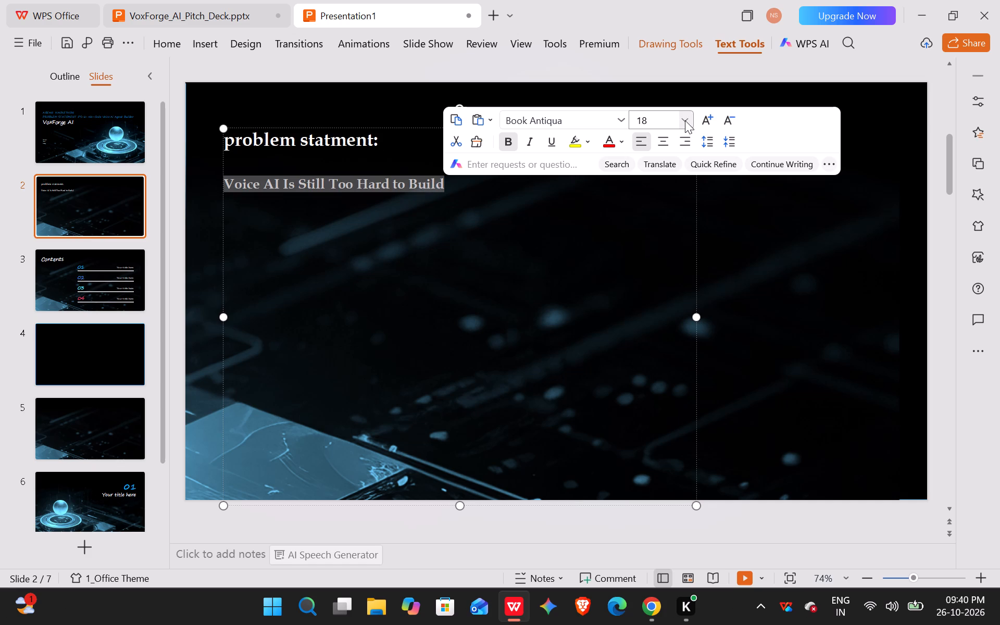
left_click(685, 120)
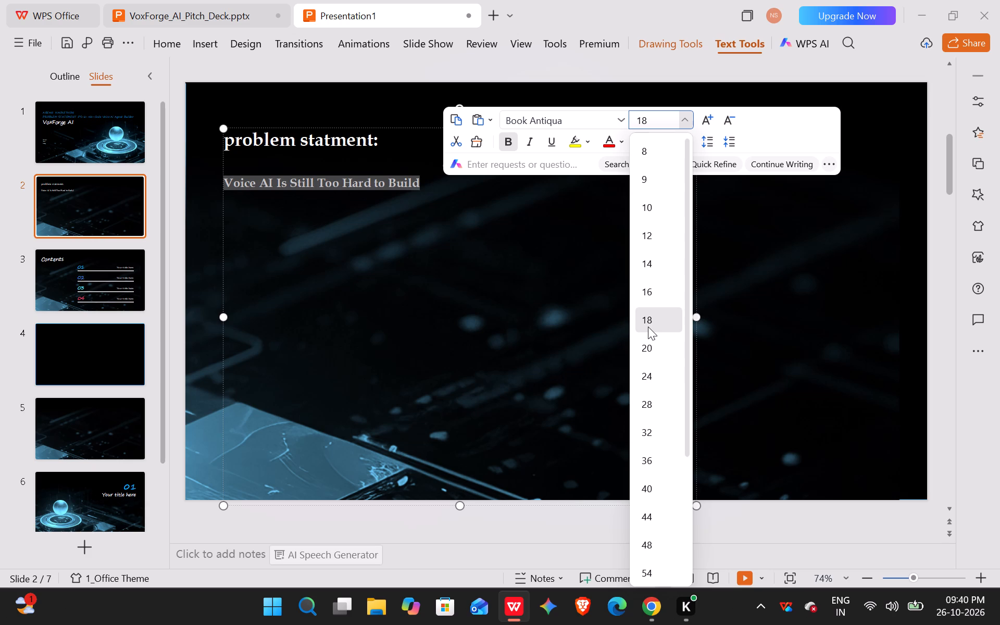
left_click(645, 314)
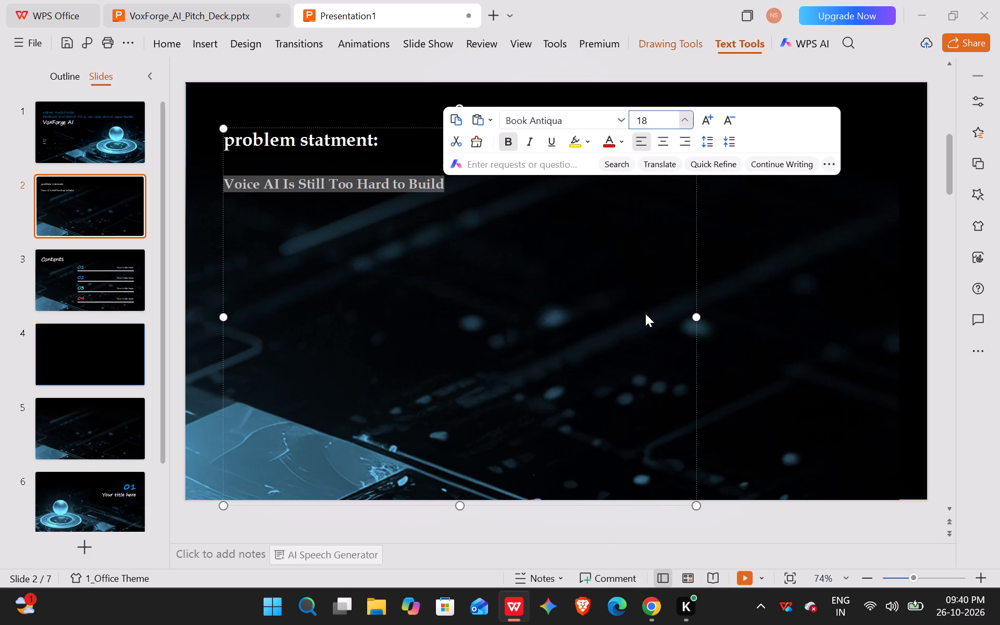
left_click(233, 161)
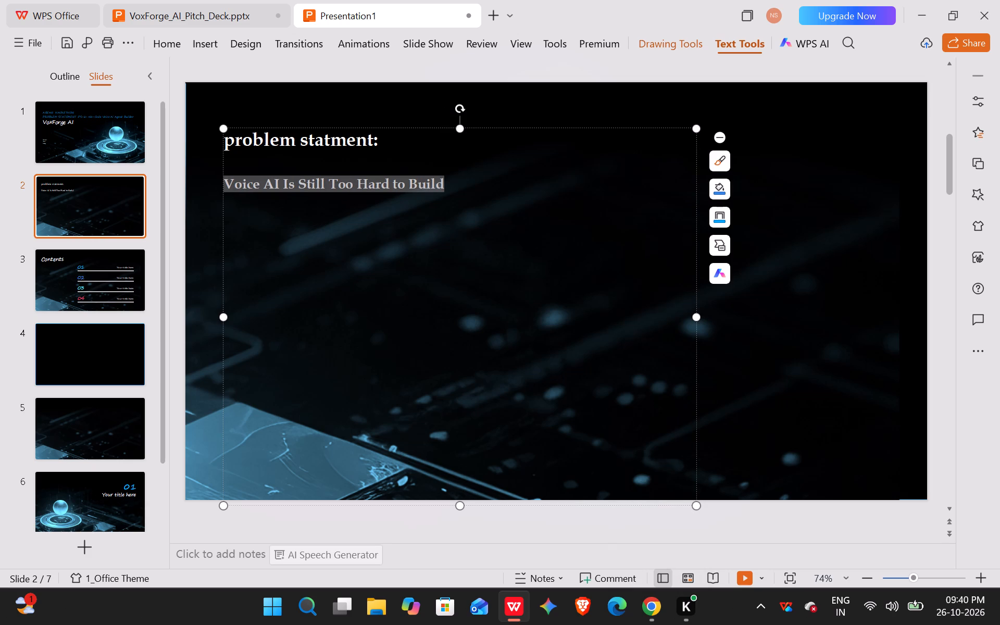
Underline the "Voice AI Is Still Too Hard to Build" line on slide 2.
left_click_drag(453, 185, 226, 178)
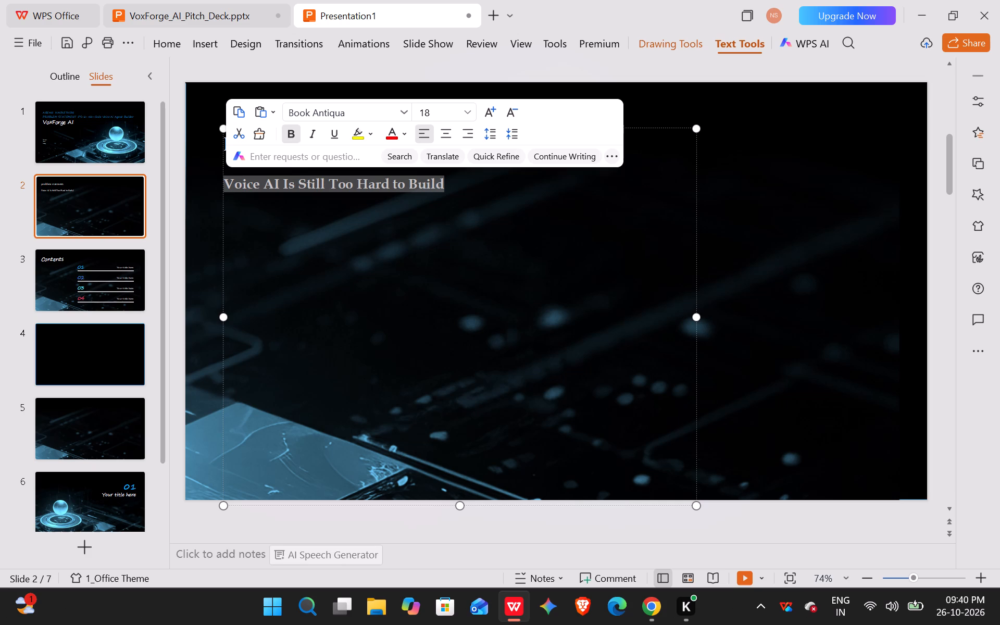
left_click(333, 128)
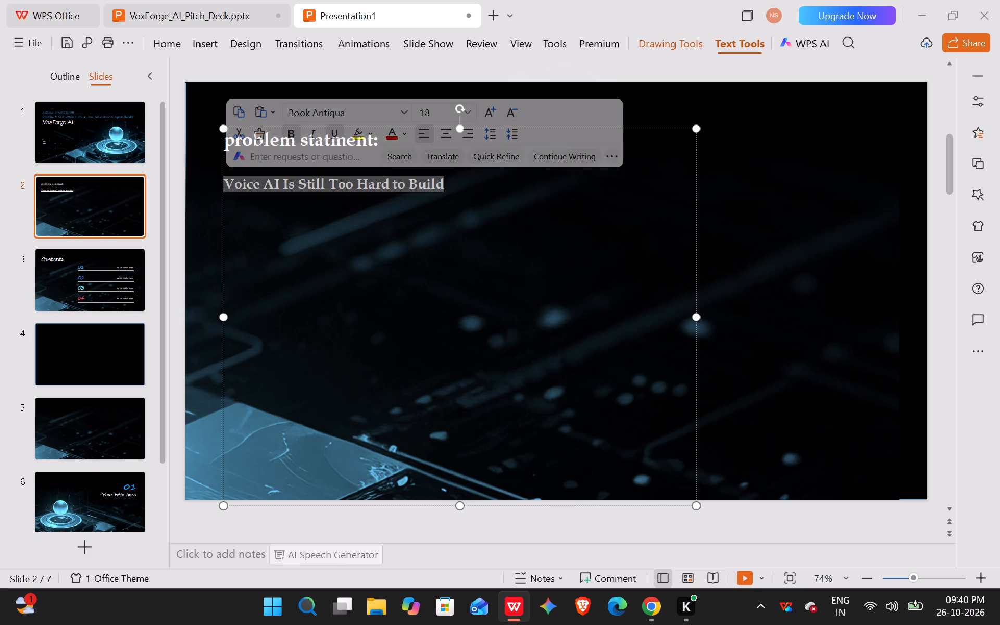
left_click(271, 210)
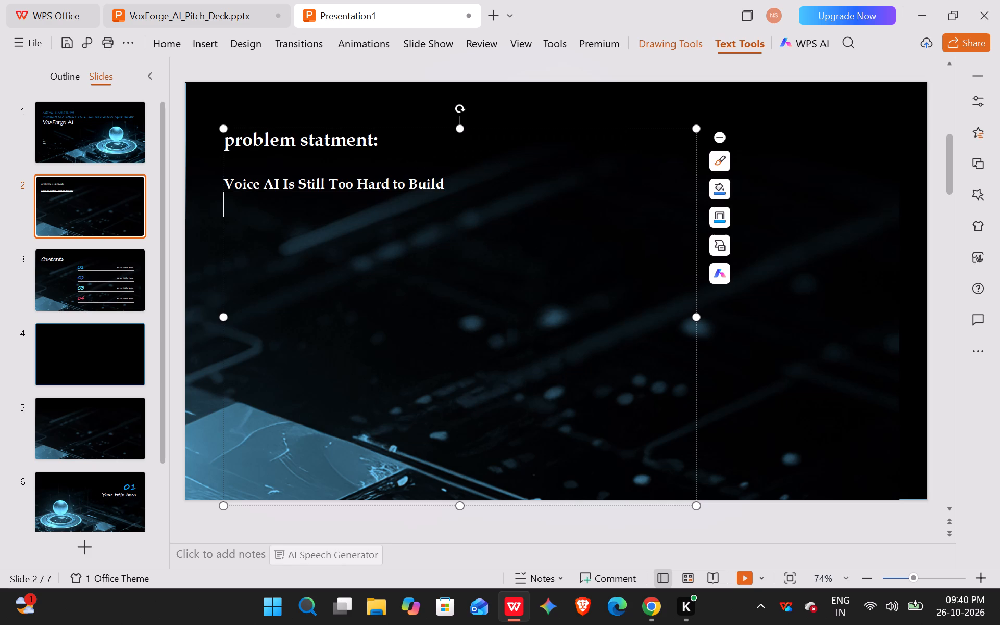
Remove the blank line between "problem statment:" and the underlined heading on slide 2.
left_click(226, 178)
key("Return")
key("BackSpace")
key("BackSpace")
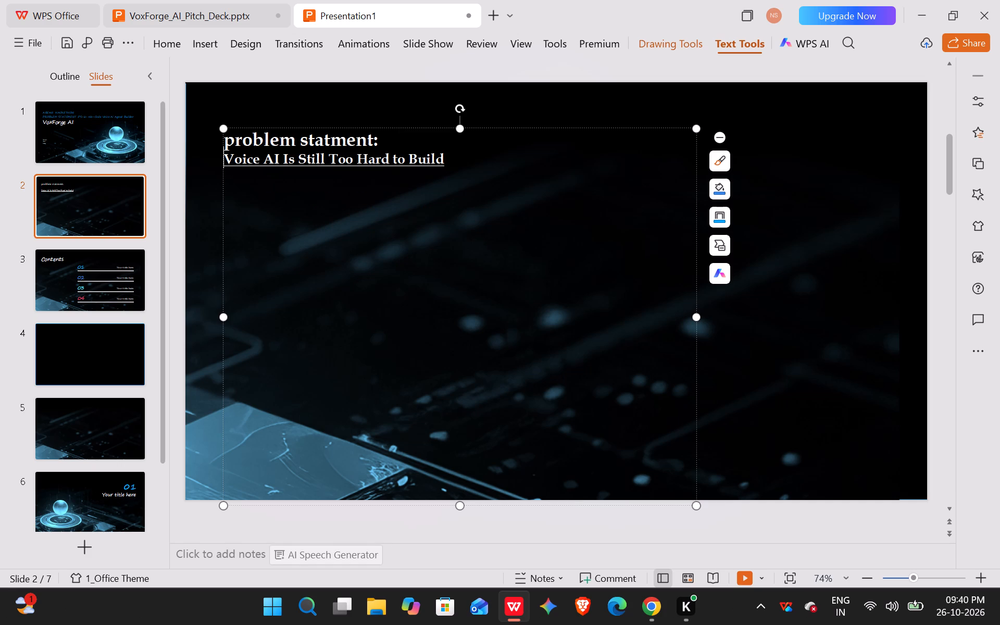
Increase the line spacing of slide 2's "problem statment:" and "Voice AI Is Still Too Hard to Build" lines by two increments.
left_click_drag(228, 139, 466, 156)
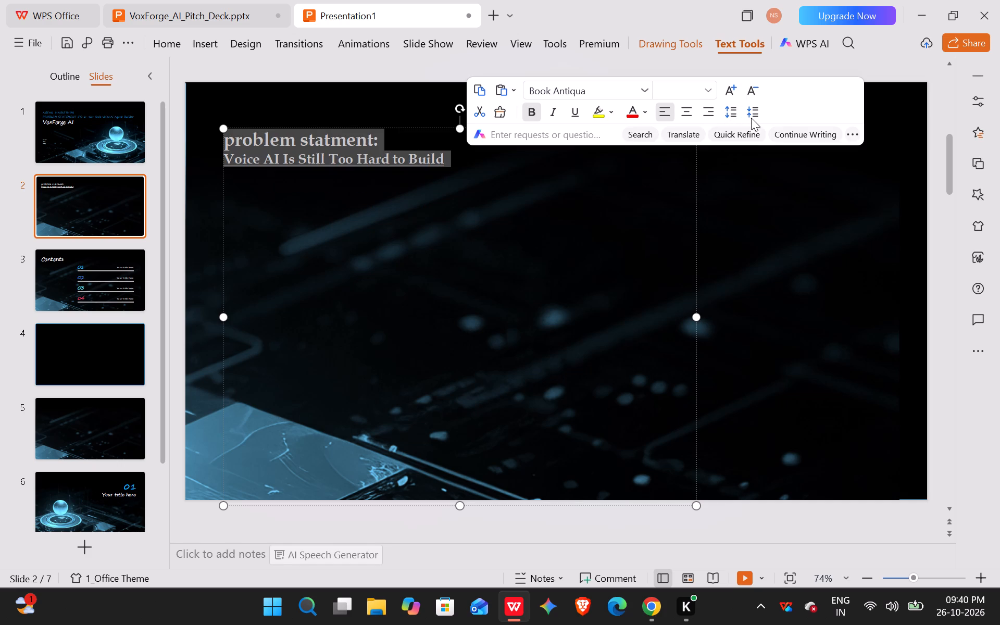
left_click(732, 114)
left_click(732, 114)
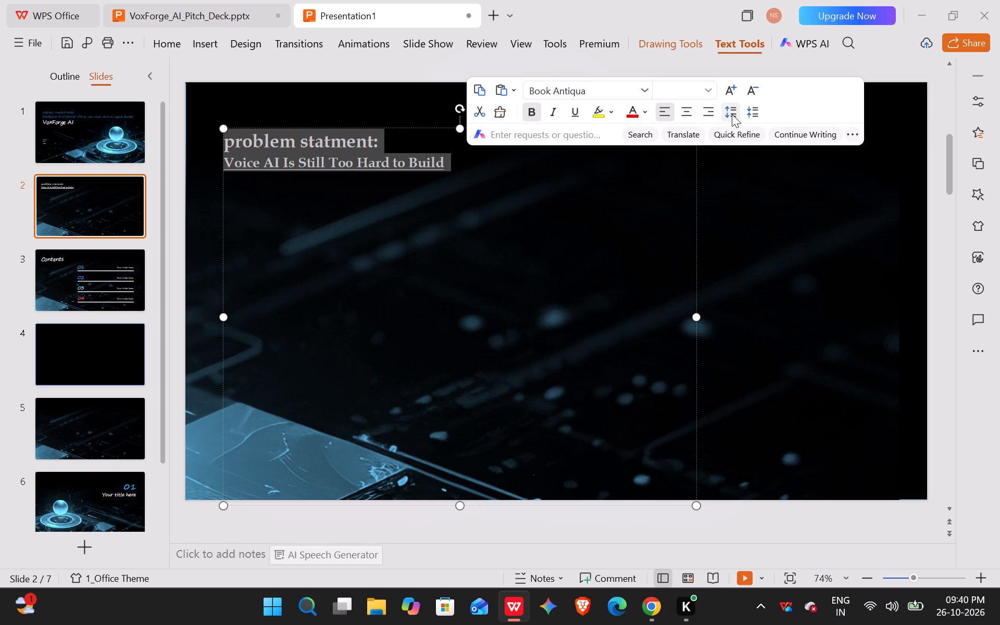
left_click(589, 227)
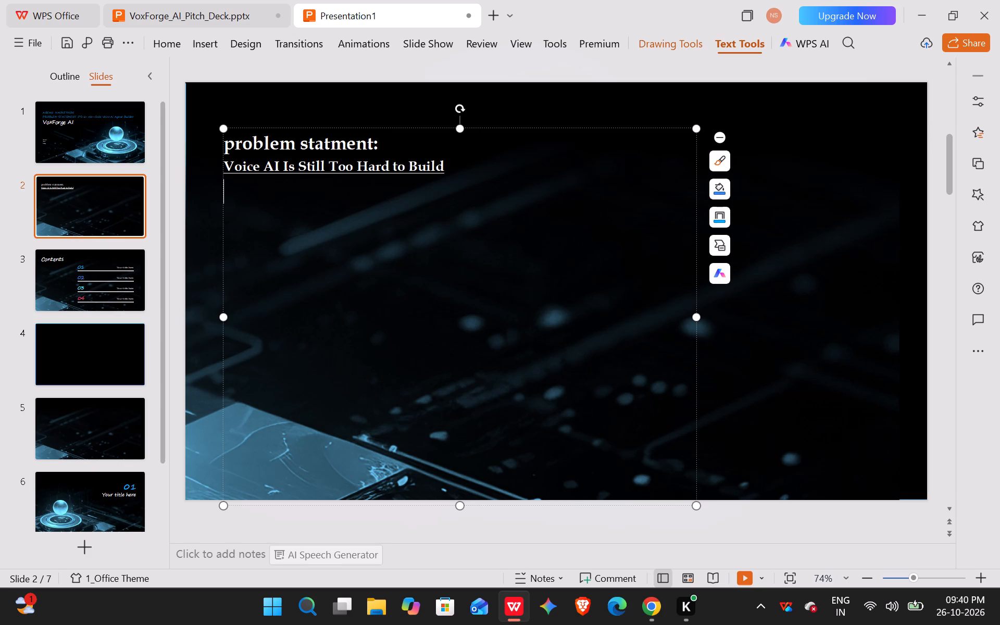
Set the "problem statment:" line on slide 2 to font size 28.
left_click_drag(226, 143, 397, 143)
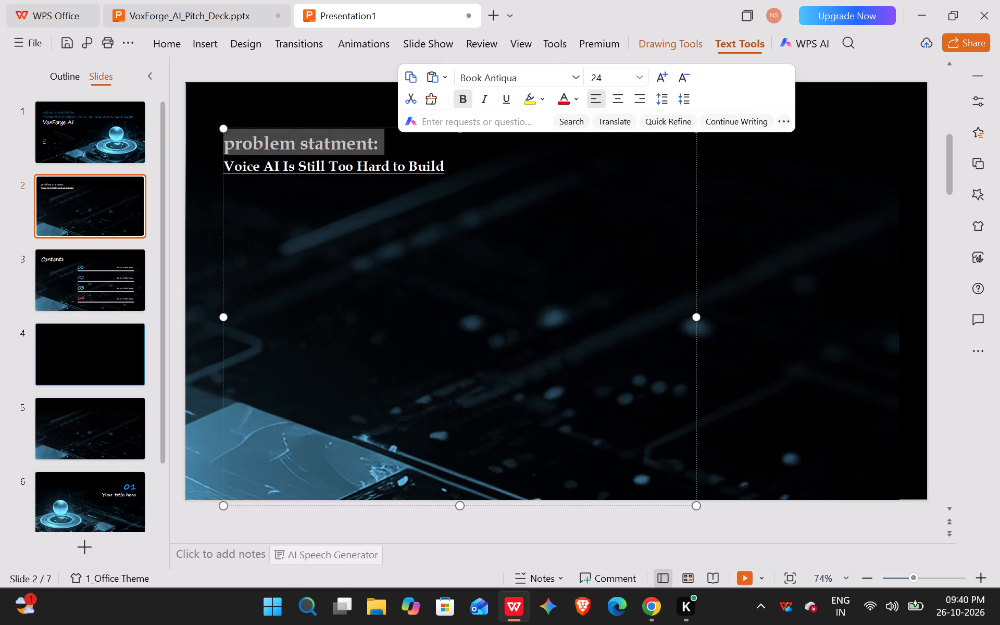
left_click(641, 79)
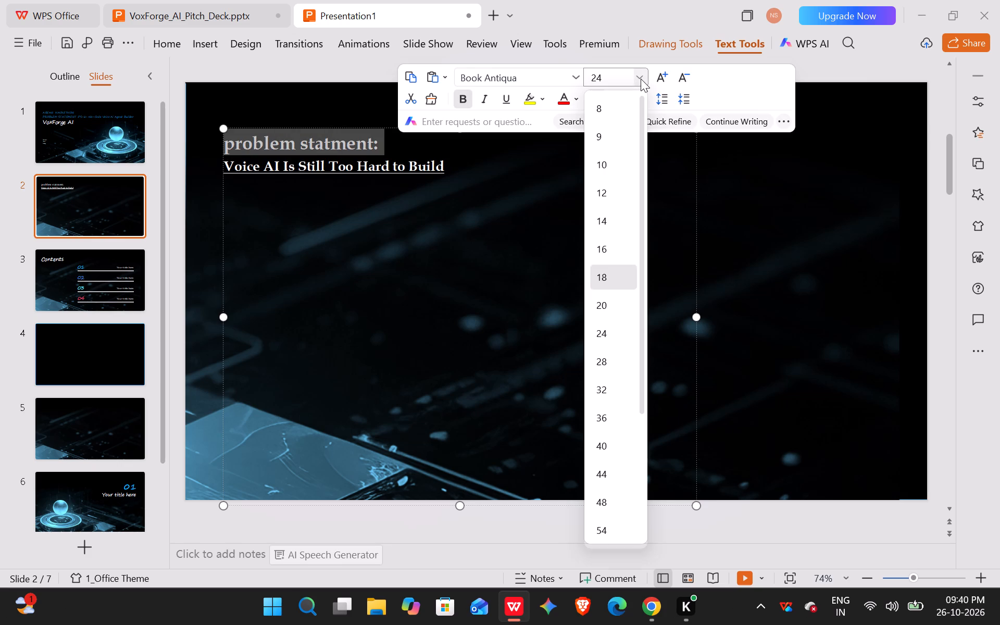
left_click(603, 366)
left_click(428, 311)
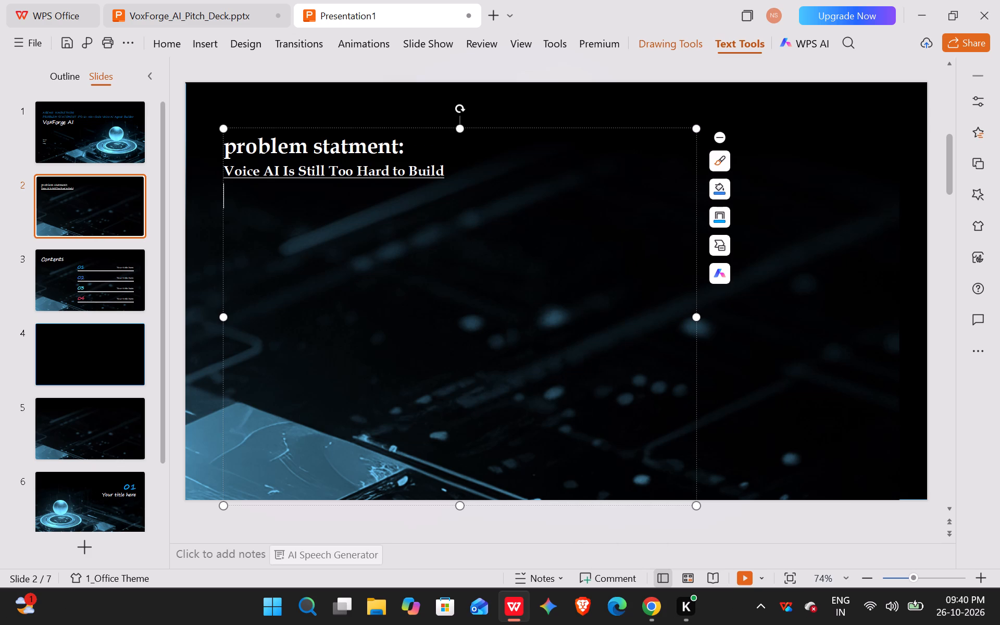
left_click(813, 180)
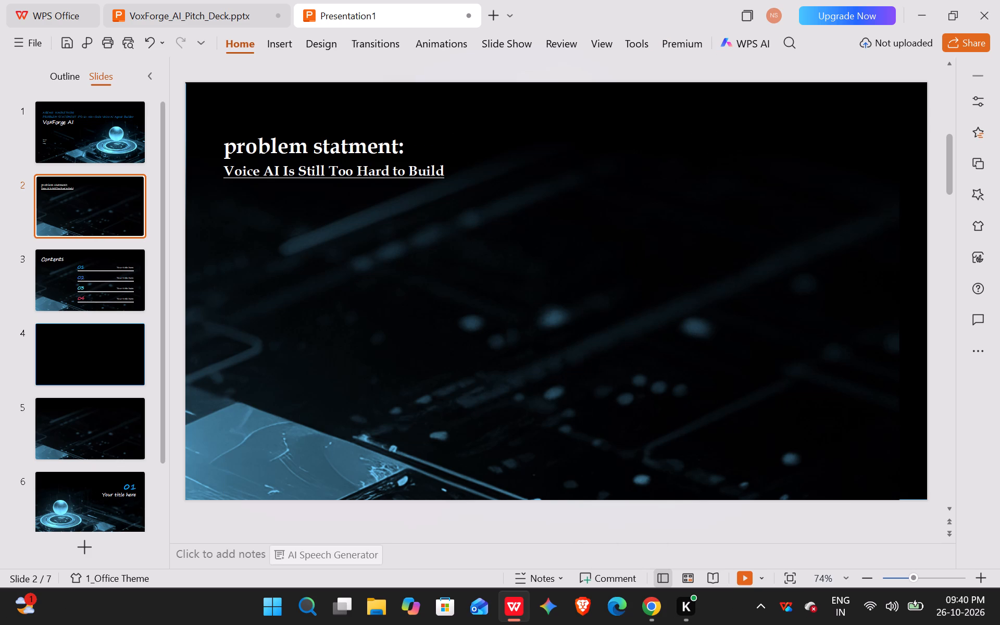
Insert a blank line between "problem statment:" and the "Voice AI Is Still Too Hard to Build" line.
left_click(408, 145)
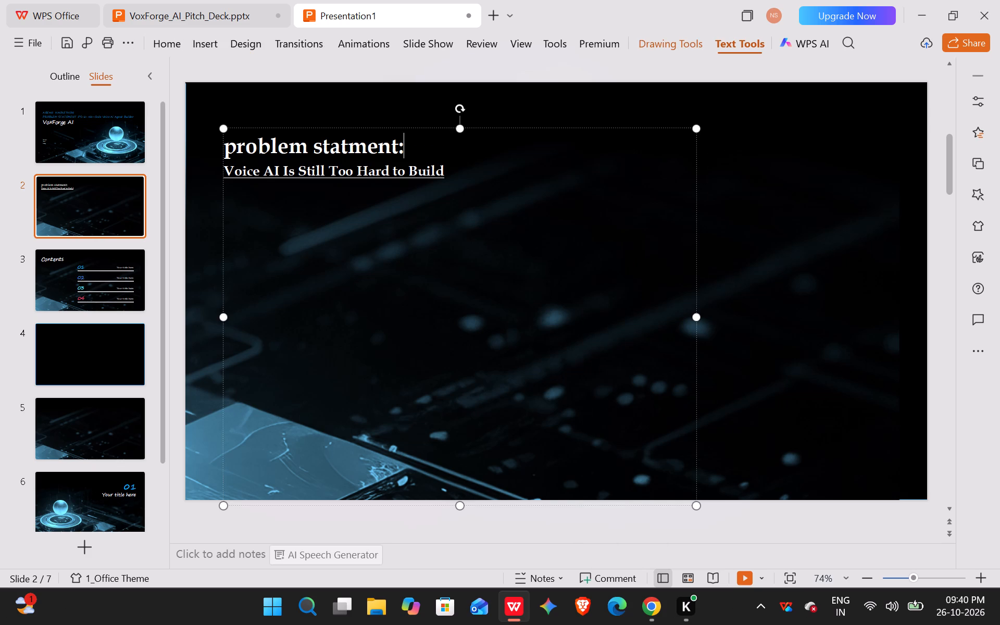
key("Return")
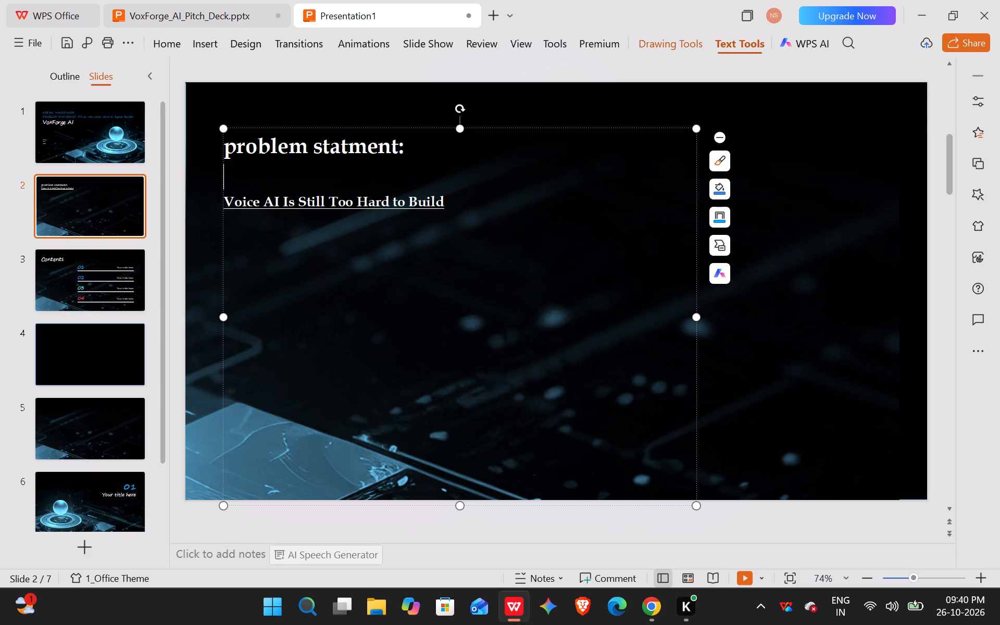
Narrow slide 2's text box from its right edge so it ends a little past the two text lines.
left_click_drag(694, 320, 526, 297)
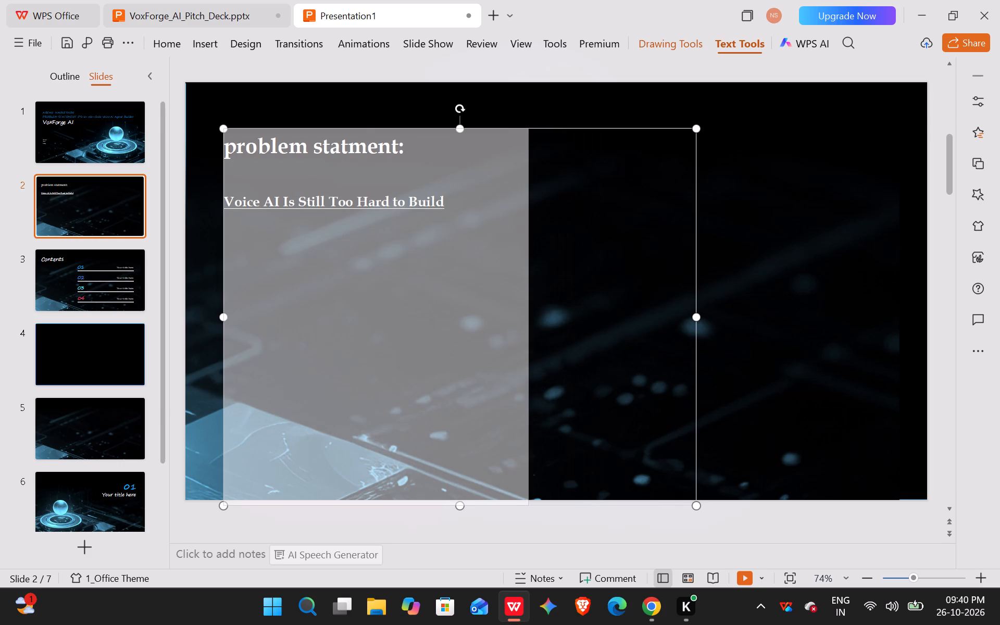
left_click_drag(526, 297, 519, 298)
left_click(743, 228)
left_click(743, 228)
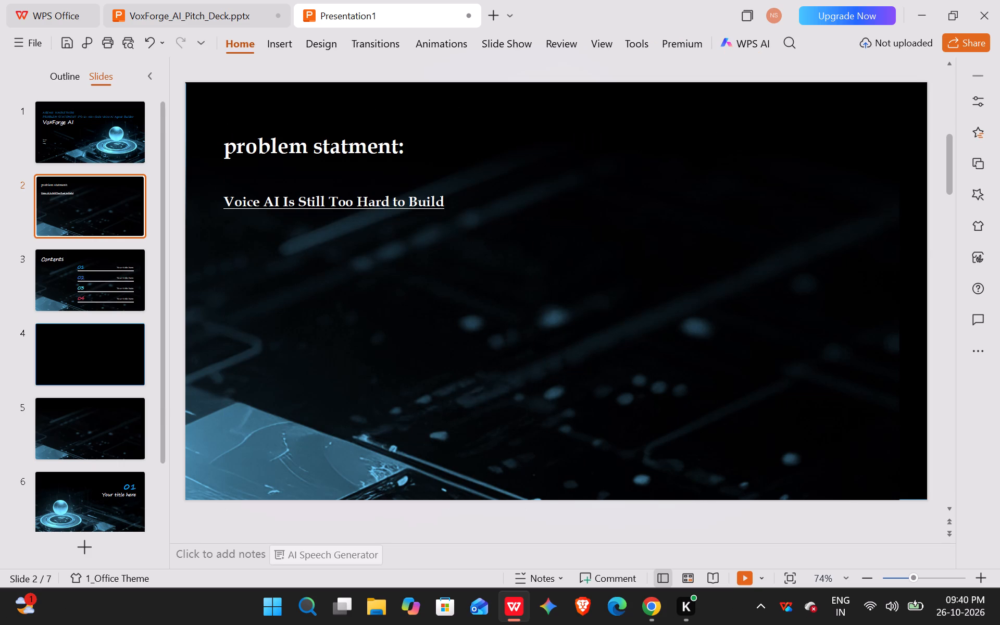
double_click(743, 228)
left_click(615, 154)
Shorten the text box's height from the bottom until it fits only around the "problem statment:" line.
left_click_drag(224, 143, 337, 131)
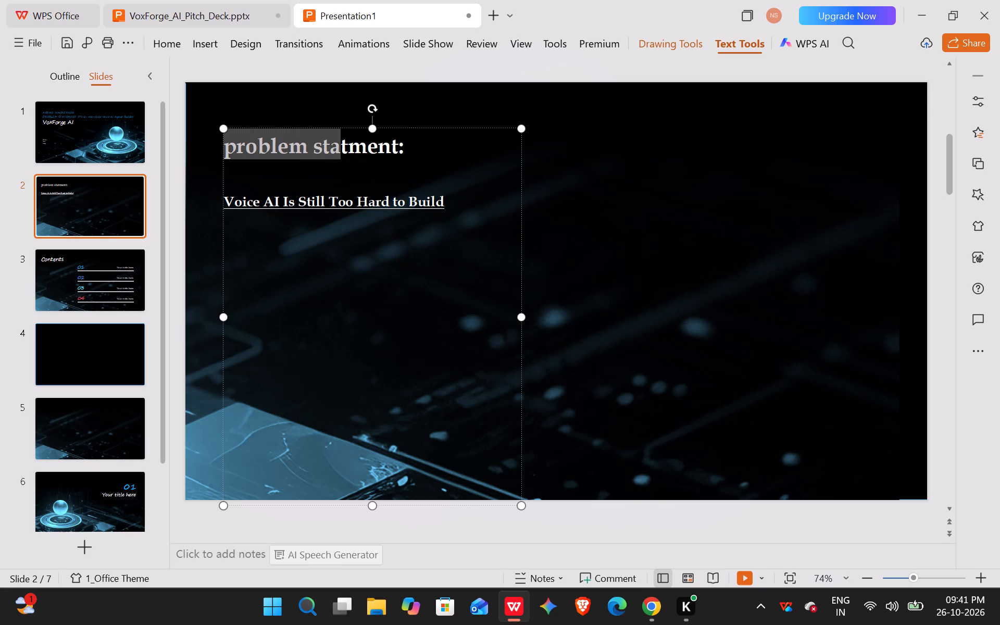
left_click_drag(337, 131, 216, 155)
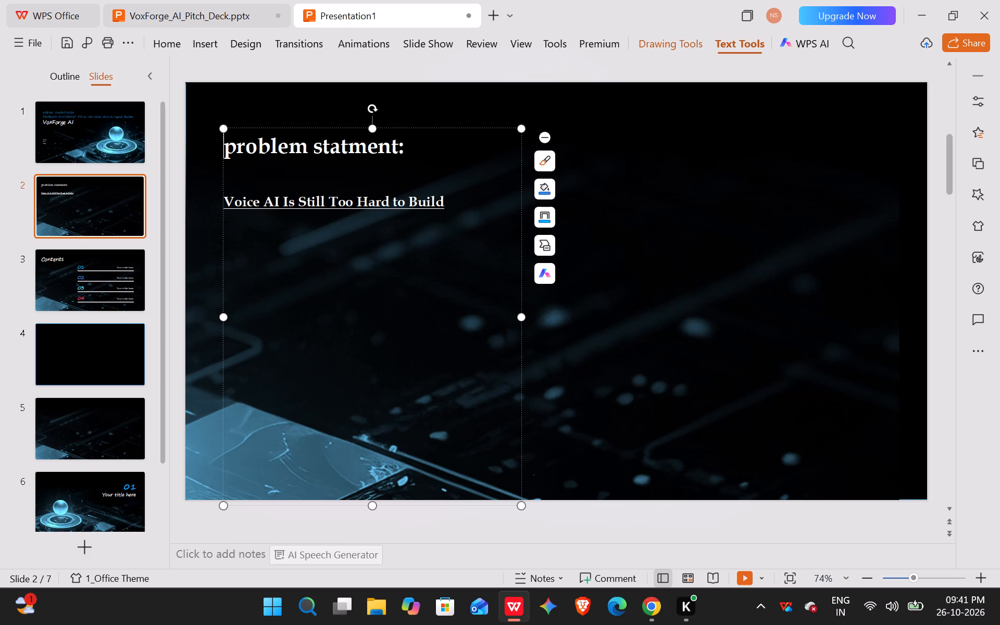
left_click_drag(369, 503, 318, 160)
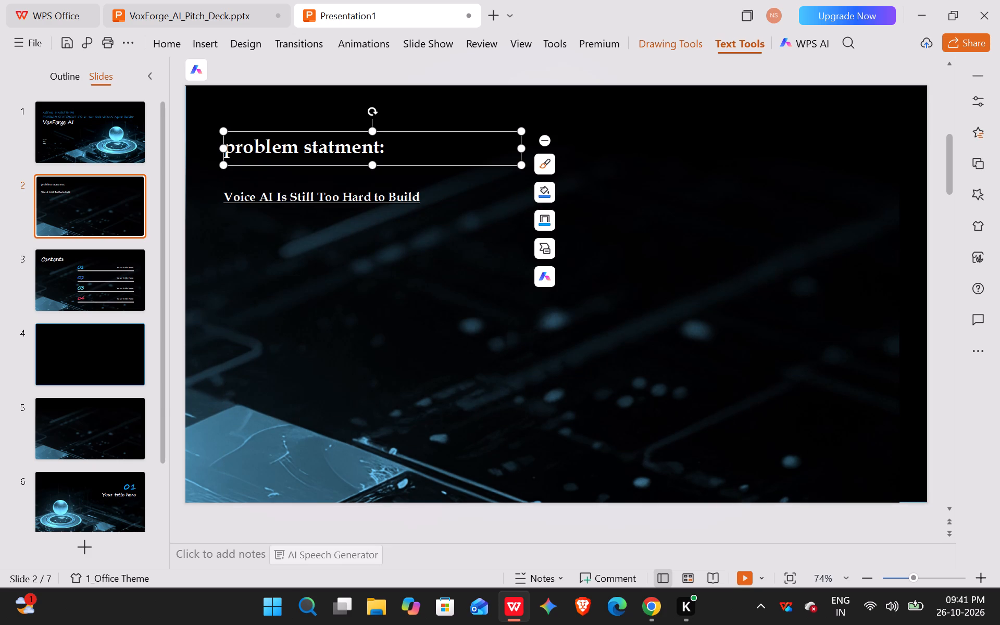
Move the text box toward the centre of the slide's upper edge.
left_click_drag(287, 132, 349, 126)
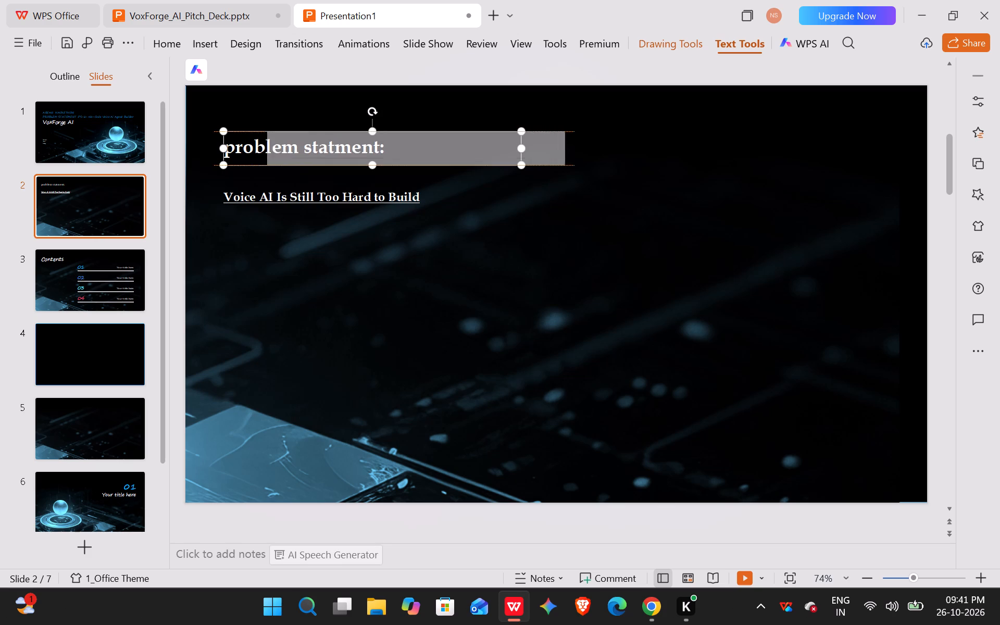
left_click_drag(349, 126, 462, 111)
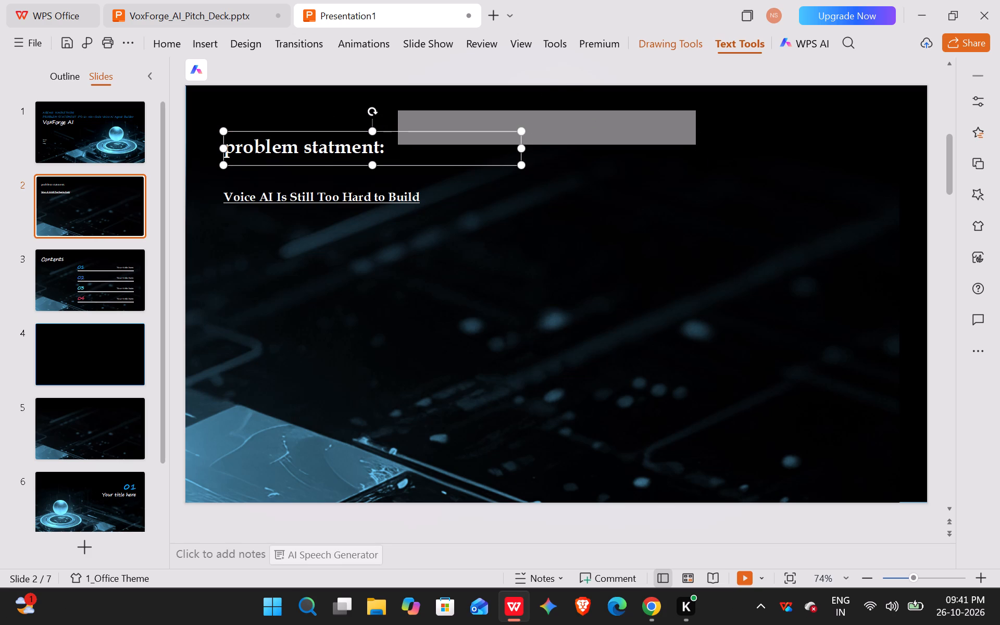
Remove the colon from the end of "problem statment:".
left_click(569, 127)
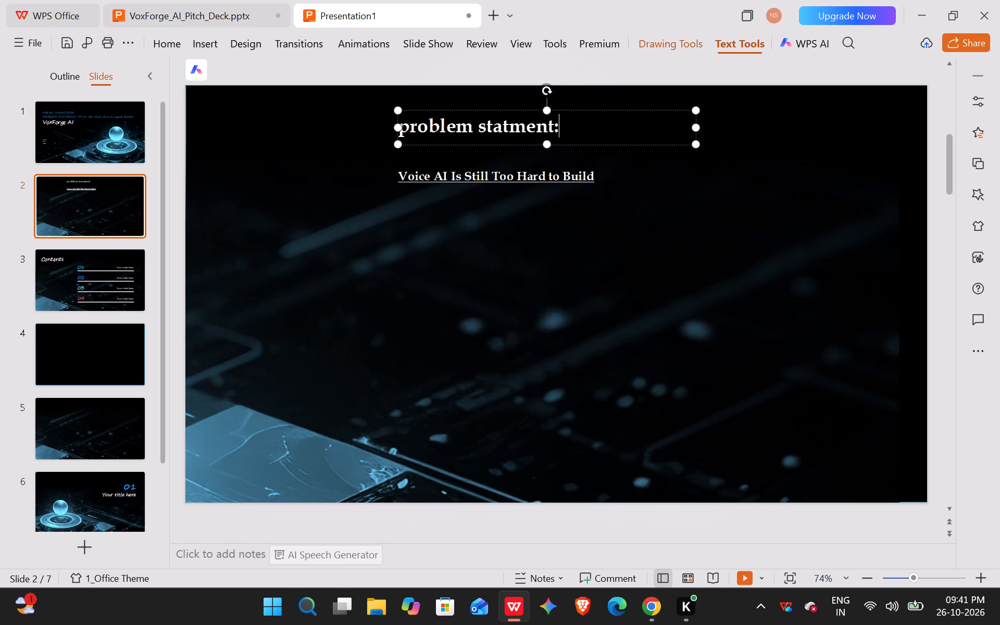
key("BackSpace")
Copy the "Voice AI Is Still Too Hard to Build" line and delete it from the "problem statment" text box.
left_click(602, 176)
left_click_drag(602, 176, 452, 165)
key("ctrl+c")
key("BackSpace")
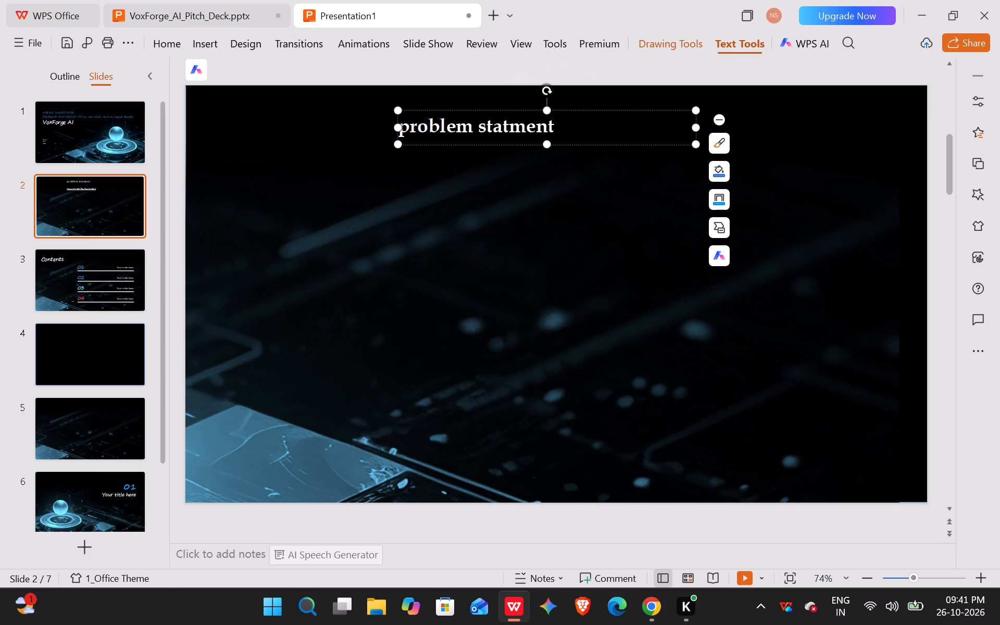
Add a new text box below and left of "problem statment" and enlarge it toward the slide's left side.
triple_click(291, 185)
left_click(291, 185)
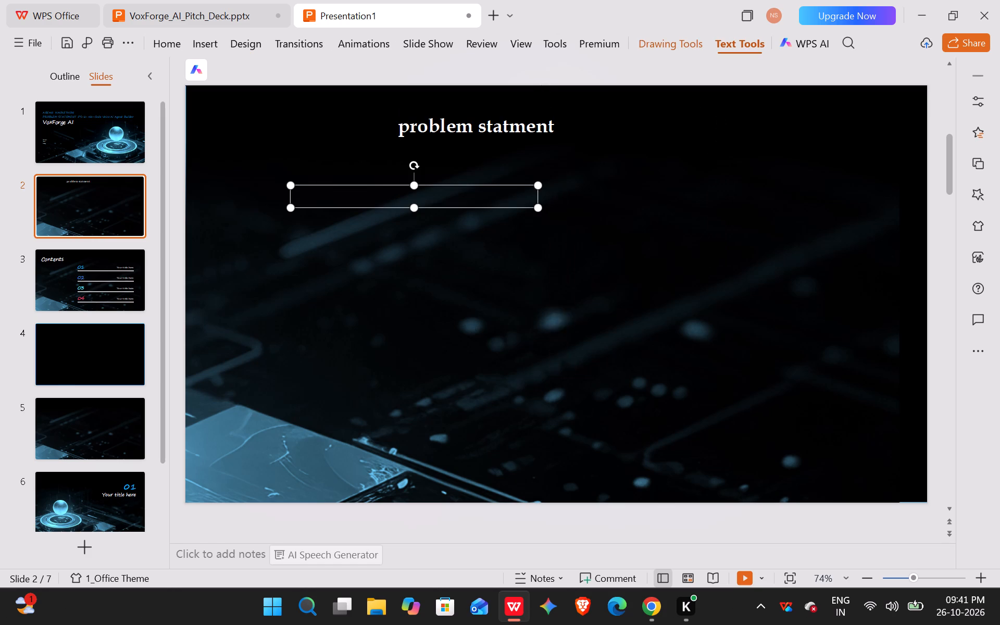
left_click_drag(291, 185, 247, 184)
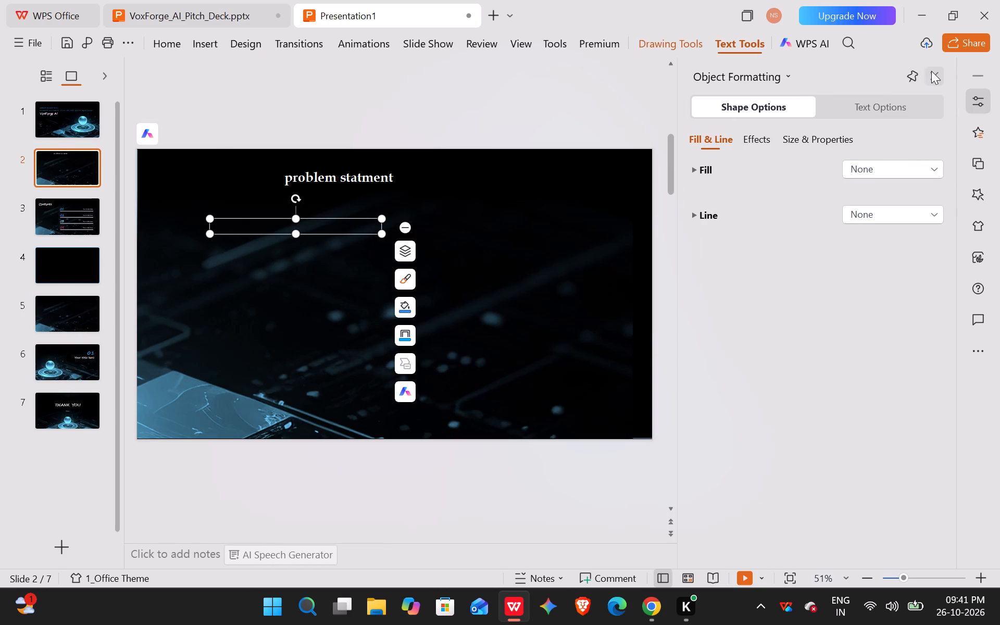
left_click(931, 71)
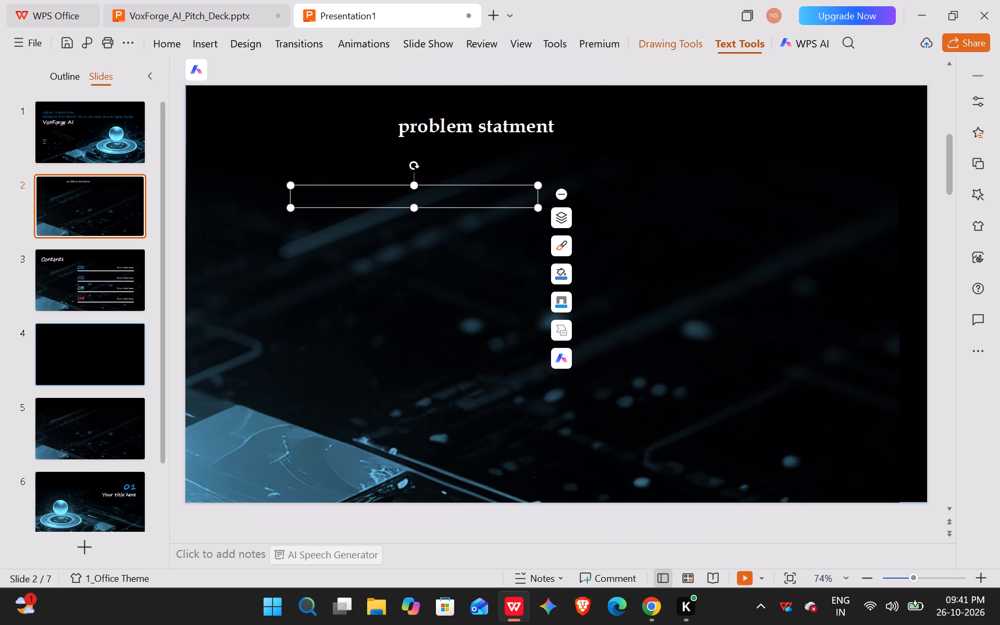
left_click_drag(292, 184, 218, 163)
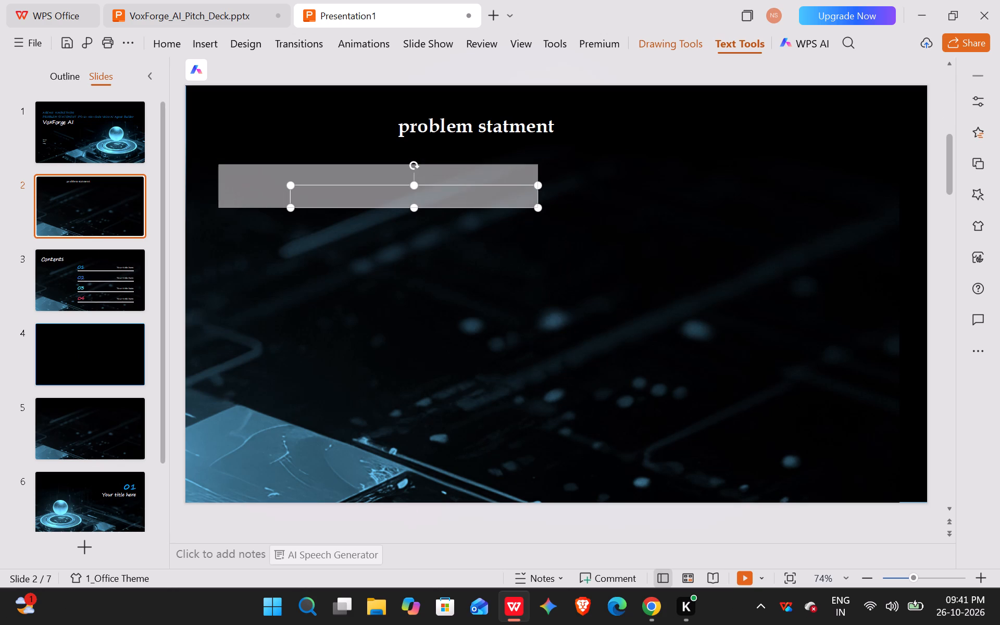
left_click_drag(218, 163, 211, 159)
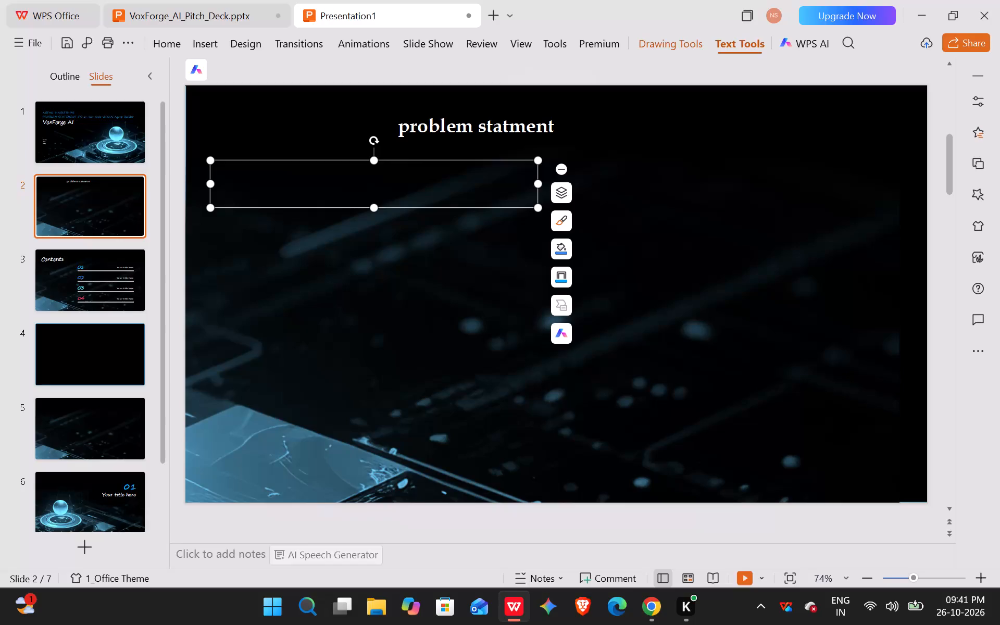
Paste the "Voice AI Is Still Too Hard to Build" line into the new text box.
left_click(227, 170)
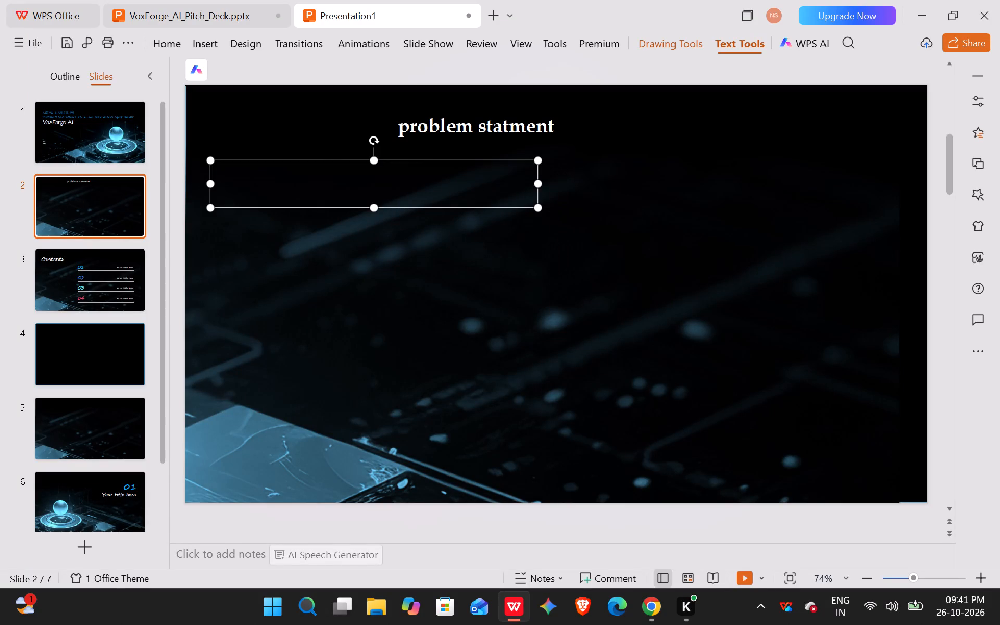
key("ctrl+v")
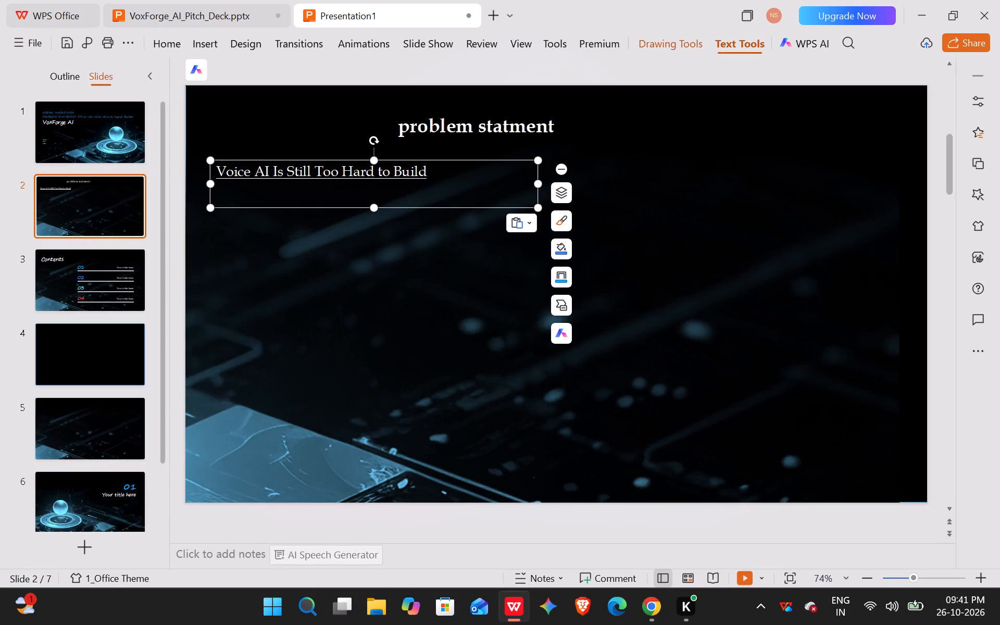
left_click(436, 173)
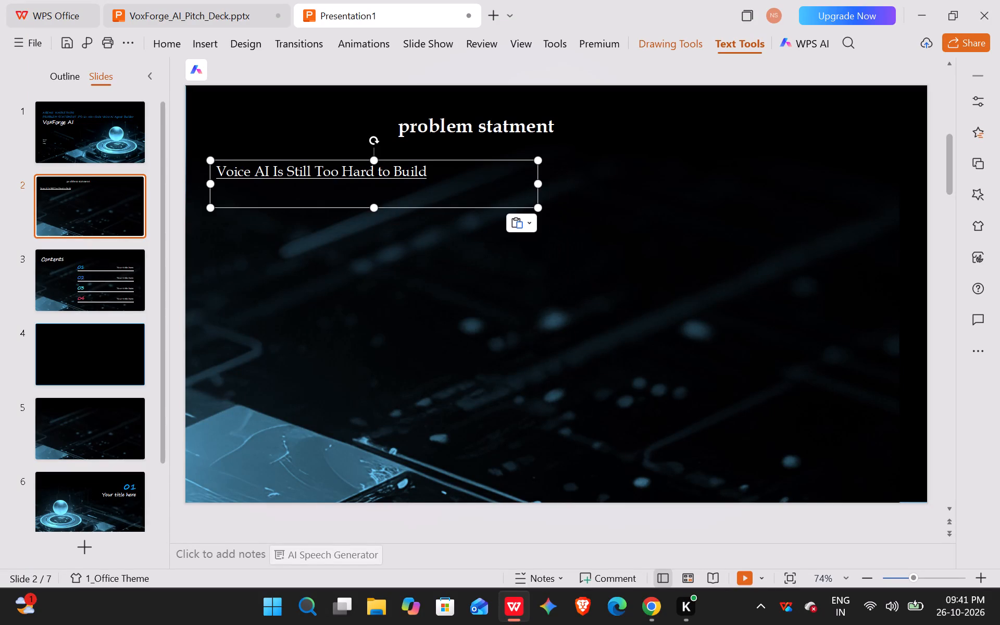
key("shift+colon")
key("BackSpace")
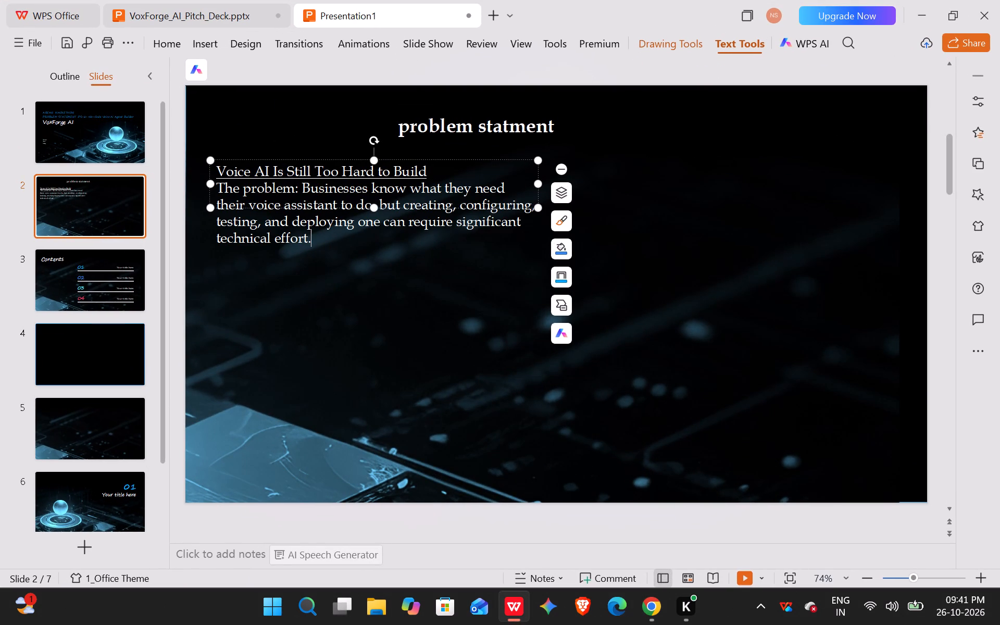
Apply font size 18 to "The problem:" paragraph and reduce its line spacing by one increment.
left_click_drag(217, 184, 314, 243)
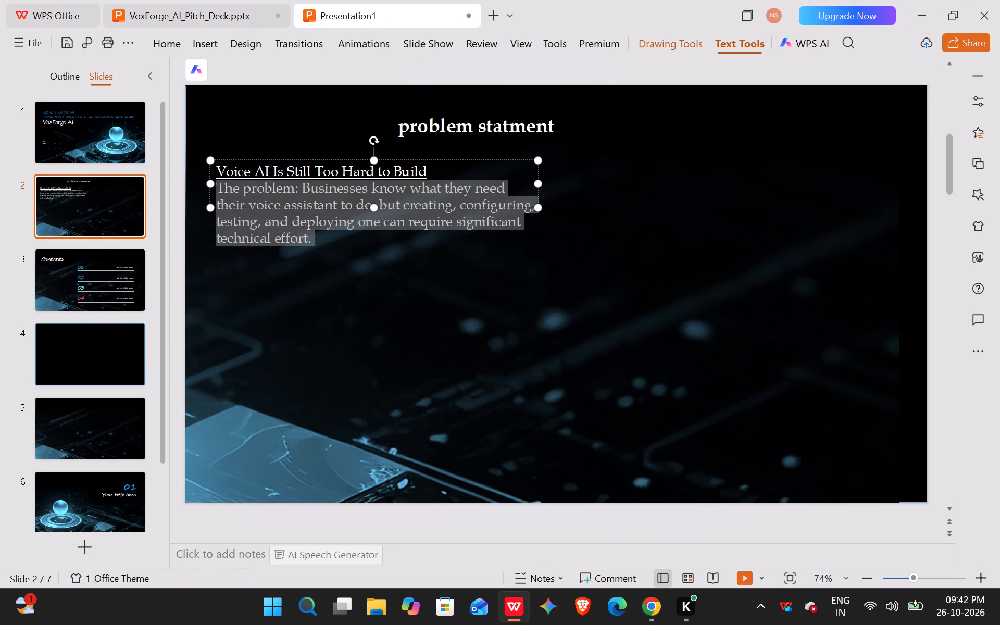
left_click(556, 179)
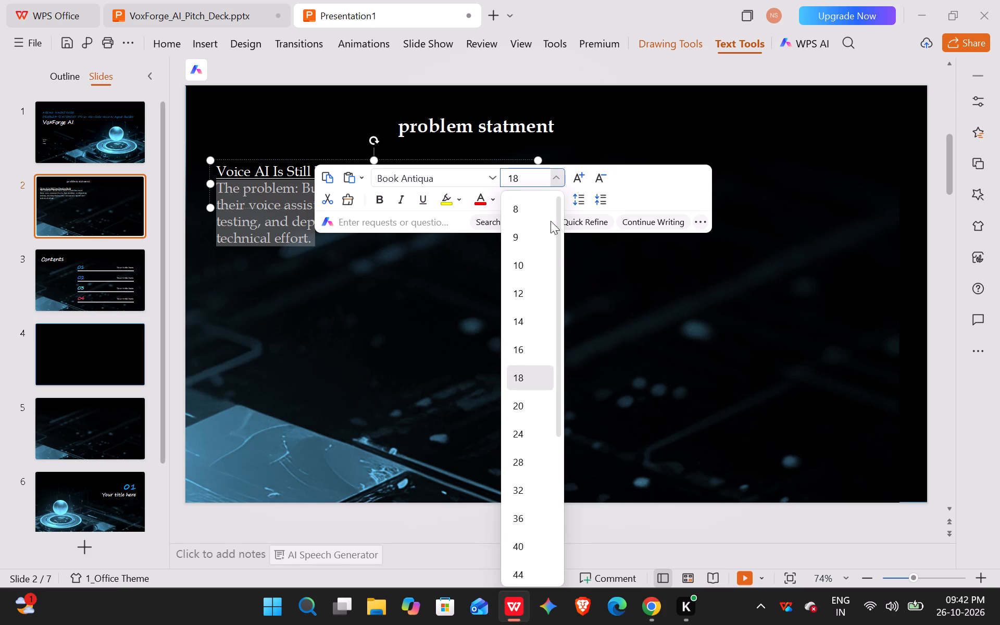
left_click(527, 369)
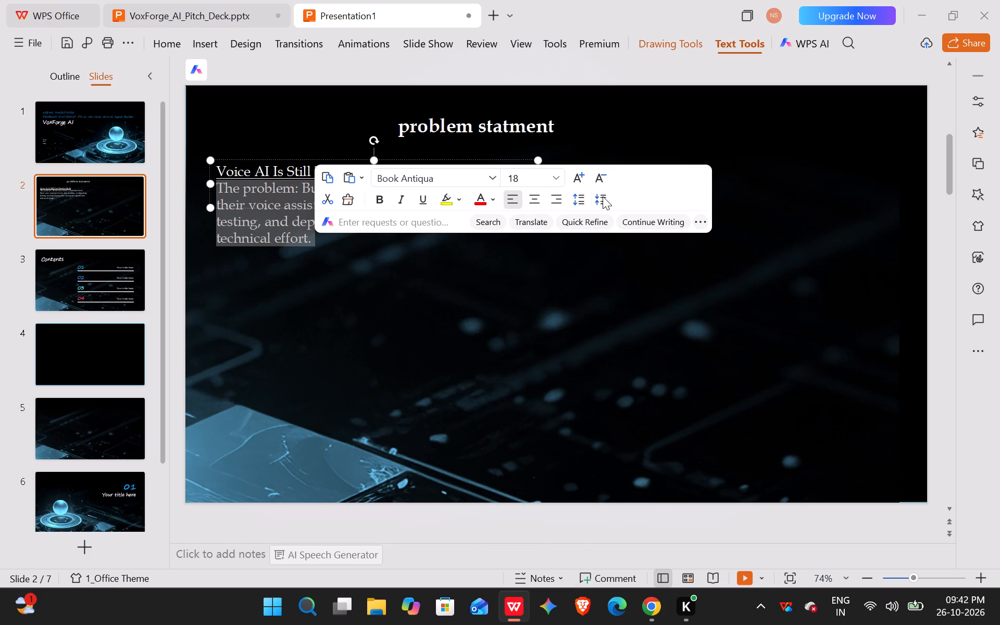
left_click(603, 196)
left_click(454, 307)
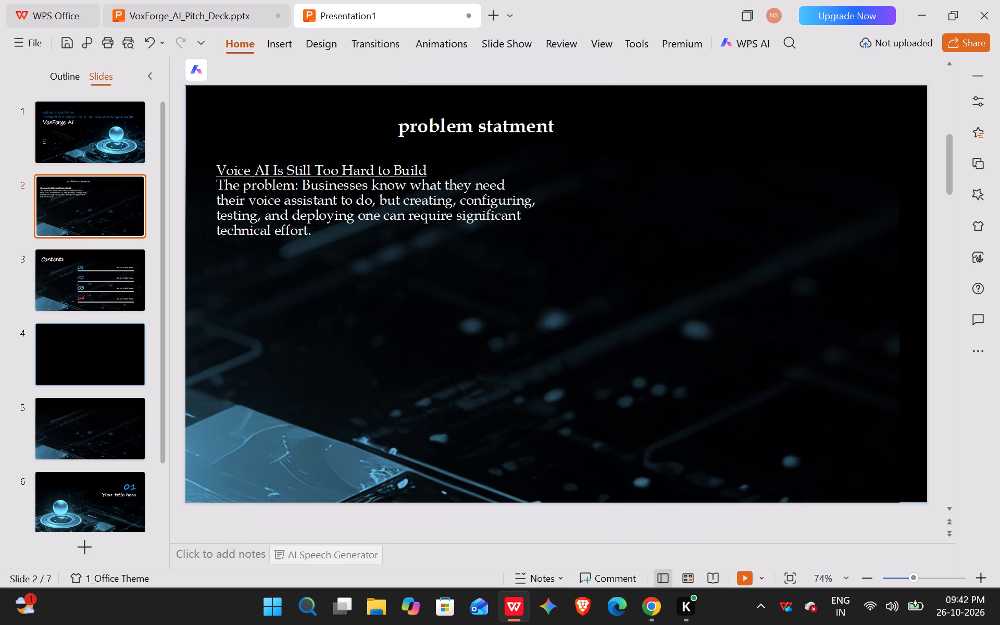
Apply left alignment to "The problem:" paragraph on slide 2.
left_click_drag(218, 184, 324, 248)
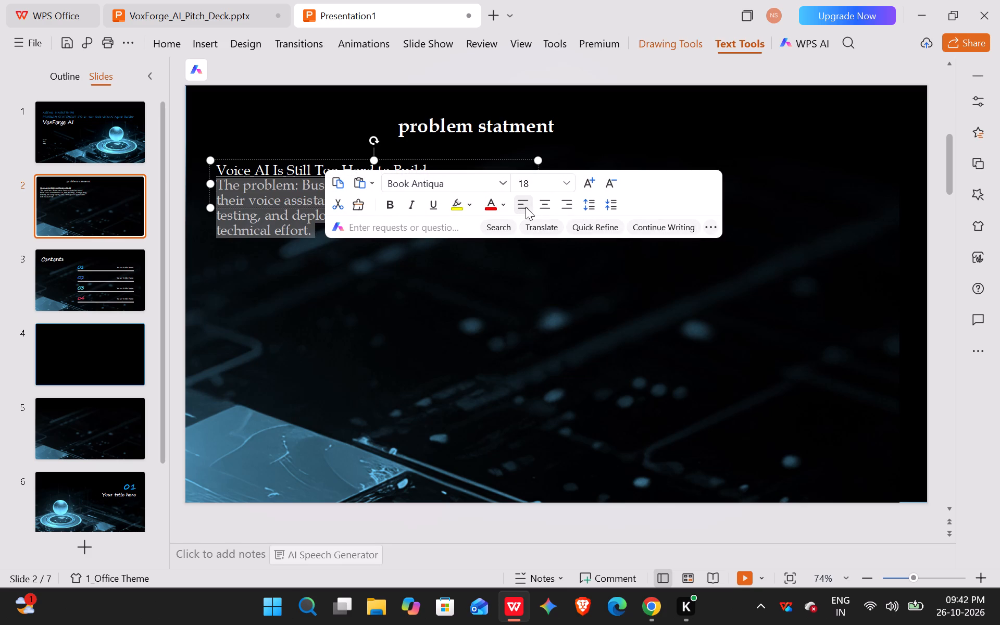
left_click(516, 205)
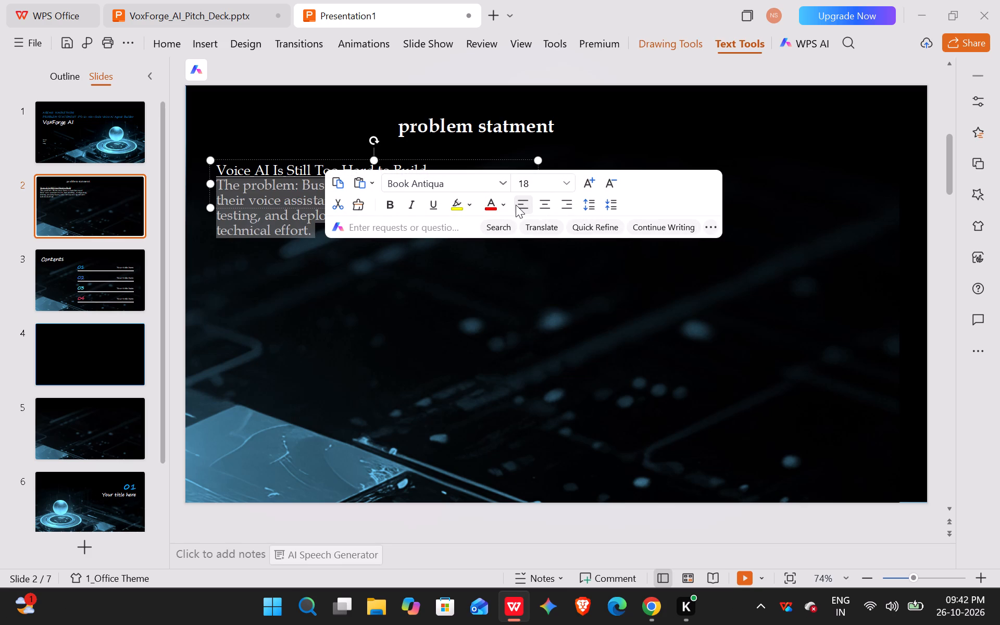
left_click(516, 205)
left_click(523, 201)
left_click(515, 288)
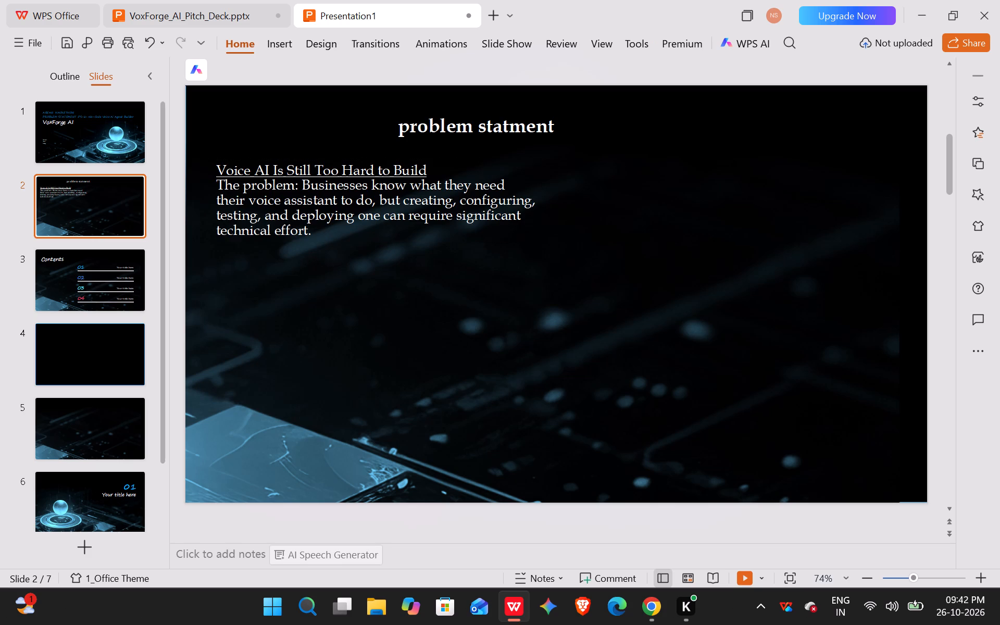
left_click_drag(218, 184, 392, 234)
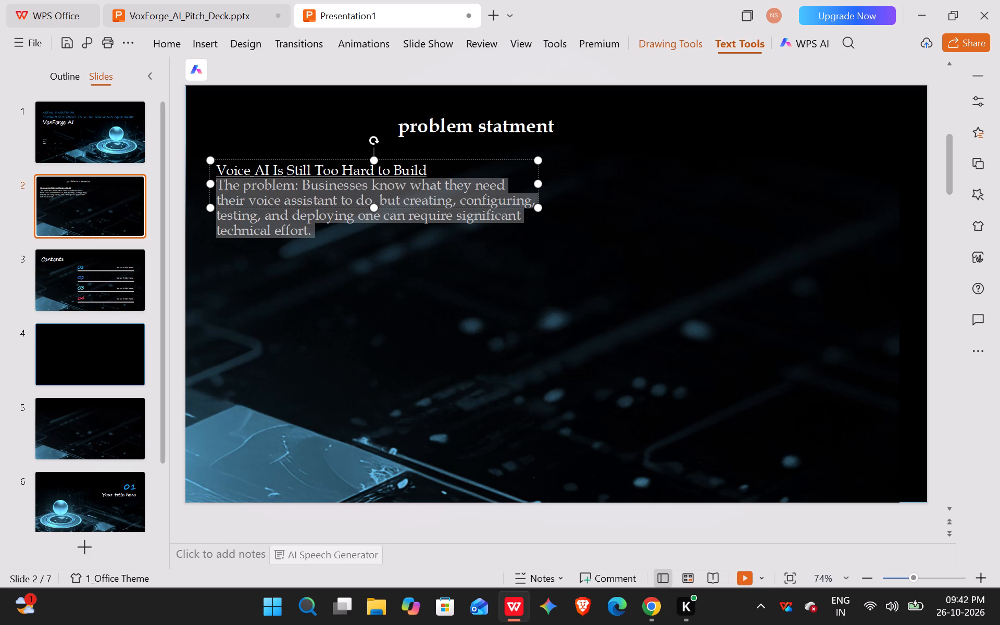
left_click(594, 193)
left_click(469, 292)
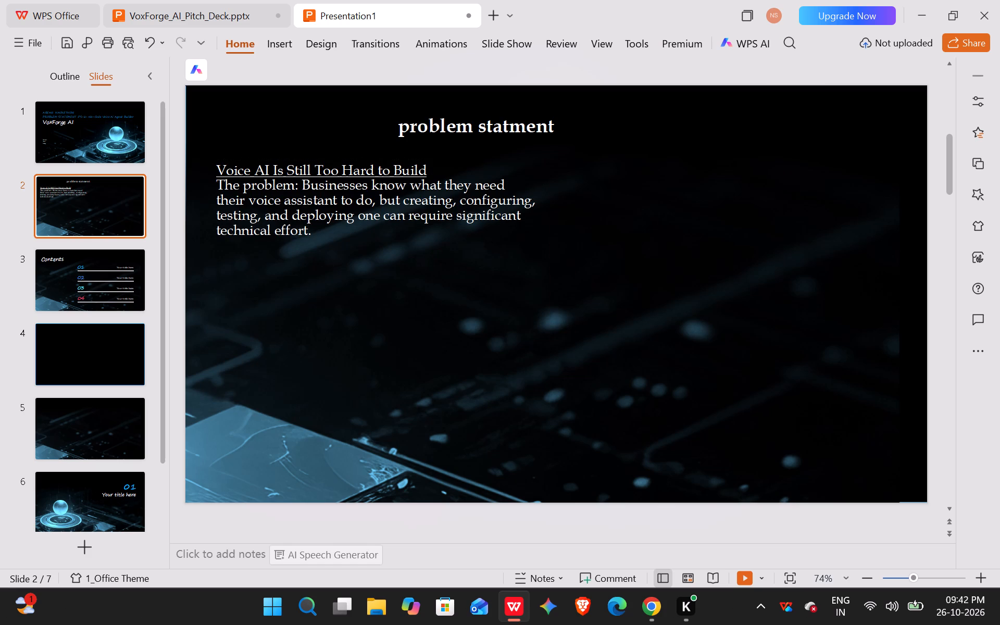
Insert a blank line between "Voice AI Is Still Too Hard to Build" and "The problem:" paragraph.
left_click(429, 168)
key("Return")
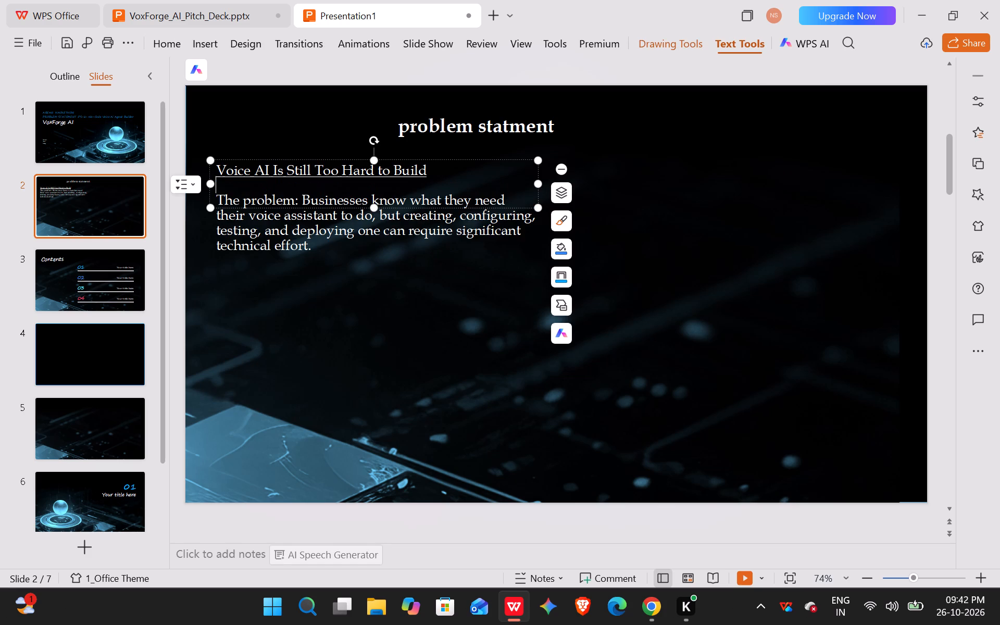
left_click_drag(219, 197, 360, 269)
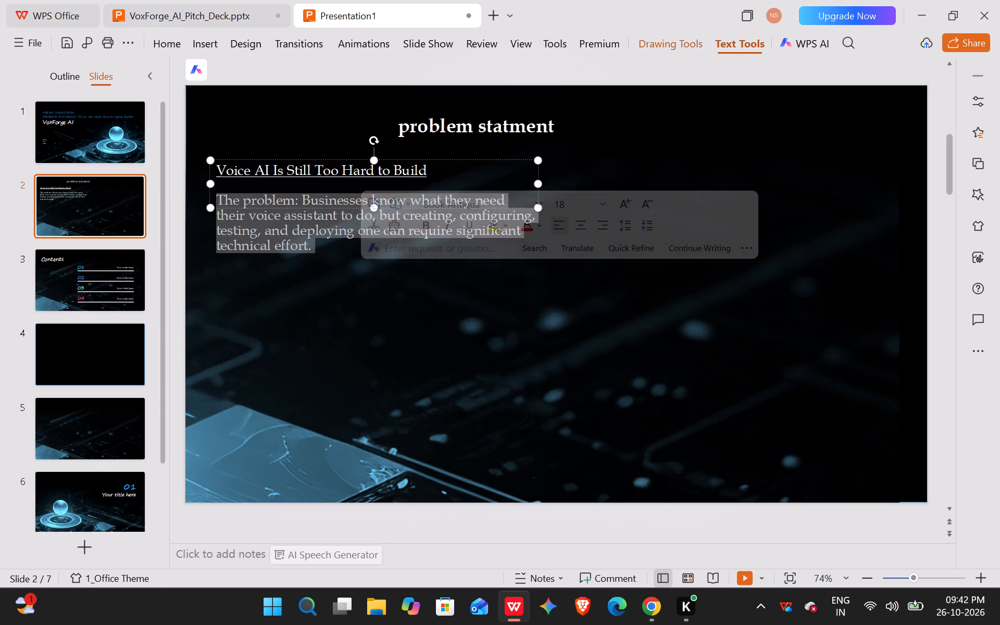
left_click_drag(504, 318, 373, 204)
left_click(327, 267)
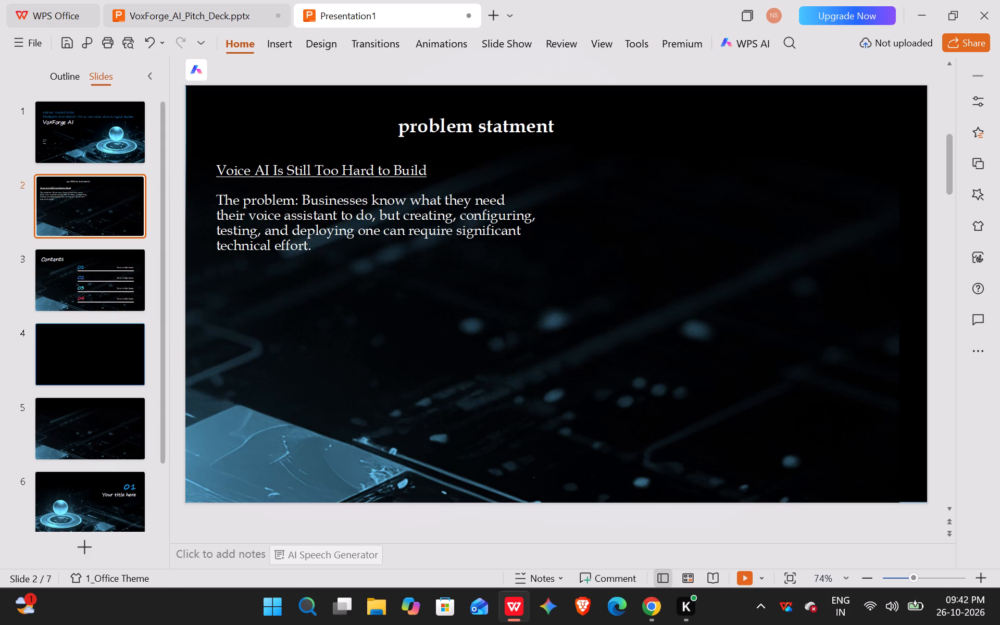
Extend the text box's bottom edge down to just above the bottom of slide 2.
left_click(249, 203)
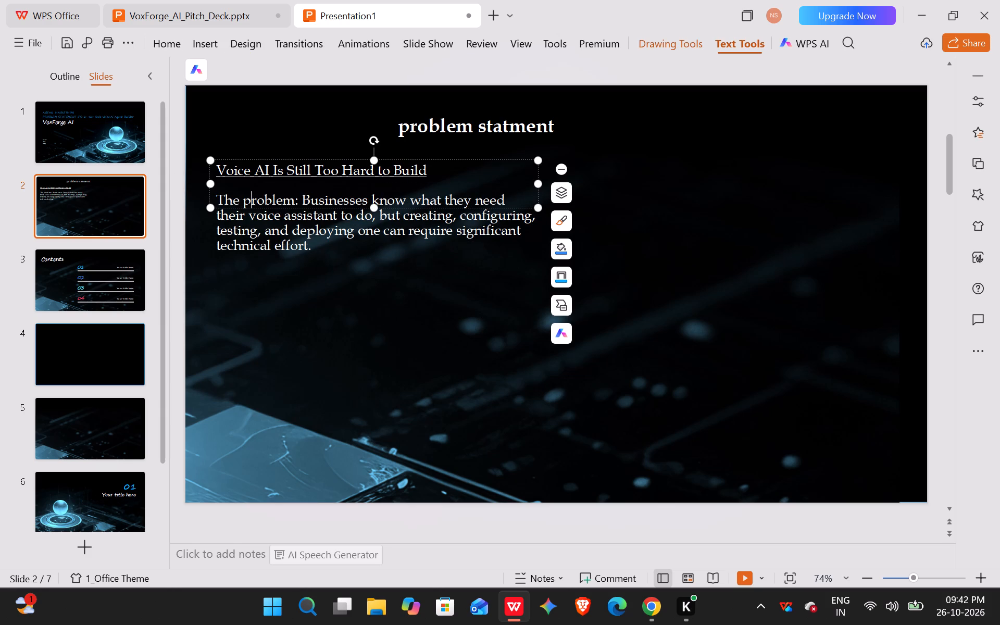
left_click_drag(374, 211, 437, 511)
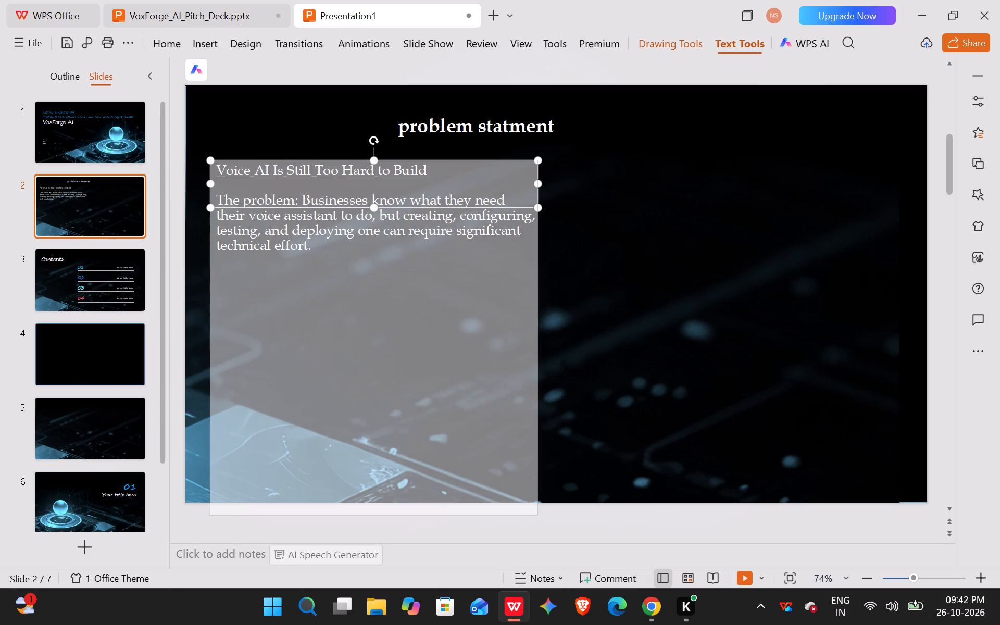
left_click_drag(437, 511, 435, 498)
left_click(644, 397)
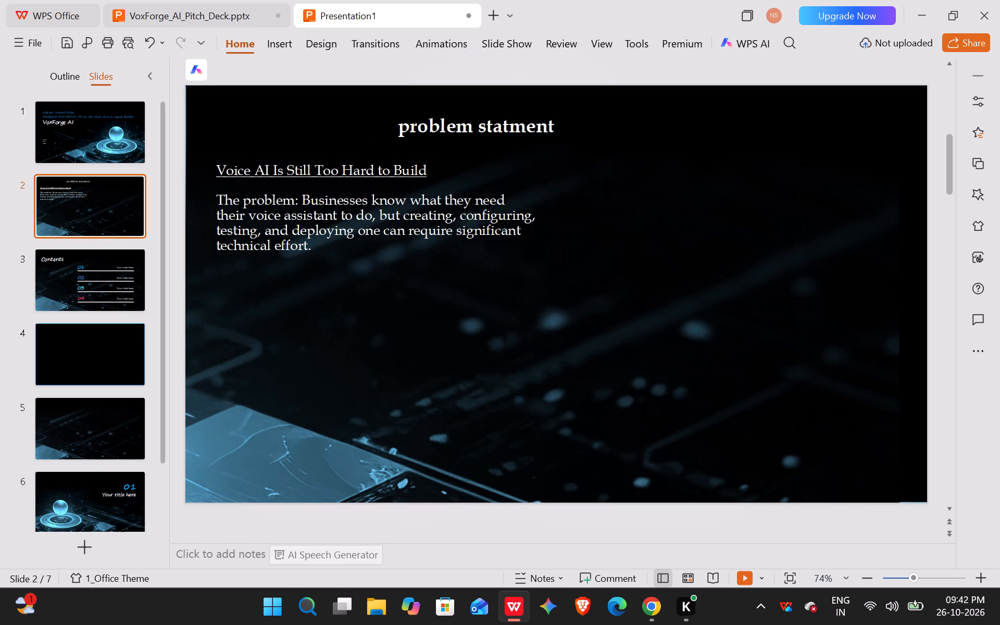
Set the font size of "The problem:" paragraph, from after its initial T to the end, to 16.
left_click_drag(221, 196, 329, 237)
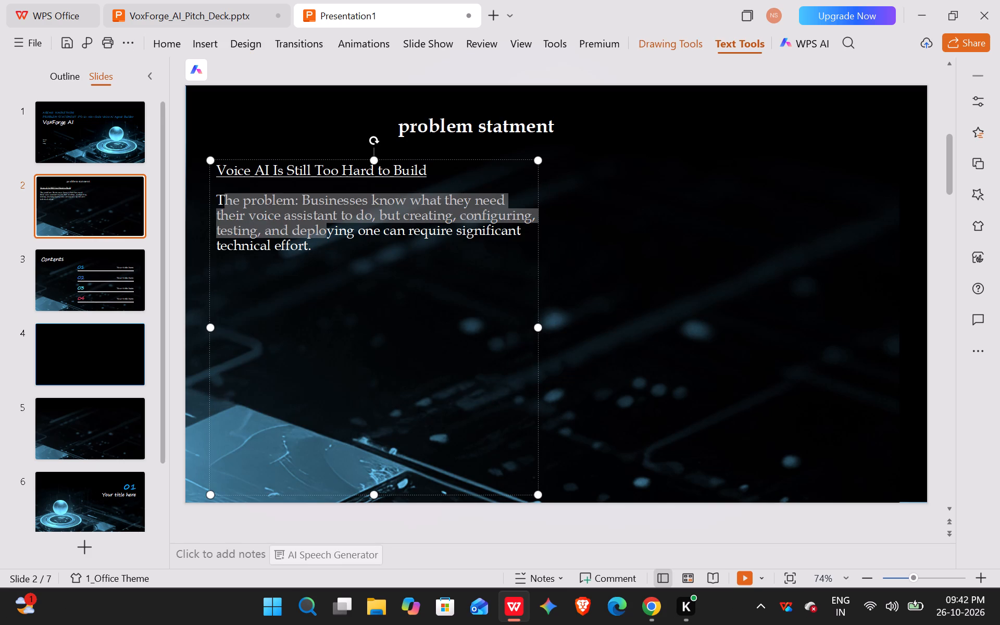
left_click_drag(329, 237, 339, 253)
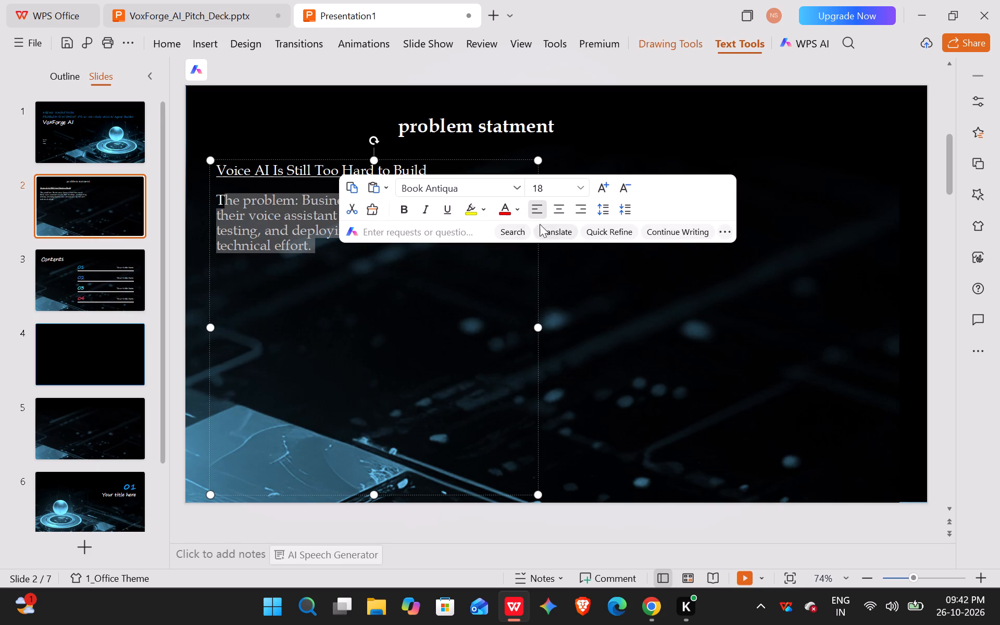
left_click(581, 194)
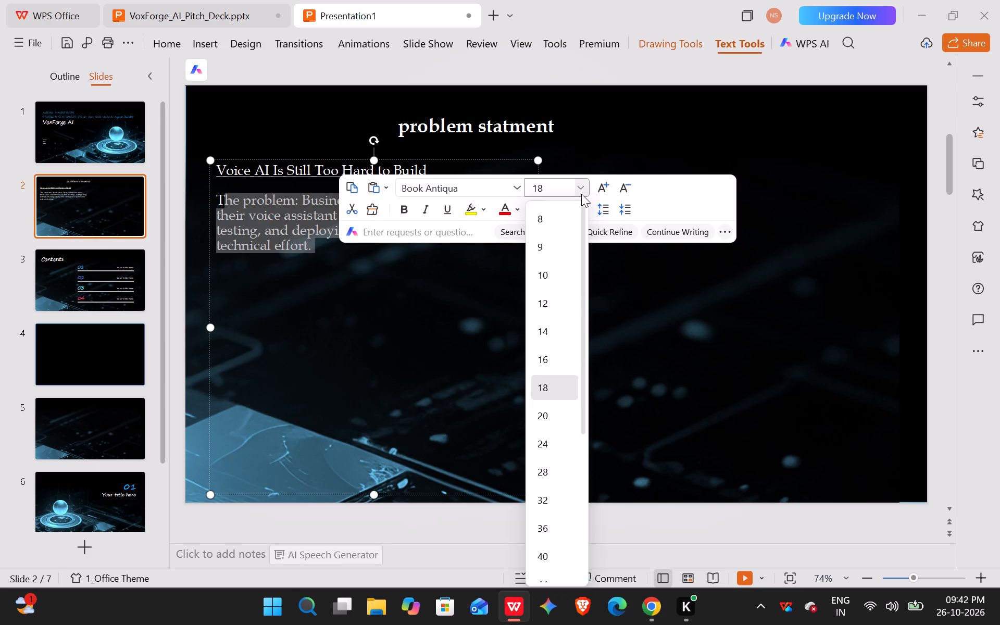
left_click(557, 347)
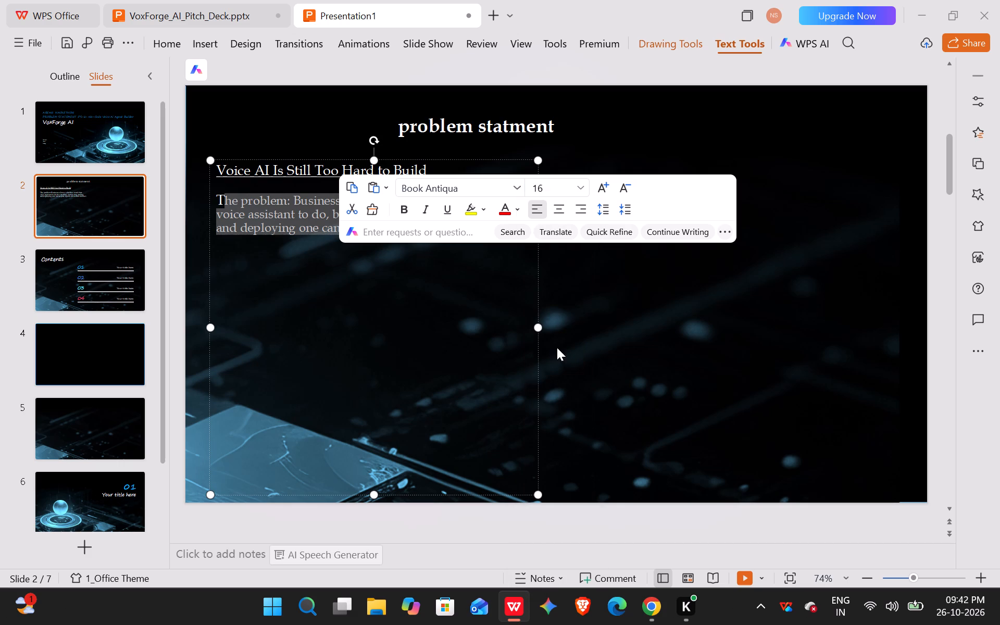
left_click(422, 317)
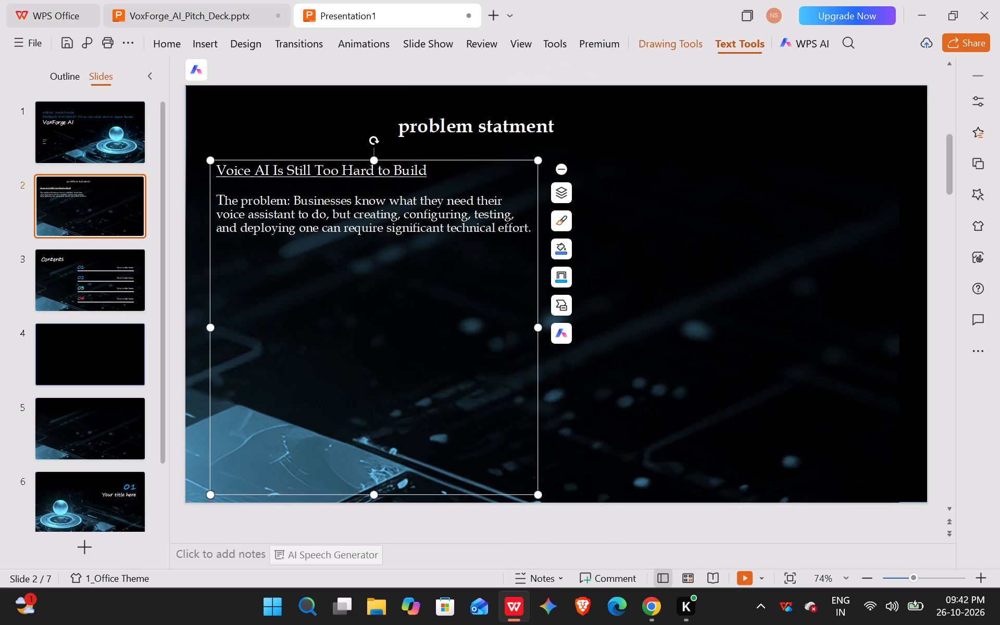
left_click_drag(217, 196, 282, 192)
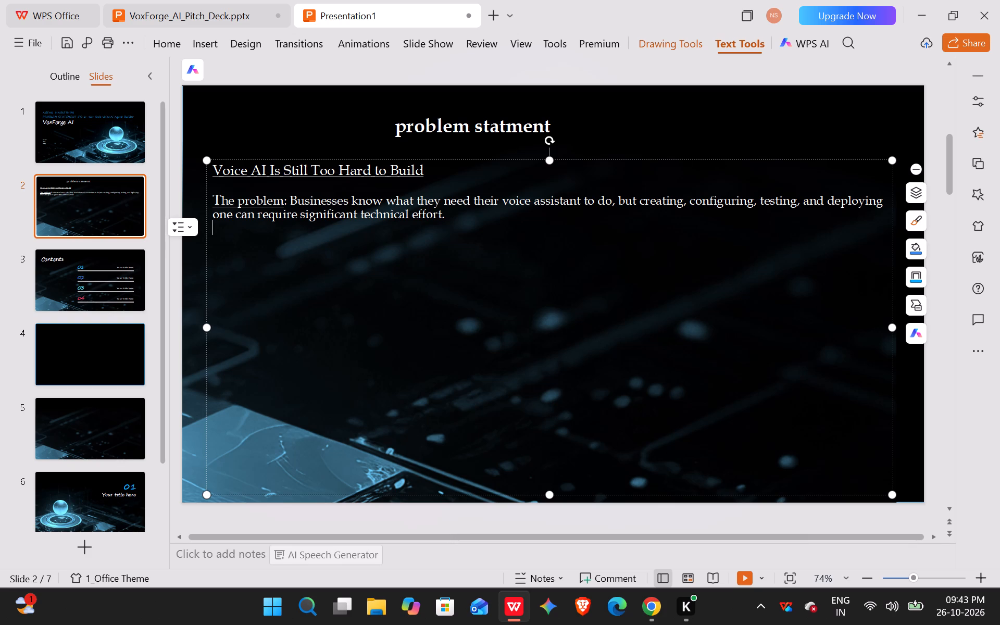
key("ctrl+v")
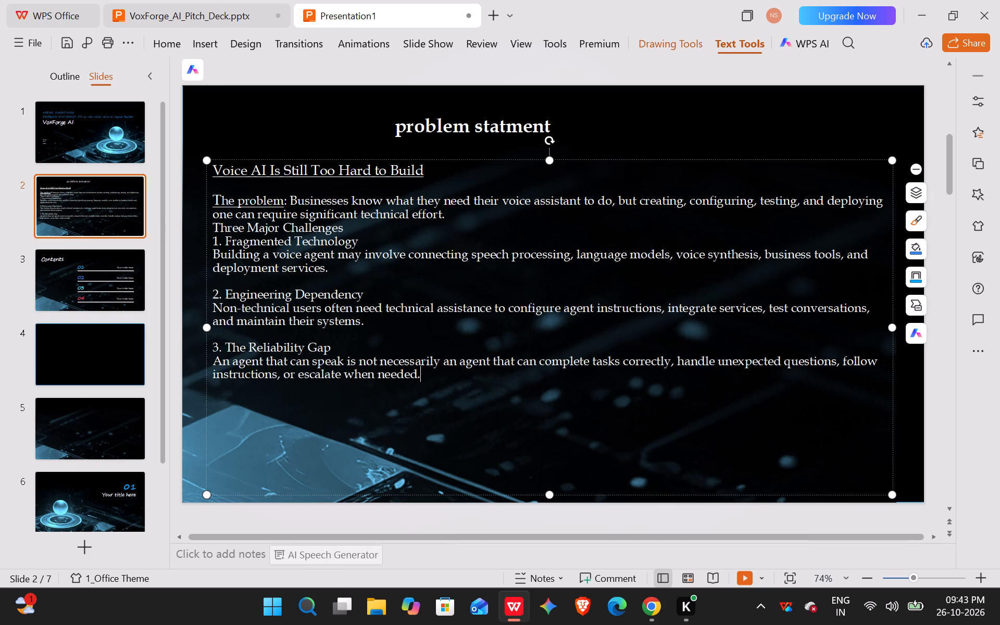
left_click(461, 216)
key("Return")
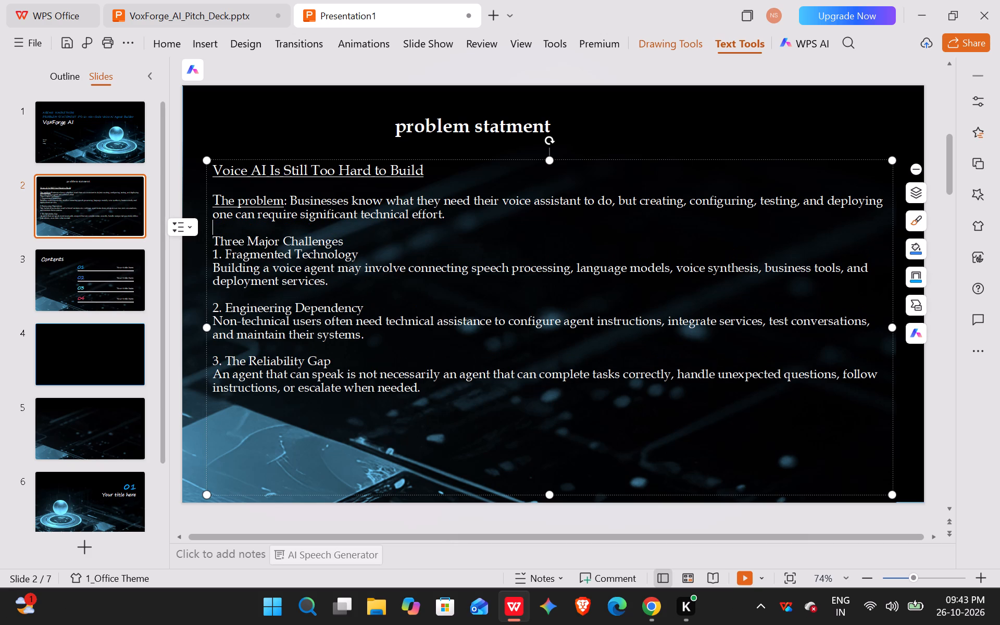
Make the words "The problem" at the start of the paragraph bold.
left_click(361, 242)
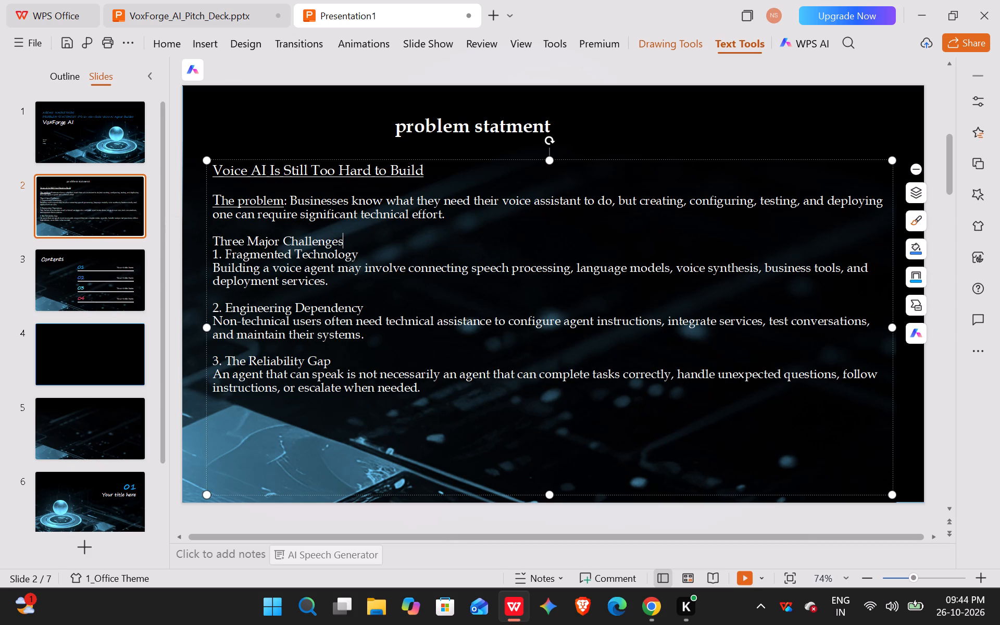
left_click_drag(215, 196, 281, 198)
left_click(347, 153)
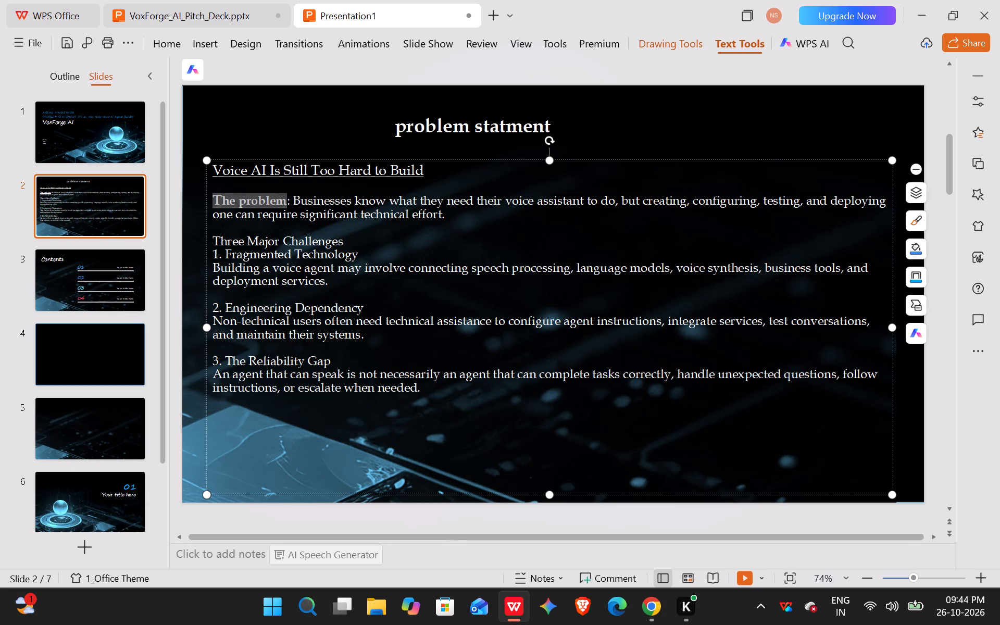
Make the "Three Major Challenges" heading bold and underlined.
left_click_drag(215, 236, 260, 244)
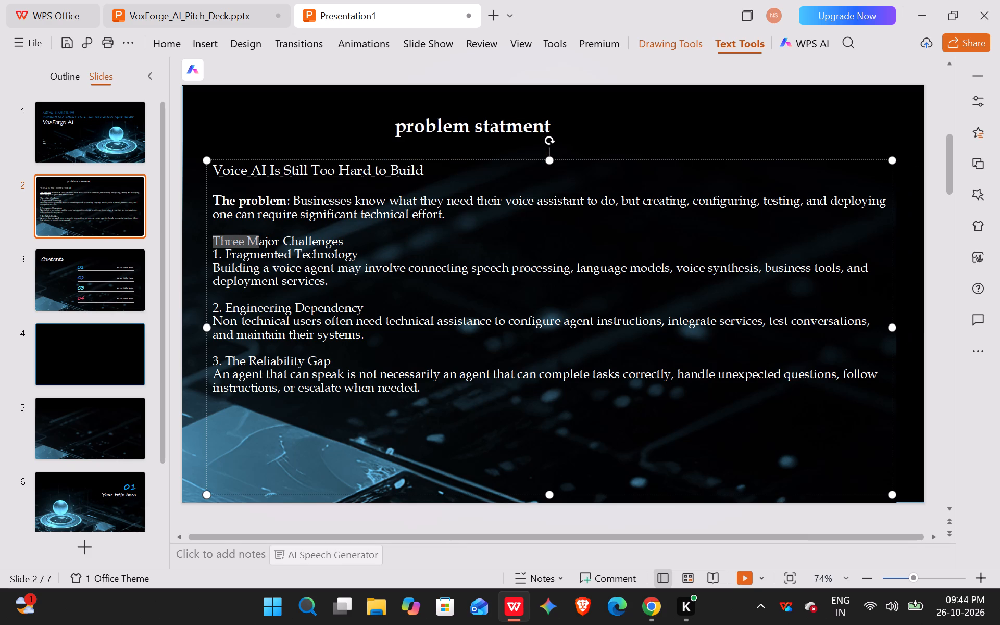
left_click_drag(260, 244, 366, 238)
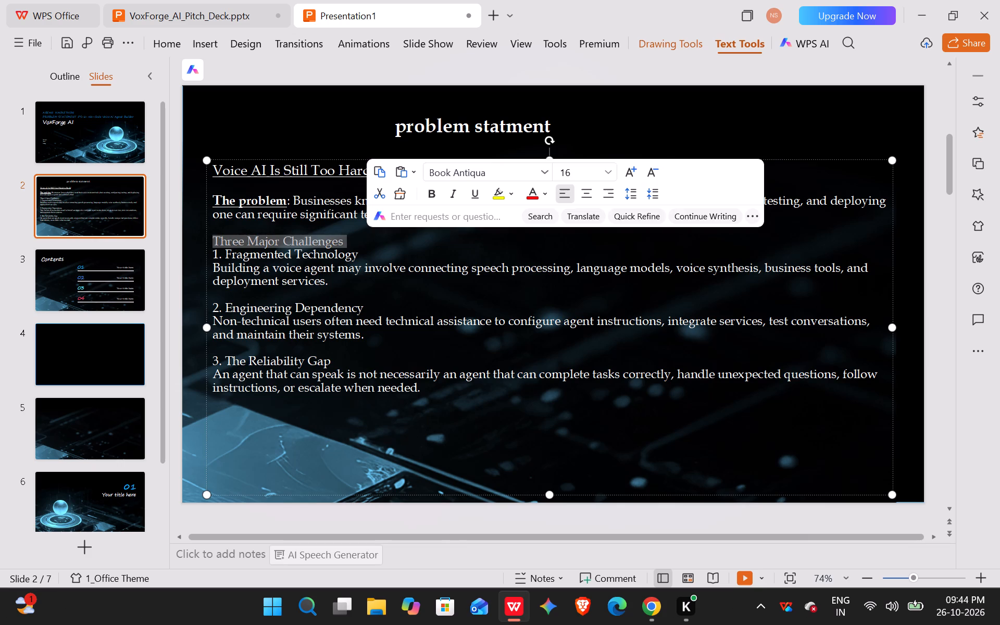
left_click(432, 193)
left_click(474, 193)
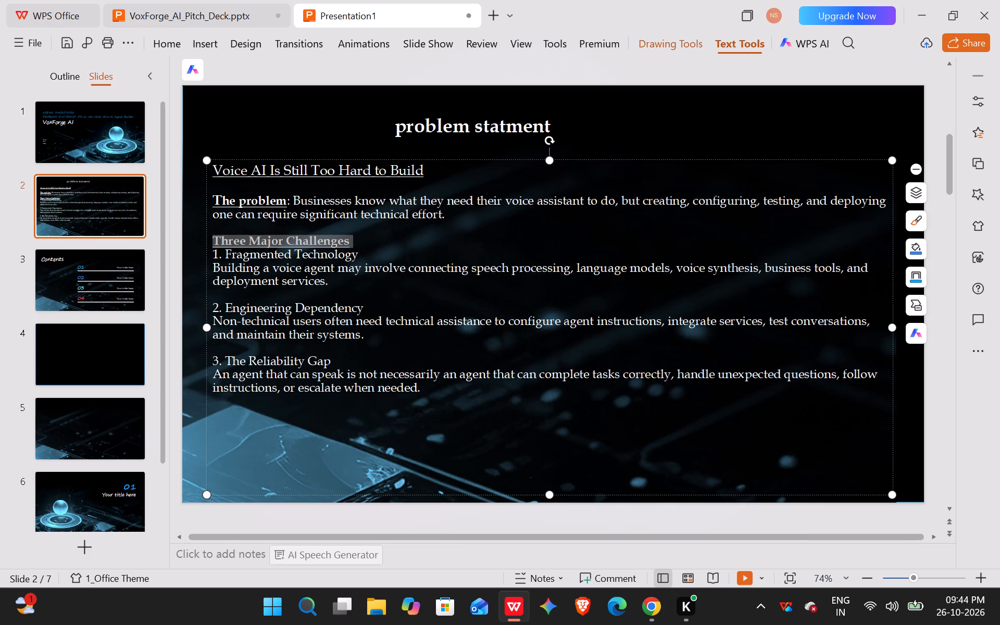
Append ":-" to the "Three Major Challenges" heading and insert a blank line below it.
left_click(358, 239)
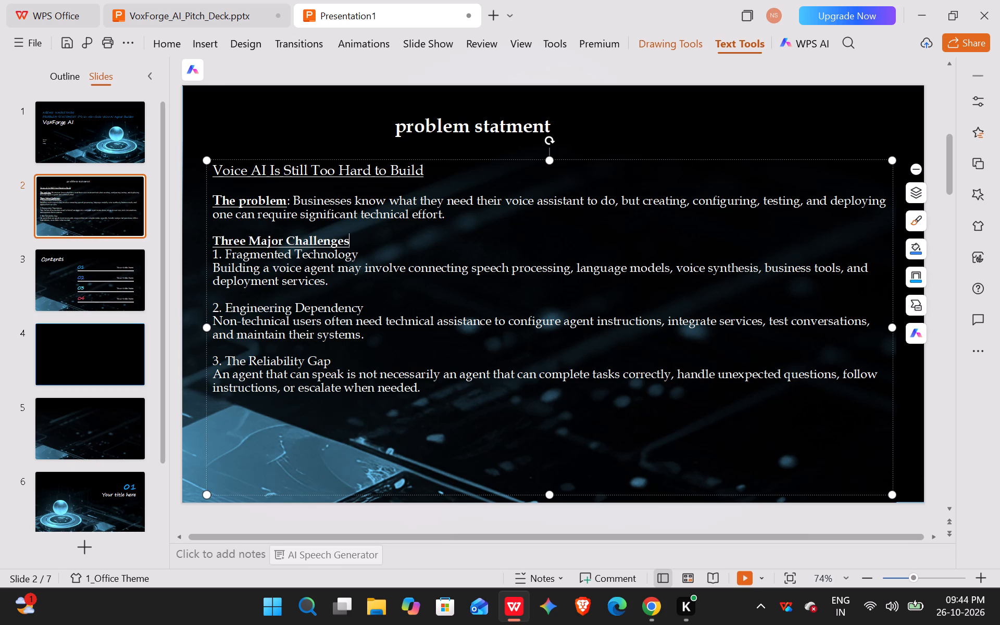
key("shift+colon")
key("minus")
key("Return")
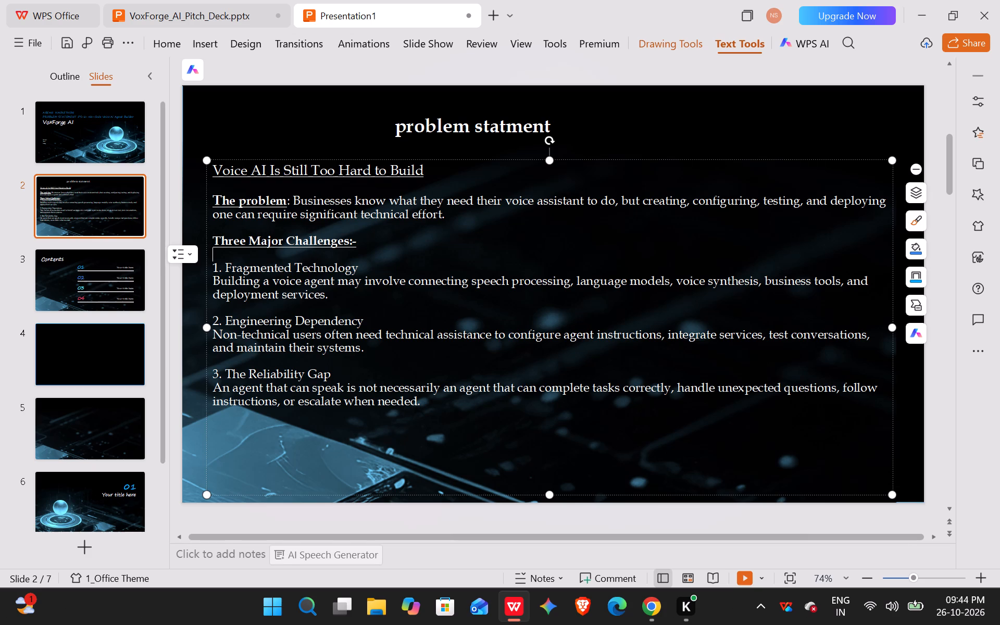
Set the headings Fragmented Technology, Engineering Dependency and The Reliability Gap to font size 18, leaving their numbers unchanged.
left_click_drag(224, 262, 266, 265)
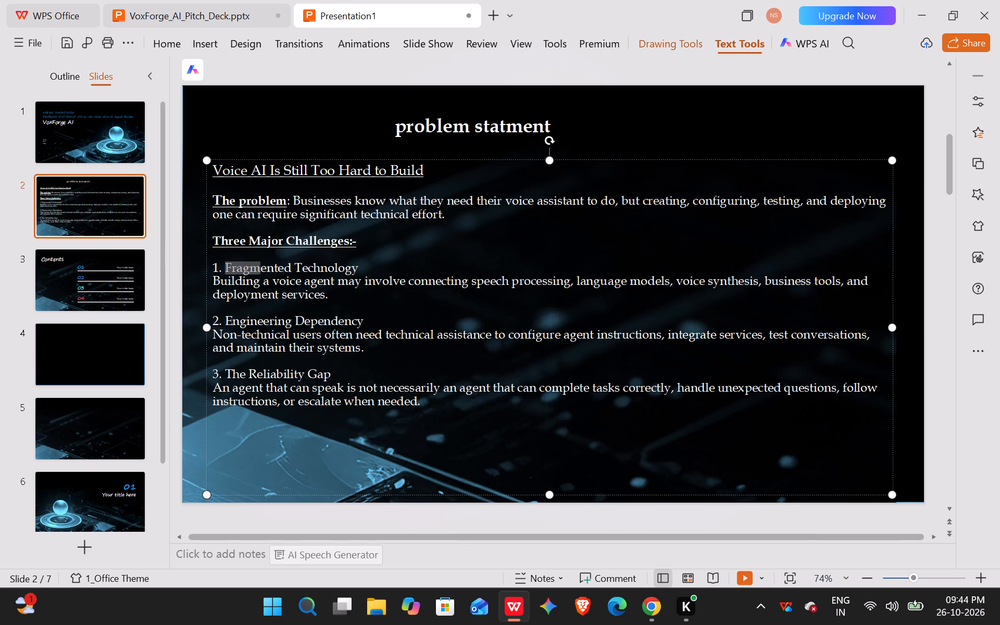
left_click_drag(266, 265, 372, 270)
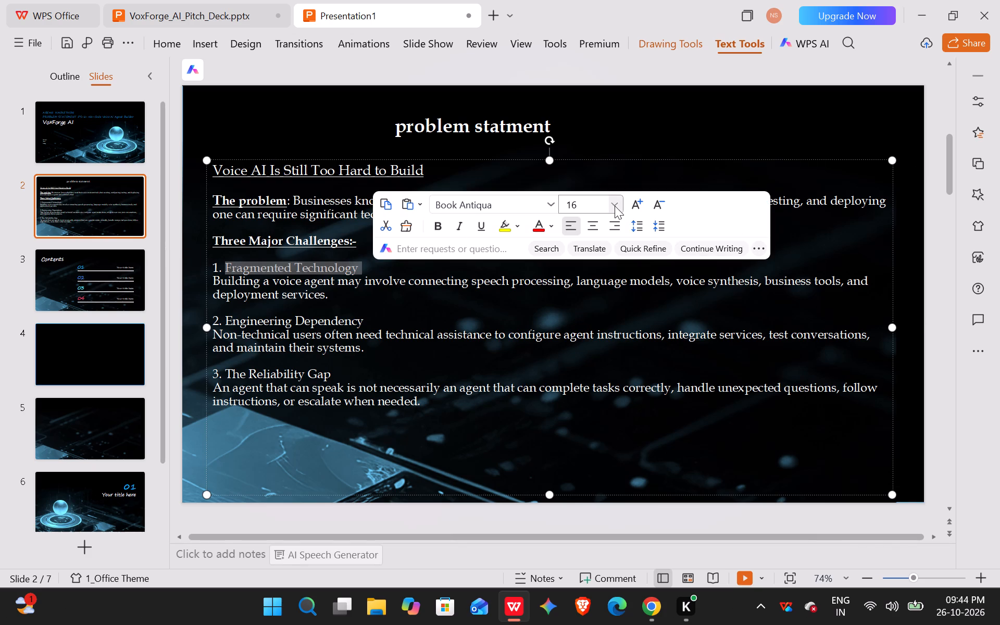
left_click(615, 206)
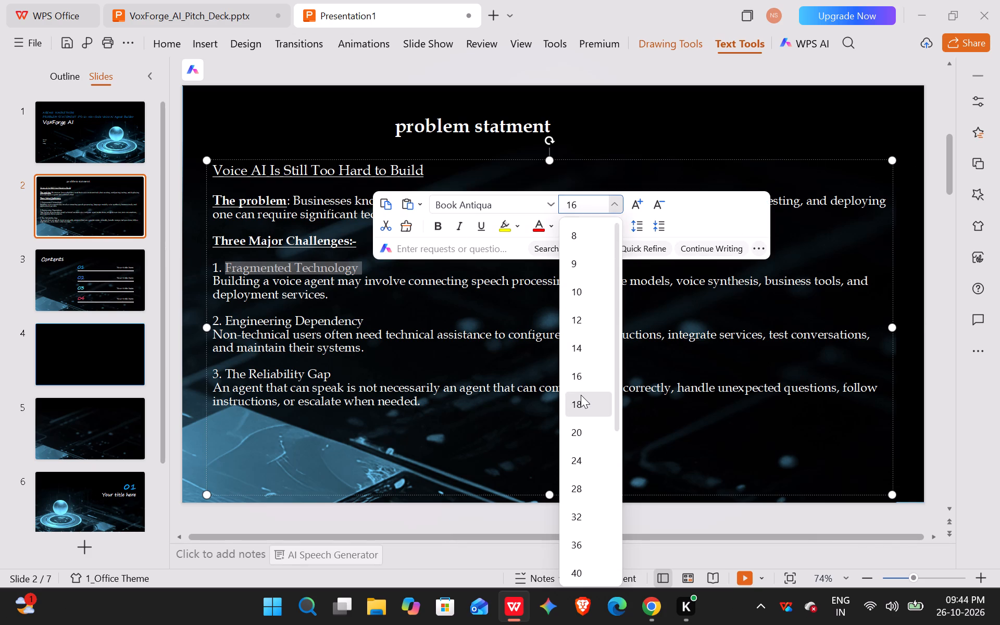
left_click(581, 395)
left_click_drag(224, 323, 380, 323)
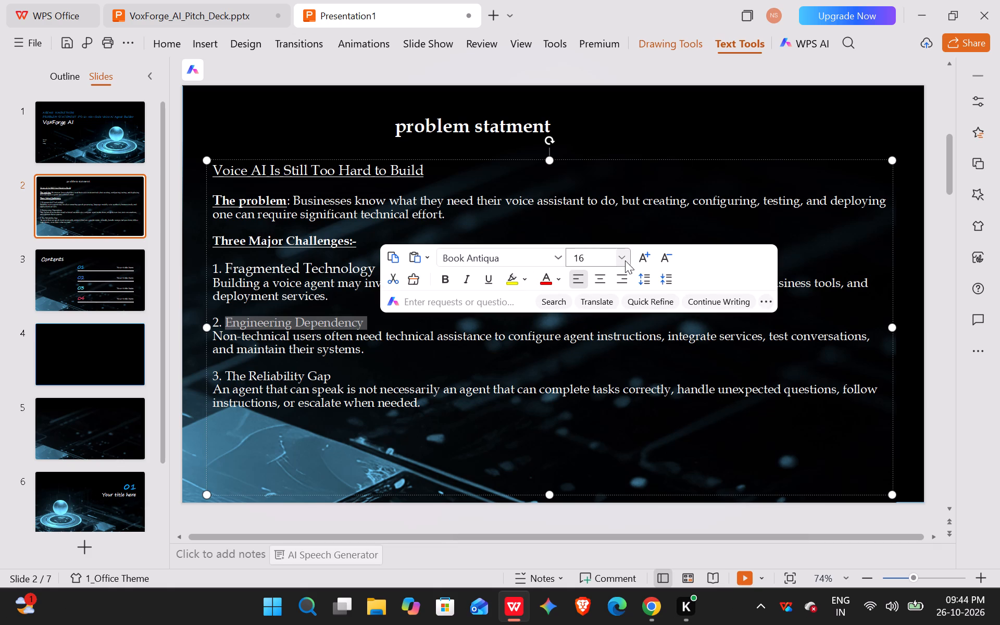
left_click(626, 260)
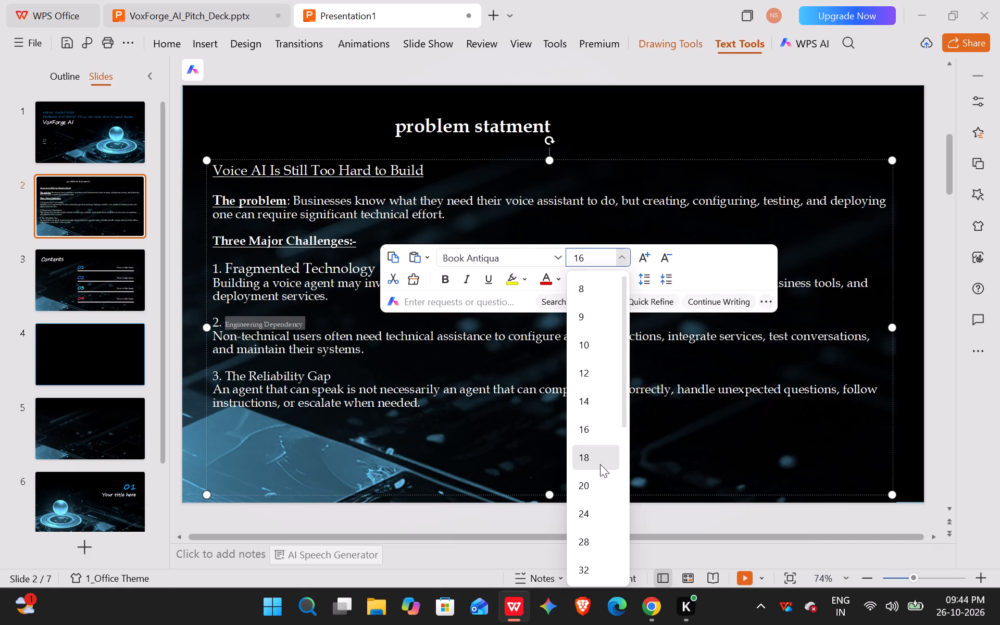
left_click(603, 452)
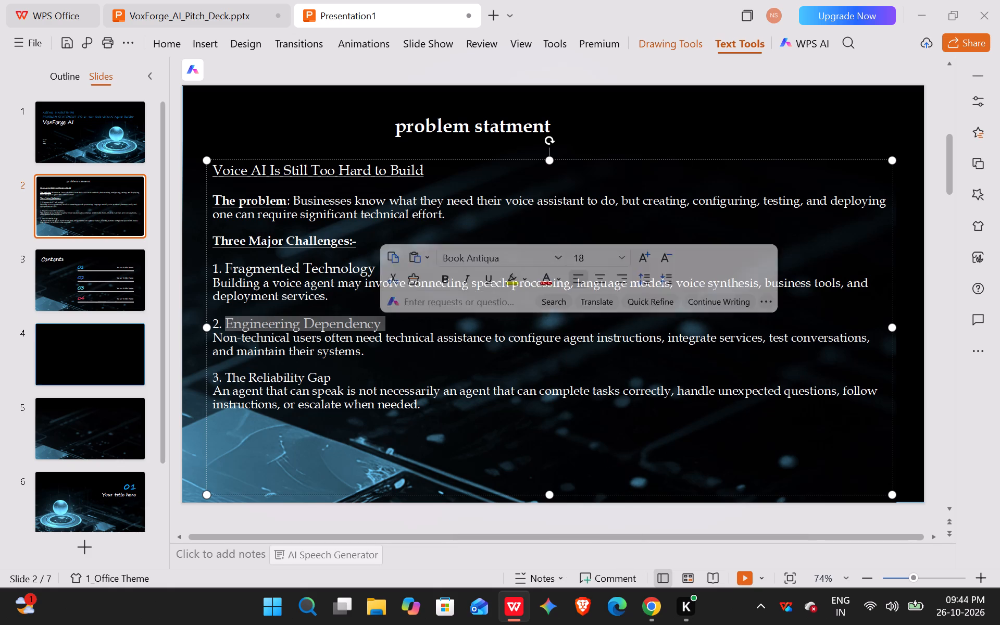
left_click_drag(228, 377, 379, 372)
left_click(617, 305)
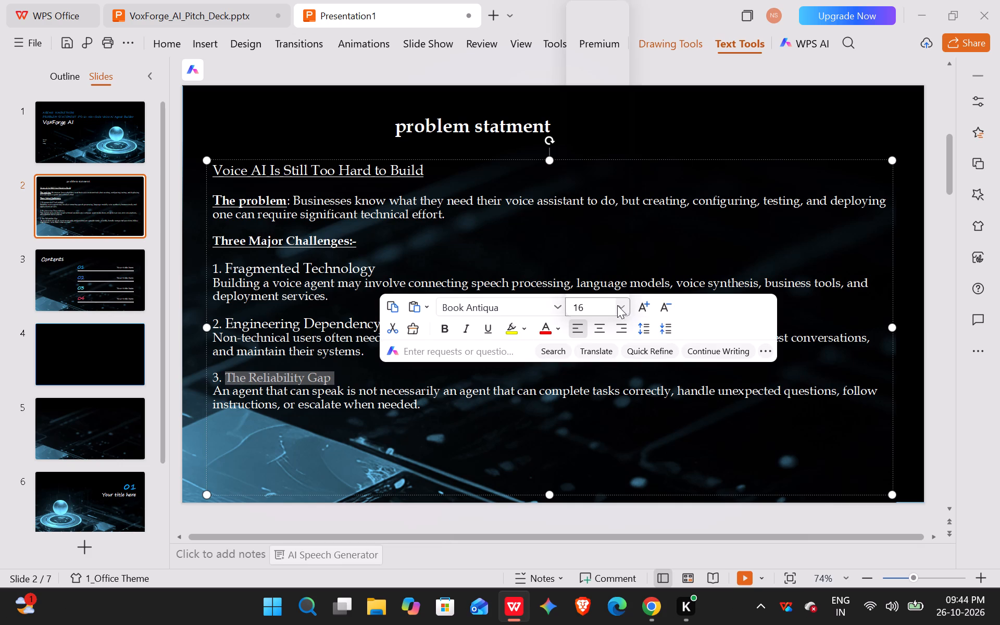
left_click(592, 185)
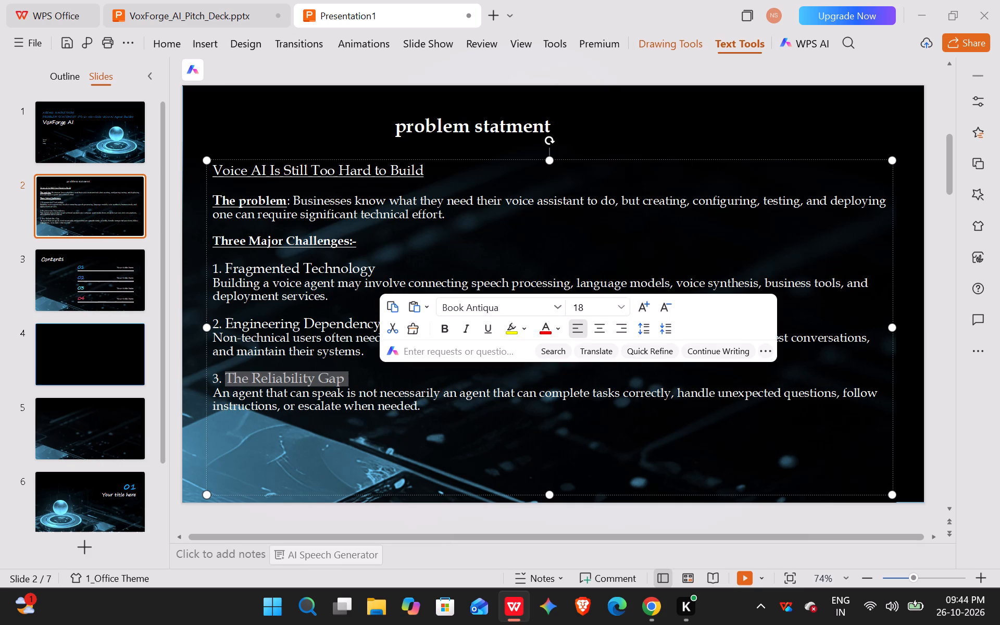
left_click(445, 436)
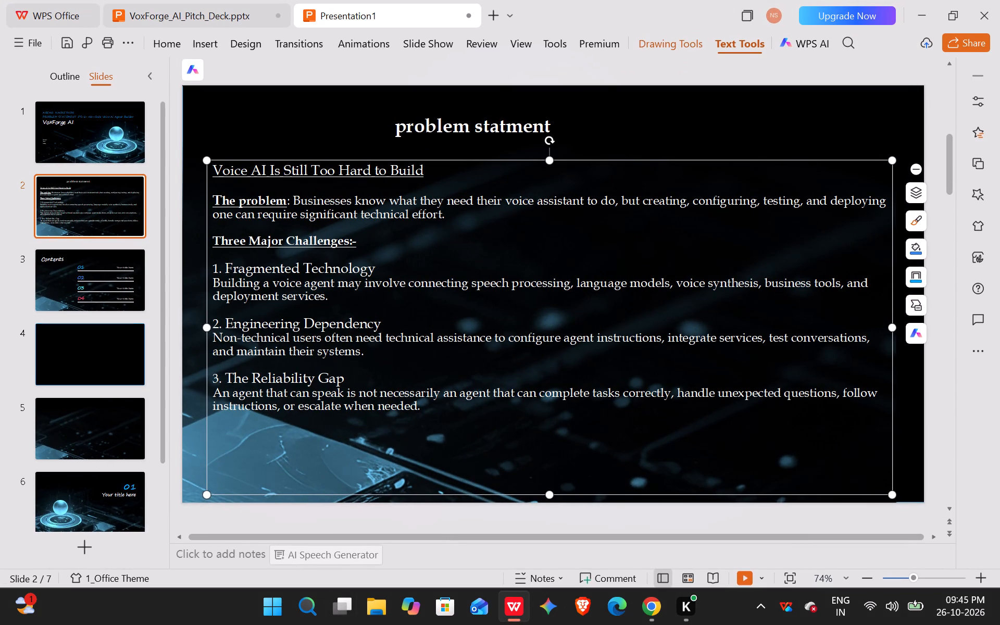
left_click_drag(893, 326, 623, 337)
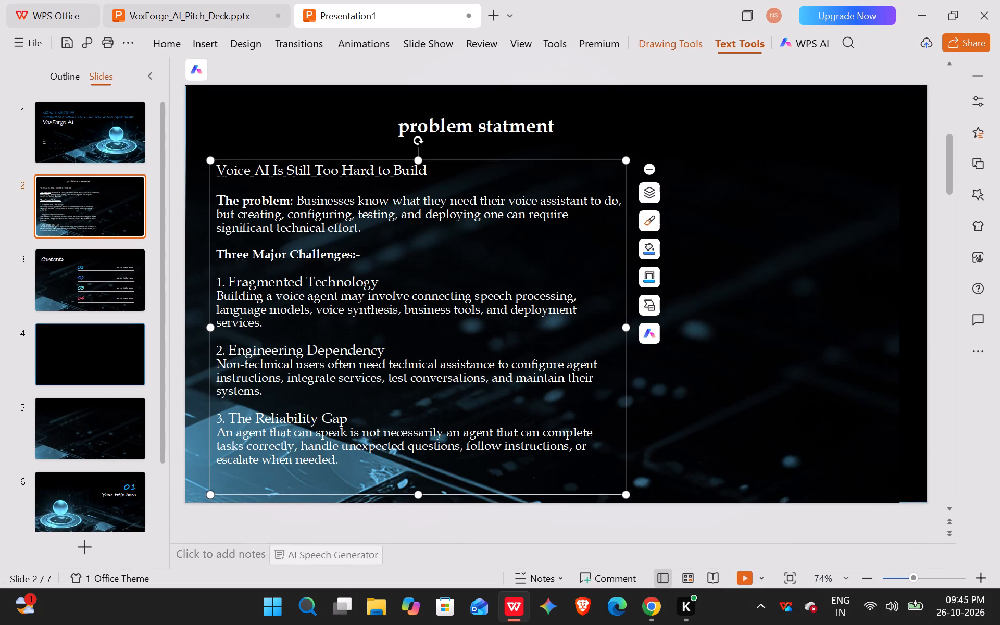
Give slide 2's body text box a white outline.
left_click(798, 302)
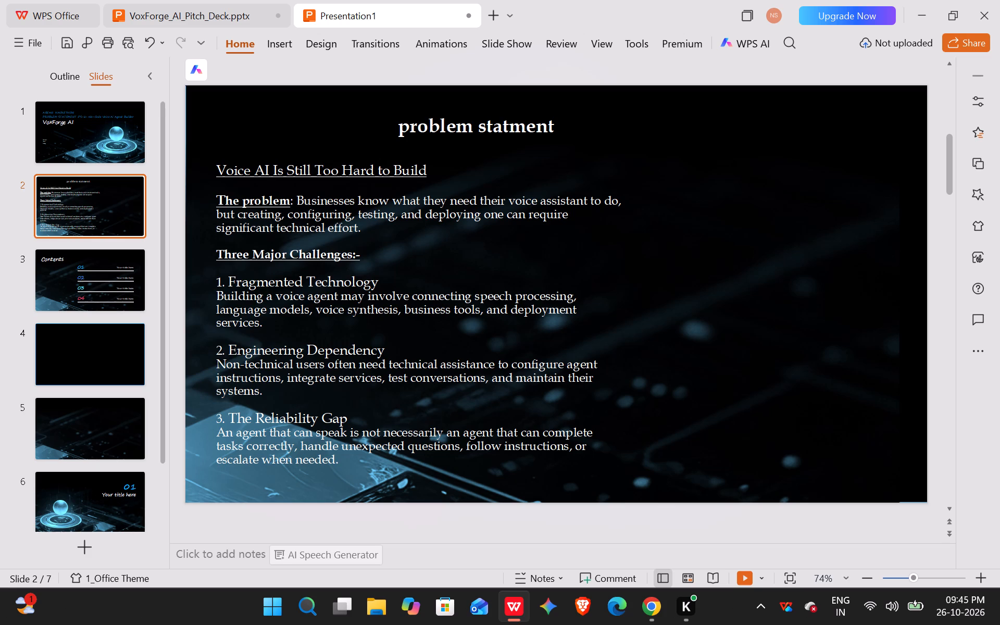
left_click(214, 164)
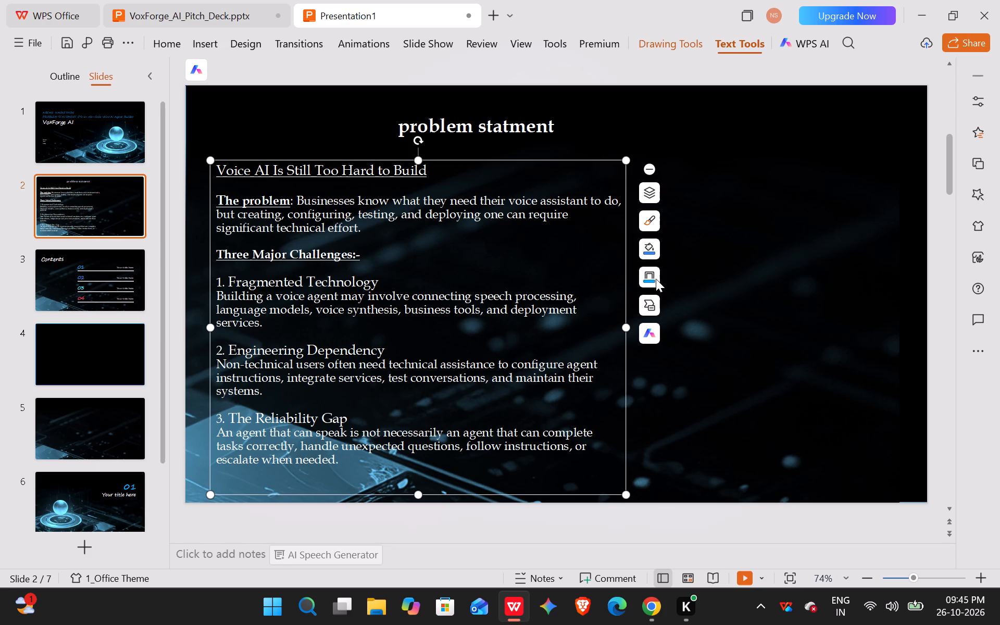
left_click(653, 278)
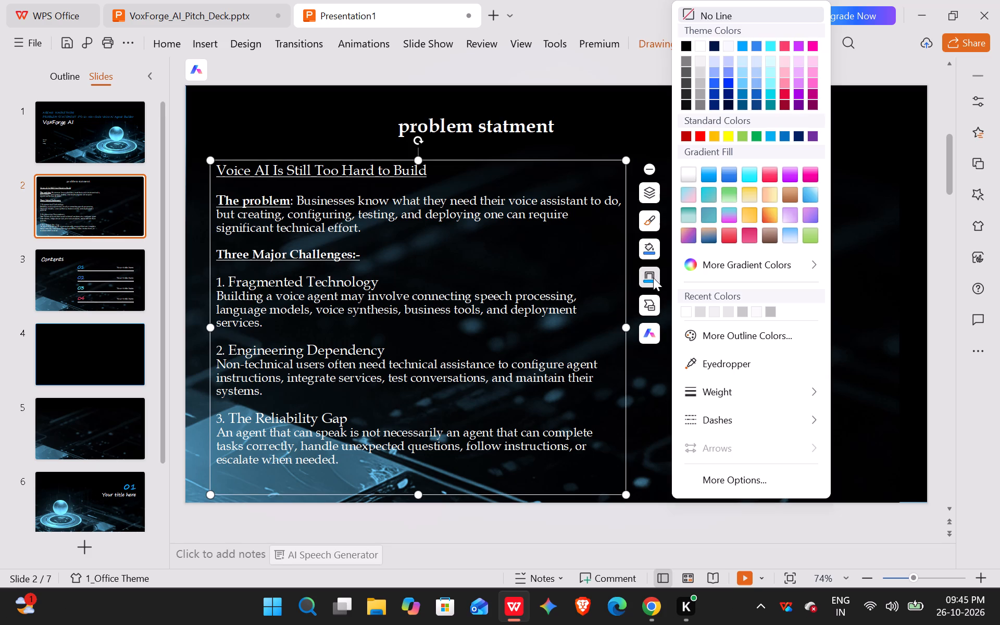
left_click(697, 47)
left_click(743, 248)
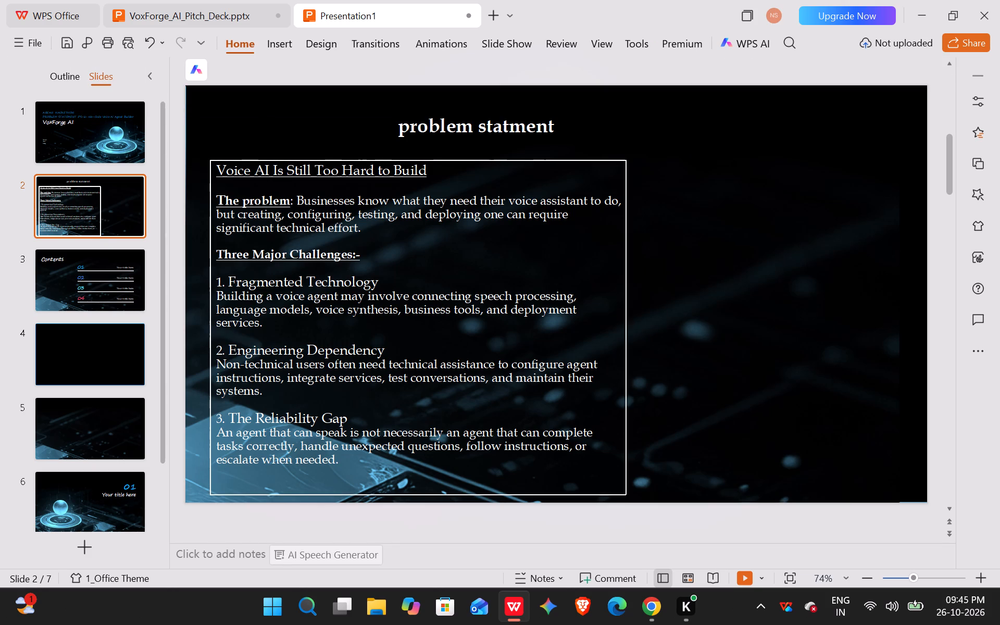
Move the outlined body text box slightly up until its top edge sits just beneath the "problem statment" title.
left_click_drag(402, 160, 400, 155)
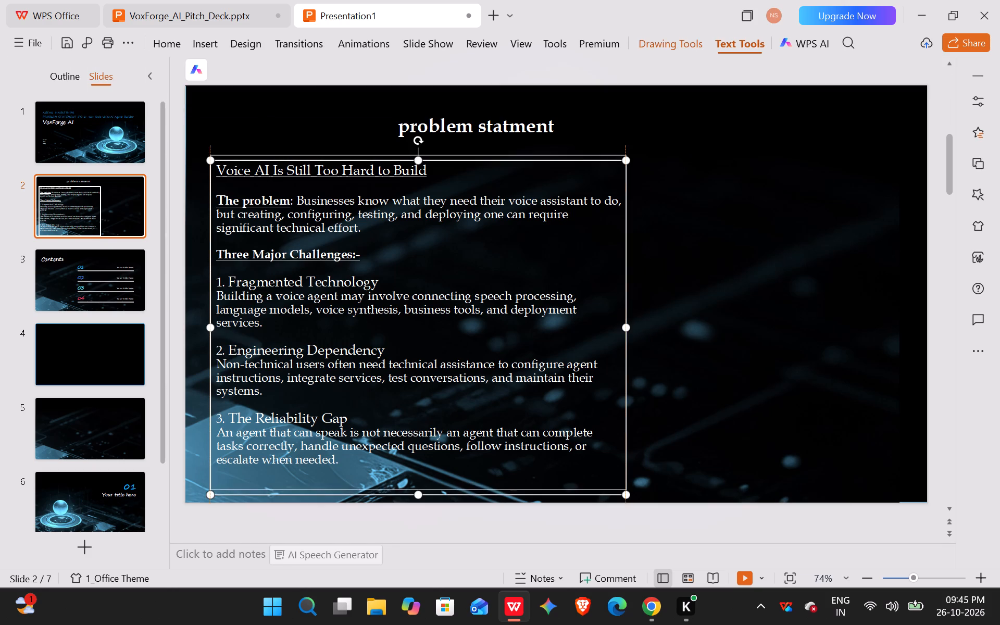
left_click_drag(400, 155, 398, 146)
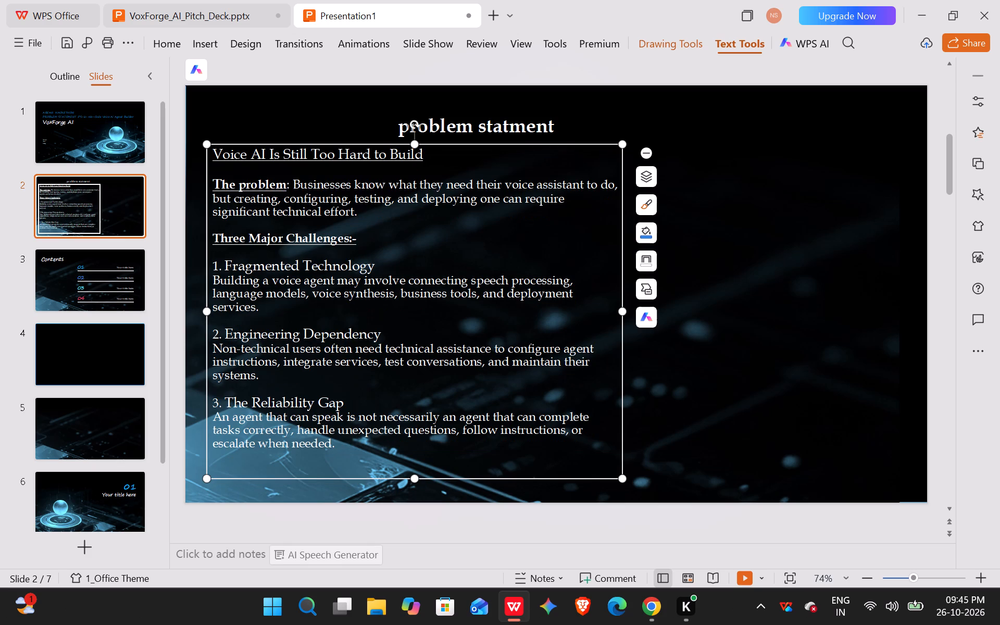
left_click(699, 139)
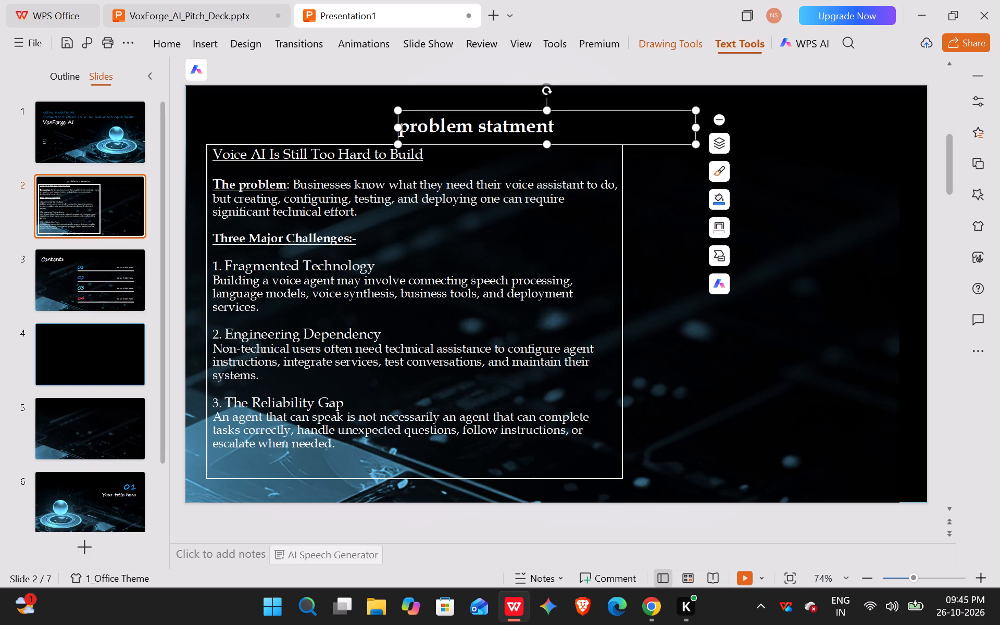
left_click(820, 206)
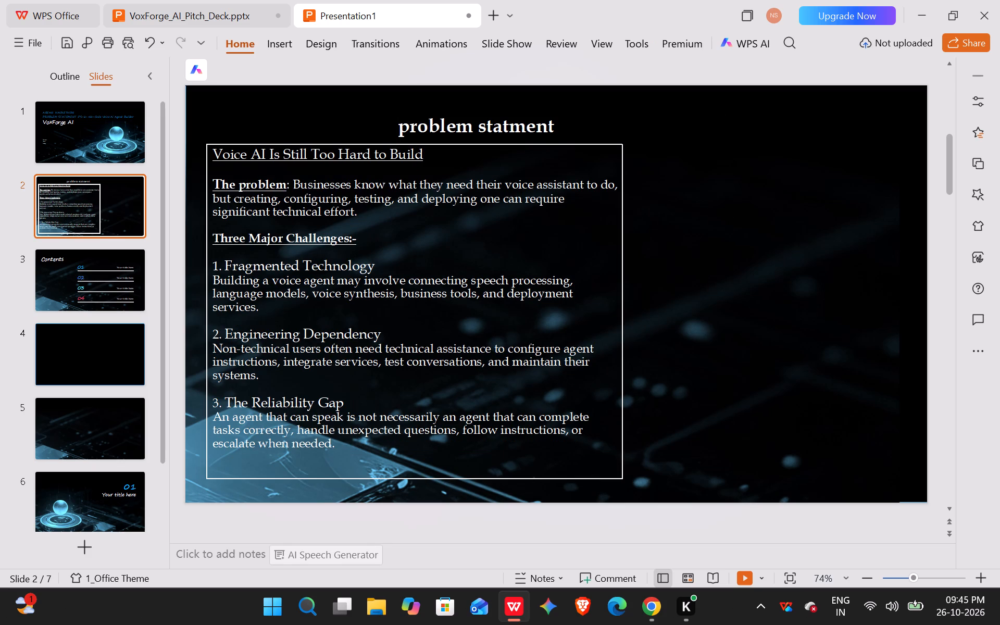
Move the "problem statment" title box slightly up so it clears the body text box's outline.
left_click(441, 127)
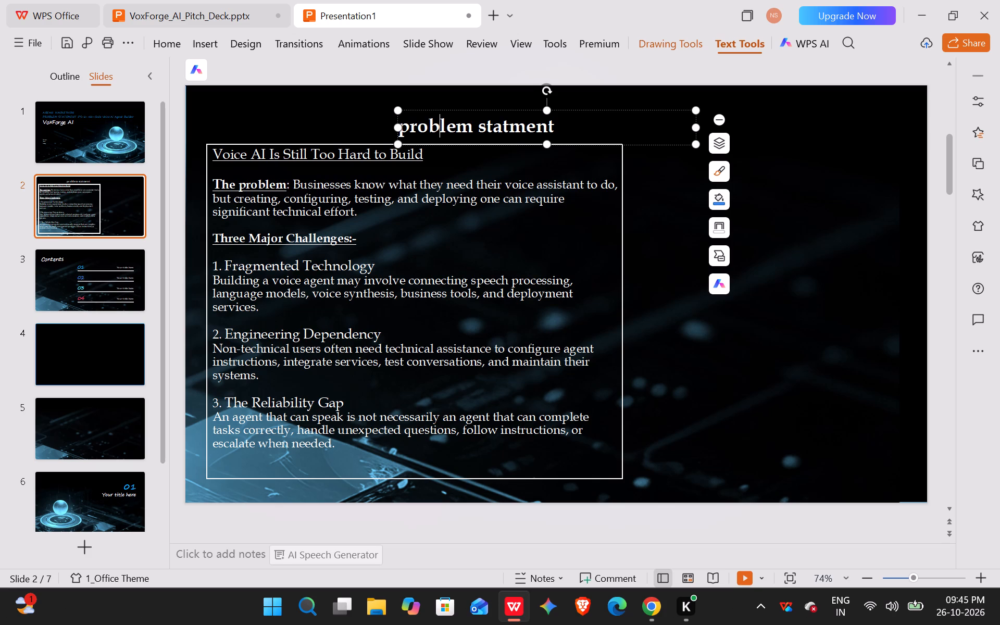
left_click_drag(539, 111, 541, 108)
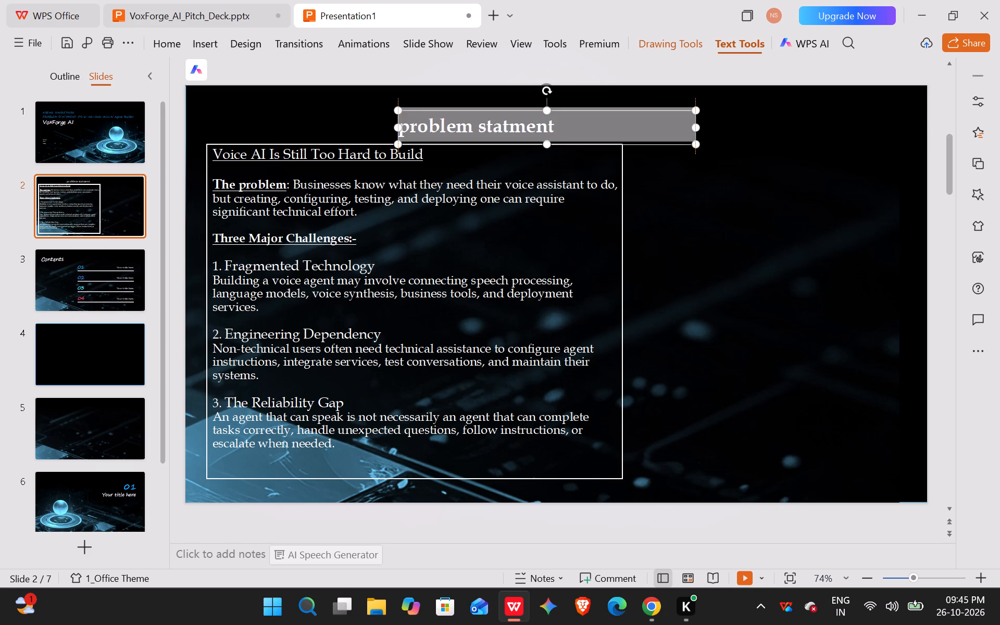
left_click_drag(541, 108, 544, 106)
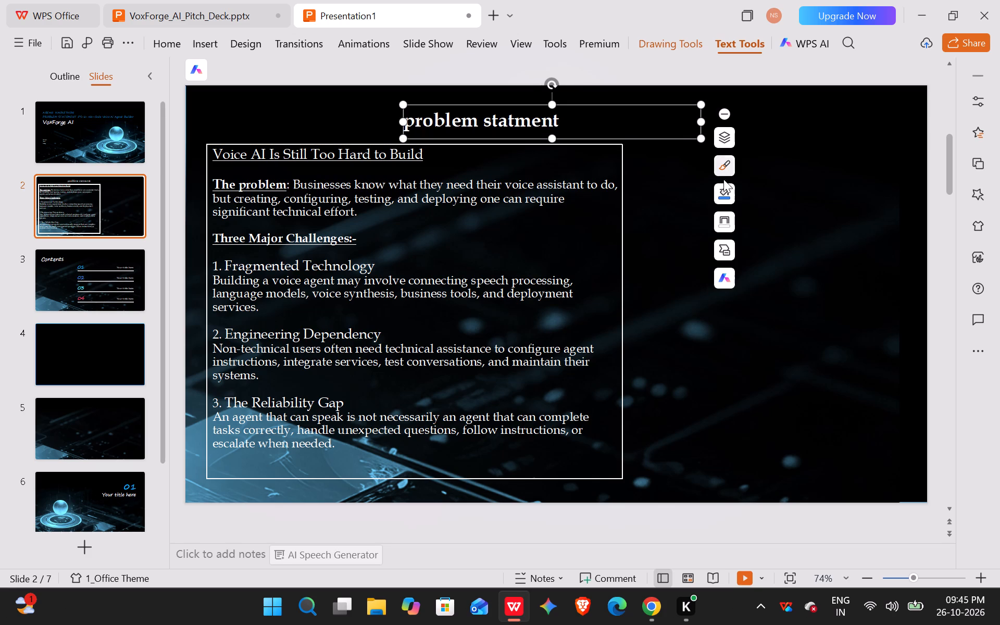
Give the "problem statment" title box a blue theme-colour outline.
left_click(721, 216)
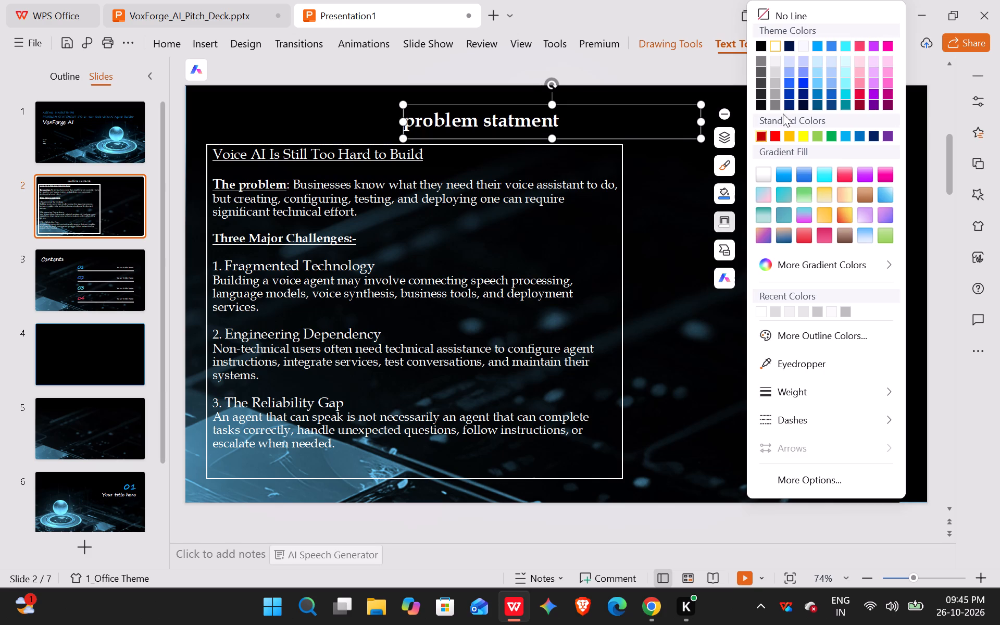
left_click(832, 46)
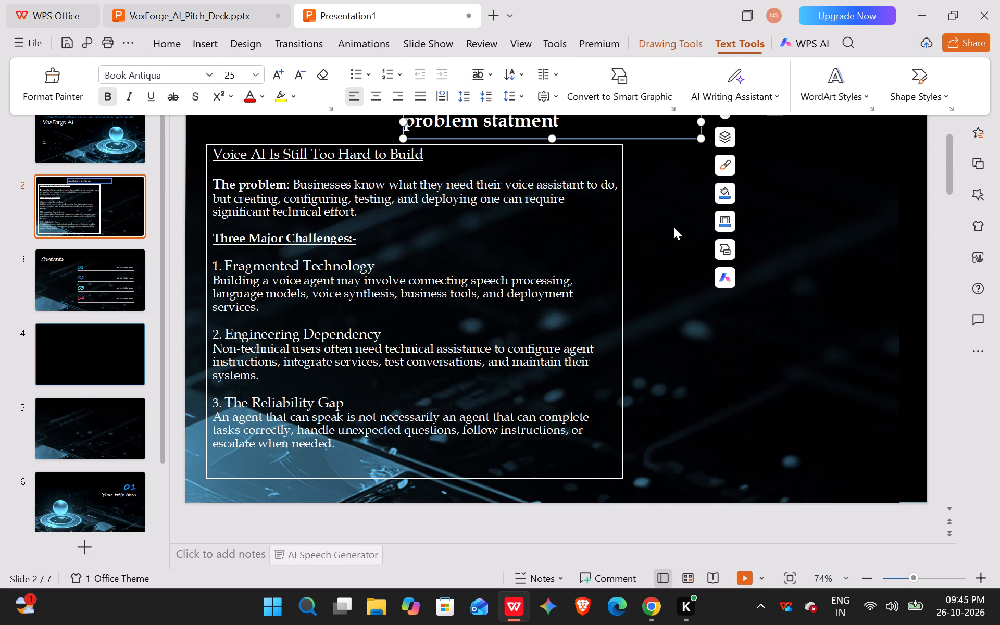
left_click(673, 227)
Narrow the title box to about a quarter of the slide width and move it near the slide's top, slightly right of centre.
left_click(415, 124)
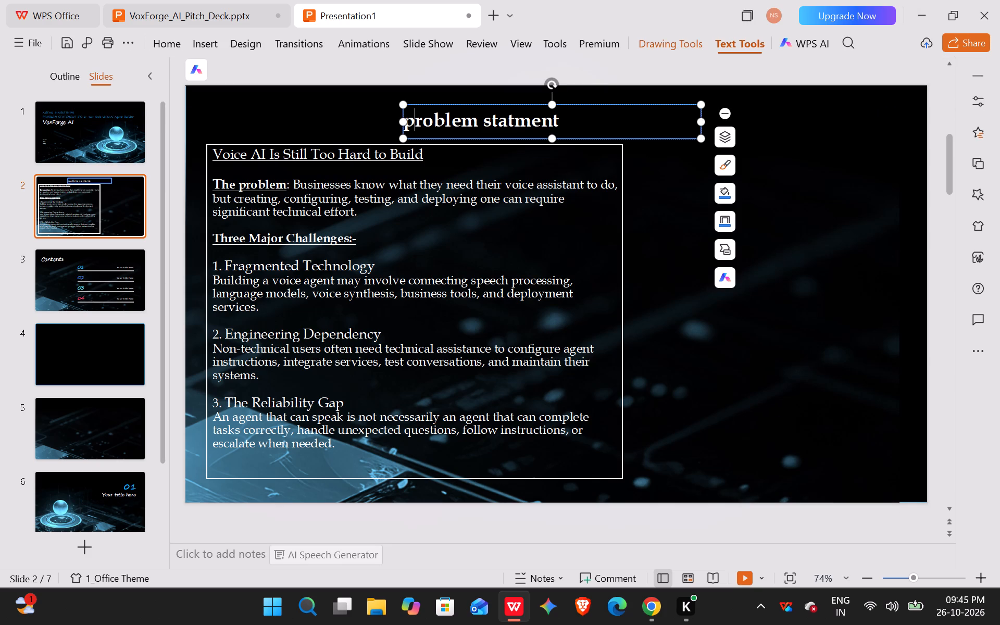
left_click_drag(404, 121, 361, 119)
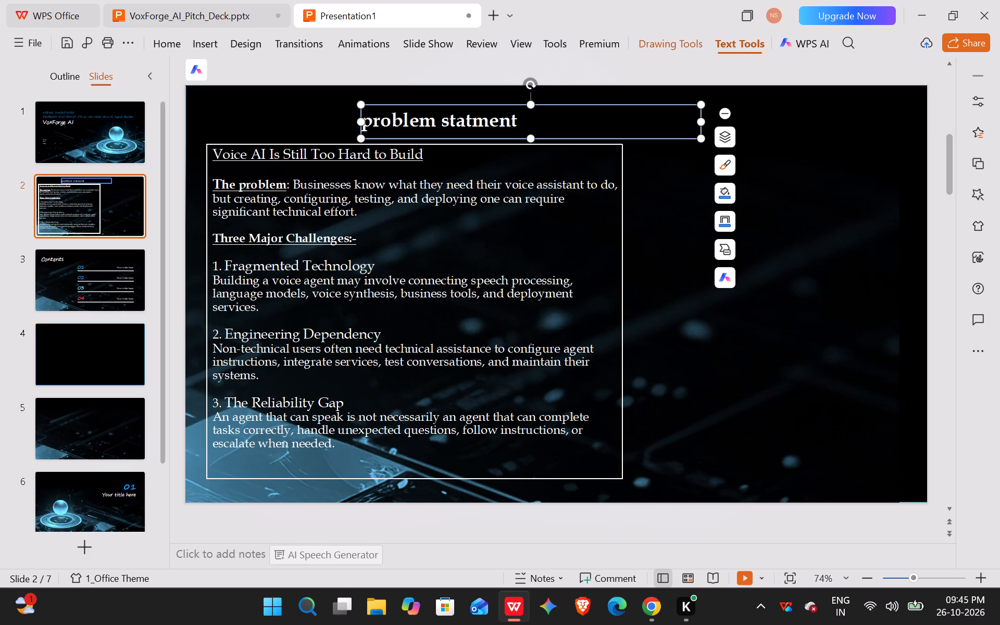
left_click_drag(699, 119, 553, 110)
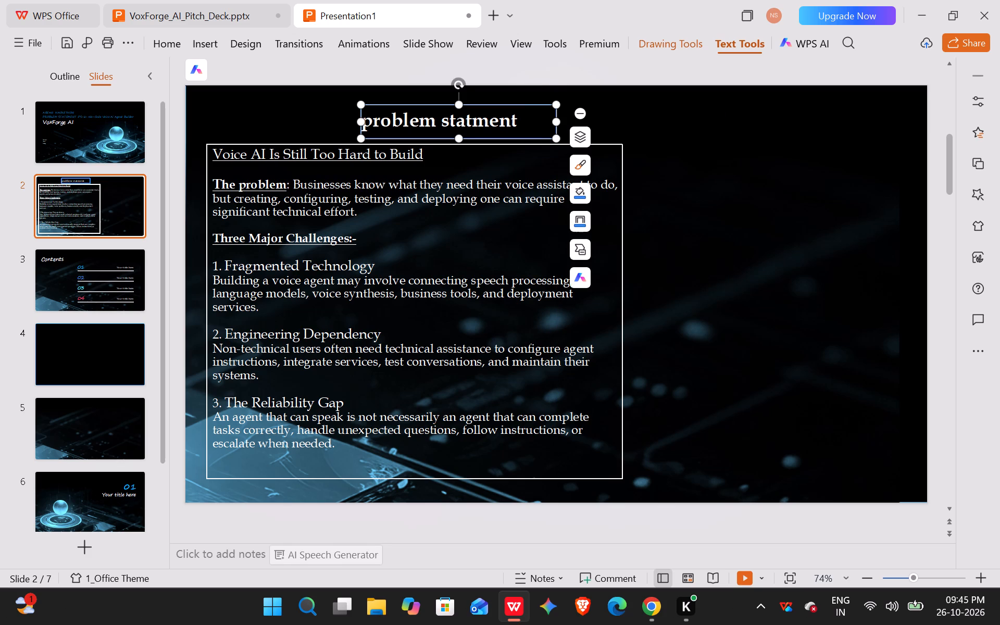
left_click_drag(448, 103, 557, 94)
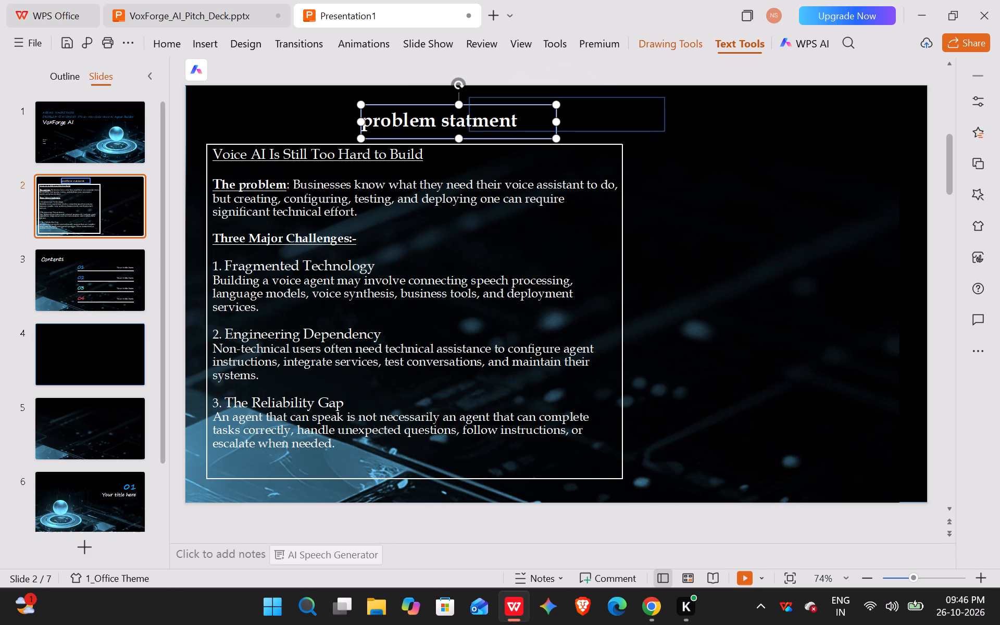
left_click_drag(557, 94, 571, 94)
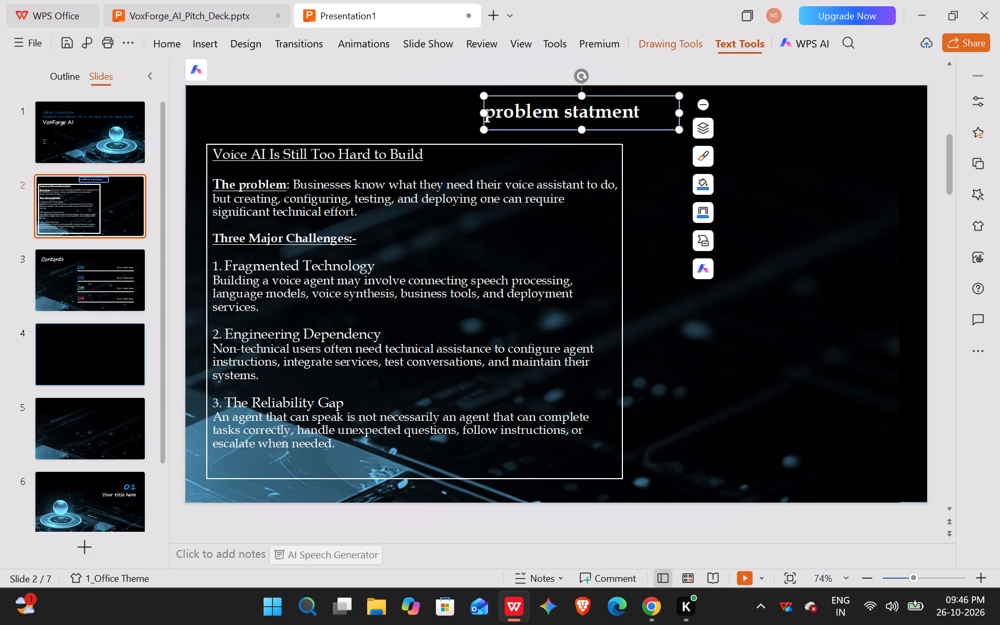
Insert four spaces before "problem statment" to centre the text within its title box.
left_click(499, 111)
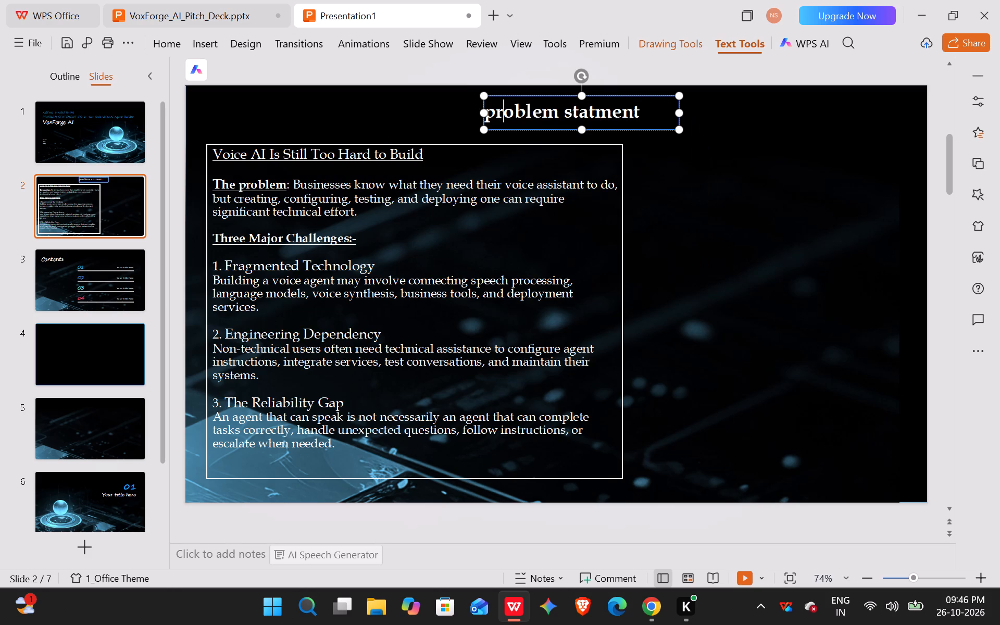
key("Left")
key("Left")
key("space")
key("space")
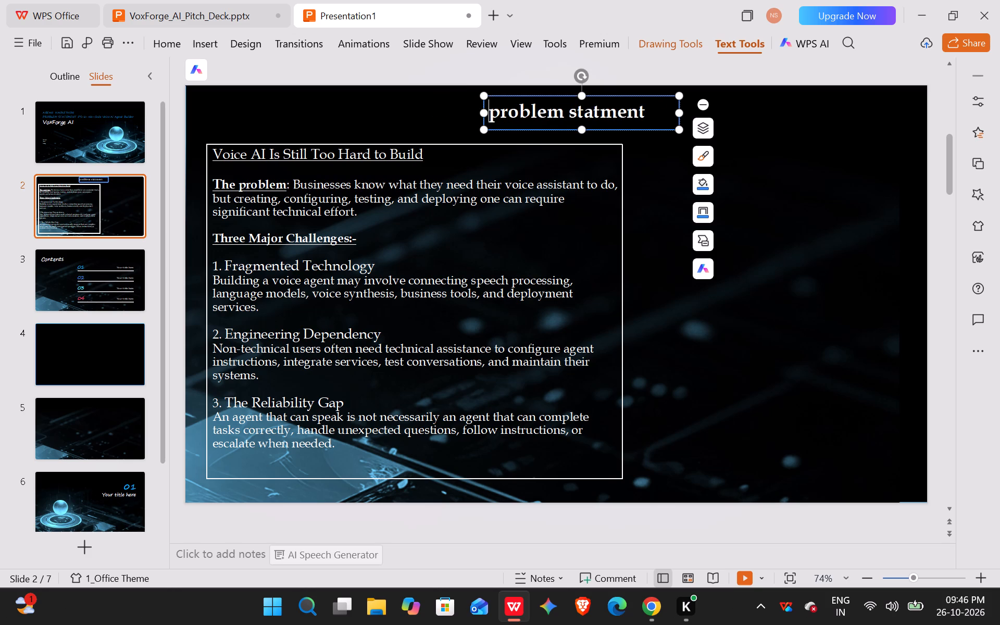
key("space")
key("space")
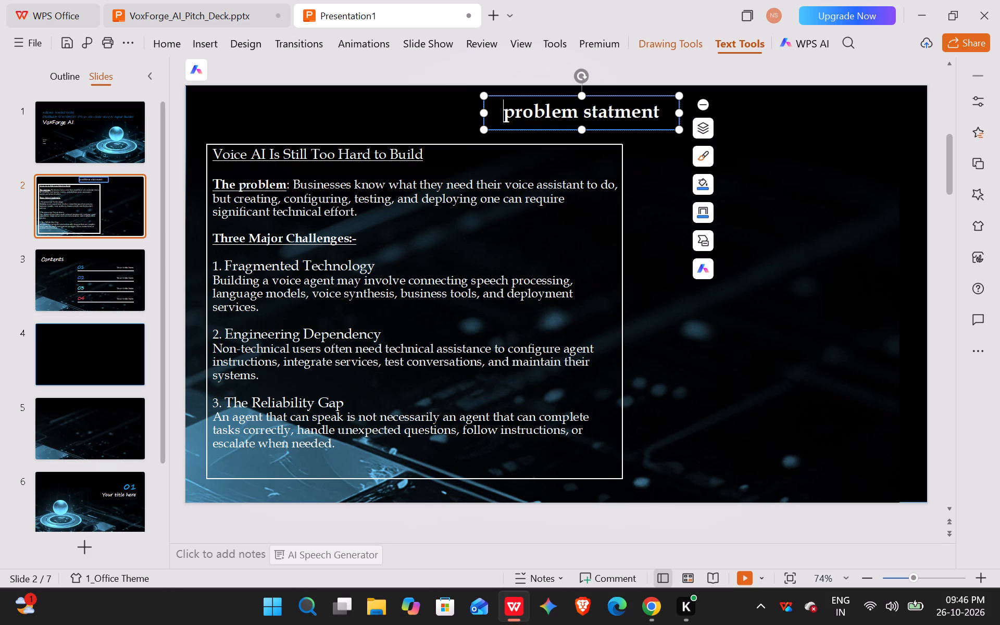
Set the "problem statment" title box's outline to the cyan theme colour.
left_click(706, 215)
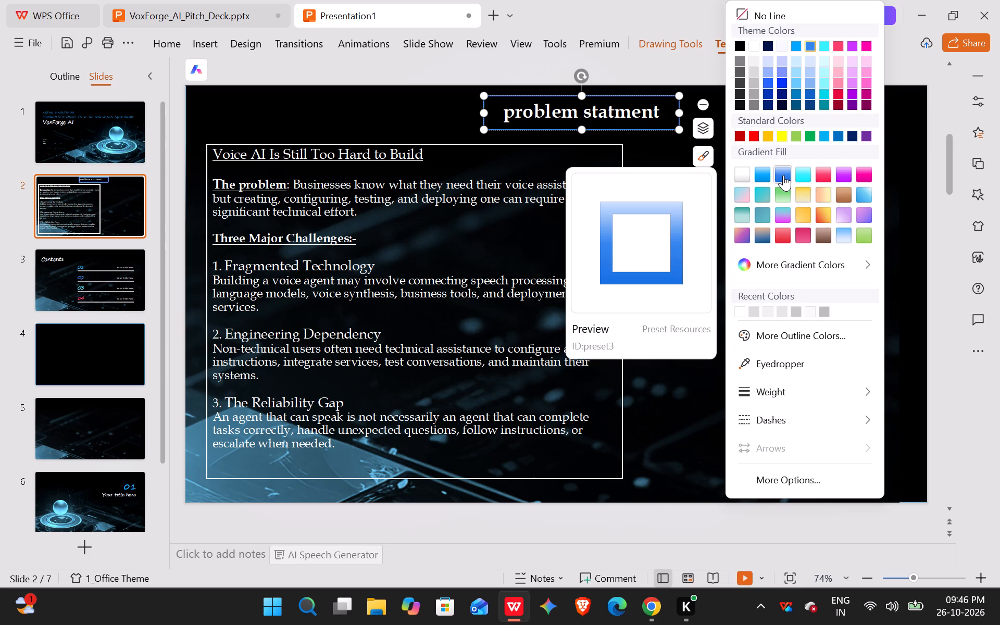
left_click(821, 40)
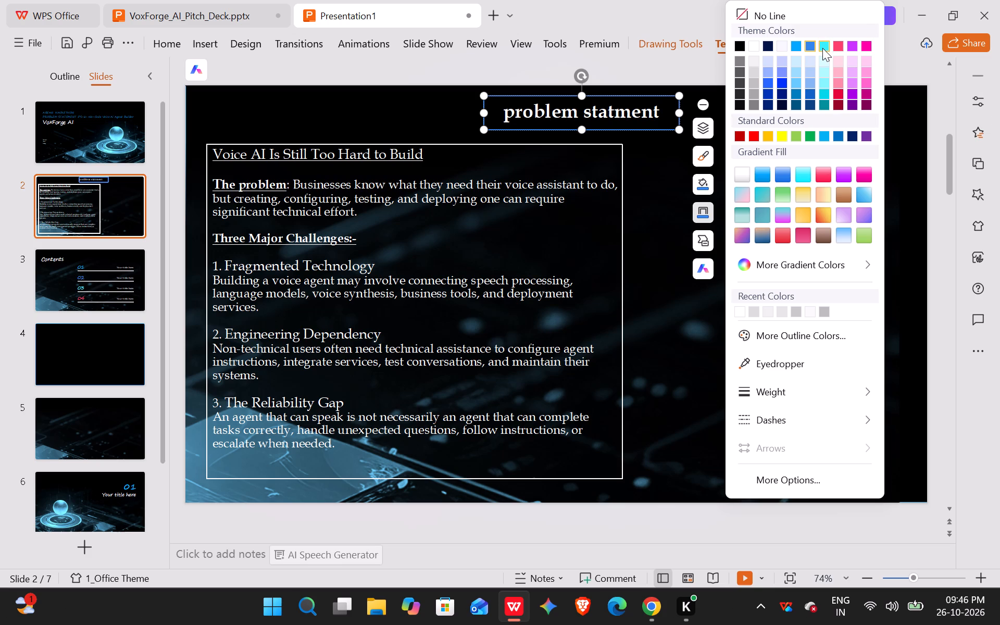
left_click(822, 48)
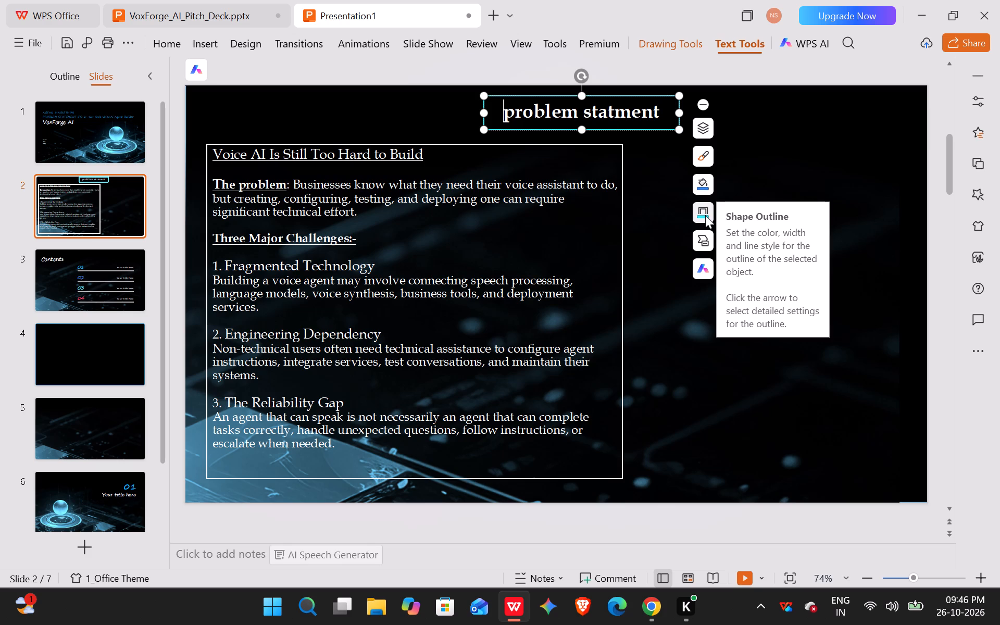
left_click(817, 172)
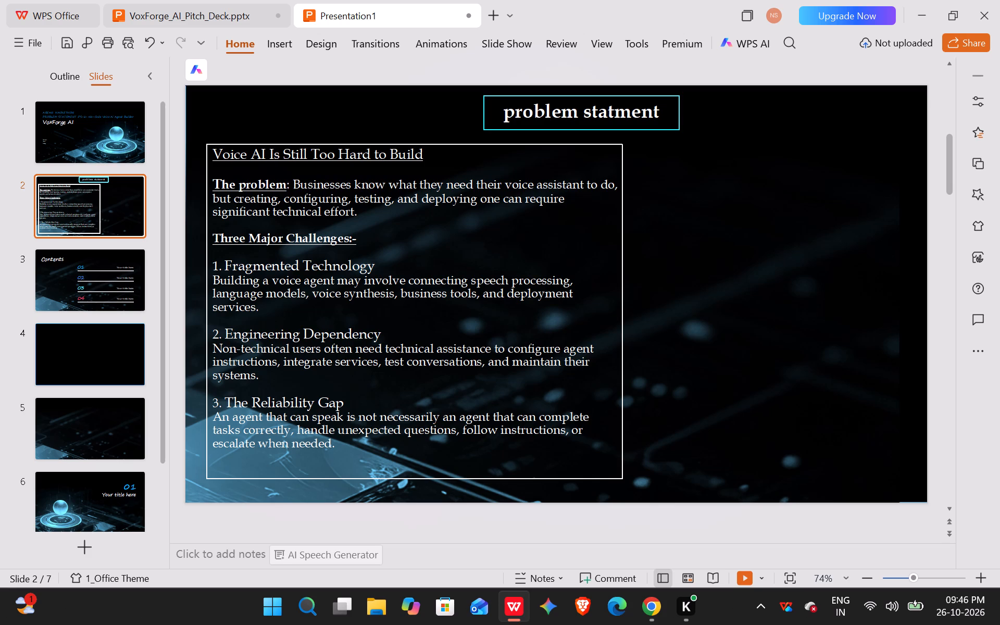
Resize the empty text box to about a third of the slide's width and 70% of its height, and place it right of the body box.
double_click(706, 216)
left_click_drag(703, 215, 640, 153)
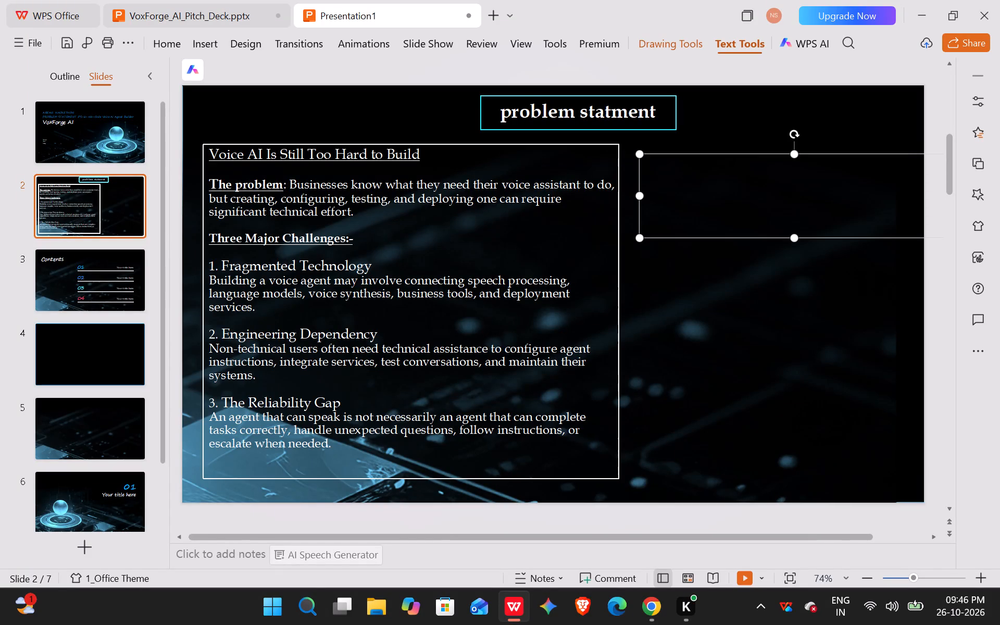
left_click_drag(794, 238, 801, 441)
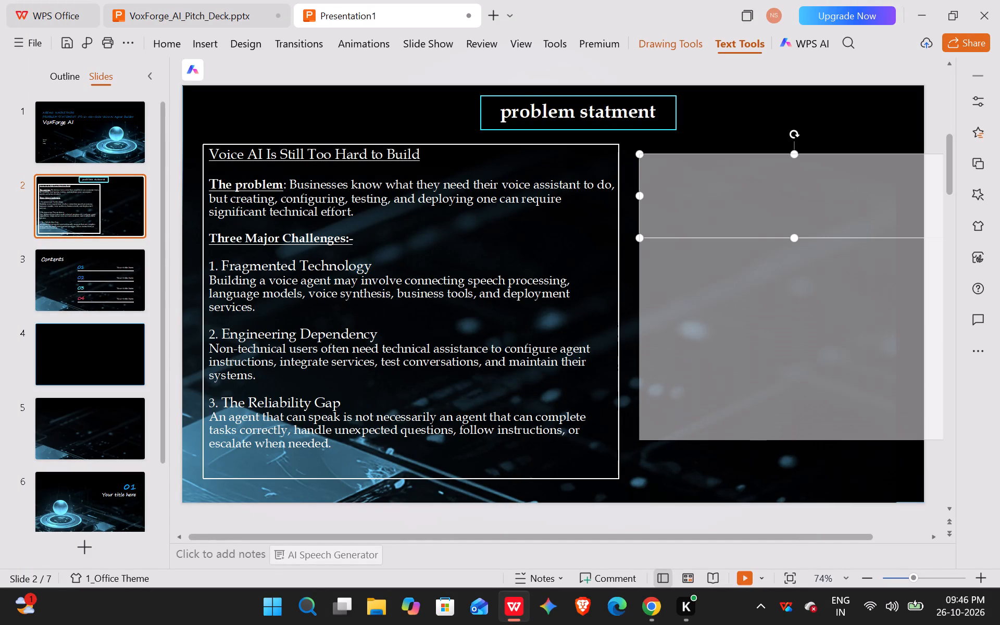
left_click_drag(801, 441, 801, 449)
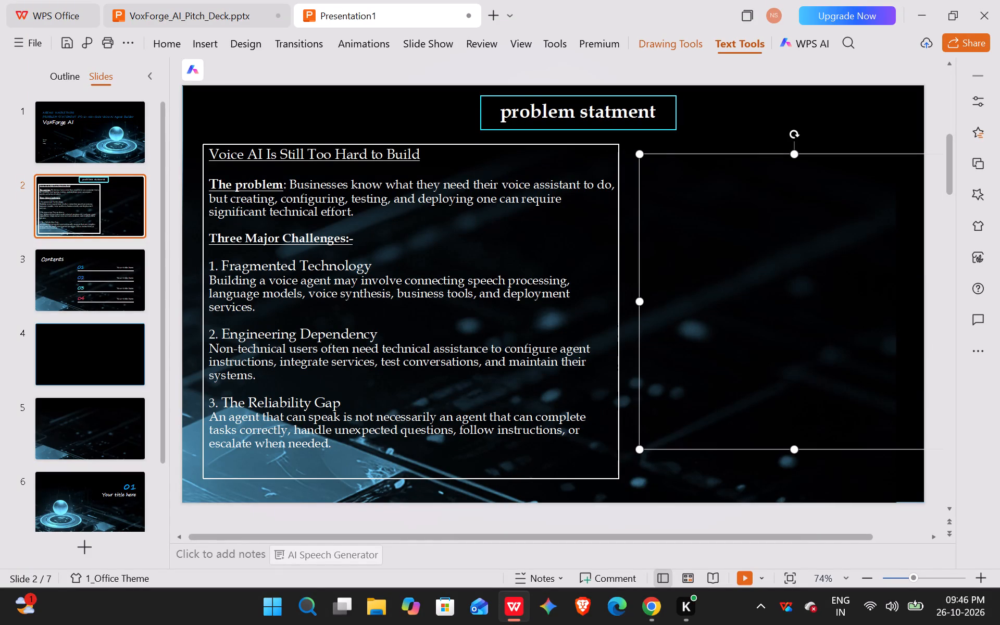
left_click_drag(789, 161, 696, 185)
left_click_drag(859, 325, 798, 329)
left_click_drag(682, 189, 757, 154)
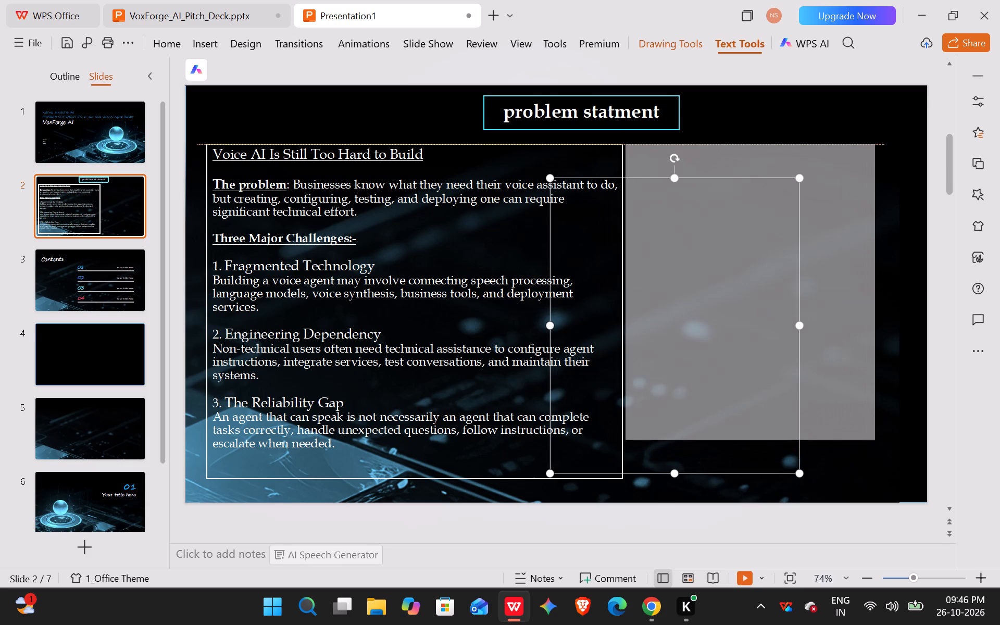
left_click_drag(757, 154, 779, 152)
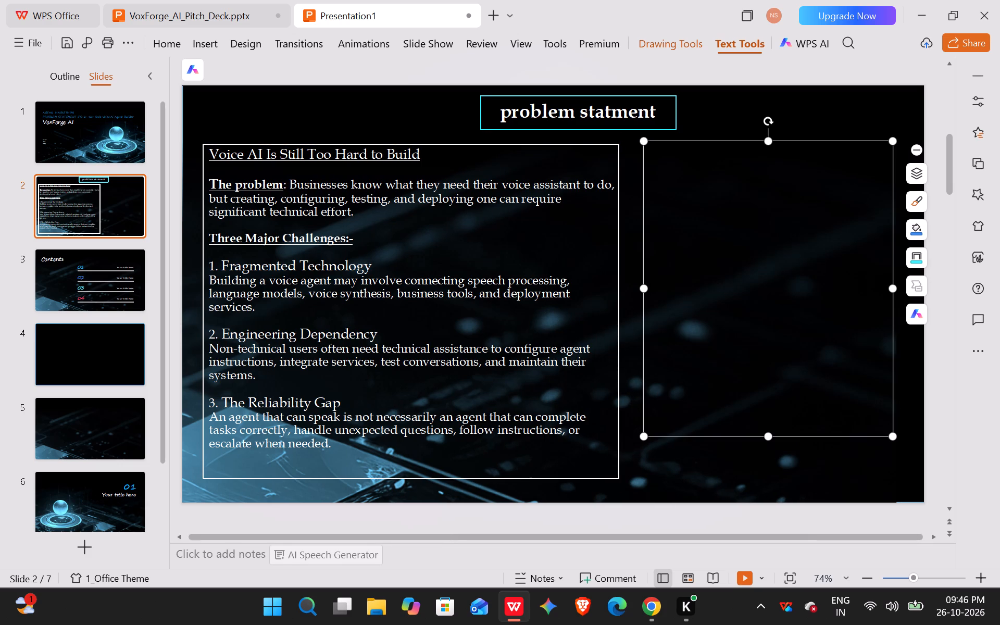
Underline the challenge headings "Fragmented Technology", "Engineering Dependency" and "The Reliability Gap" in the body box.
left_click_drag(222, 261, 227, 261)
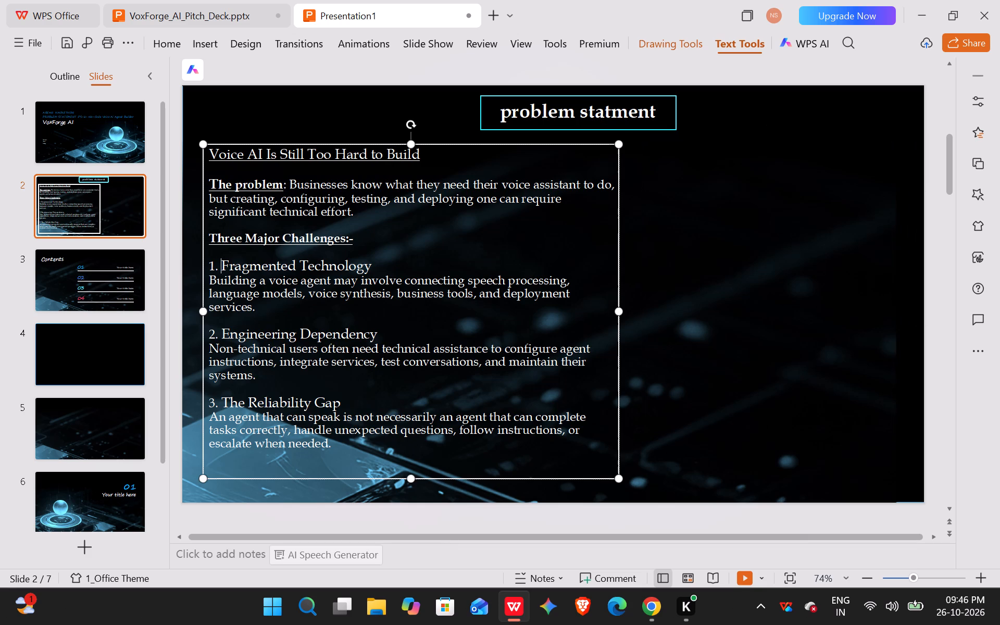
left_click_drag(227, 261, 387, 262)
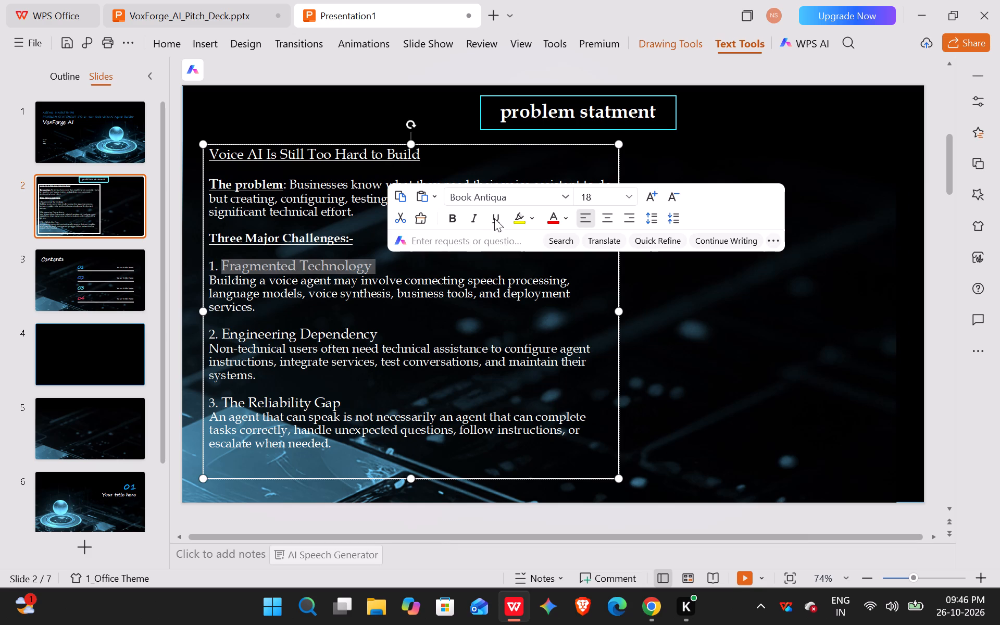
left_click(497, 216)
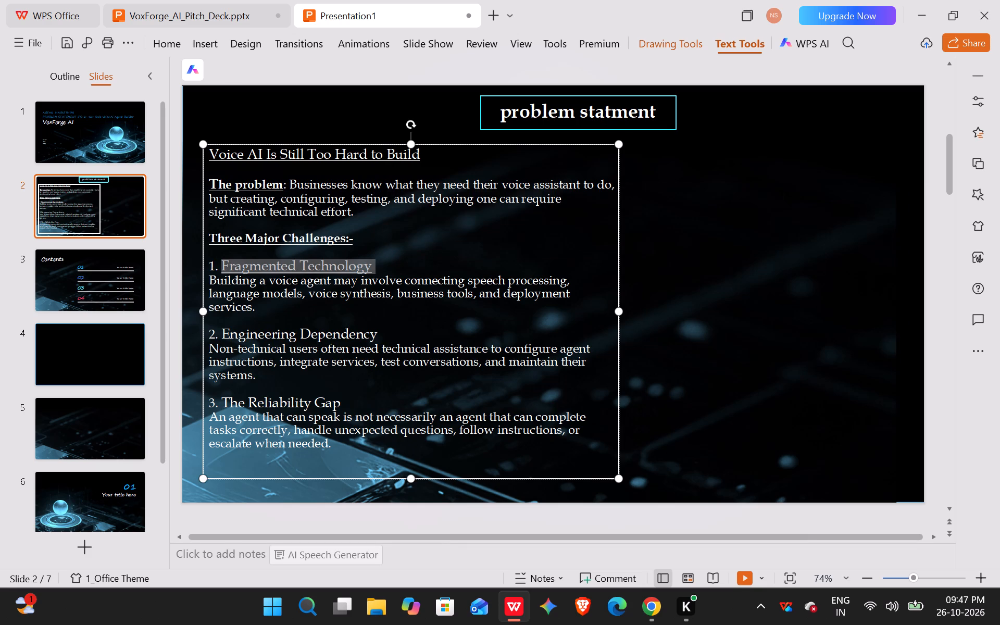
left_click_drag(218, 333, 364, 333)
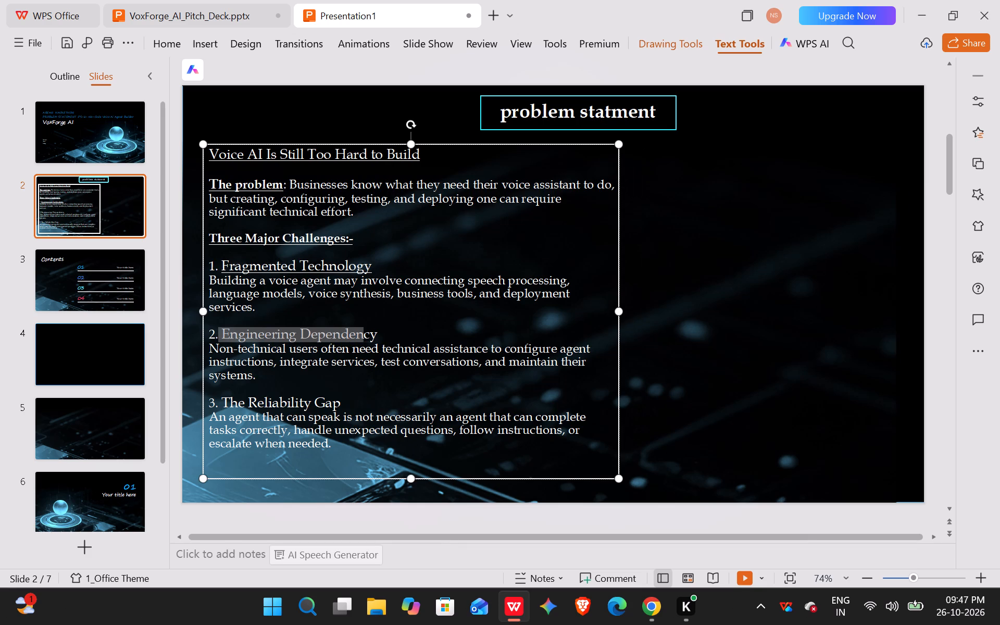
left_click_drag(364, 333, 386, 332)
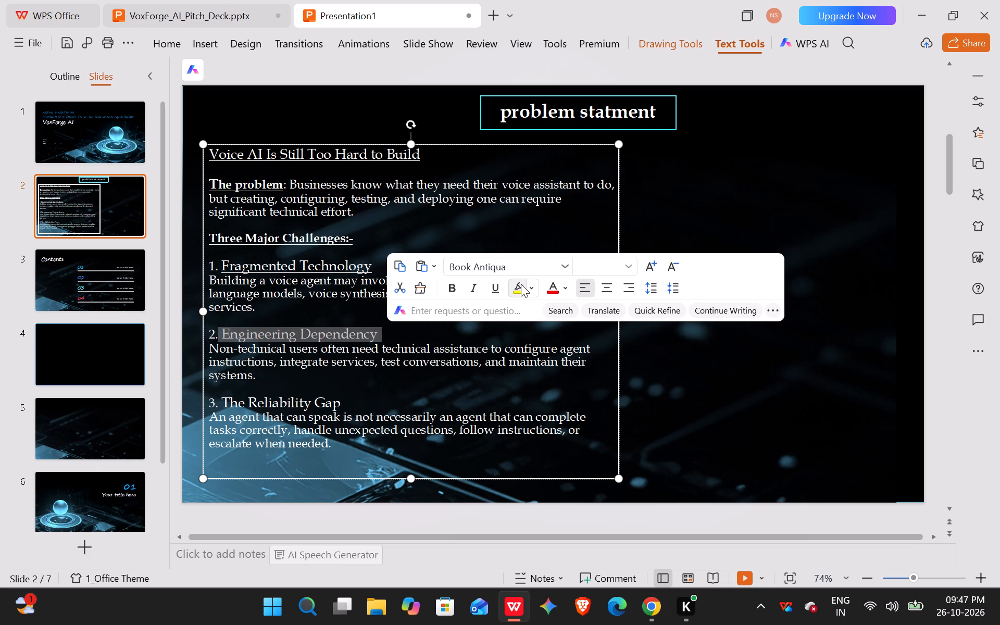
left_click(497, 287)
left_click_drag(220, 399, 312, 405)
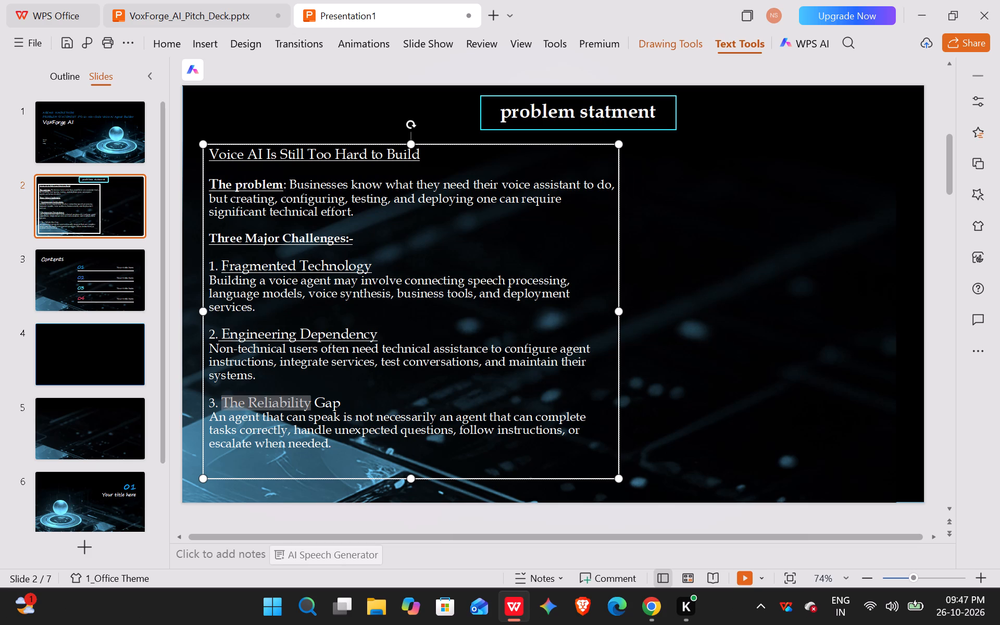
left_click_drag(312, 405, 345, 405)
left_click(453, 362)
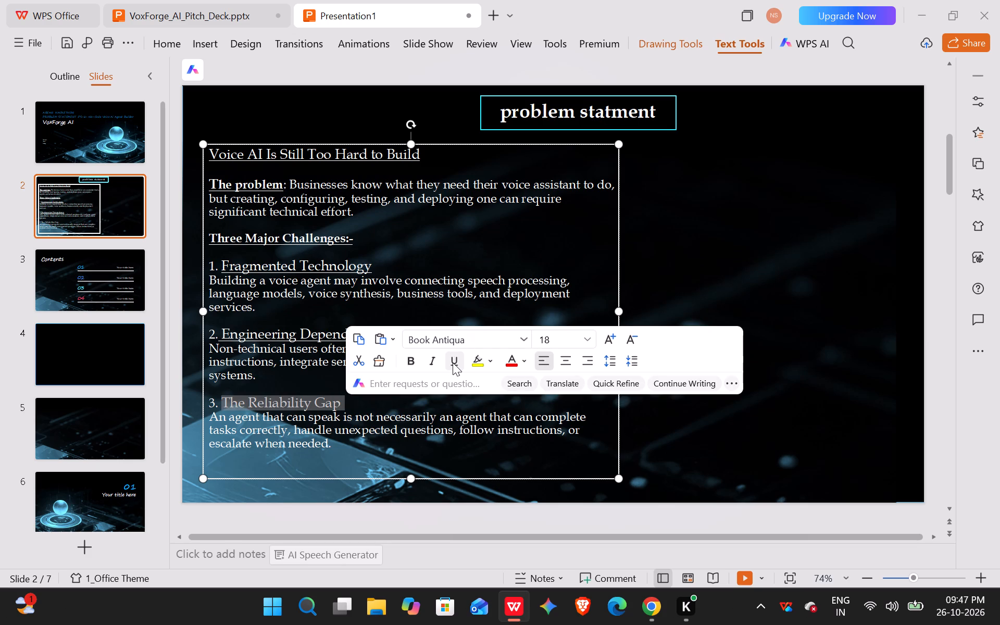
Narrow the body text box slightly from its right edge, to a little over half the slide's width.
left_click(739, 260)
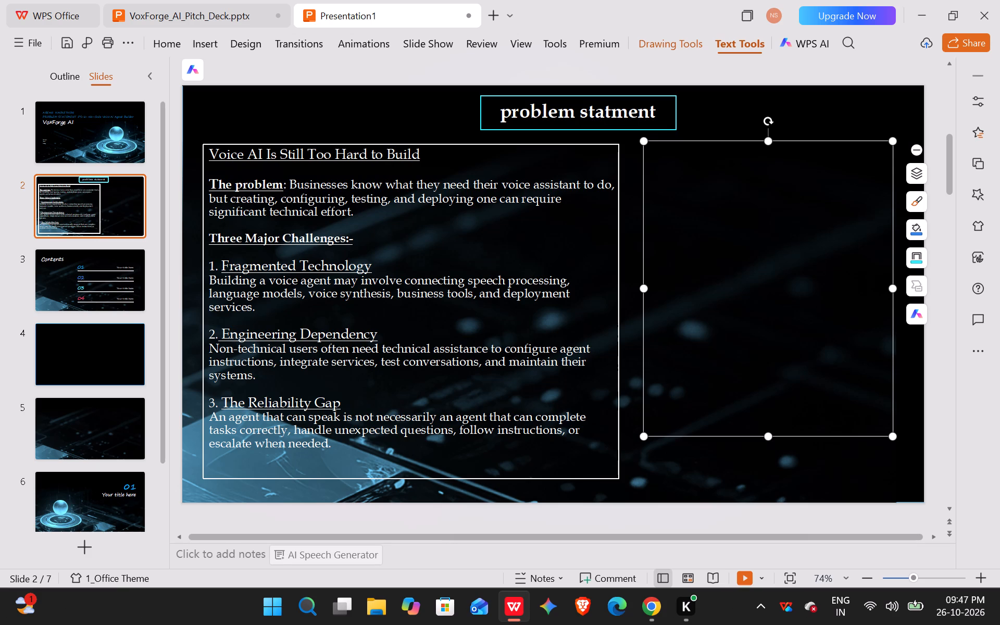
left_click(620, 299)
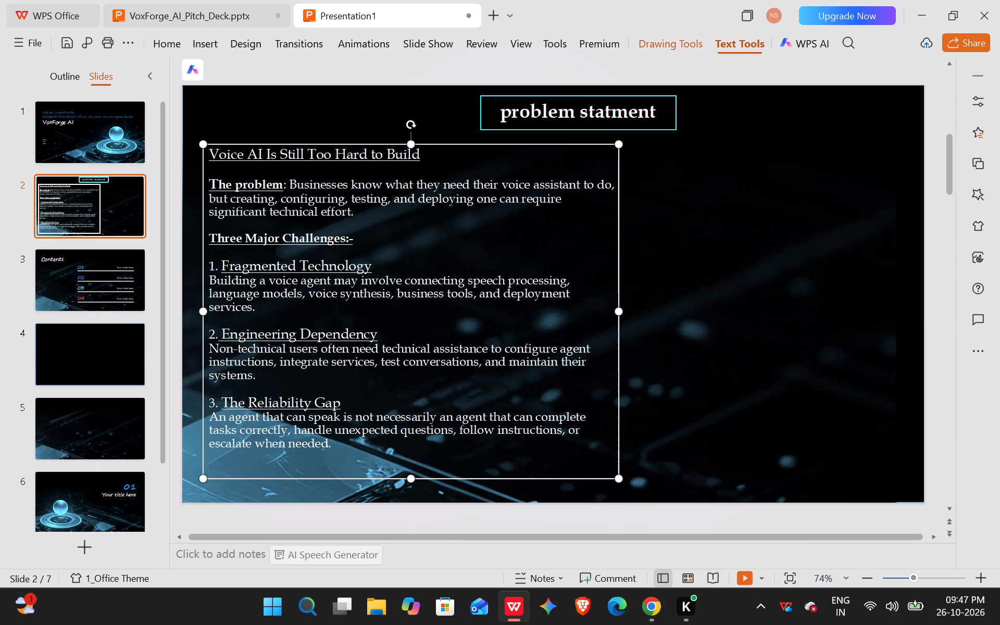
left_click_drag(619, 311, 600, 312)
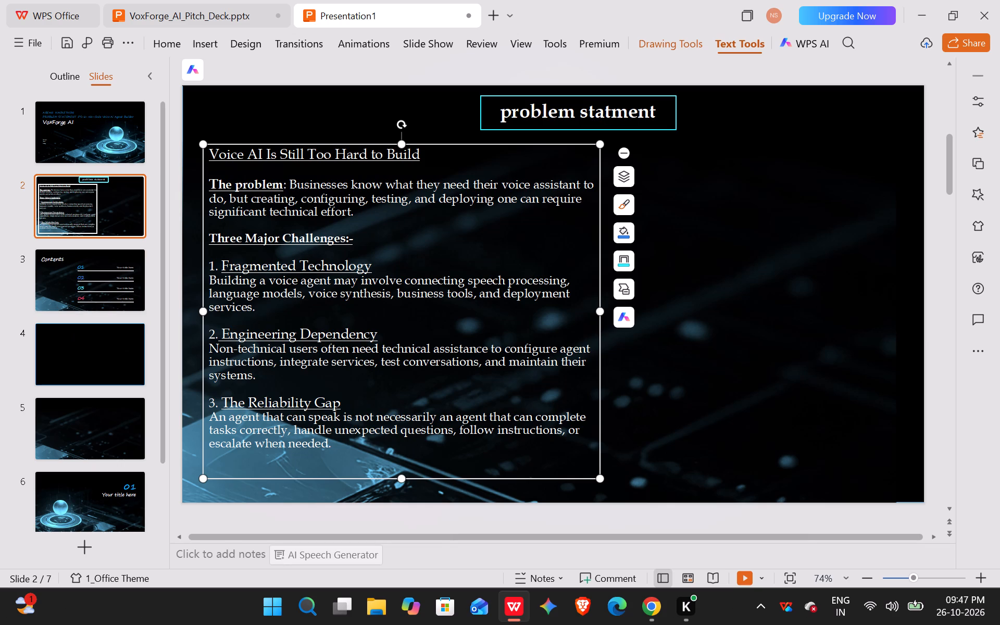
Paste the copied "Target Users" heading and its list of user groups into the empty text box, without any stray characters.
left_click(95, 114)
left_click(105, 195)
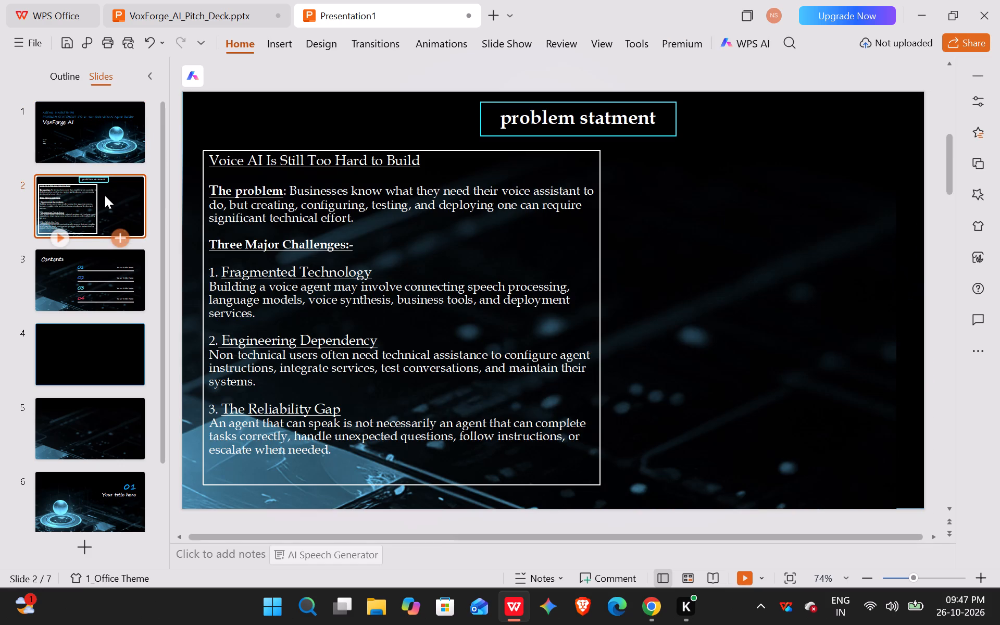
left_click(699, 221)
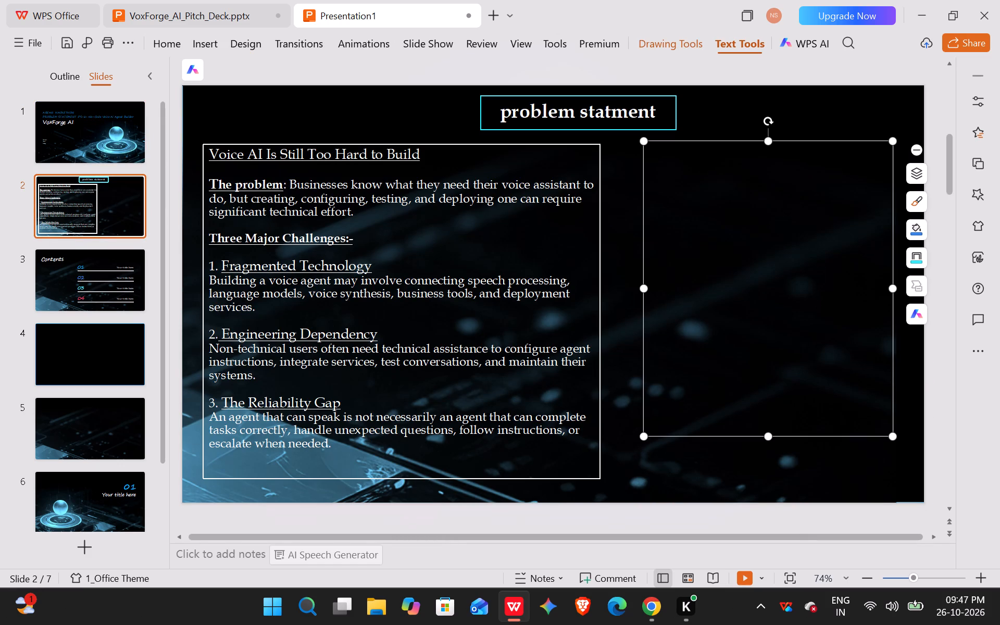
left_click(728, 403)
left_click(709, 174)
left_click(658, 166)
left_click(777, 278)
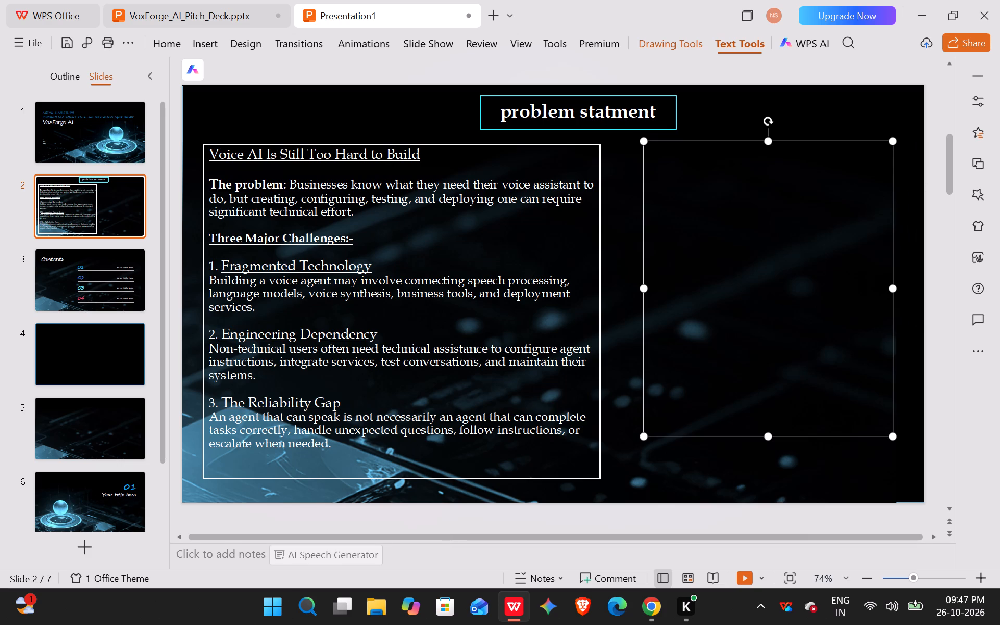
key("j")
key("ctrl+v")
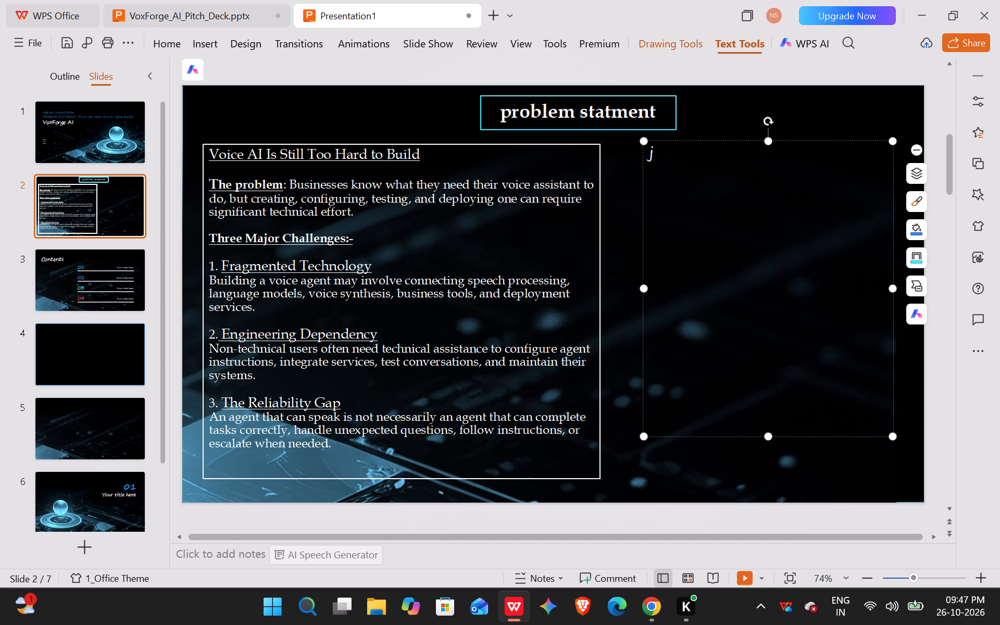
left_click(654, 148)
key("BackSpace")
Set all the text in the Target Users box to the Book Antiqua font.
left_click_drag(654, 148, 665, 164)
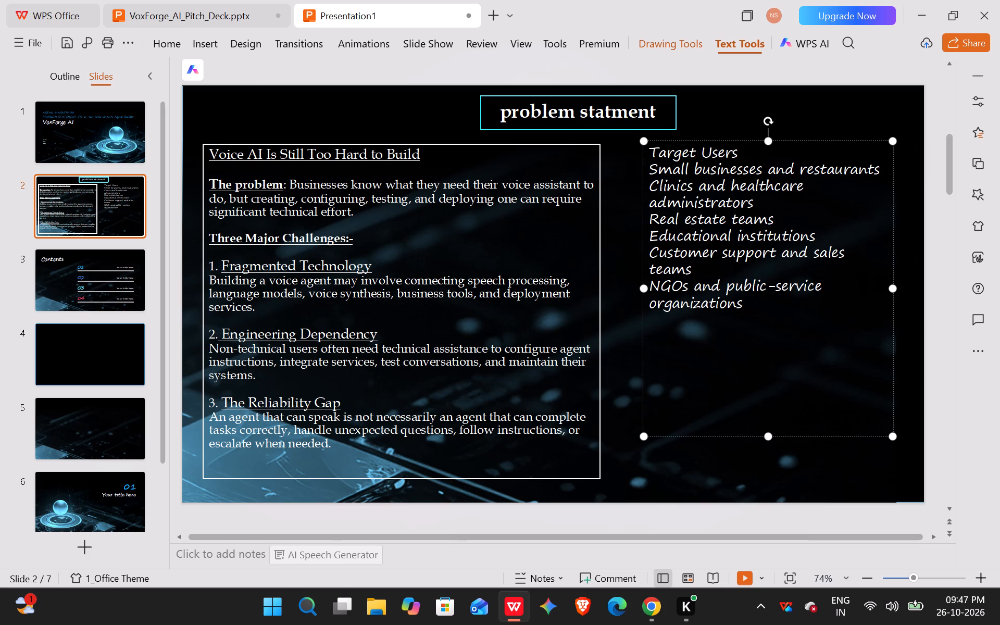
left_click_drag(665, 164, 789, 307)
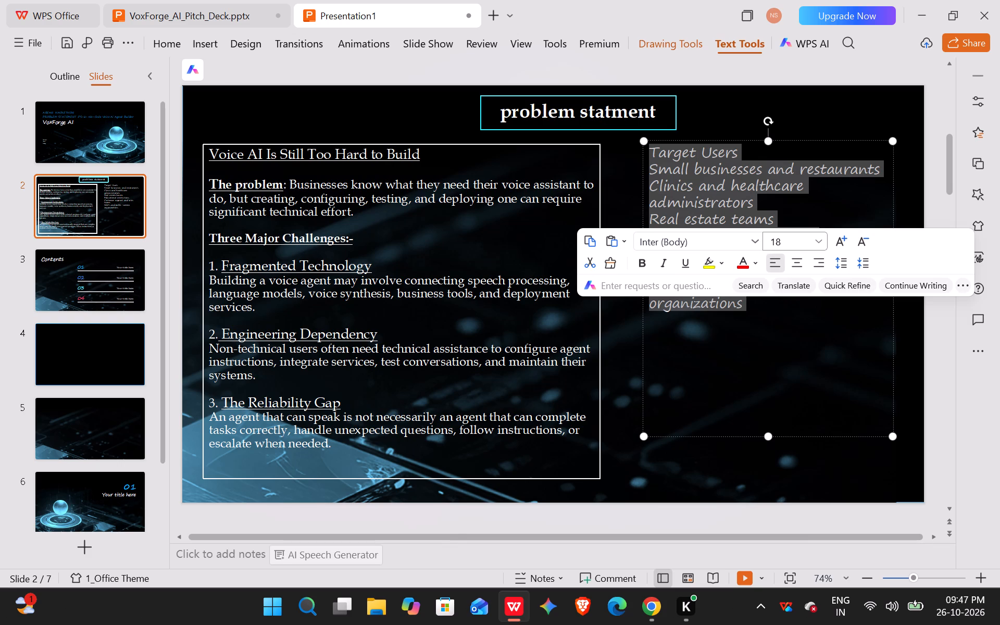
left_click(761, 246)
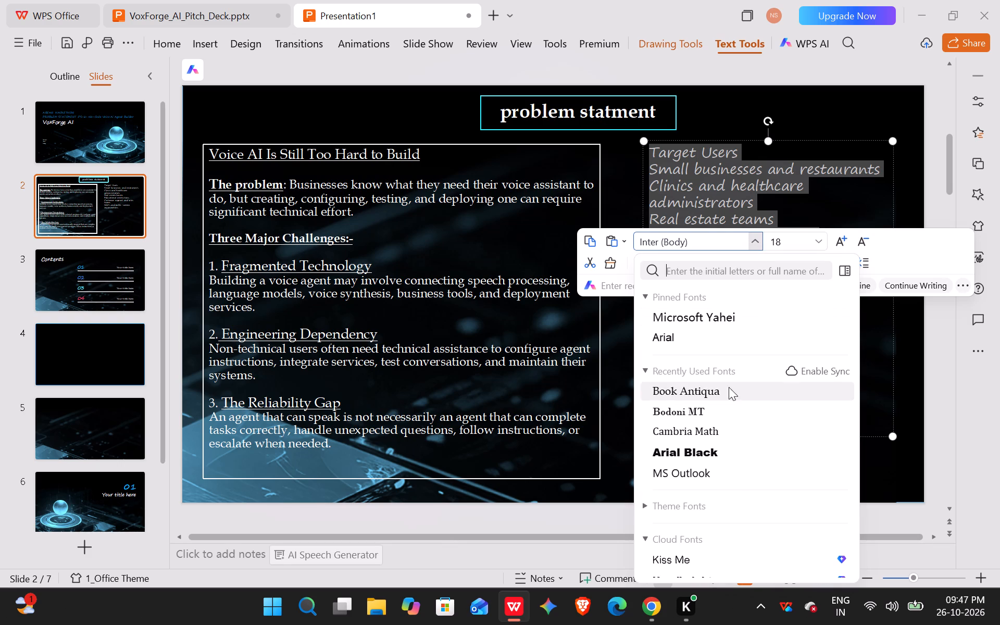
left_click(728, 393)
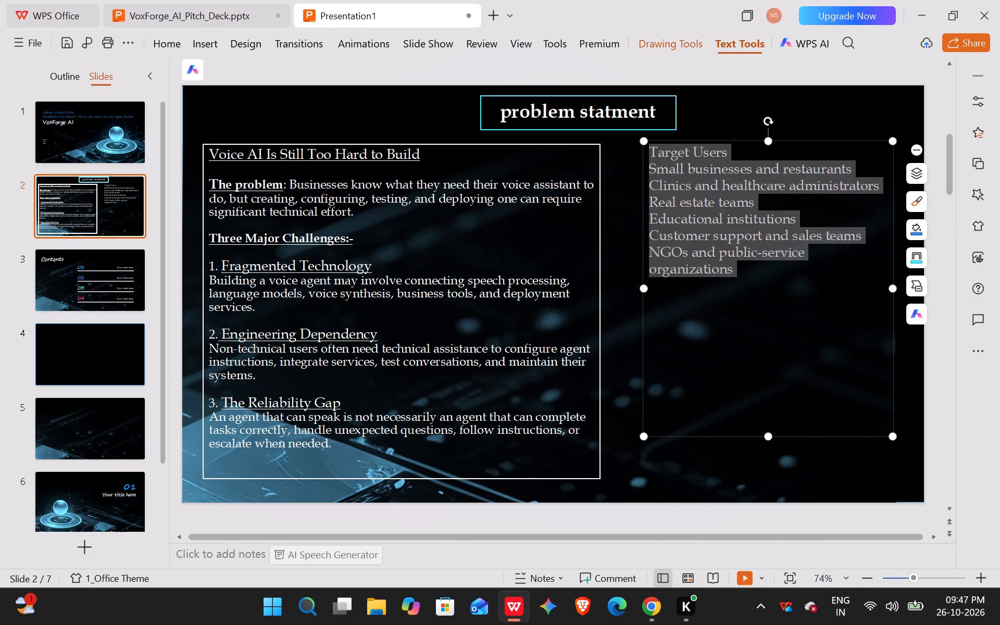
Make the "Target Users" heading bold and underlined, and insert a blank line below it.
left_click(735, 151)
left_click_drag(732, 151, 643, 159)
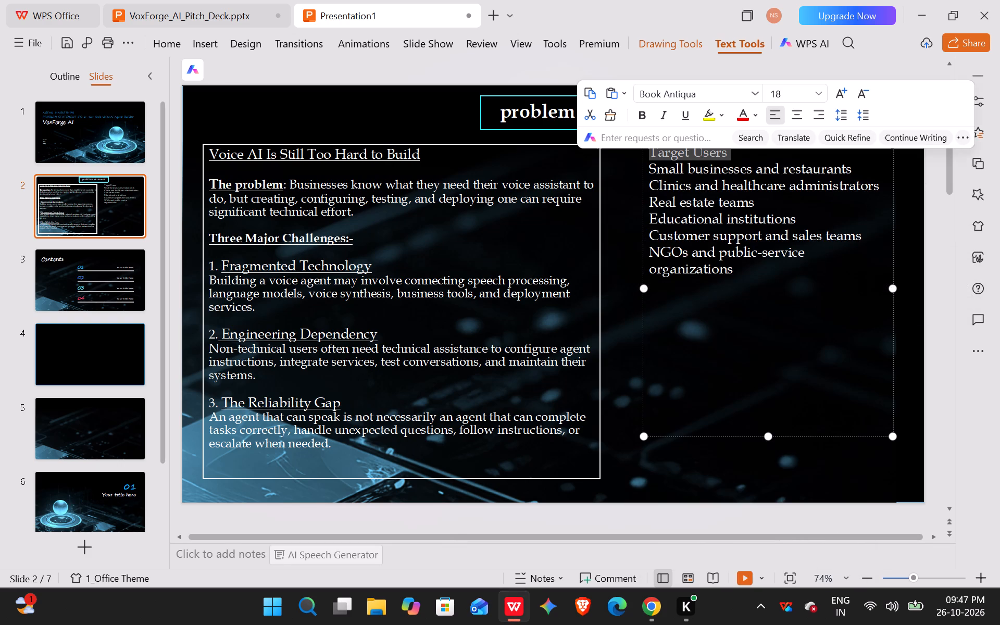
left_click(641, 119)
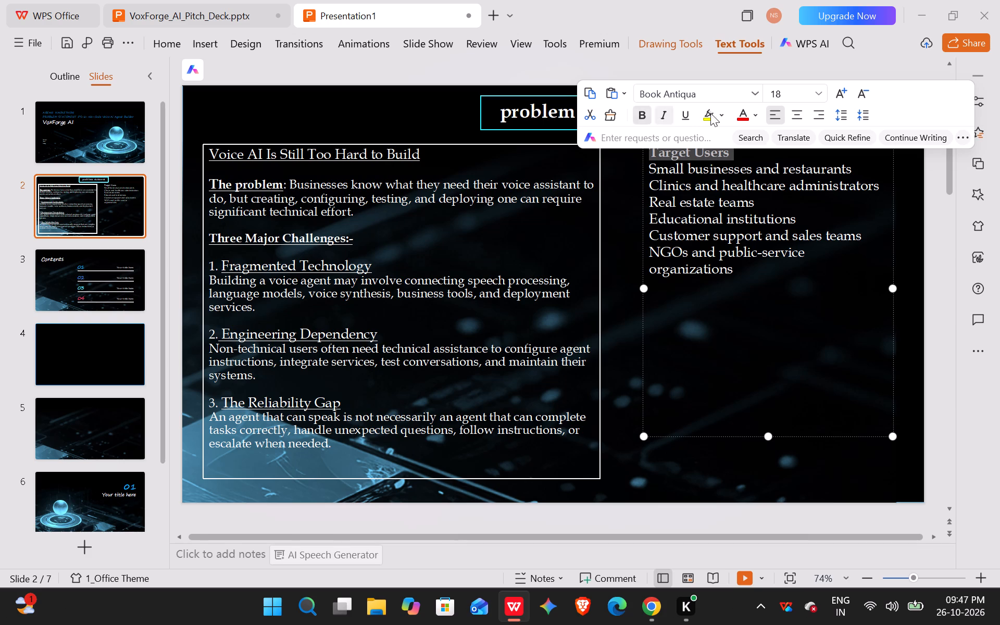
left_click(827, 90)
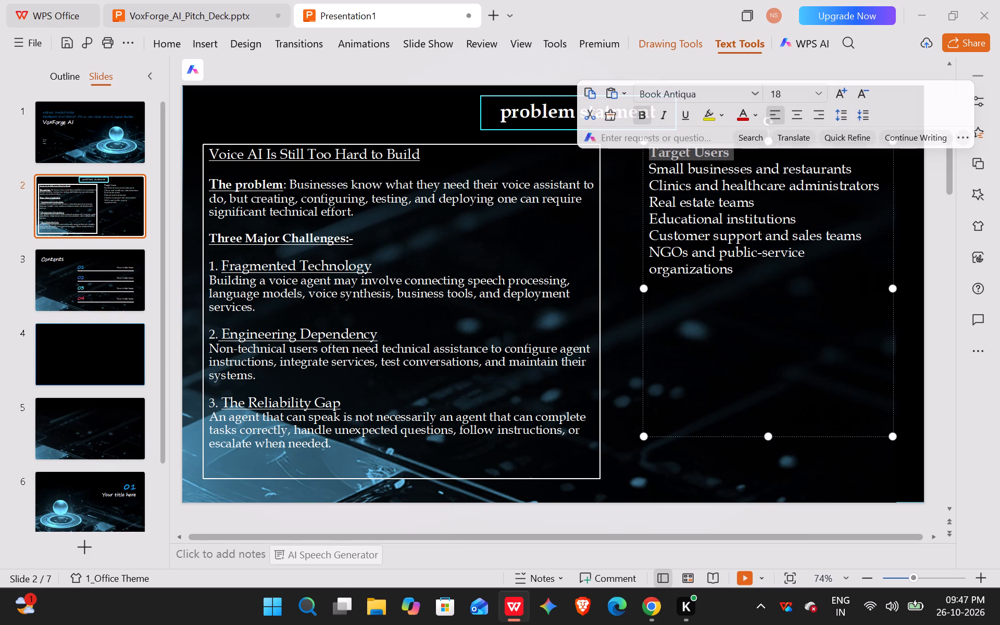
left_click(682, 113)
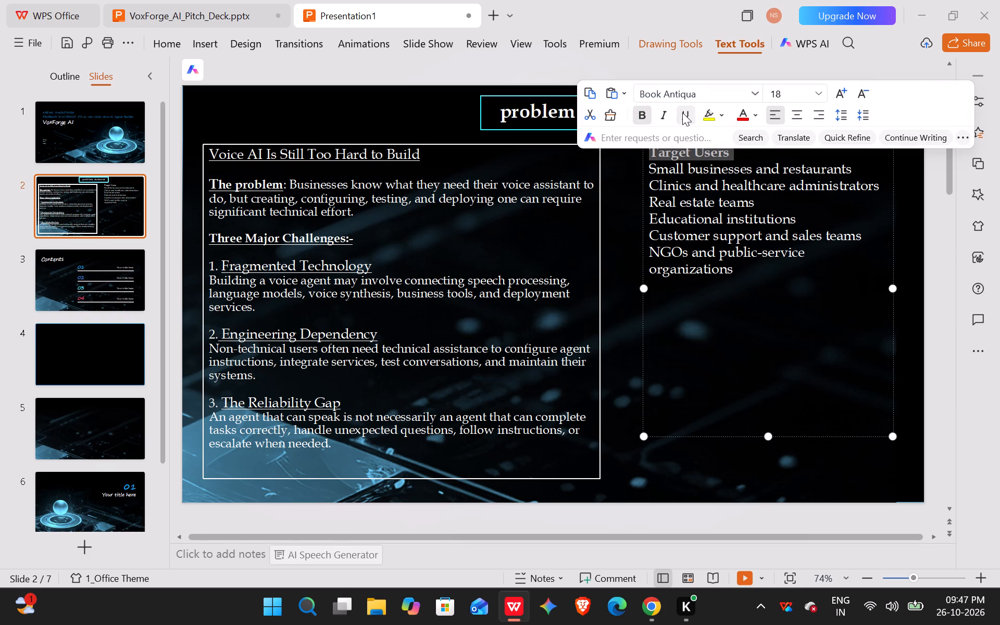
left_click(742, 155)
key("Return")
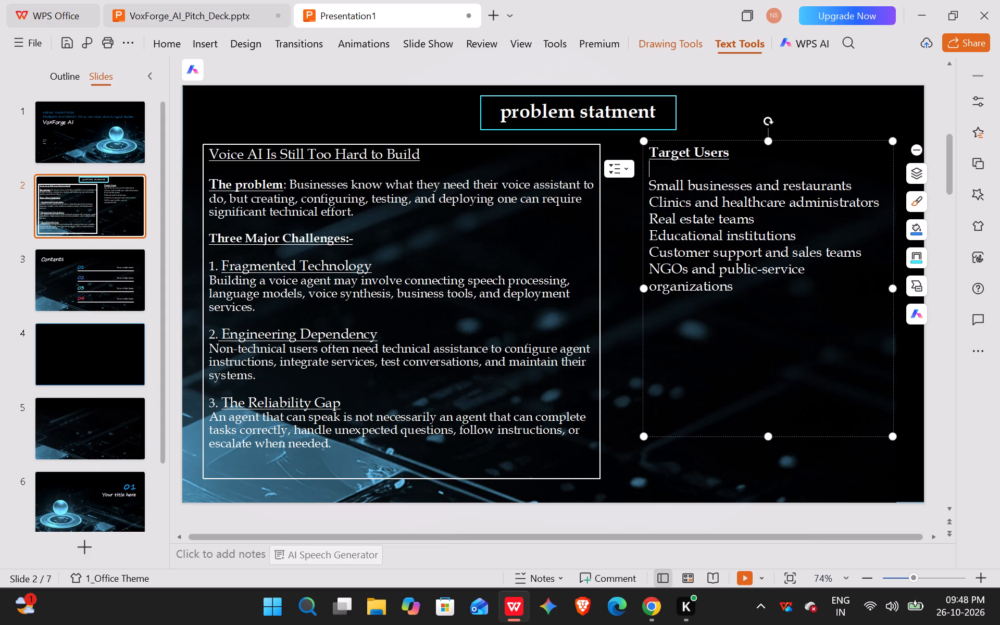
Apply round bullets to the user groups from "Small businesses and restaurants" to "NGOs and public-service organizations".
left_click_drag(653, 183, 758, 324)
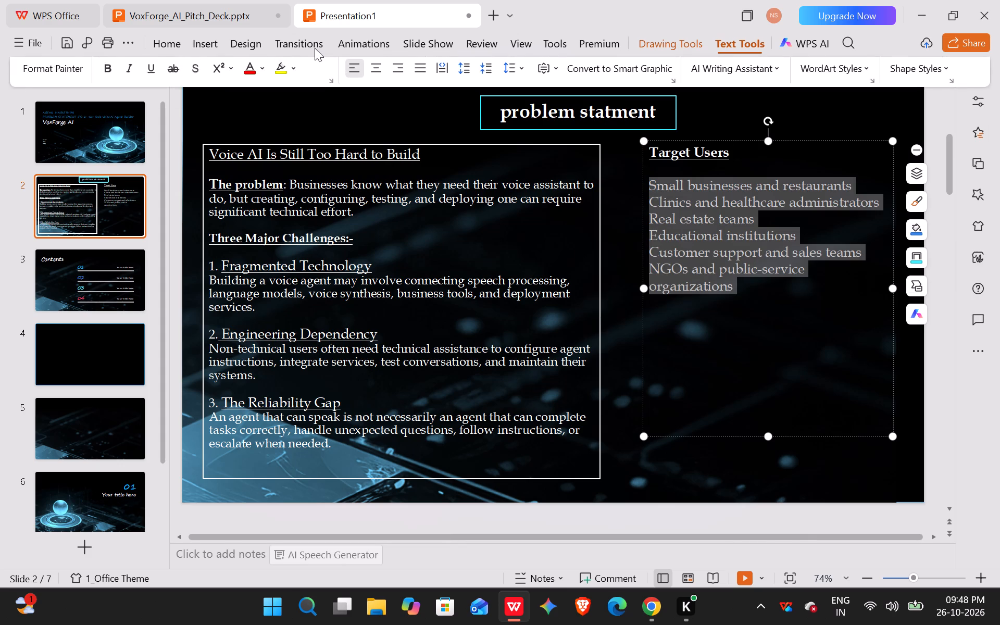
left_click(362, 75)
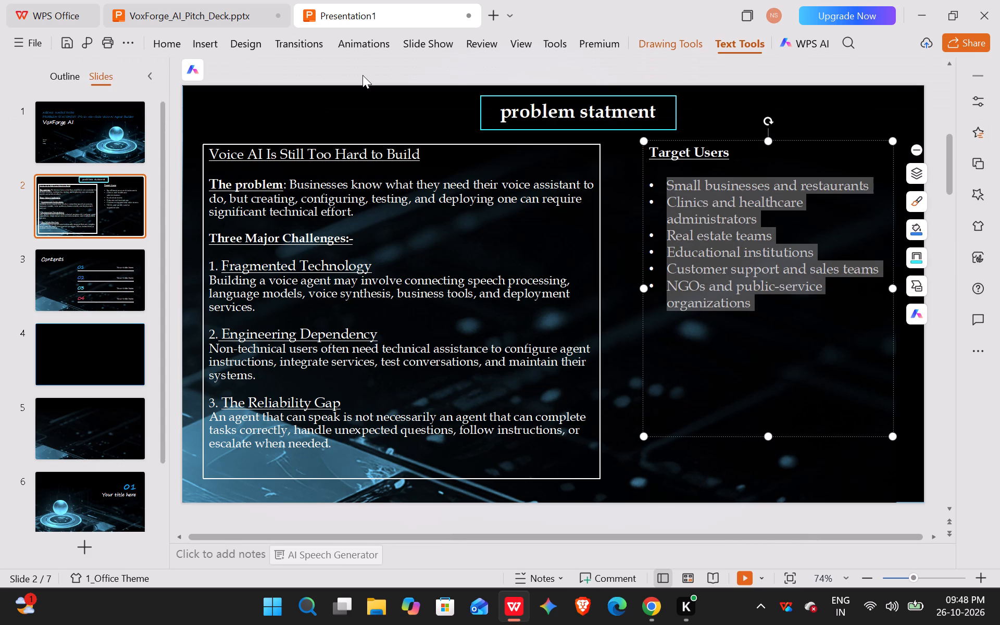
left_click(873, 318)
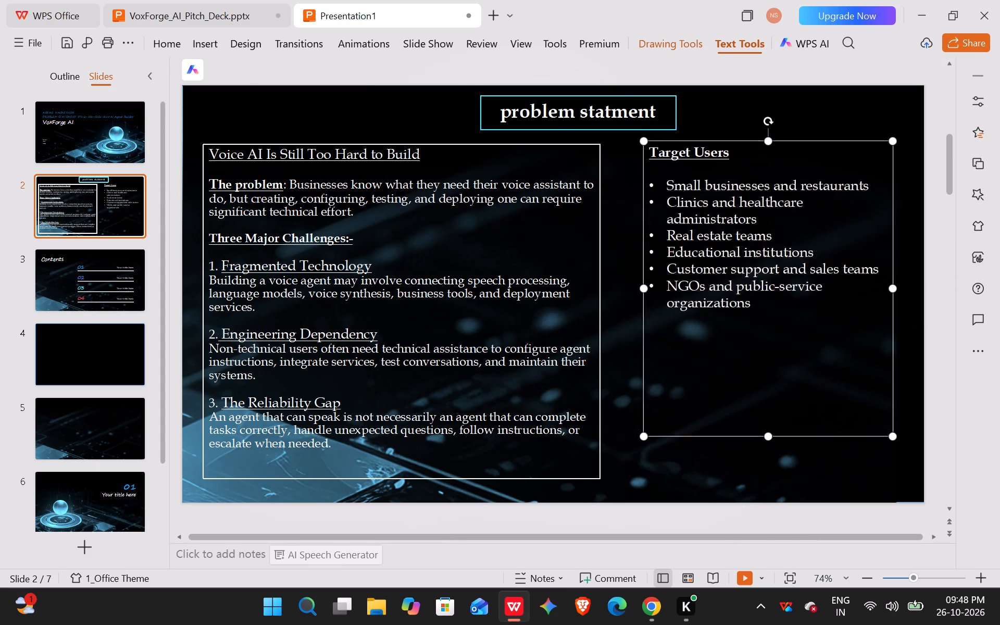
left_click(868, 320)
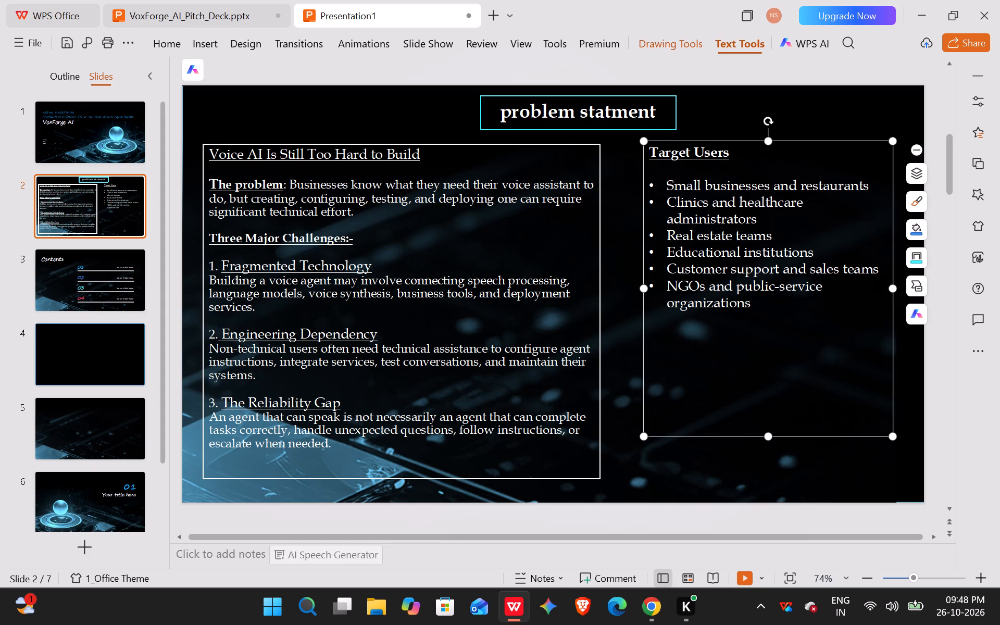
Start a new line after "NGOs and public-service organizations" in the Target Users box.
left_click(768, 302)
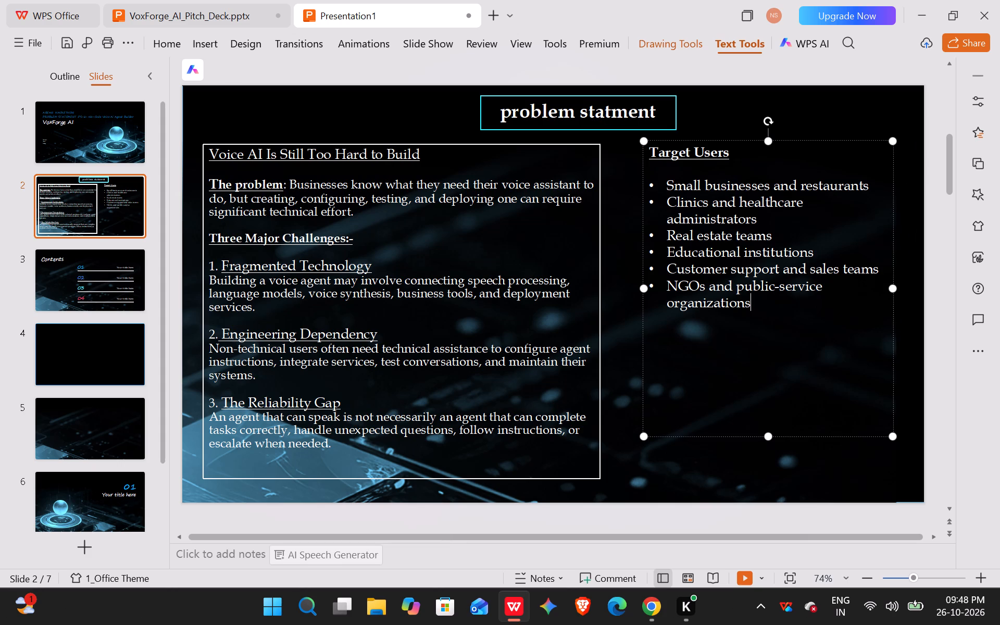
key("Return")
key("Return")
key("BackSpace")
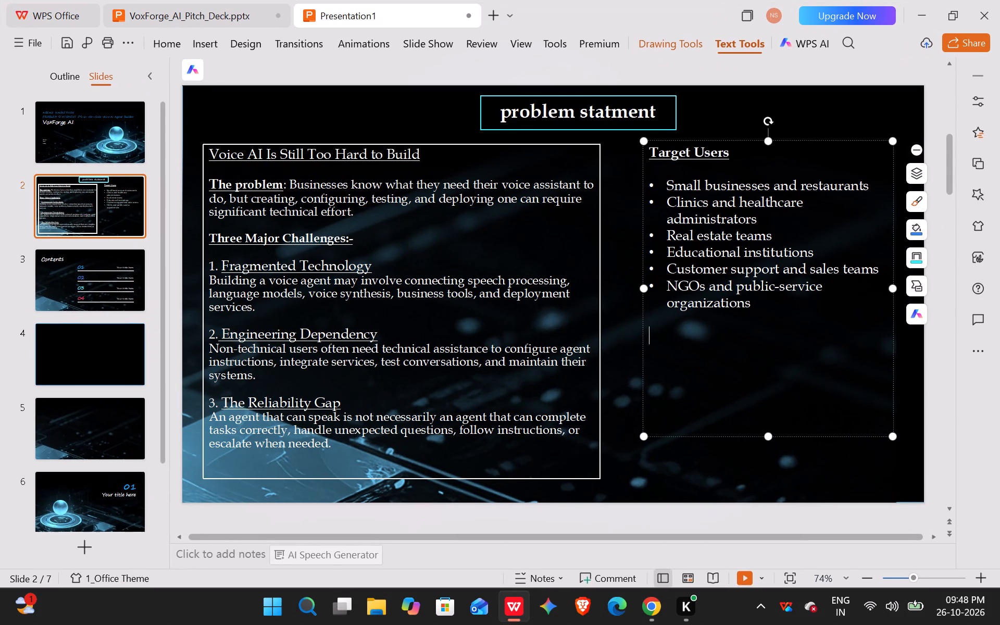
Shorten the "Voice AI Is Still Too Hard to Build" text box so its bottom edge sits just below the last line.
left_click(397, 485)
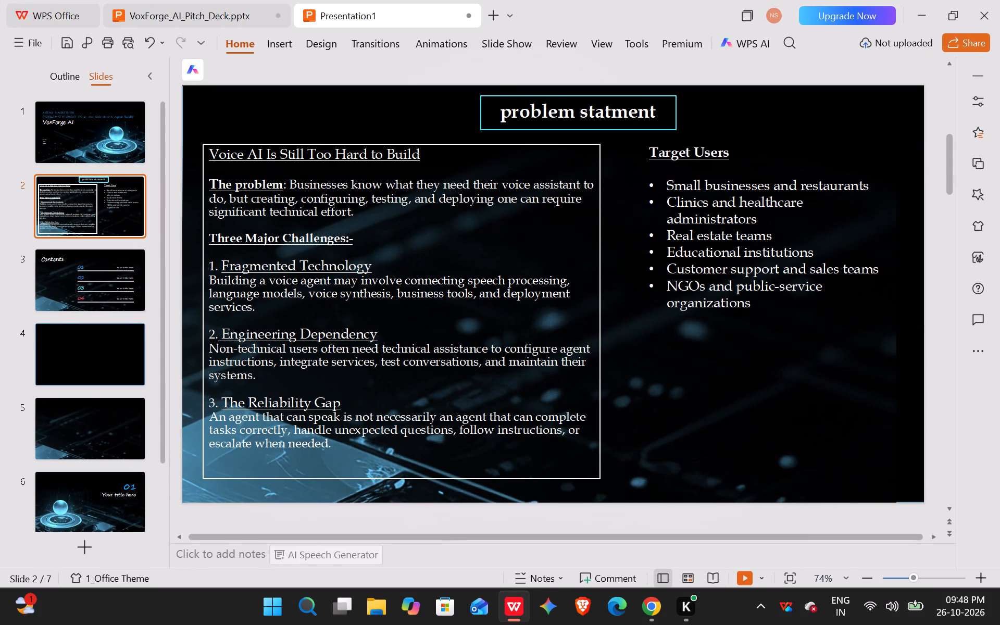
left_click(405, 476)
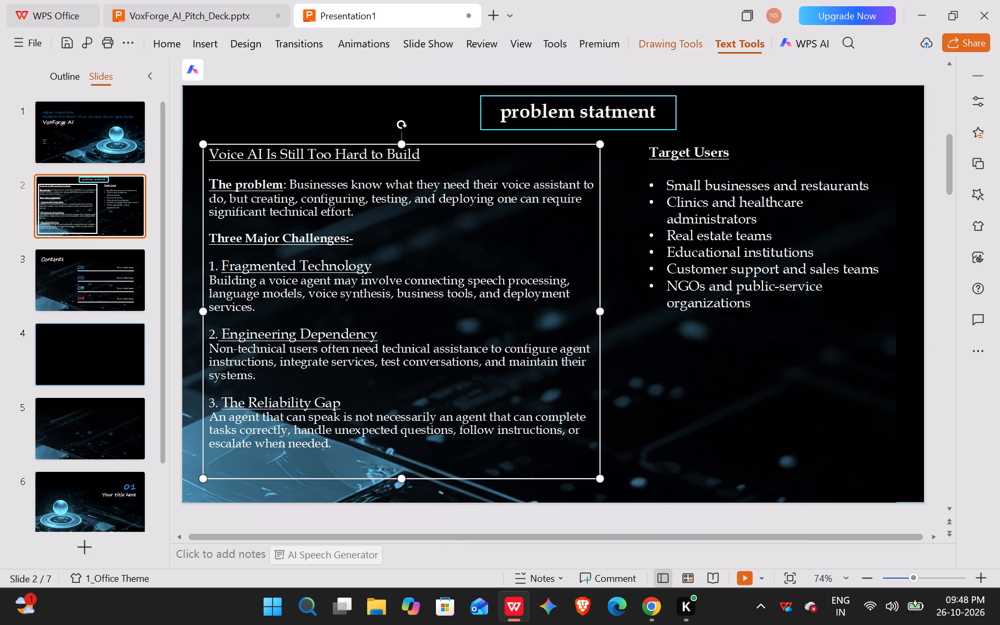
left_click_drag(402, 479, 399, 422)
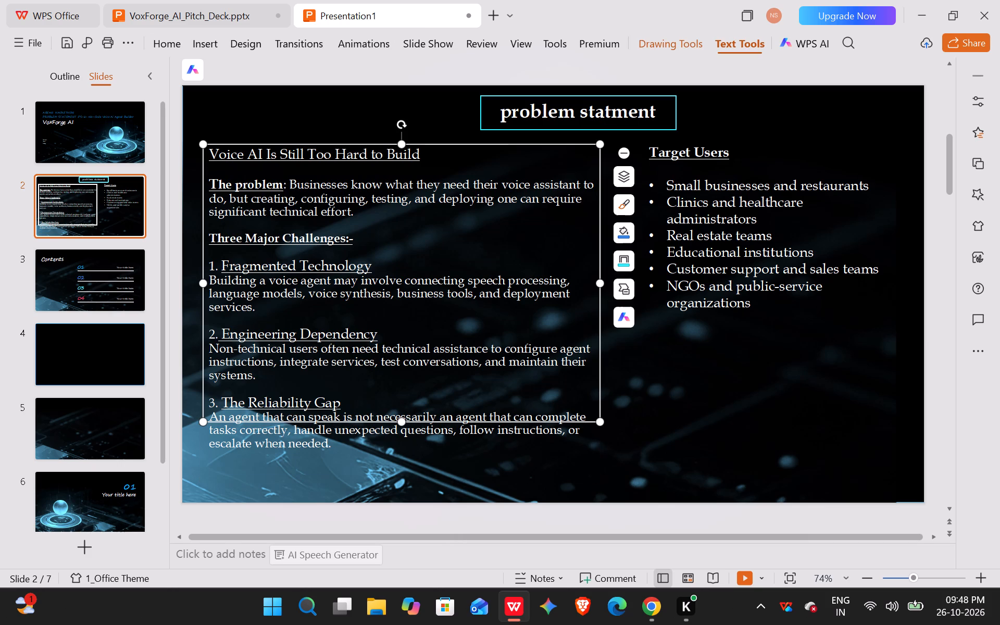
left_click_drag(400, 423, 403, 452)
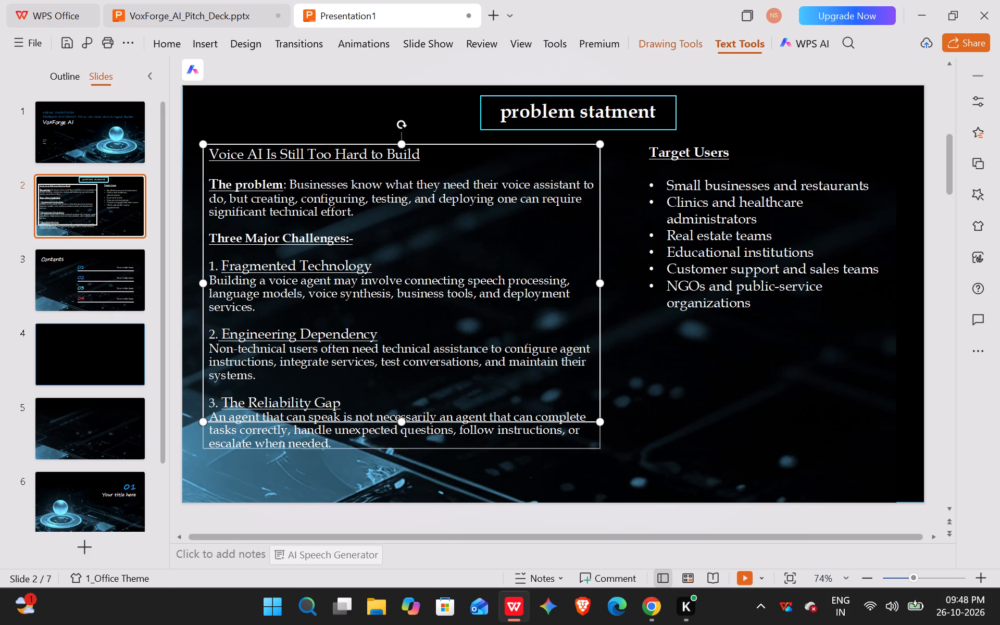
left_click_drag(403, 452, 404, 464)
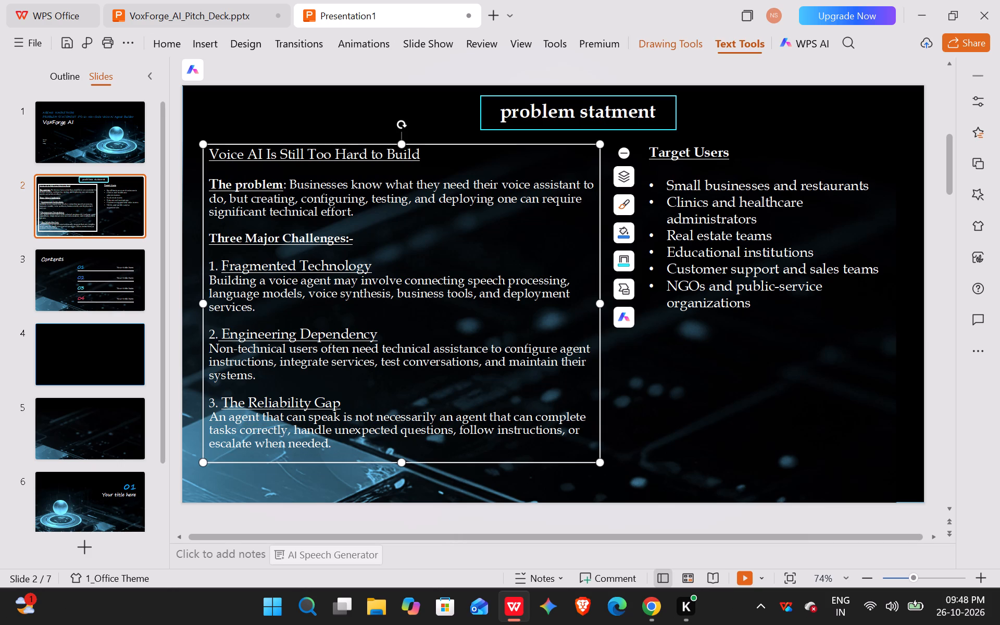
Shorten the Target Users text box so it ends just below "NGOs and public-service organizations".
left_click(696, 398)
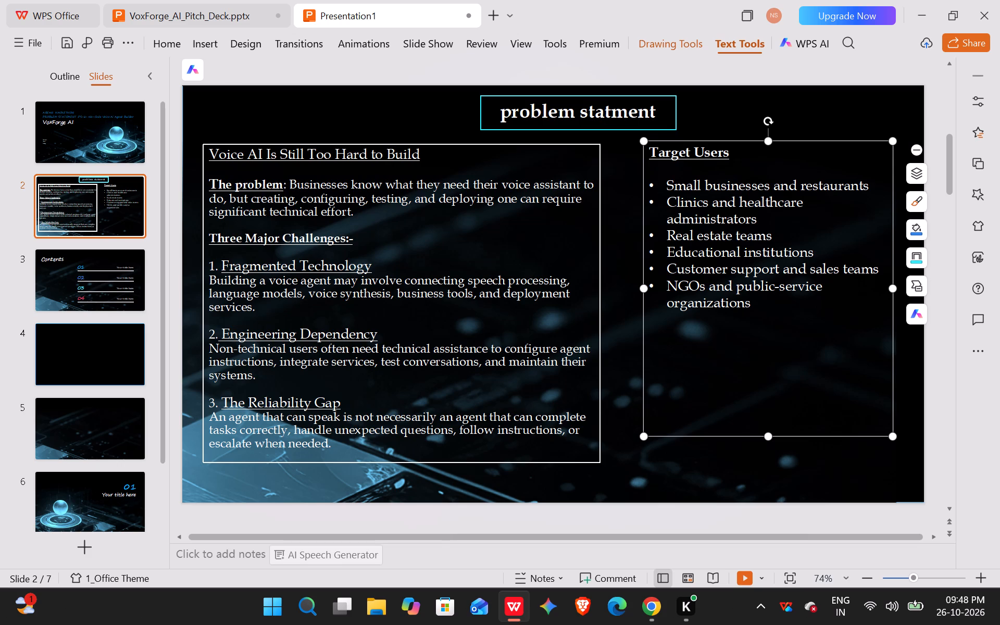
left_click_drag(769, 436, 754, 348)
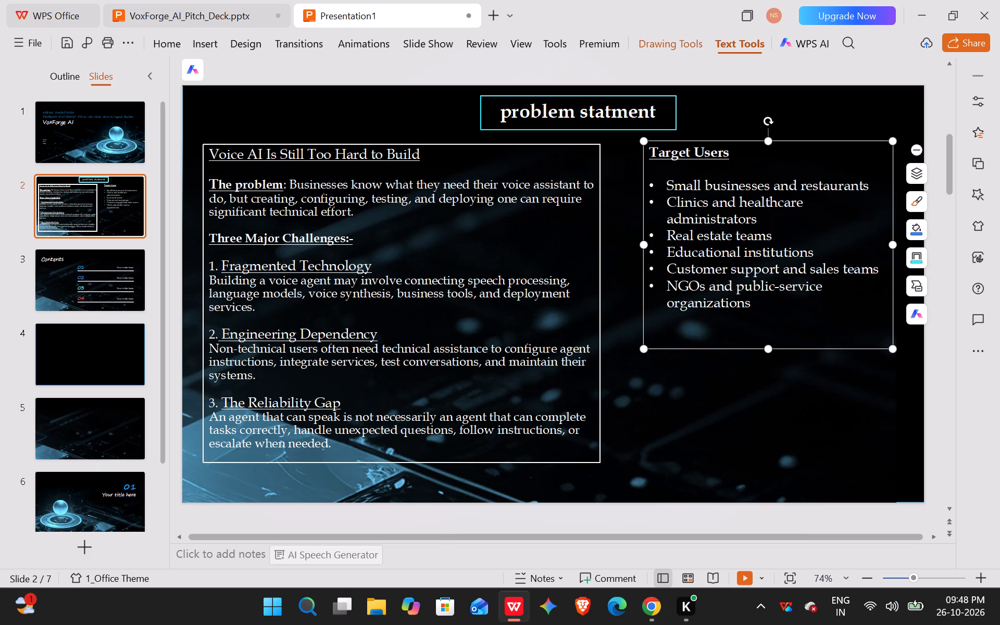
left_click_drag(770, 349, 770, 334)
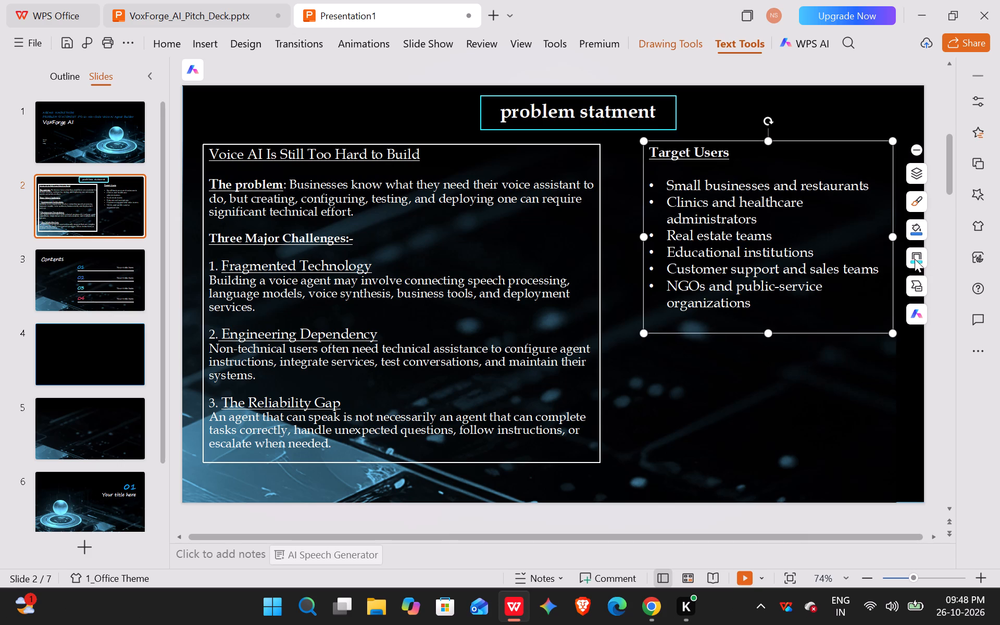
Give the Target Users text box a white outline.
left_click(915, 259)
left_click(915, 259)
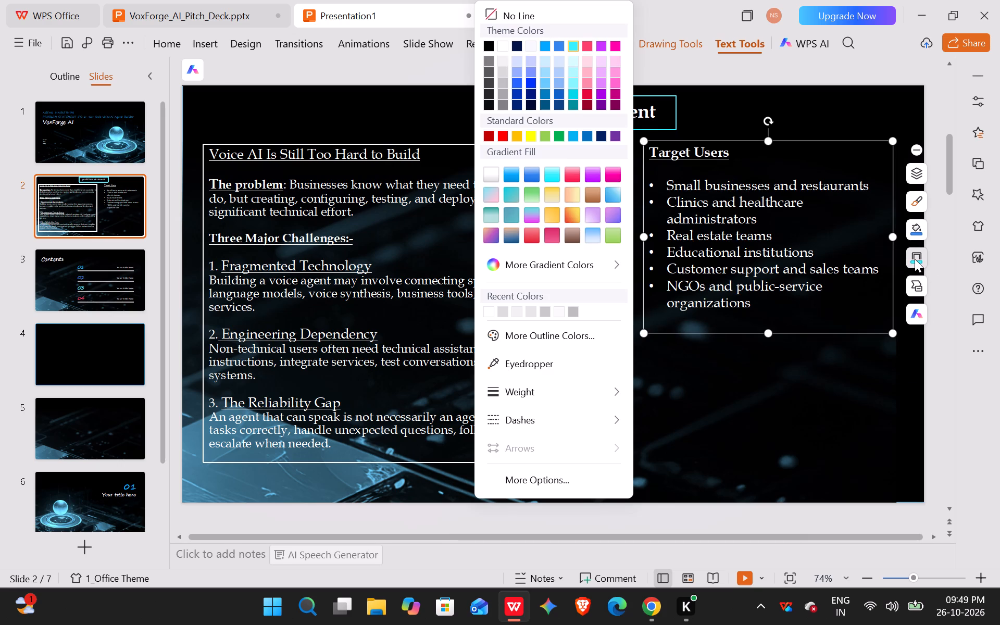
left_click(505, 49)
left_click(698, 374)
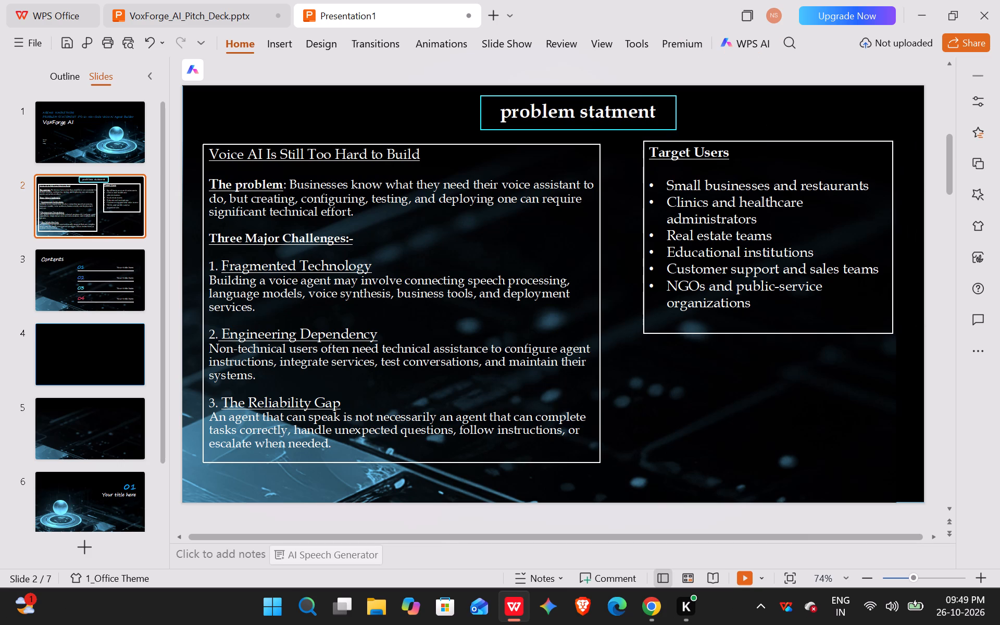
Add an empty text box below the Target Users box, matching its width and about half its height.
double_click(674, 370)
left_click_drag(673, 368, 649, 355)
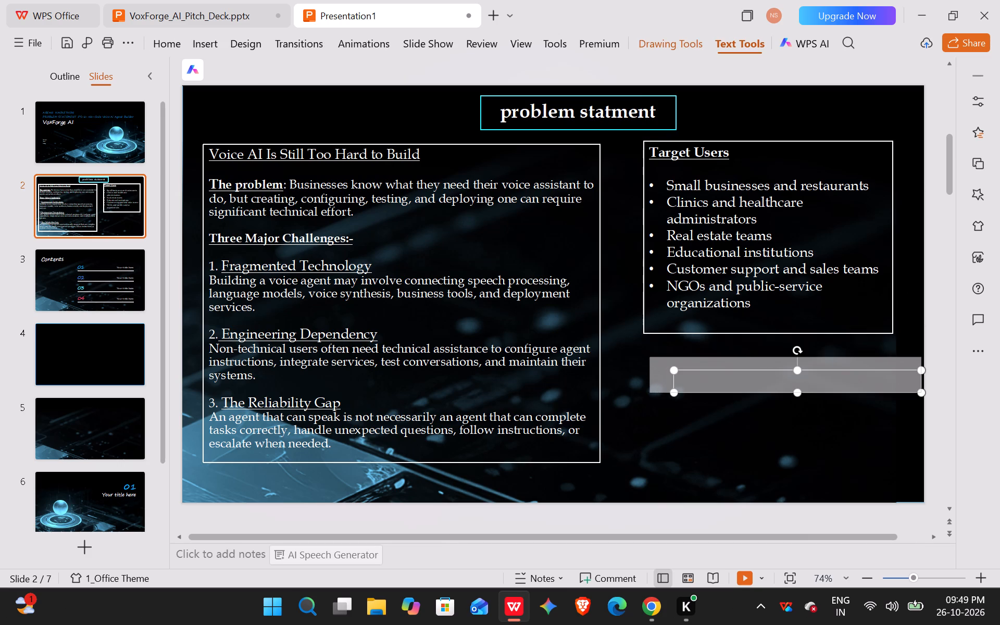
left_click_drag(649, 355, 640, 348)
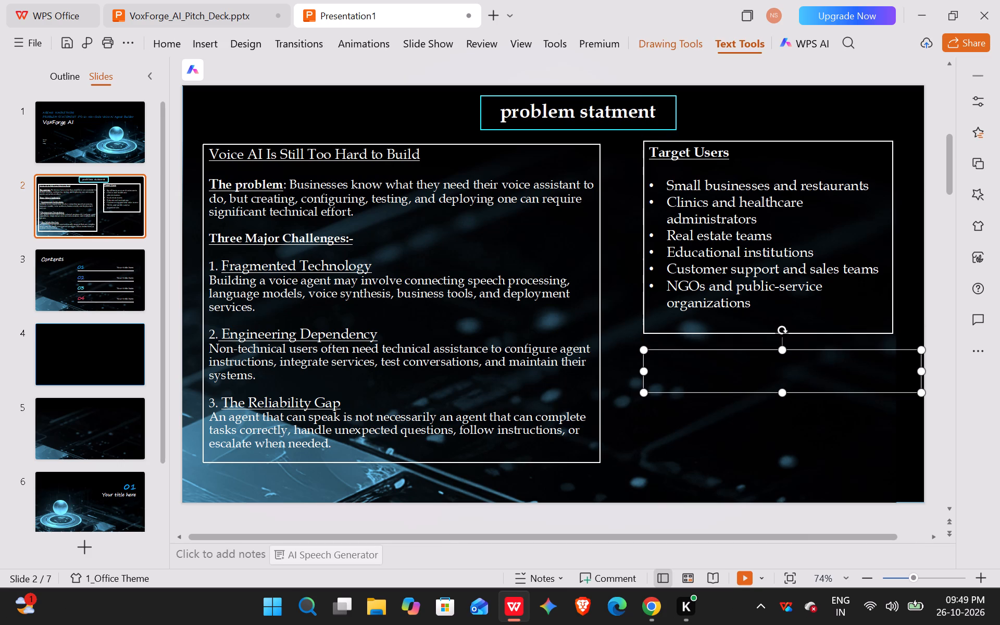
left_click_drag(921, 371, 895, 371)
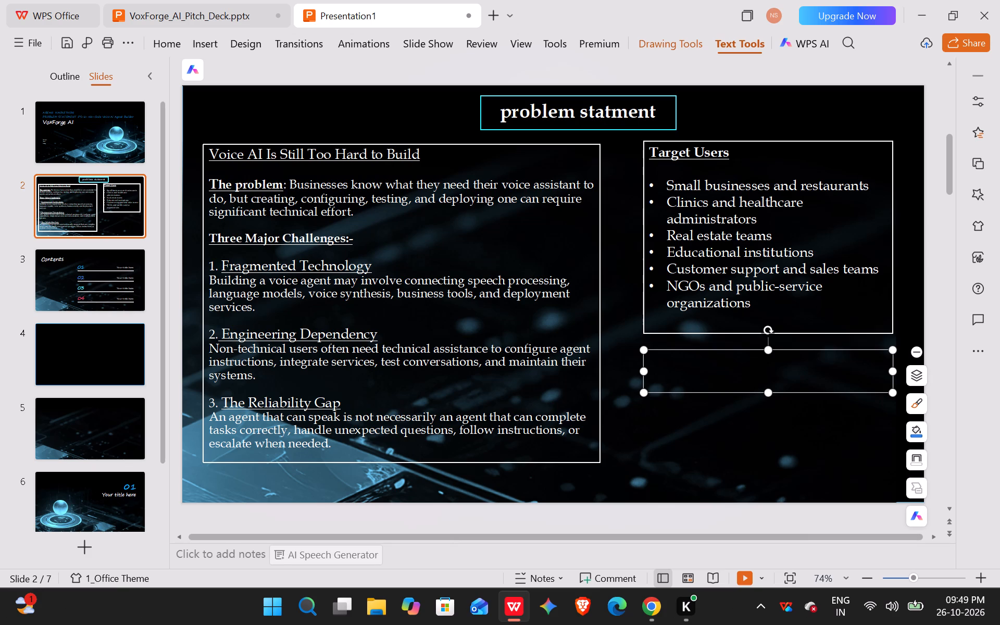
left_click_drag(766, 393, 784, 448)
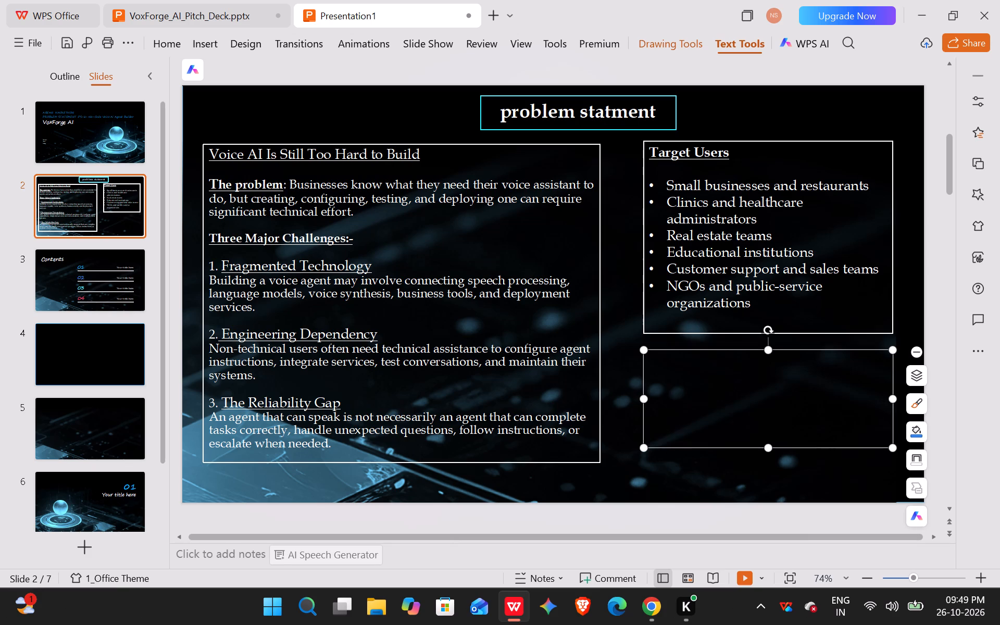
Paste the copied Speech Recognition to Analytics workflow line into the new text box.
left_click(683, 375)
key("ctrl+v")
left_click(644, 350)
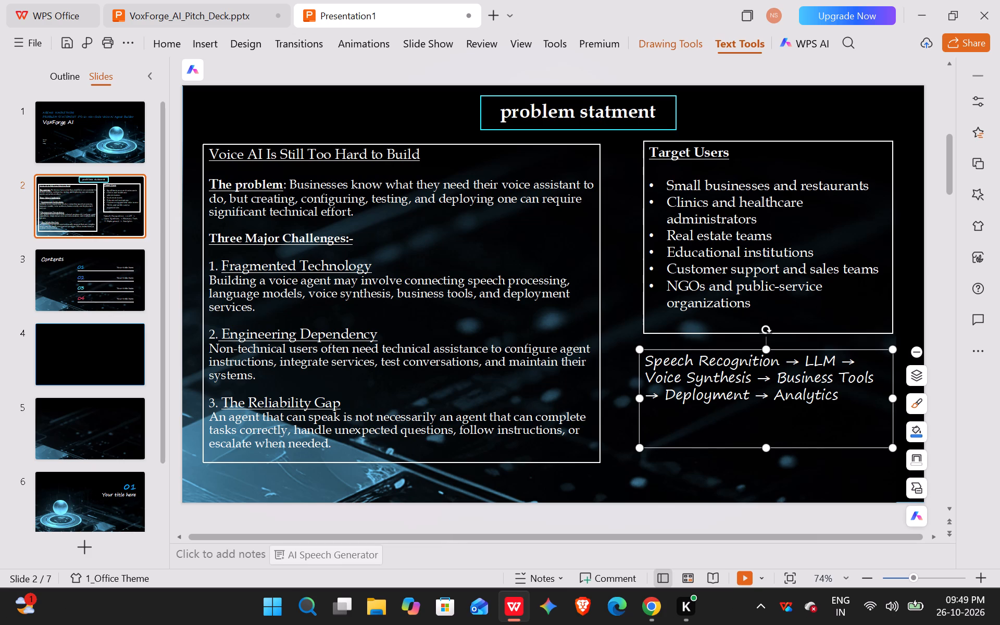
Set the workflow text to size 20 in the Book Antiqua font.
left_click_drag(647, 358, 848, 418)
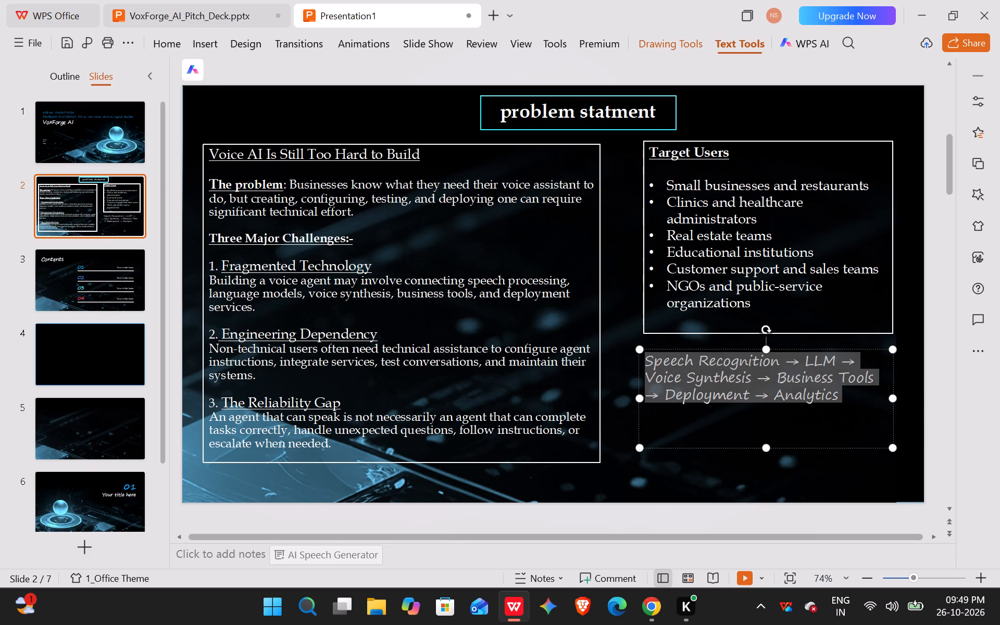
left_click(824, 351)
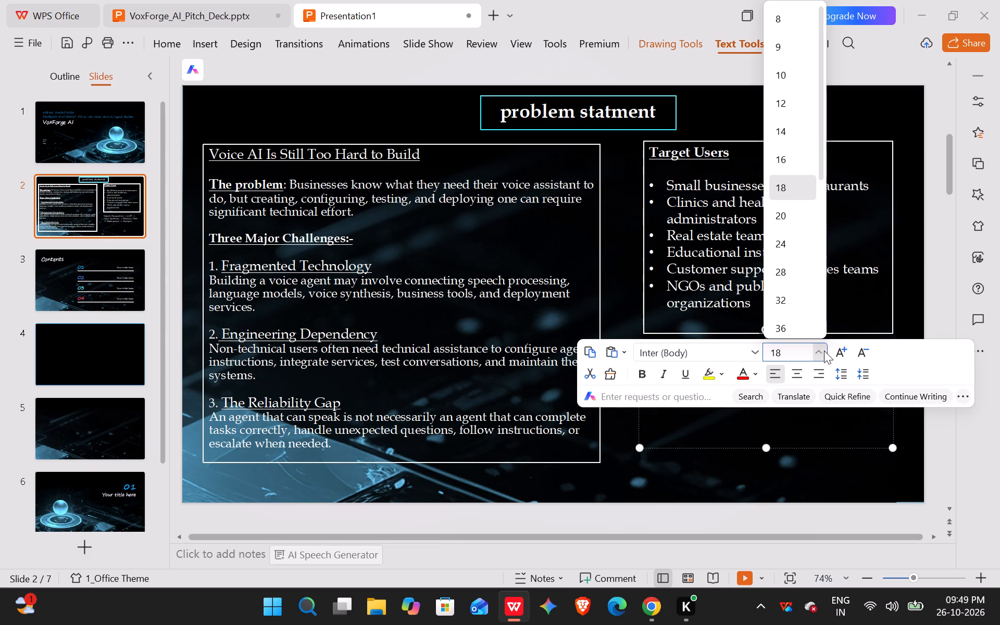
left_click(784, 207)
left_click(757, 354)
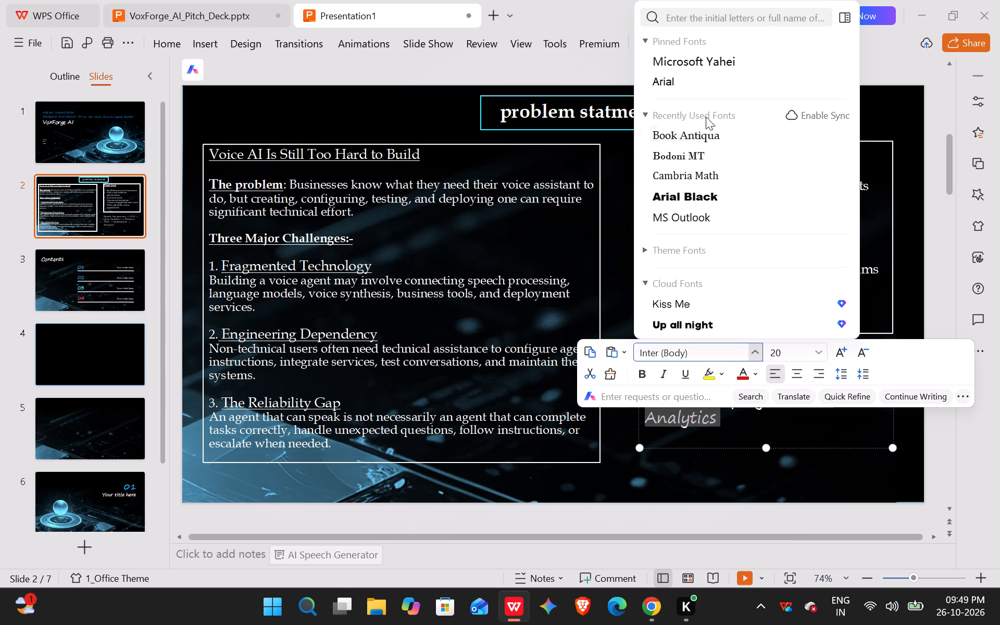
left_click(702, 141)
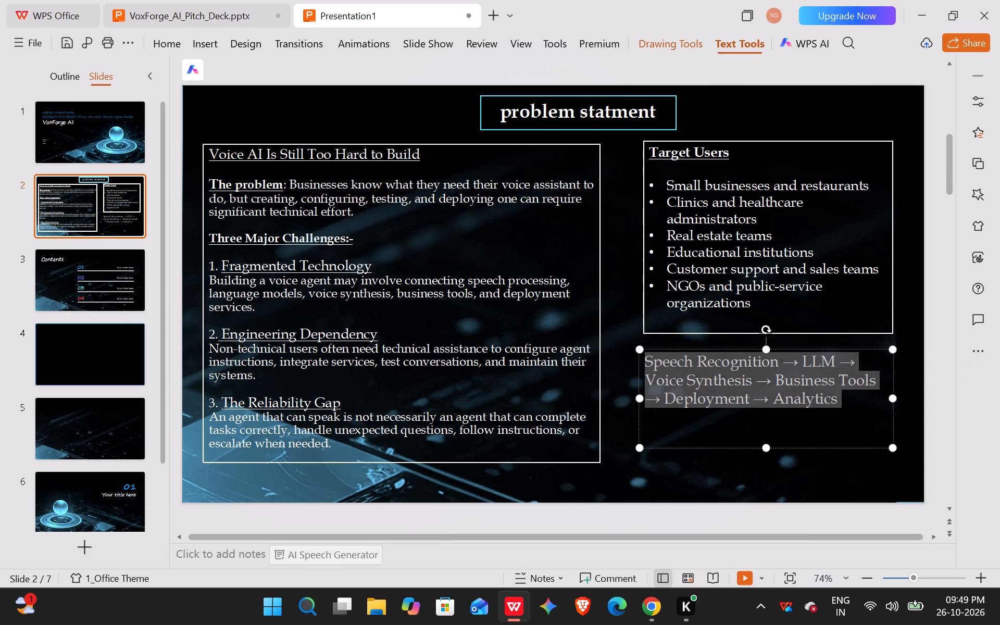
Shorten the workflow text box slightly and move it down to widen the gap below the Target Users box.
left_click_drag(765, 444, 764, 431)
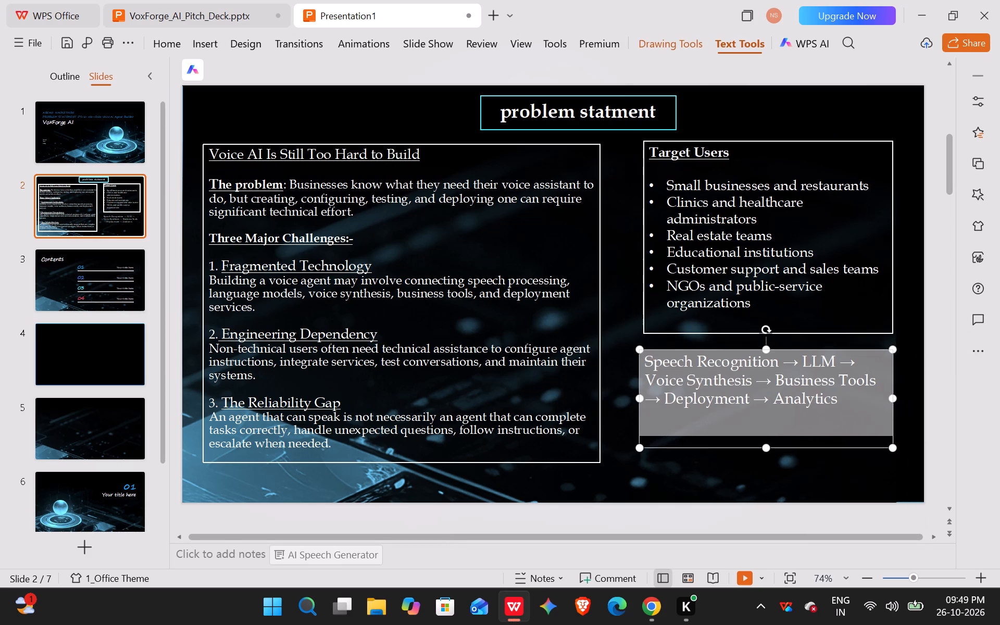
left_click_drag(764, 431, 764, 429)
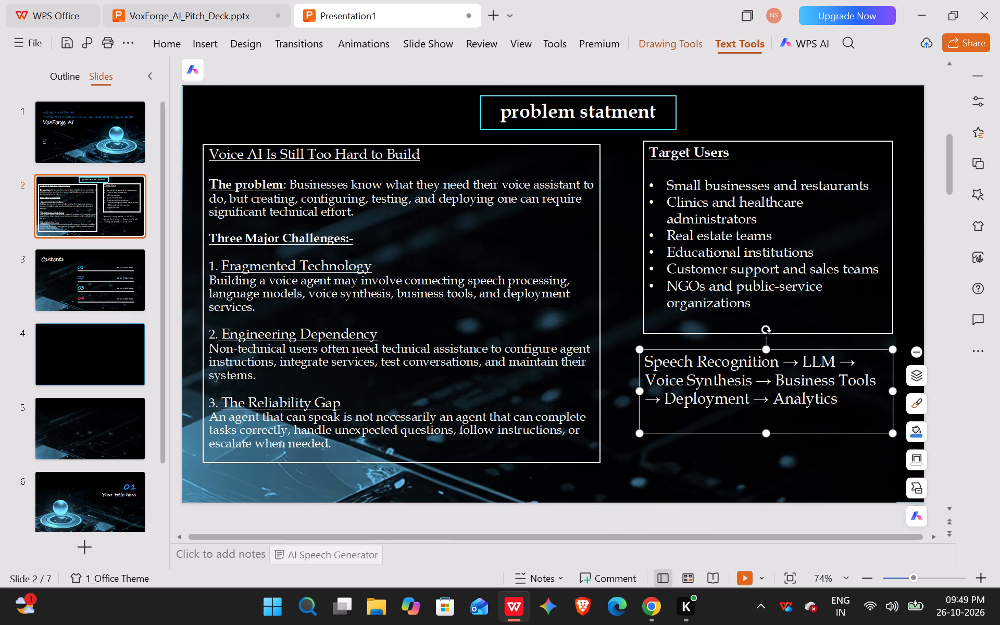
left_click_drag(720, 349, 720, 362)
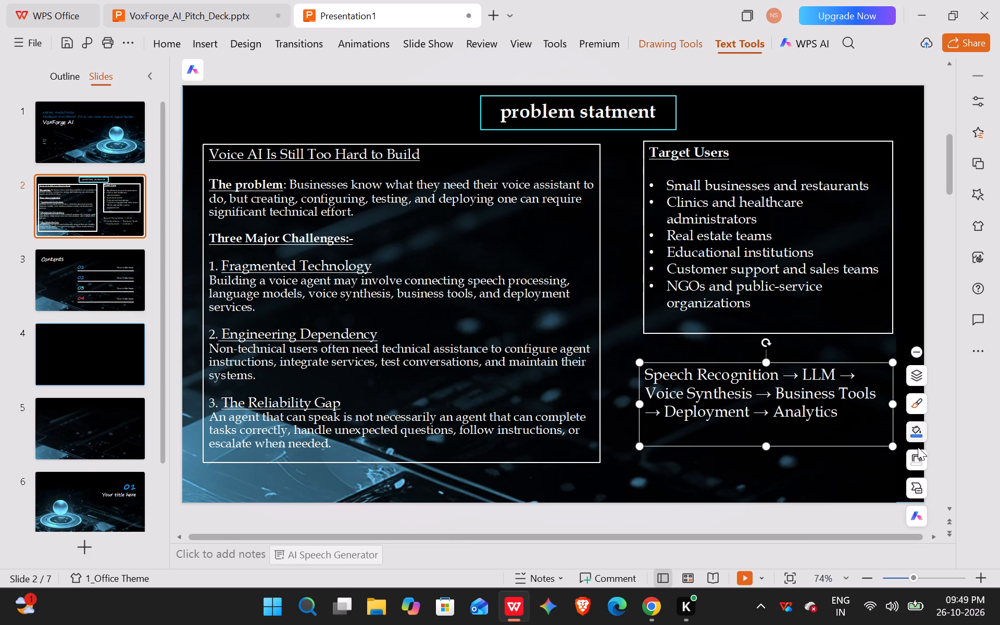
Give the workflow text box a white outline.
left_click(917, 464)
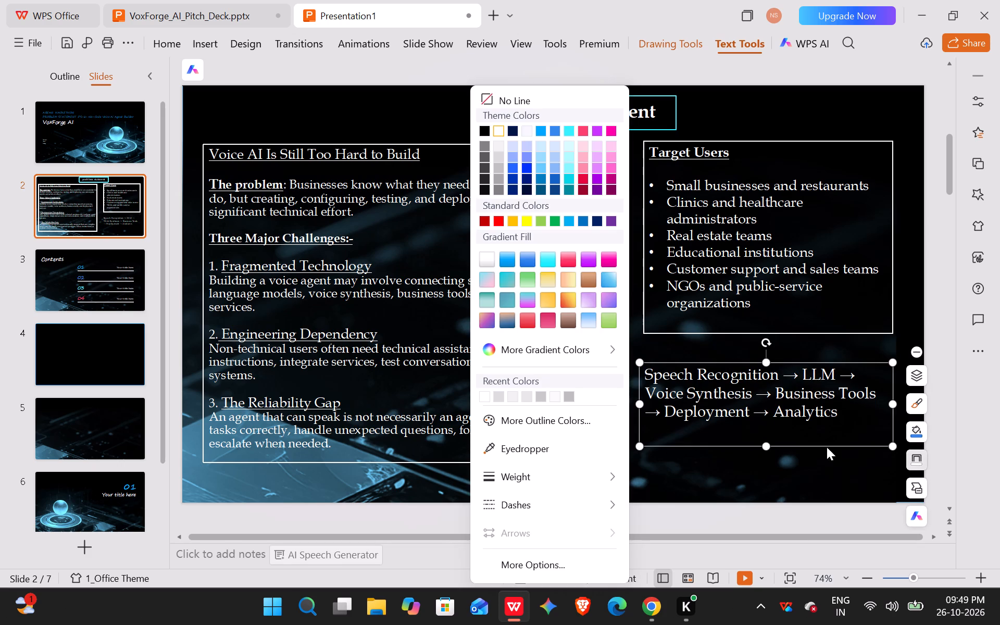
left_click(500, 127)
left_click(659, 475)
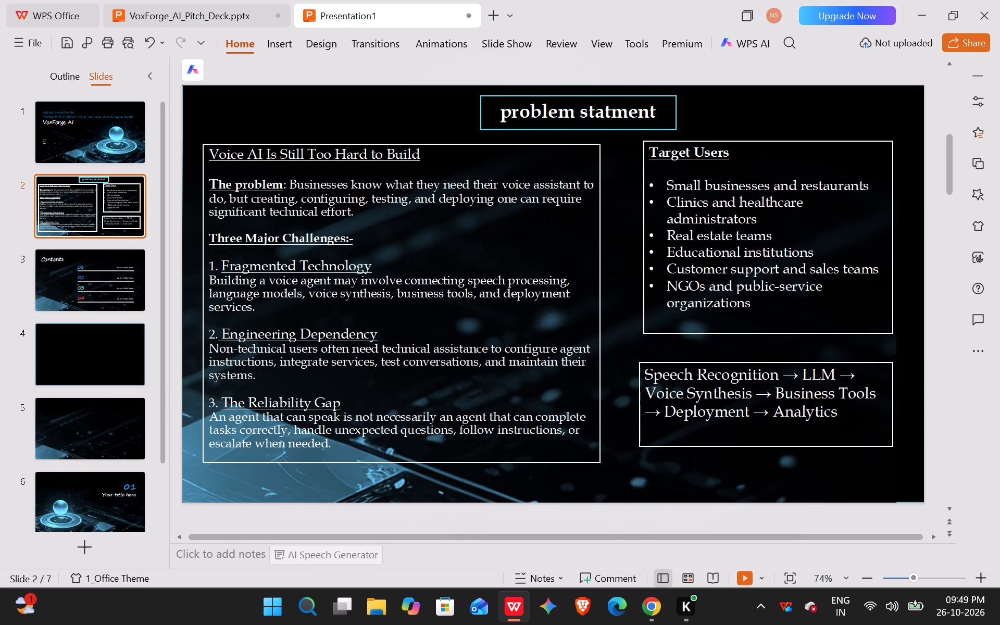
Extend the workflow text box downward until its bottom edge aligns with the bottom of the problem description box.
left_click(772, 432)
left_click_drag(769, 448, 773, 465)
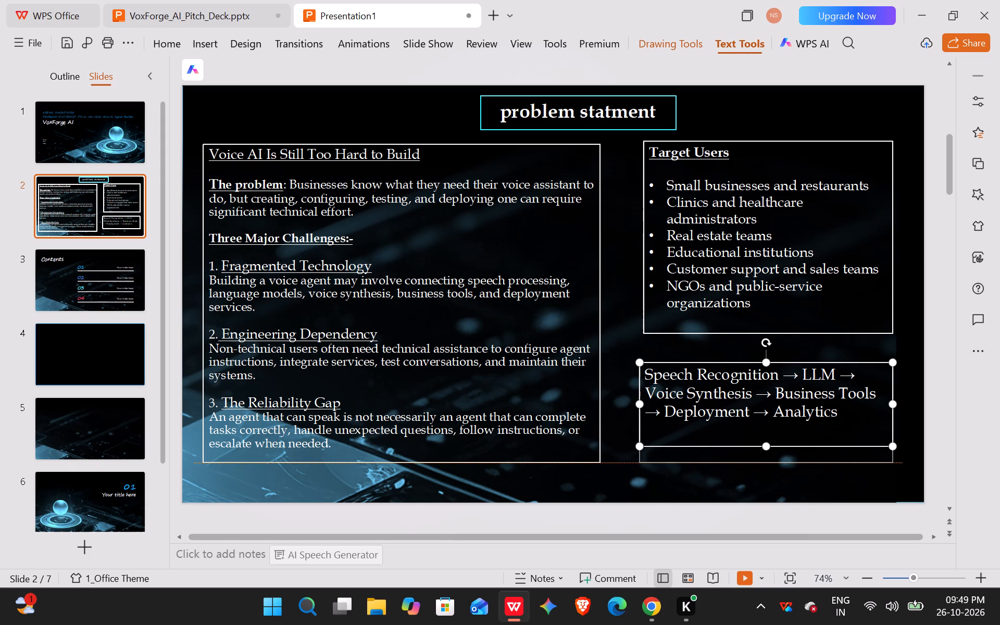
left_click_drag(773, 465, 773, 464)
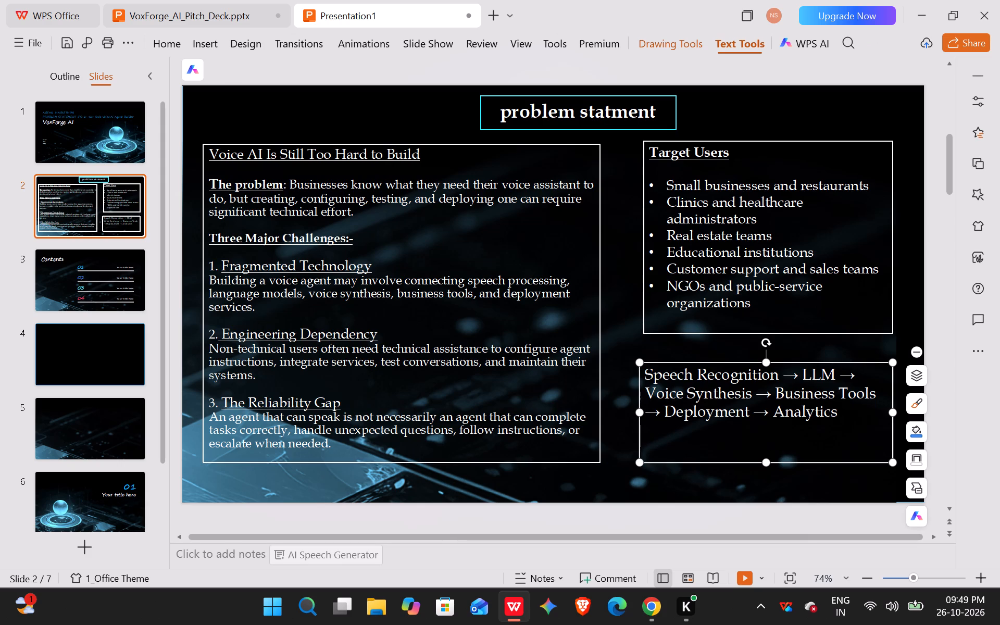
left_click(775, 432)
left_click(101, 279)
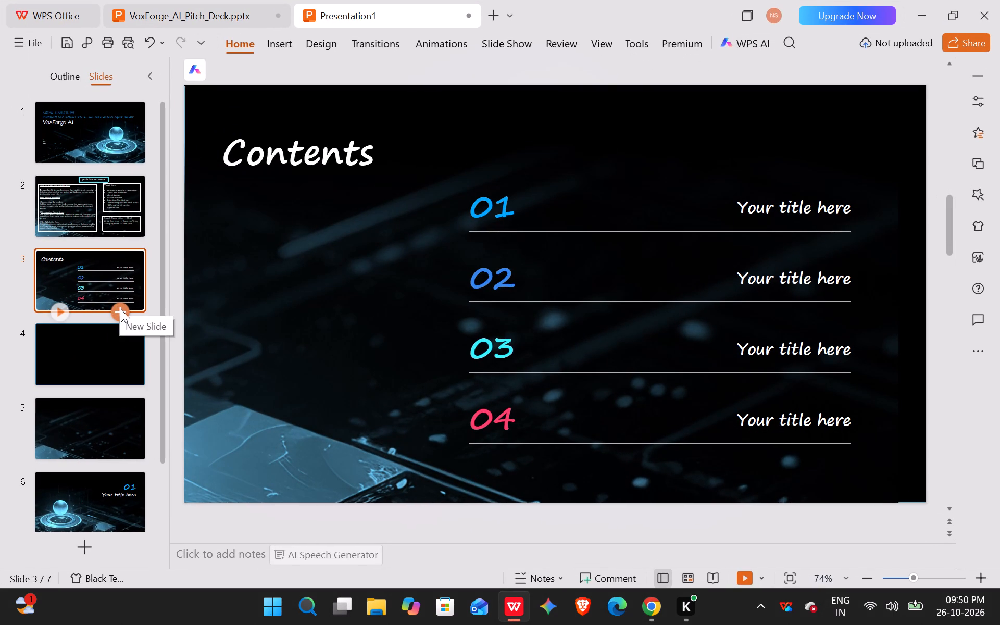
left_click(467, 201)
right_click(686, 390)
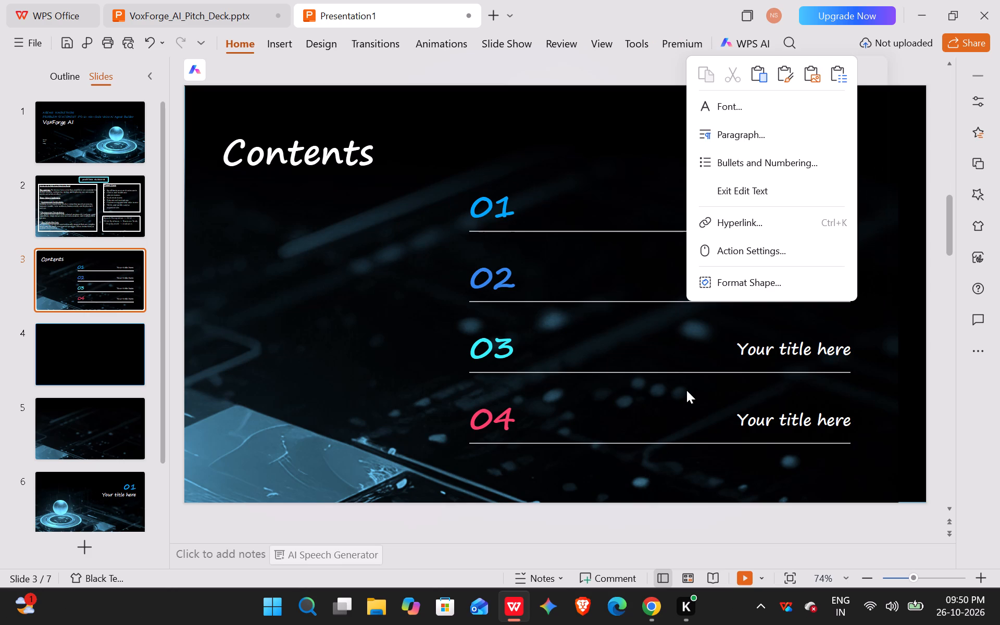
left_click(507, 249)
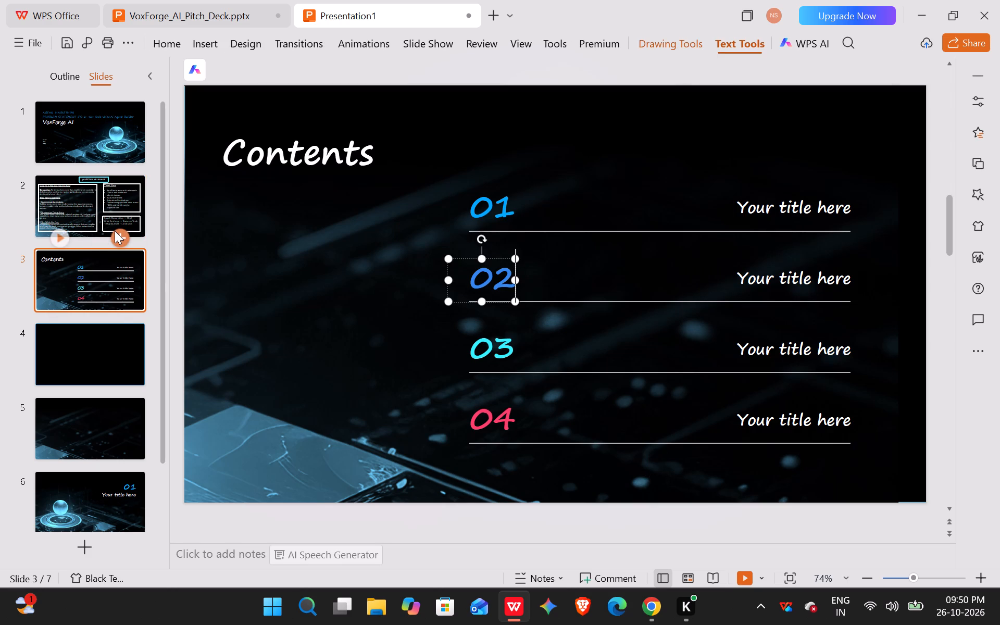
Insert a new slide after slide 2 using the Catalog Slide layout from the theme.
left_click(115, 231)
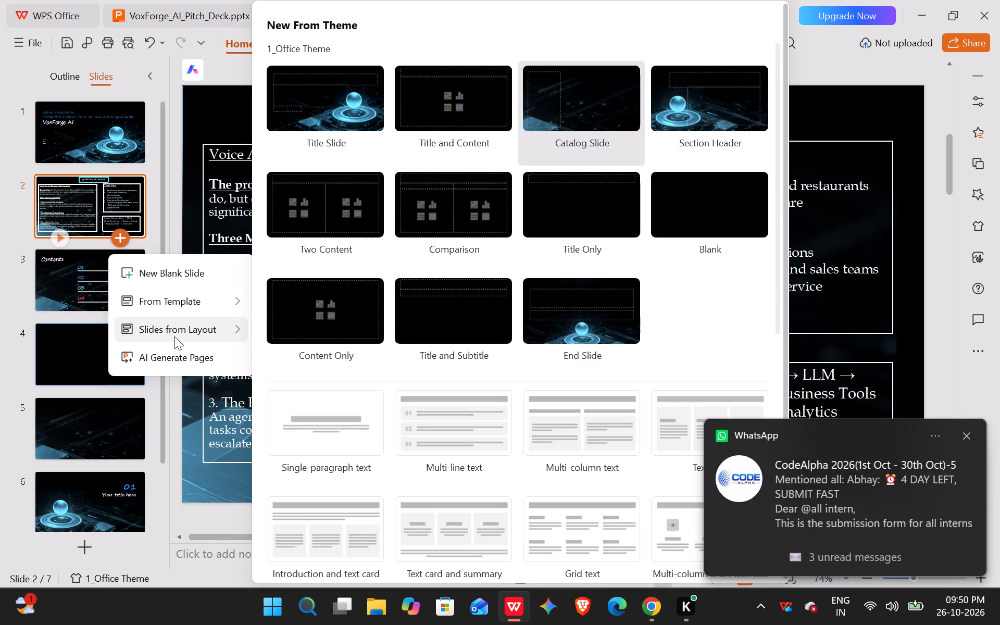
left_click(587, 93)
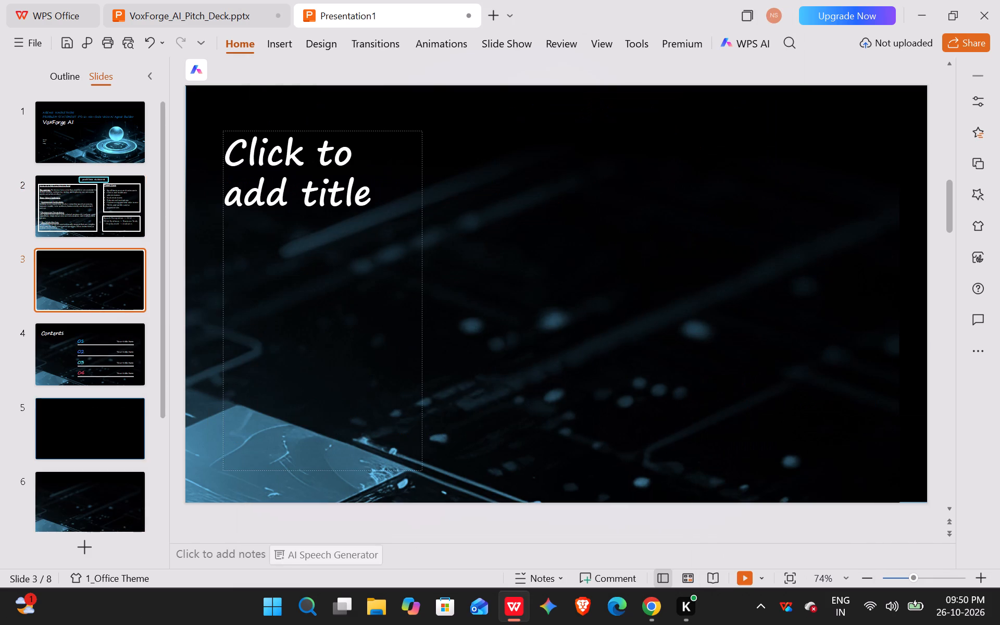
Resize the new slide's tall title placeholder into a short one-line box and place it at the top centre of the slide.
left_click_drag(234, 153, 322, 465)
left_click_drag(322, 465, 322, 456)
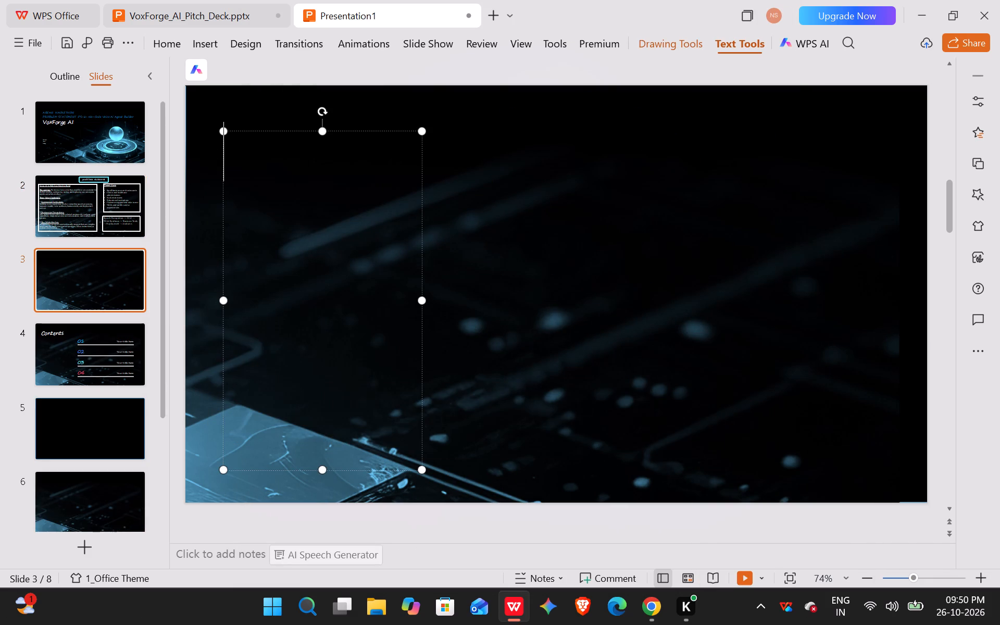
left_click_drag(322, 456, 320, 472)
left_click_drag(320, 472, 318, 370)
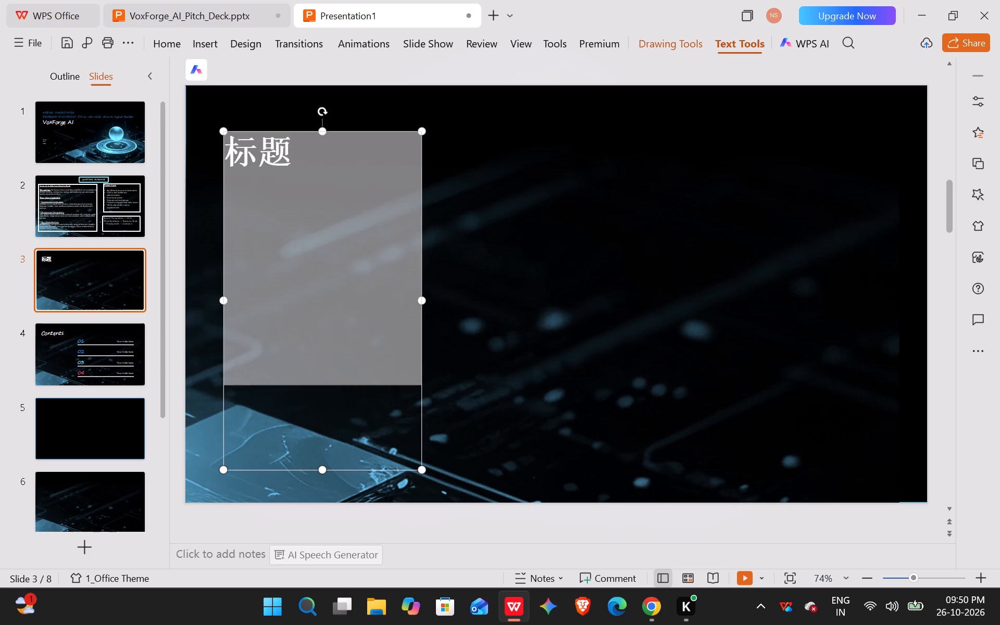
left_click_drag(318, 370, 339, 193)
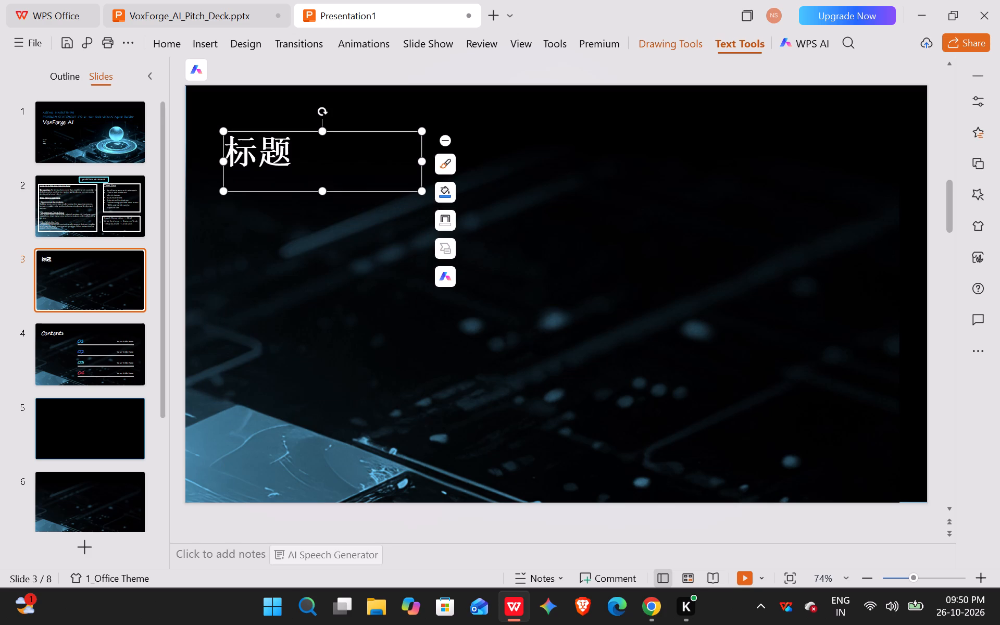
left_click_drag(422, 160, 767, 96)
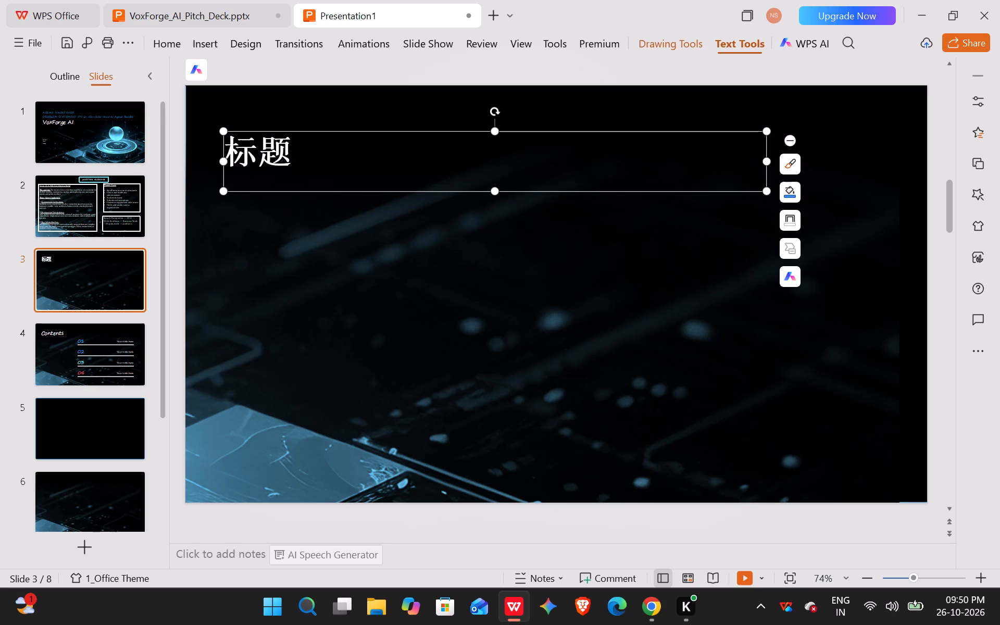
left_click_drag(223, 163, 434, 157)
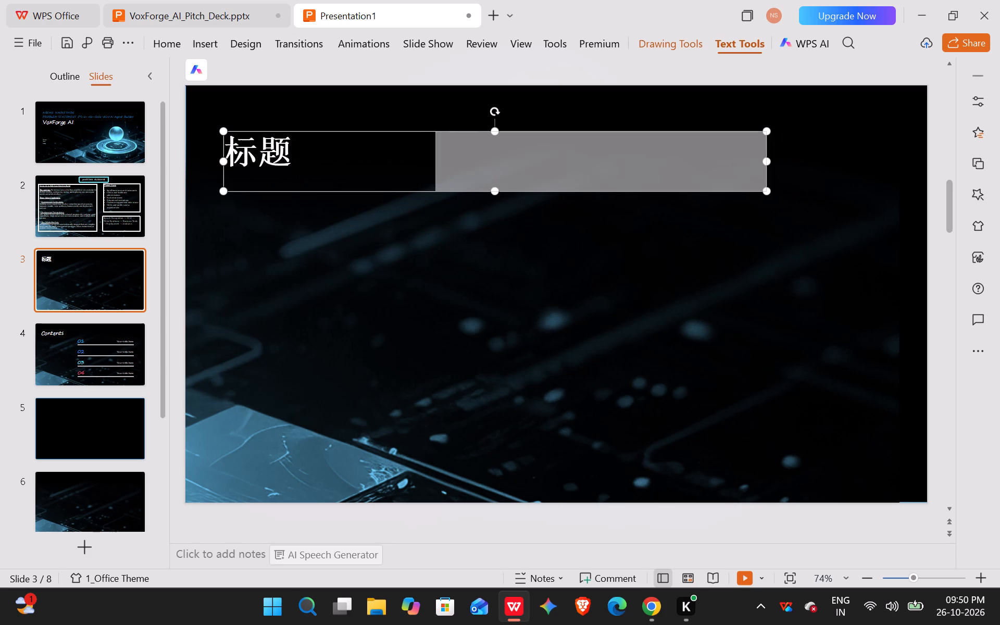
left_click_drag(434, 157, 426, 158)
left_click_drag(596, 187, 589, 162)
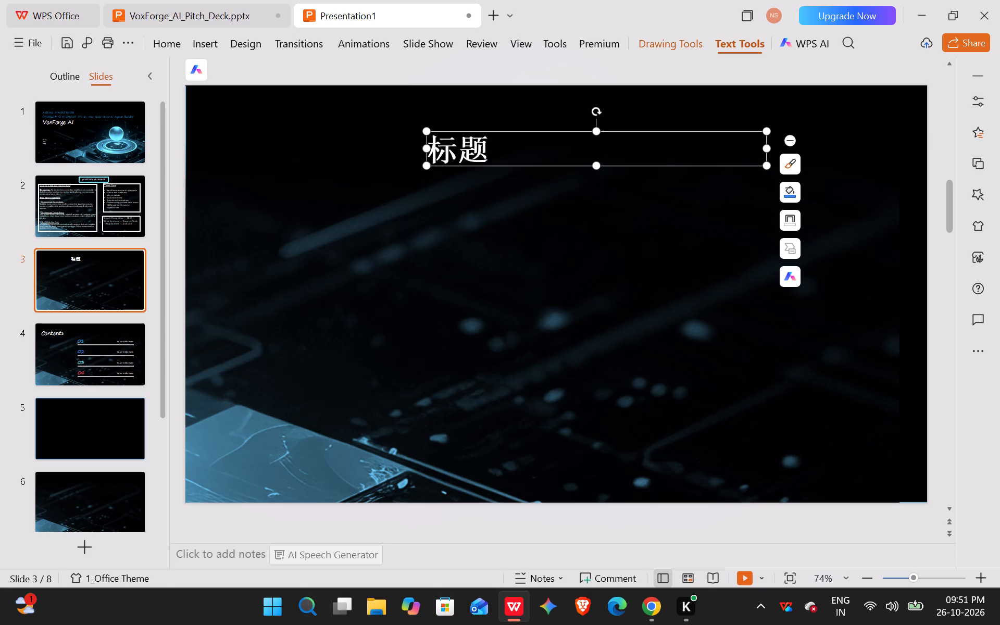
left_click_drag(765, 149, 699, 156)
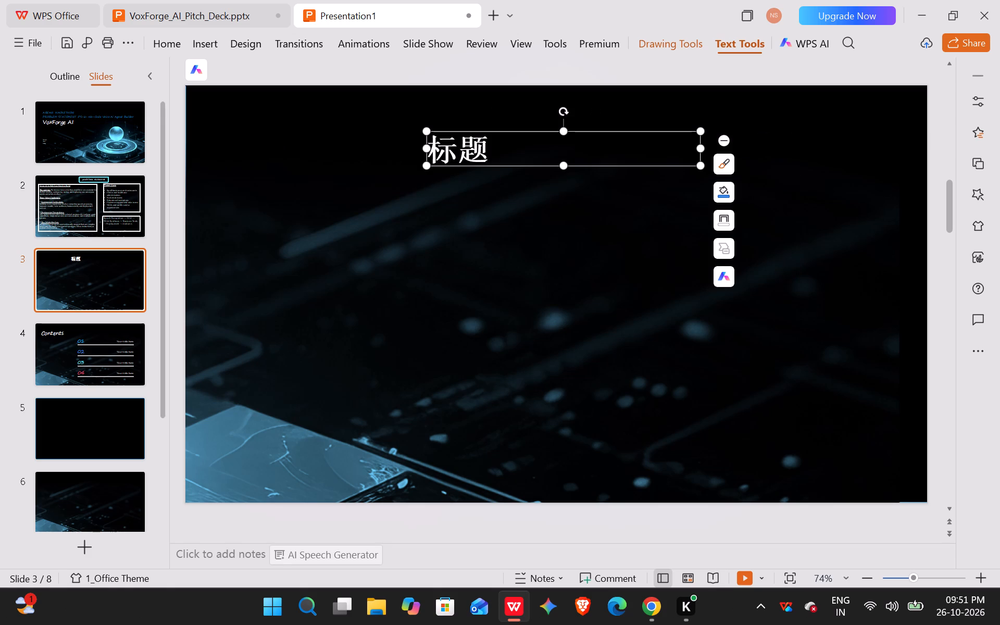
left_click_drag(553, 133, 549, 110)
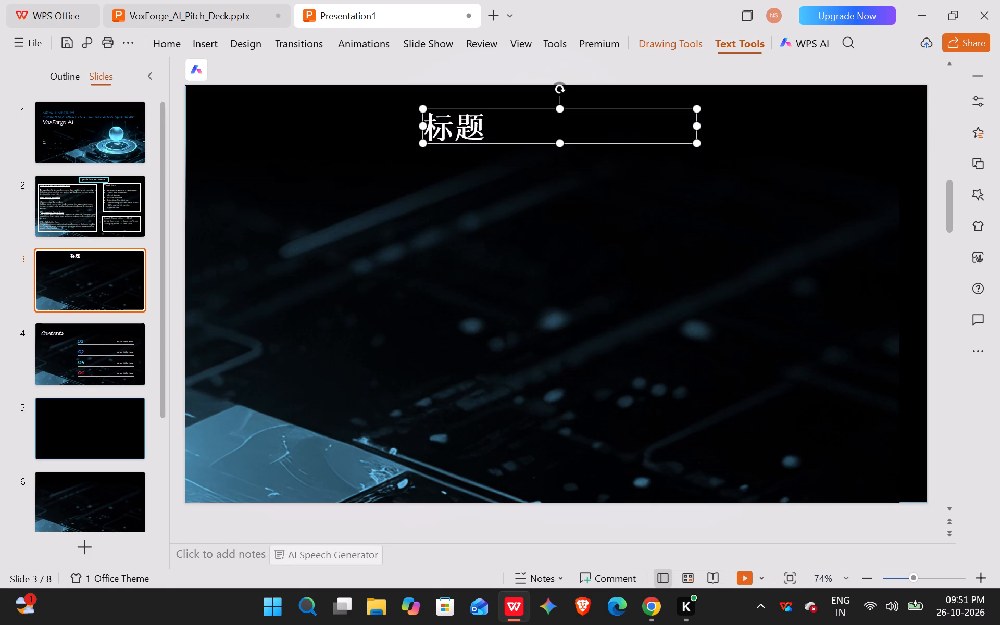
Paste "Proposed Solution" as slide 3's title and widen its box slightly on the left so the text fits one line.
left_click(488, 123)
left_click(473, 124)
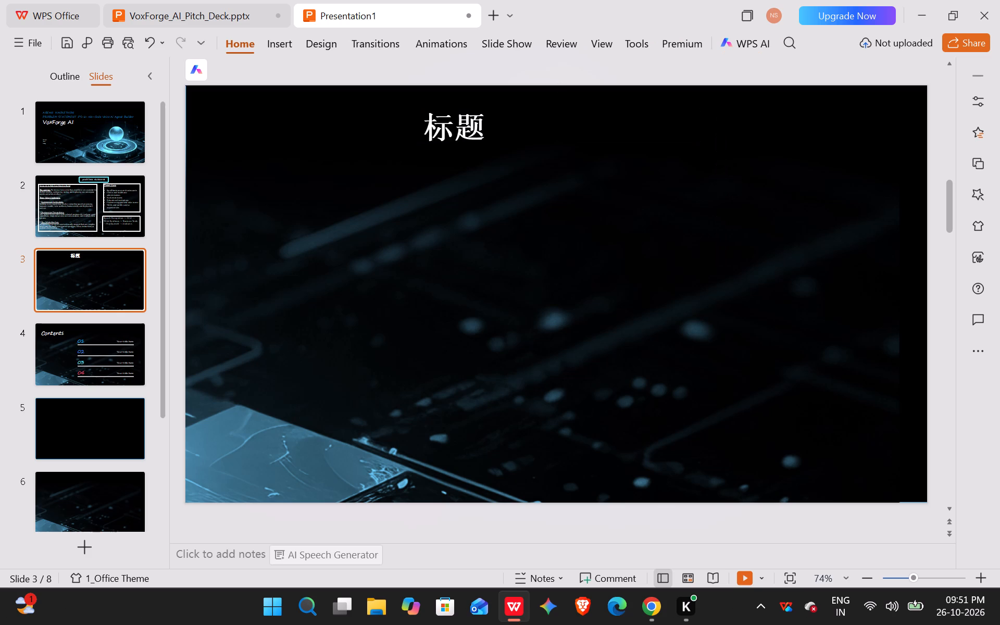
key("ctrl+v")
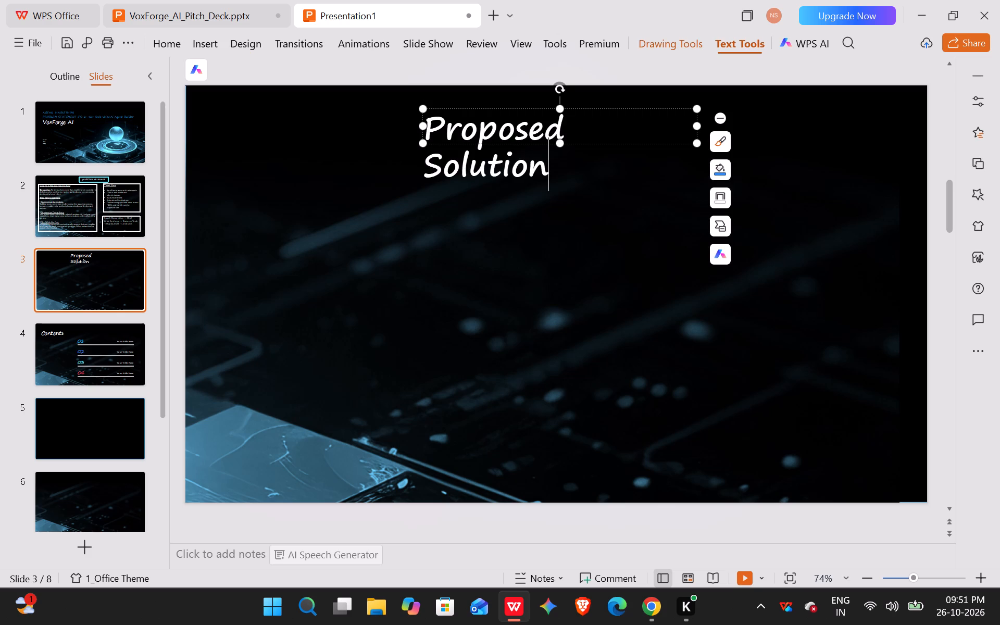
left_click_drag(427, 123, 424, 149)
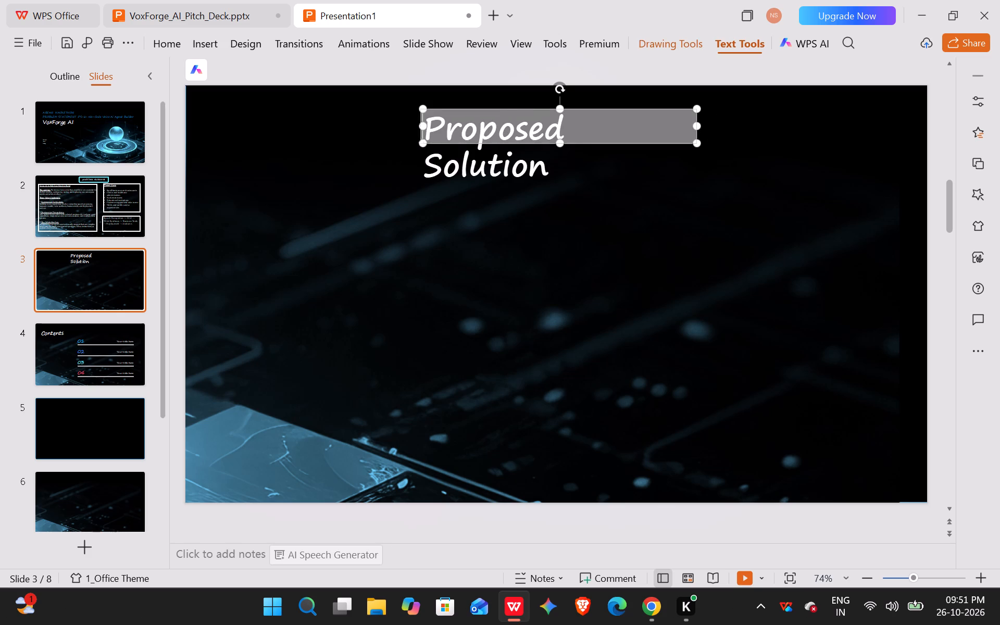
left_click_drag(424, 149, 421, 149)
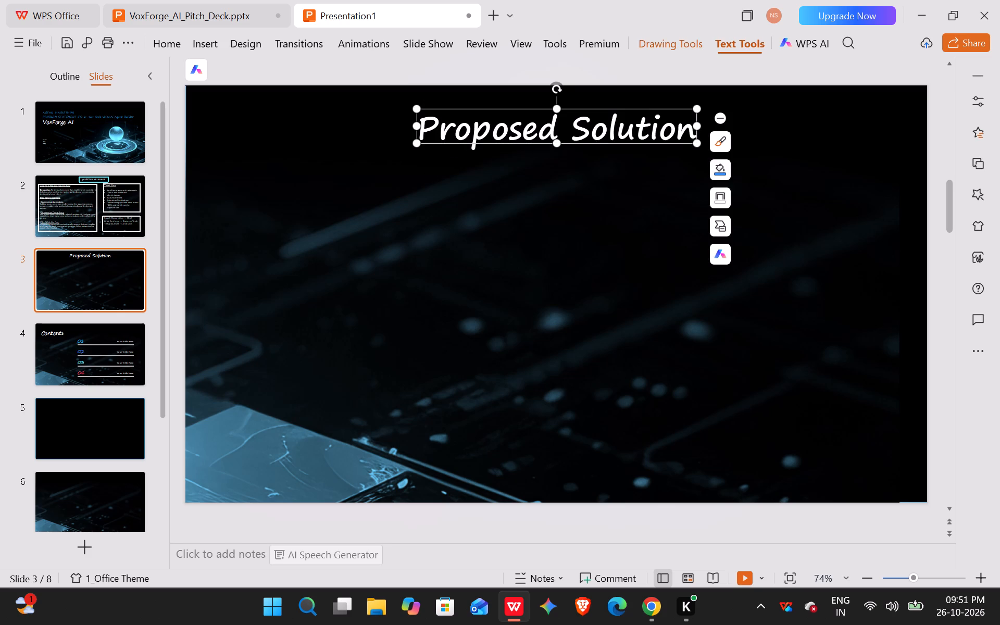
Set the "Proposed Solution" title to size 24 in the Book Antiqua font.
left_click_drag(422, 121, 709, 131)
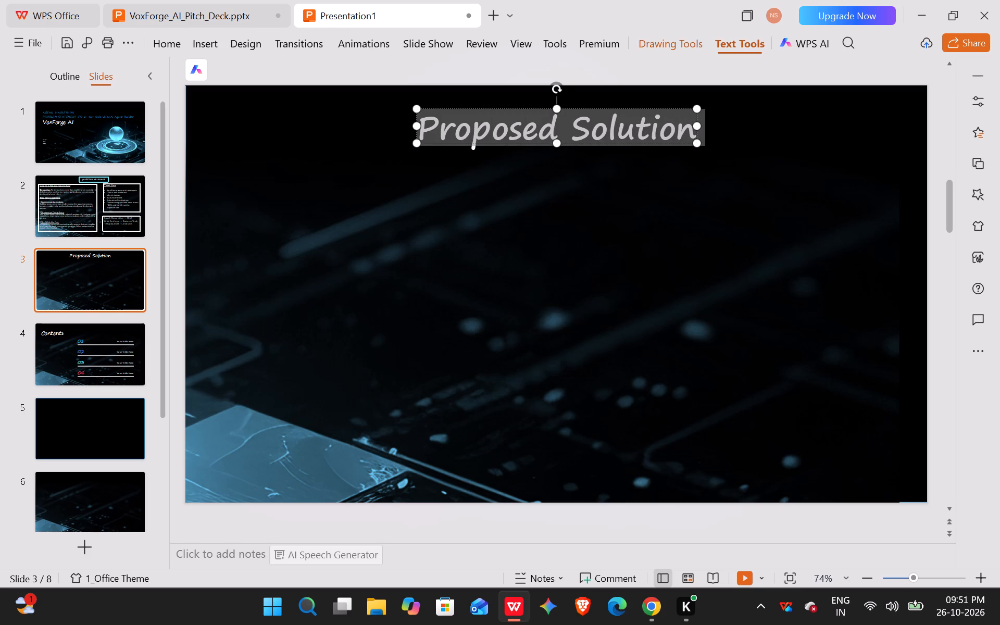
left_click_drag(709, 131, 694, 135)
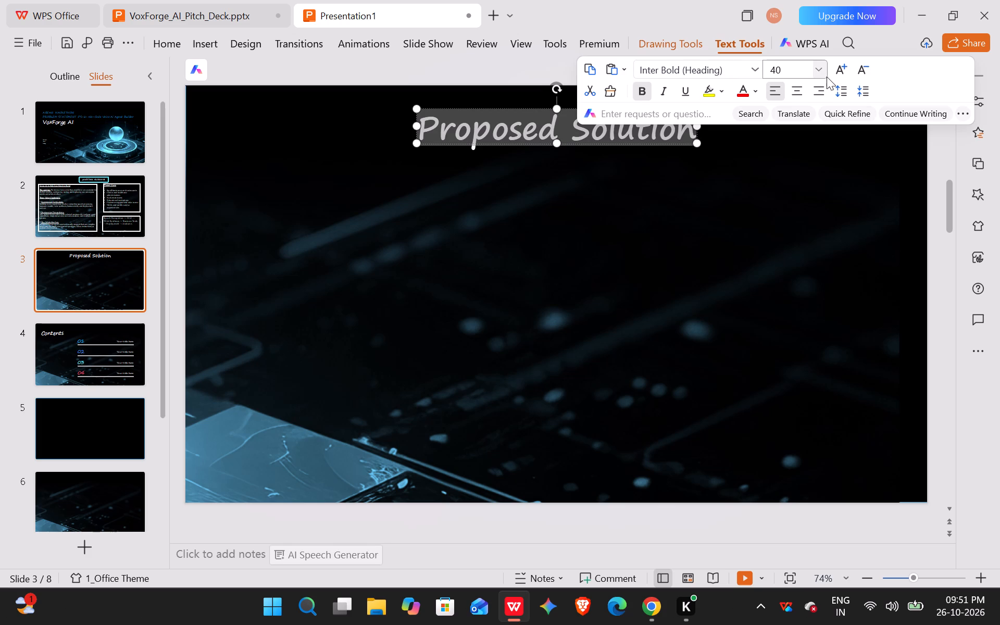
left_click(819, 74)
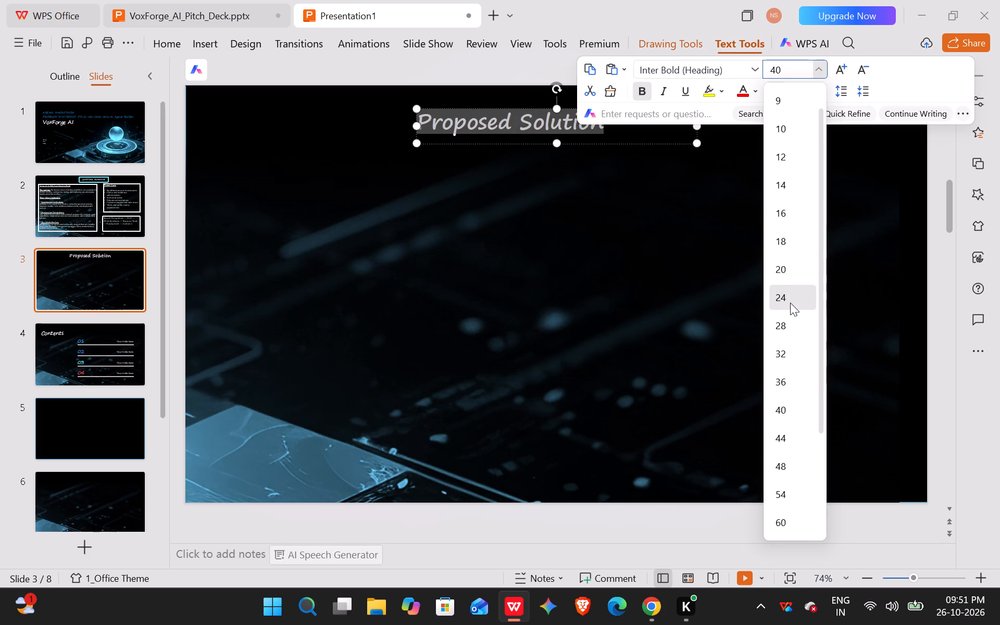
left_click(788, 295)
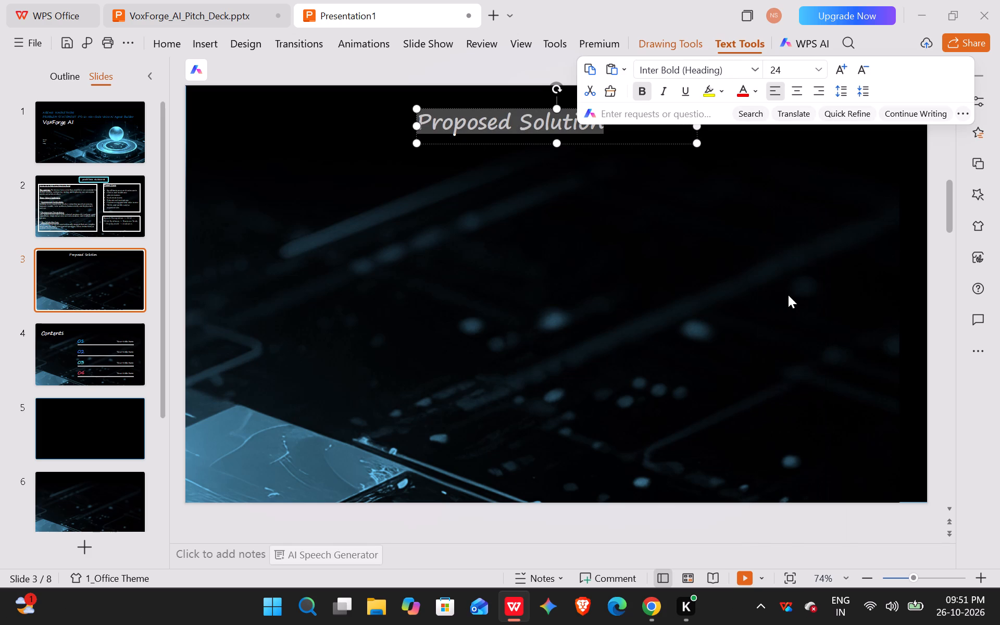
left_click(759, 72)
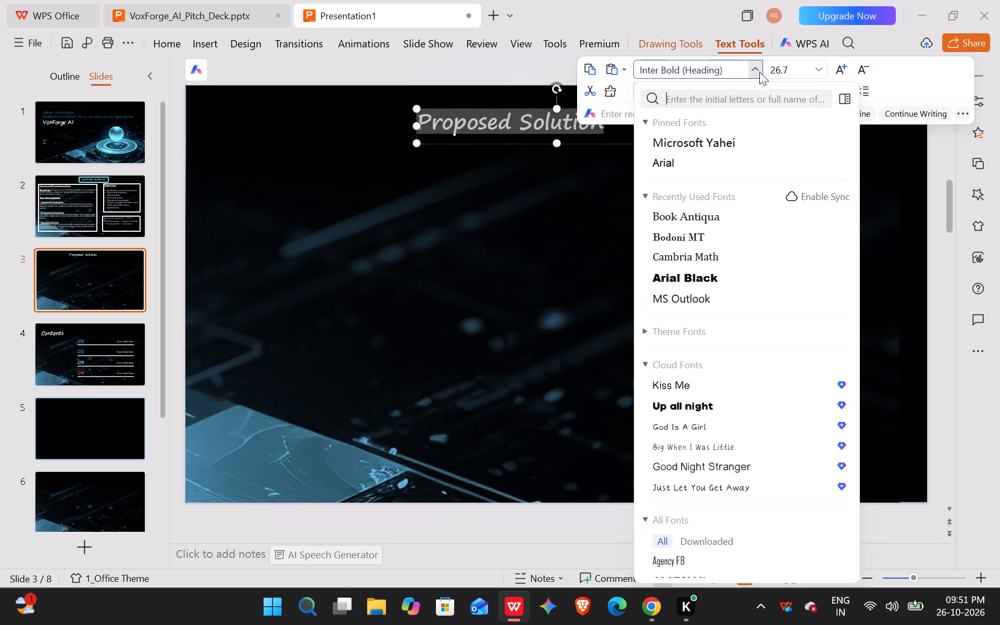
left_click(722, 215)
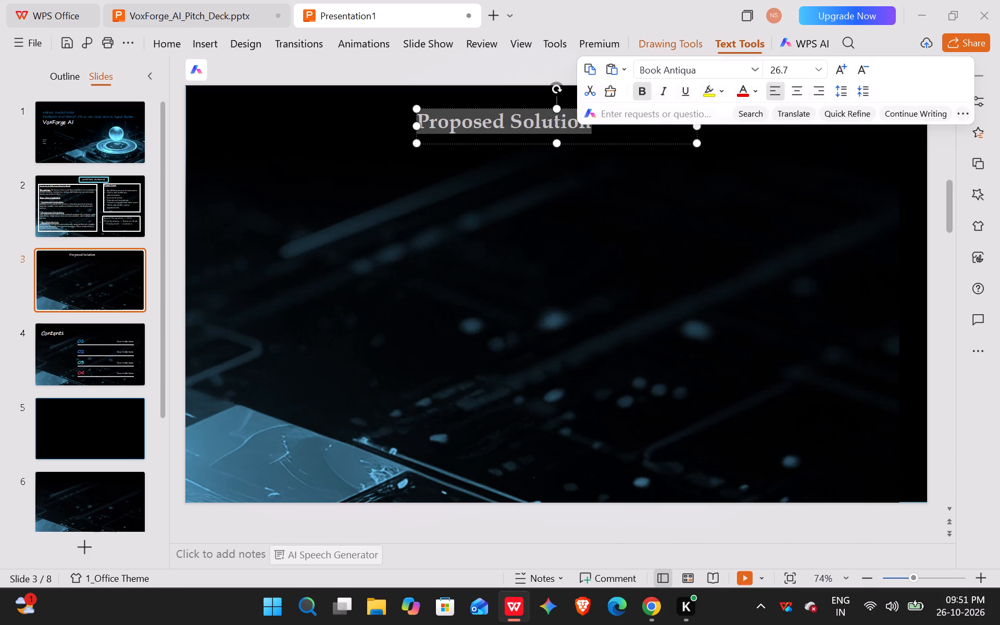
left_click(582, 212)
Narrow the "Proposed Solution" title box by pulling its right edge closer to the text.
left_click(535, 129)
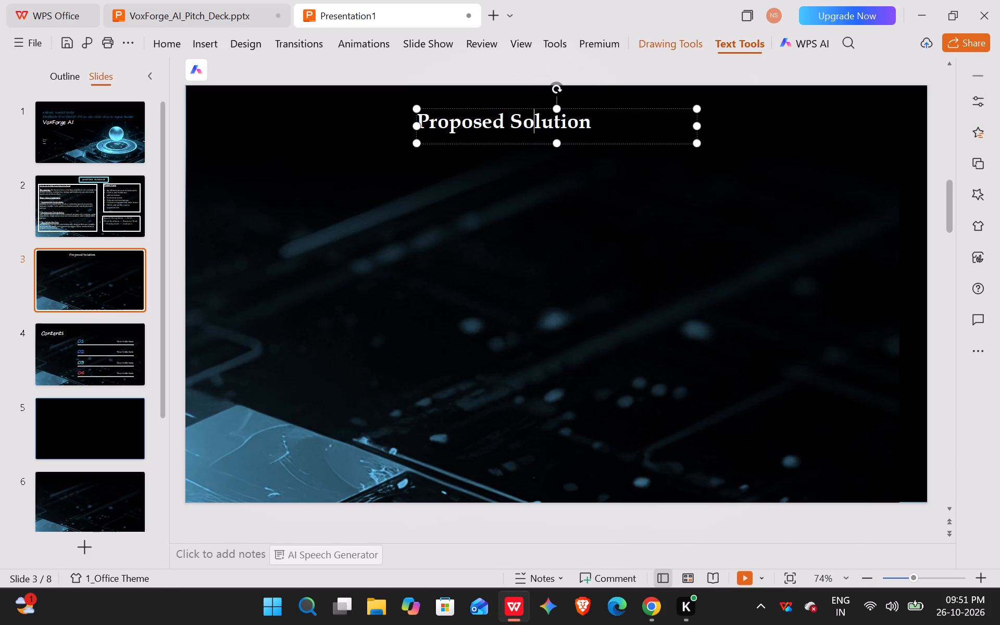
left_click_drag(695, 127, 652, 125)
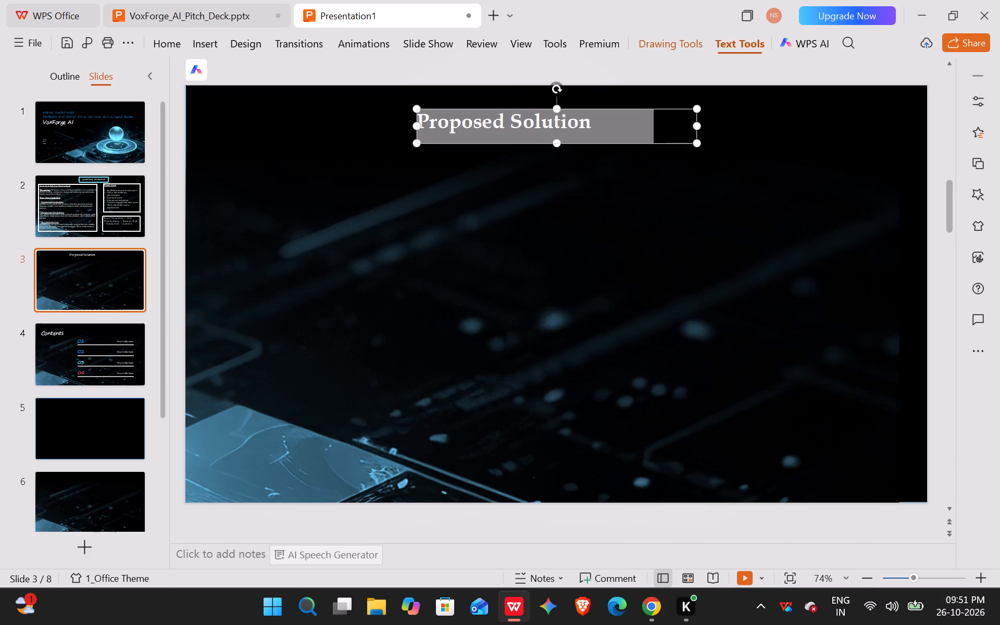
left_click_drag(652, 125, 651, 125)
left_click(422, 118)
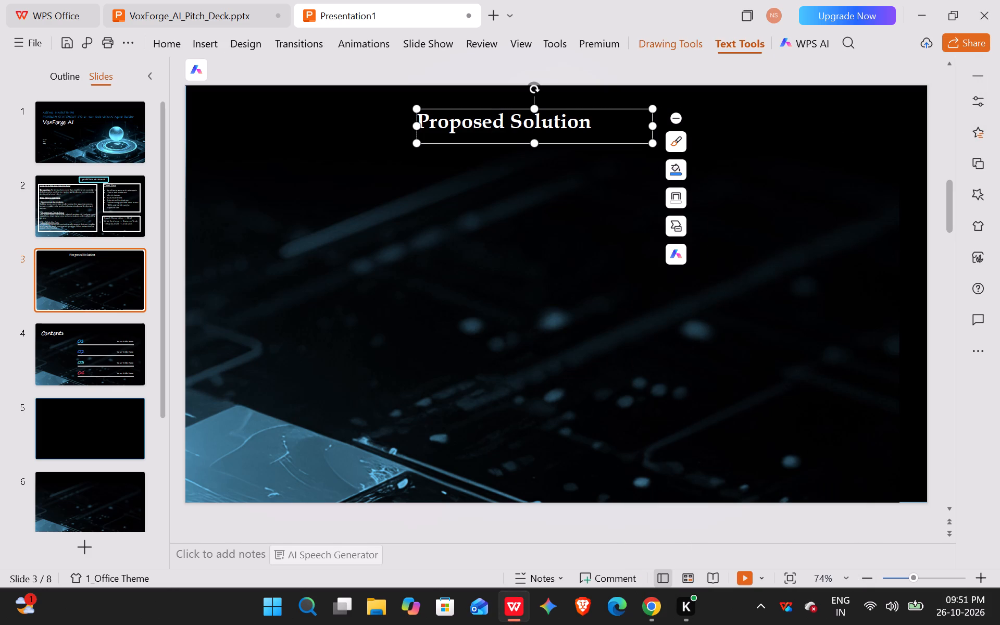
Shift the "Proposed Solution" title on slide 3 toward the middle of its text box with leading spaces.
key("space")
key("space")
key("space")
key("space")
key("space")
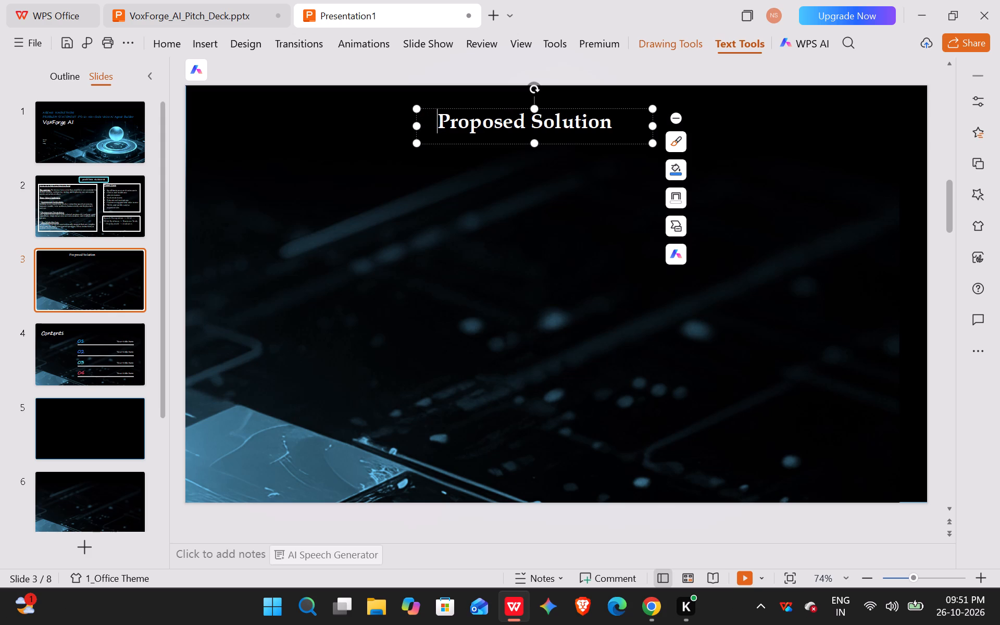
left_click(677, 194)
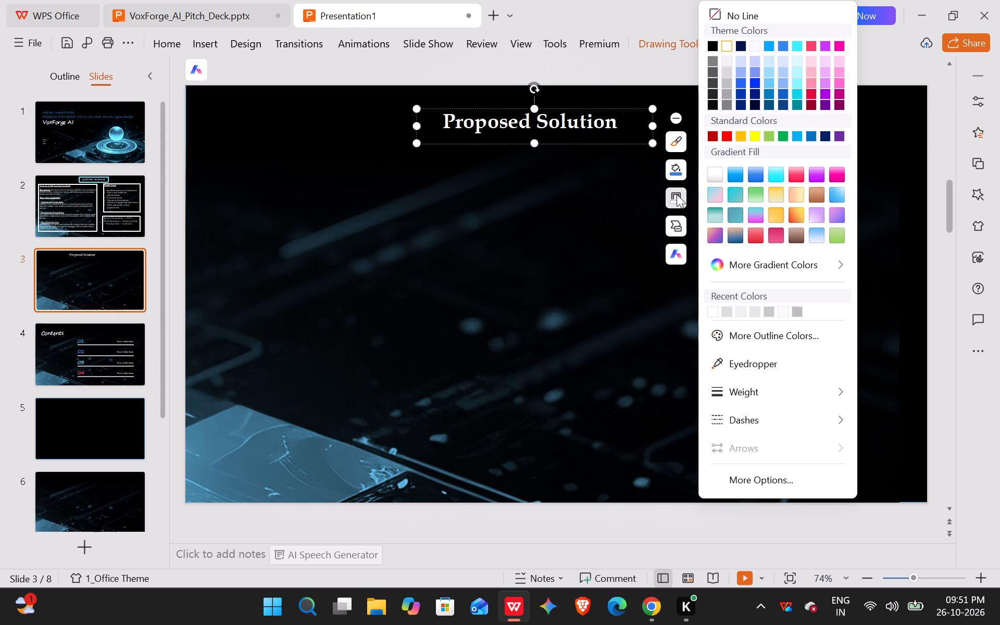
left_click(723, 44)
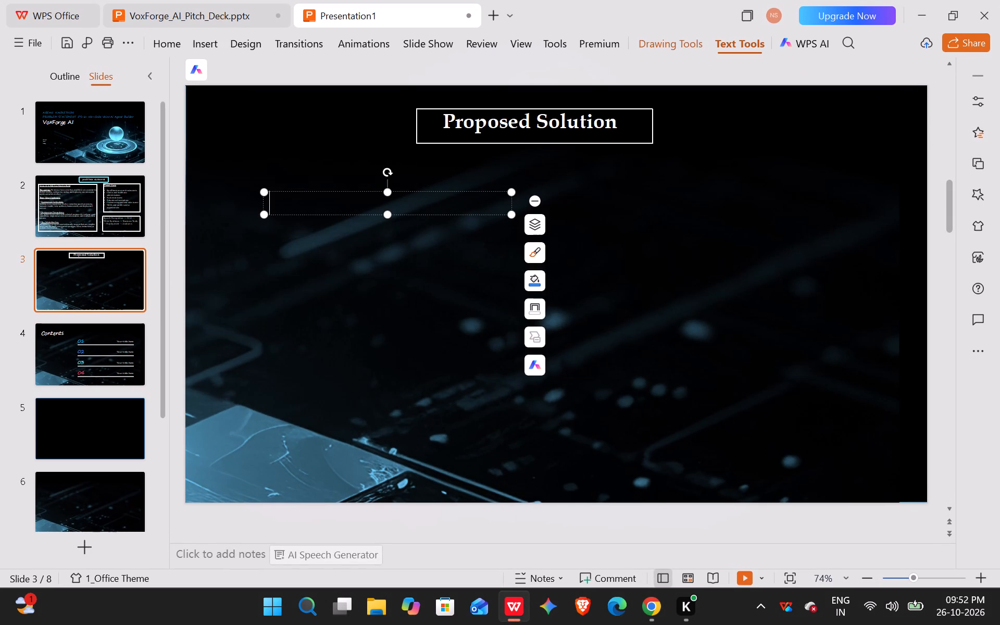
key("ctrl+v")
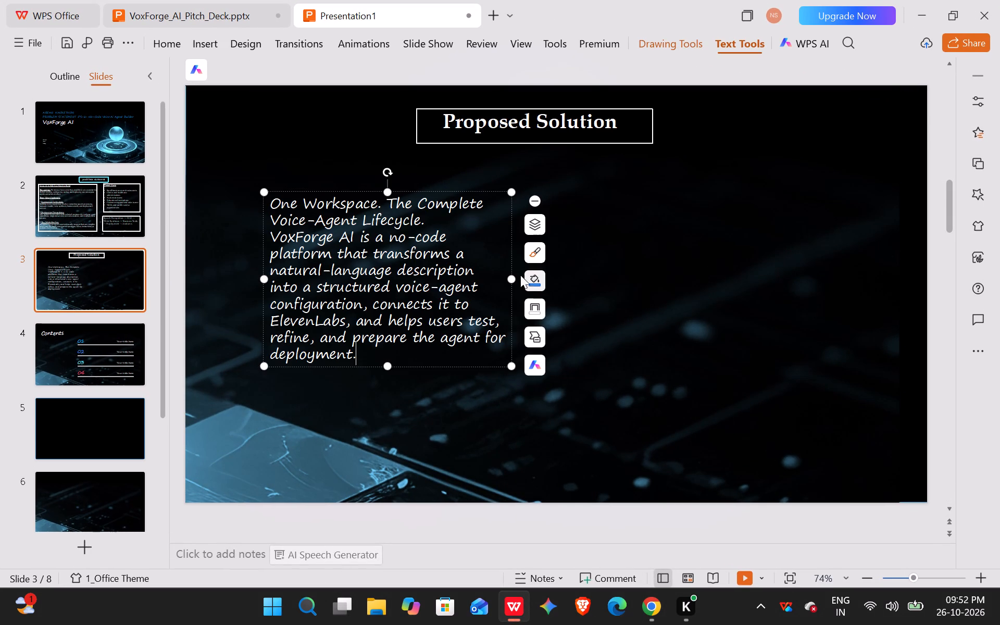
Widen the pasted text box across most of slide 3, reduce its height and place it just beneath the title.
left_click_drag(511, 278, 829, 144)
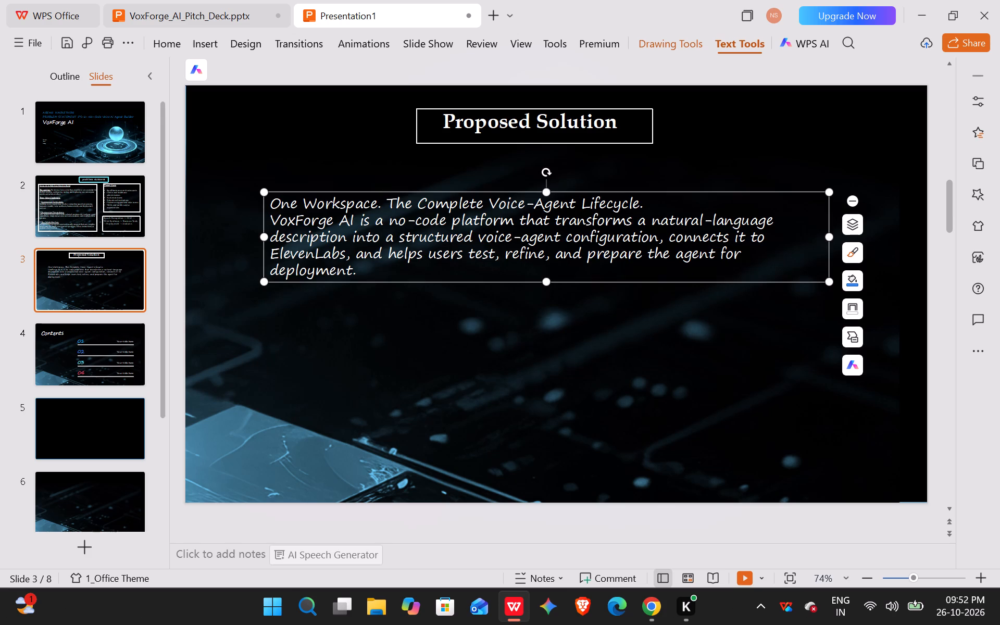
left_click_drag(548, 281, 547, 240)
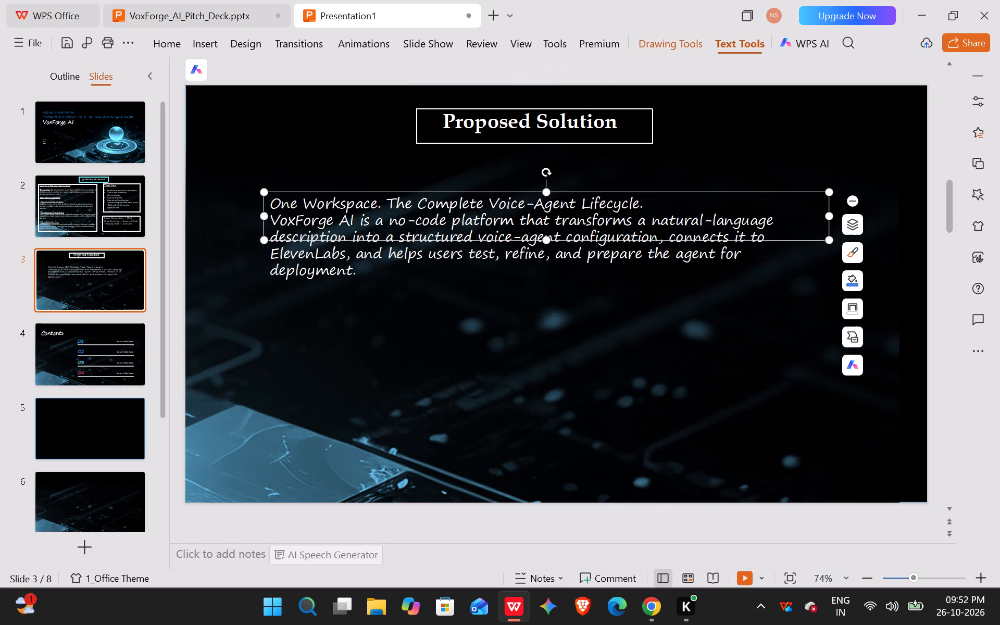
left_click_drag(519, 192, 507, 161)
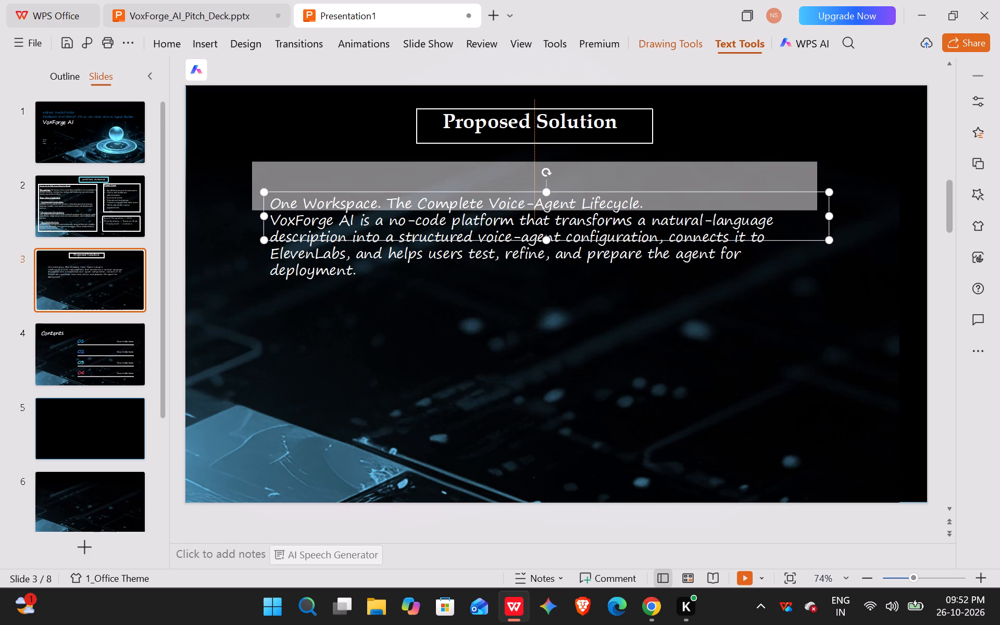
left_click_drag(507, 161, 508, 153)
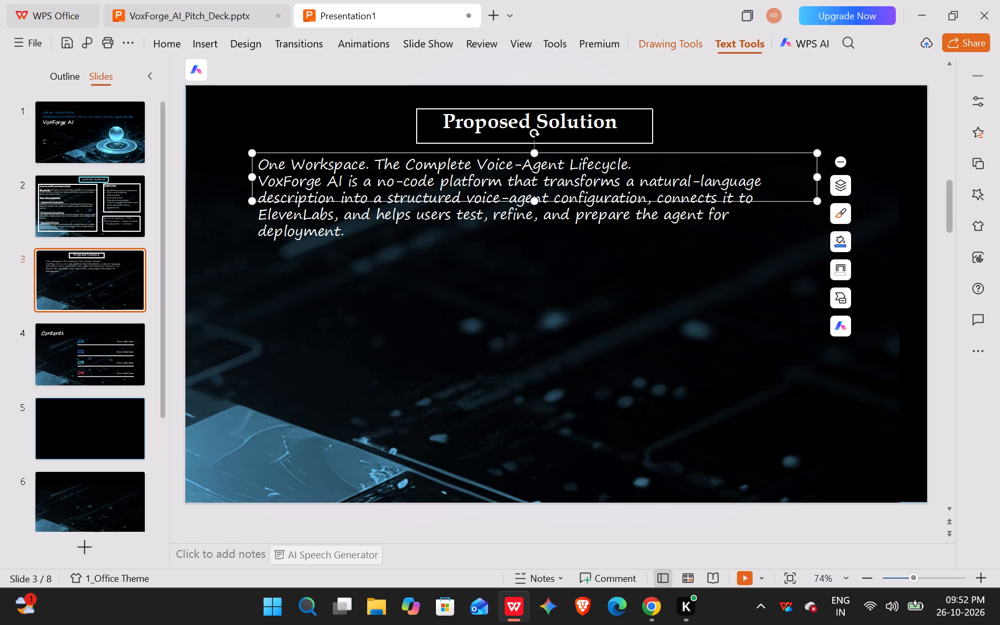
left_click_drag(252, 180, 242, 181)
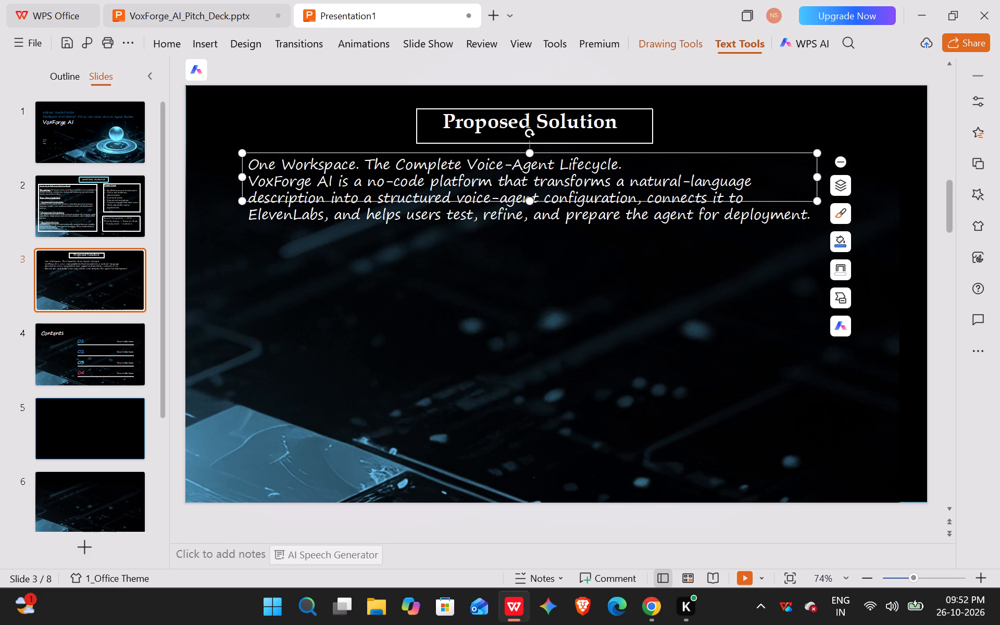
left_click_drag(819, 175, 868, 167)
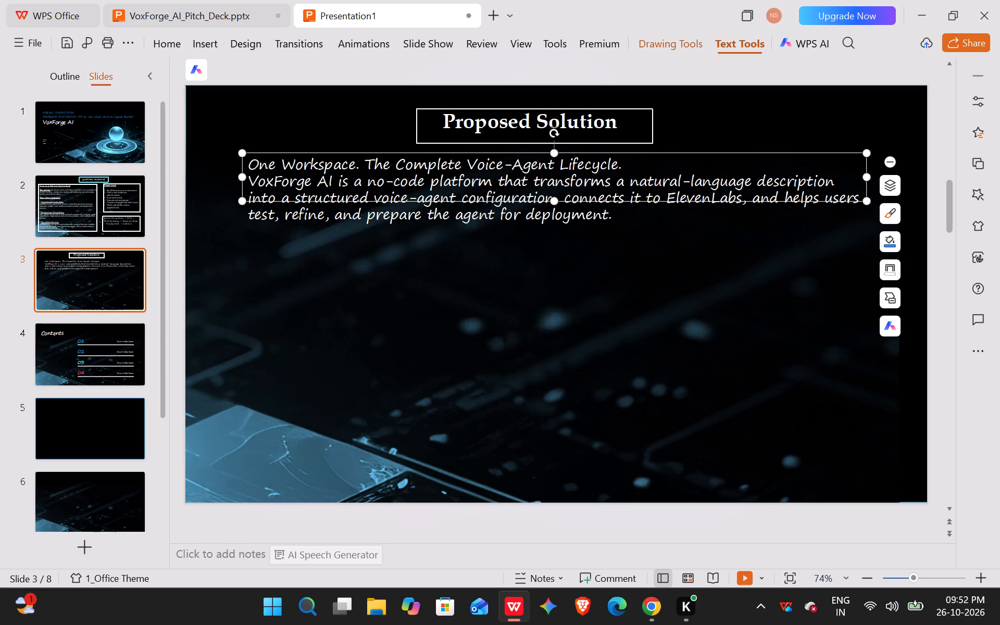
Make "One Workspace." bold and set its font to Book Antiqua.
left_click_drag(251, 164, 359, 164)
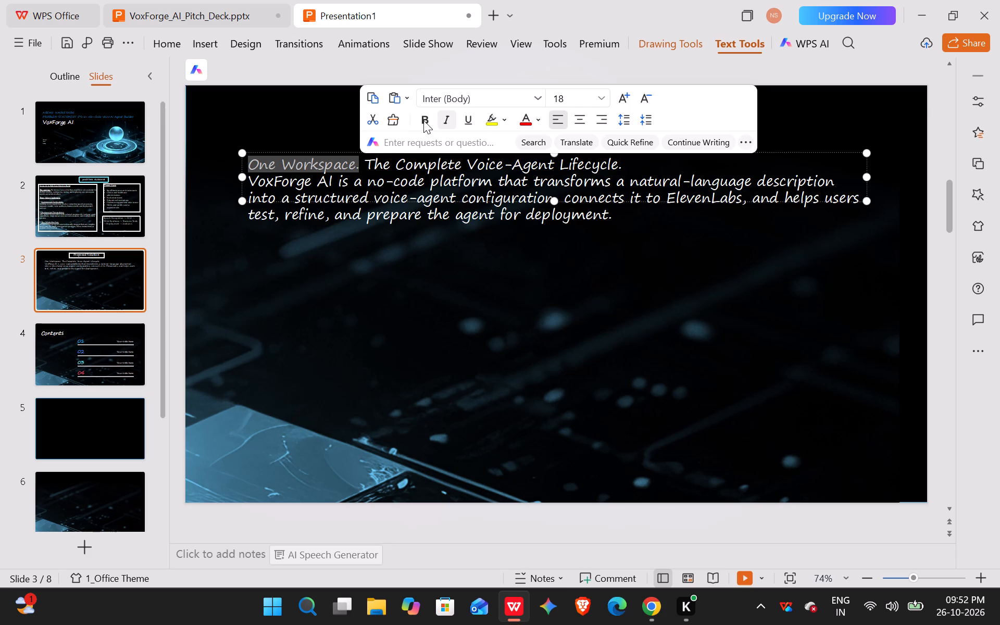
left_click(423, 120)
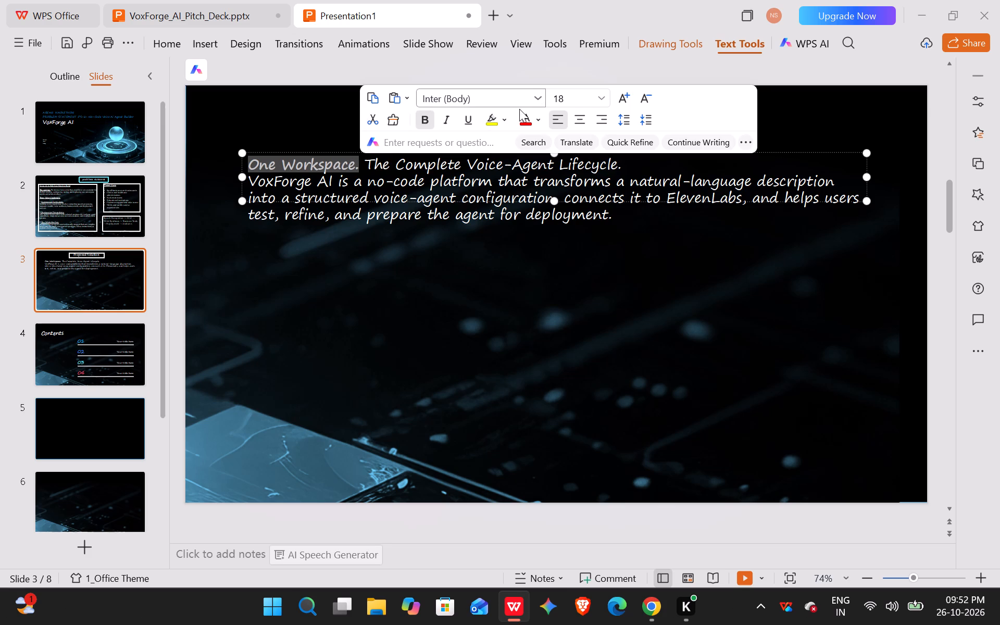
left_click(541, 95)
left_click(510, 246)
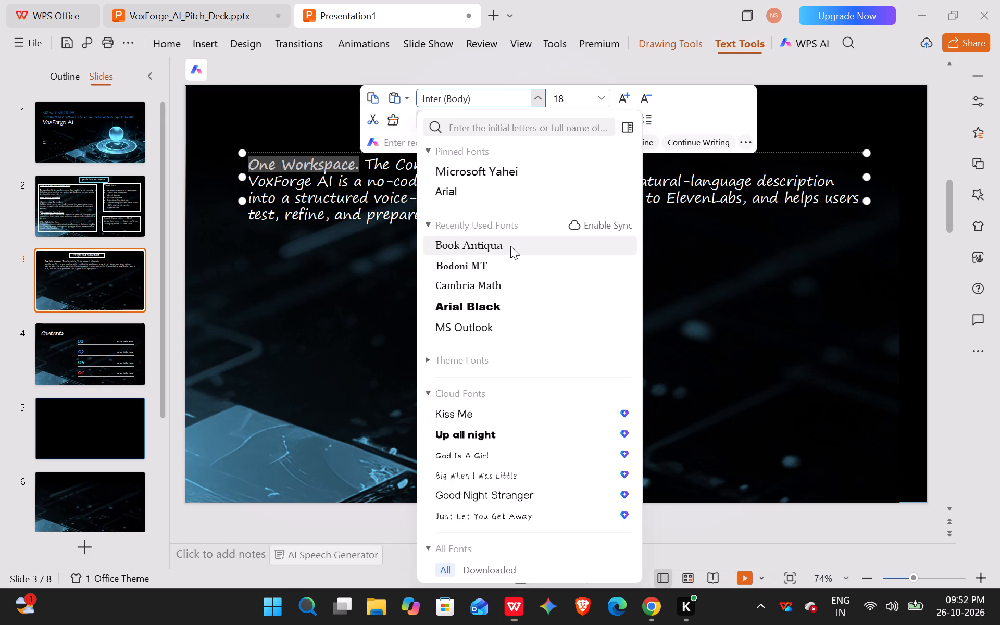
Set the rest of the text after "One Workspace." in slide 3's text box to the Book Antiqua font.
left_click(271, 115)
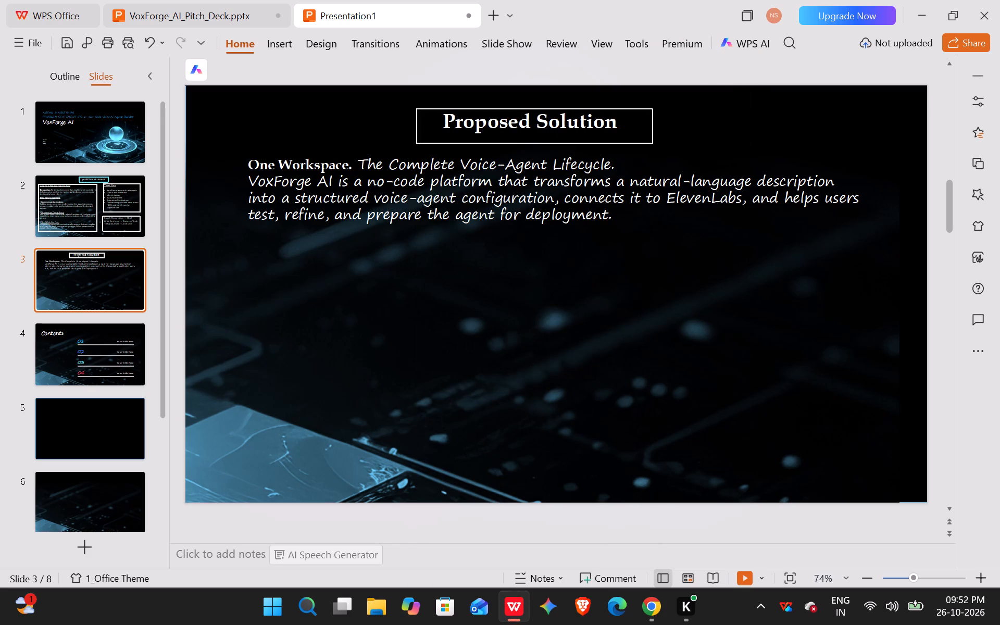
left_click_drag(356, 157, 561, 238)
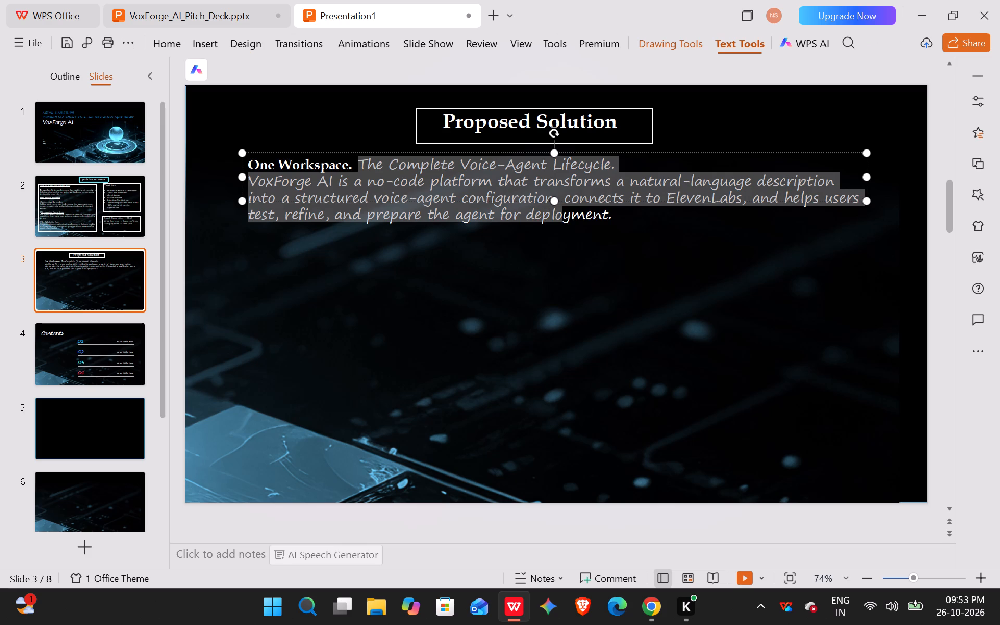
left_click_drag(561, 238, 626, 230)
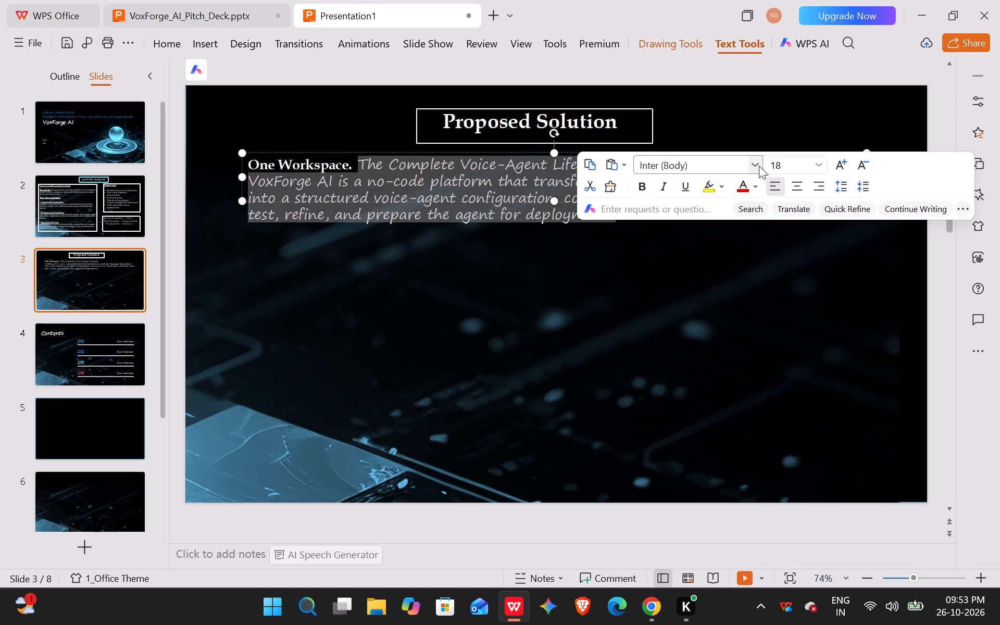
left_click(759, 166)
left_click(708, 314)
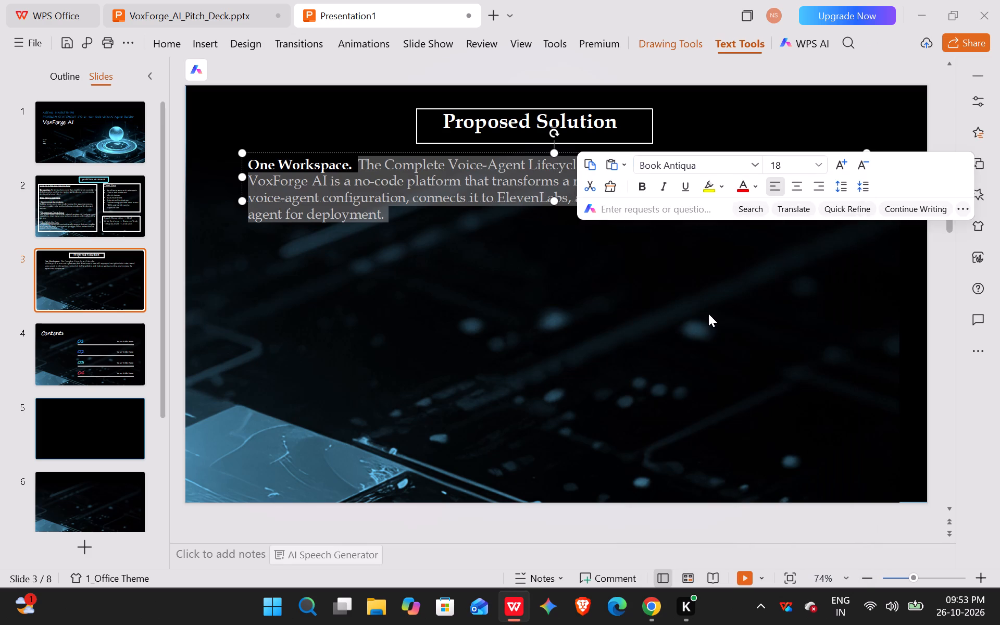
left_click(470, 246)
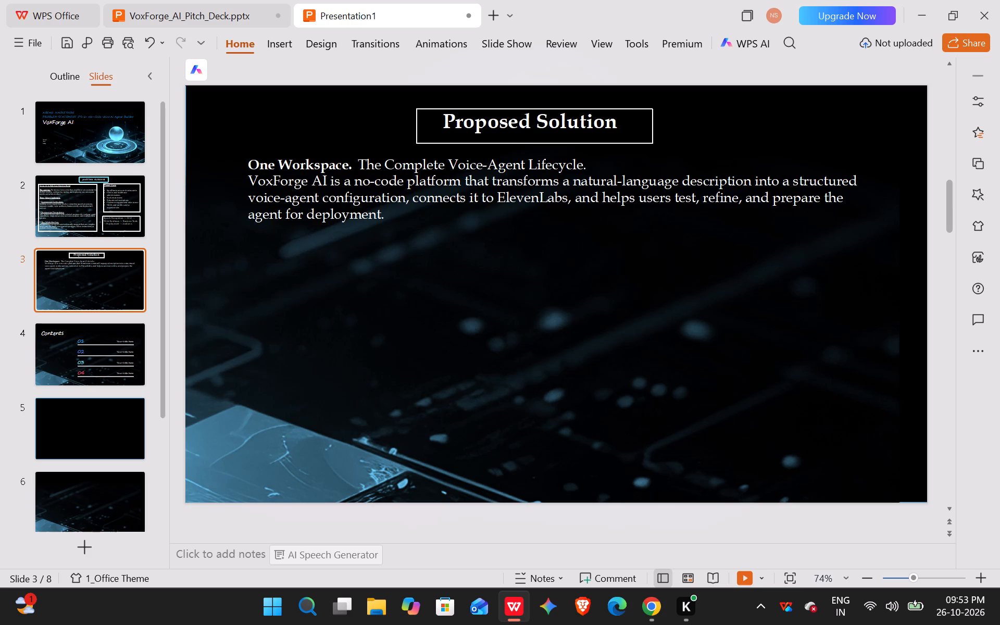
Set the font size of the text after "One Workspace." to 16.
left_click_drag(358, 157, 416, 214)
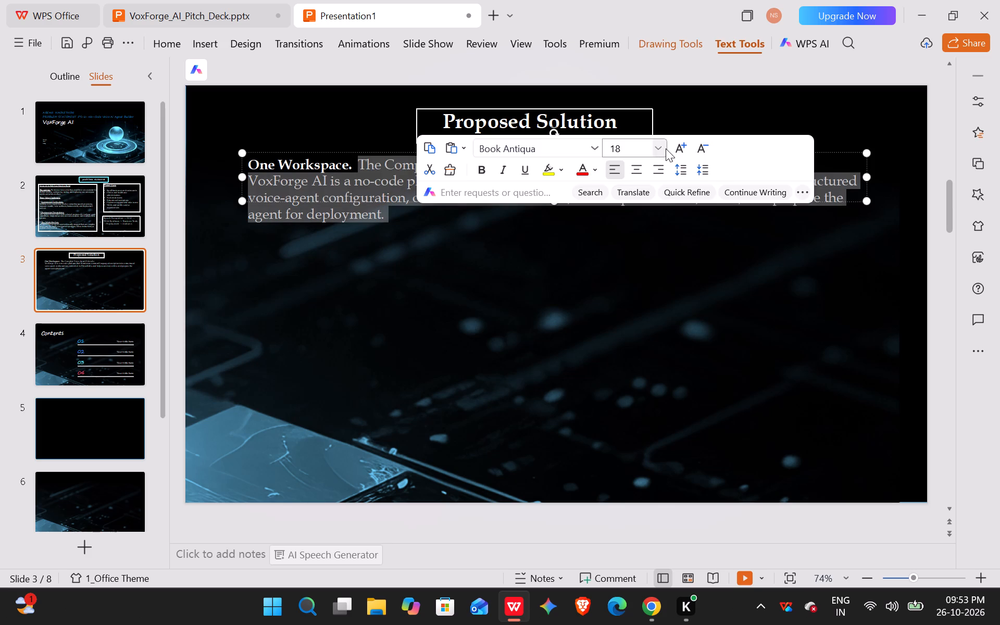
left_click(656, 149)
left_click(633, 291)
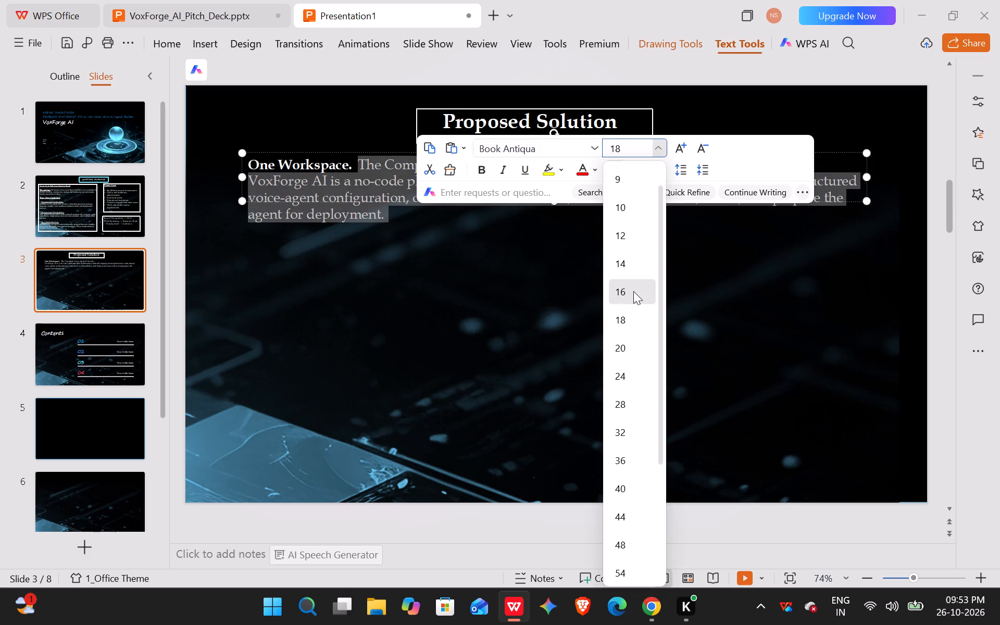
left_click(478, 212)
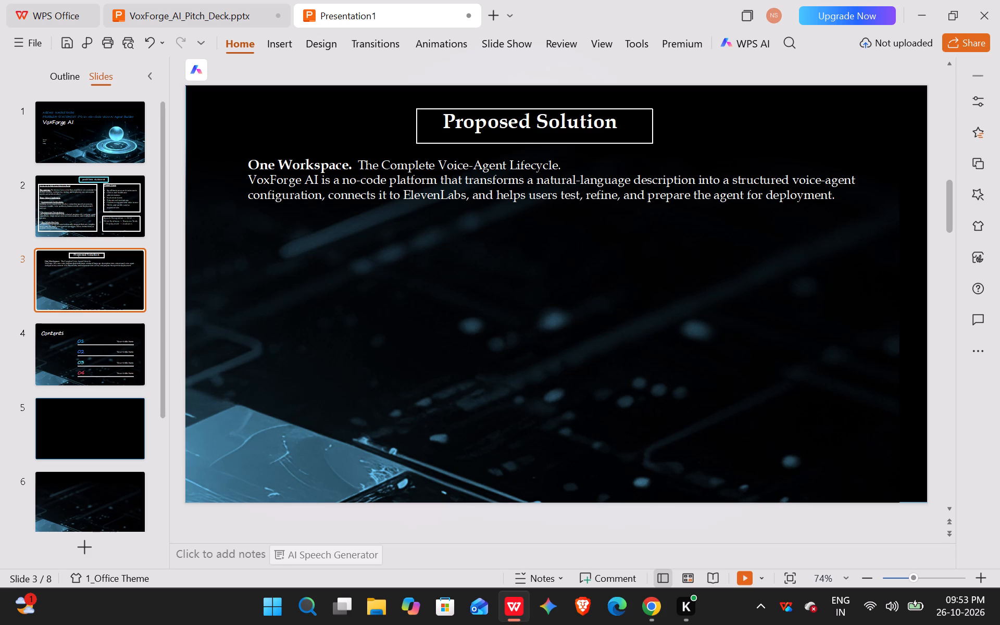
Centre-align all the text in the "One Workspace." text box.
left_click_drag(250, 183, 676, 234)
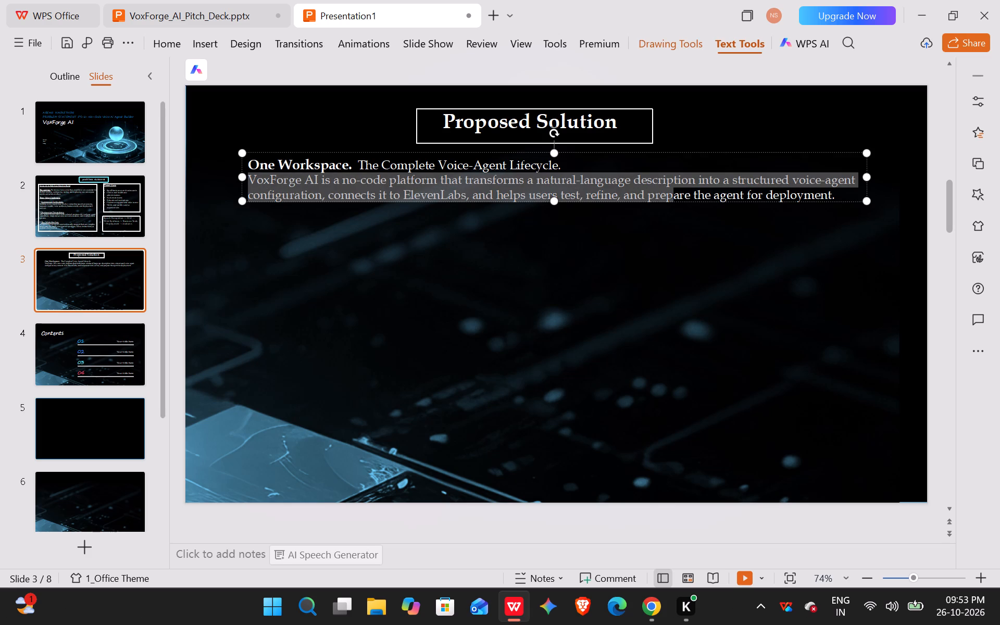
left_click(547, 301)
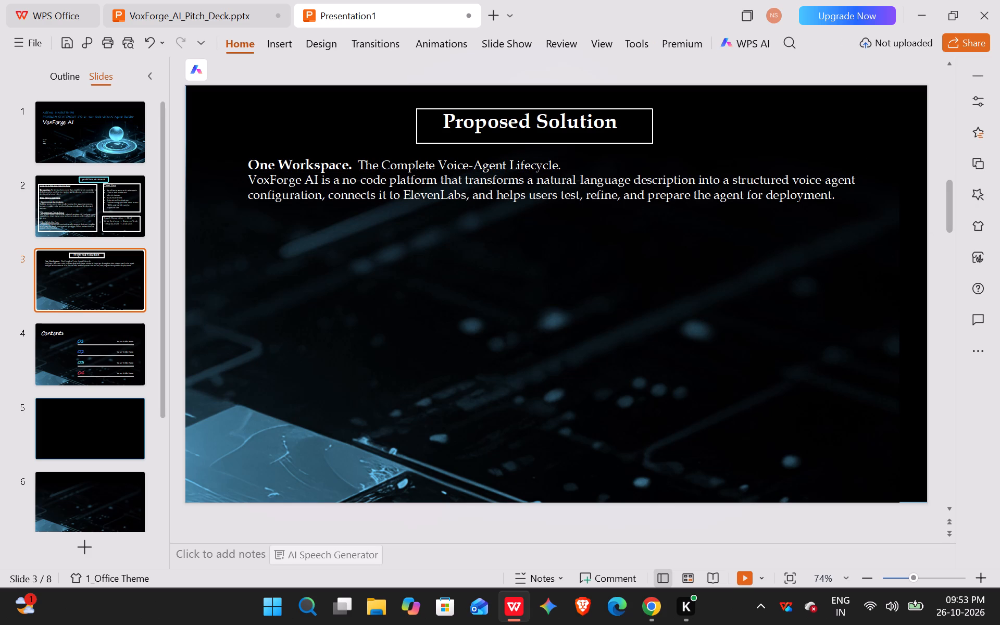
left_click_drag(251, 162, 765, 201)
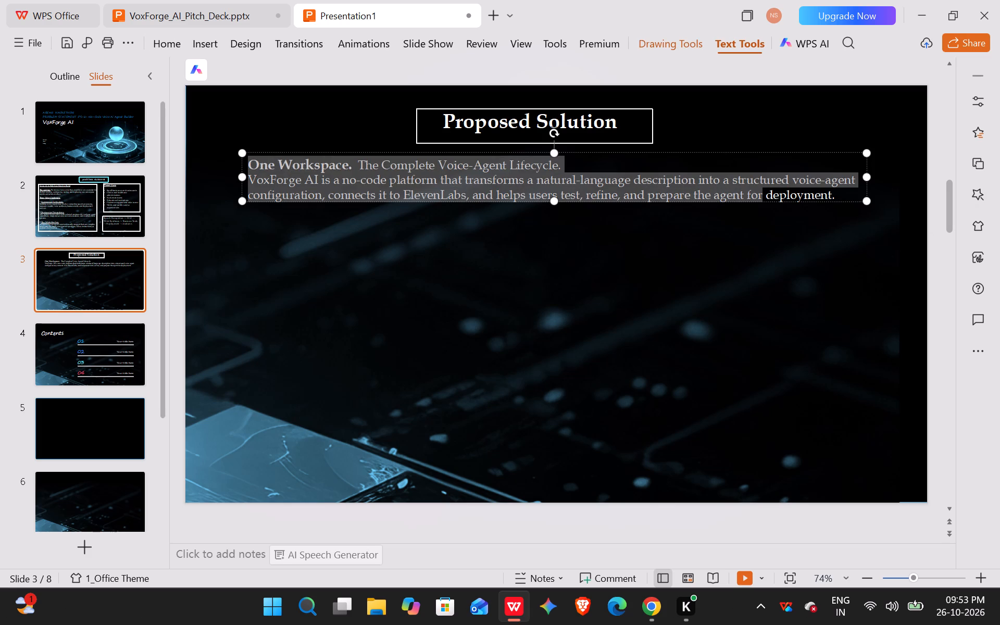
left_click_drag(765, 201, 838, 196)
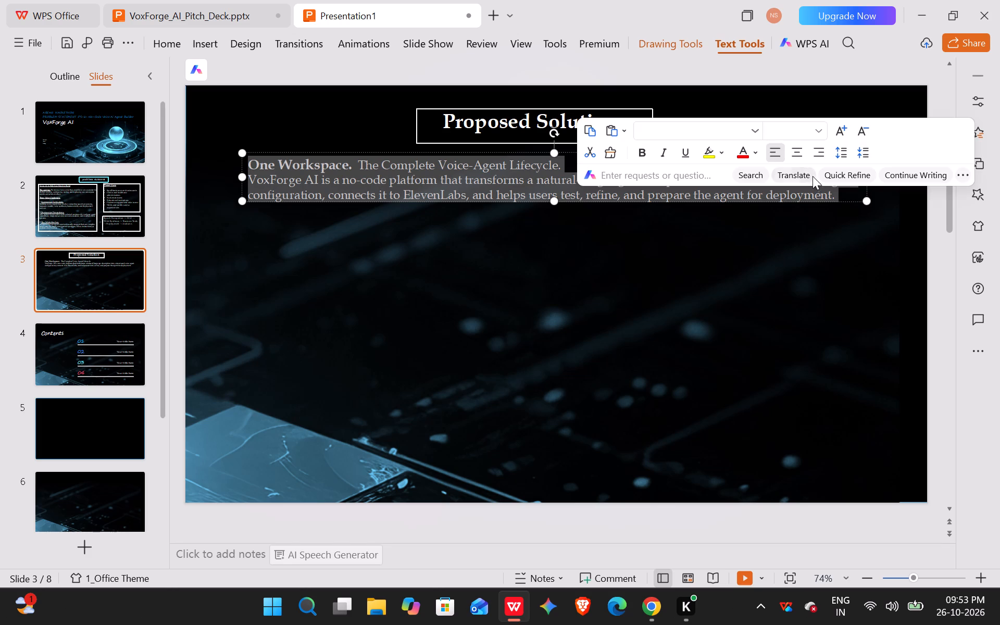
left_click(776, 151)
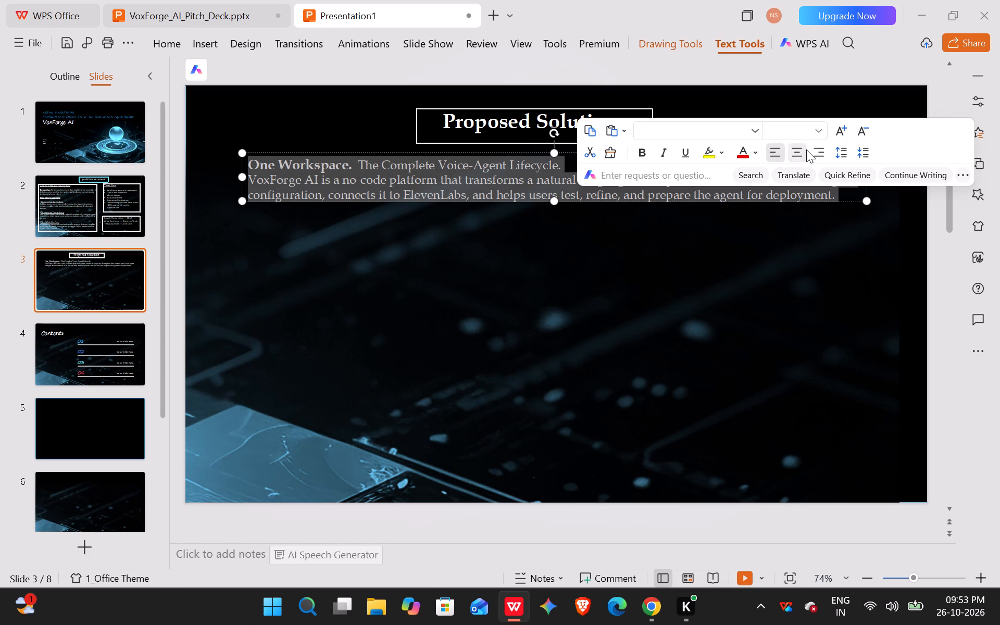
left_click(806, 149)
left_click_drag(780, 256, 564, 198)
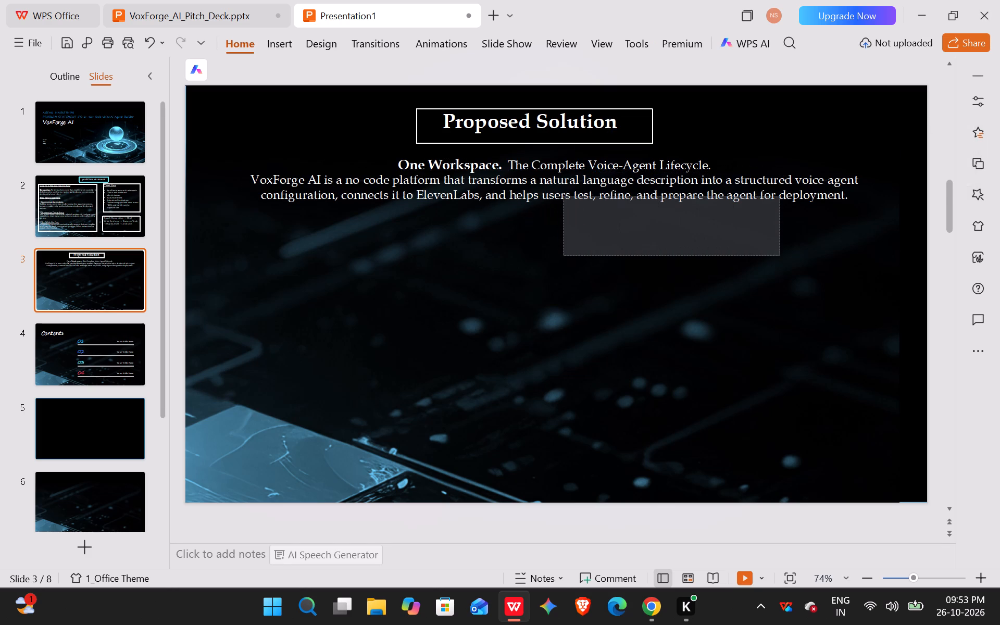
left_click_drag(564, 198, 633, 247)
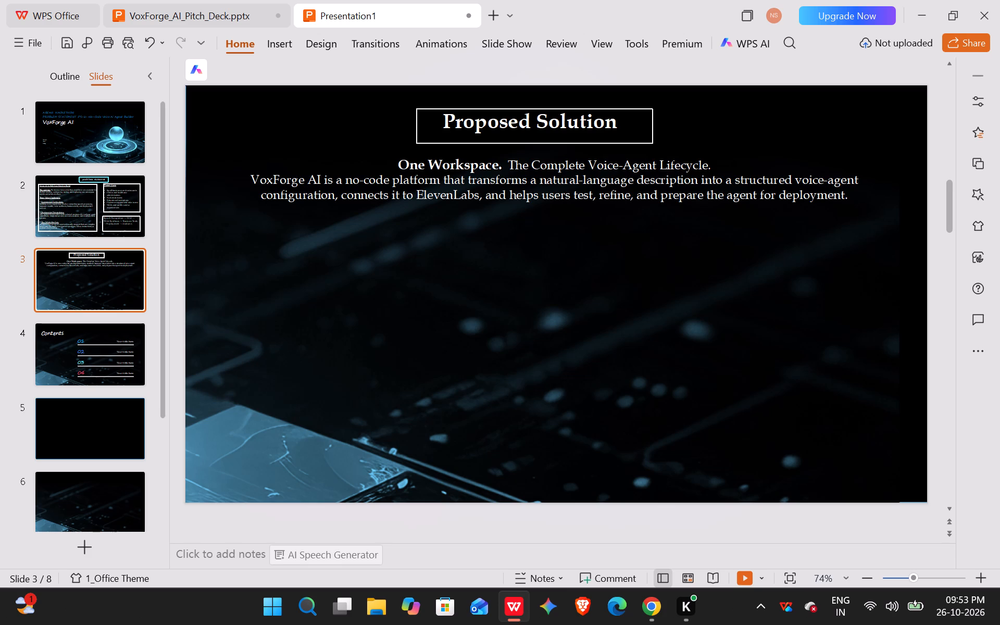
Give the "One Workspace." text box a white outline.
left_click(243, 175)
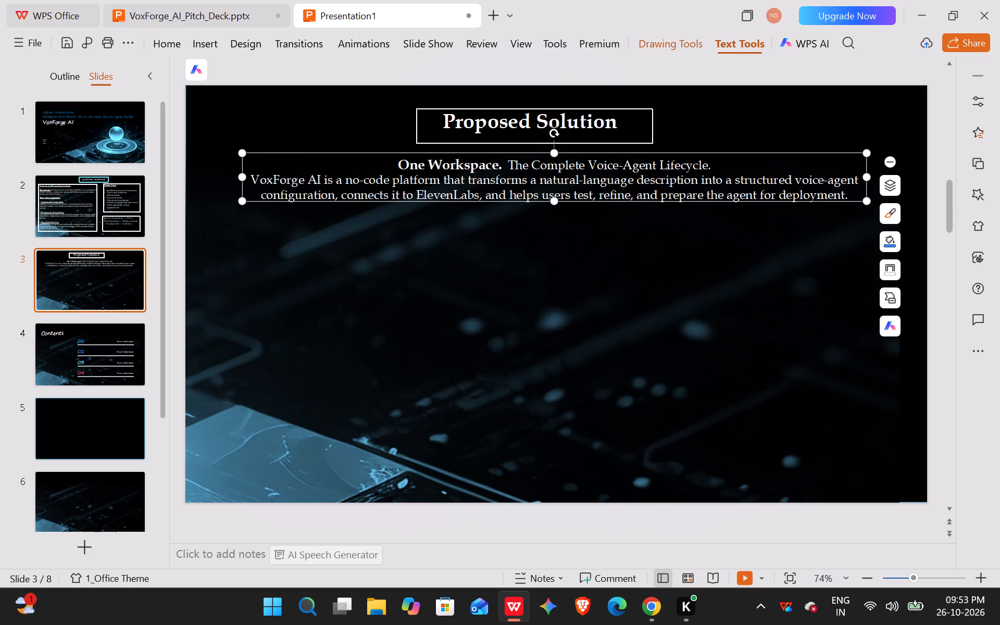
left_click(890, 265)
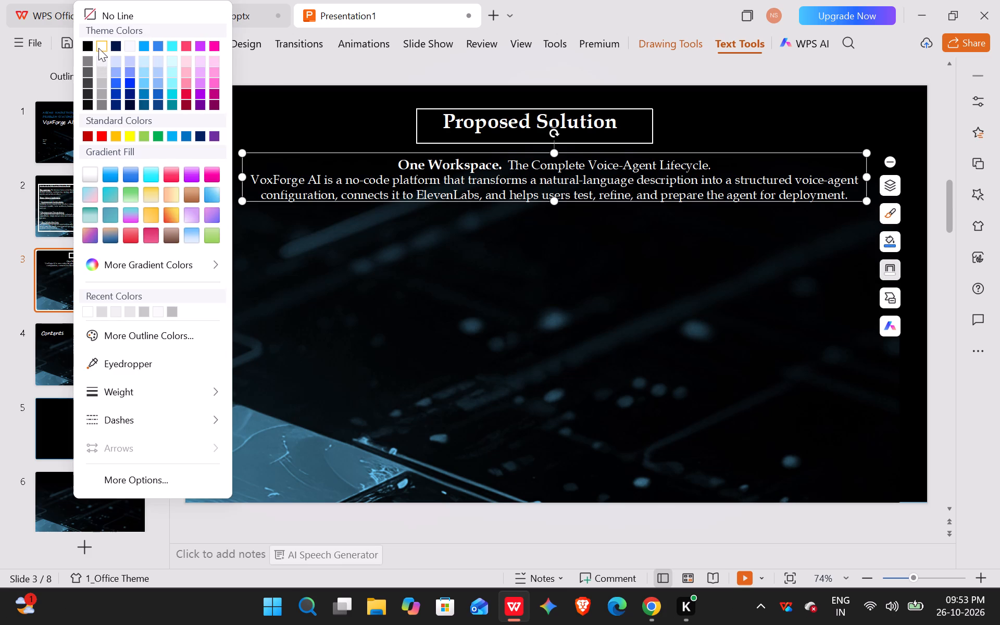
left_click(98, 46)
left_click(362, 242)
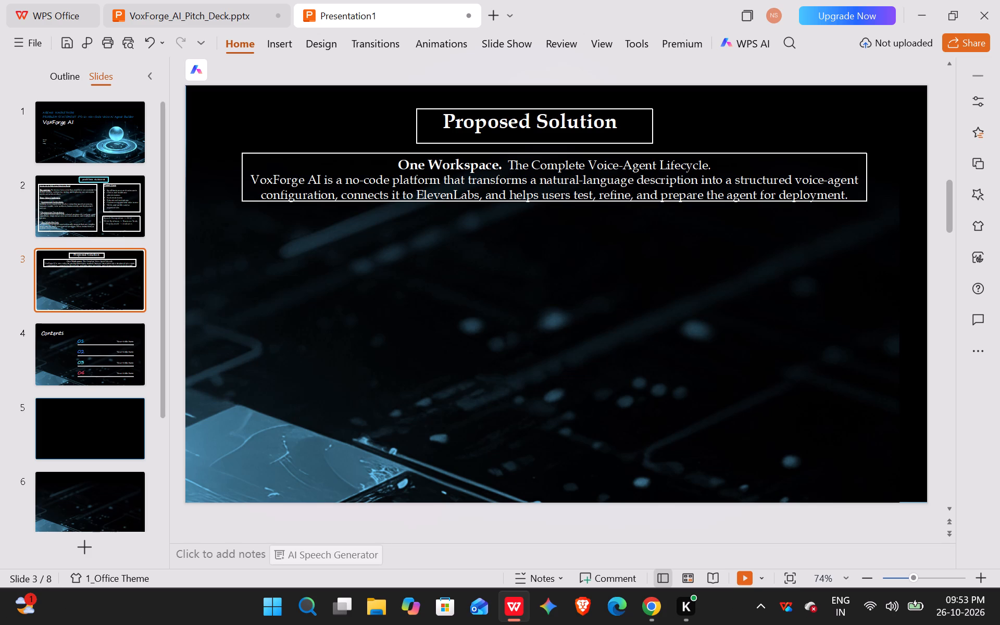
Review the problem statement and title slides for layout reference, ending on slide 3.
left_click(93, 201)
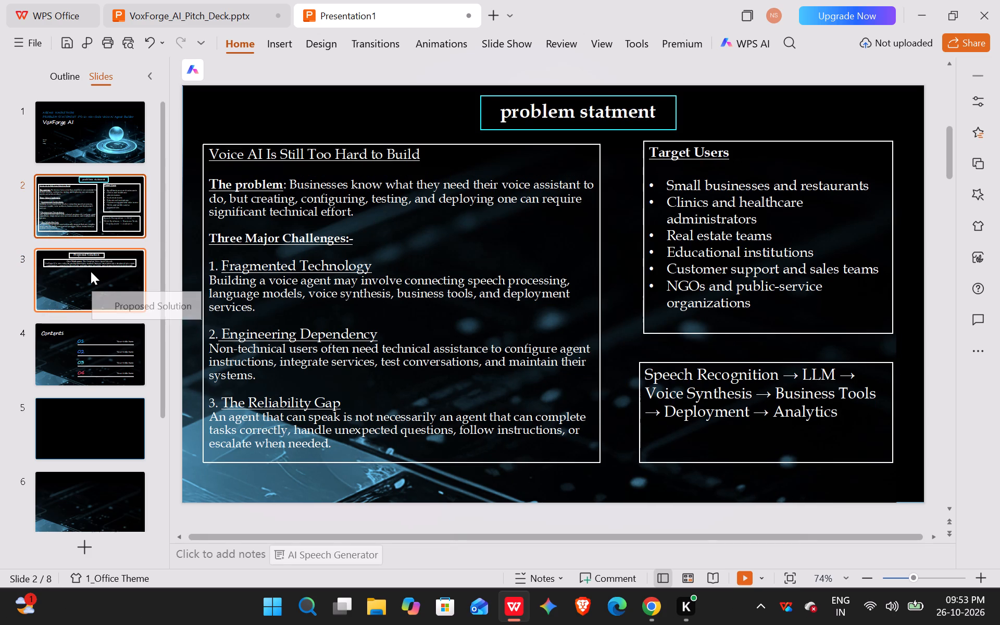
left_click(91, 271)
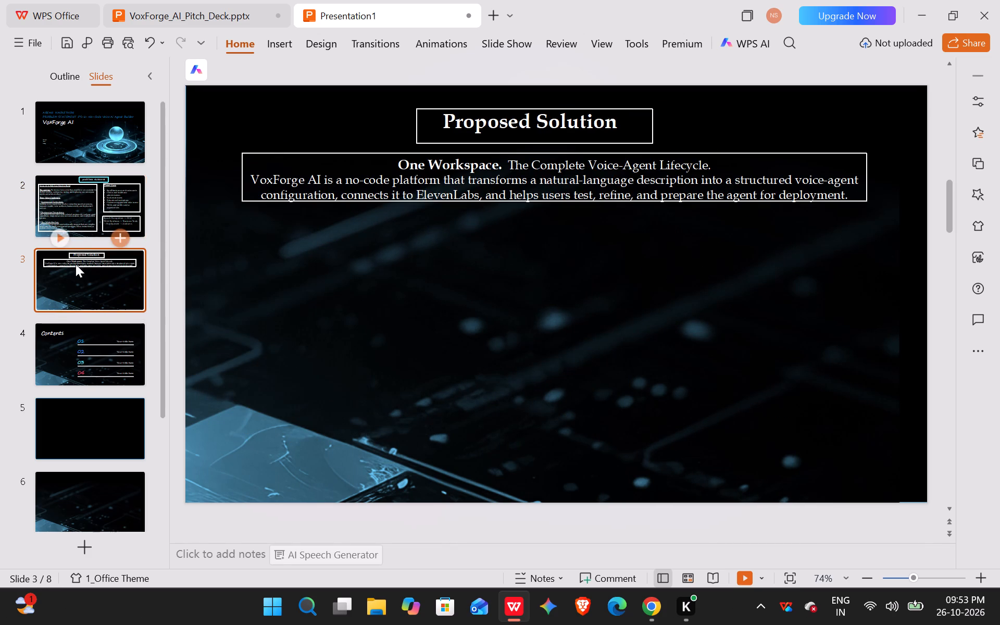
left_click(78, 267)
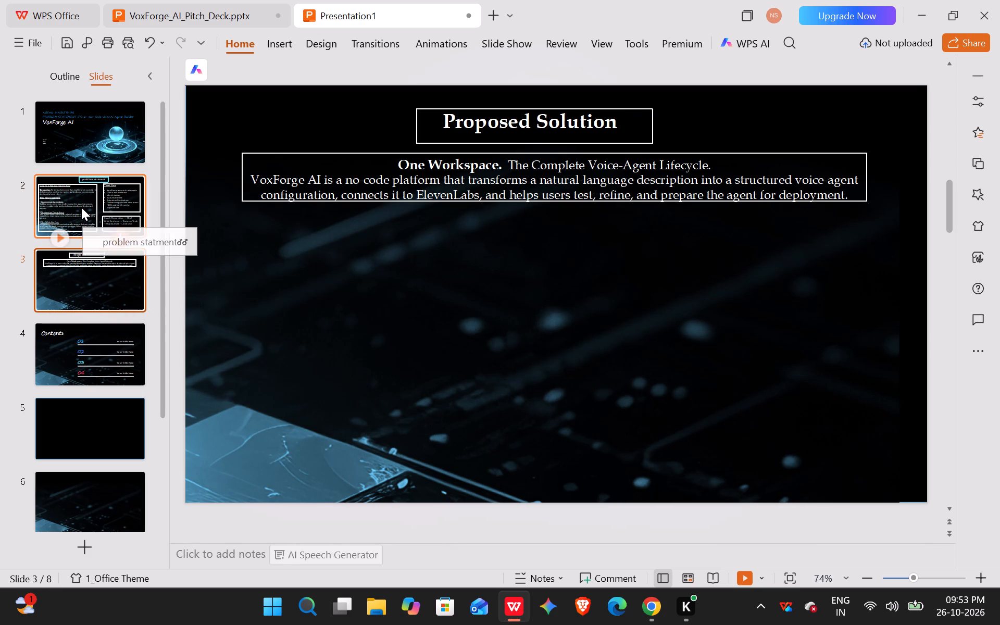
left_click(81, 207)
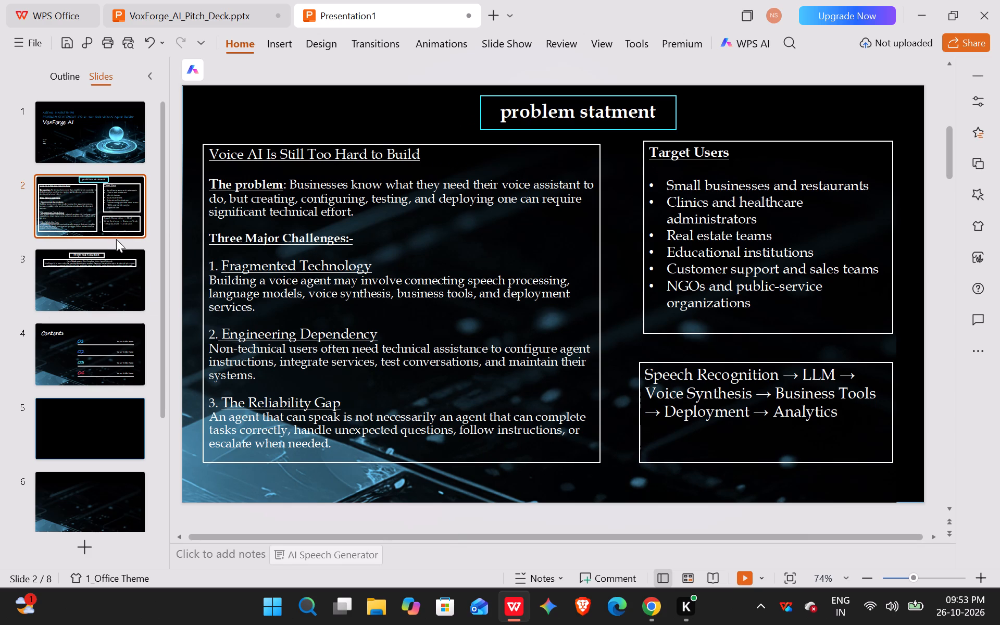
left_click_drag(91, 135, 88, 203)
left_click(88, 203)
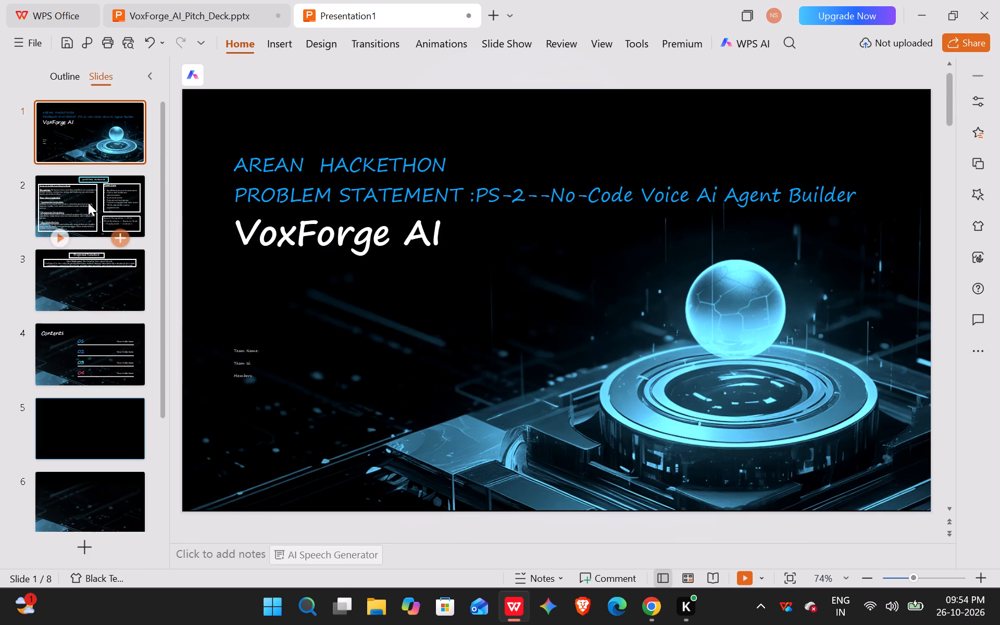
left_click(109, 299)
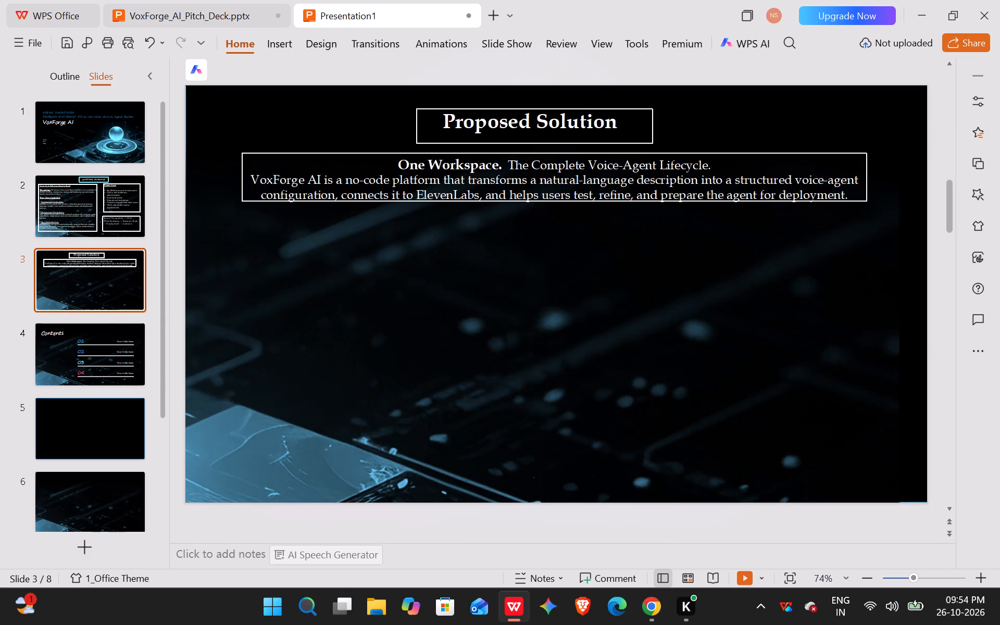
Lower the top edge of the outlined text box slightly and extend its bottom edge to enclose all three text lines.
left_click(534, 162)
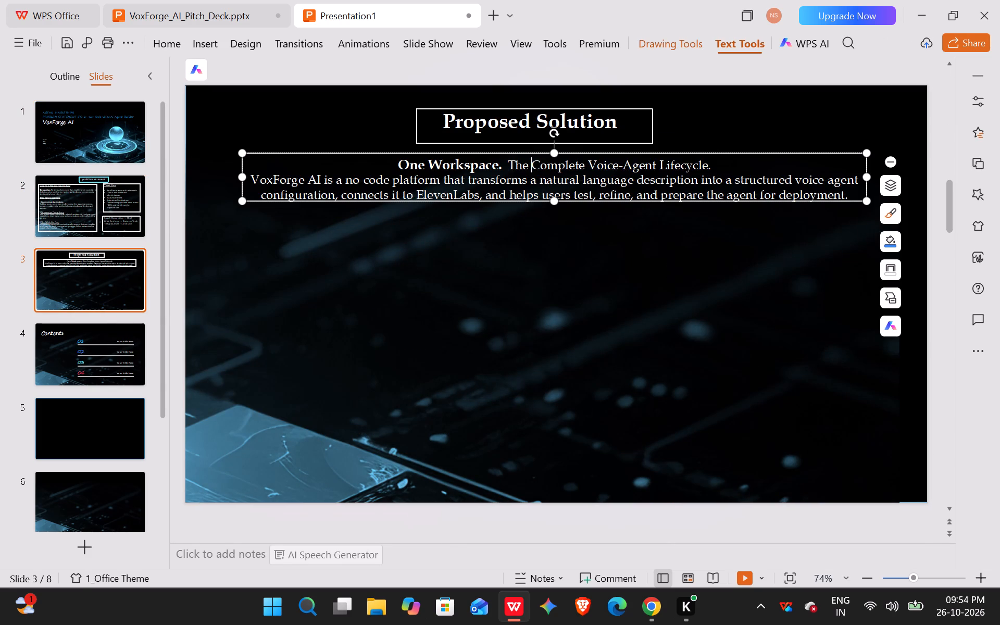
left_click(555, 155)
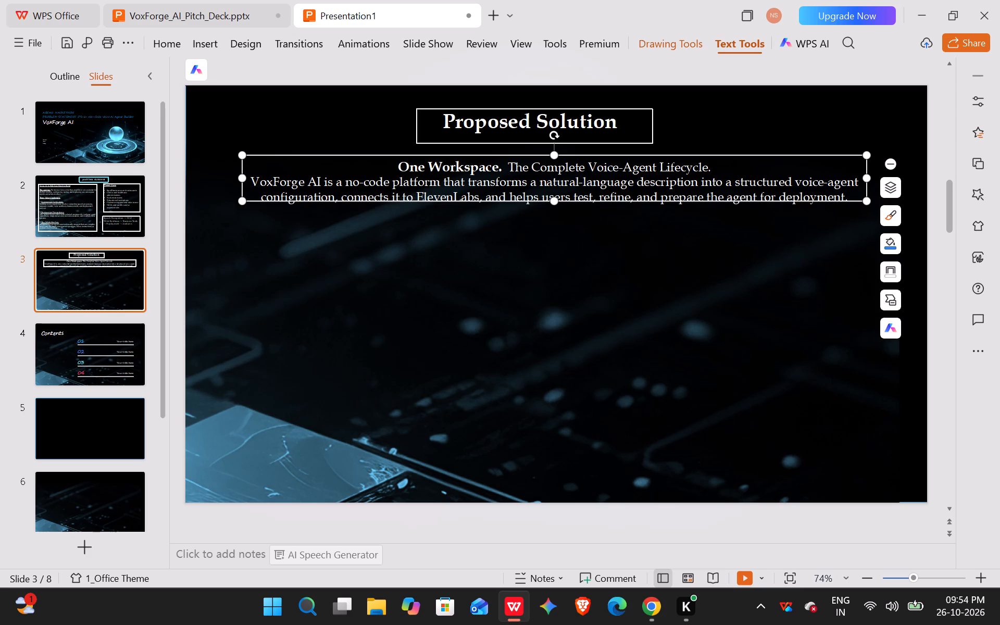
left_click_drag(556, 201, 563, 207)
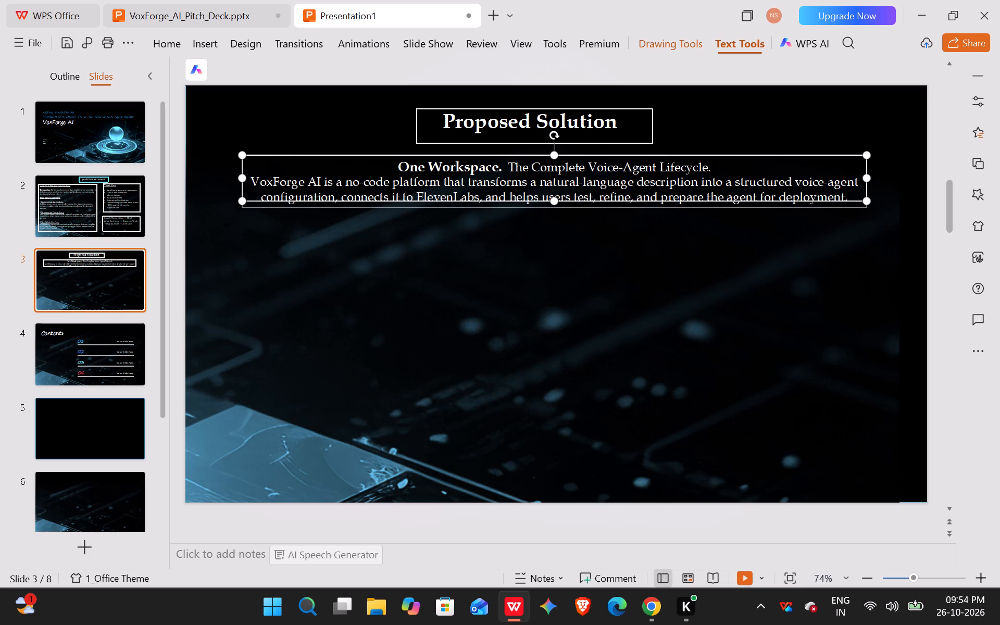
left_click_drag(563, 207, 564, 206)
left_click(396, 280)
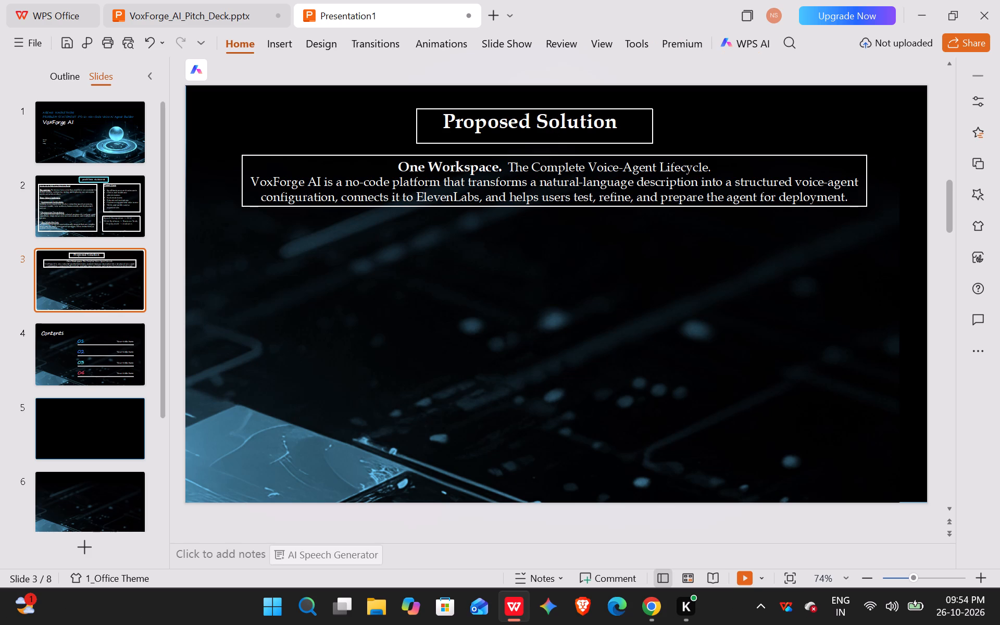
Add an empty text box below the outlined one, align it to that box's left edge and stretch it down near the slide's bottom.
double_click(324, 254)
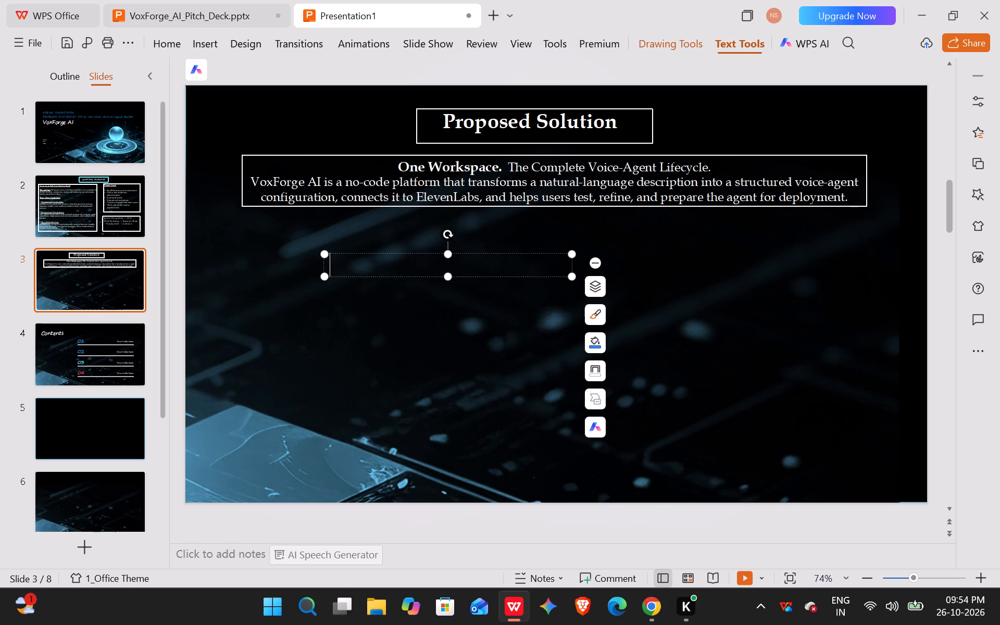
left_click_drag(406, 255, 323, 226)
left_click_drag(367, 248, 433, 411)
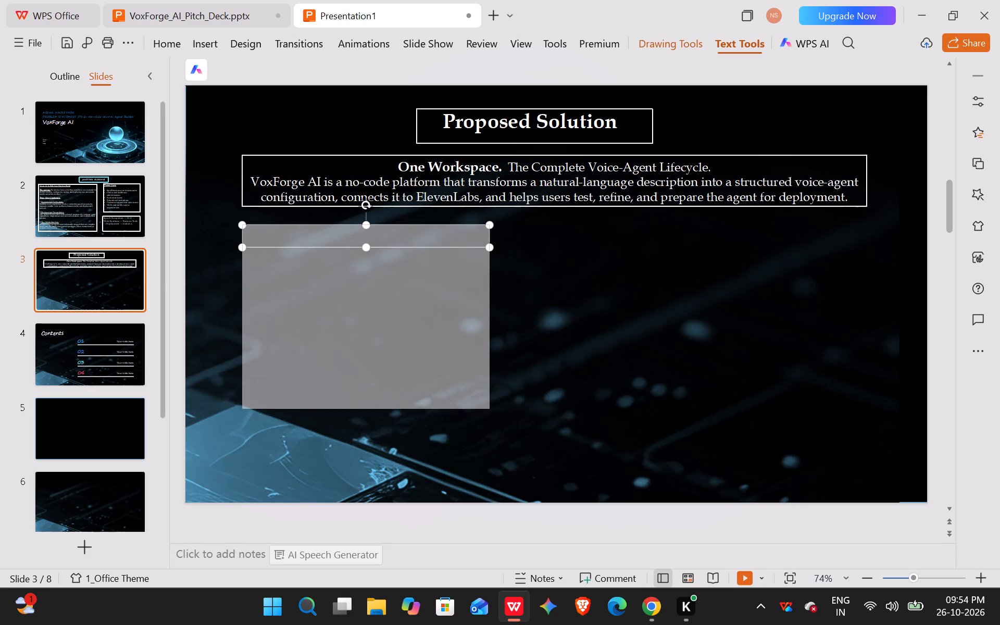
left_click_drag(433, 411, 445, 500)
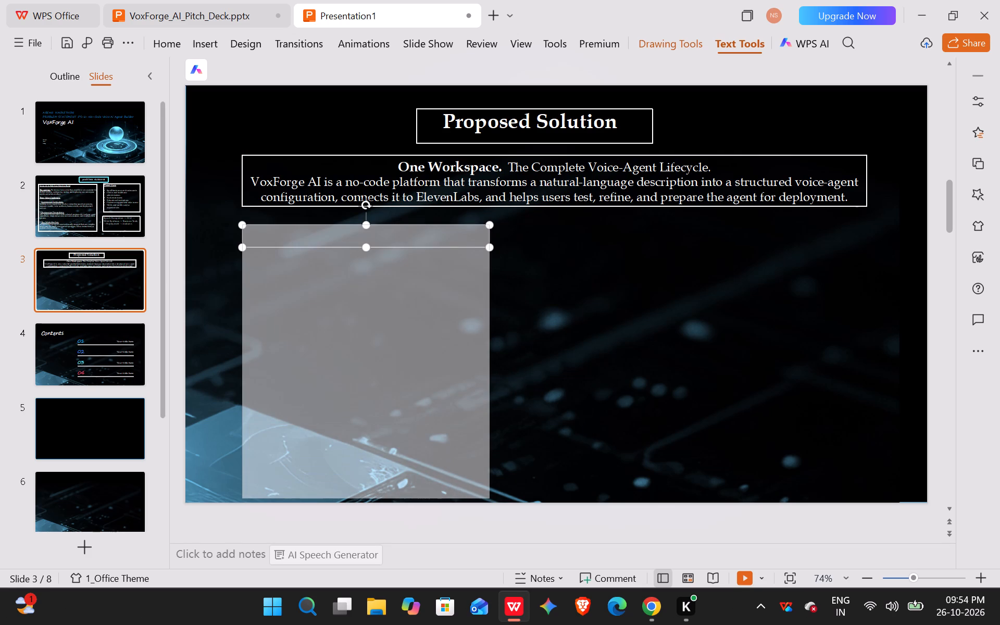
left_click_drag(445, 500, 444, 492)
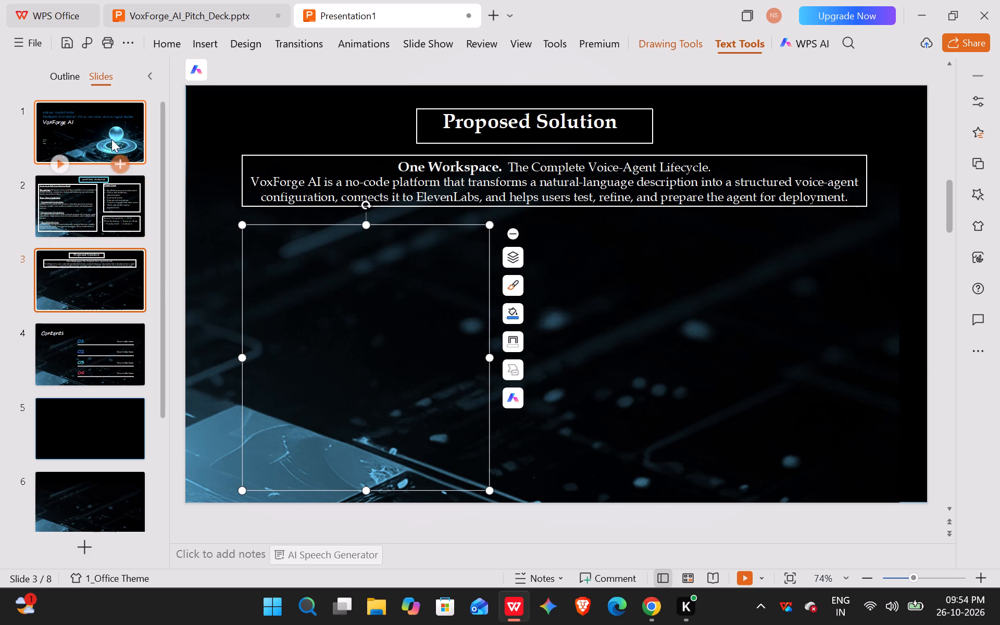
Go to the title slide and look over the available slide transition options.
left_click(106, 122)
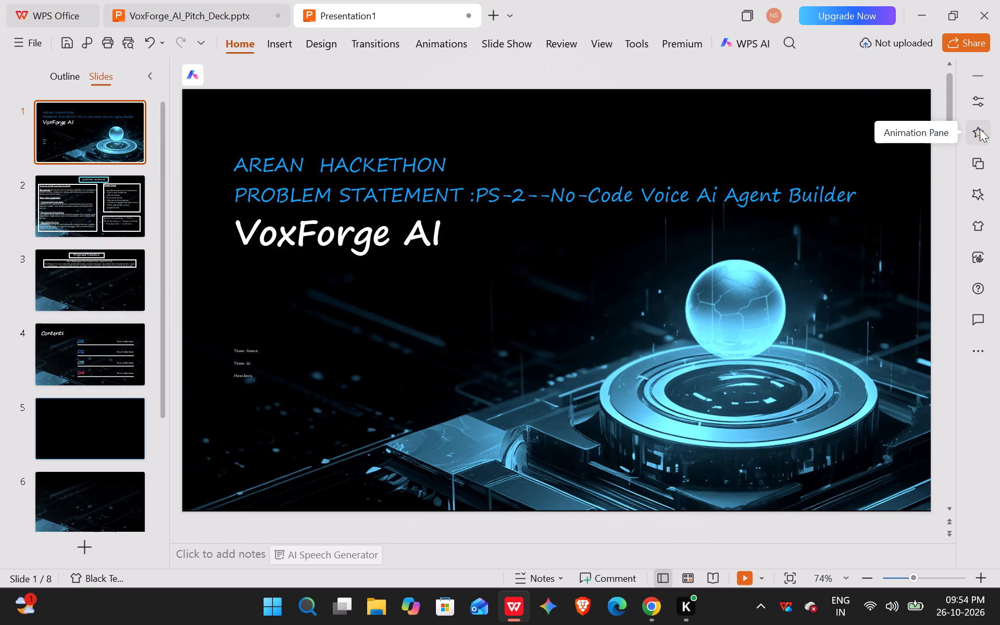
left_click(976, 160)
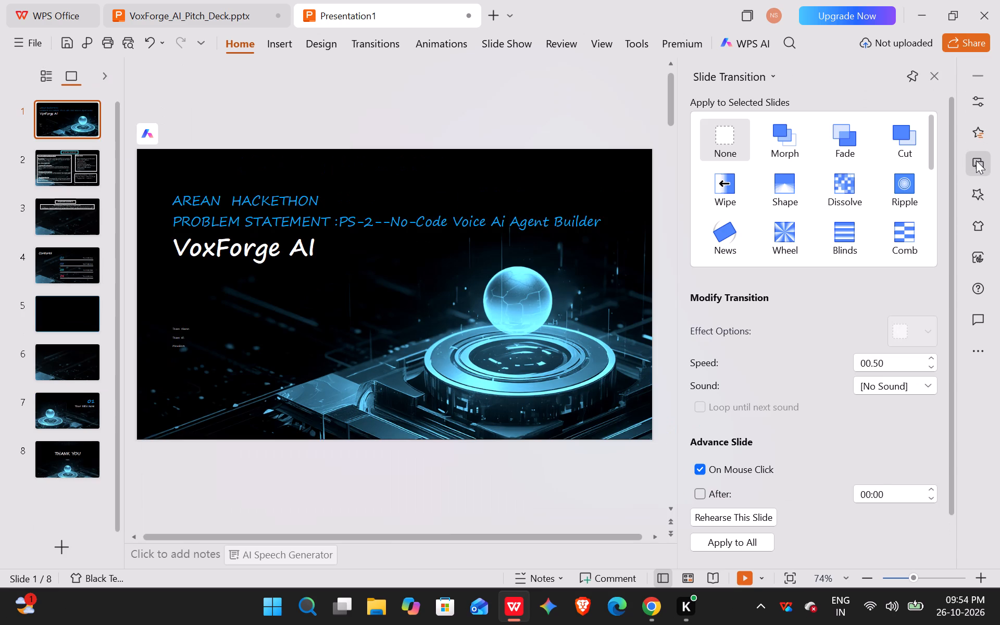
left_click(941, 72)
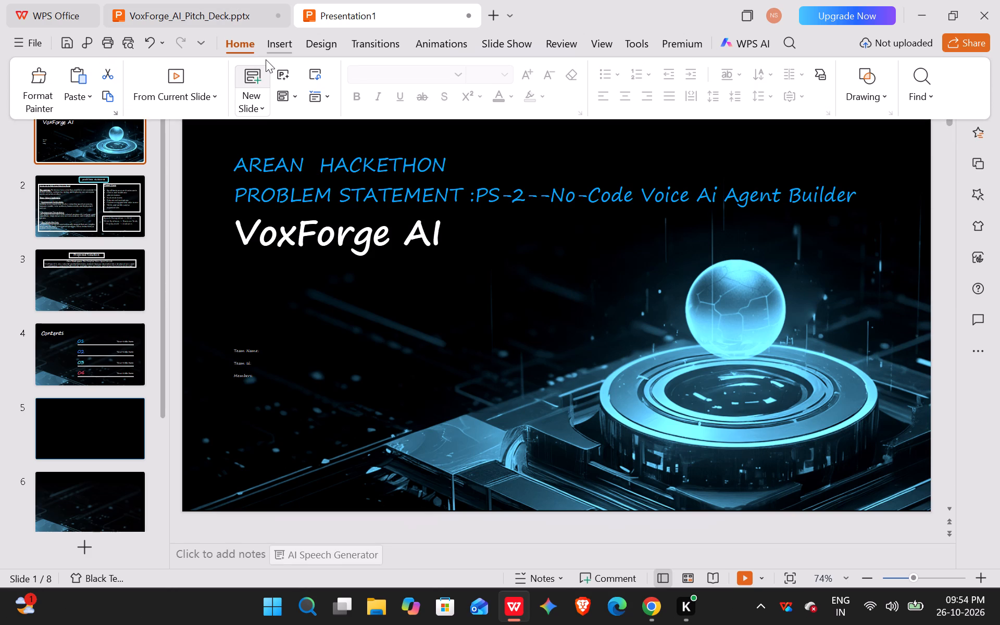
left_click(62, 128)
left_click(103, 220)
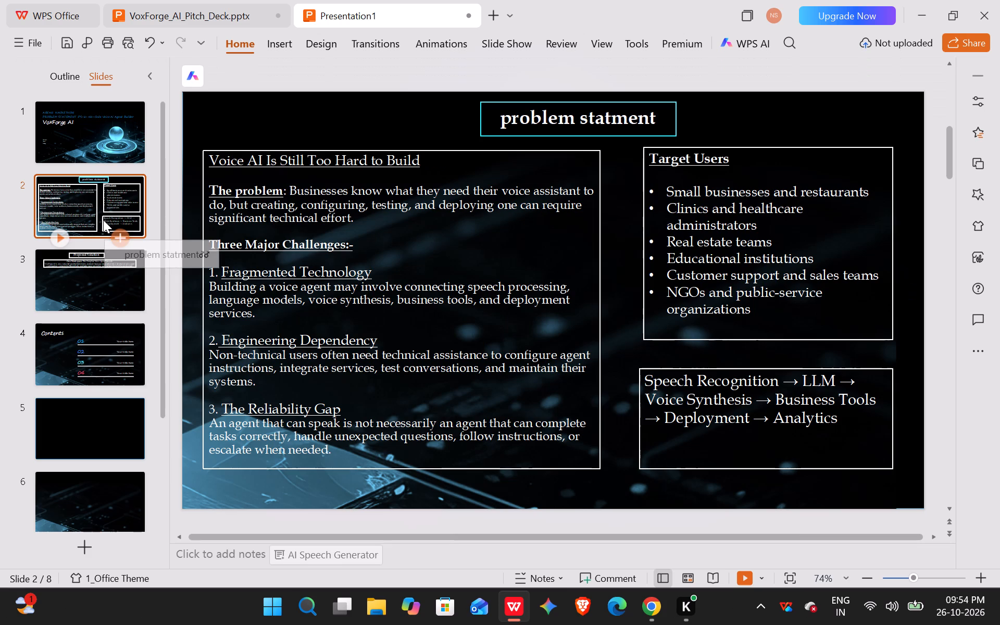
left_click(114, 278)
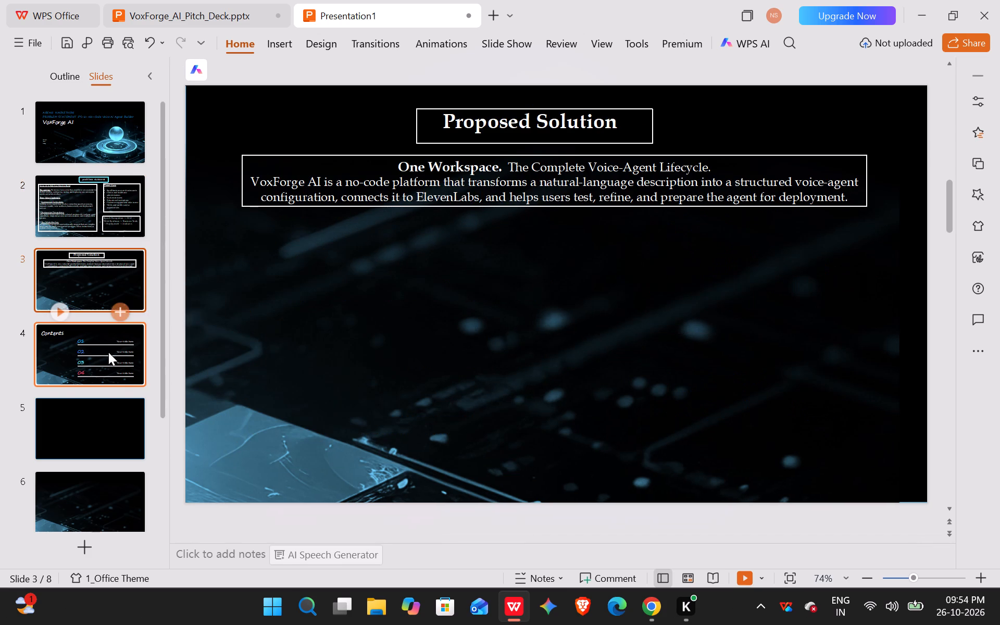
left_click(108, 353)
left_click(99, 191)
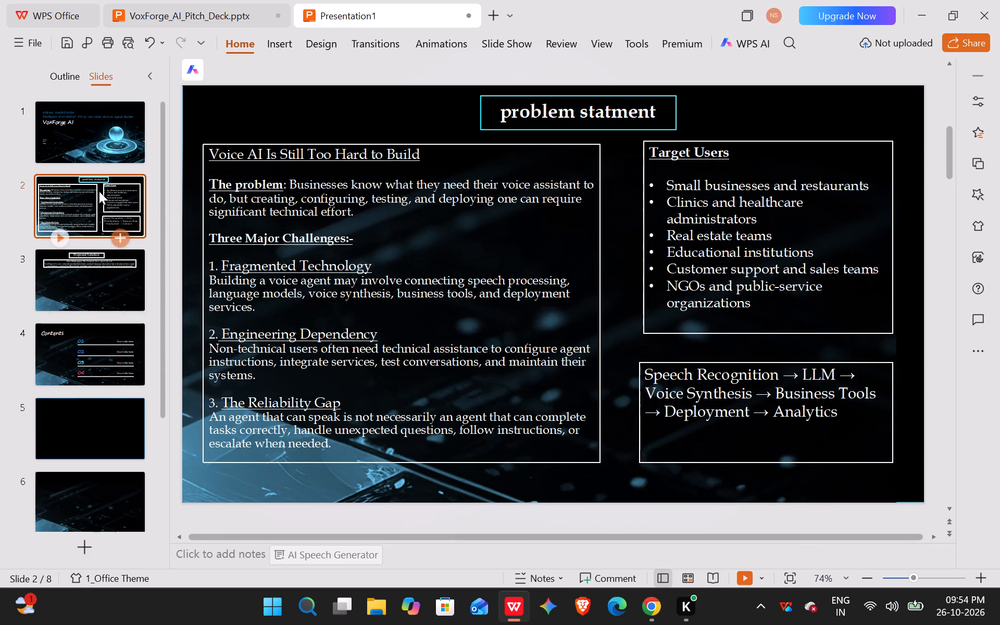
In VoxForge_AI_Pitch_Deck.pptx, browse the full featured theme collection and apply the Black Business theme with the purple angular shapes.
left_click(225, 0)
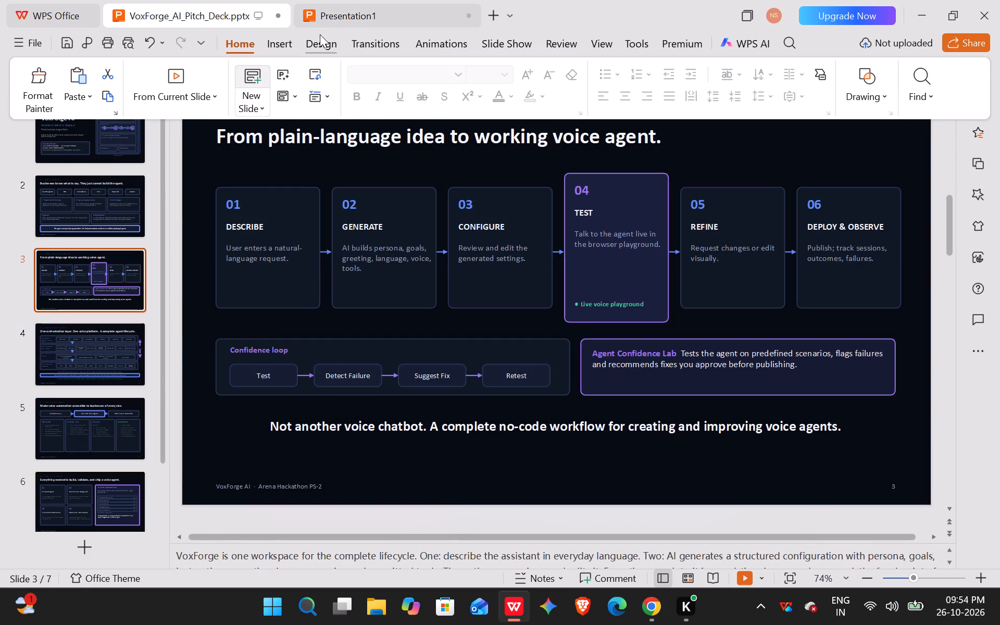
left_click(320, 35)
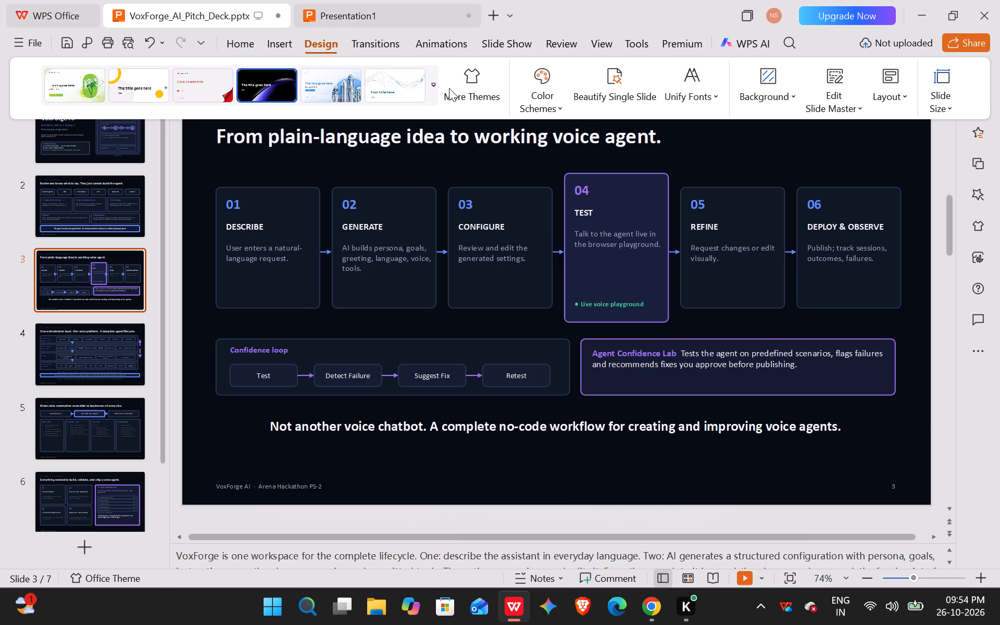
left_click(432, 81)
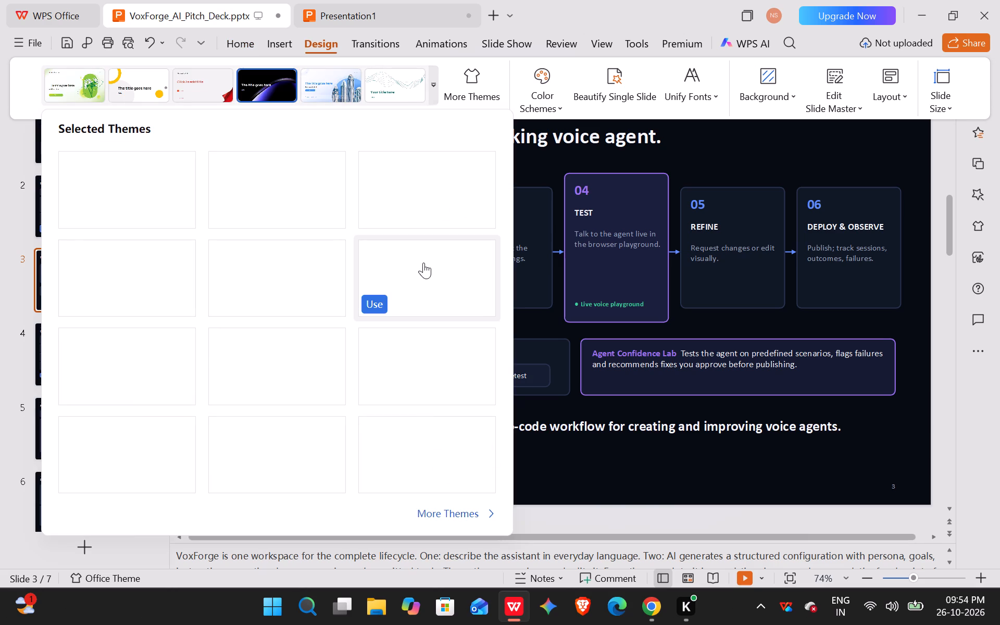
scroll(423, 262, "down", 5)
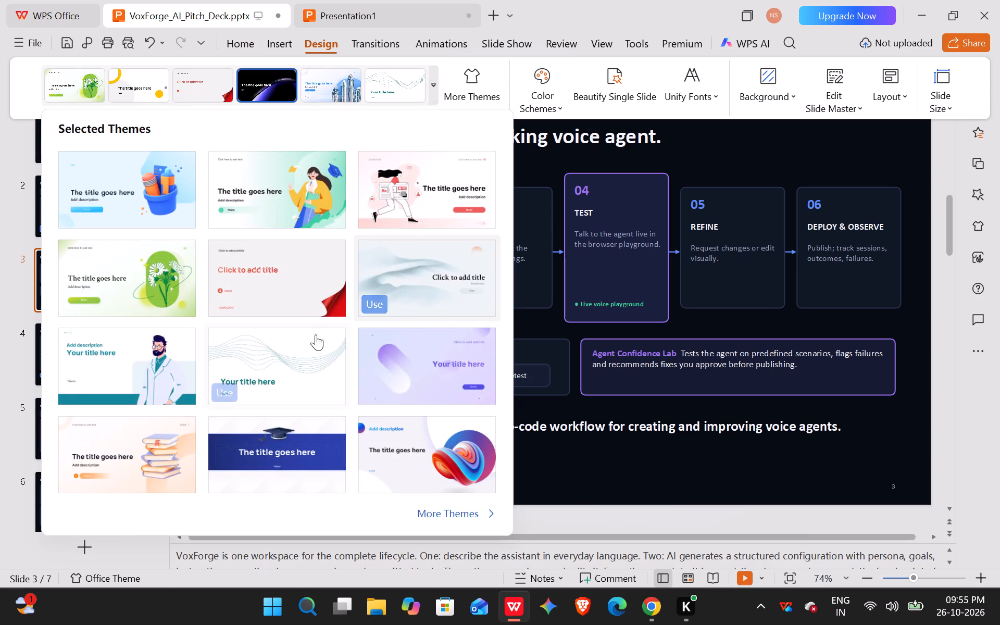
scroll(316, 334, "up", 2)
scroll(316, 334, "down", 1)
scroll(316, 334, "up", 1)
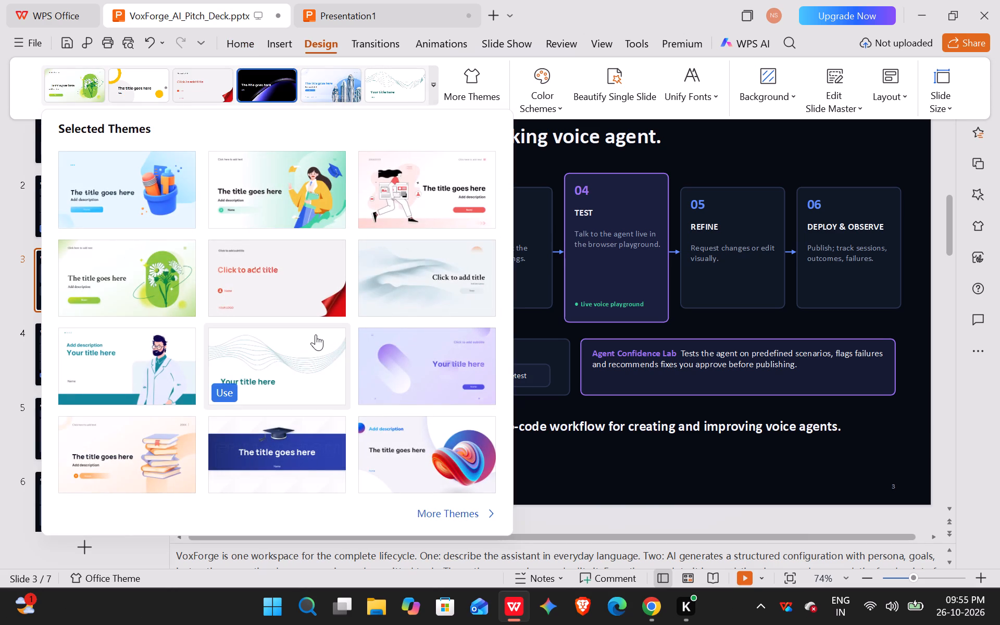
scroll(316, 334, "down", 1)
left_click(473, 511)
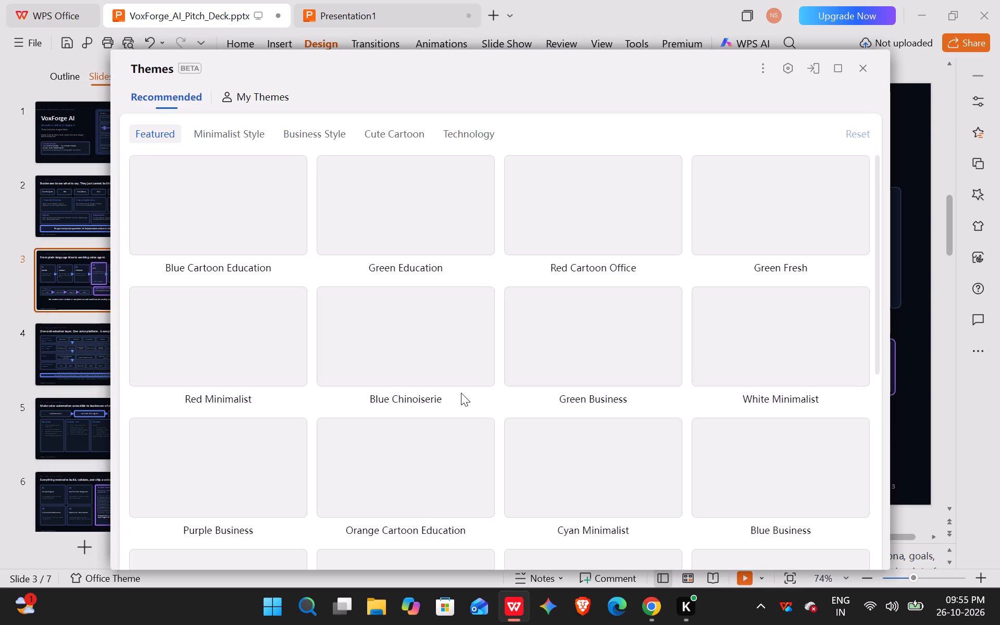
scroll(427, 343, "down", 10)
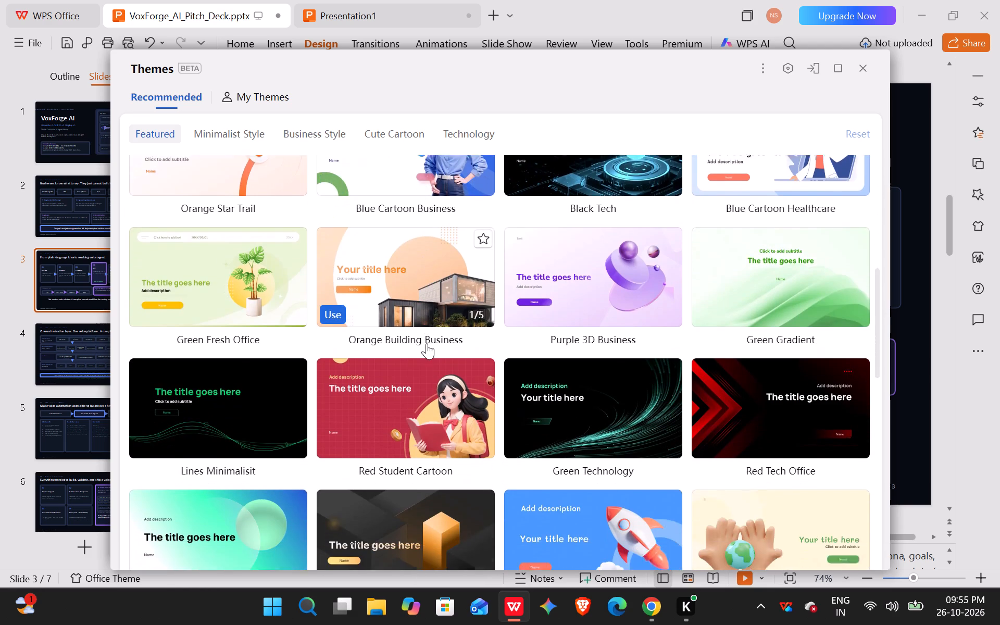
scroll(427, 343, "down", 3)
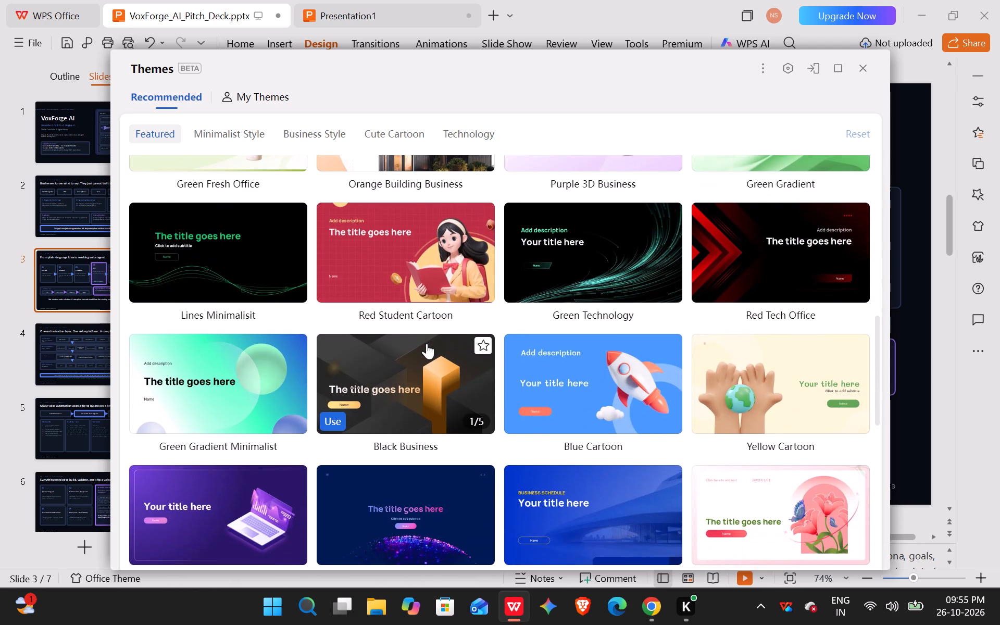
scroll(427, 343, "down", 2)
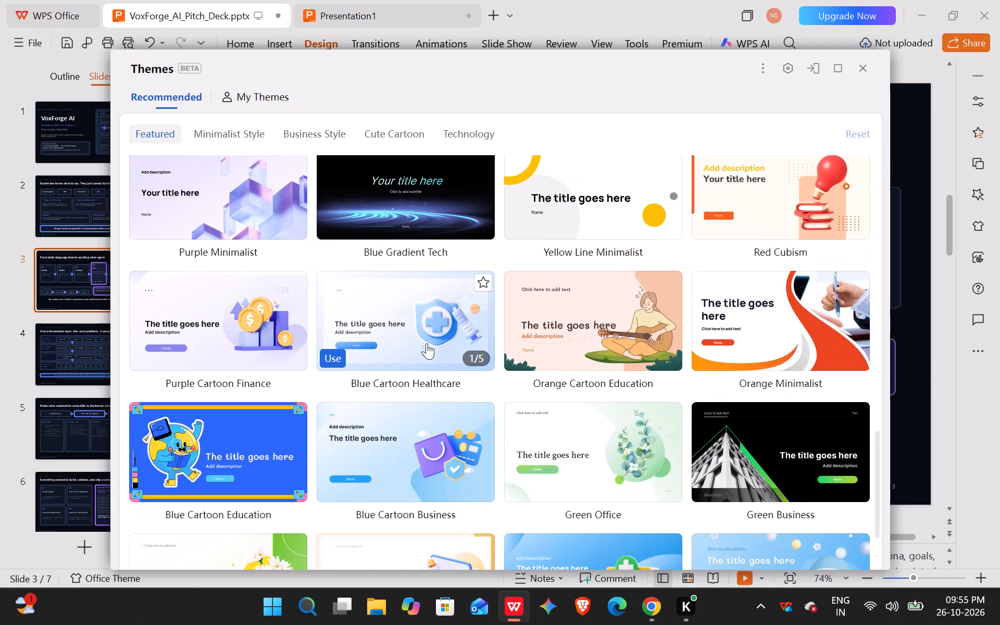
scroll(427, 343, "down", 3)
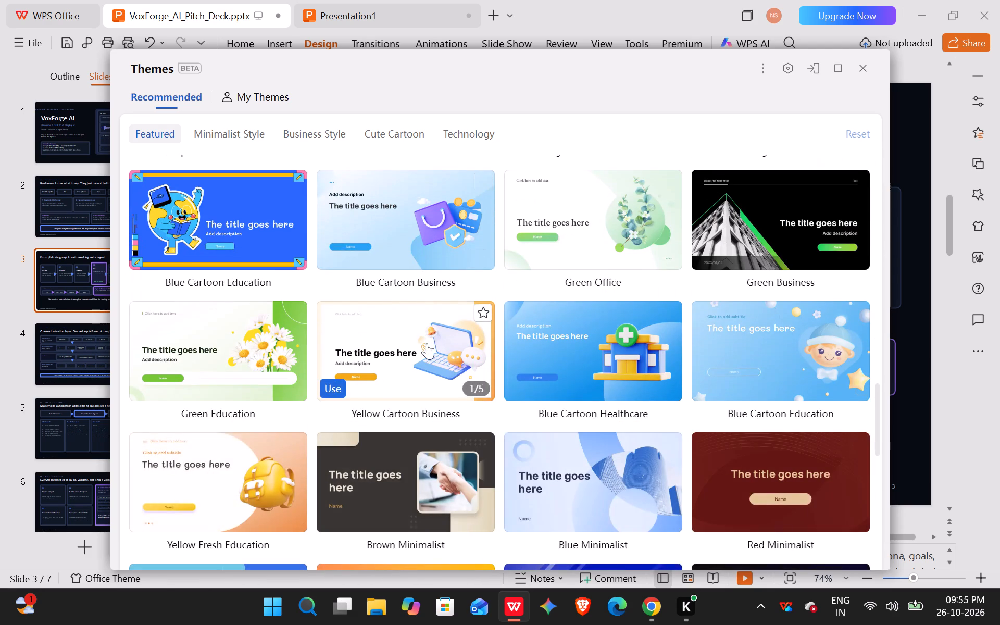
scroll(427, 343, "down", 4)
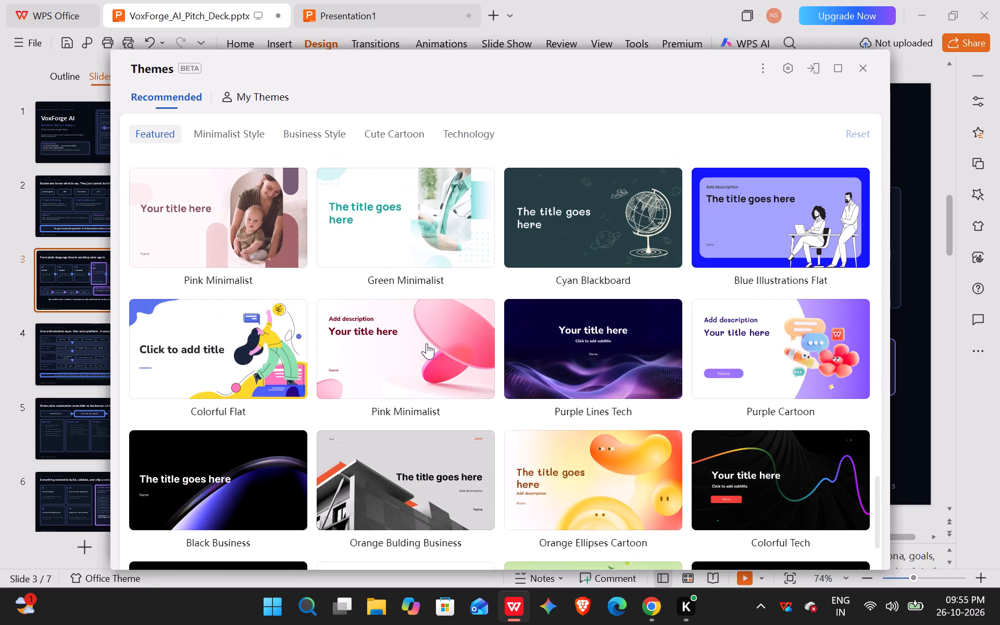
scroll(427, 343, "down", 4)
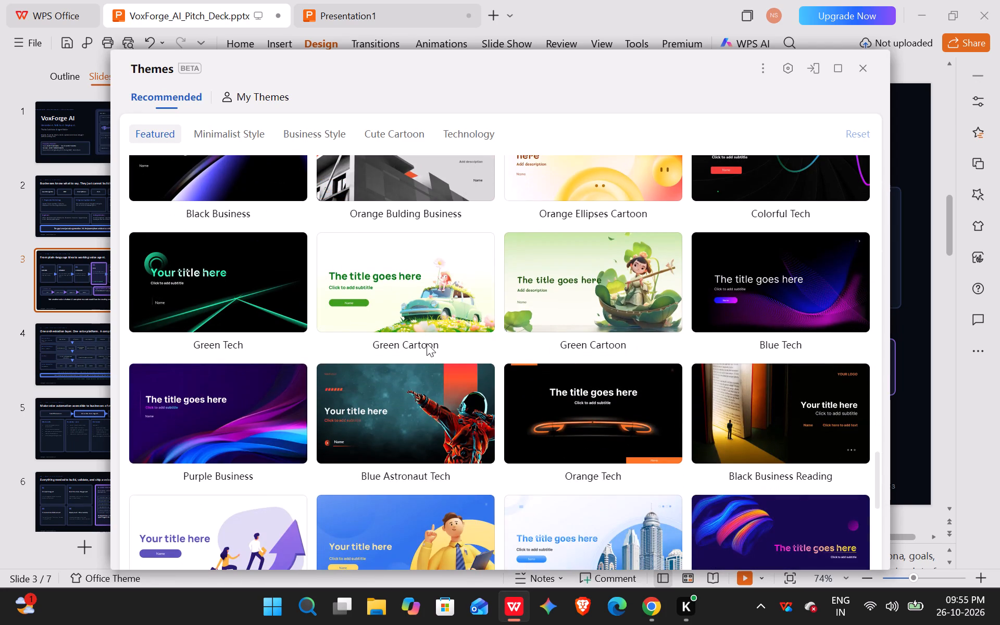
scroll(427, 343, "down", 1)
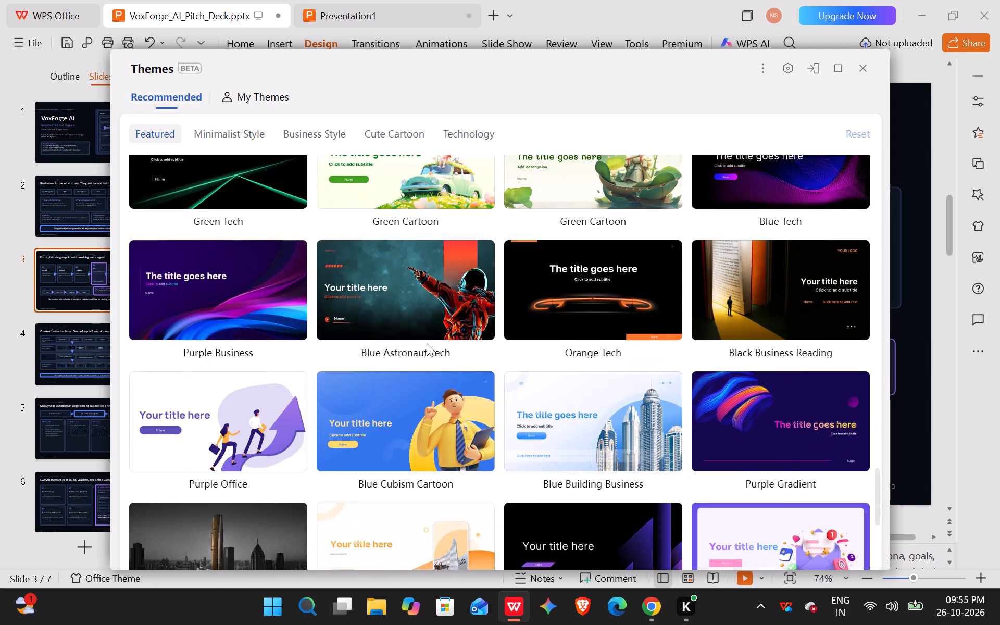
scroll(427, 343, "down", 3)
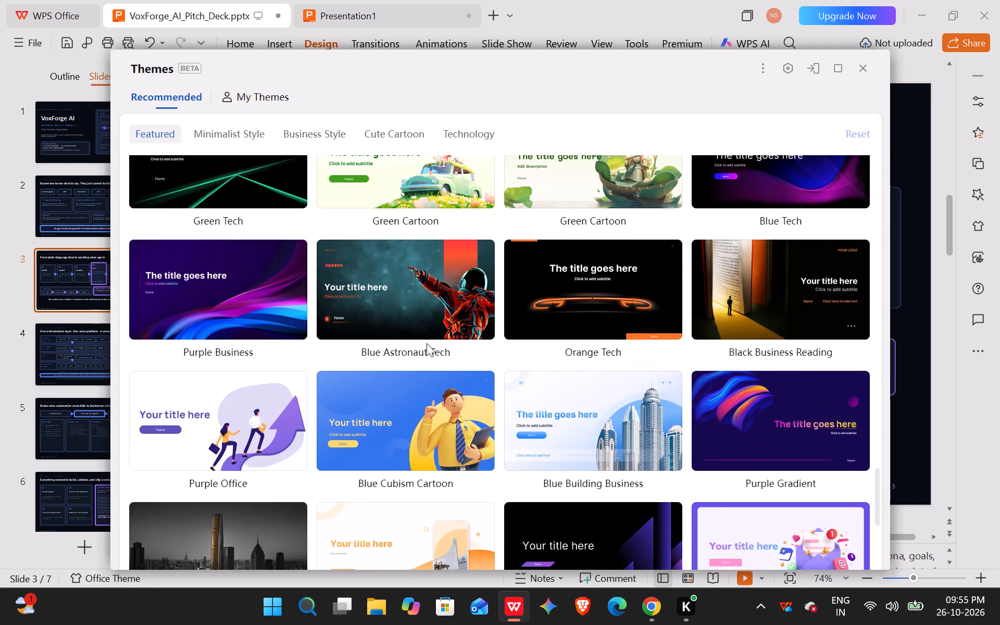
scroll(427, 343, "down", 3)
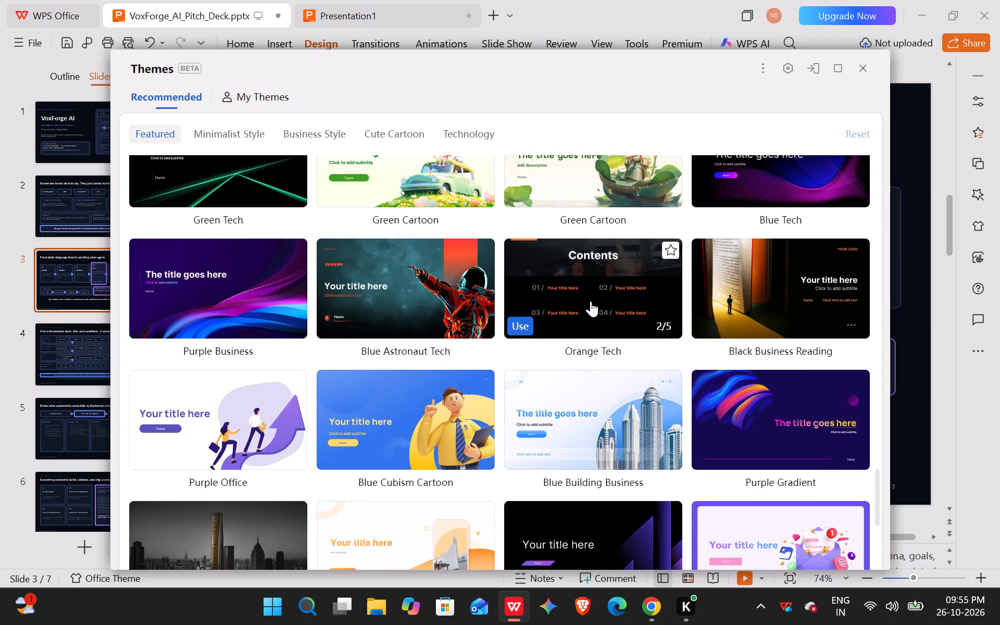
scroll(591, 301, "down", 2)
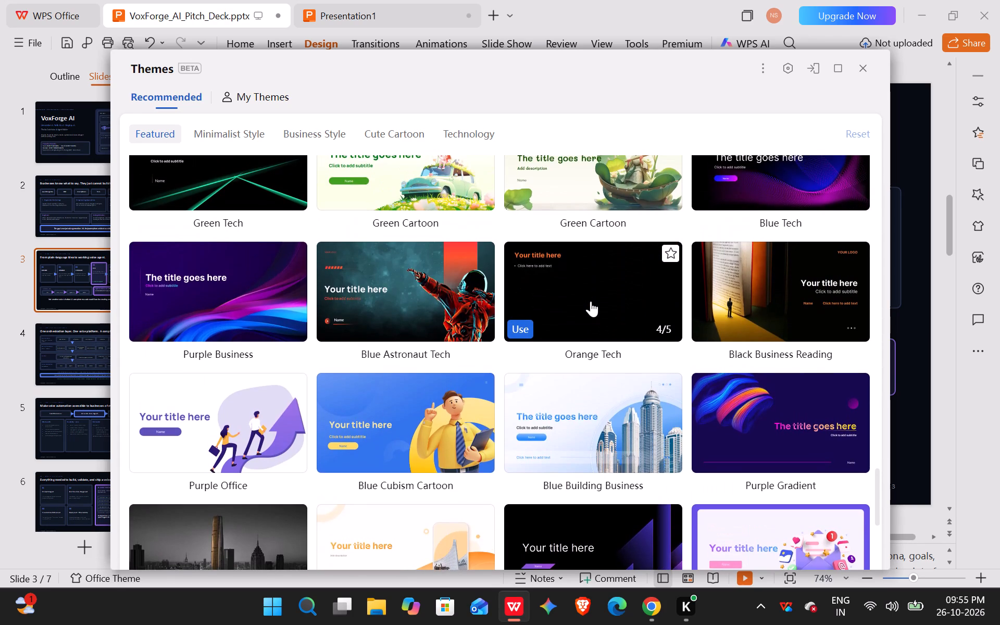
scroll(591, 301, "down", 3)
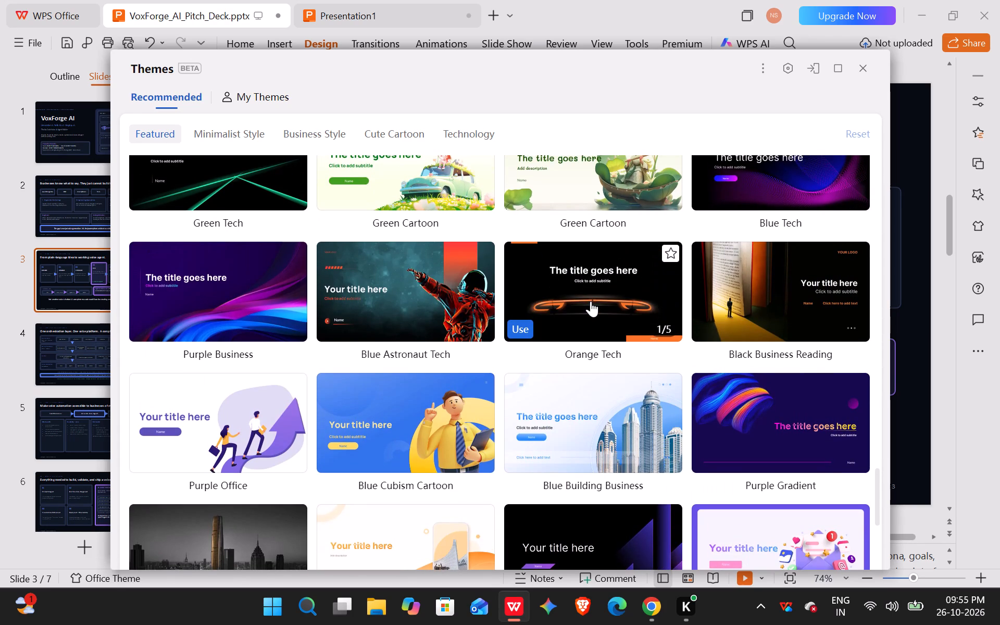
scroll(591, 301, "down", 2)
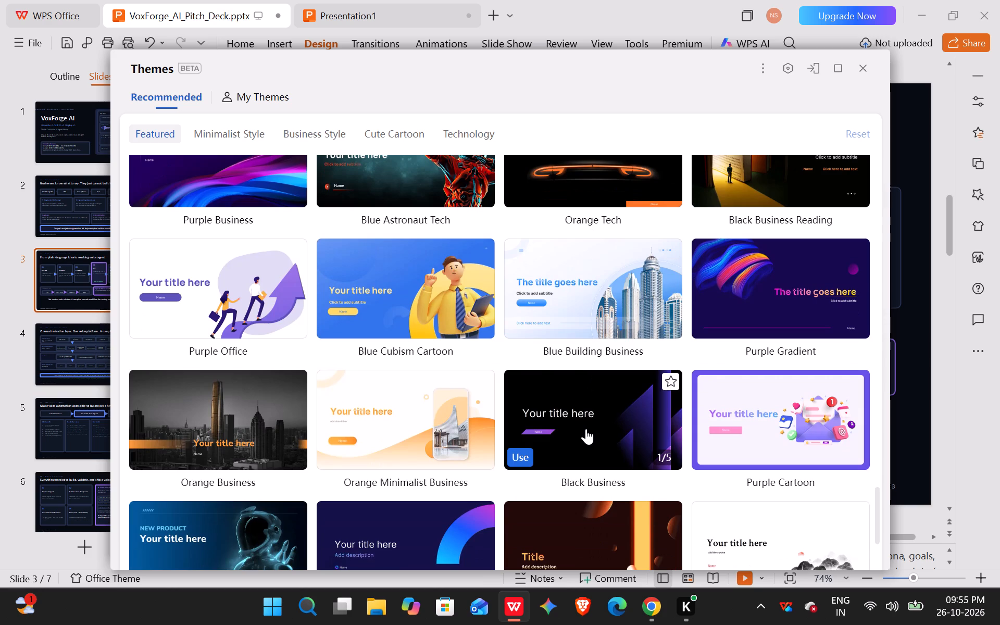
left_click(586, 429)
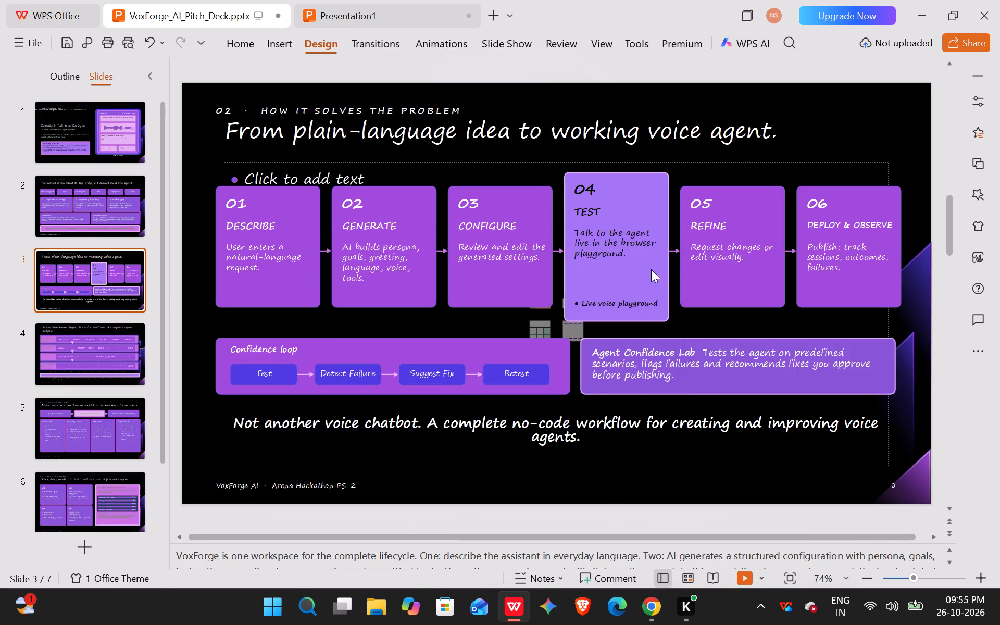
left_click(393, 22)
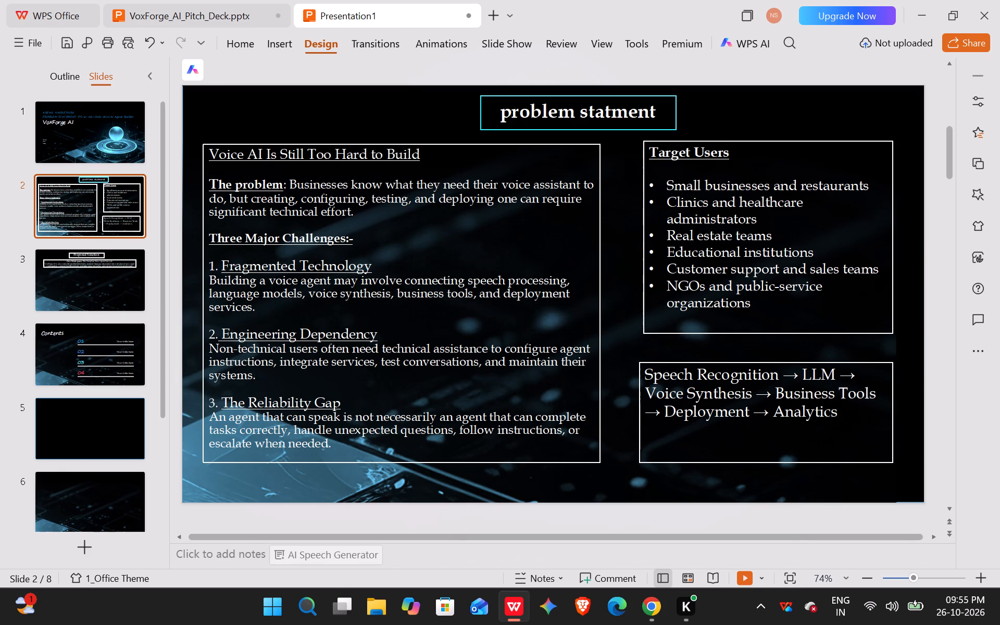
left_click(107, 305)
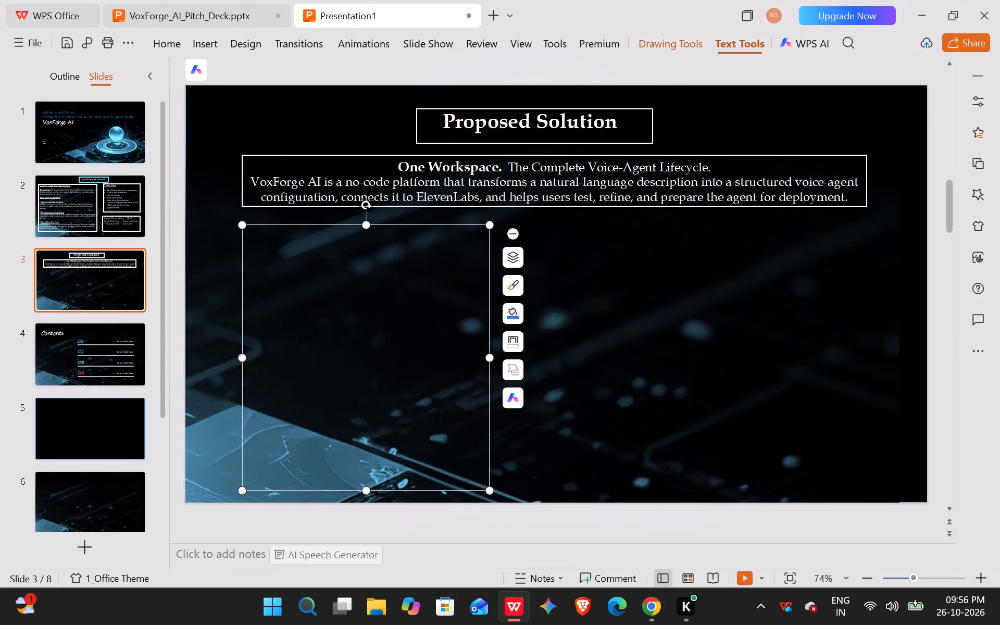
left_click(288, 240)
left_click(272, 236)
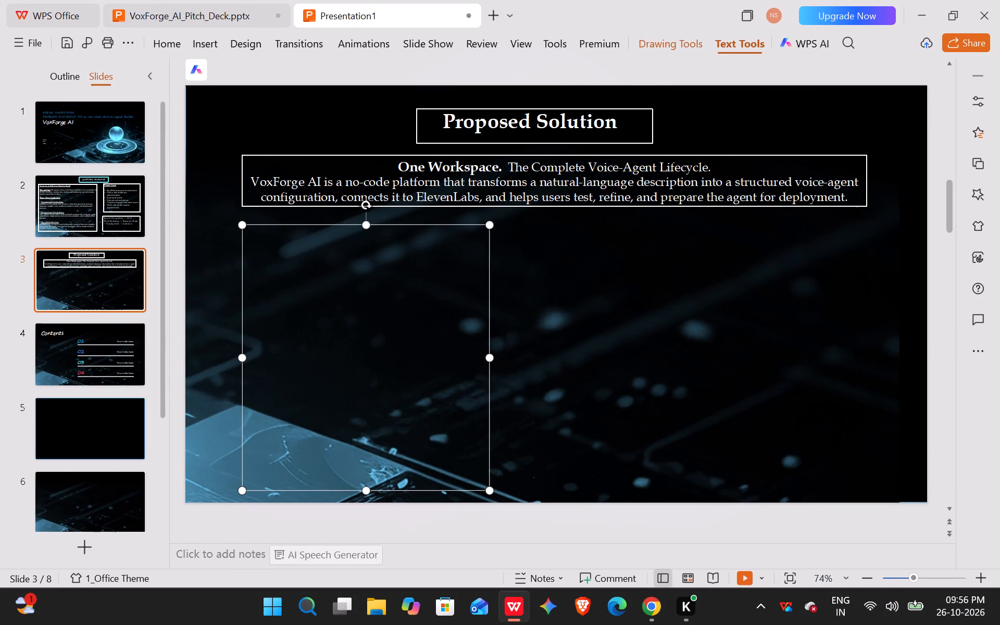
key("ctrl+v")
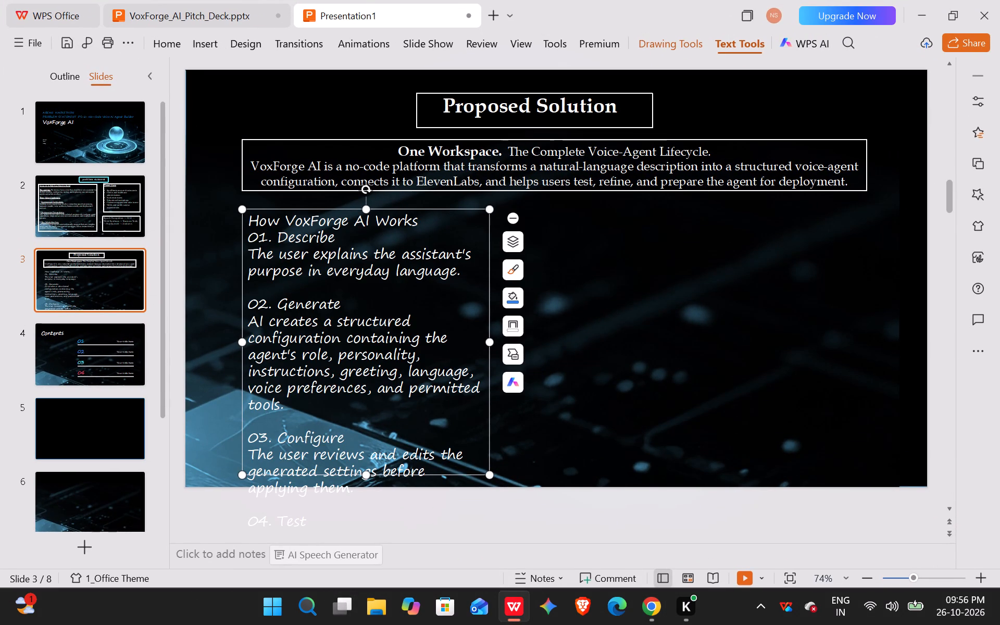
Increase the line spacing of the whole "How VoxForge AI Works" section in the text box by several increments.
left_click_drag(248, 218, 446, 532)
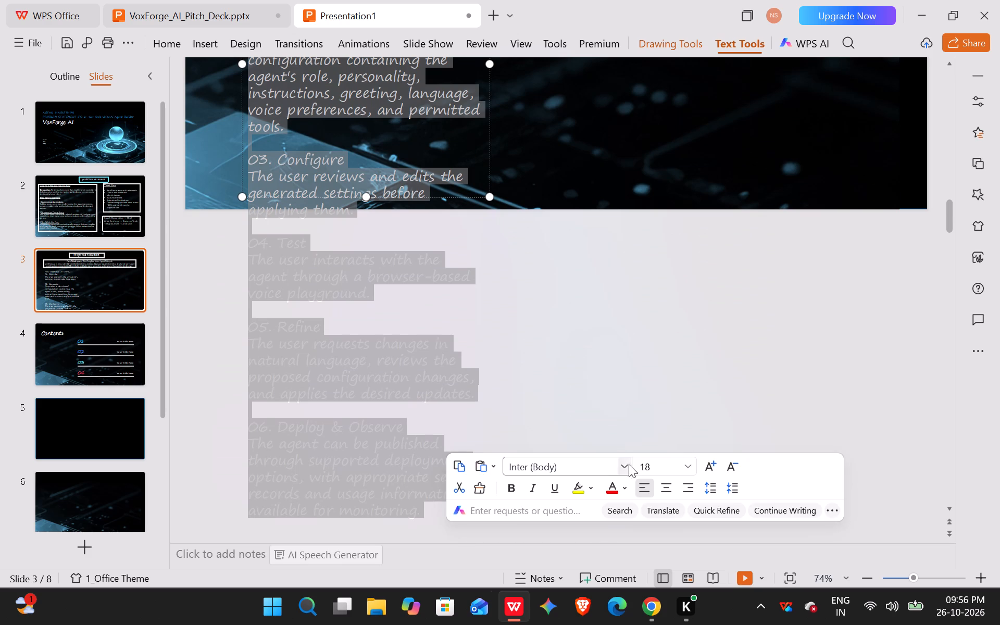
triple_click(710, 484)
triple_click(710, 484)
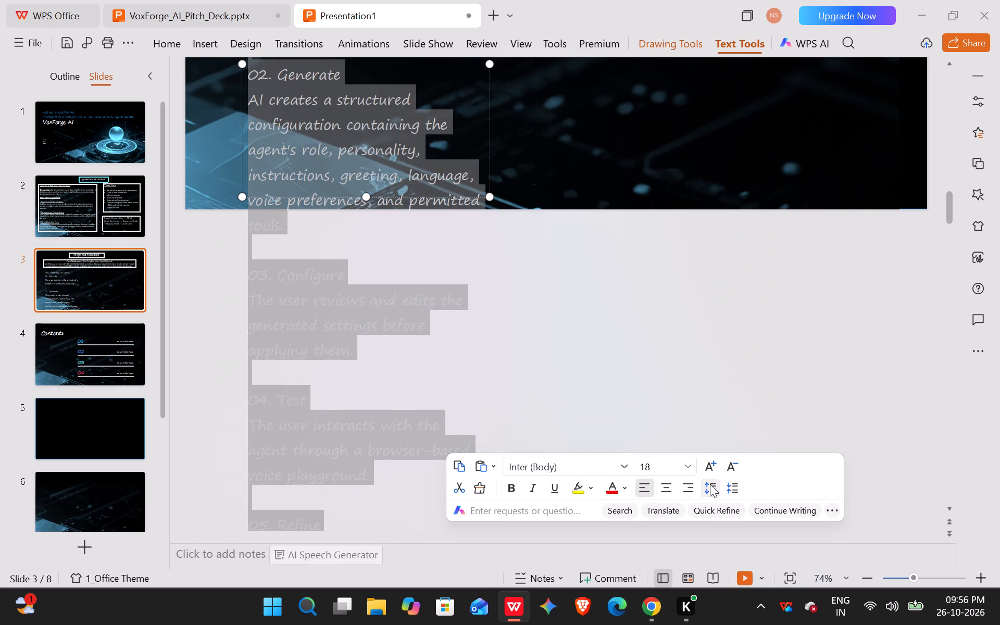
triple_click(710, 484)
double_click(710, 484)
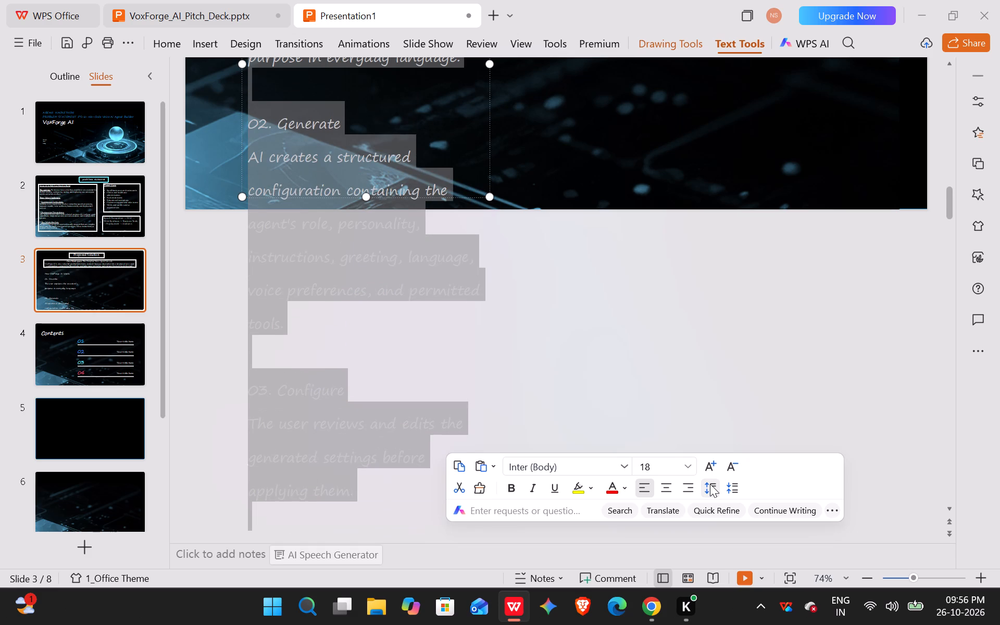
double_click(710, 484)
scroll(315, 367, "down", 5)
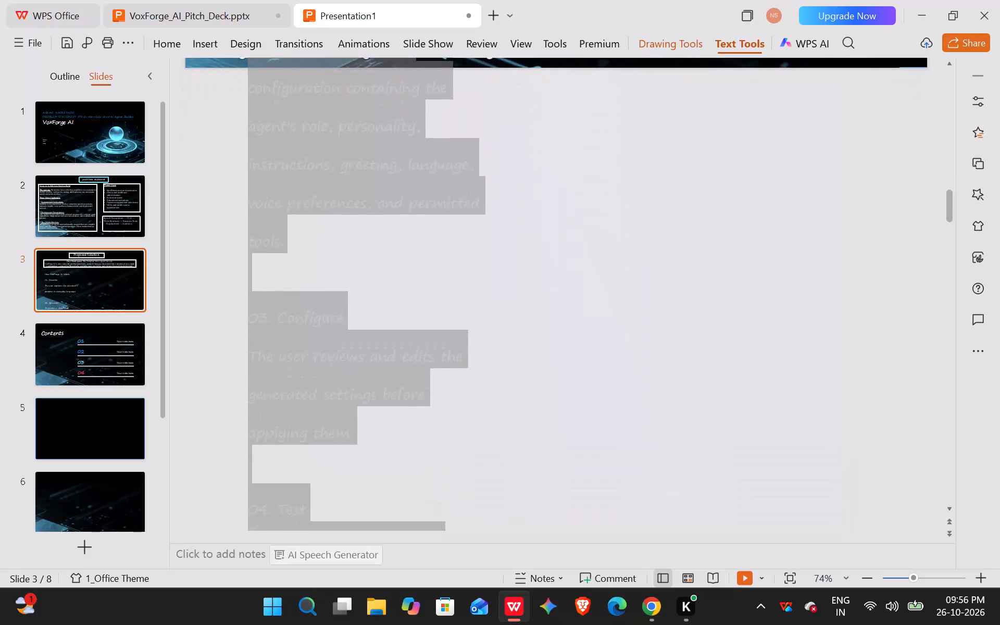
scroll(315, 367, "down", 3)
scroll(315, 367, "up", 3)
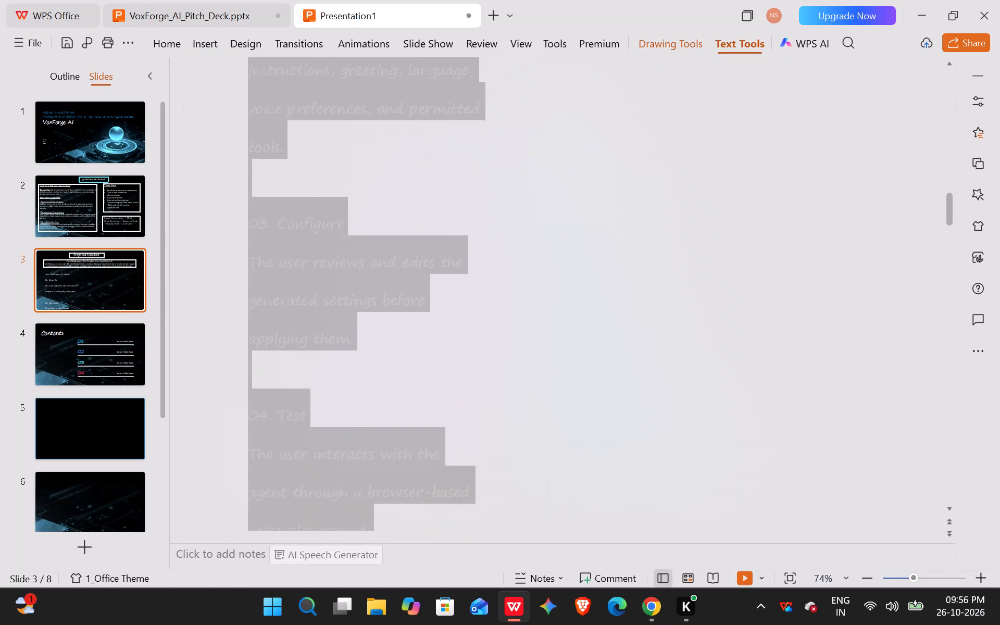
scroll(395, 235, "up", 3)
Reduce the line spacing of the "How VoxForge AI Works" section so all six numbered stages are compacted within the slide.
right_click(394, 234)
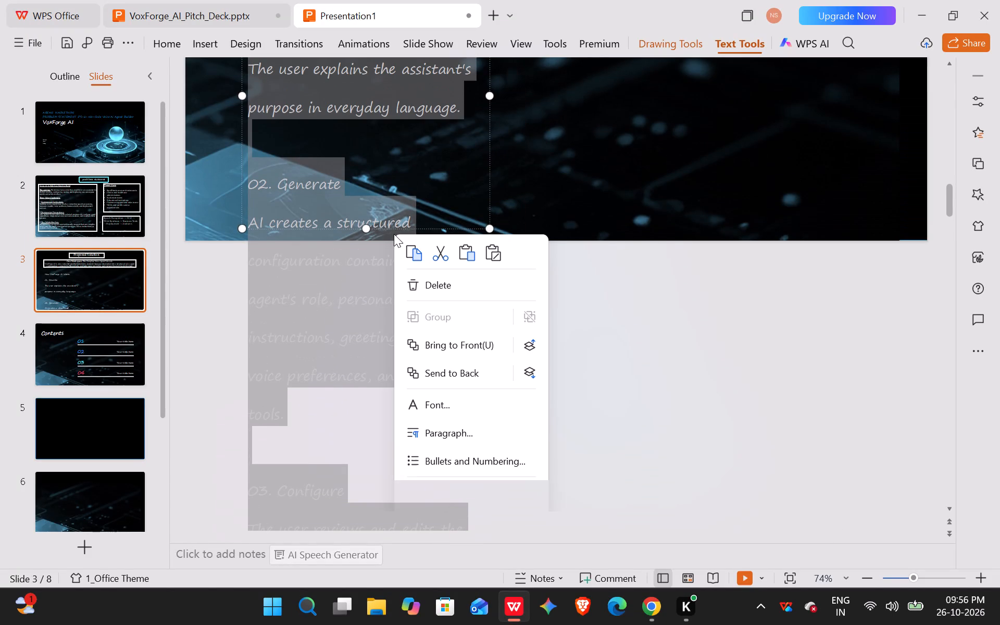
triple_click(615, 188)
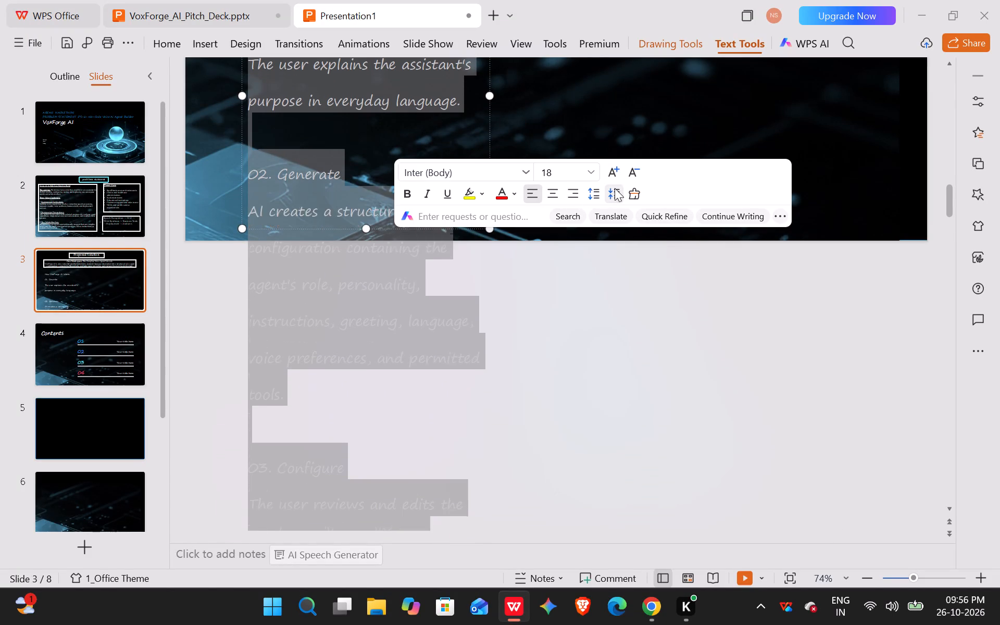
triple_click(615, 188)
triple_click(615, 188)
triple_click(615, 188)
triple_click(615, 188)
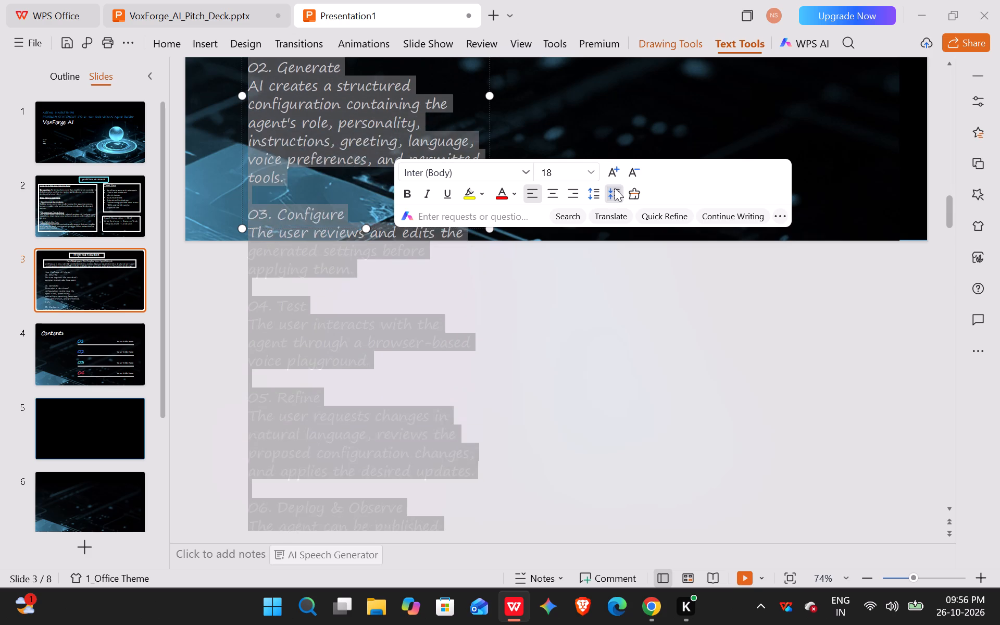
left_click(615, 188)
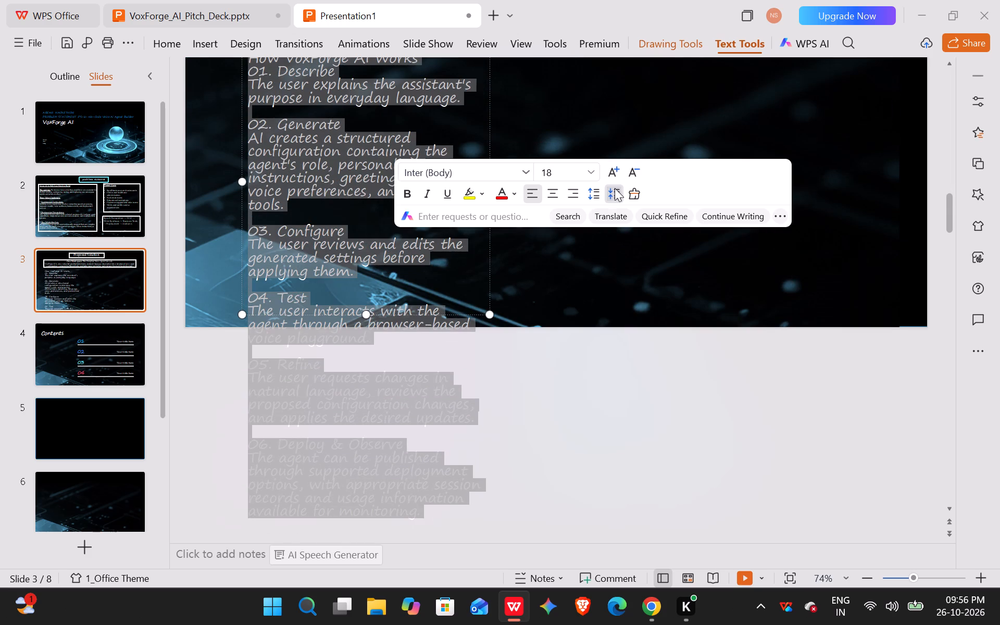
triple_click(615, 188)
left_click(615, 188)
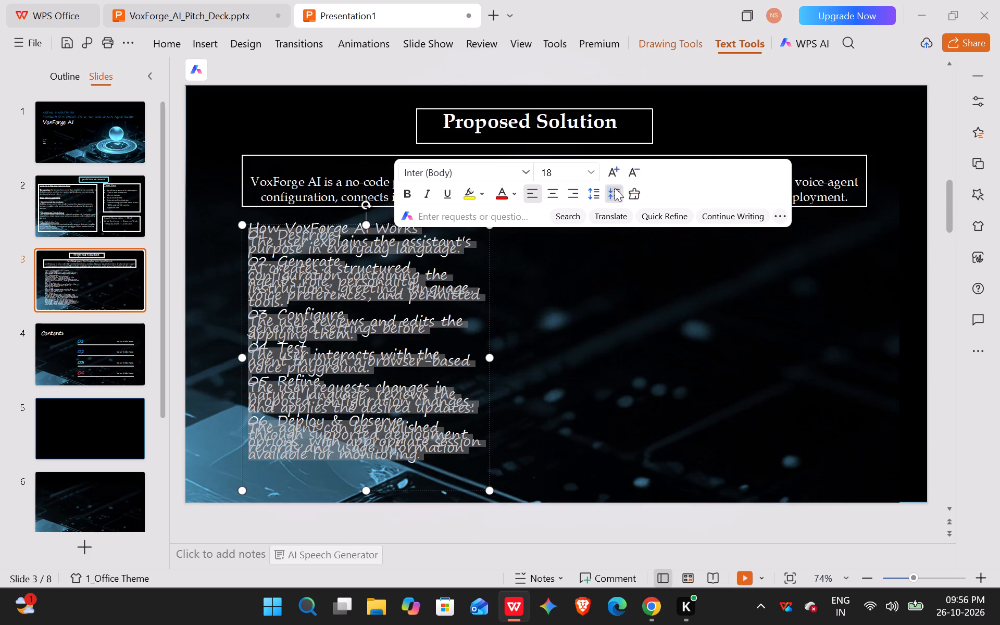
left_click(591, 196)
left_click(591, 196)
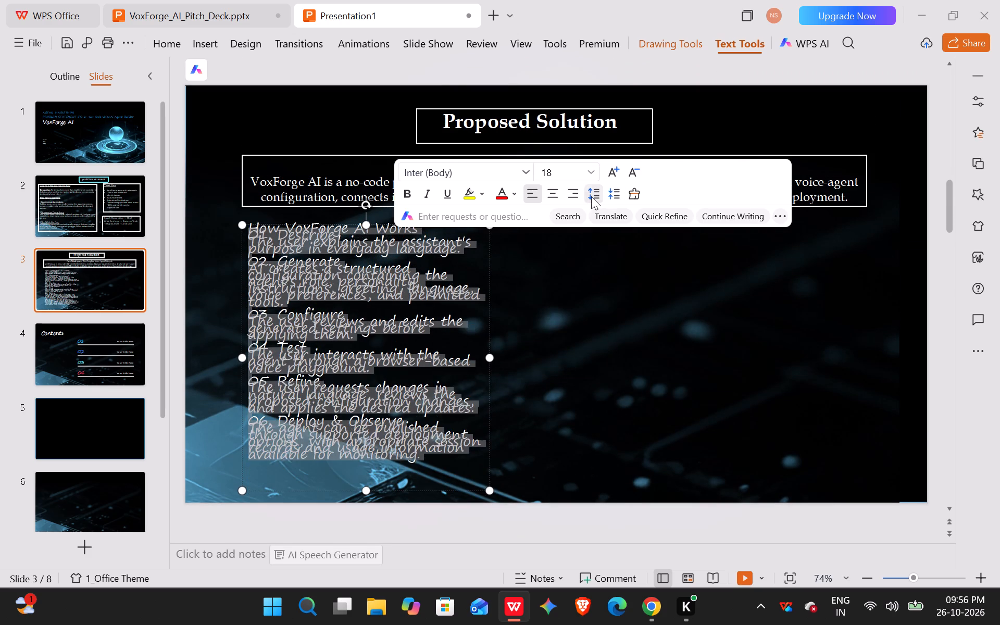
Set the "How VoxForge AI Works" section's text to size 16 in Book Antiqua.
left_click(593, 176)
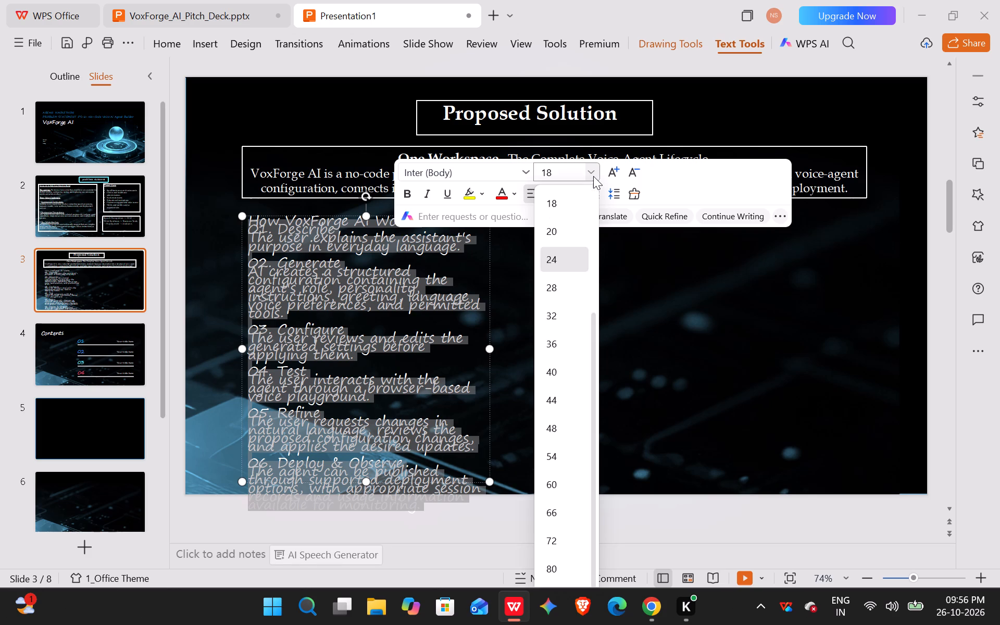
scroll(558, 314, "up", 4)
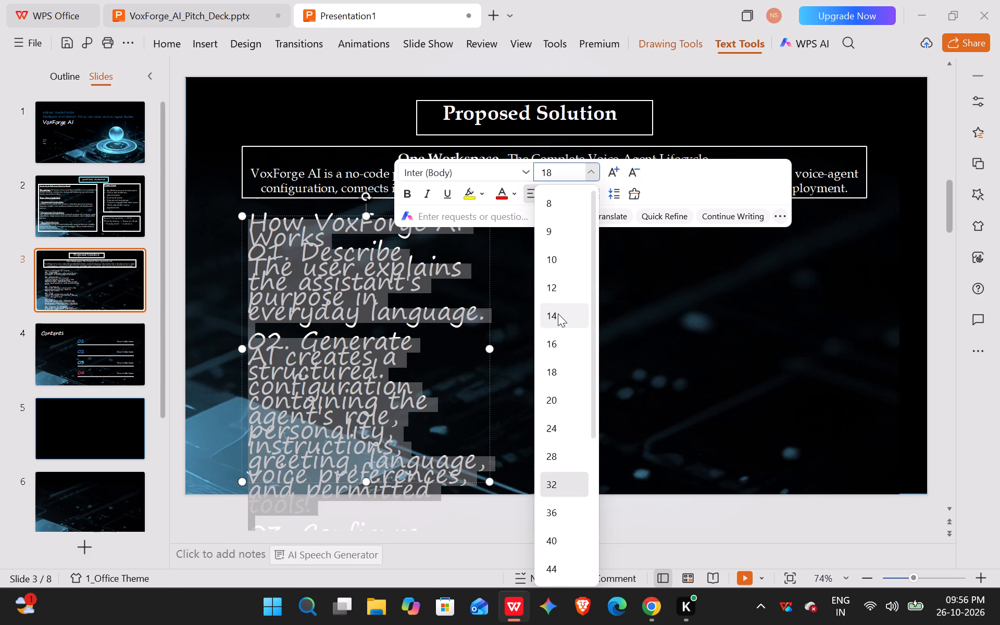
left_click(557, 343)
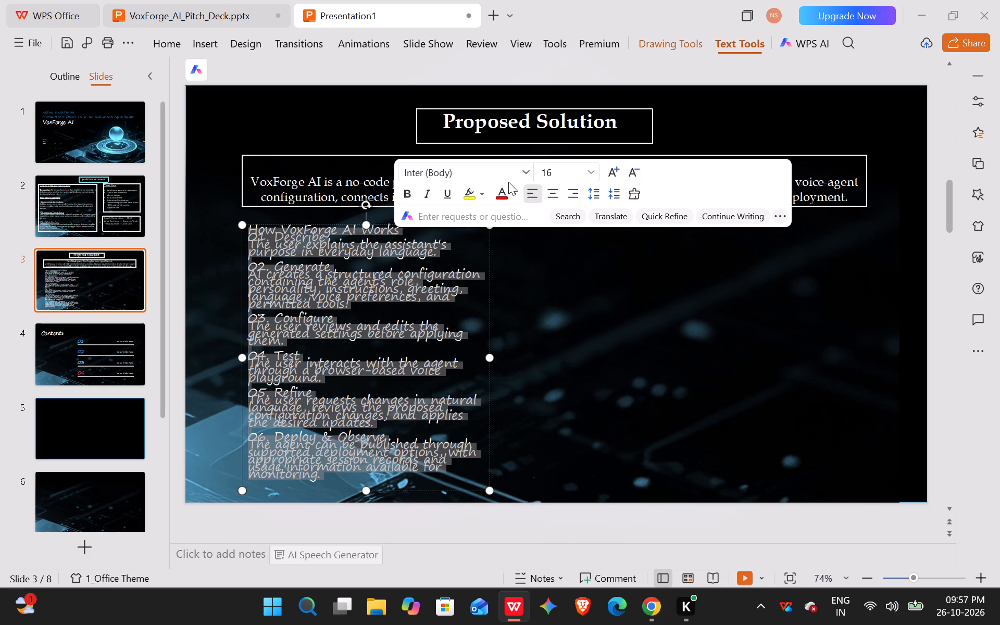
left_click(524, 174)
left_click(485, 320)
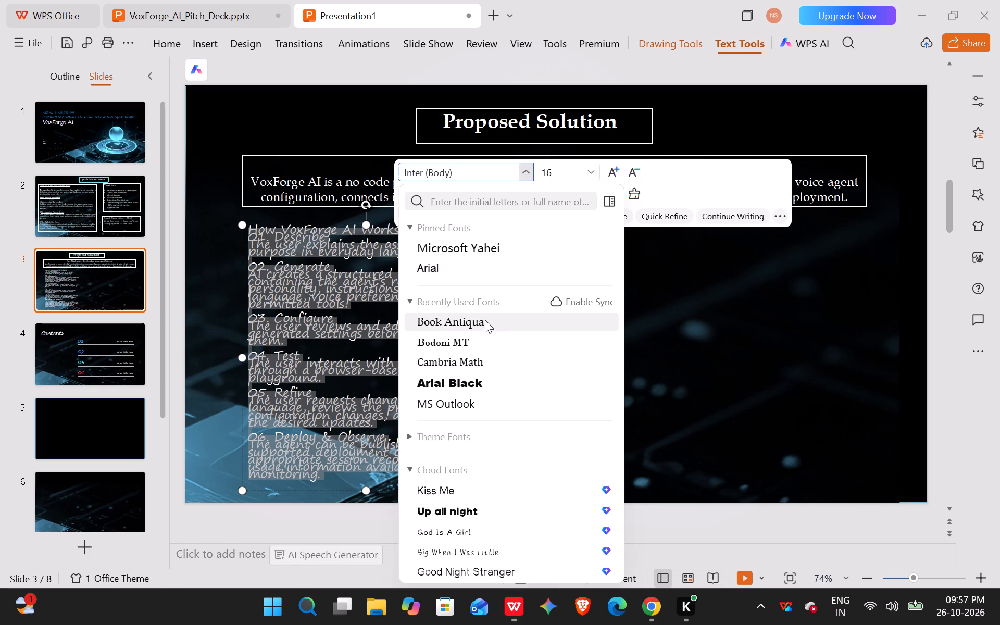
left_click(516, 339)
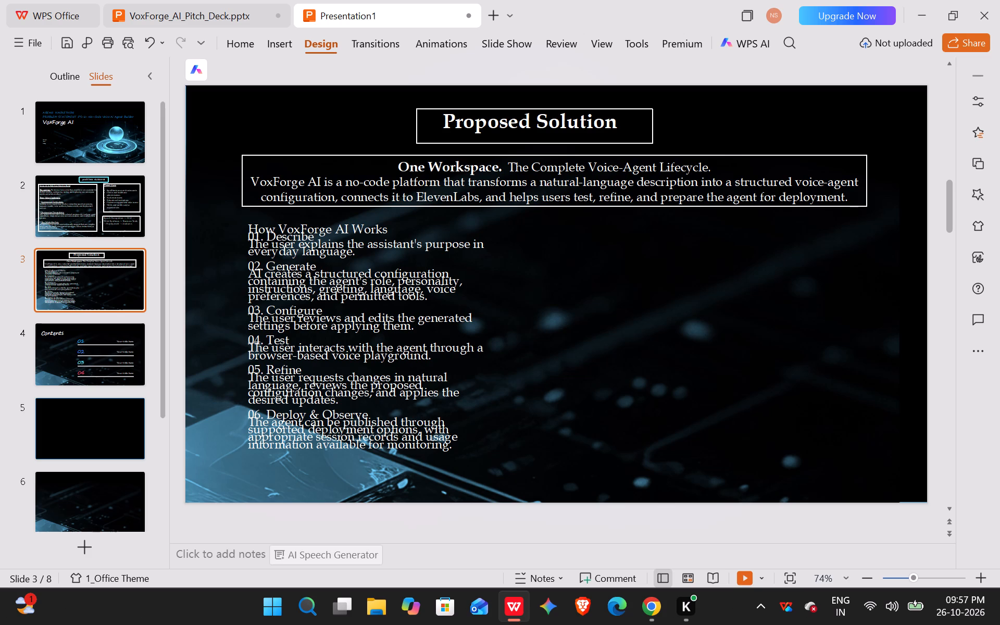
Delete the pasted "How VoxForge AI Works" text from the text box while keeping the box.
left_click_drag(250, 228, 453, 433)
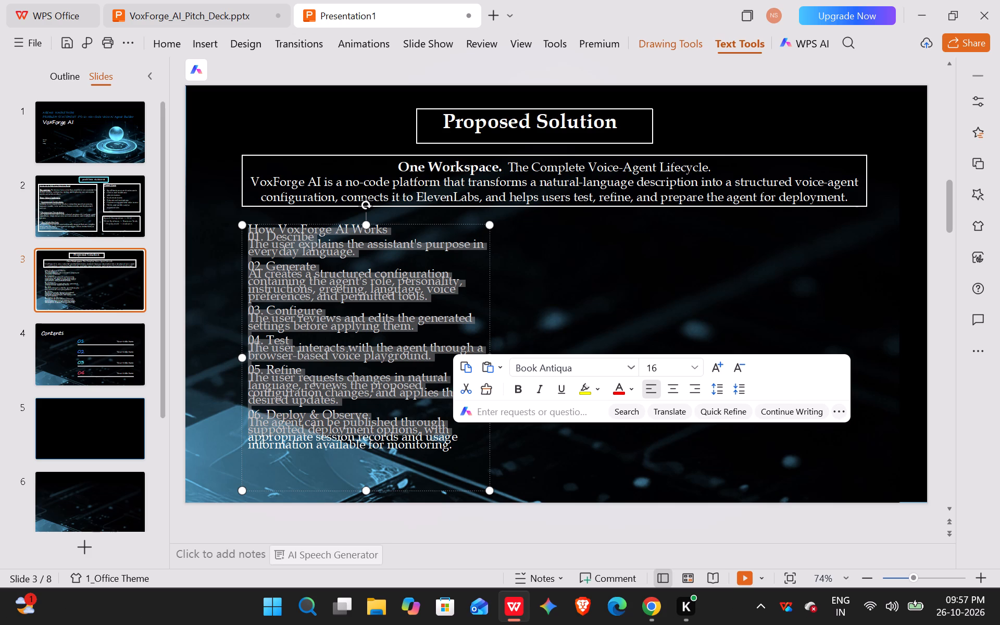
key("BackSpace")
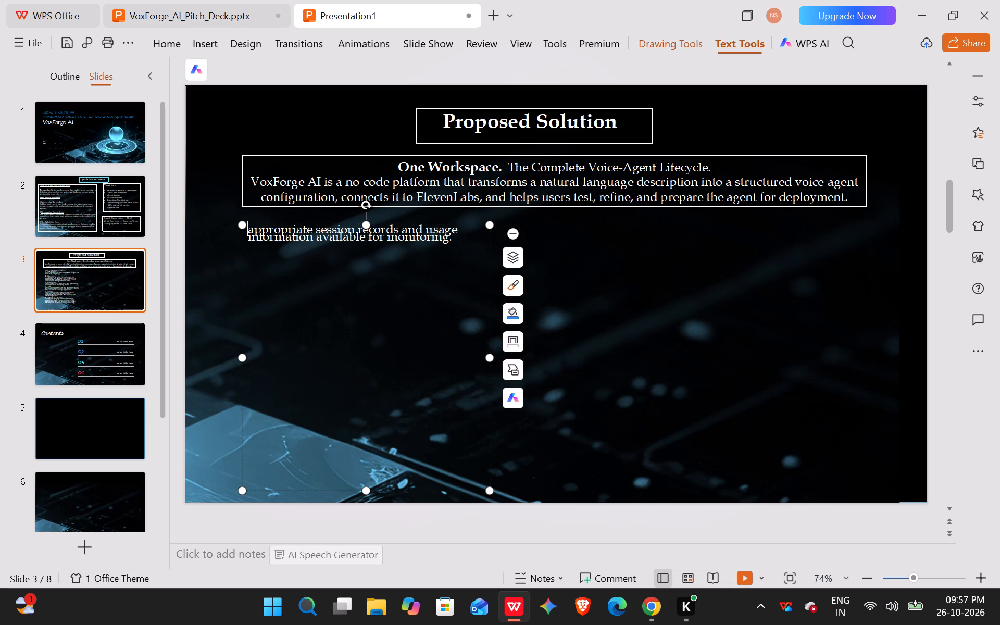
left_click(247, 229)
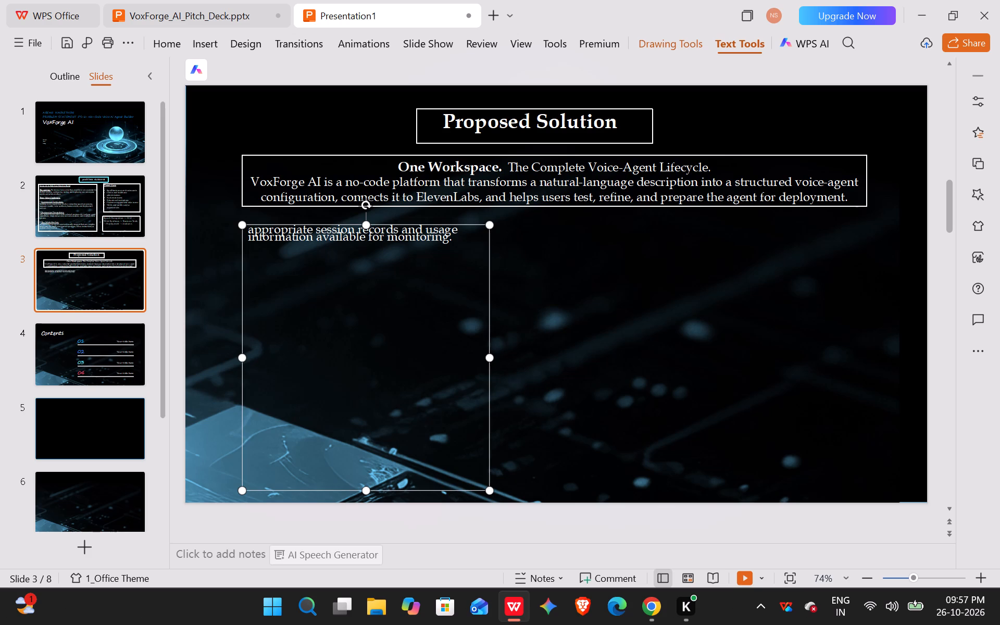
left_click_drag(450, 241, 245, 229)
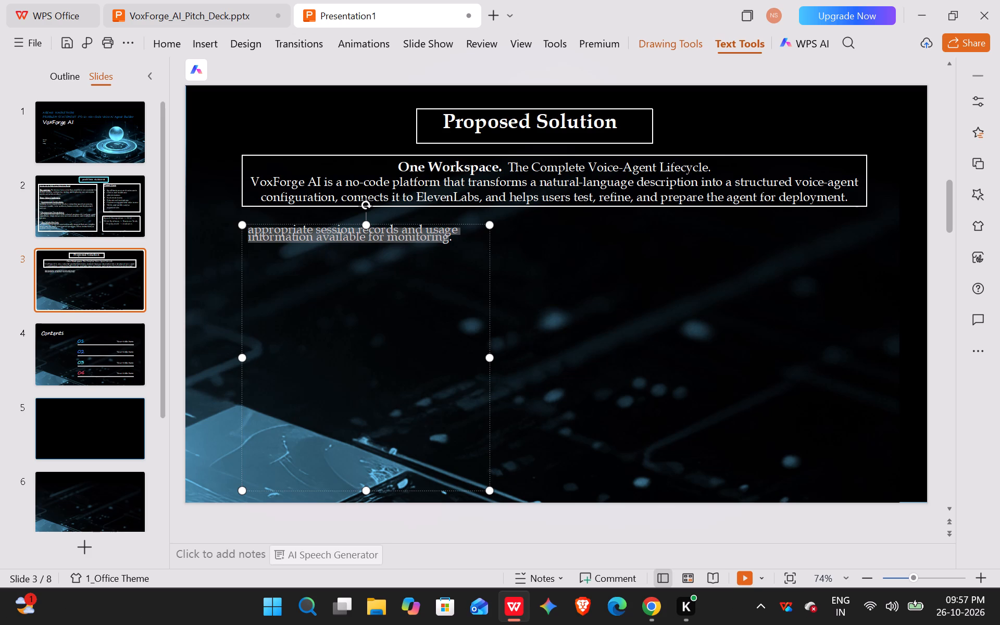
key("BackSpace")
key("BackSpace")
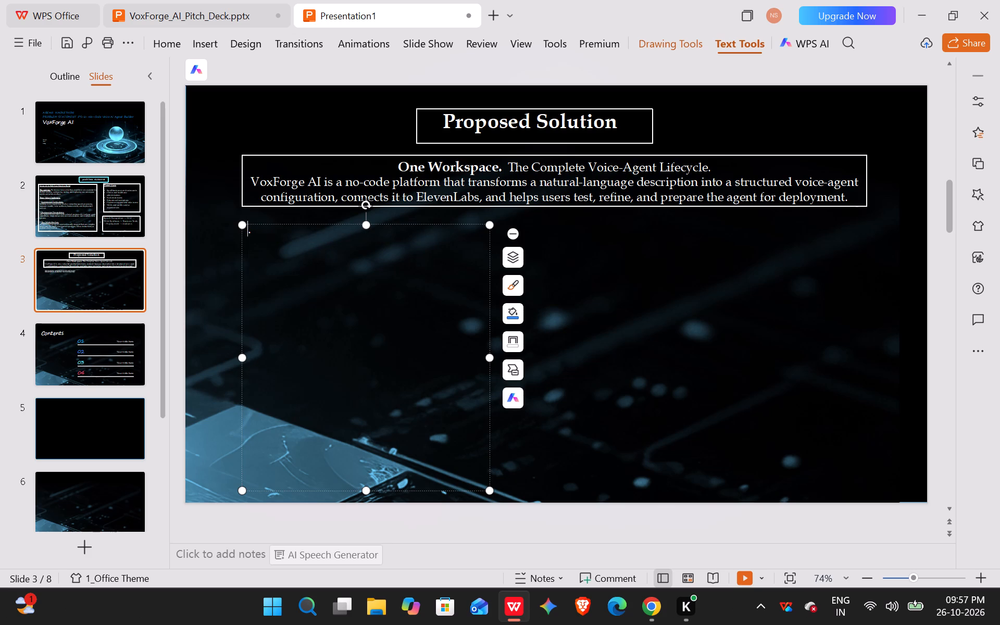
Resize the emptied text box to match the outlined description's width and extend down close to the slide's bottom edge.
left_click_drag(365, 490, 383, 389)
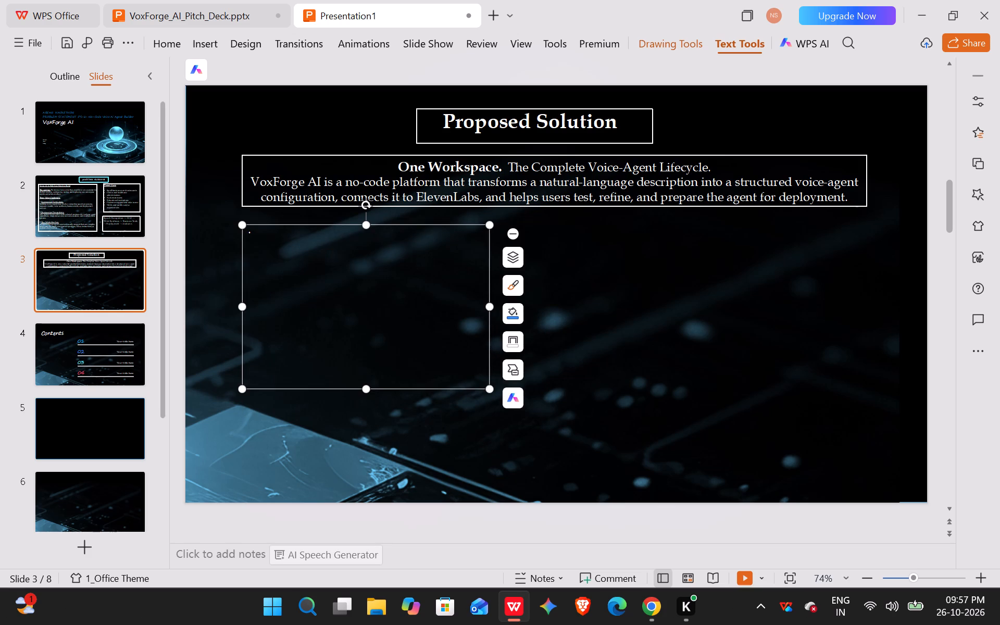
left_click_drag(365, 387, 365, 409)
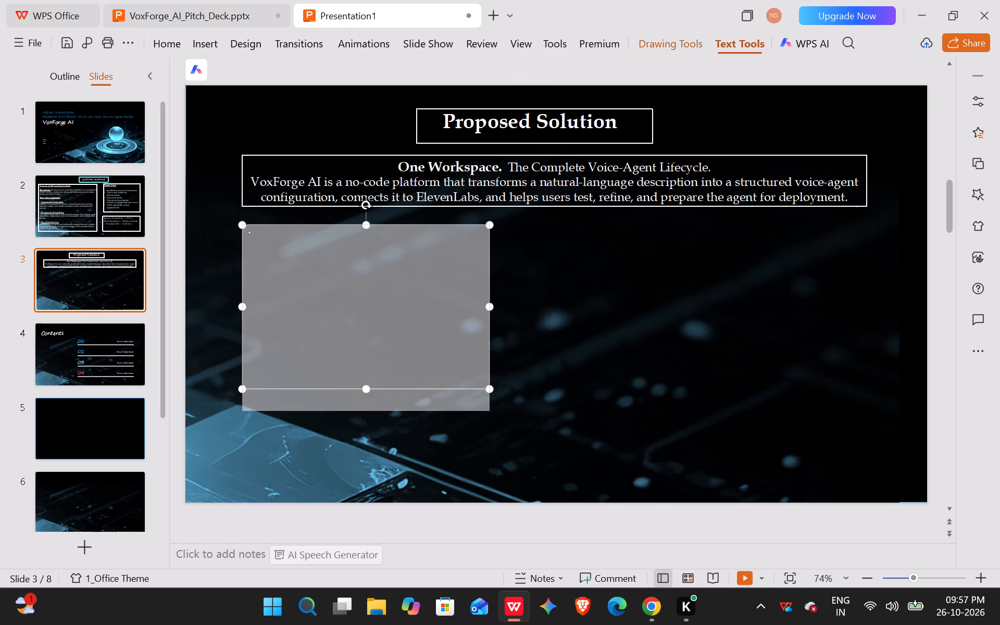
left_click_drag(365, 409, 365, 411)
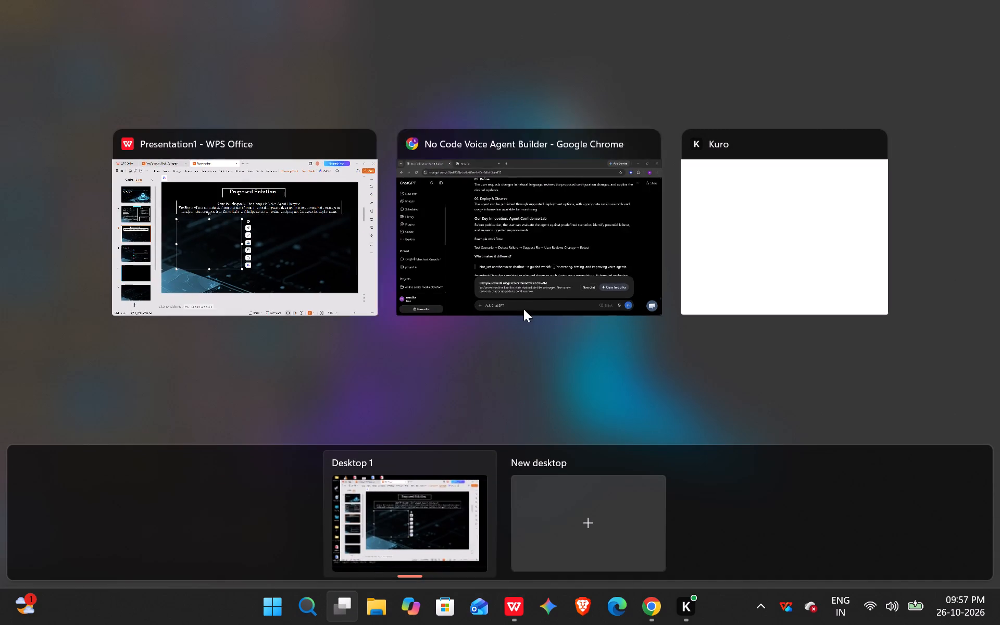
left_click(532, 220)
scroll(532, 220, "up", 1)
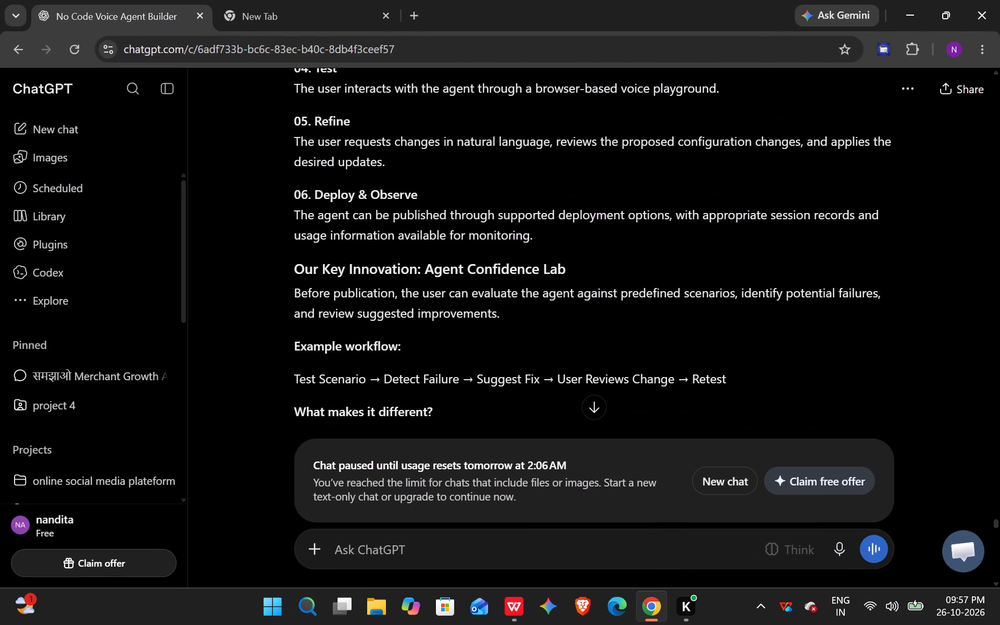
left_click(513, 224)
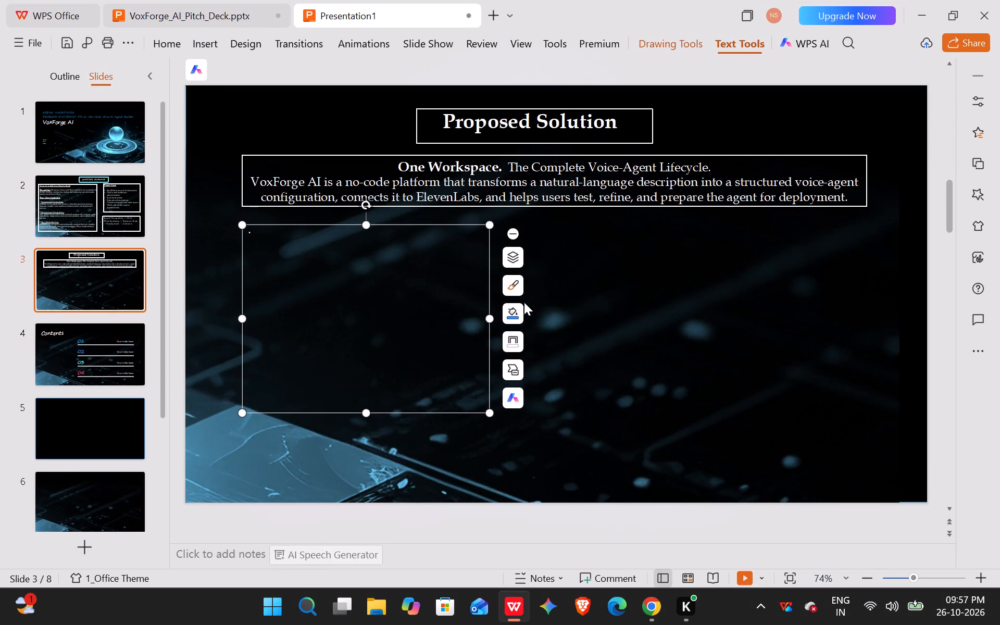
left_click_drag(489, 320, 866, 287)
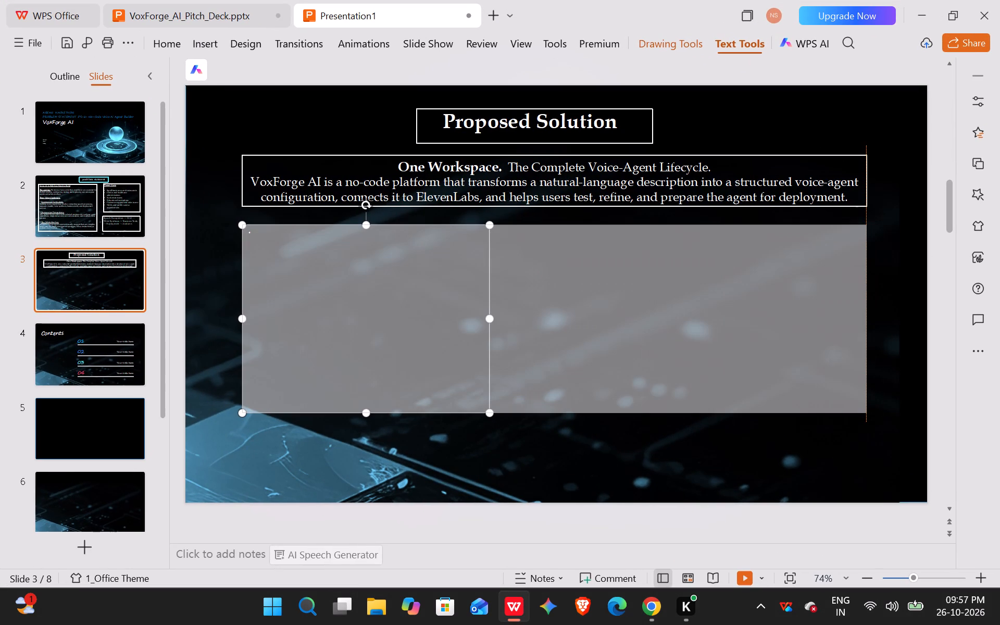
left_click_drag(866, 287, 863, 288)
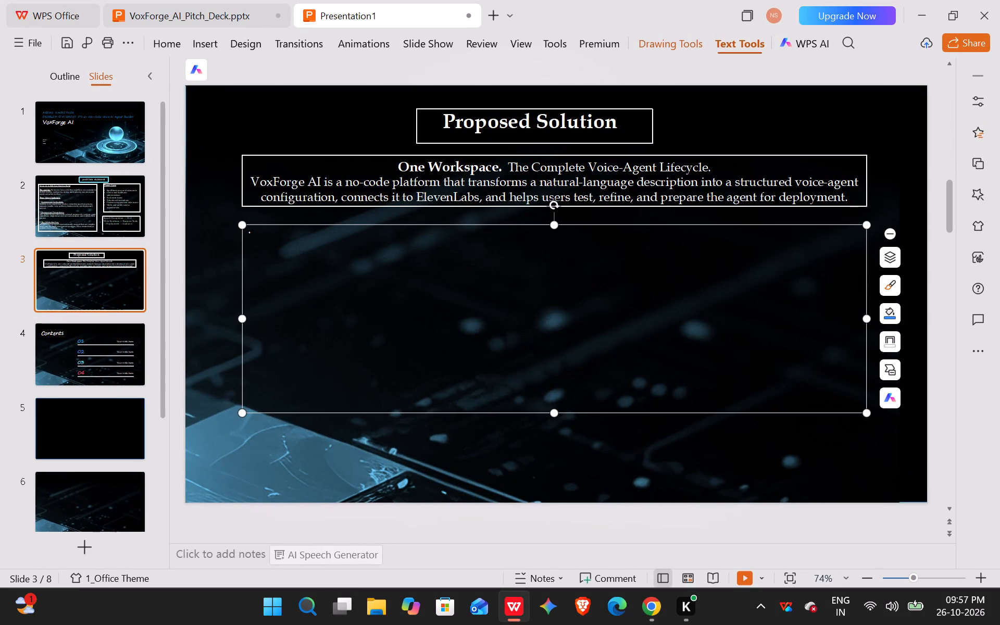
left_click_drag(555, 415, 570, 475)
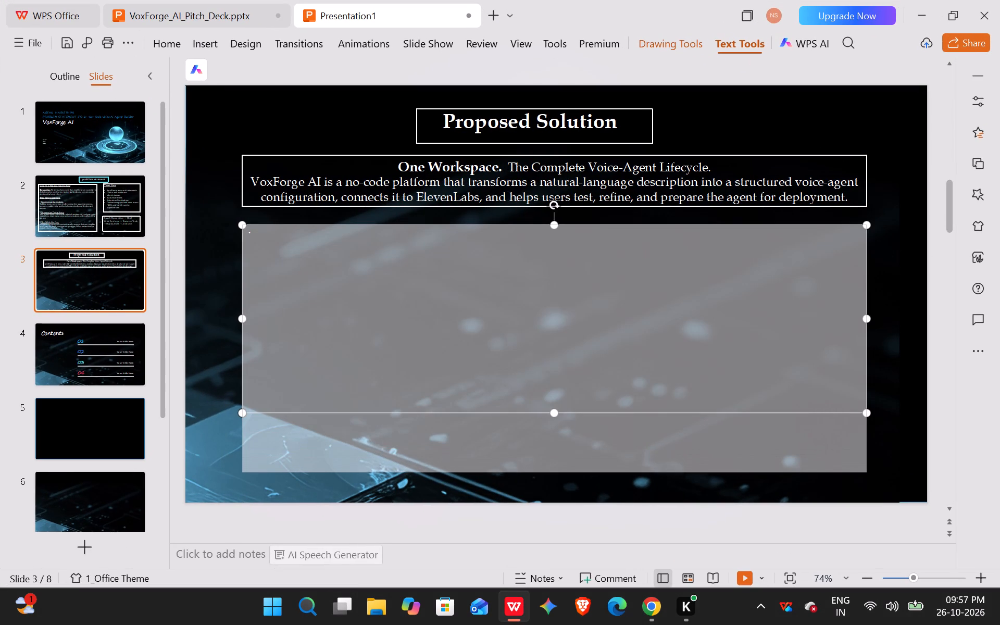
left_click_drag(570, 475, 570, 476)
left_click_drag(570, 476, 571, 484)
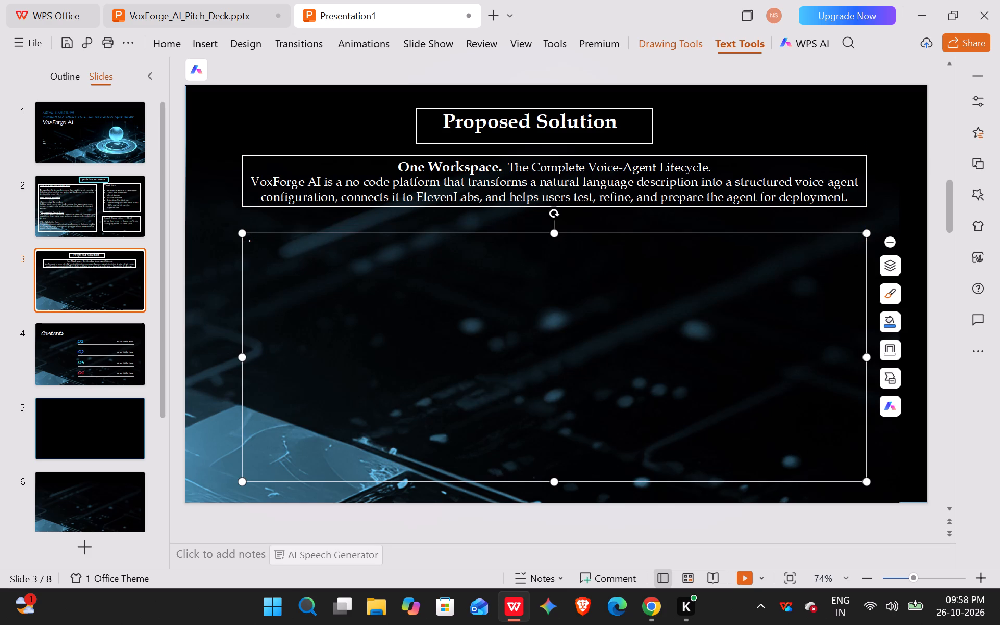
left_click_drag(554, 478, 553, 471)
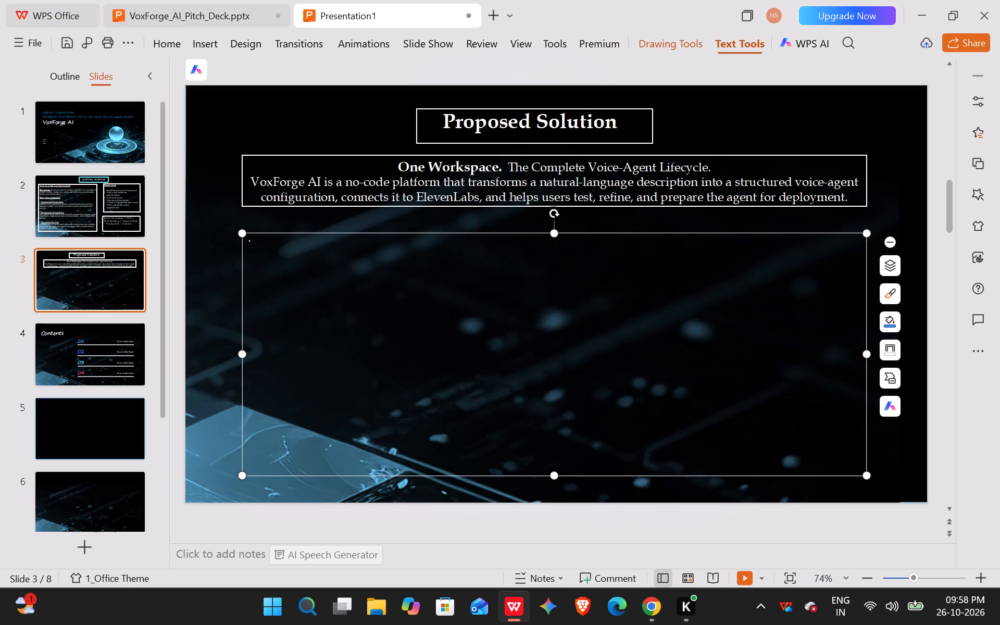
Delete the leftover period from the resized text box.
left_click(251, 238)
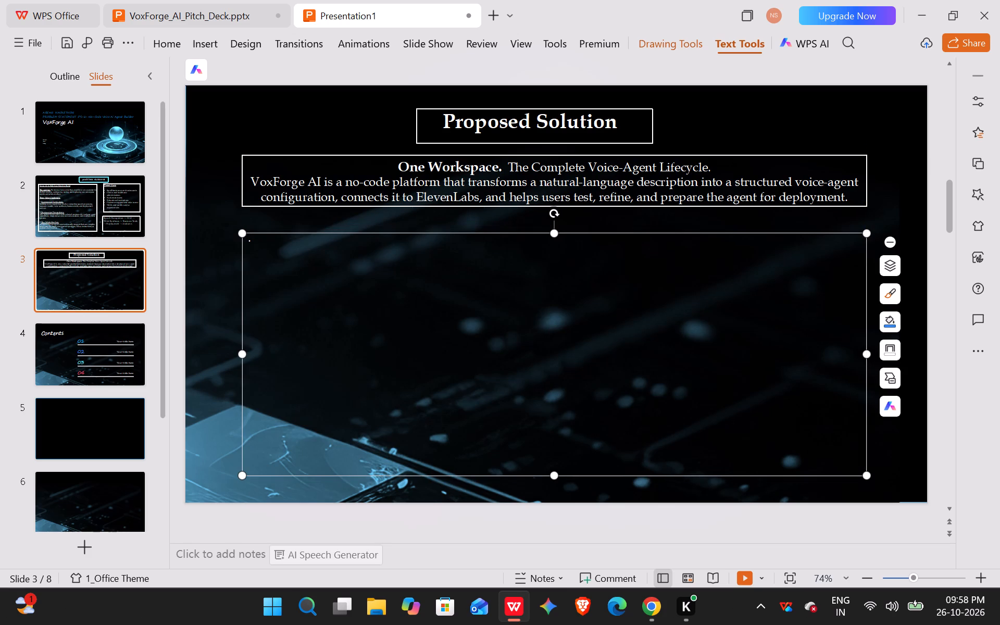
left_click(256, 238)
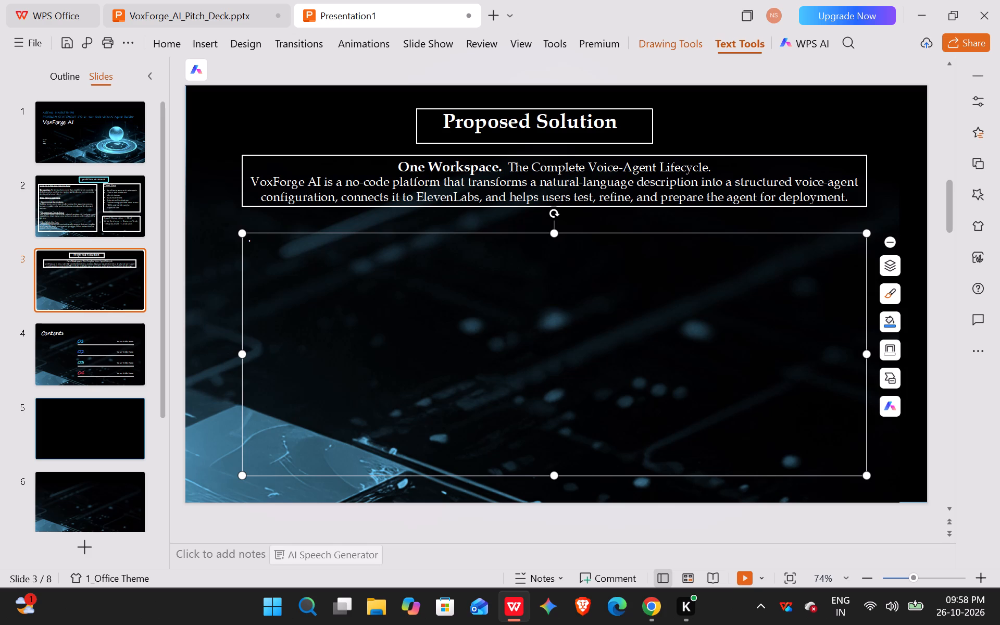
left_click(248, 239)
key("Right")
key("BackSpace")
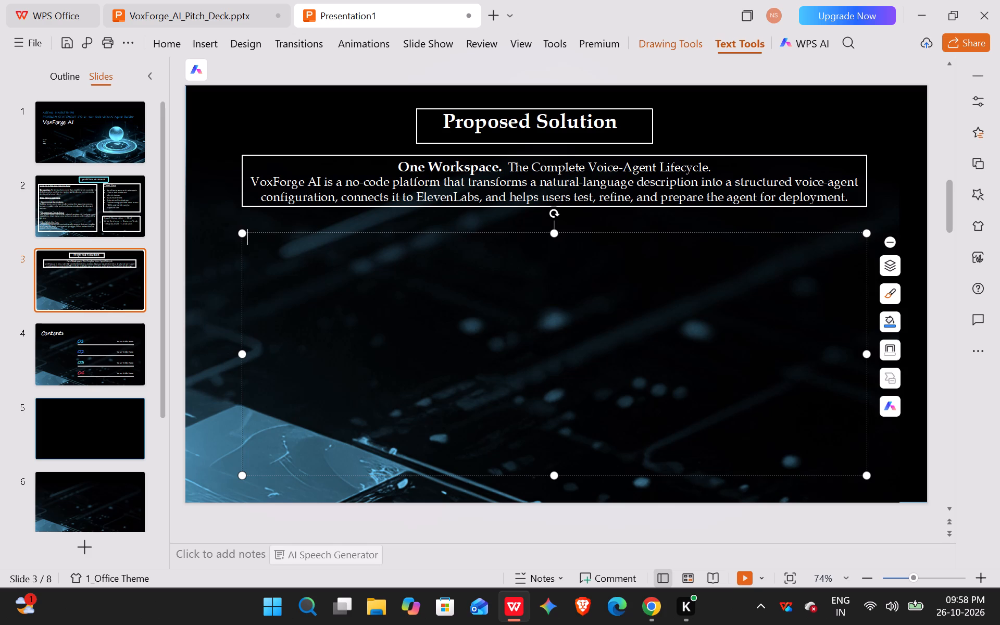
Enlarge the empty text box upward and slightly to the left, so it starts just below the outlined description.
left_click_drag(243, 230, 241, 220)
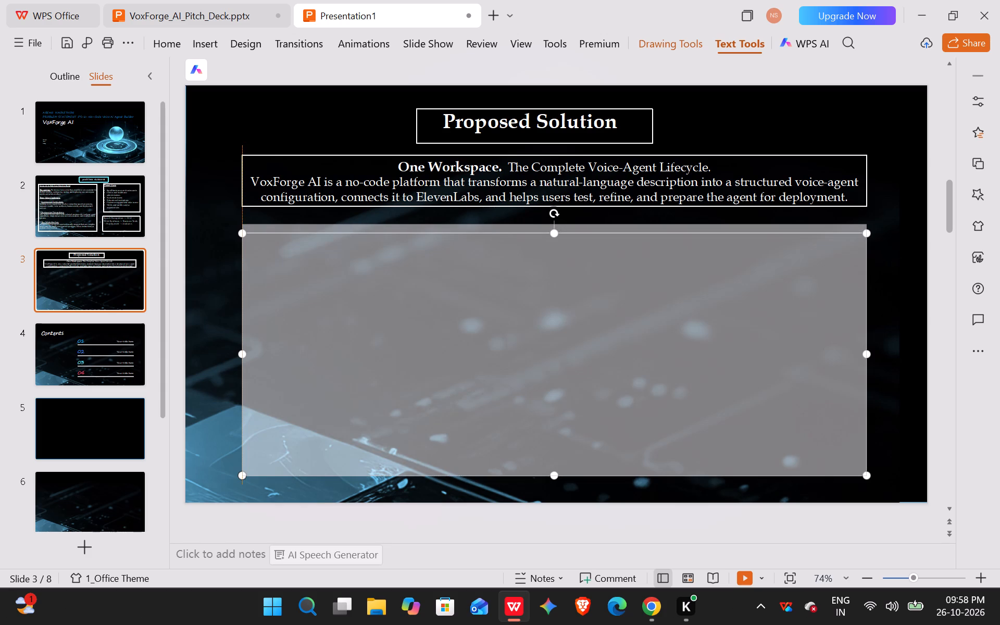
left_click_drag(241, 220, 239, 215)
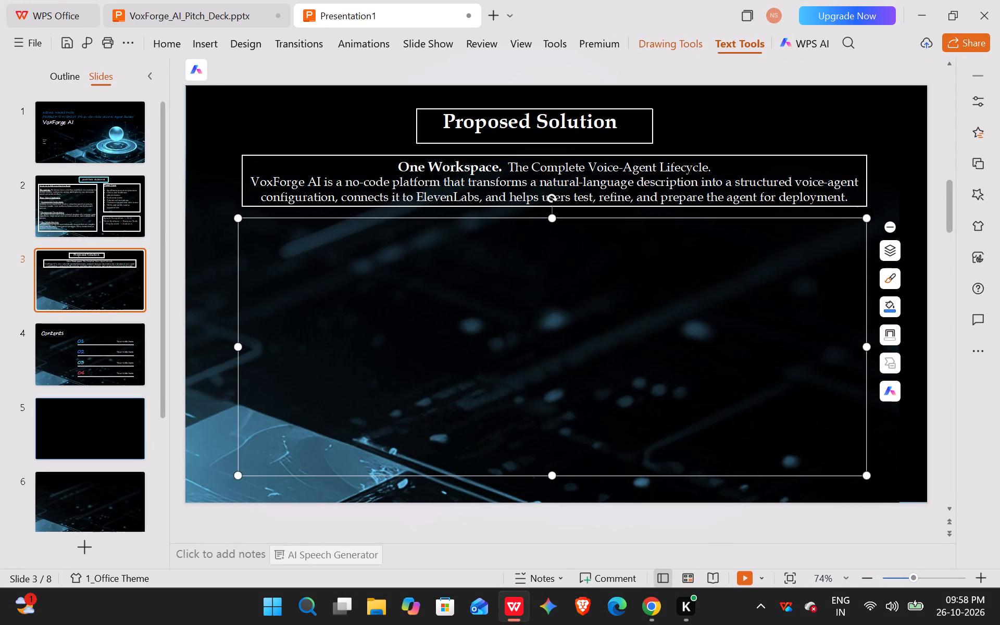
left_click(274, 225)
left_click(259, 227)
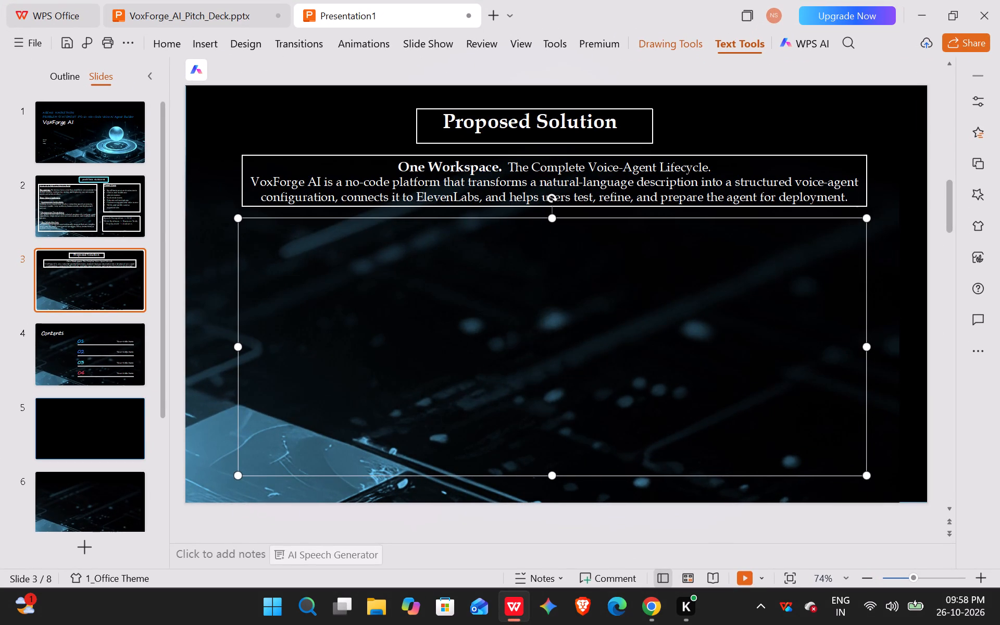
key("ctrl+v")
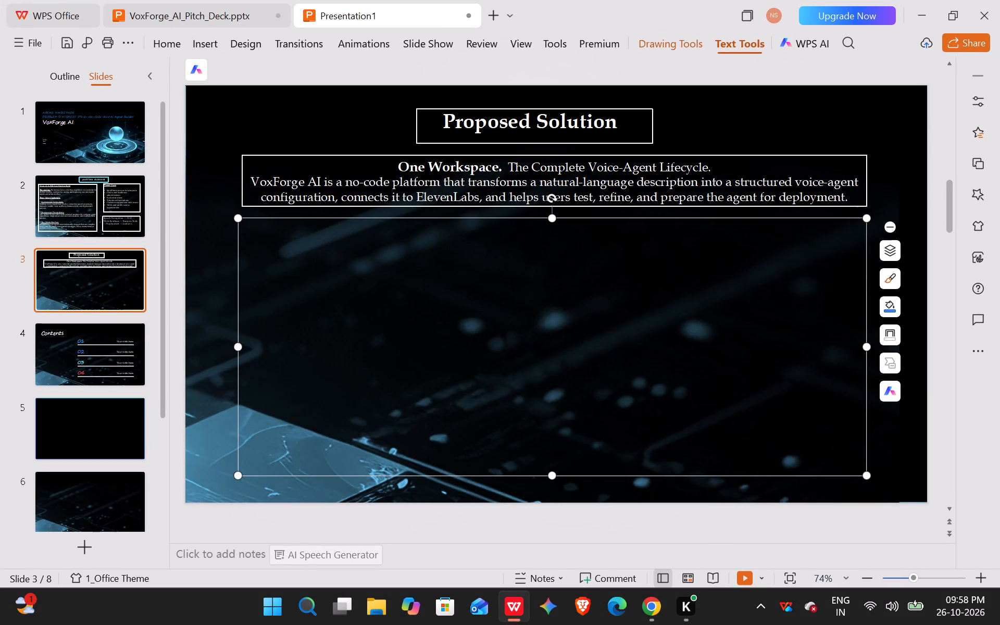
Set all of the pasted "How VoxForge AI Works" text to size 18.
left_click_drag(245, 222, 481, 355)
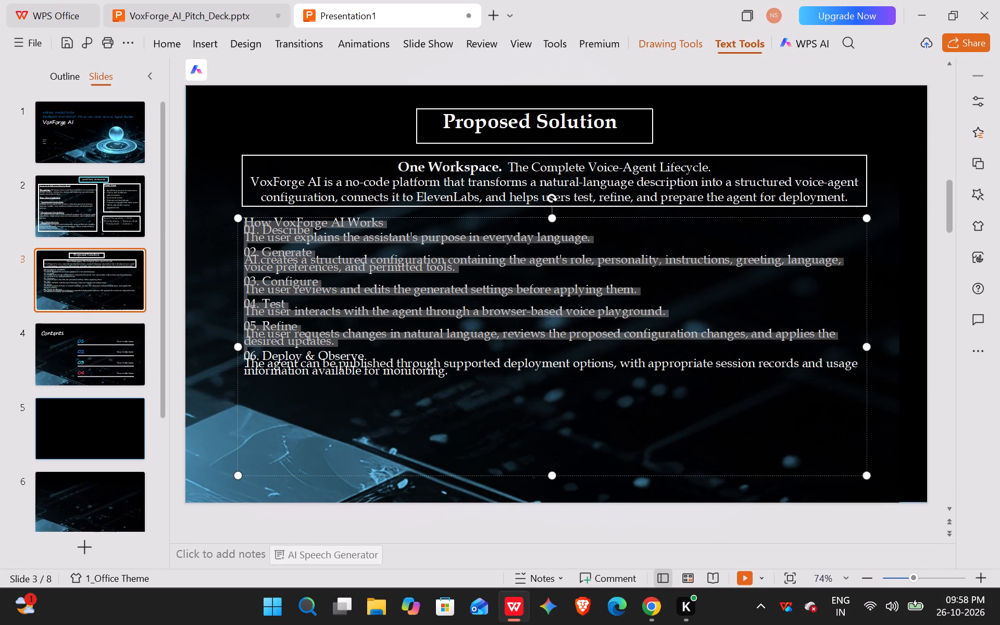
left_click_drag(481, 355, 502, 381)
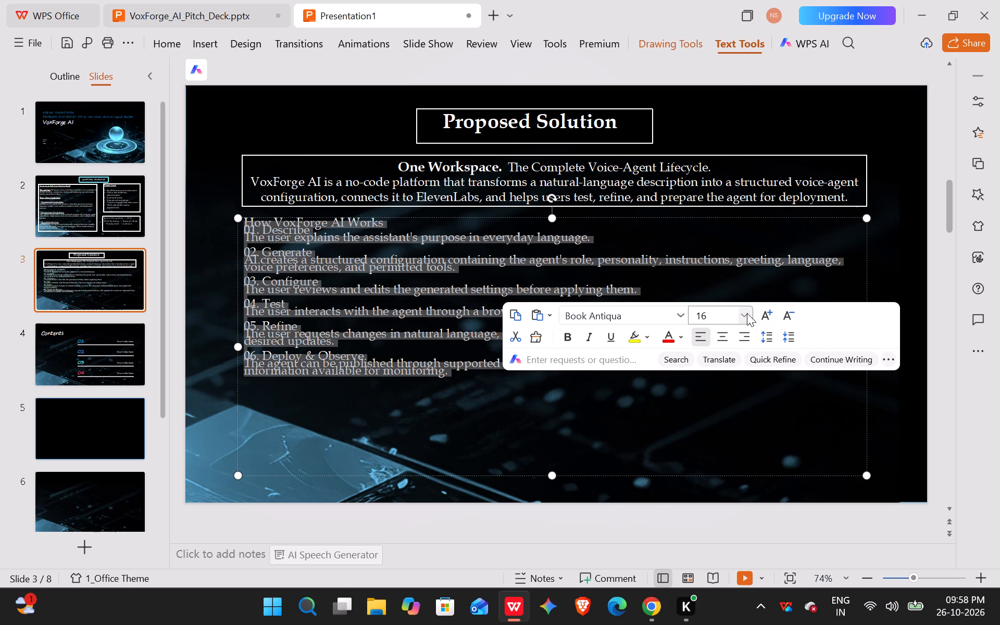
left_click(747, 313)
left_click(718, 132)
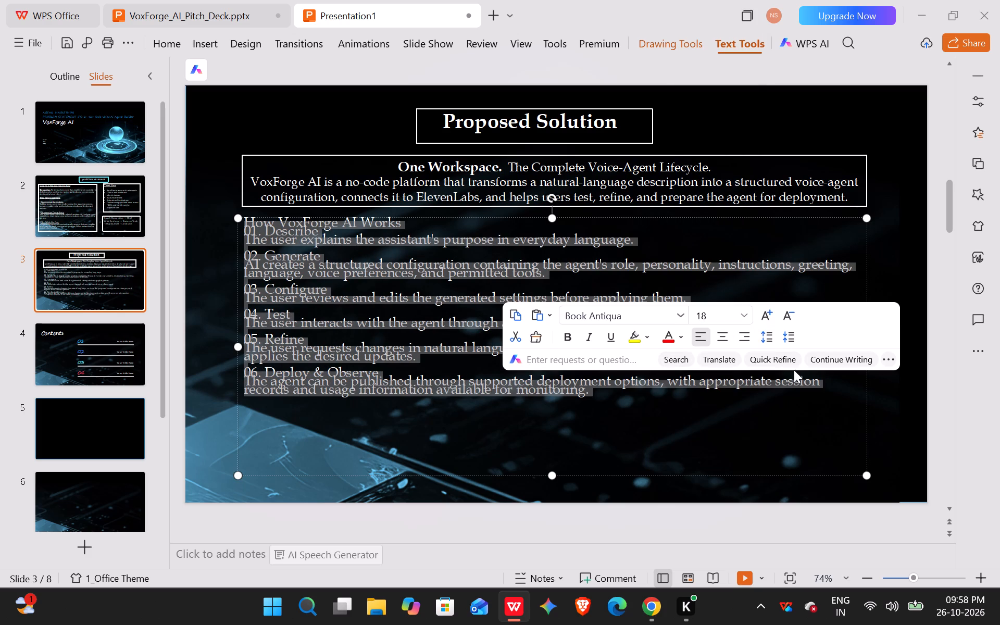
Increase the line spacing of the pasted text until it fills the text box.
left_click(768, 333)
double_click(768, 333)
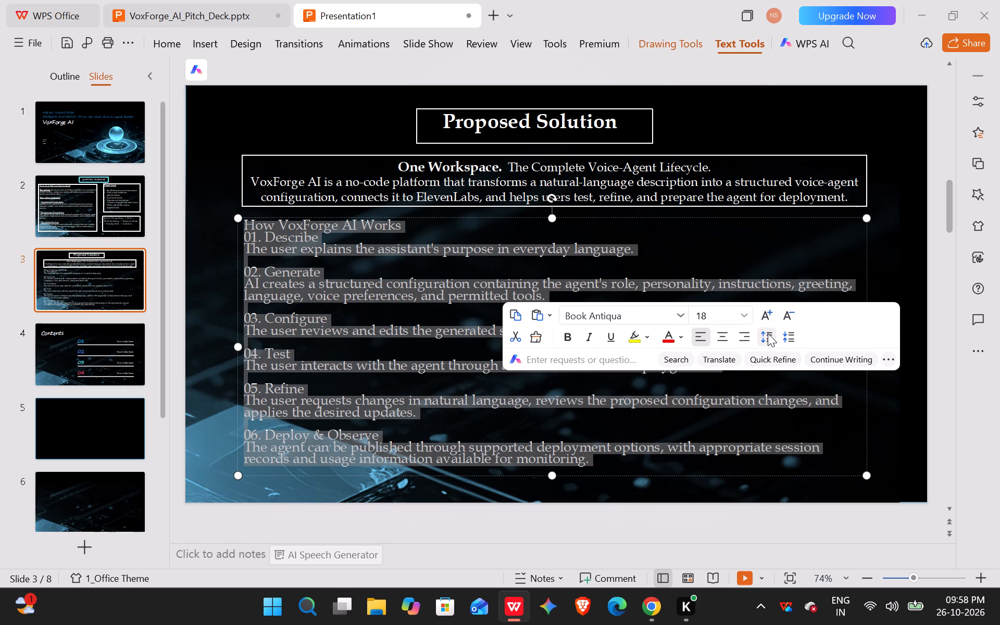
left_click(787, 339)
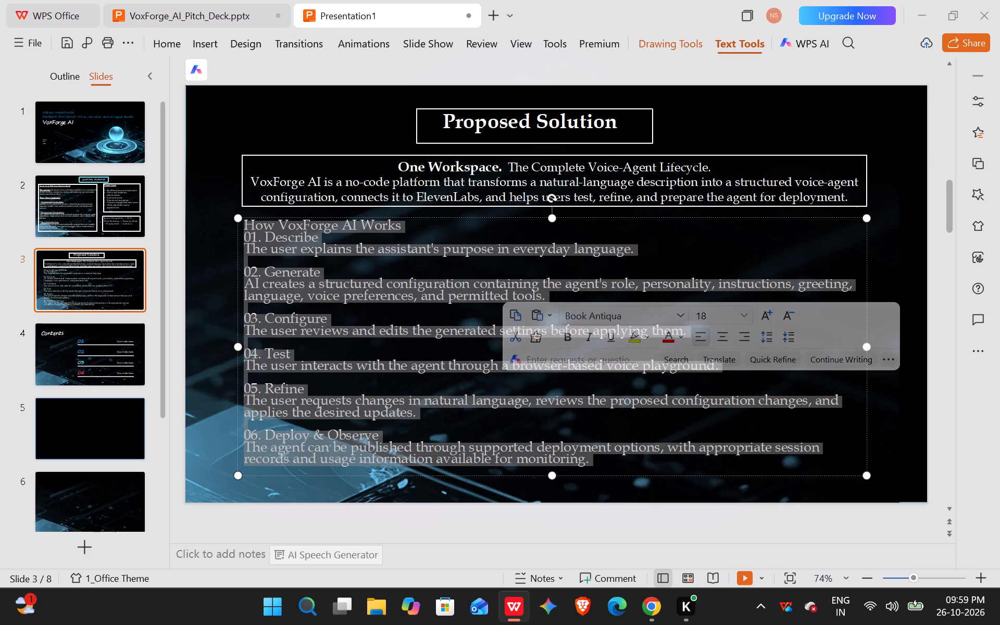
left_click(720, 259)
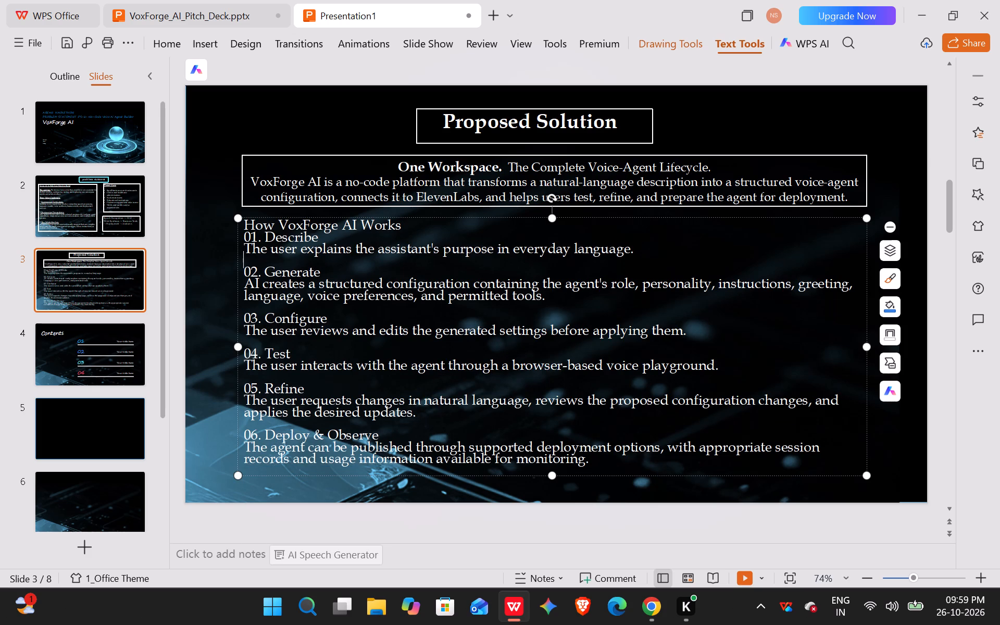
Widen the text box slightly on its left side.
left_click(240, 218)
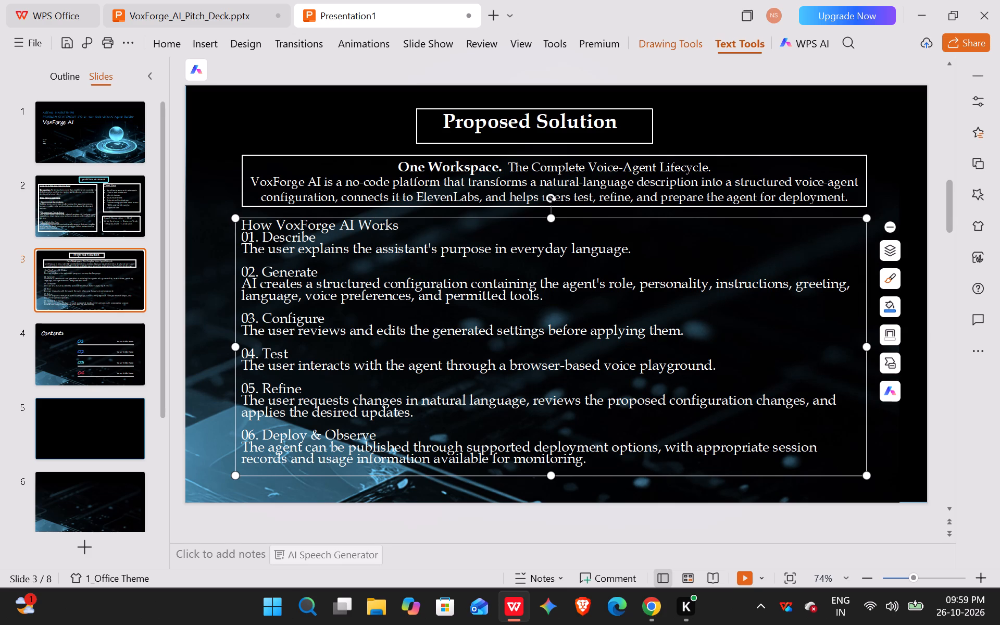
Underline the "How VoxForge AI Works" heading.
left_click_drag(243, 222, 296, 227)
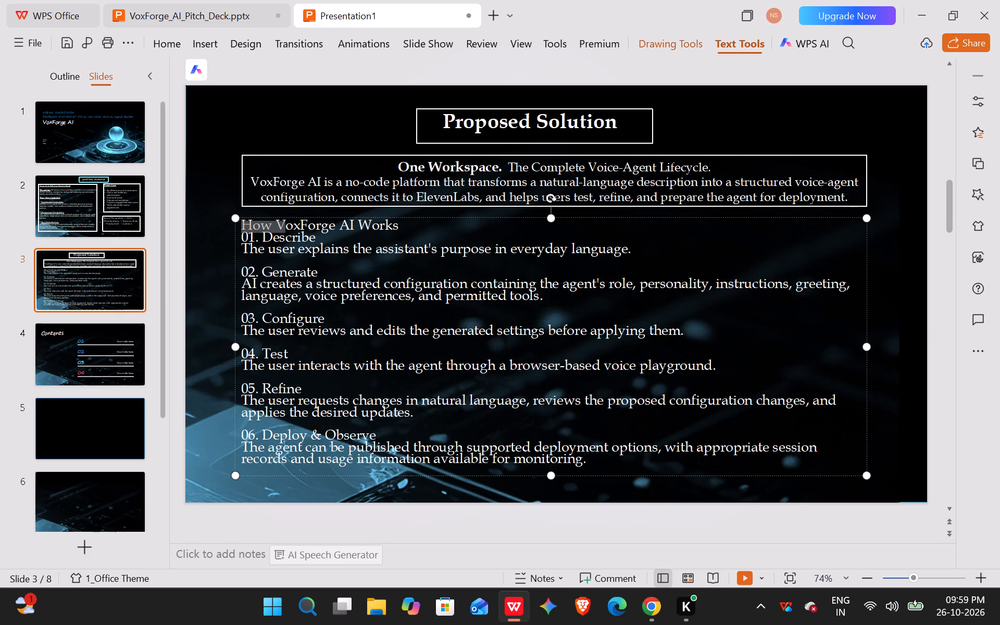
left_click_drag(296, 227, 401, 220)
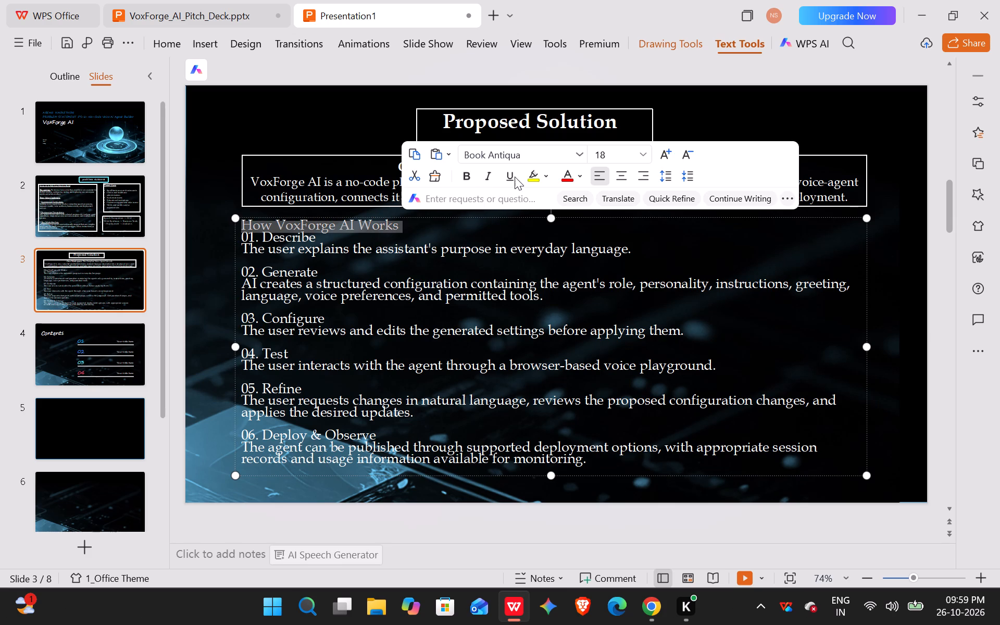
left_click(506, 174)
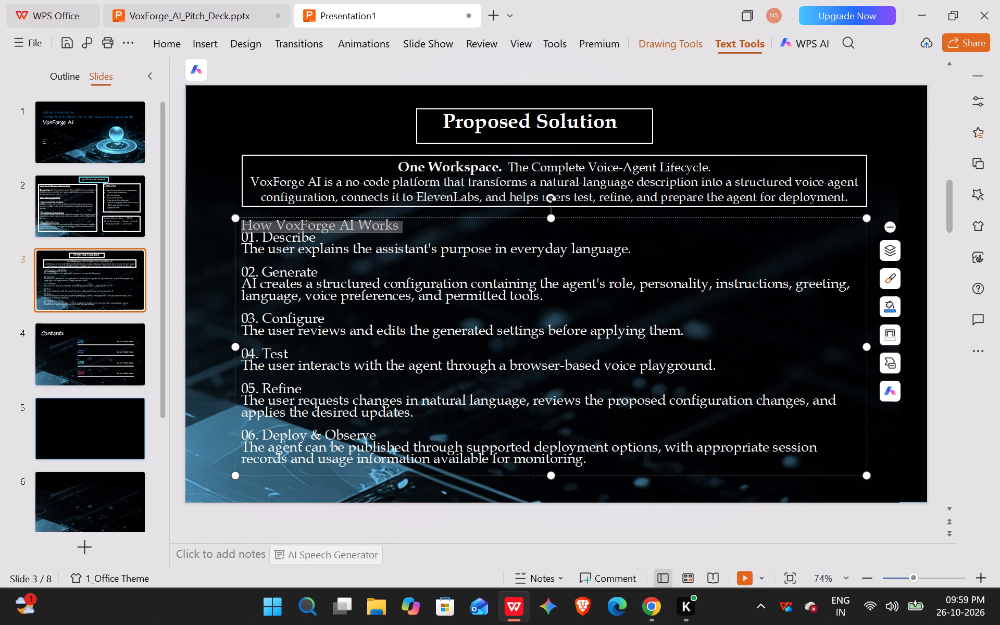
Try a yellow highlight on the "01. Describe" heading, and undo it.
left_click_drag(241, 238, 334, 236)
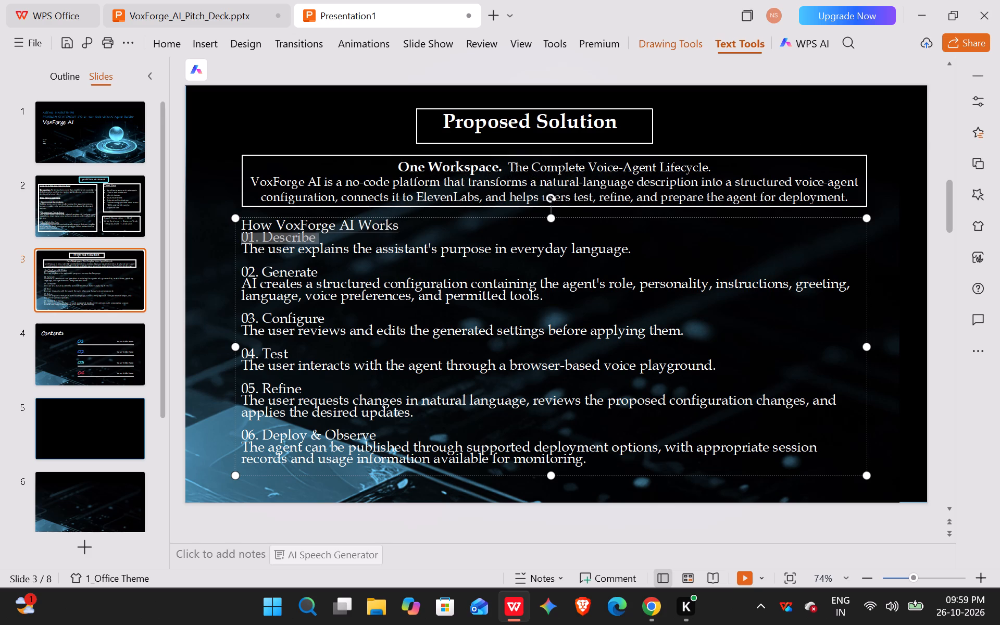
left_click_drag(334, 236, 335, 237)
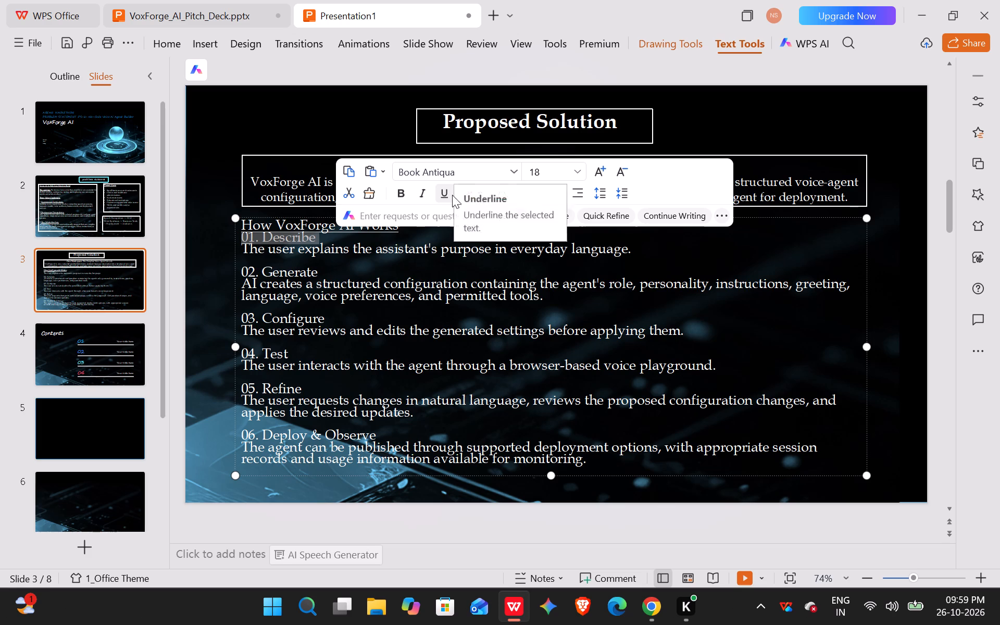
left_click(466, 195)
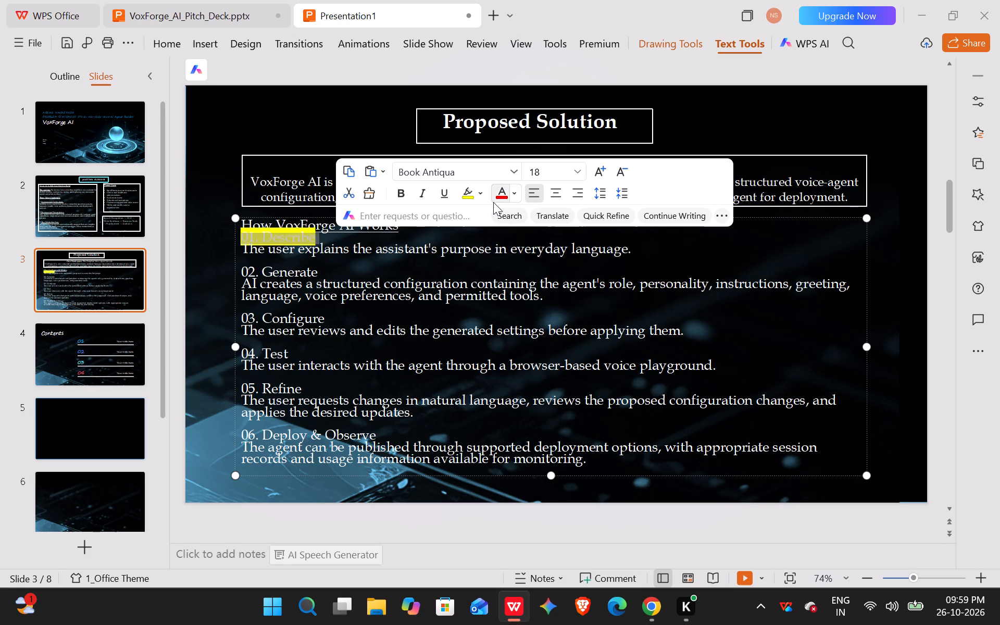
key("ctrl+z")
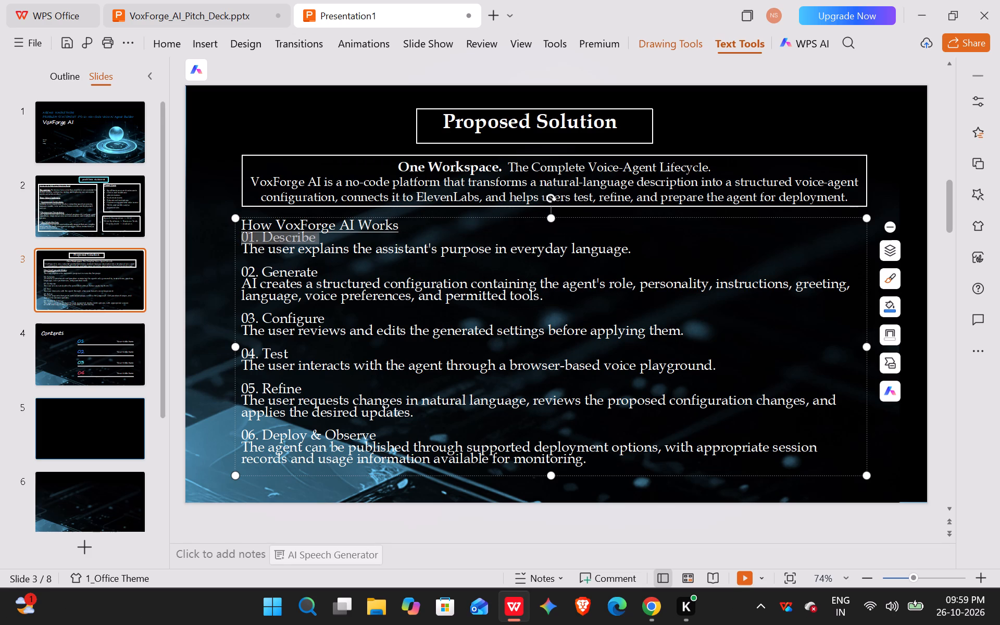
Insert a blank line between the "How VoxForge AI Works" heading and "01. Describe".
left_click(404, 227)
key("Return")
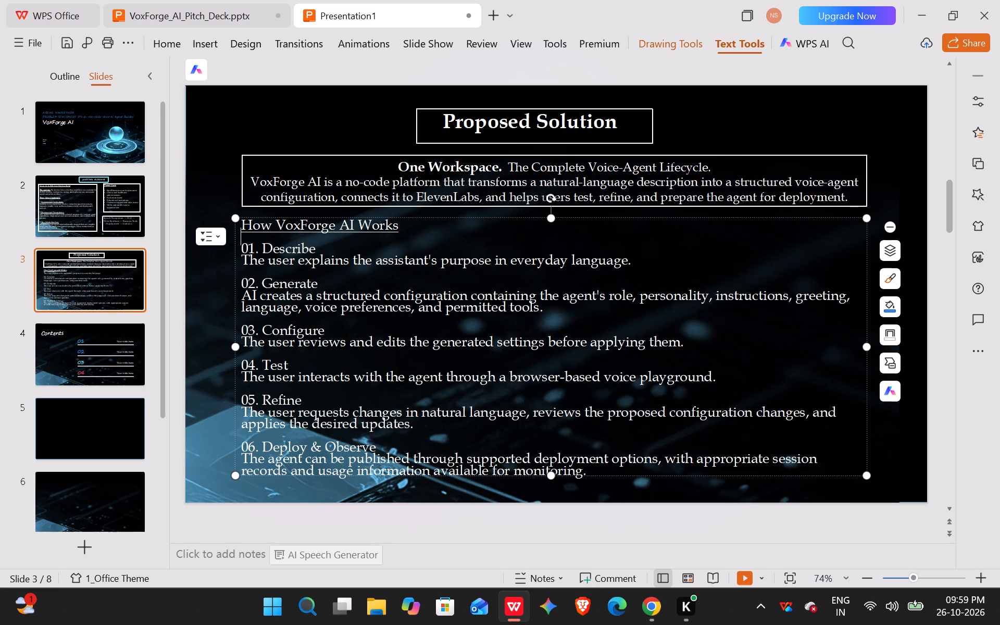
Underline the "01. Describe", "02. Generate" and "03. Configure" headings.
left_click_drag(315, 245, 283, 246)
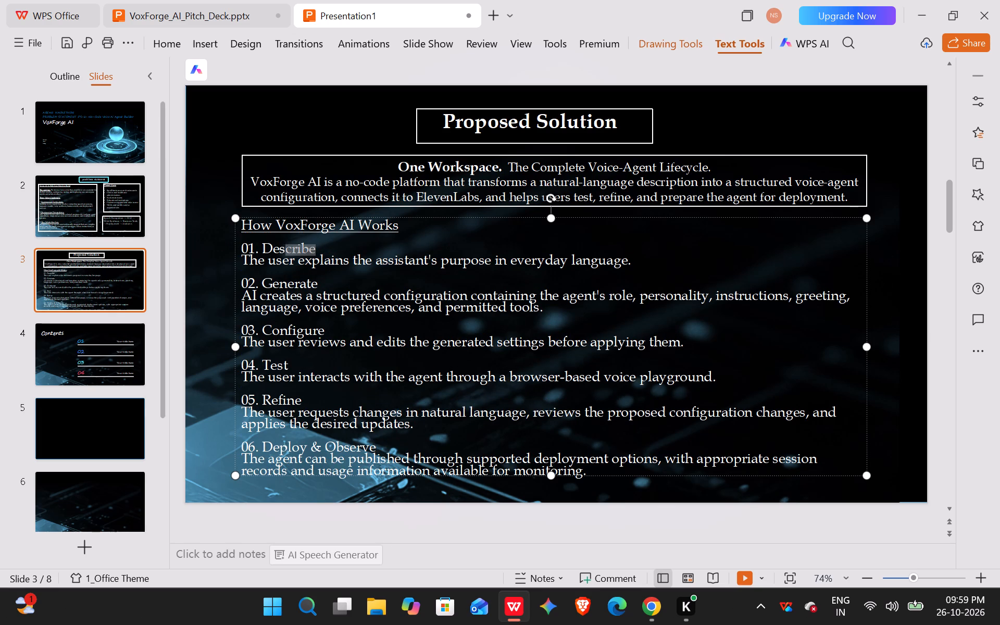
left_click_drag(283, 246, 239, 241)
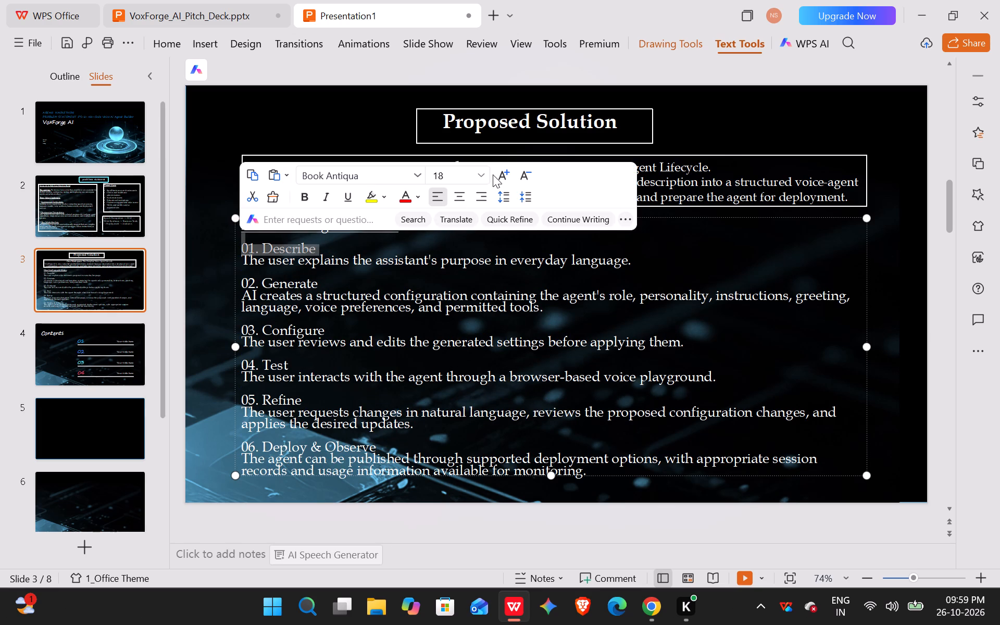
left_click(343, 202)
left_click_drag(327, 282, 241, 279)
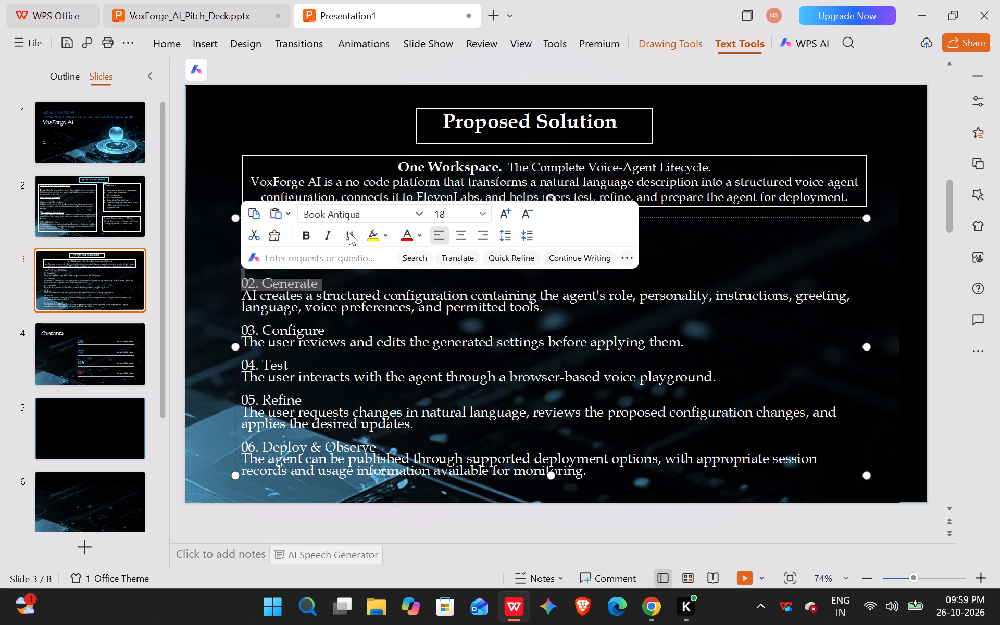
left_click(349, 232)
left_click_drag(335, 333, 269, 331)
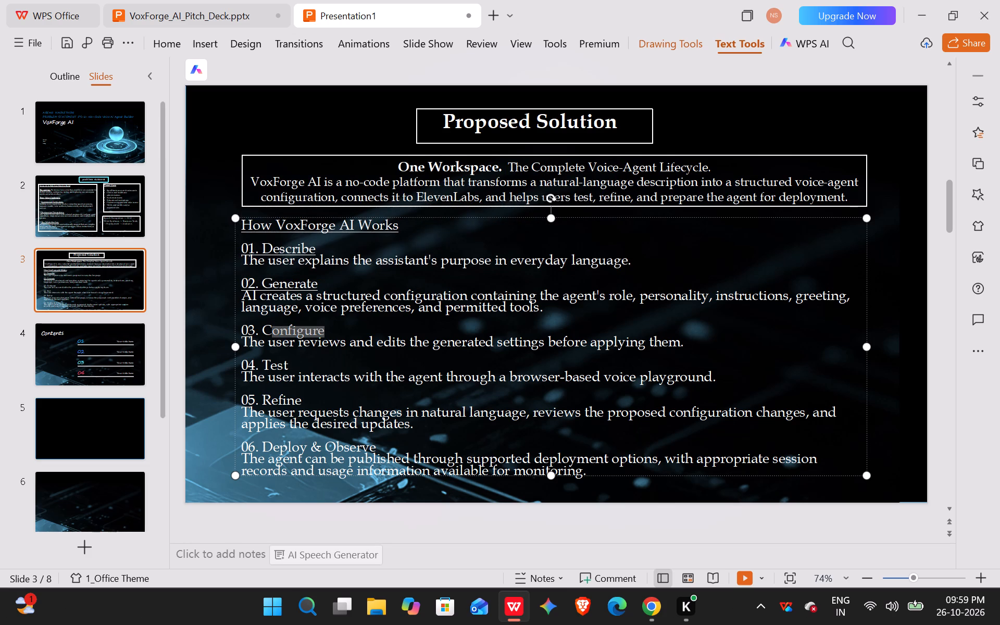
left_click_drag(269, 331, 236, 328)
left_click(341, 277)
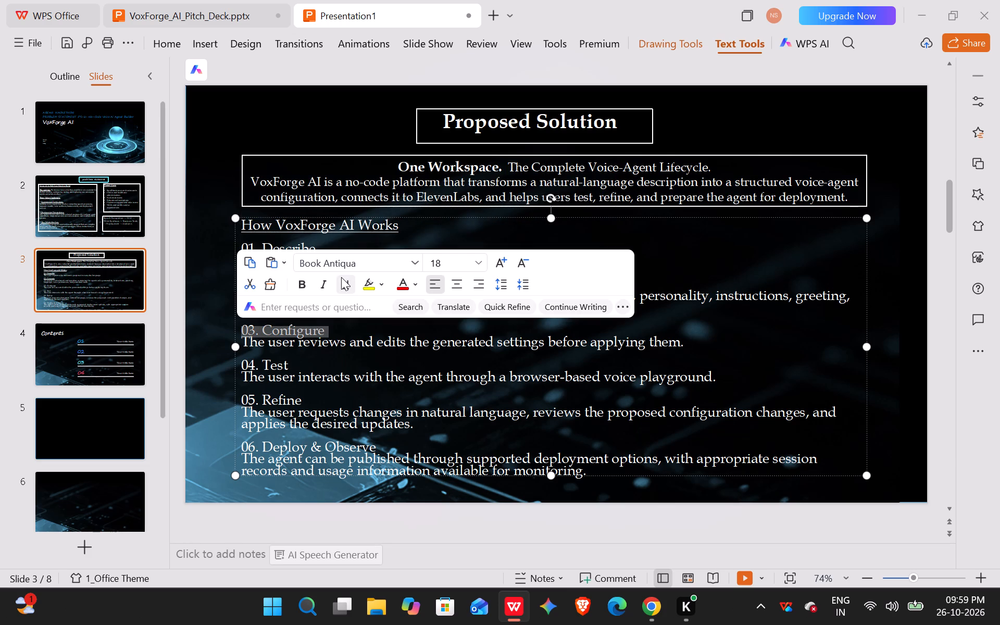
Underline the "04. Test", "05. Refine" and "06. Deploy & Observe" headings on the Proposed Solution slide.
left_click_drag(312, 365, 234, 363)
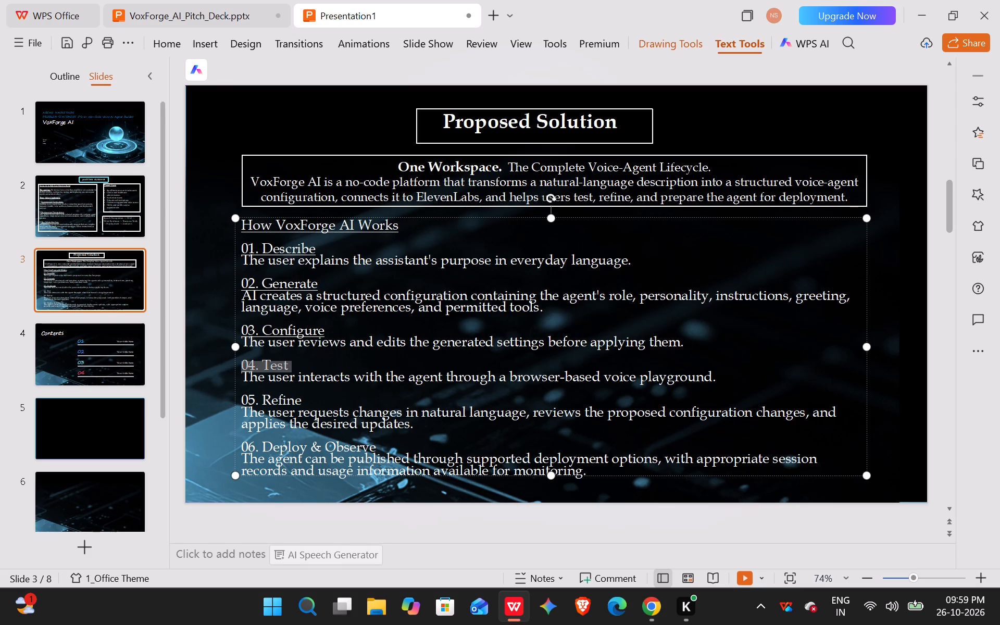
left_click_drag(234, 363, 229, 363)
left_click(328, 322)
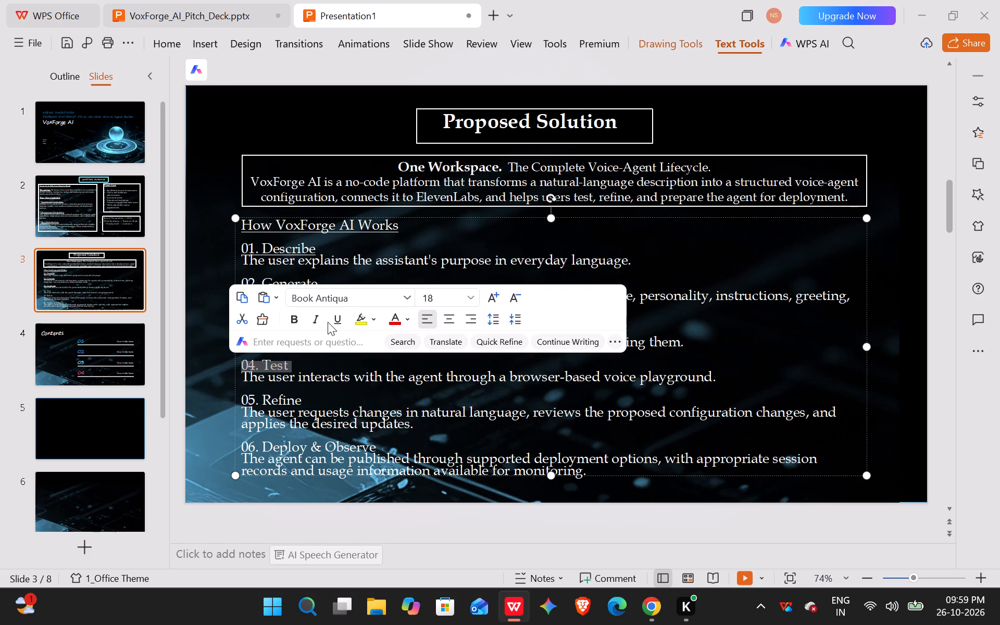
left_click(335, 320)
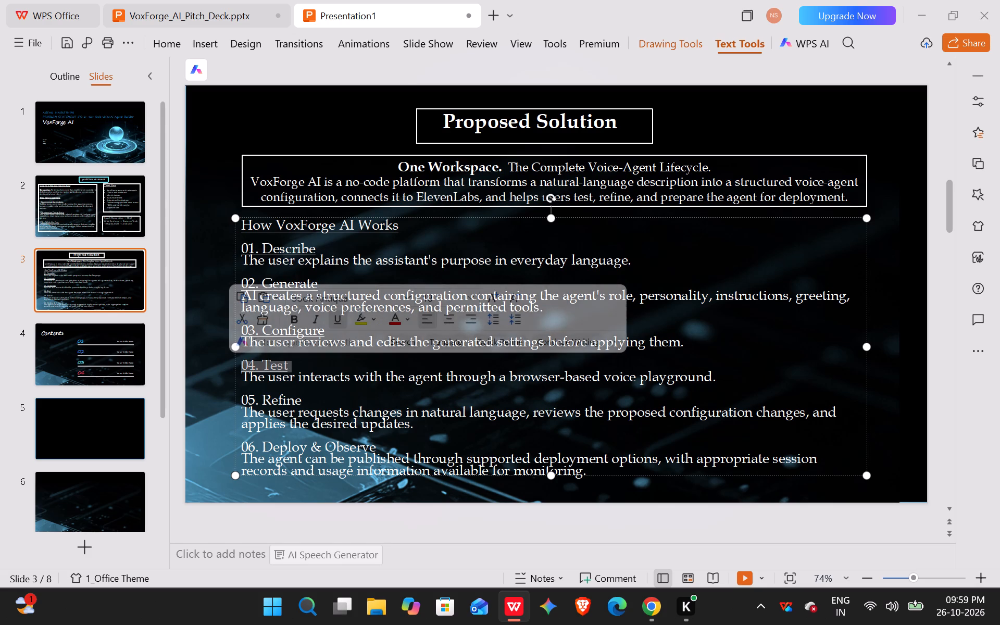
left_click_drag(305, 398, 231, 400)
left_click(340, 360)
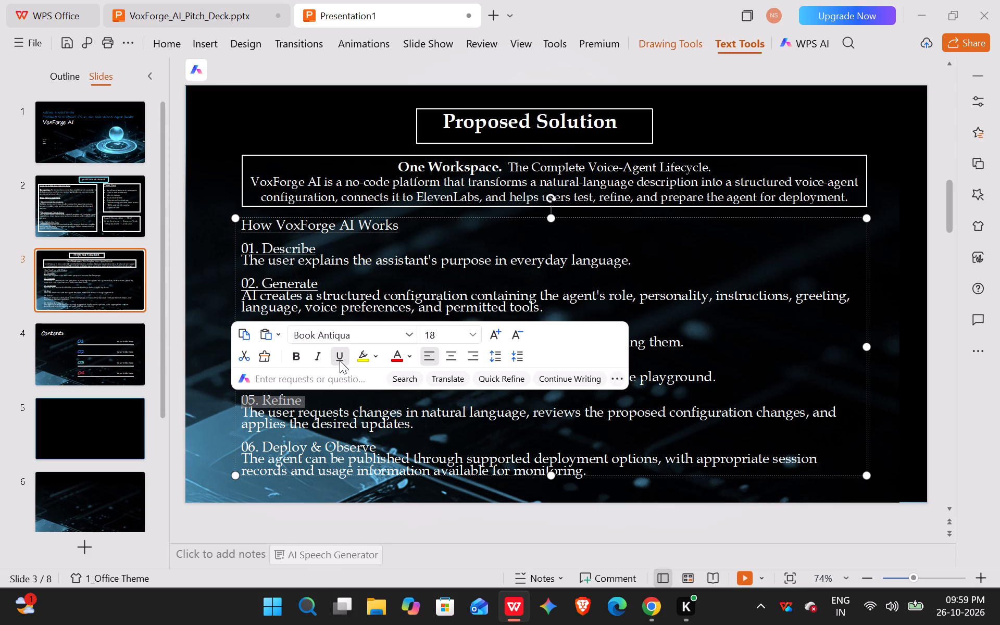
left_click_drag(386, 444, 224, 440)
left_click(334, 398)
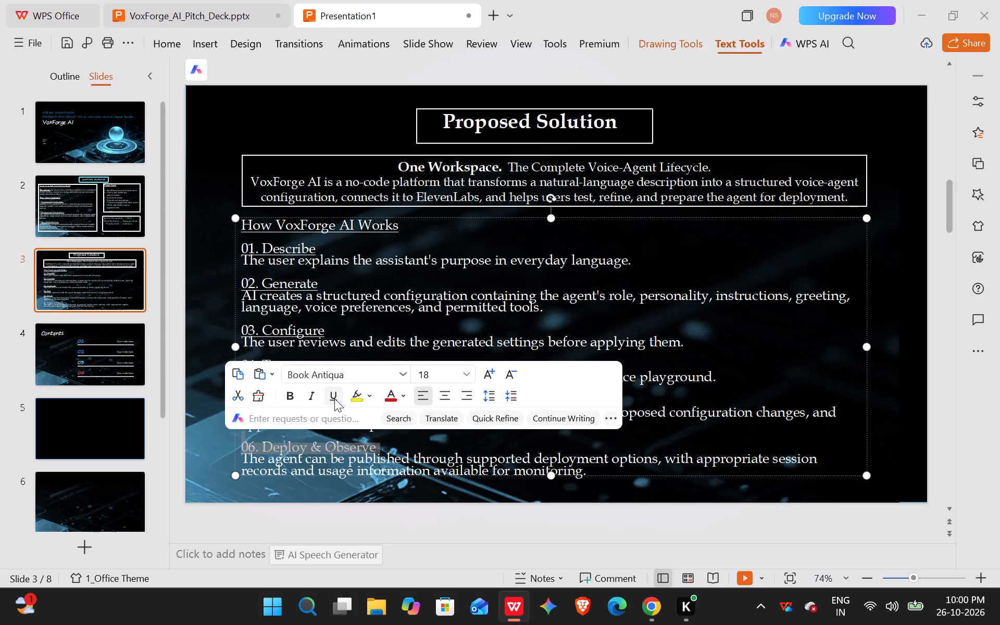
left_click(209, 427)
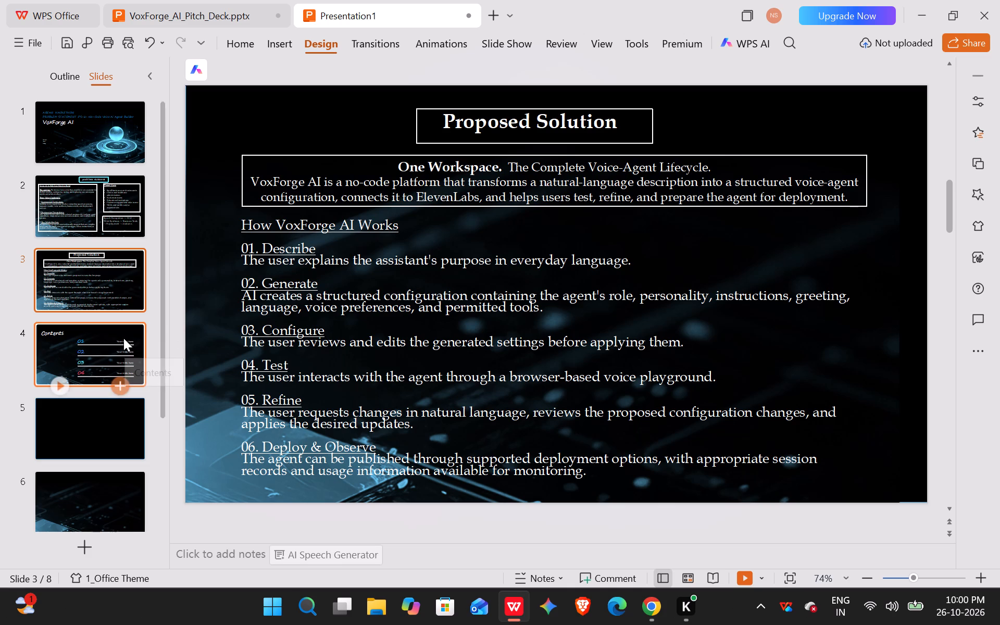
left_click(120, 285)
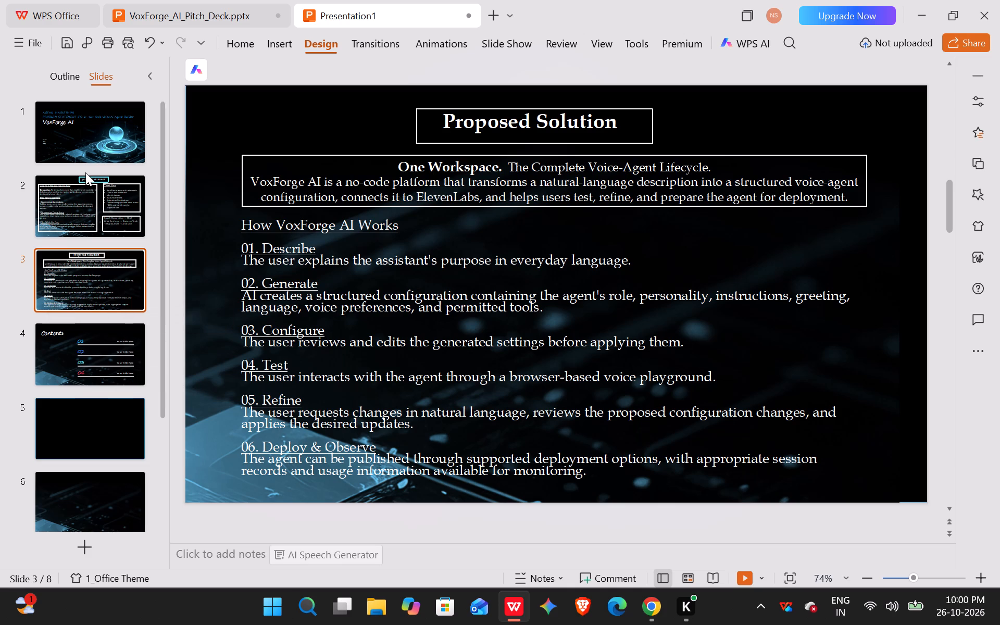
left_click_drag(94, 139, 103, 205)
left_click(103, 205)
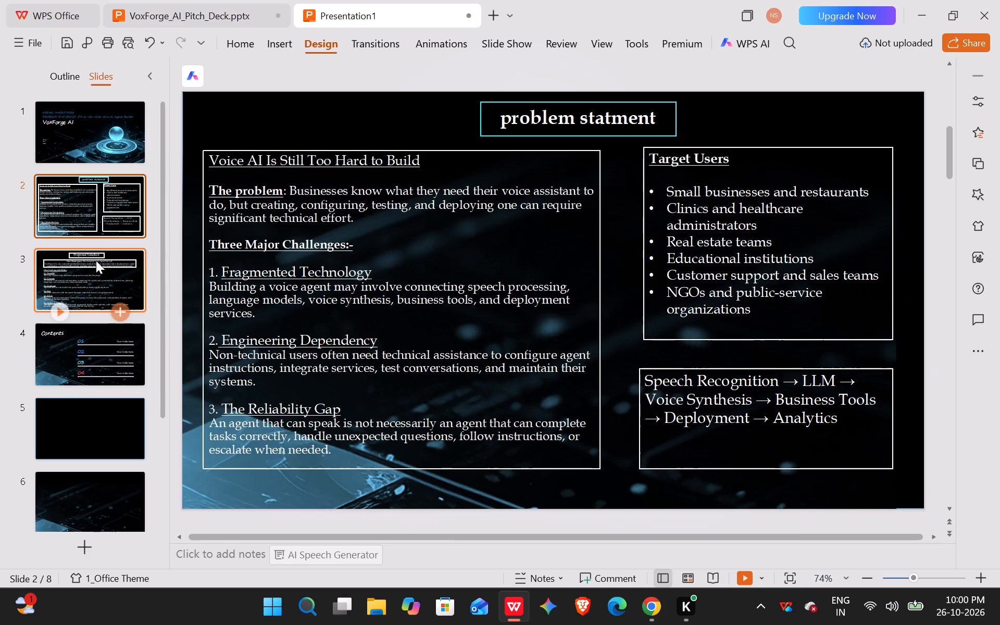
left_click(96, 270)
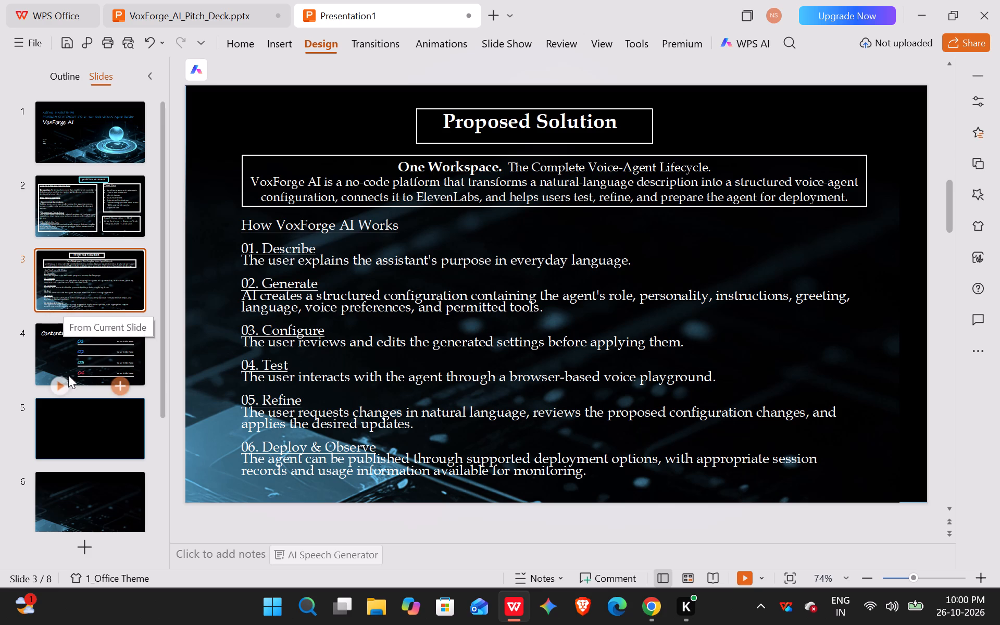
Apply the Title Only layout to the Proposed Solution slide.
right_click(58, 304)
right_click(58, 304)
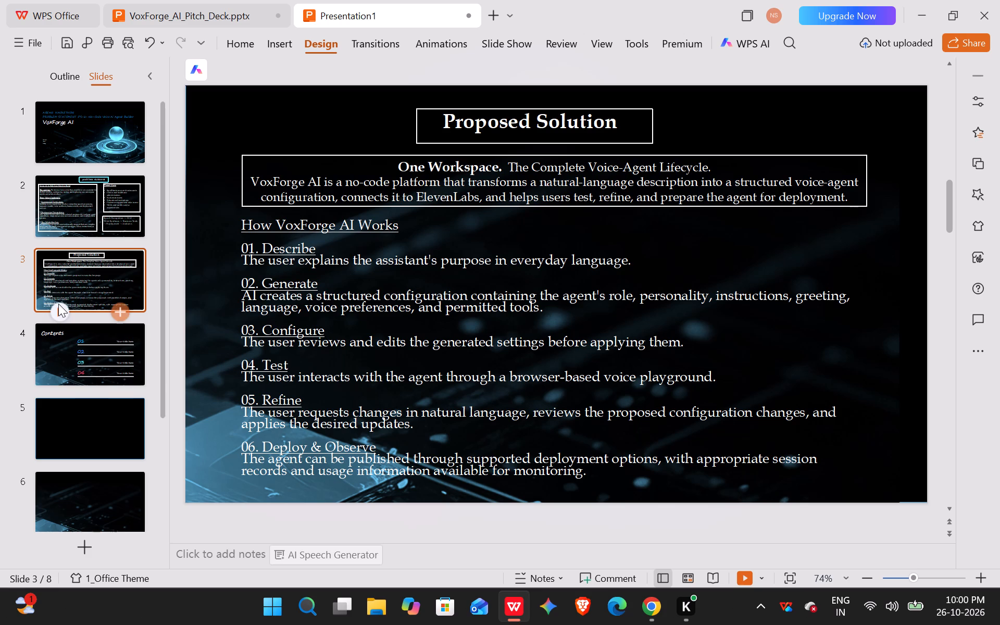
right_click(59, 312)
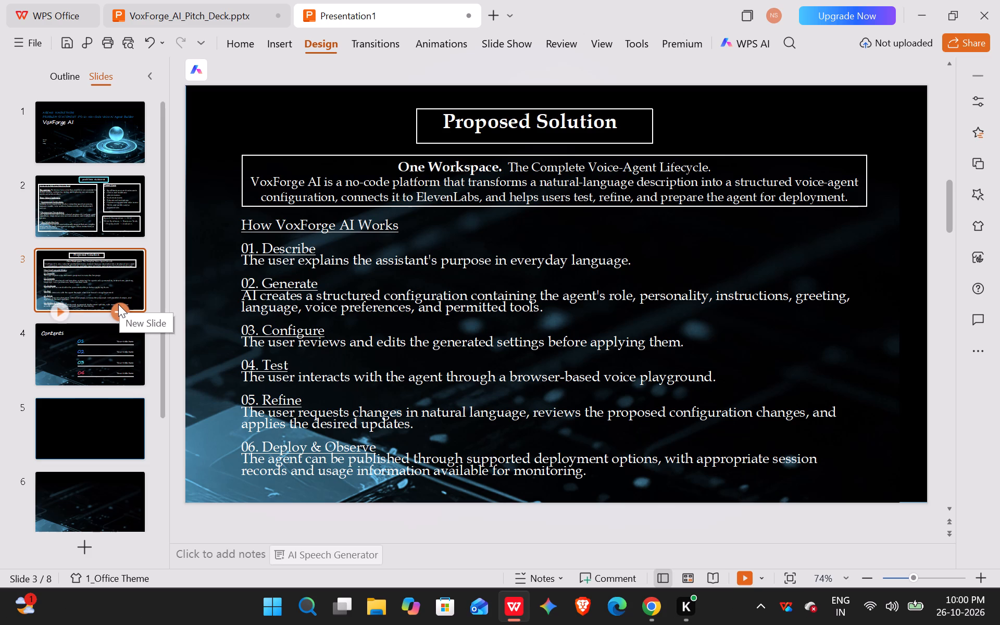
right_click(798, 278)
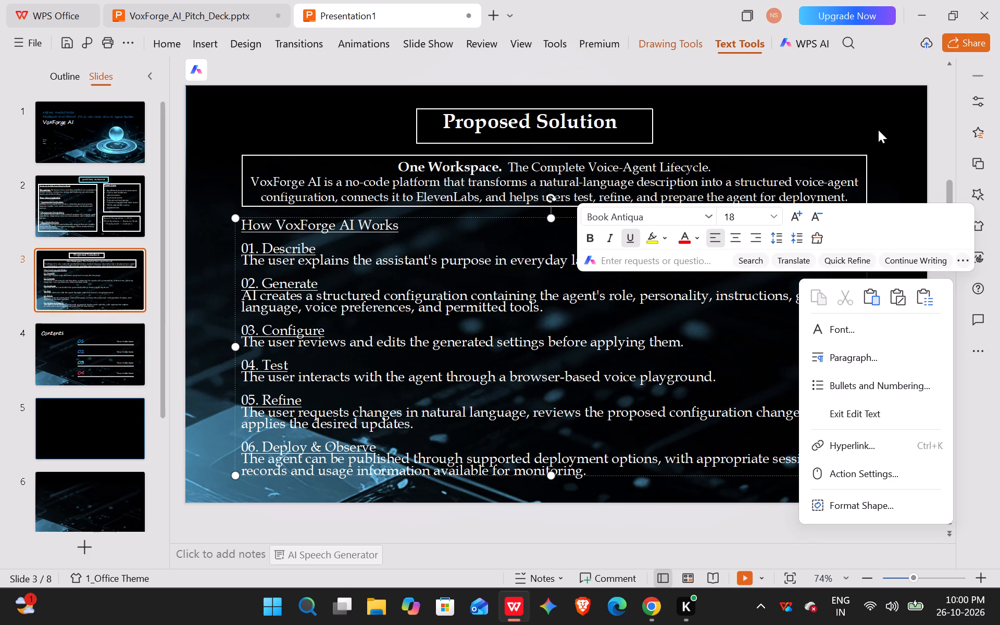
left_click(878, 130)
right_click(878, 130)
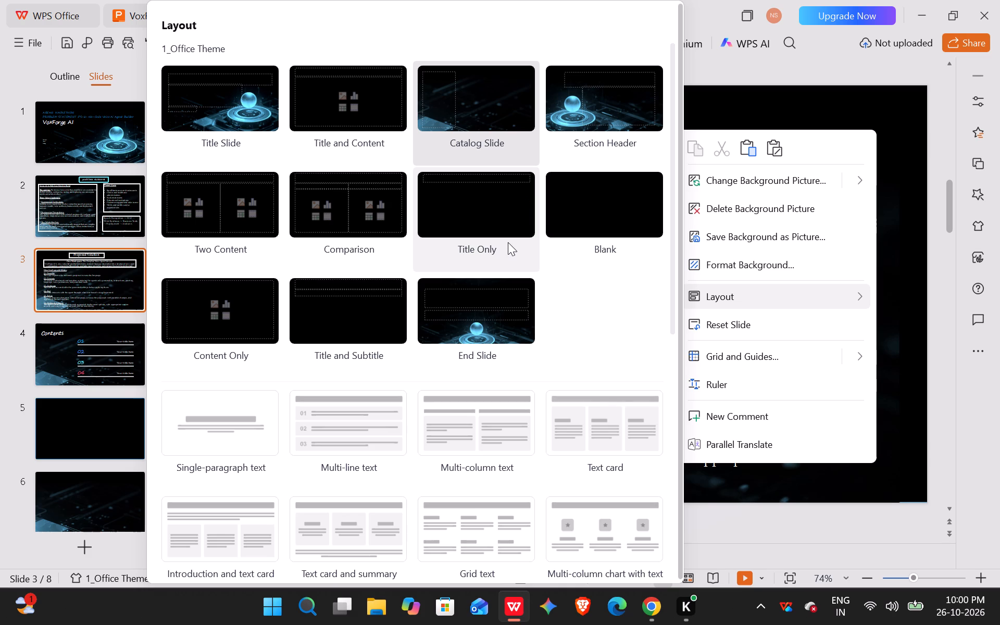
left_click(501, 206)
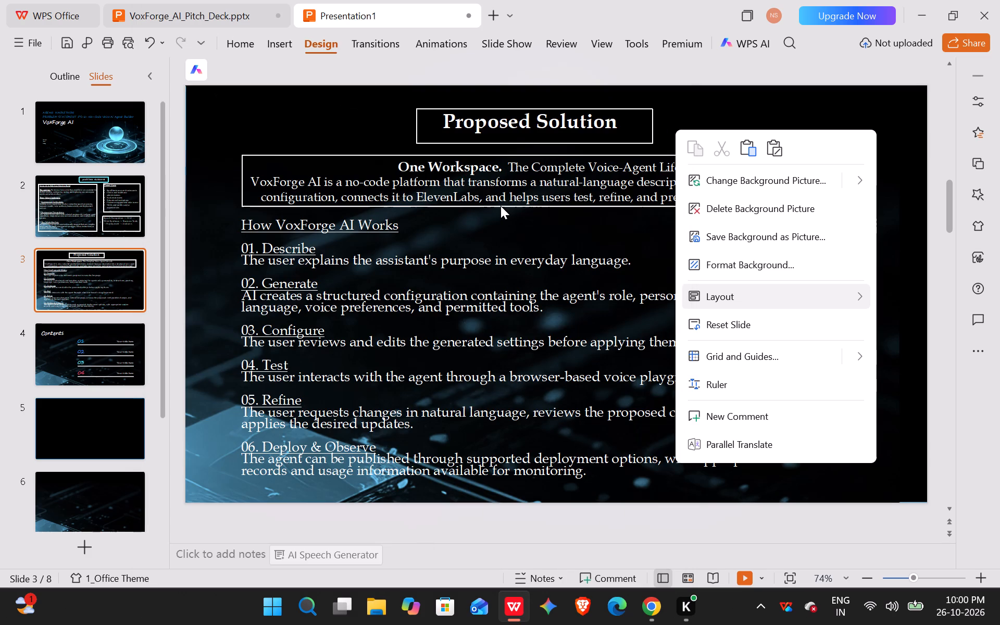
left_click(100, 222)
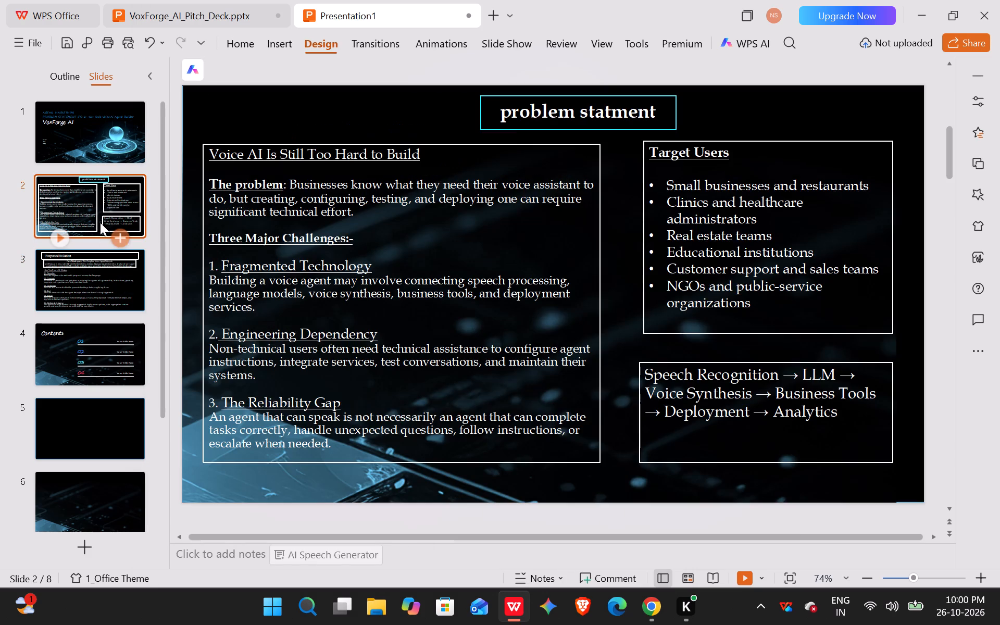
left_click(98, 271)
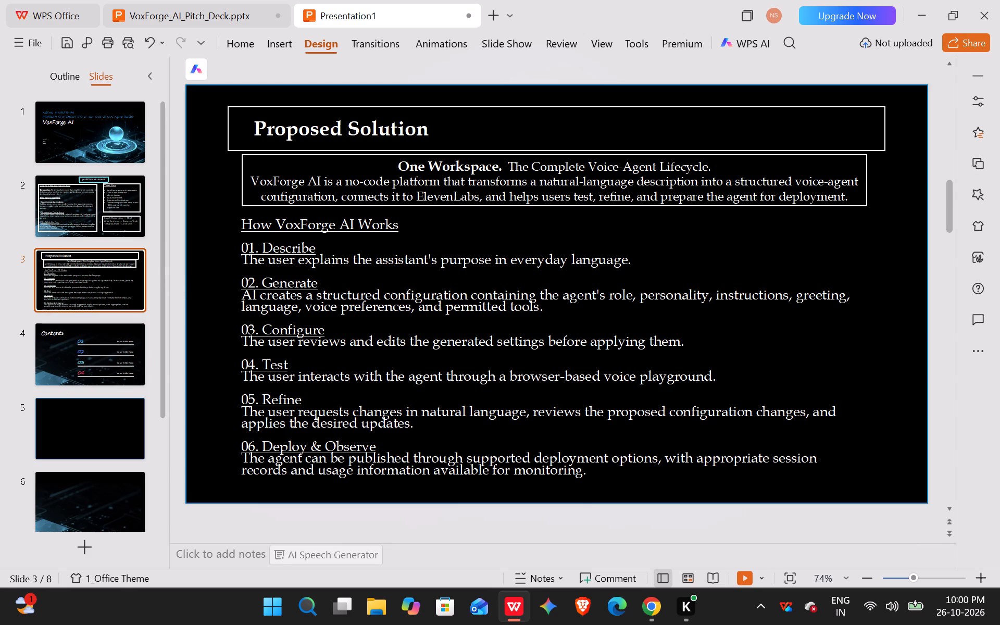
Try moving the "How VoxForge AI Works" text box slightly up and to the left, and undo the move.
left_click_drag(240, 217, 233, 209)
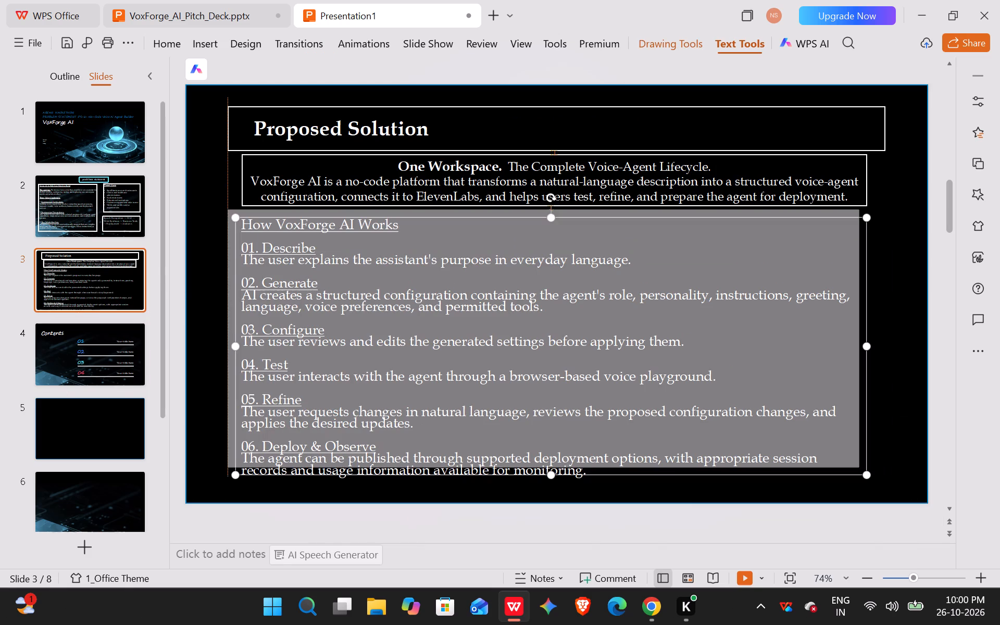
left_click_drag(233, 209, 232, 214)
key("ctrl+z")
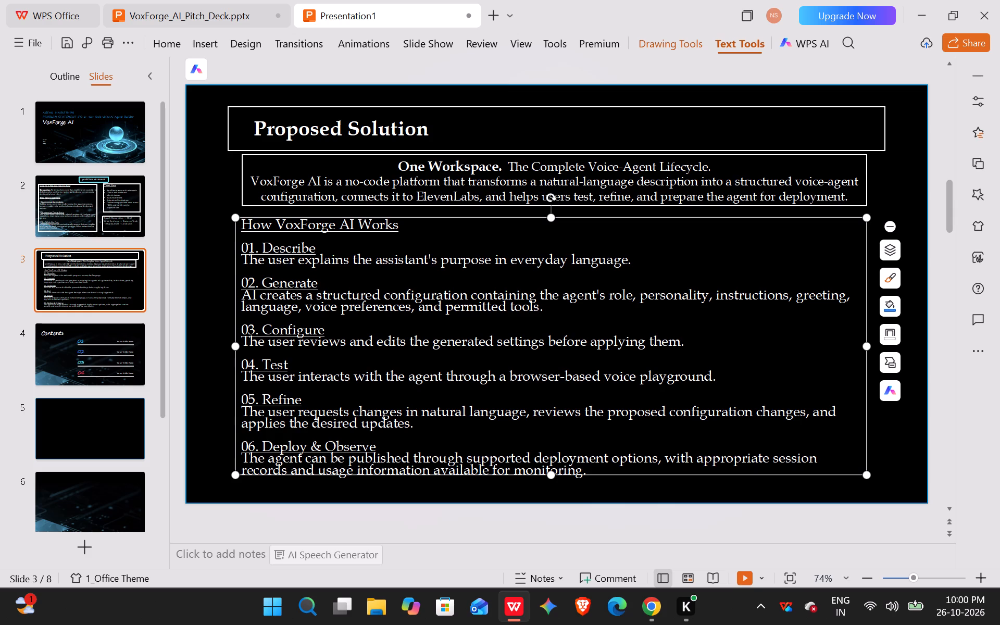
Narrow the "Proposed Solution" title box from both sides to fit its text, and place it near the slide's horizontal centre.
left_click(247, 136)
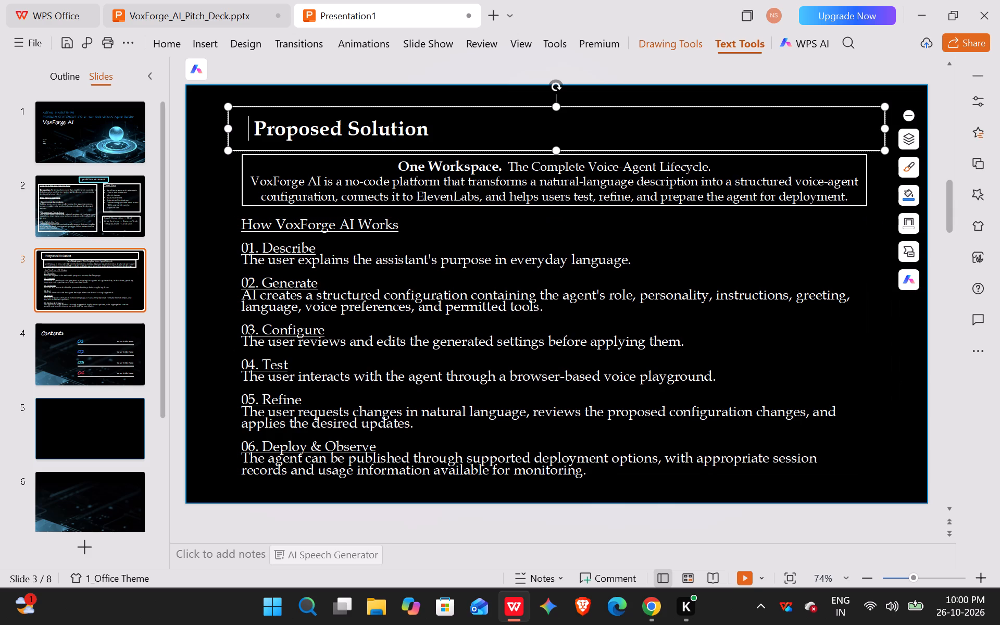
left_click_drag(228, 125, 358, 118)
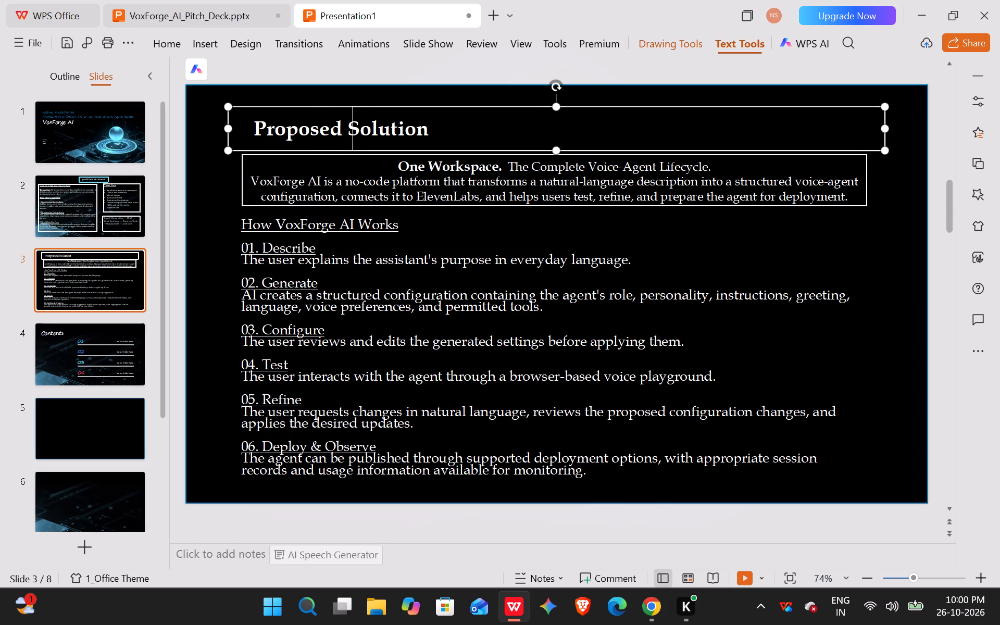
left_click_drag(358, 118, 467, 113)
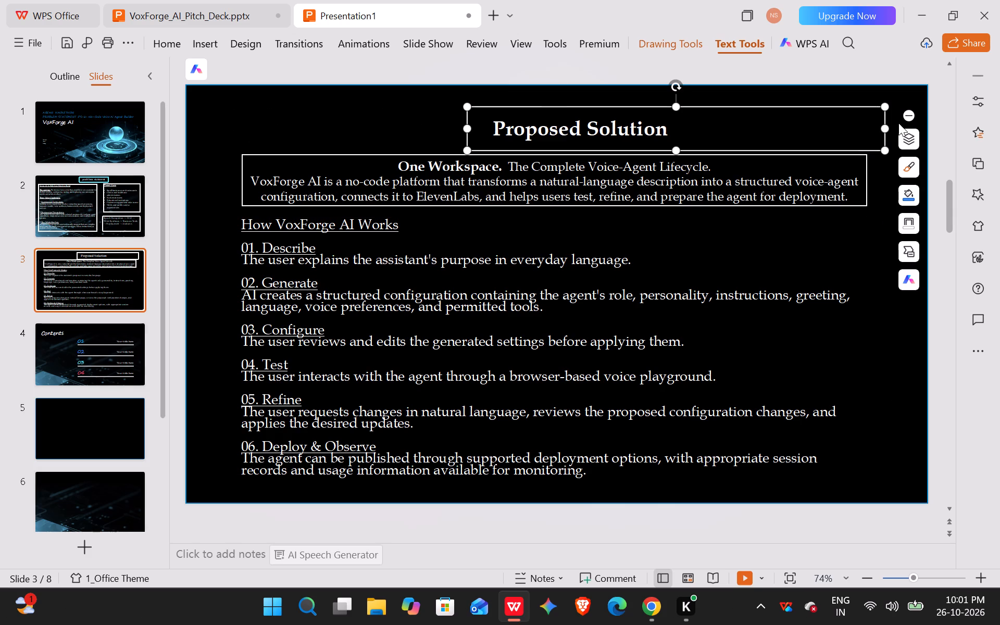
left_click_drag(885, 127, 817, 119)
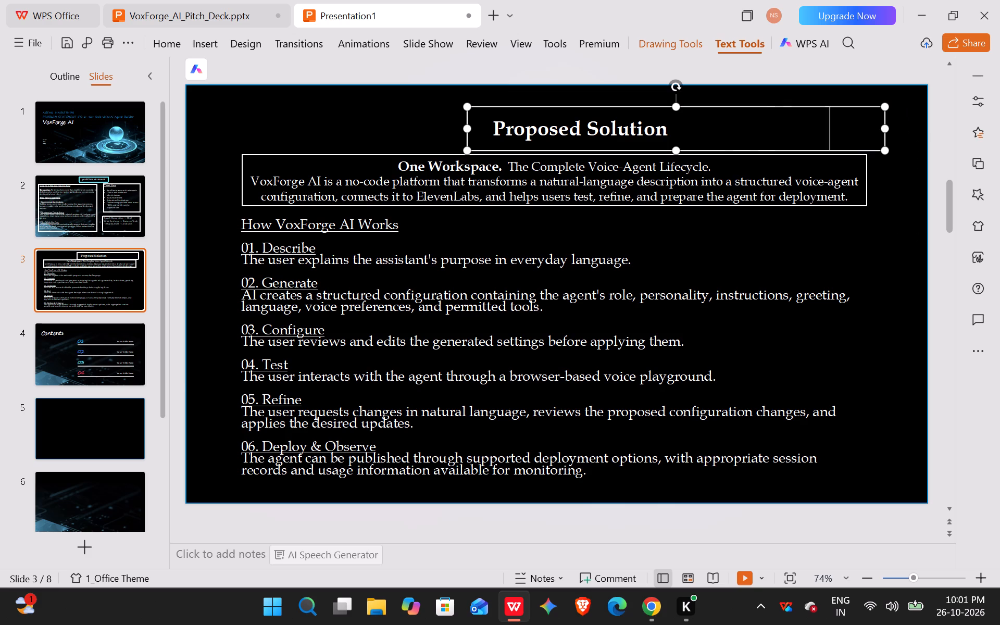
left_click_drag(817, 119, 694, 111)
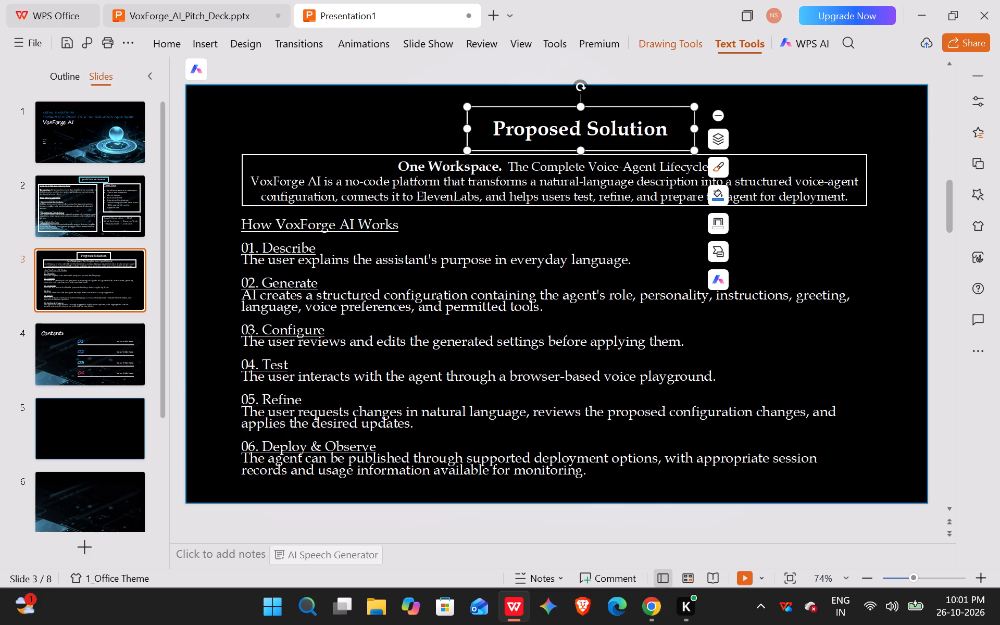
left_click_drag(568, 105, 544, 103)
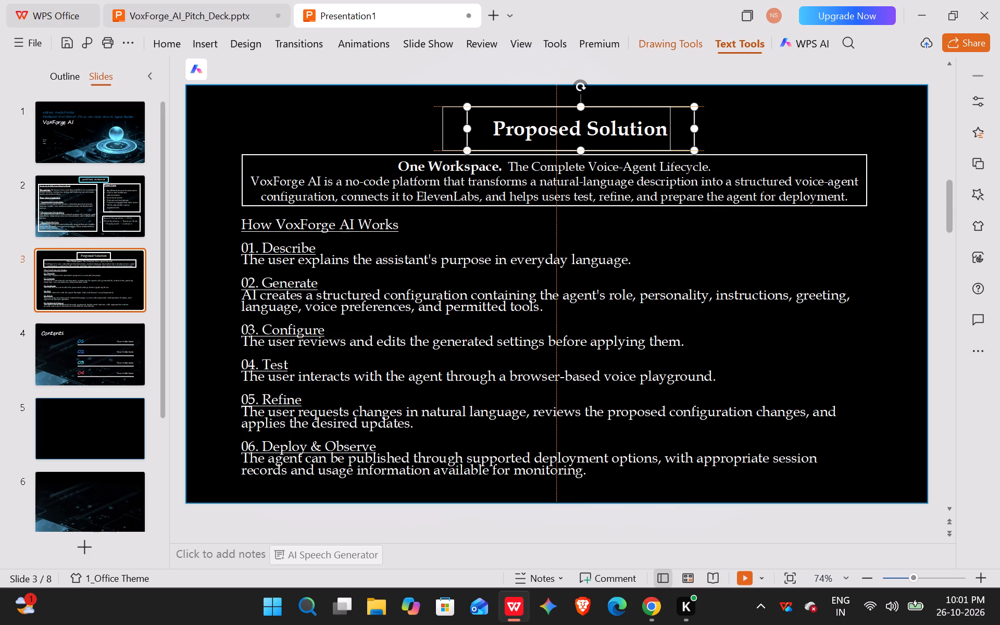
left_click_drag(544, 103, 549, 103)
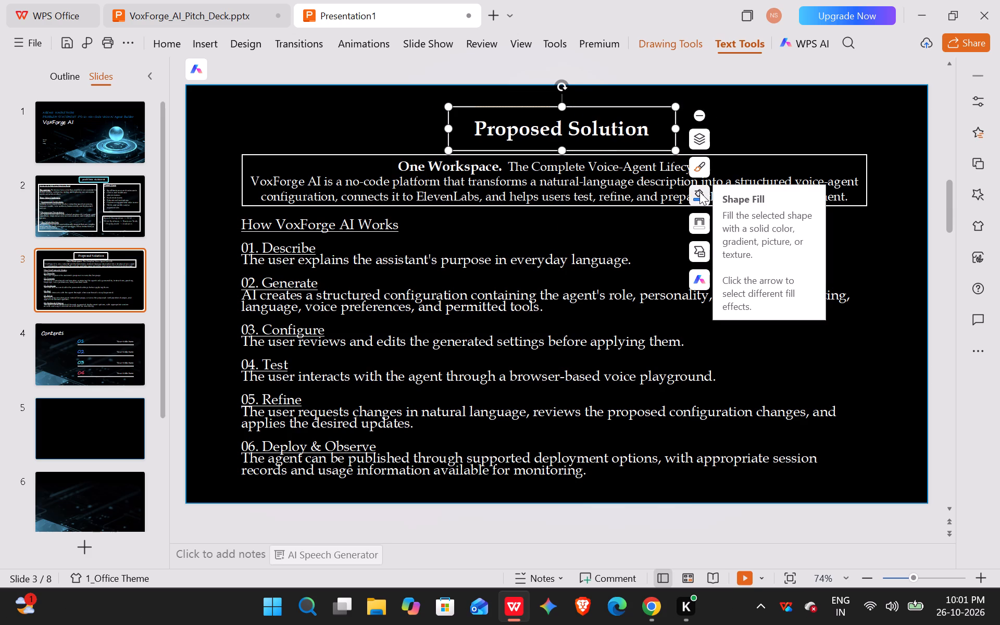
Give the "Proposed Solution" title box a bright blue theme-colour outline.
left_click(698, 220)
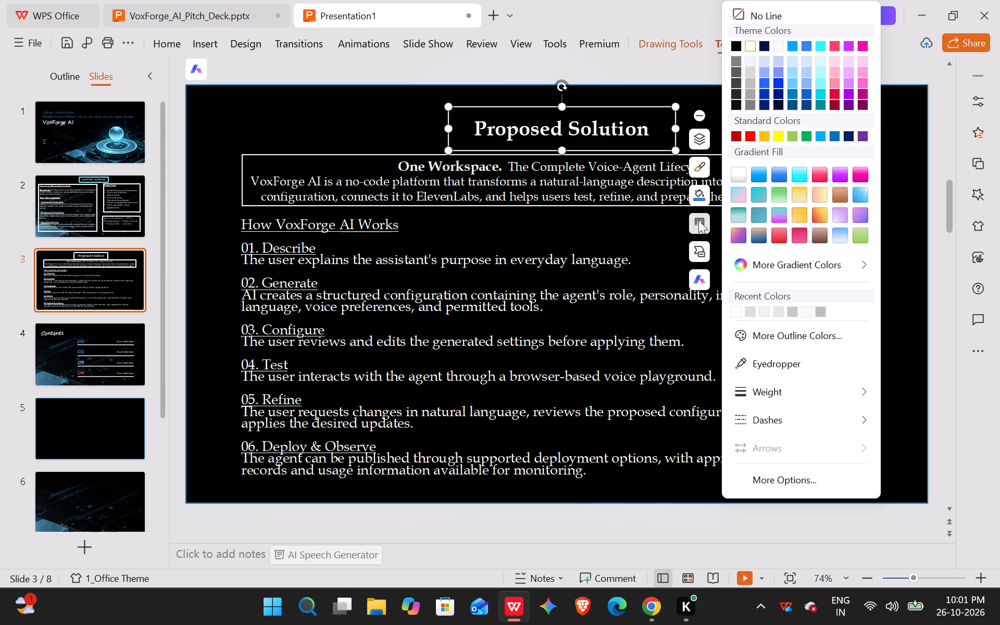
left_click(791, 45)
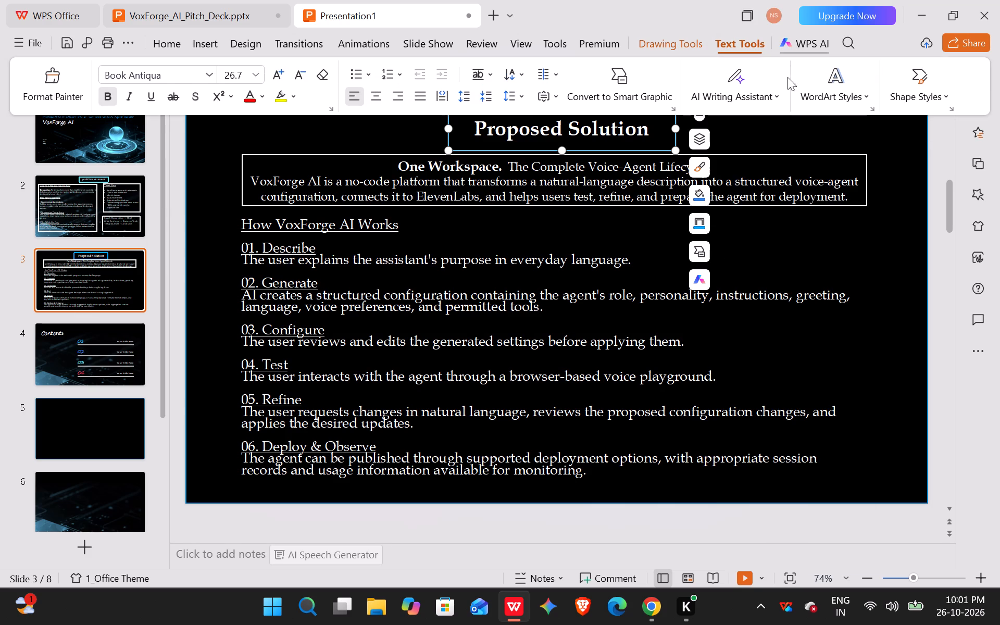
left_click(770, 132)
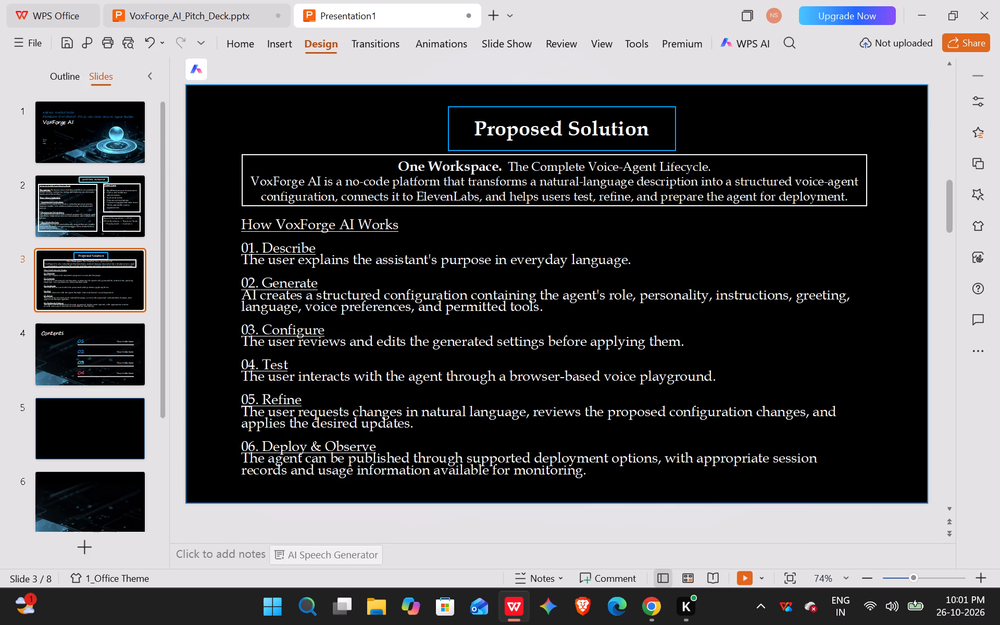
Give the "How VoxForge AI Works" text box a white theme-colour outline.
left_click(248, 220)
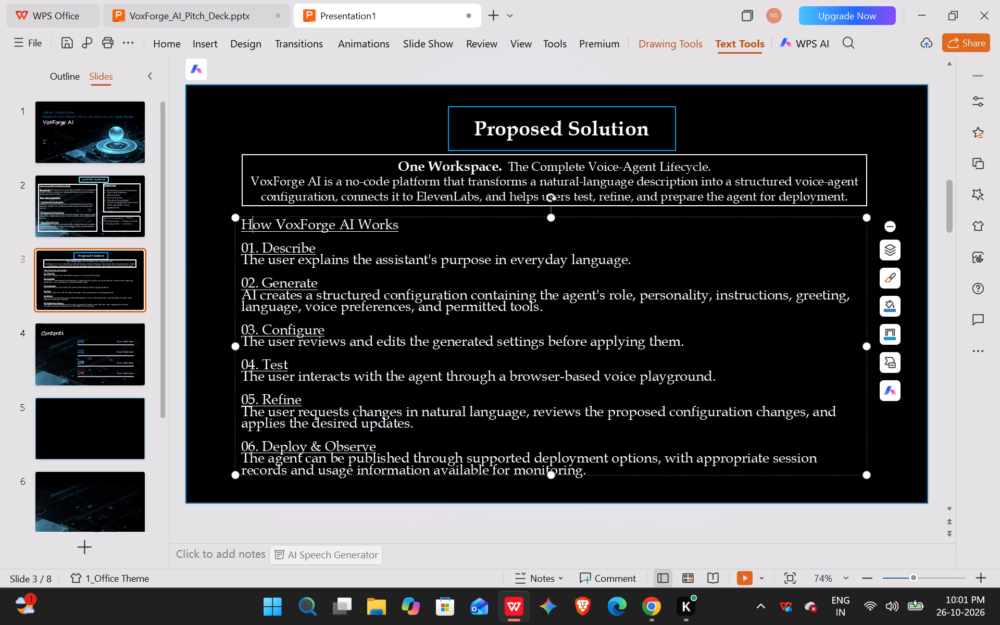
left_click(894, 335)
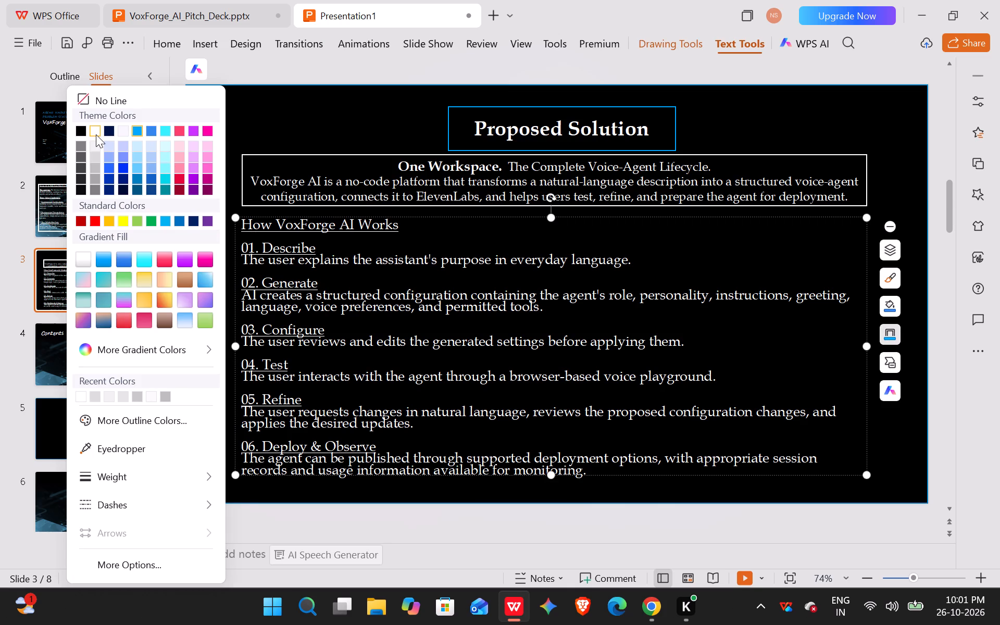
left_click(96, 134)
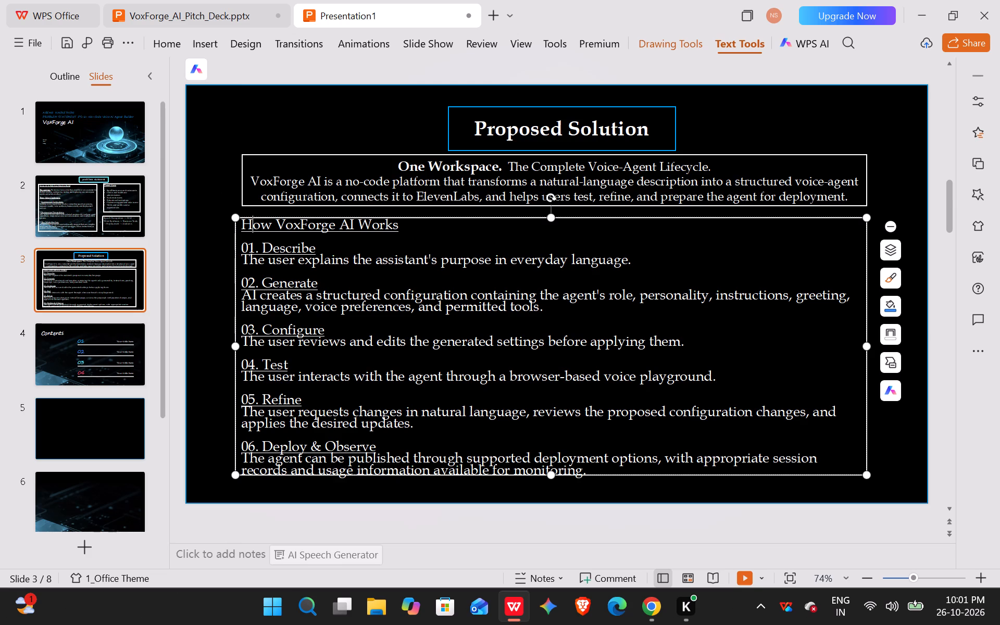
Widen the "One Workspace" text box slightly to the left, to about the left edge of the box below it.
left_click(279, 166)
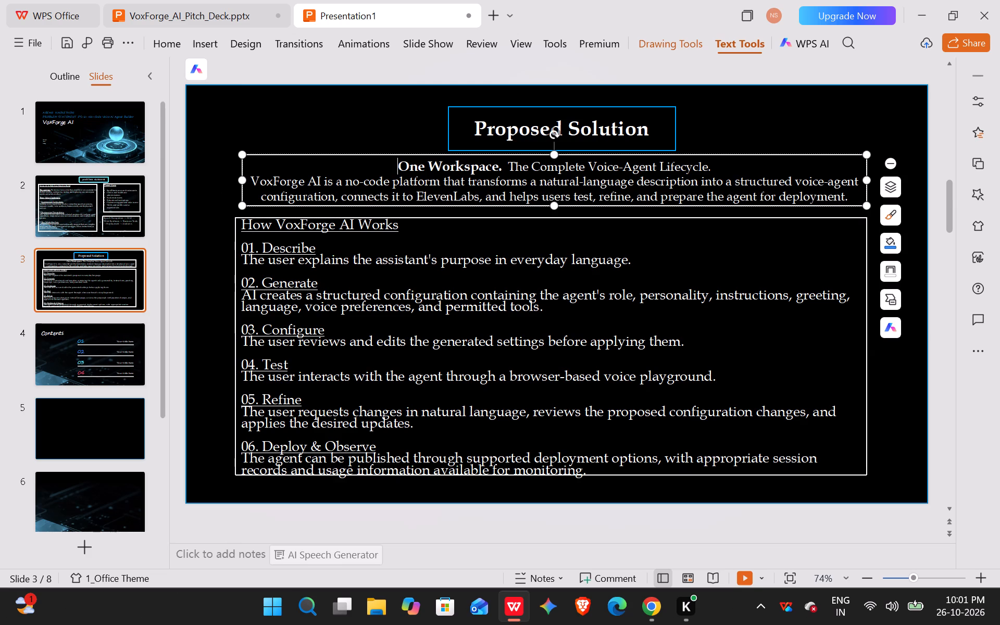
left_click_drag(240, 153, 230, 153)
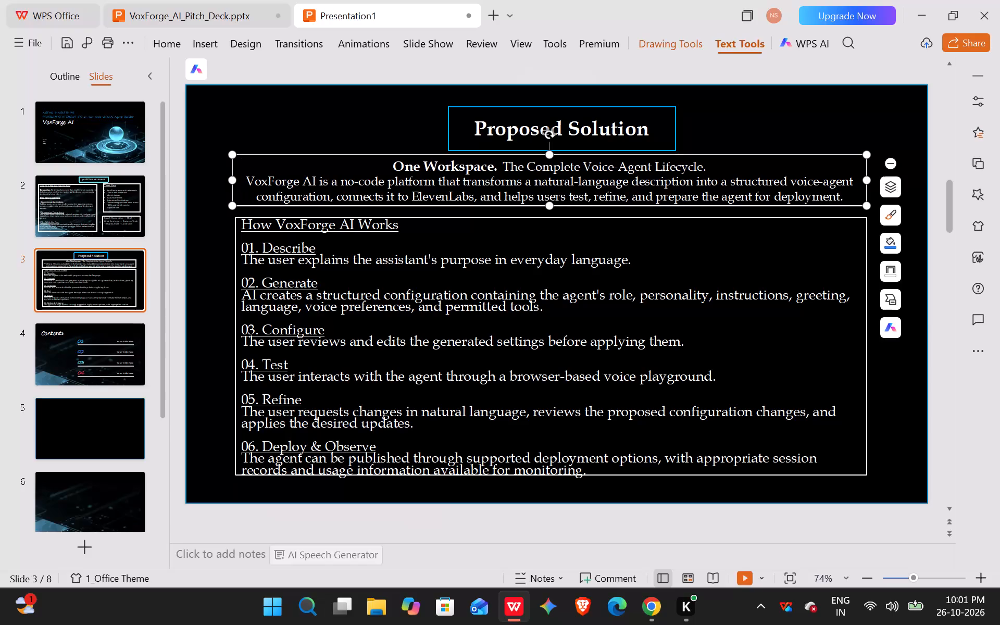
left_click(312, 128)
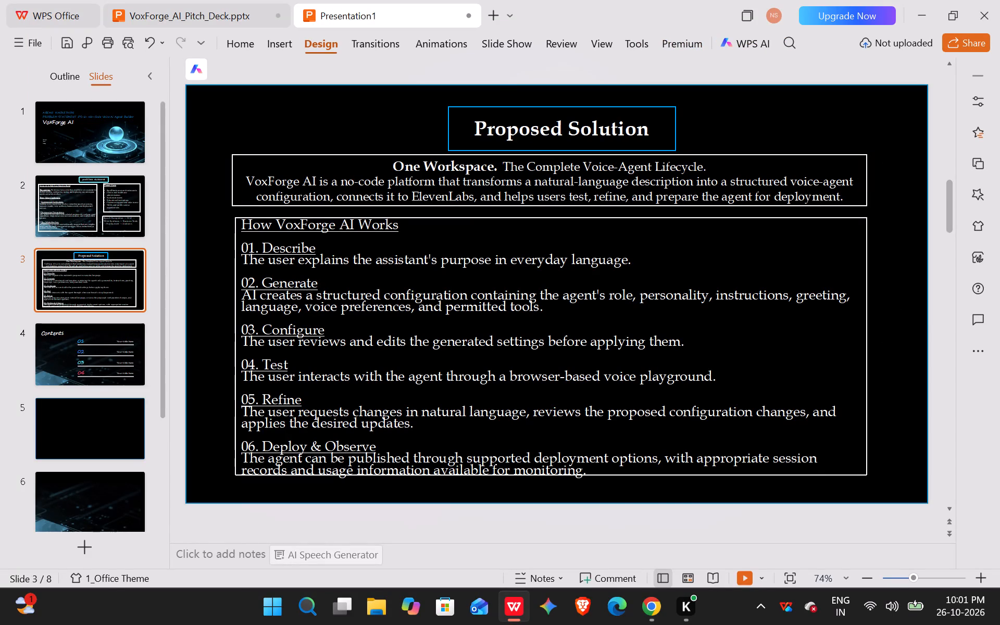
left_click(893, 359)
Enlarge the "How VoxForge AI Works" text box upward and to the left to meet the "One Workspace" box and align with its left edge.
left_click(237, 222)
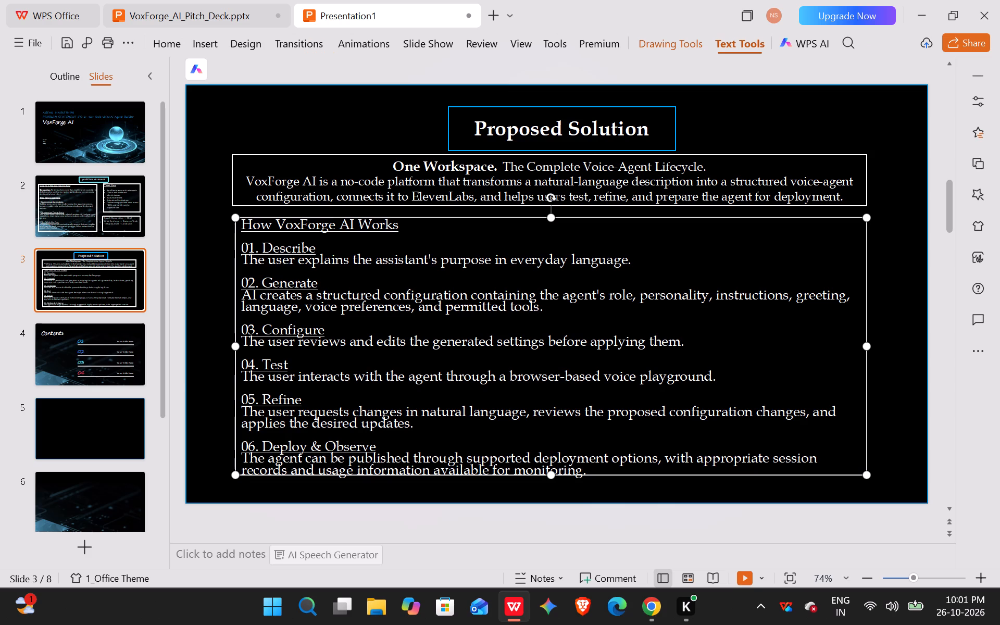
left_click_drag(232, 217, 228, 211)
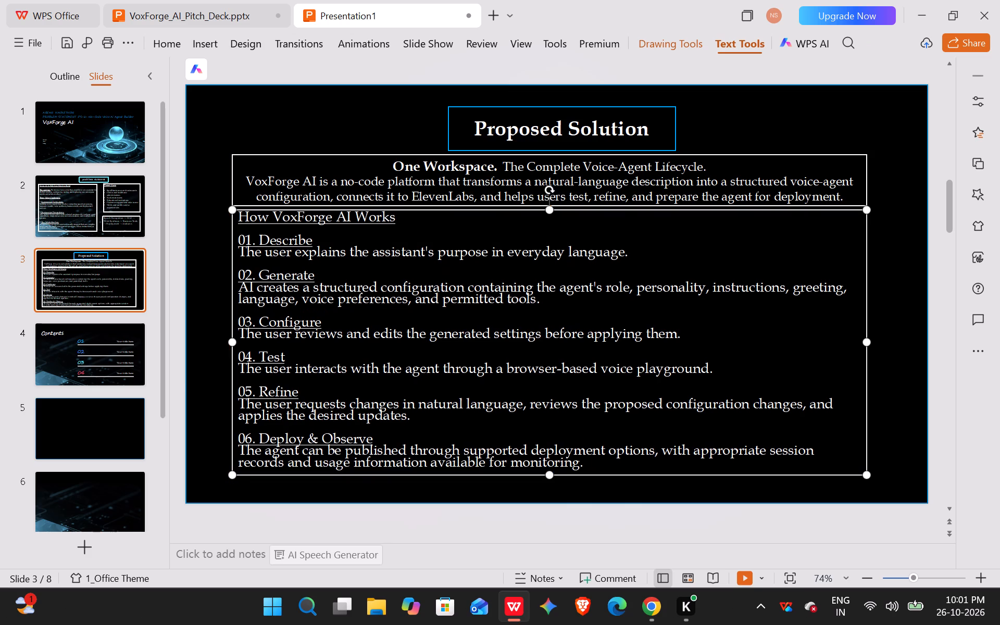
left_click(777, 98)
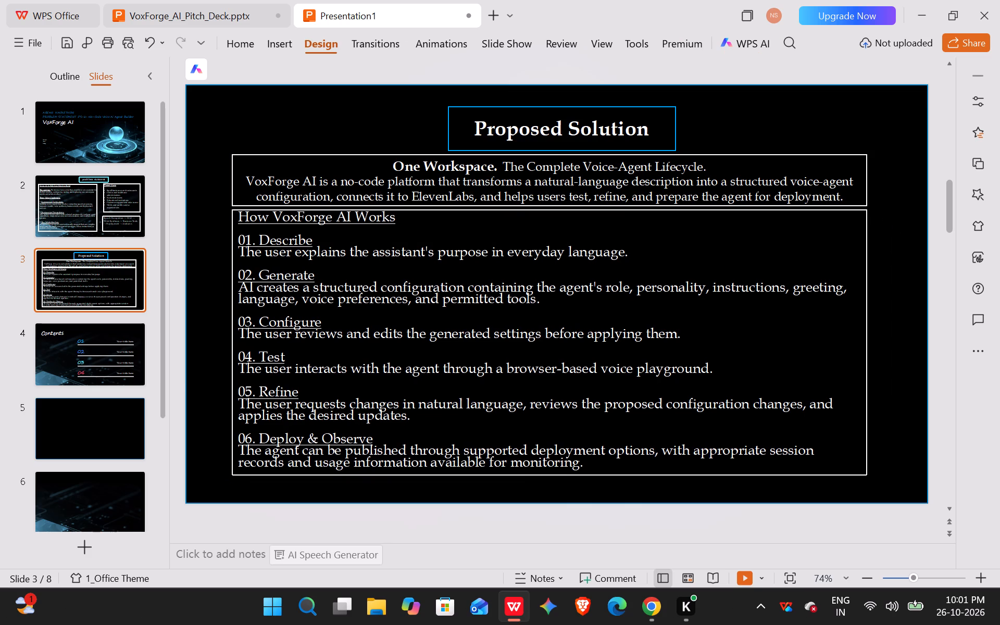
Add a new slide with the Catalog Slide layout directly after the "Proposed Solution" slide.
left_click(100, 261)
left_click(114, 203)
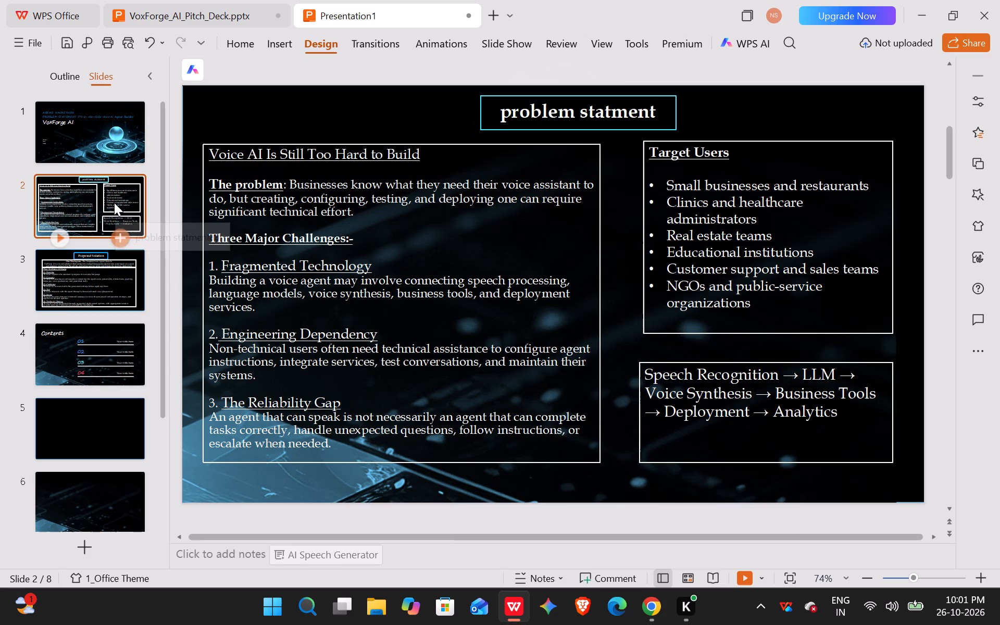
left_click(105, 253)
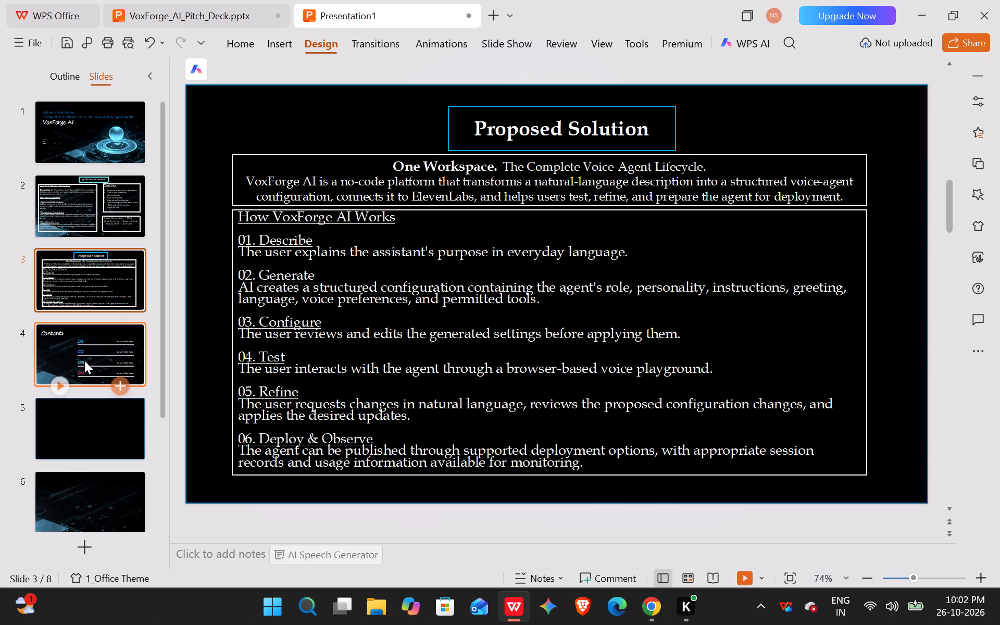
left_click(119, 307)
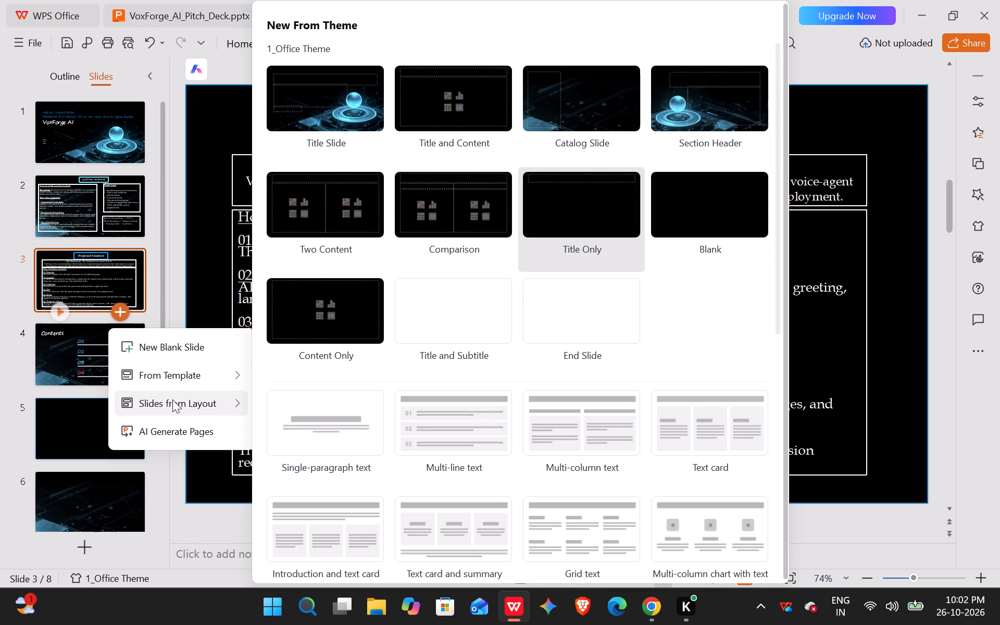
left_click(586, 79)
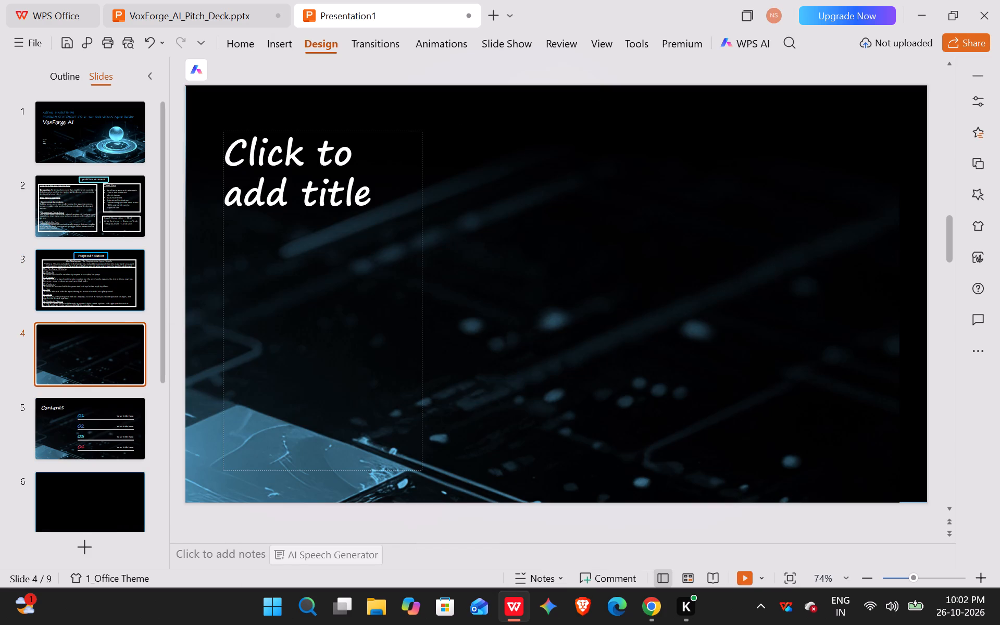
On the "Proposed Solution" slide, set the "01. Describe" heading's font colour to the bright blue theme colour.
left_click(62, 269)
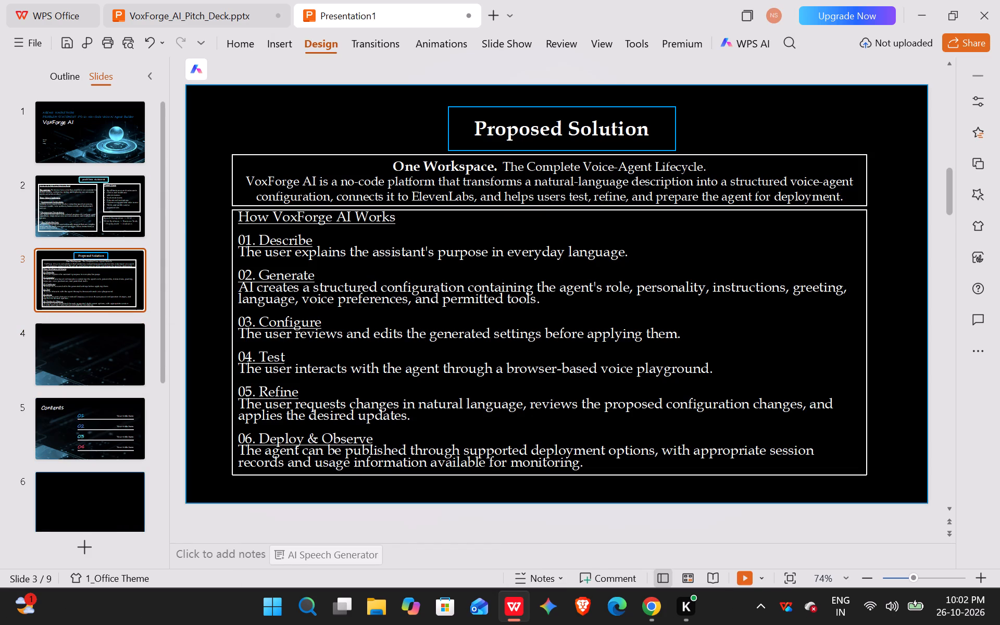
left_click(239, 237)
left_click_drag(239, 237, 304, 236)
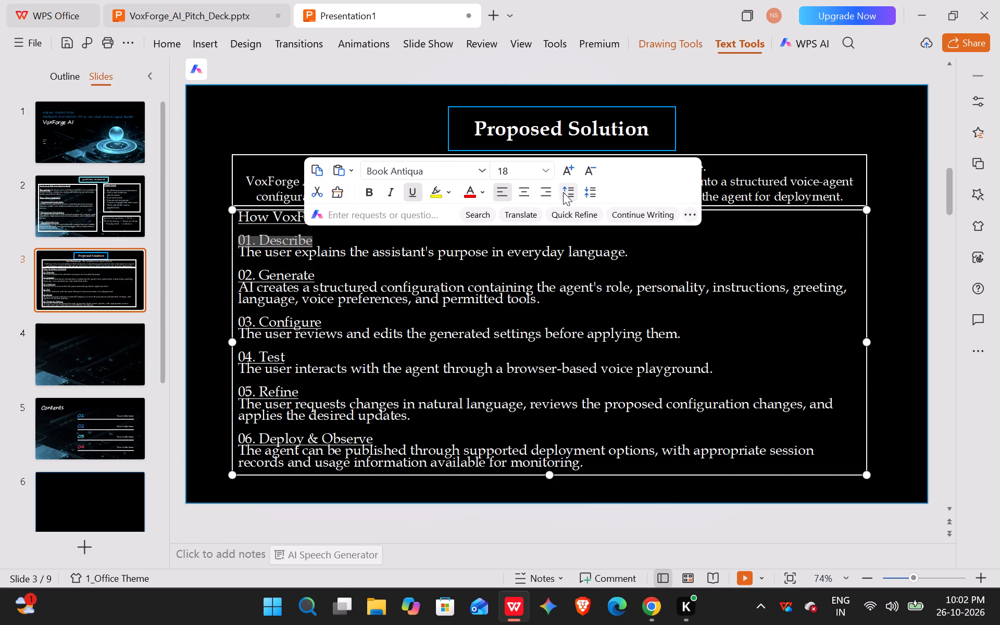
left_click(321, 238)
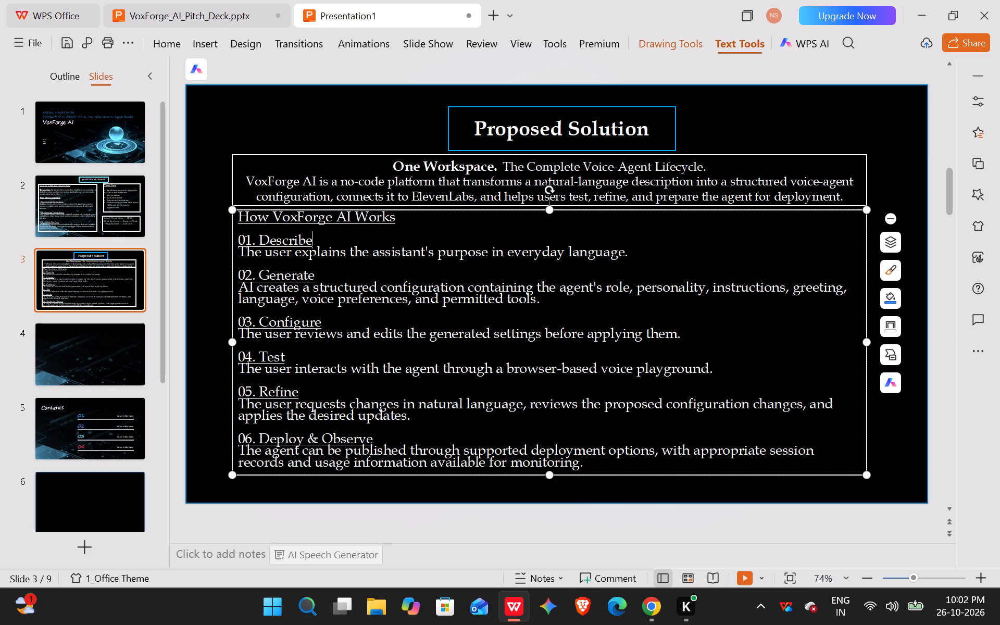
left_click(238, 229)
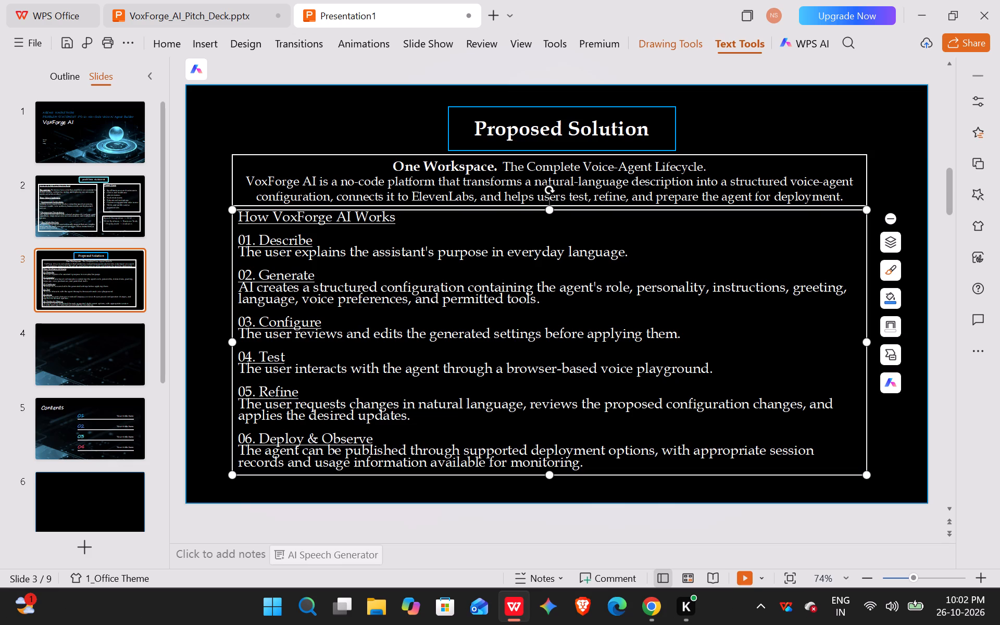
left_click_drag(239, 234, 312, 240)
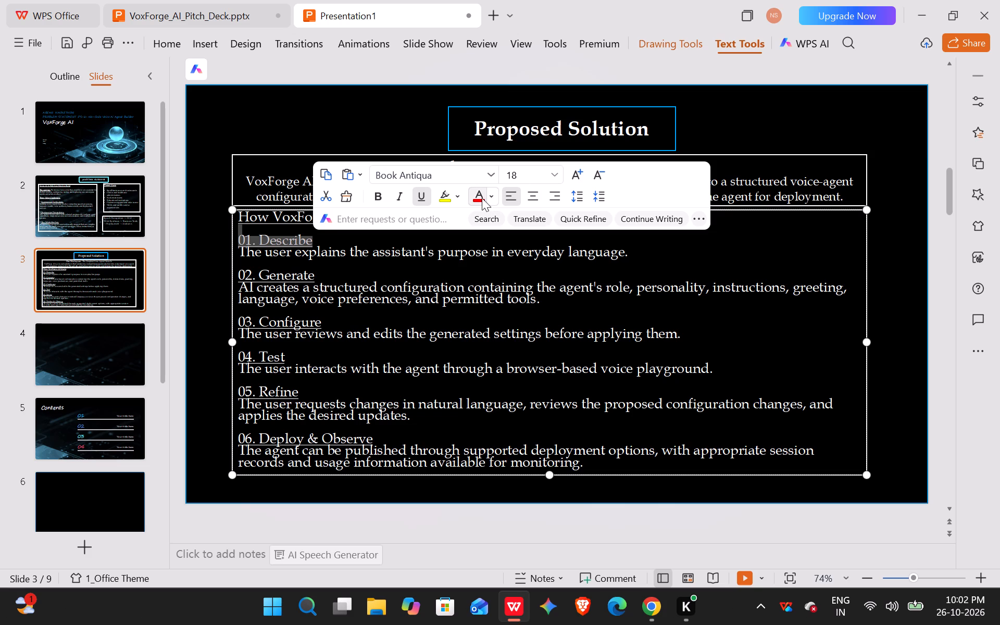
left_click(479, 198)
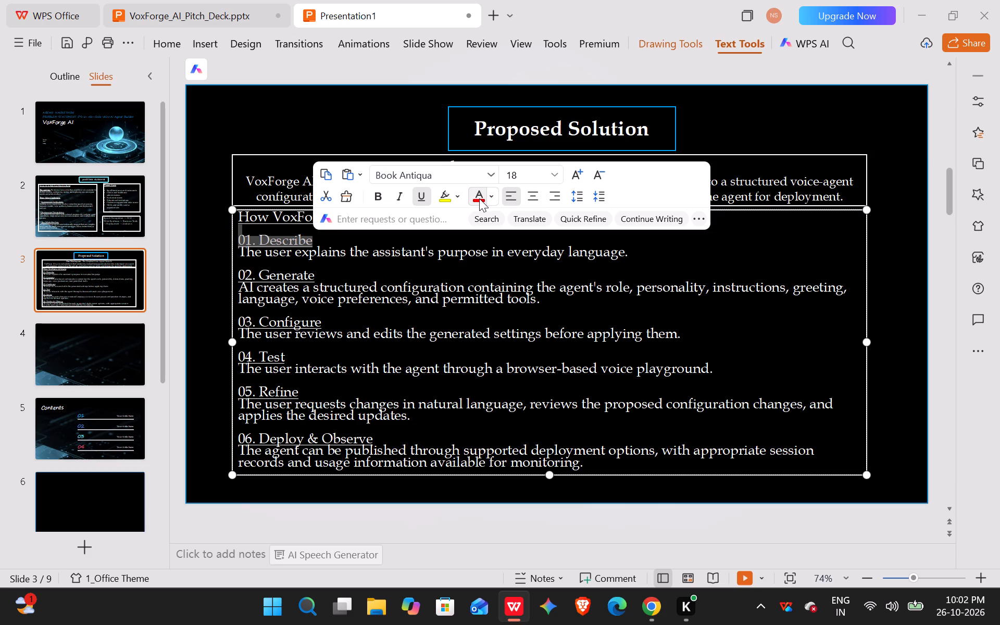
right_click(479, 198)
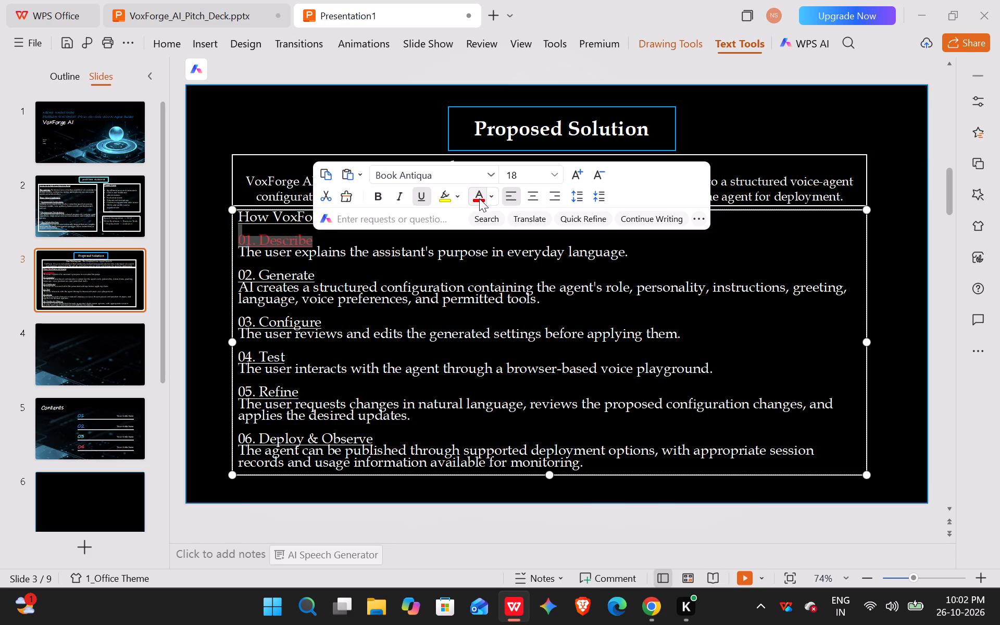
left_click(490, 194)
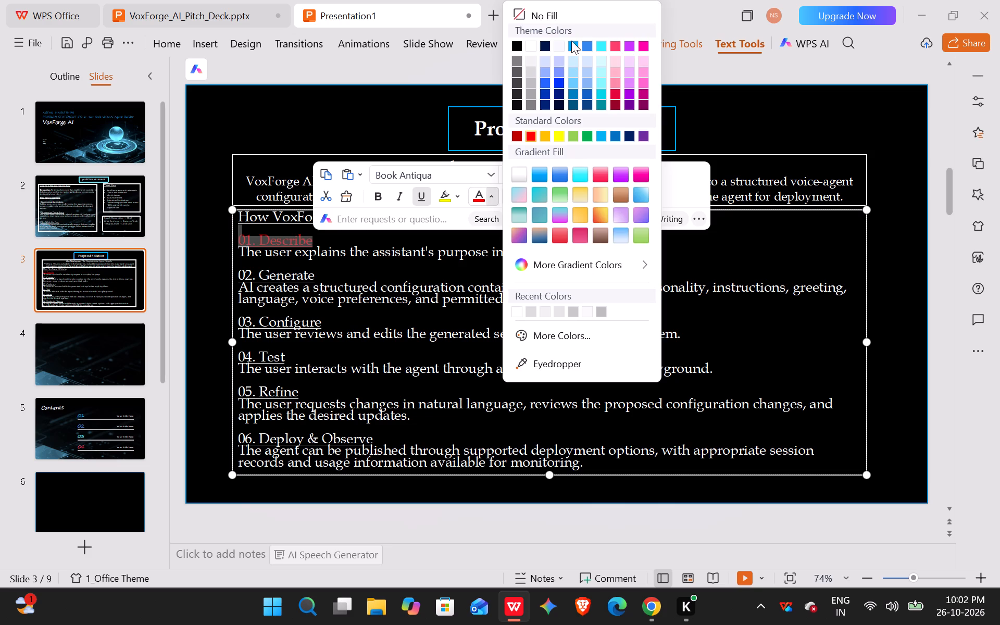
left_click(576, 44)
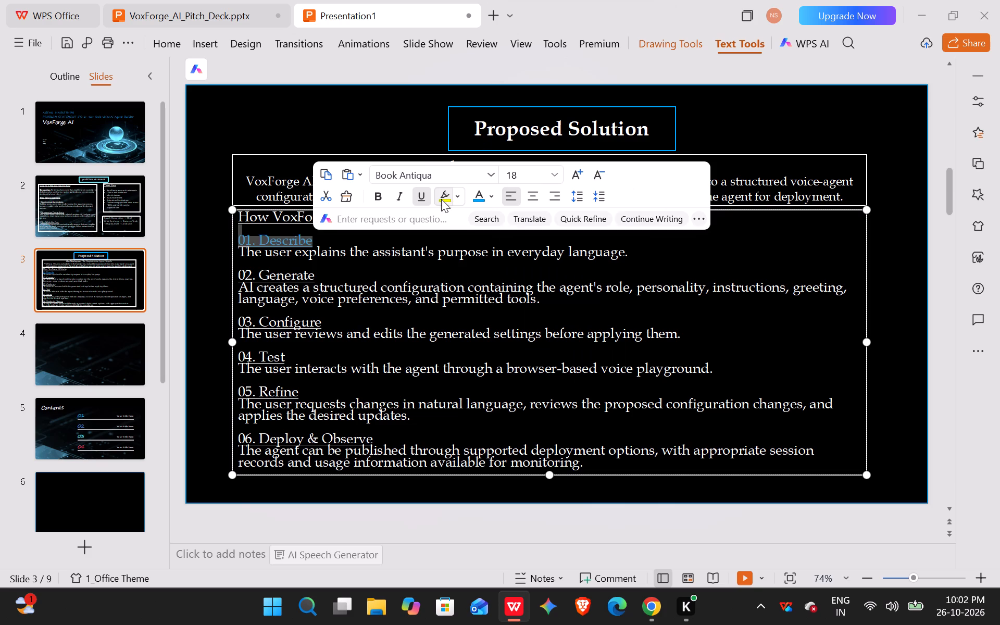
Set the "02. Generate" heading's font colour to the bright cyan theme colour.
left_click(356, 277)
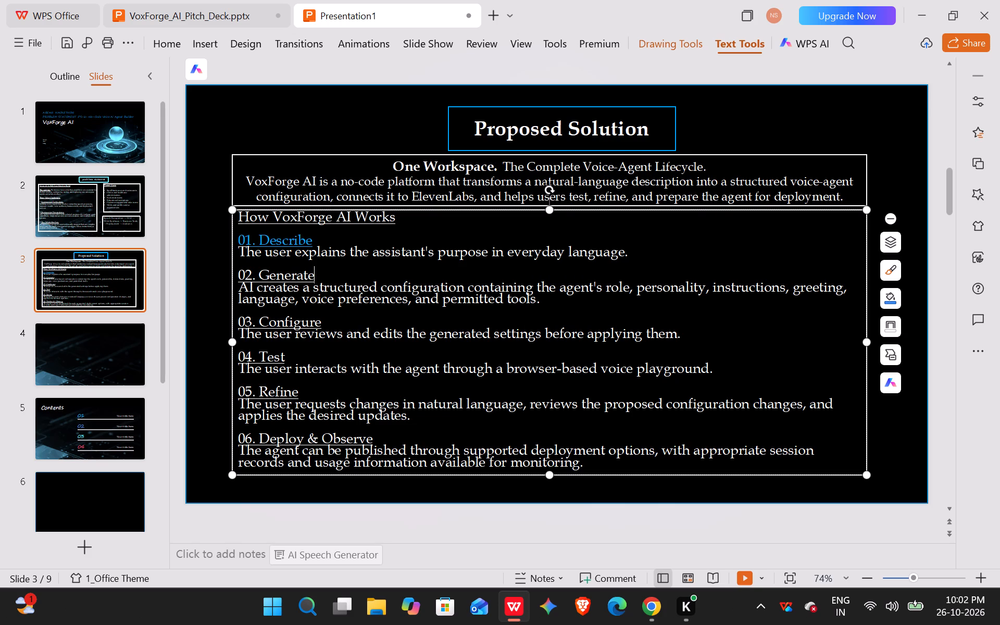
left_click_drag(240, 275, 324, 273)
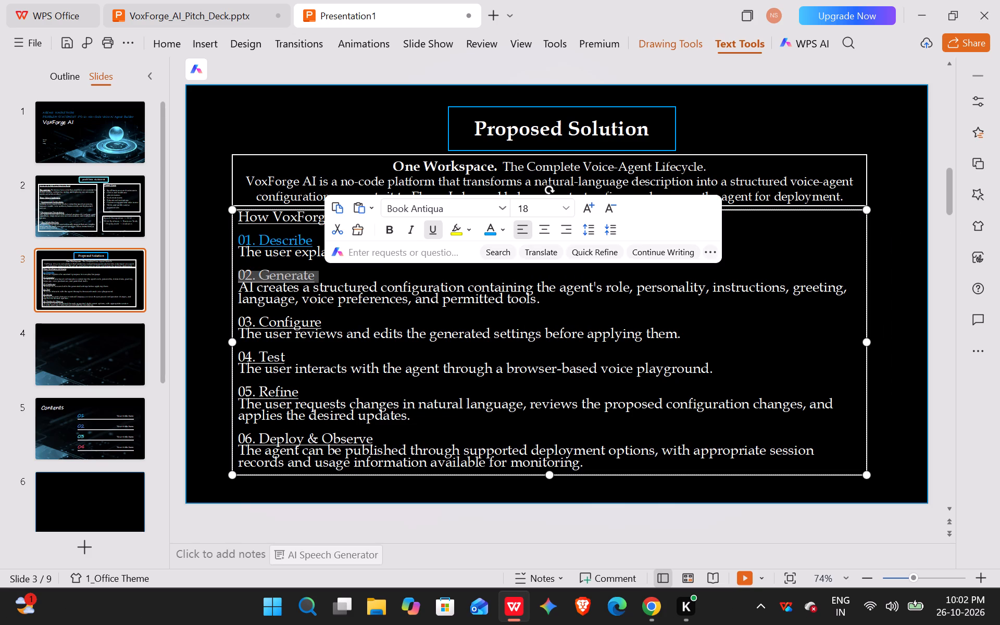
left_click(504, 231)
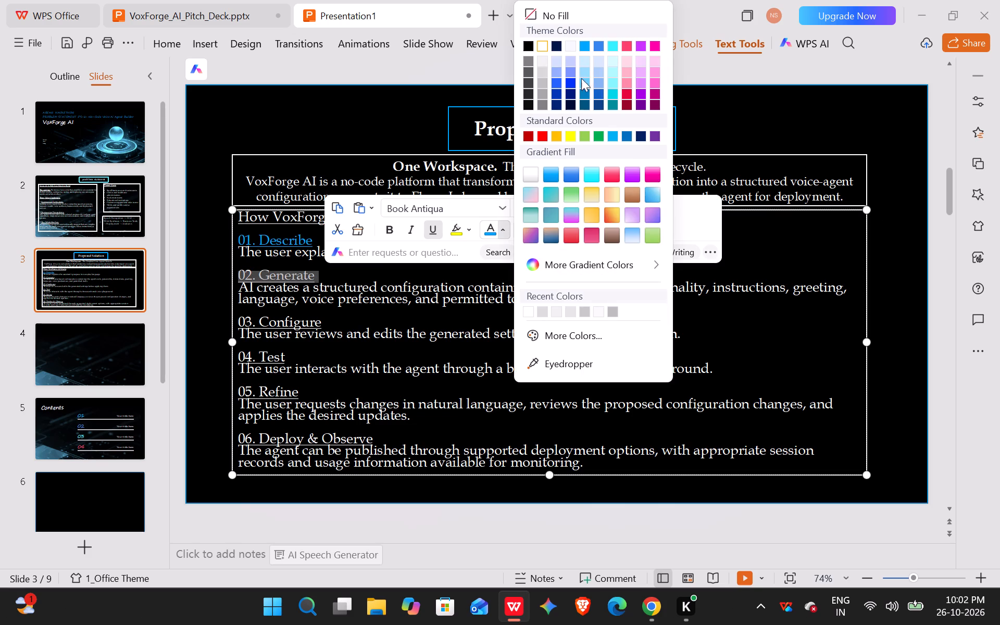
left_click(609, 42)
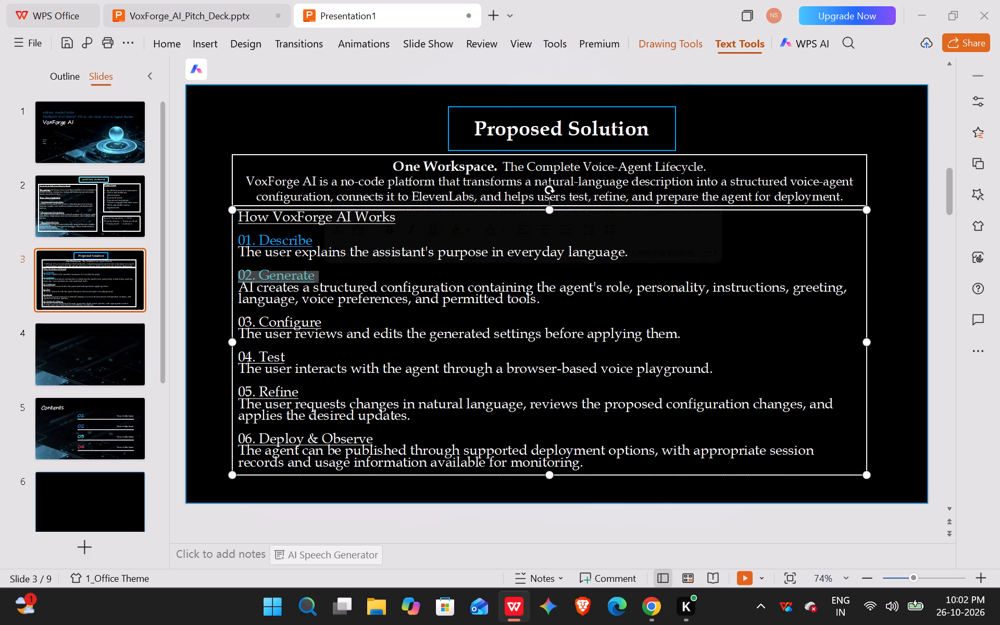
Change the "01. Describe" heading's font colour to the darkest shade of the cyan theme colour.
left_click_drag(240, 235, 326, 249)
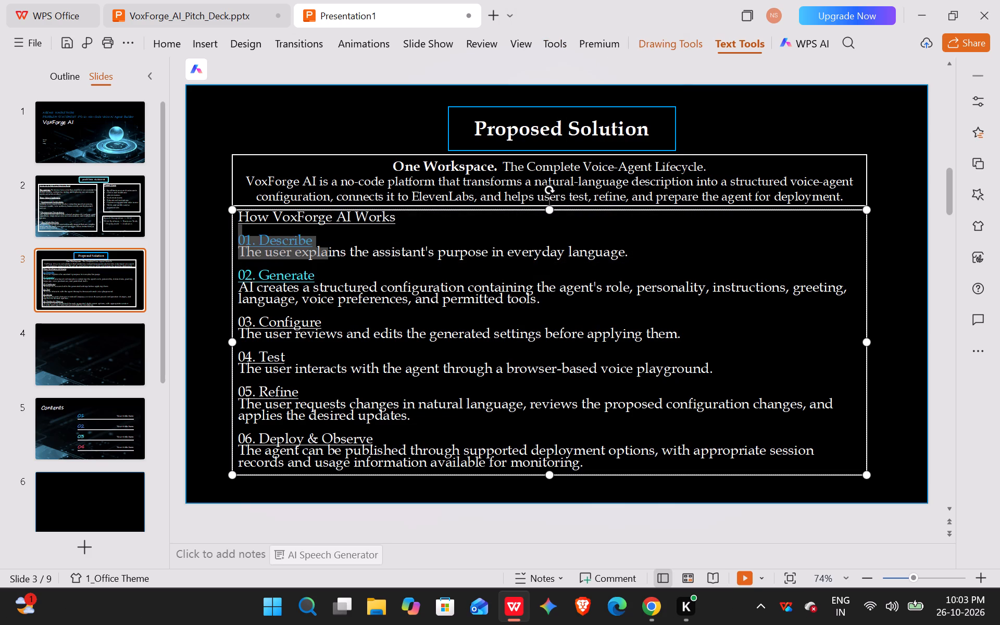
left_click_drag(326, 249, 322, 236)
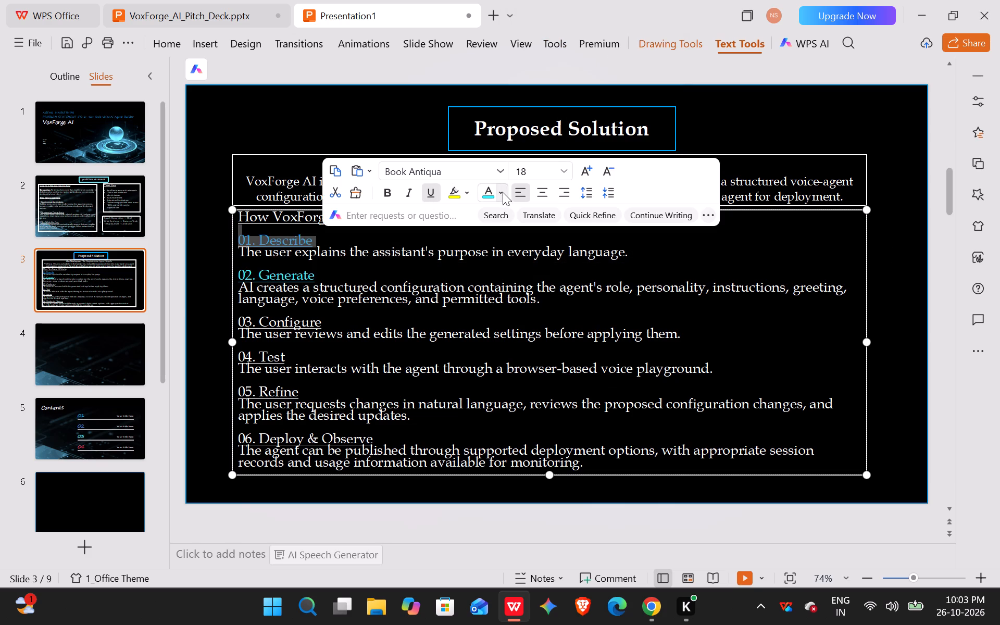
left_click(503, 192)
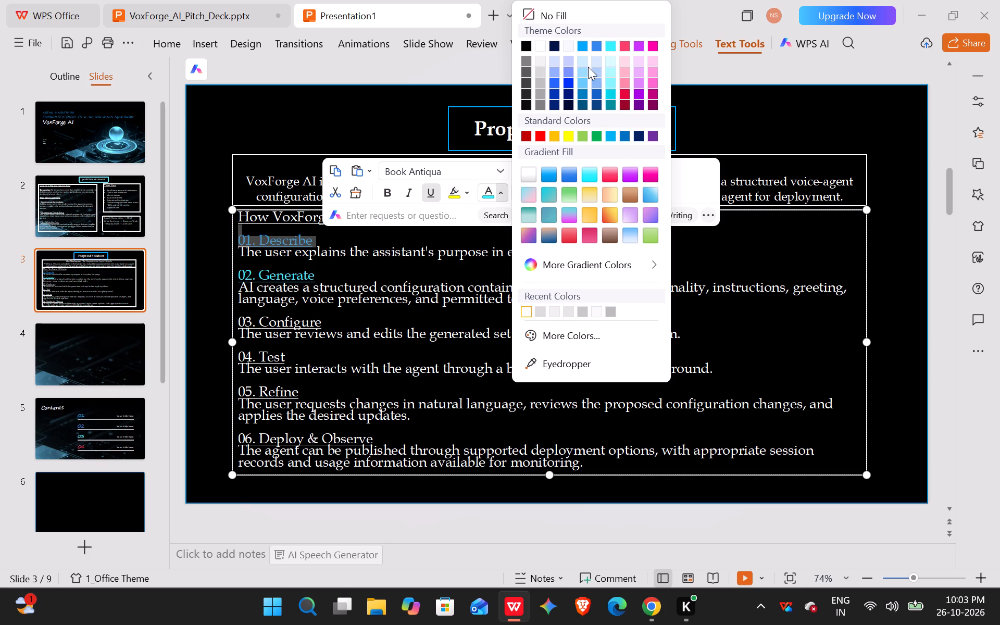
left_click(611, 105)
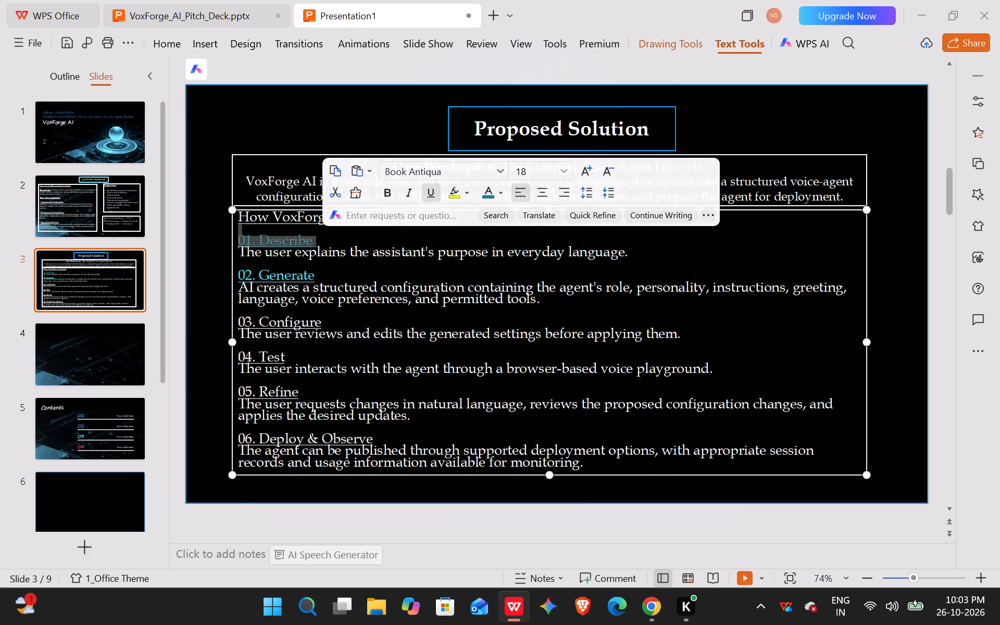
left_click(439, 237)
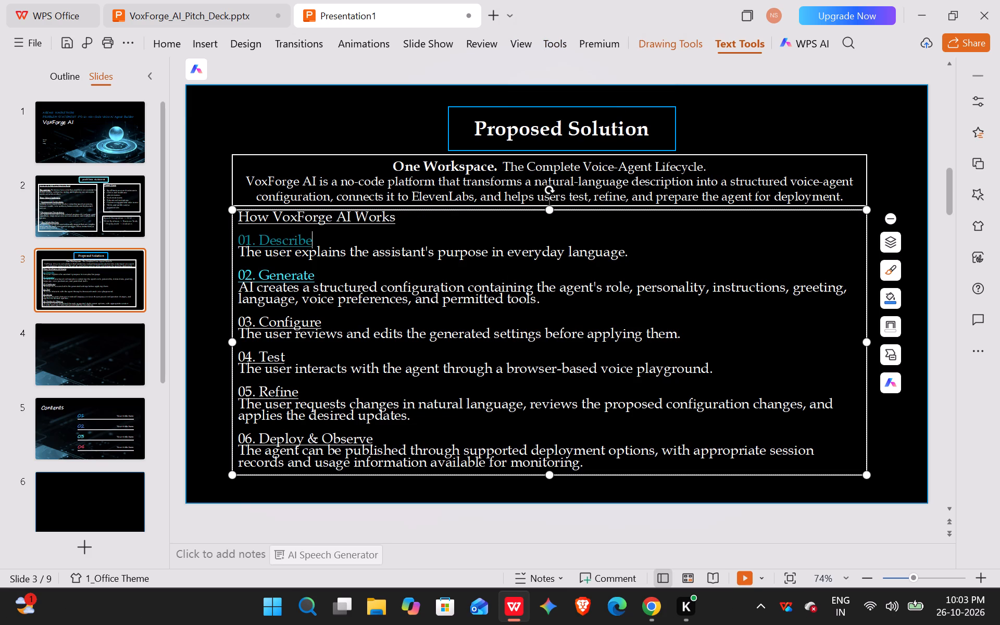
Set the "01. Describe" heading's font colour to the second-darkest shade of the cyan theme colour.
left_click(236, 239)
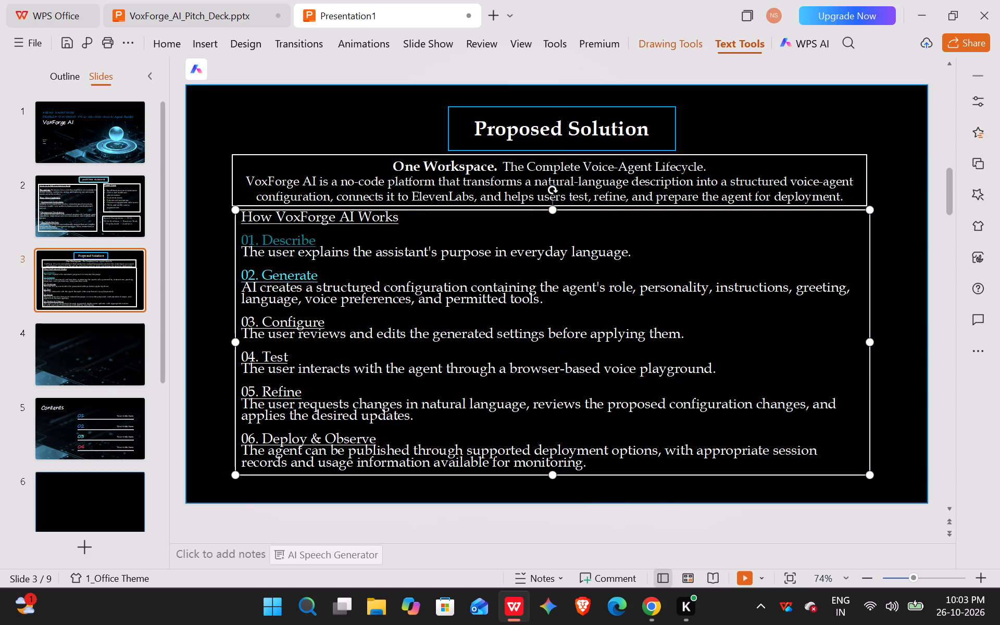
left_click_drag(319, 240, 237, 234)
left_click(415, 192)
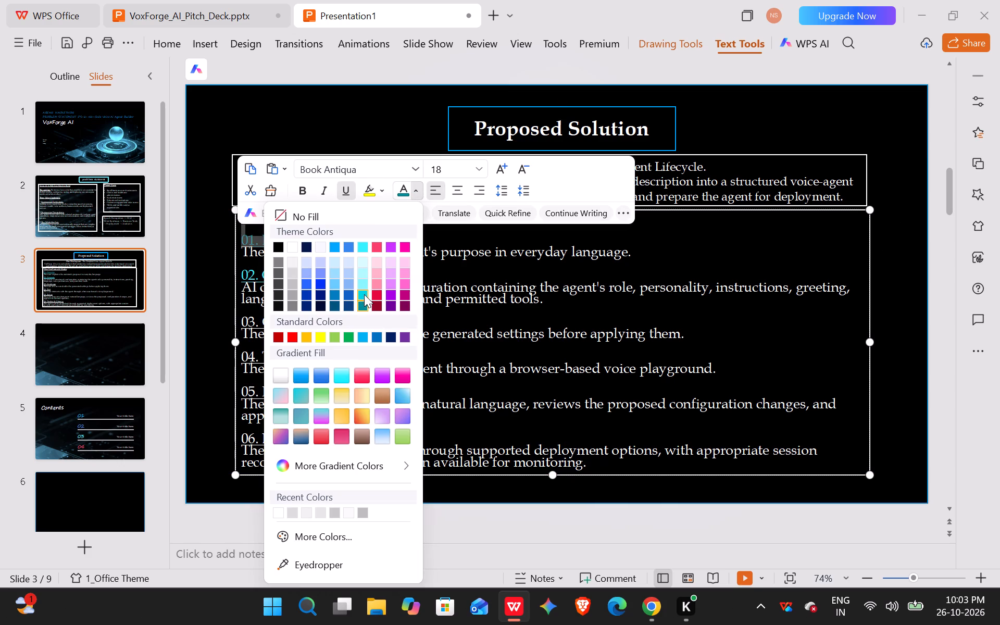
left_click(364, 294)
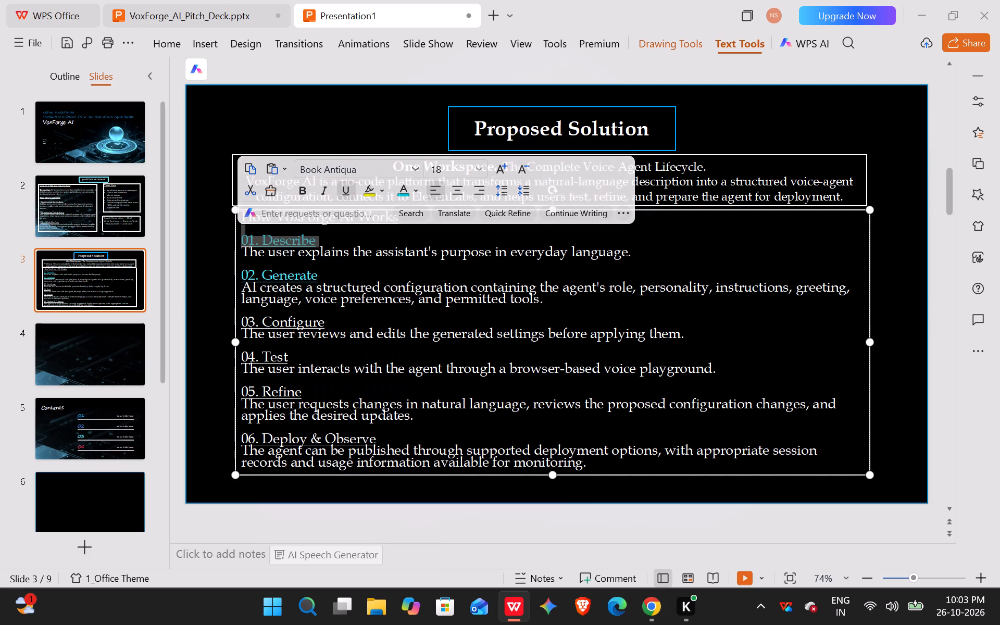
Try to give the "02. Generate" heading the same second-darkest cyan theme shade as "01. Describe".
left_click_drag(322, 270, 239, 272)
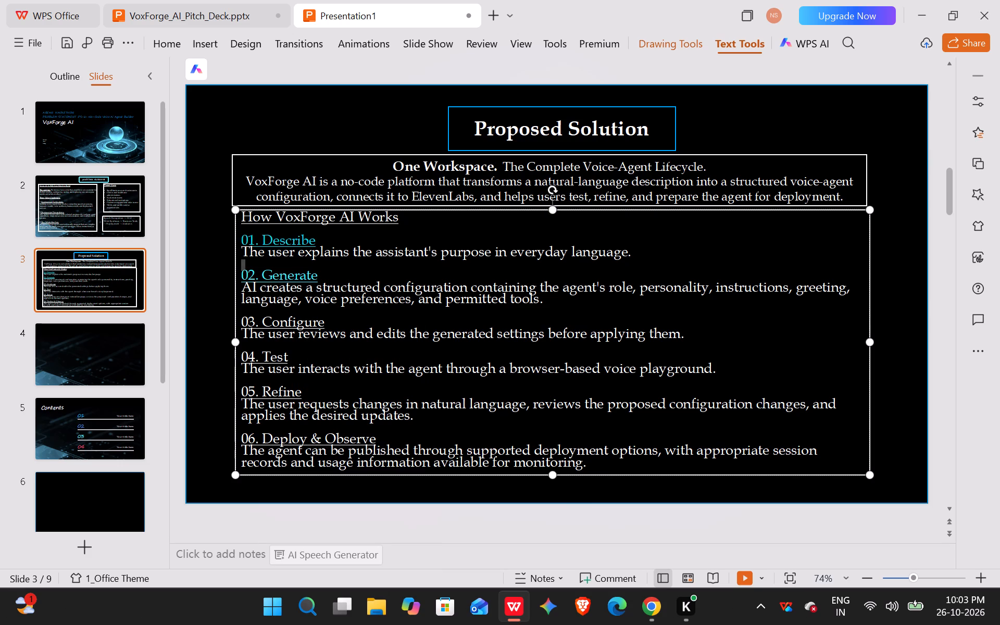
left_click(419, 231)
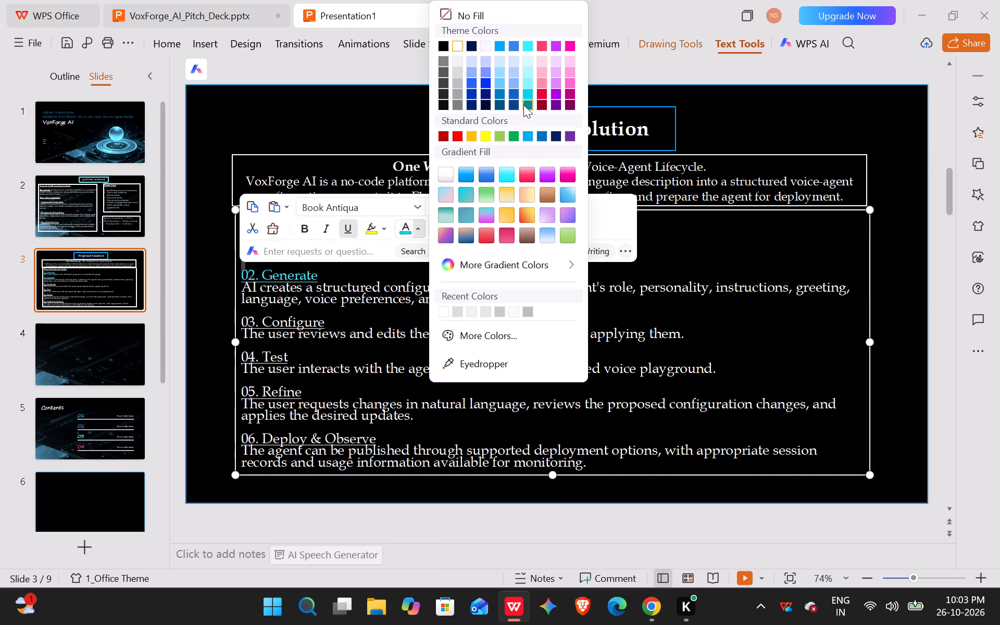
left_click(526, 94)
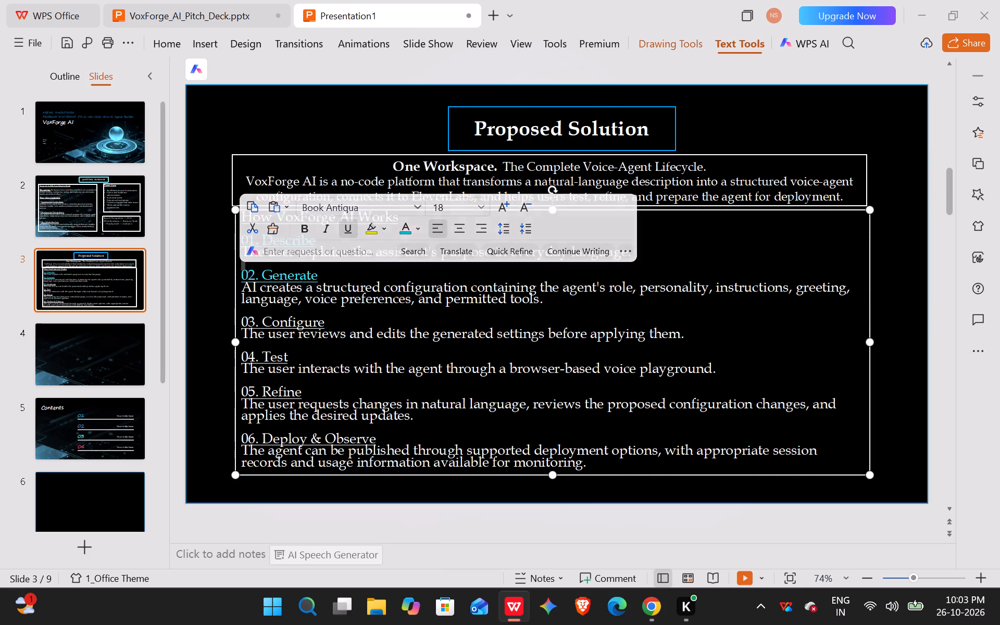
Apply the same cyan font colour to the "03. Configure", "04. Test", "05. Refine" and "06. Deploy & Observe" headings.
left_click_drag(335, 320, 234, 320)
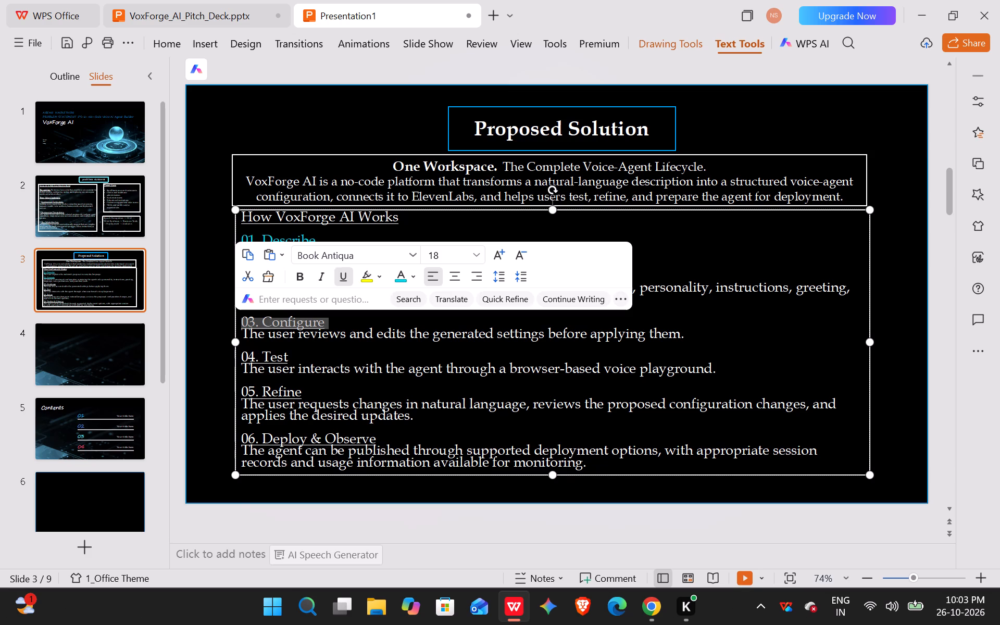
left_click(401, 279)
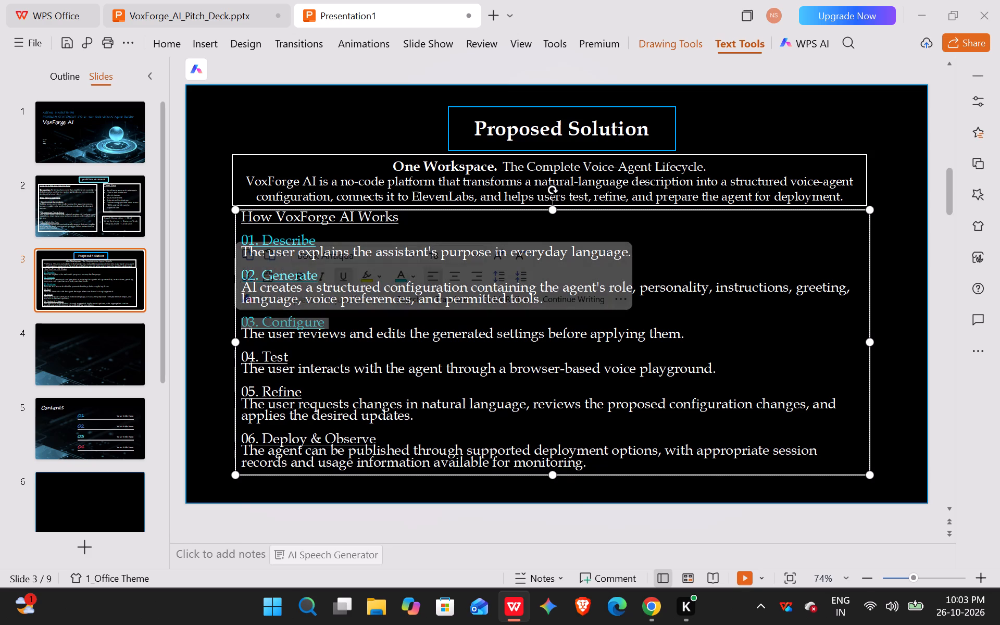
left_click_drag(307, 361, 221, 358)
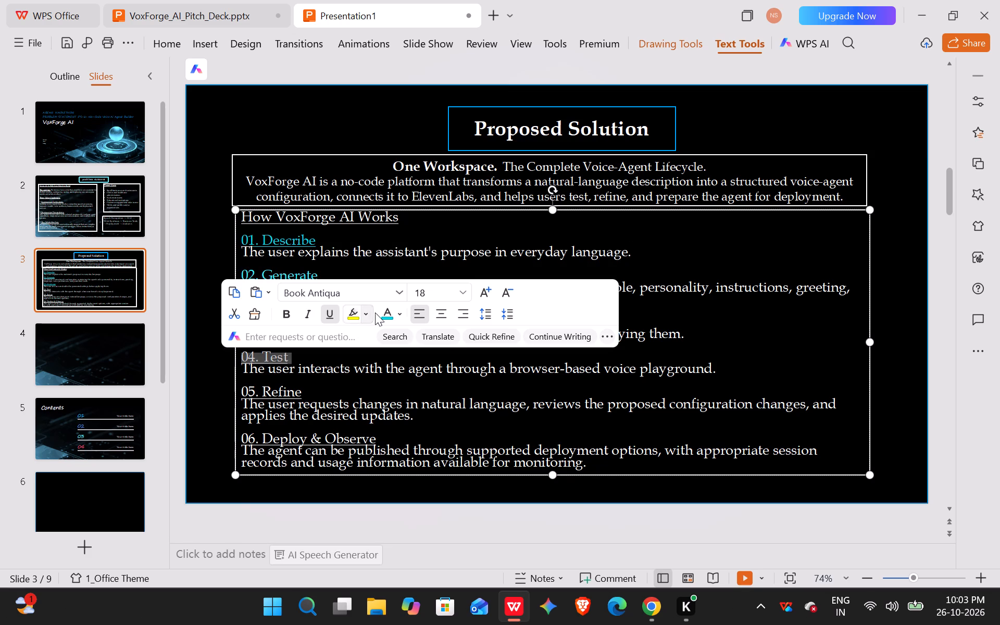
left_click(382, 313)
left_click_drag(306, 393, 237, 393)
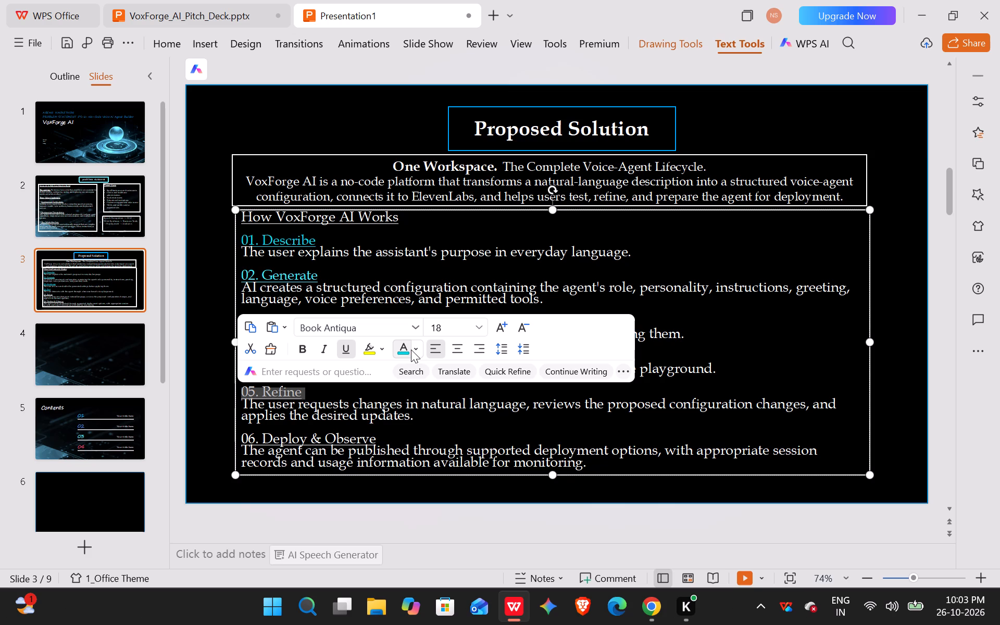
left_click(411, 349)
left_click_drag(387, 439, 231, 435)
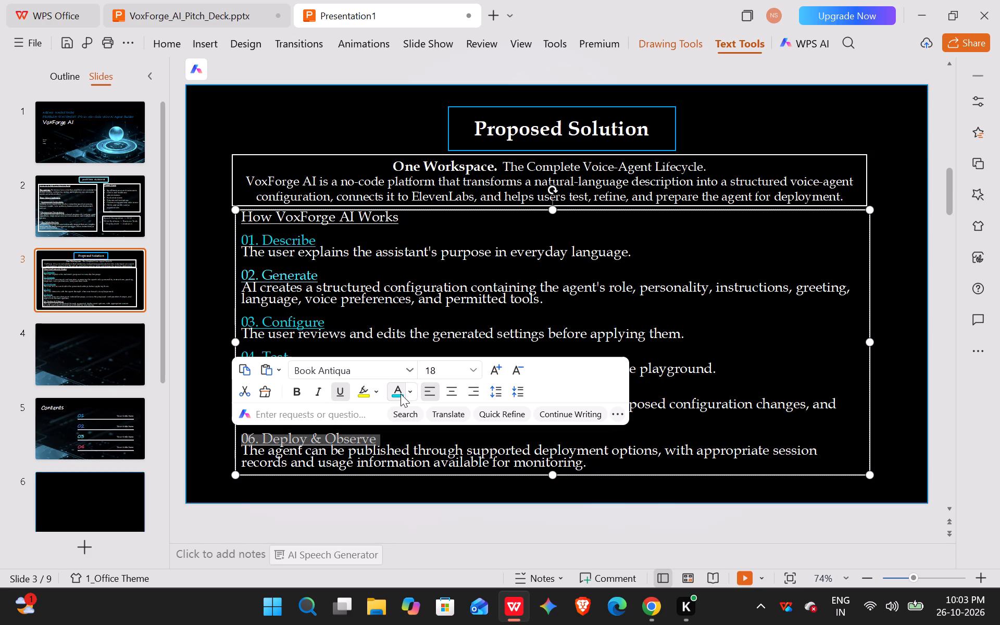
left_click(401, 394)
left_click(754, 110)
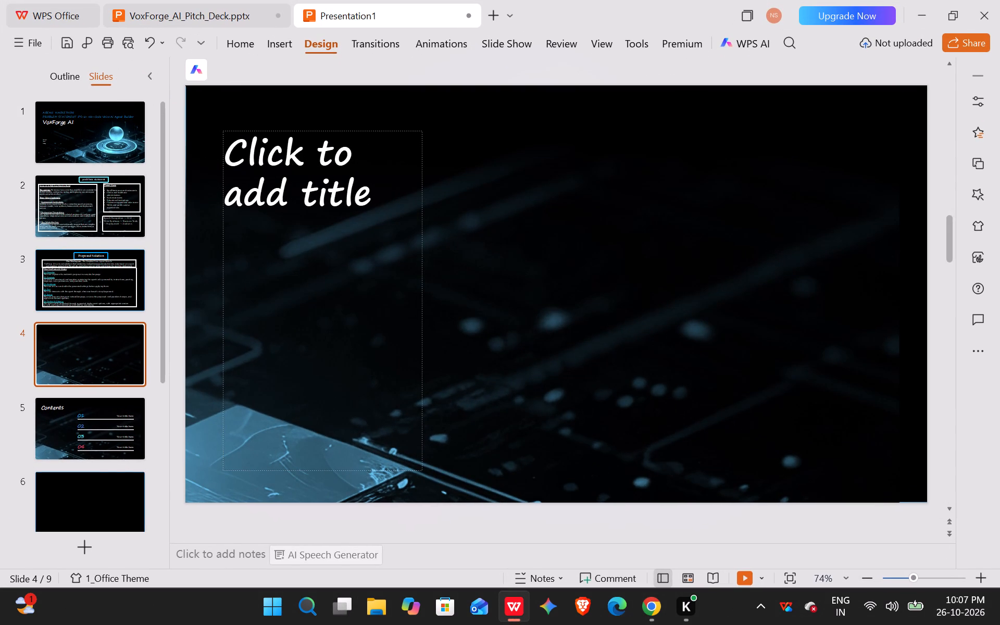
left_click_drag(235, 144, 329, 177)
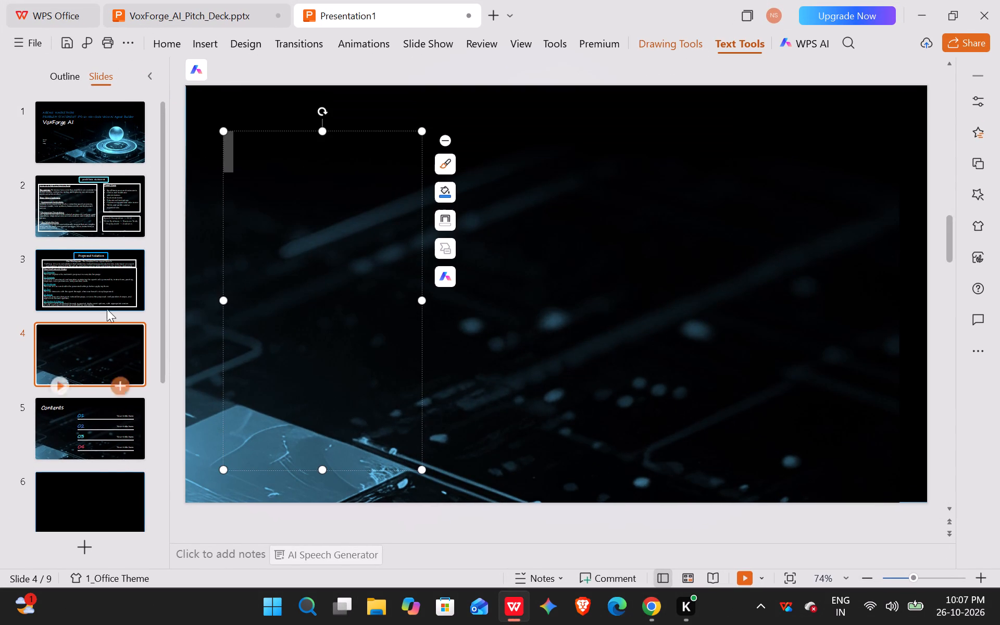
left_click(98, 176)
left_click(93, 269)
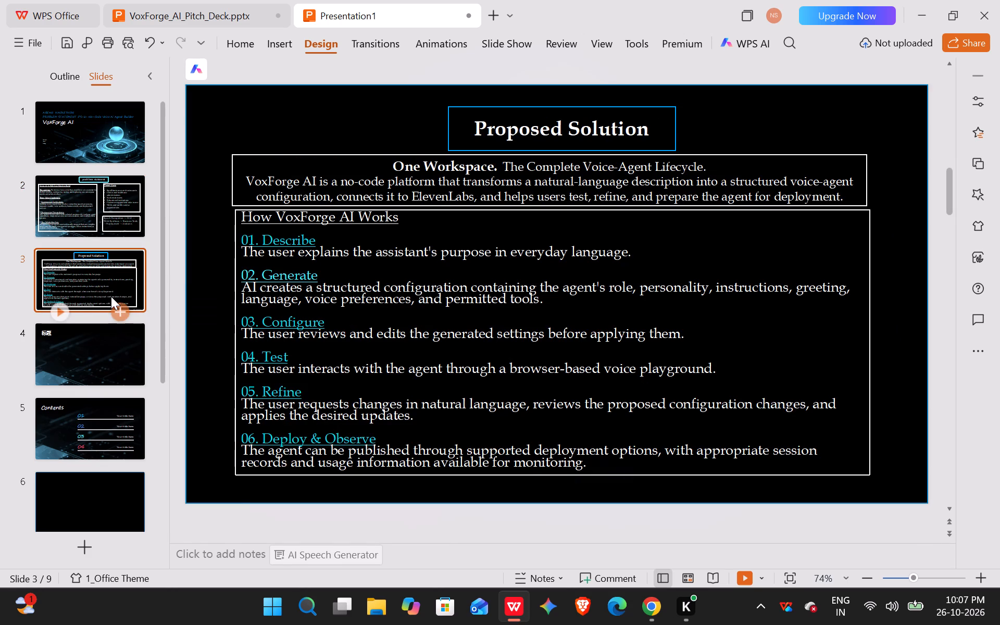
left_click(109, 331)
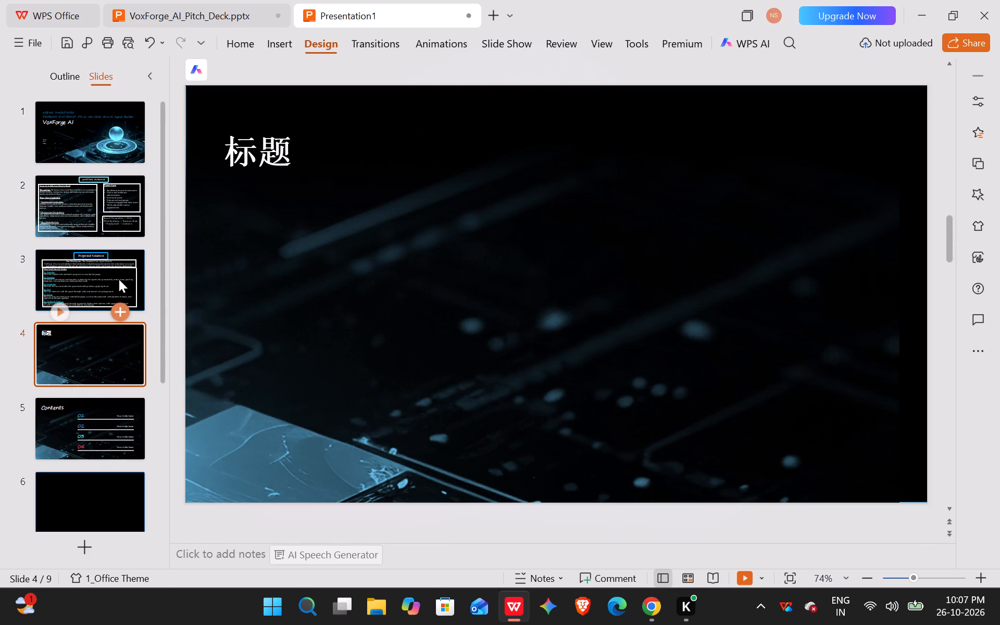
Reshape slide 4's title placeholder into a shallow single-line box near the slide's top edge, roughly centred and about 60% of the slide width.
left_click(304, 134)
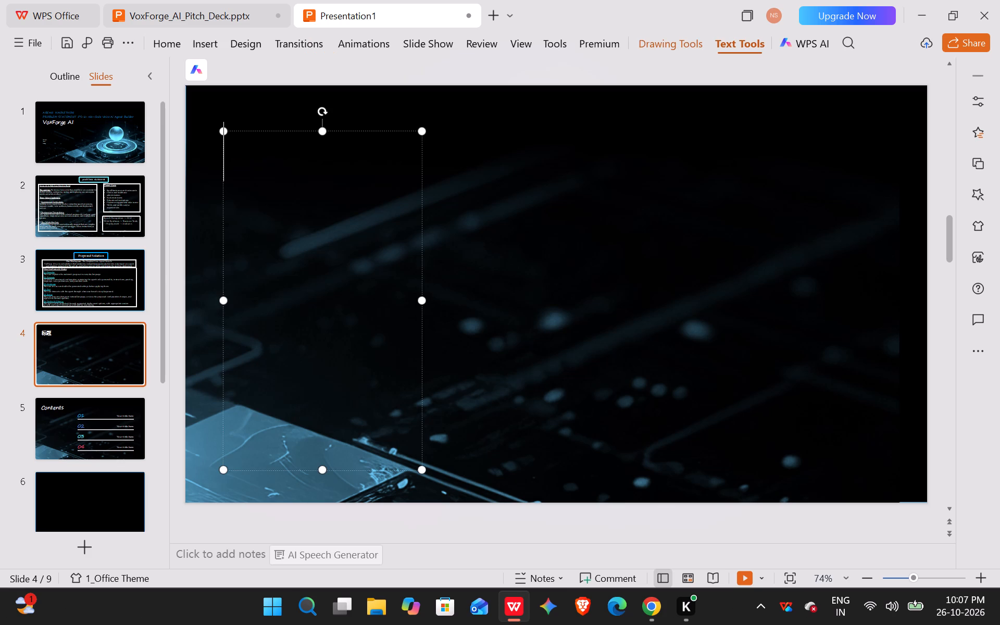
left_click_drag(322, 467, 374, 189)
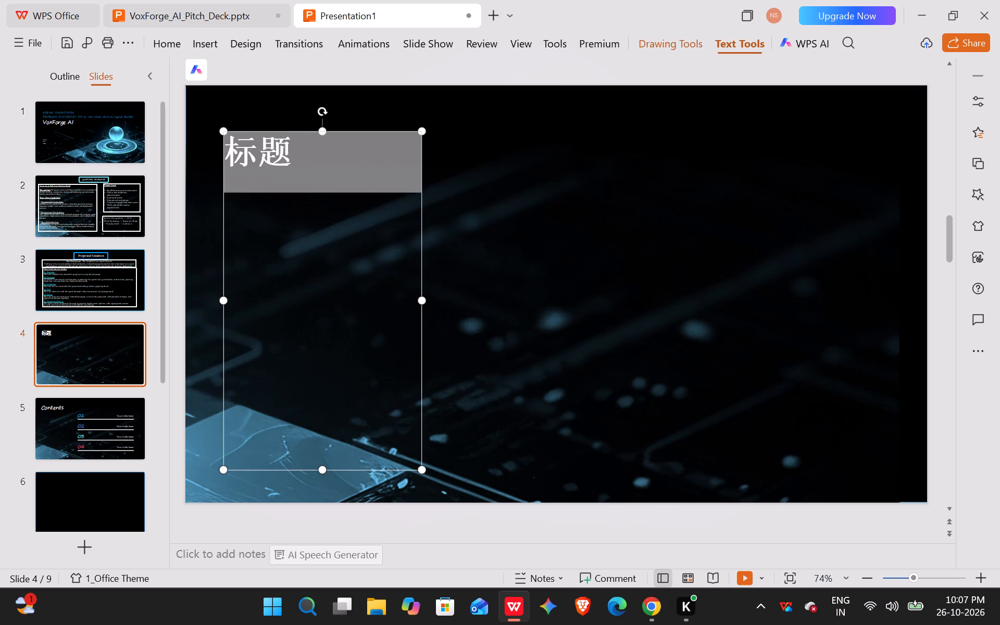
left_click_drag(374, 189, 375, 180)
left_click_drag(422, 155, 555, 152)
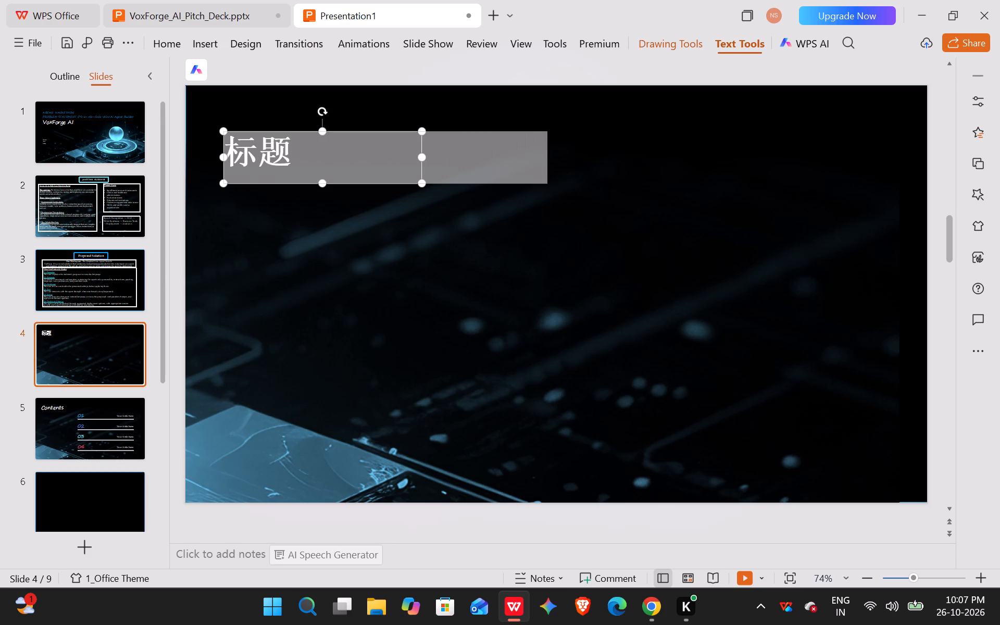
left_click_drag(555, 152, 910, 29)
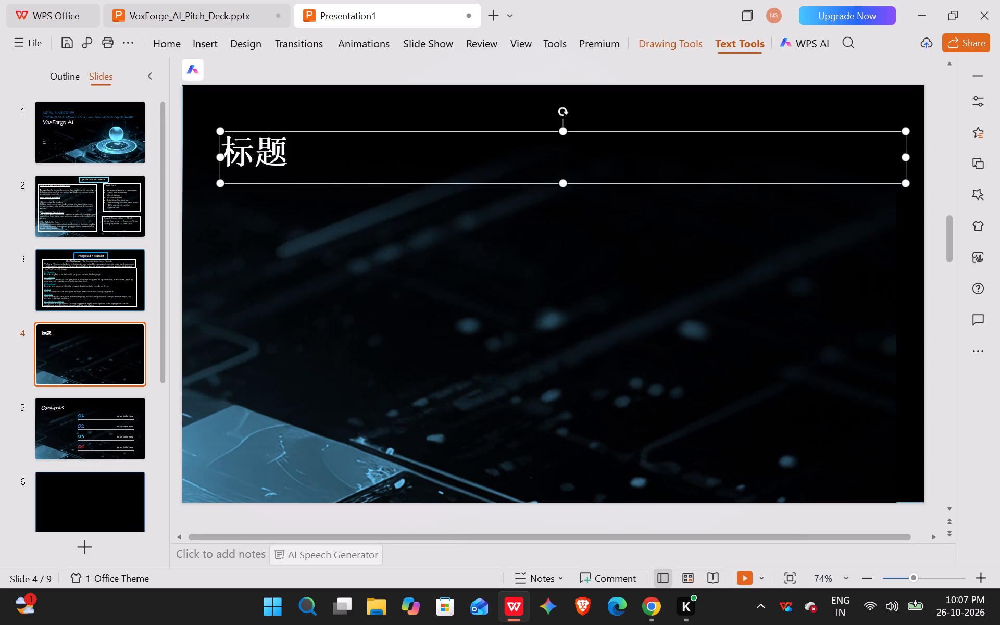
left_click_drag(566, 131, 562, 92)
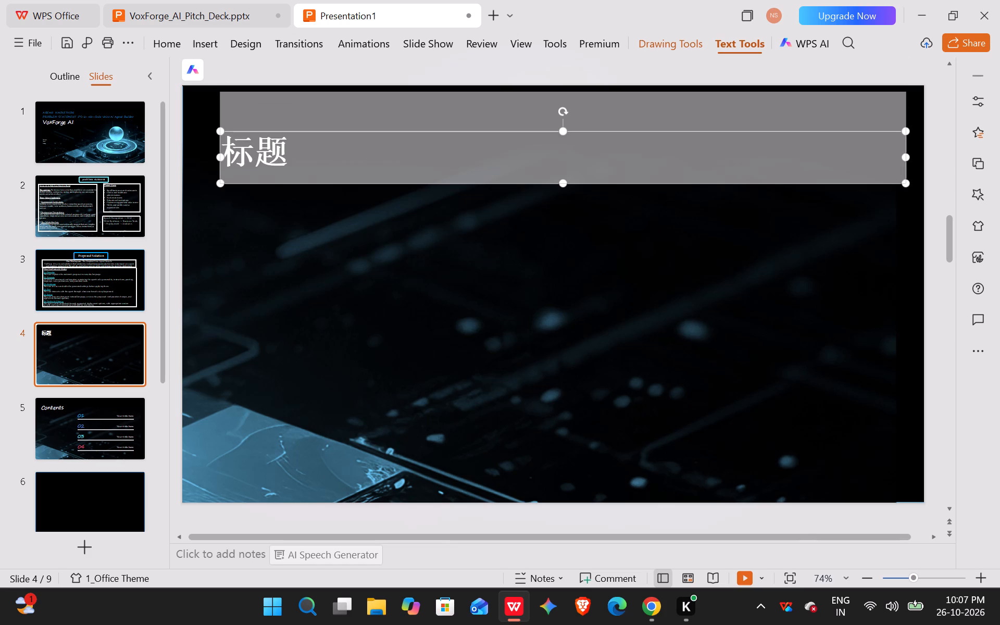
left_click_drag(562, 92, 561, 93)
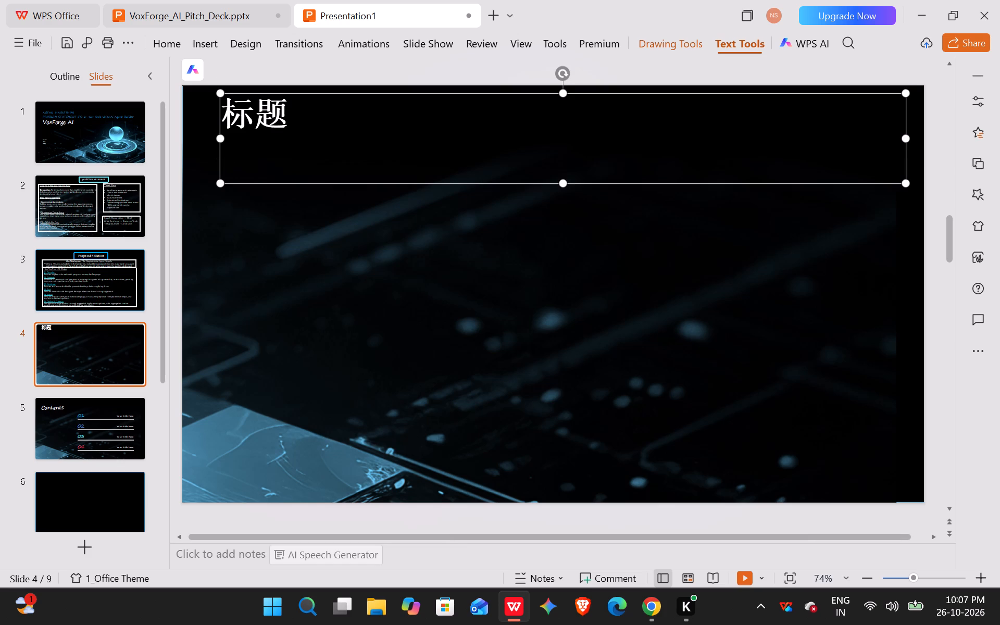
left_click_drag(564, 180, 561, 131)
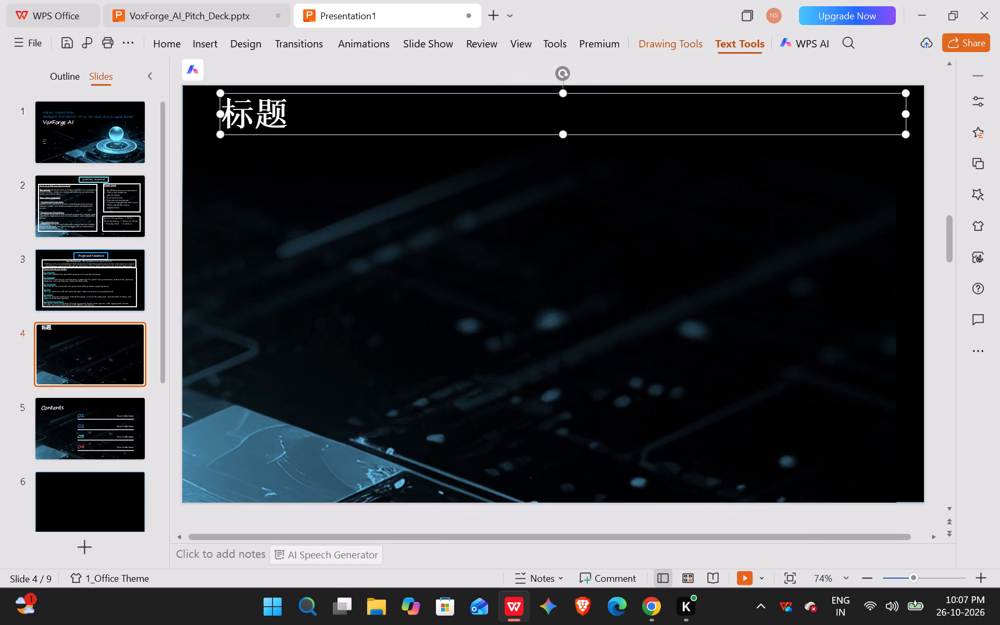
left_click_drag(905, 115, 804, 118)
left_click_drag(220, 115, 361, 126)
Paste the copied heading "Architecture & Technology Stack" into slide 4's title placeholder.
left_click(447, 111)
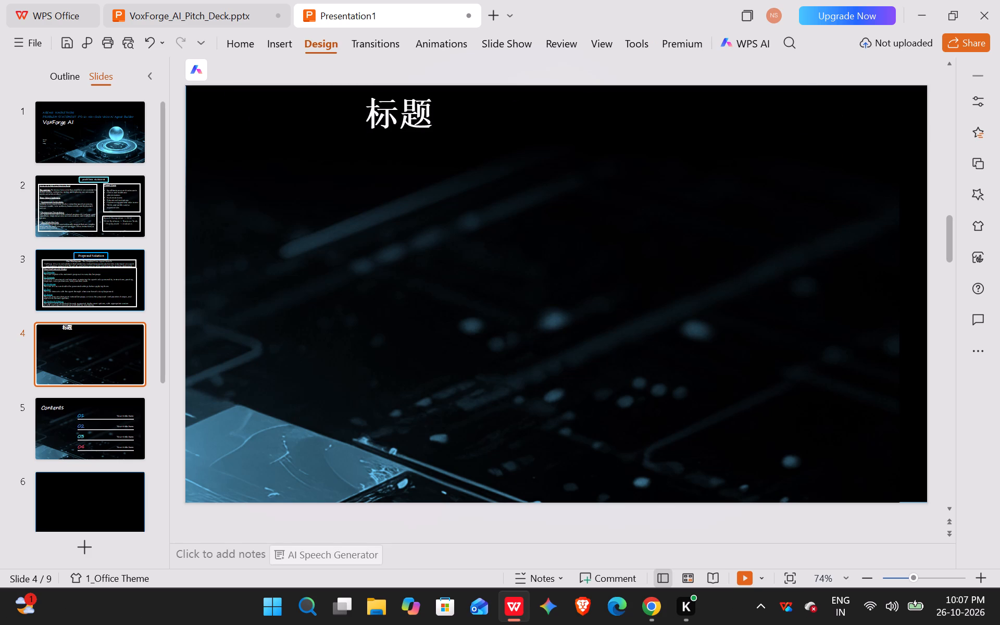
left_click(421, 105)
key("ctrl+v")
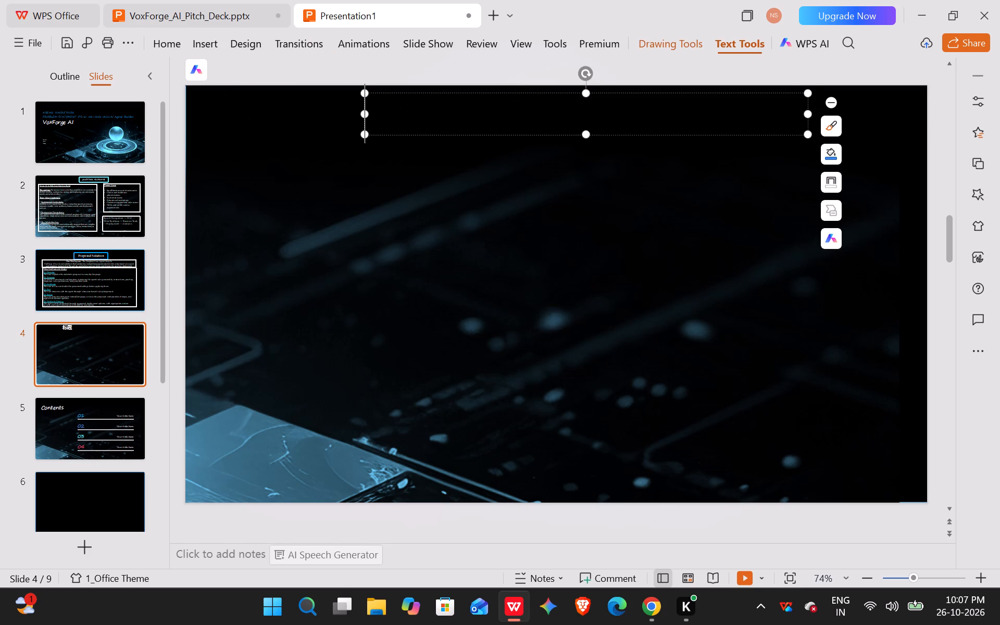
Format slide 4's title text in Book Antiqua at size 24.
left_click_drag(374, 110, 456, 156)
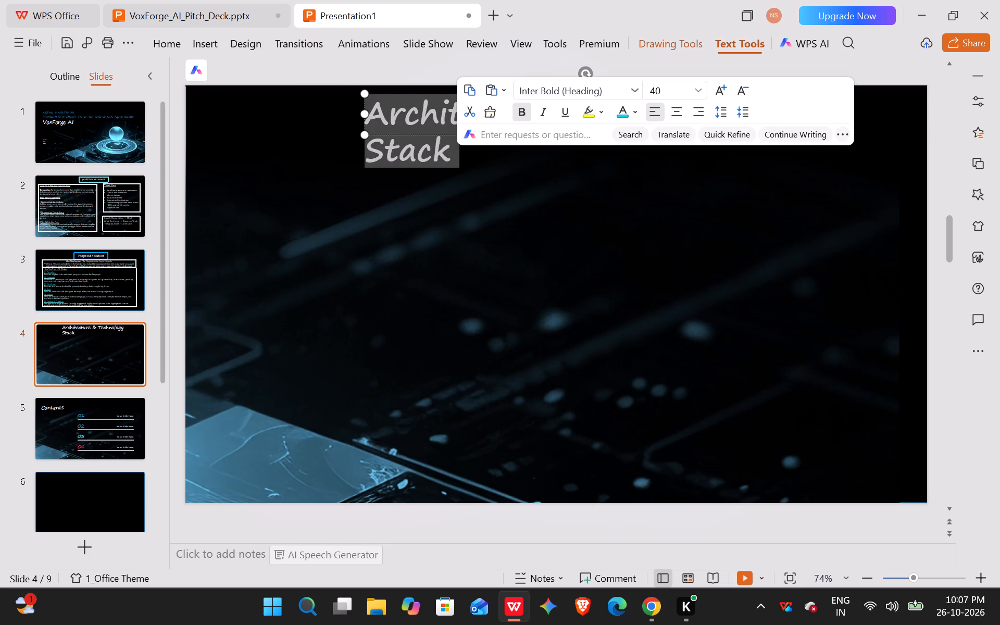
left_click(707, 87)
left_click(705, 87)
left_click(672, 278)
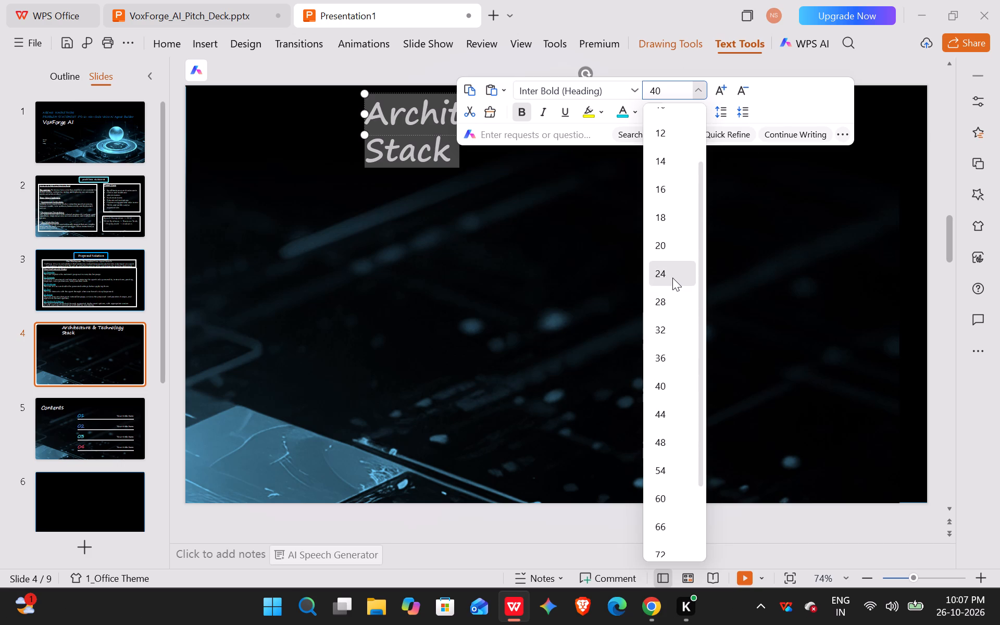
left_click(702, 85)
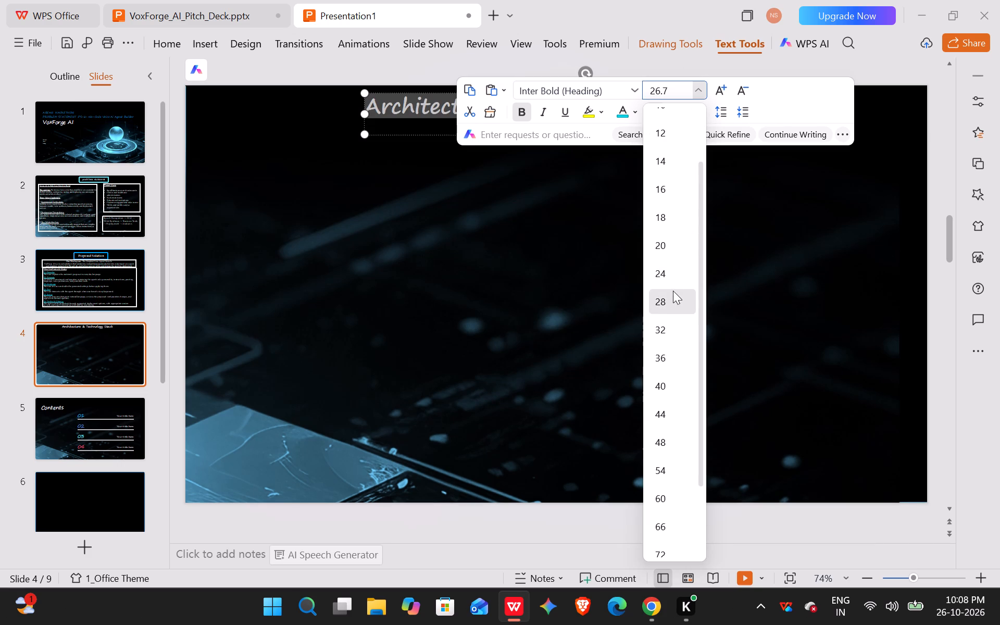
left_click(673, 277)
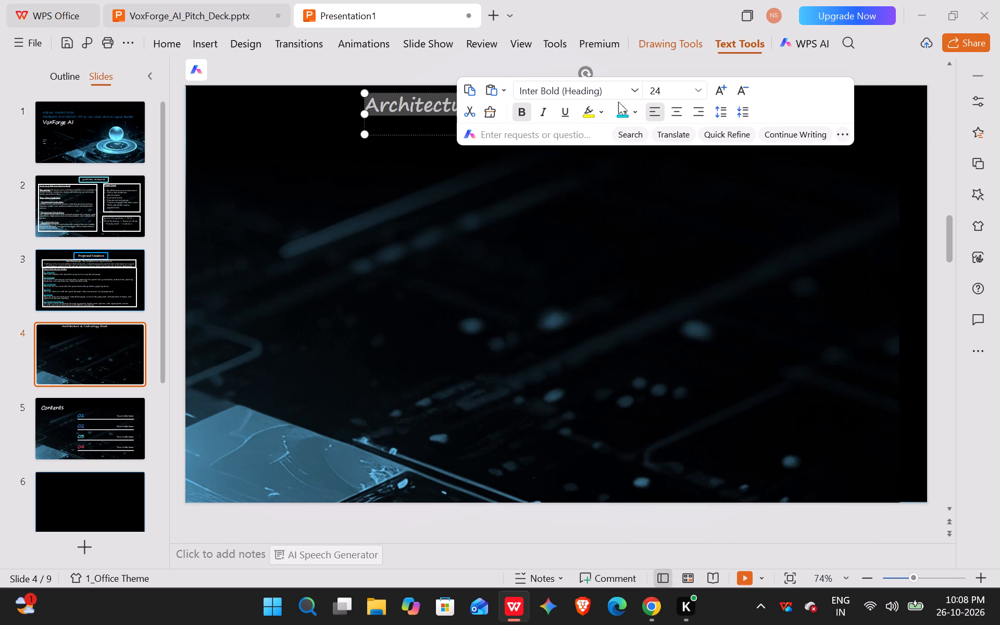
left_click(639, 86)
left_click(603, 239)
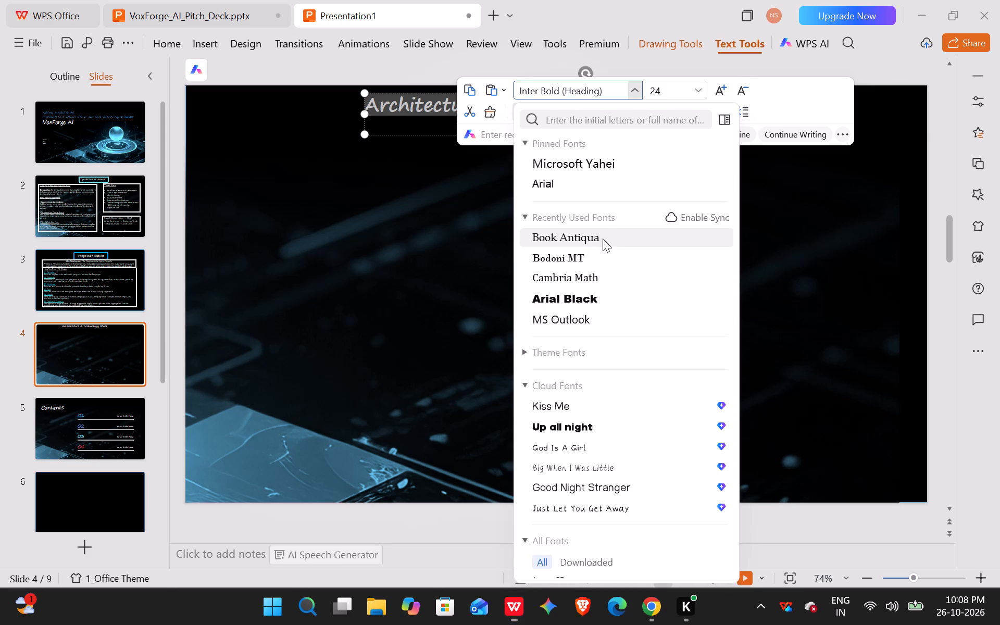
left_click(582, 240)
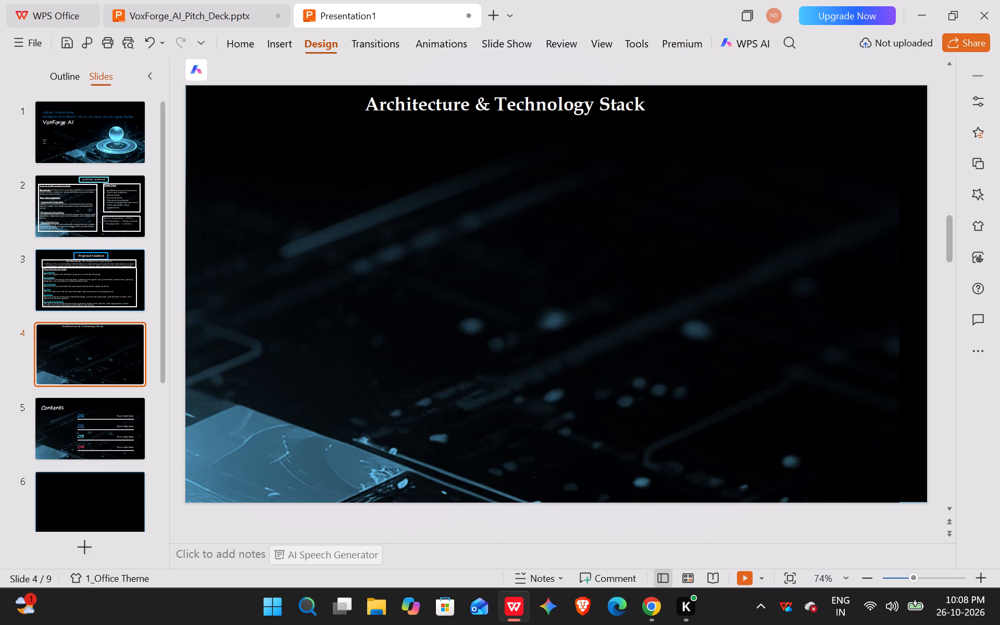
Shrink slide 4's title box to about 42% of the slide width and position it roughly centred just below the slide's top edge.
left_click(380, 101)
left_click_drag(363, 116, 486, 130)
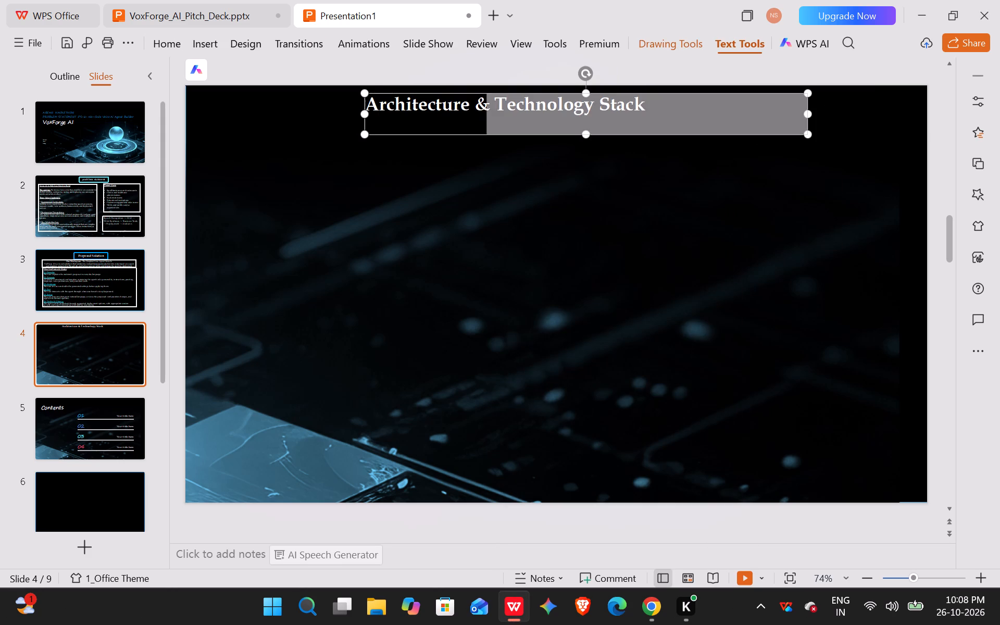
left_click_drag(486, 130, 492, 130)
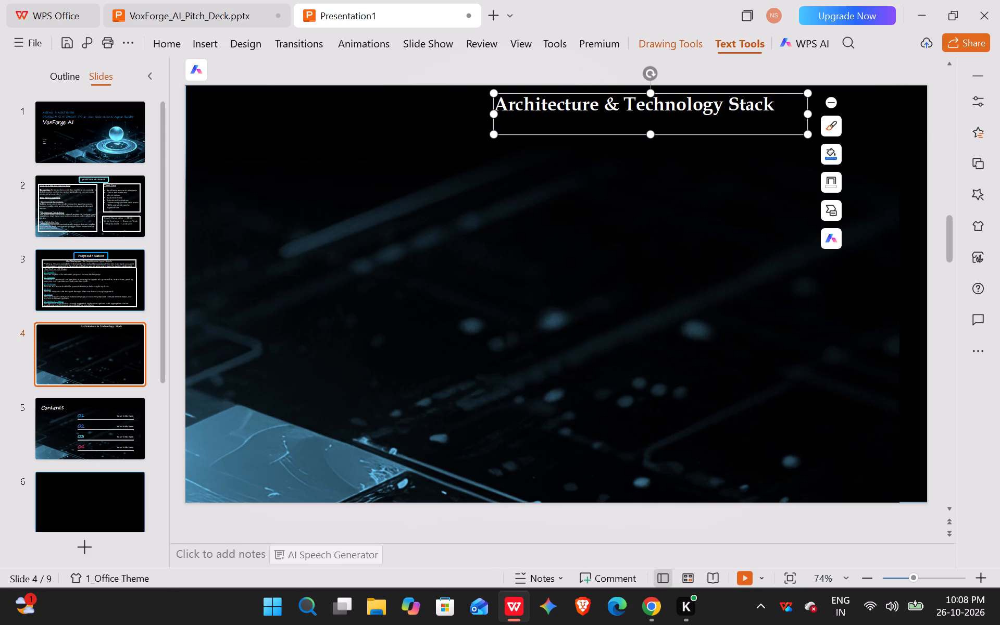
left_click_drag(650, 133, 649, 125)
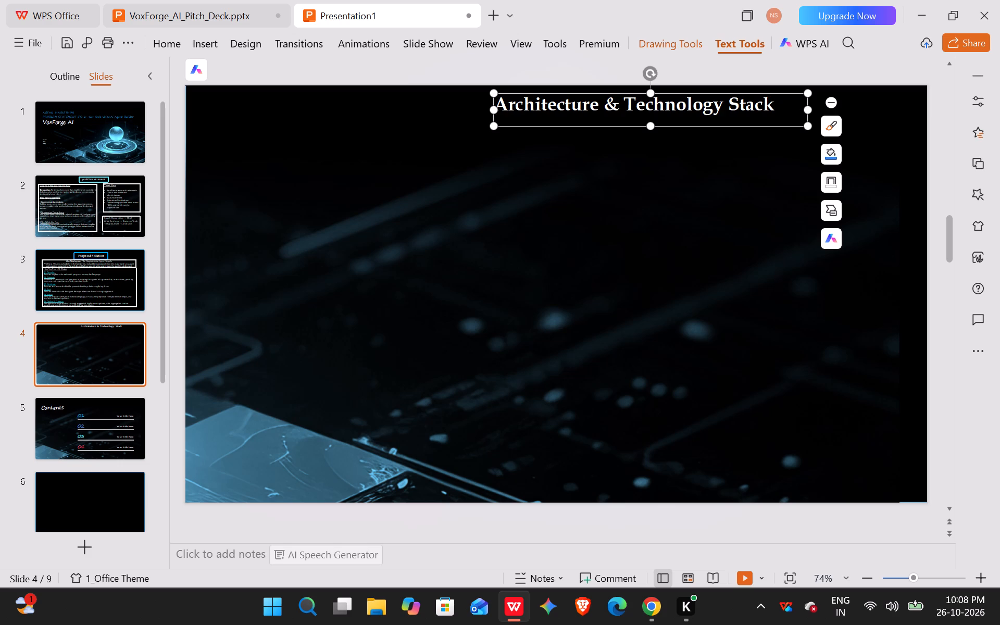
left_click_drag(606, 90, 509, 103)
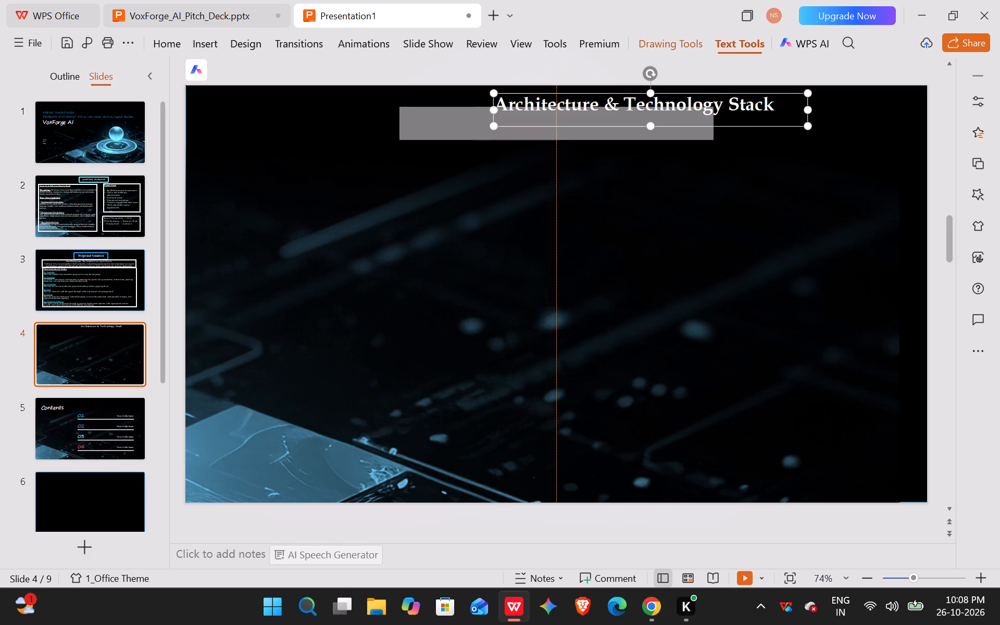
left_click_drag(509, 103, 518, 102)
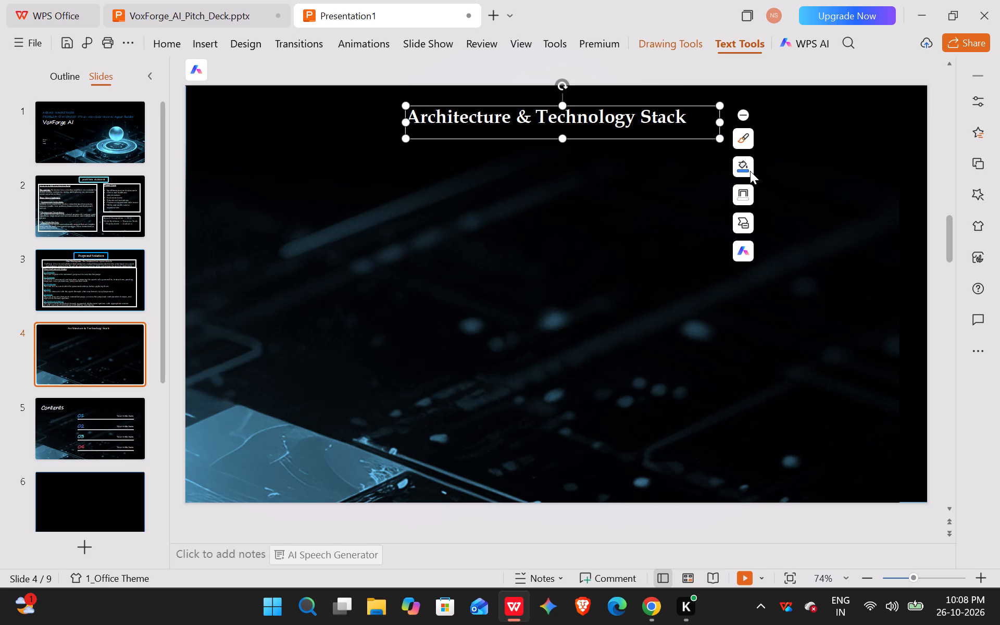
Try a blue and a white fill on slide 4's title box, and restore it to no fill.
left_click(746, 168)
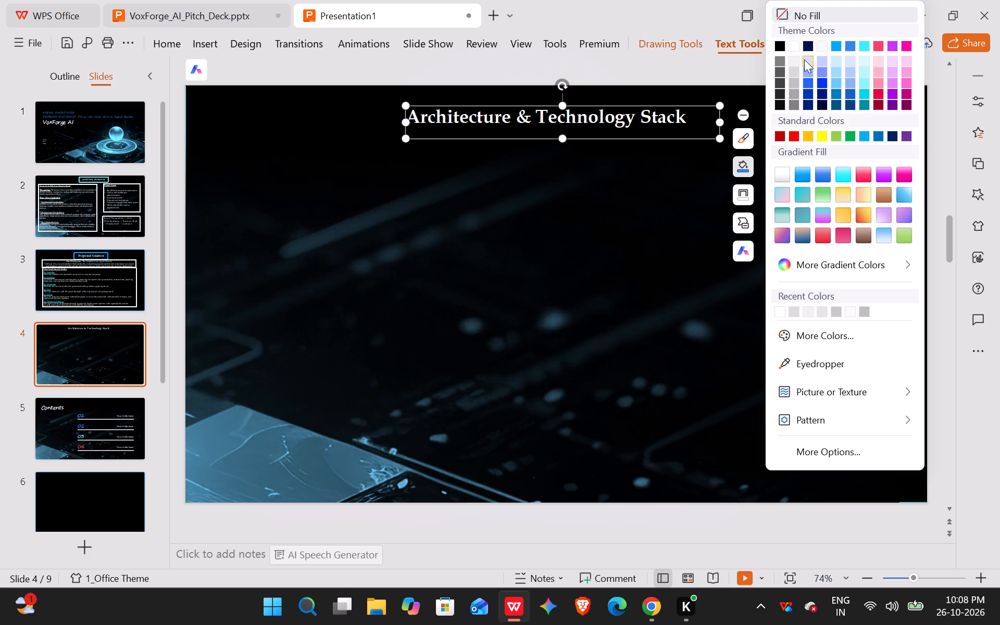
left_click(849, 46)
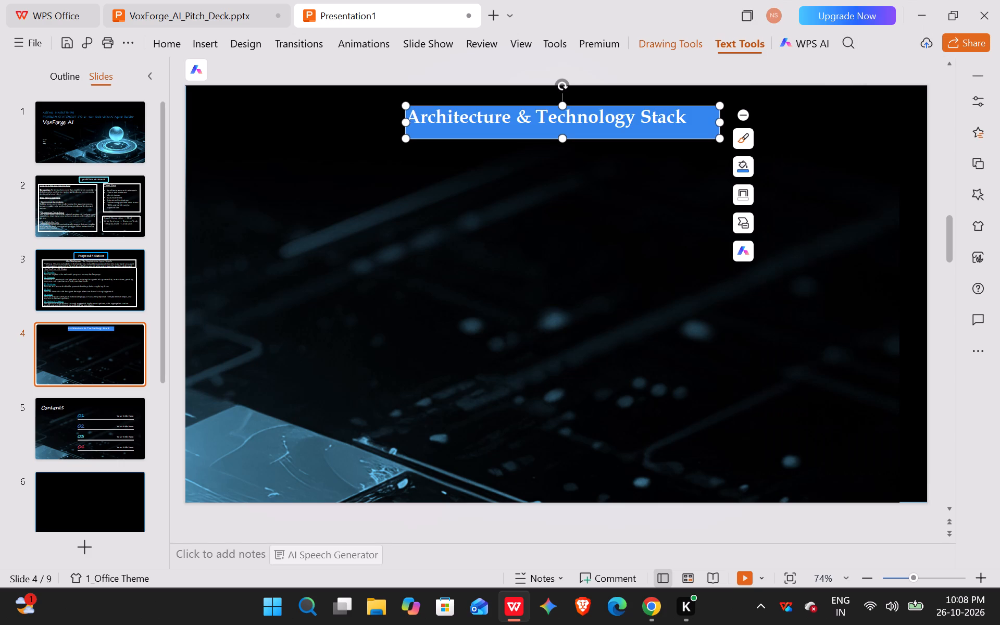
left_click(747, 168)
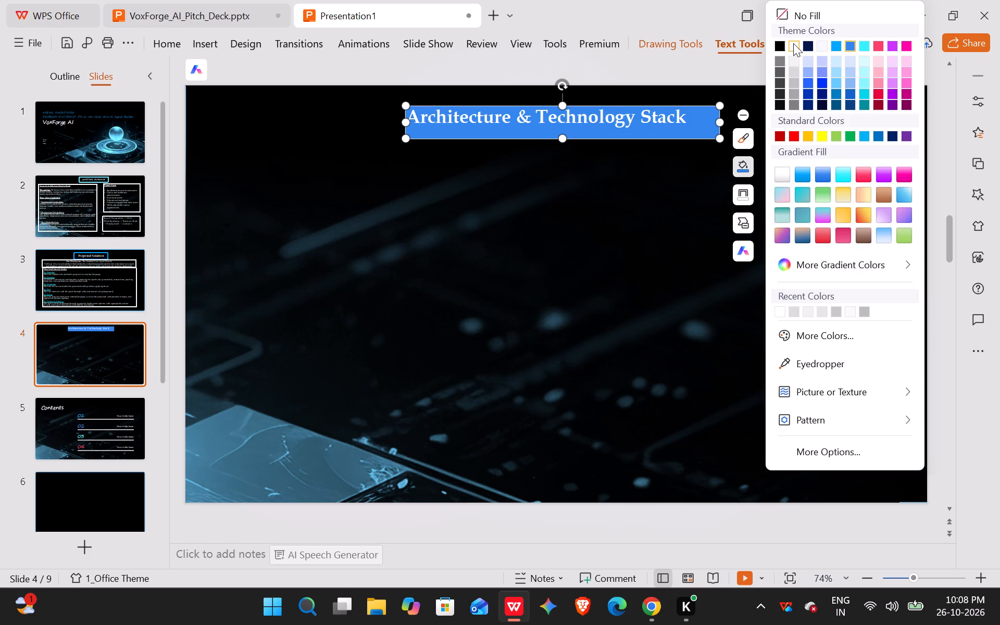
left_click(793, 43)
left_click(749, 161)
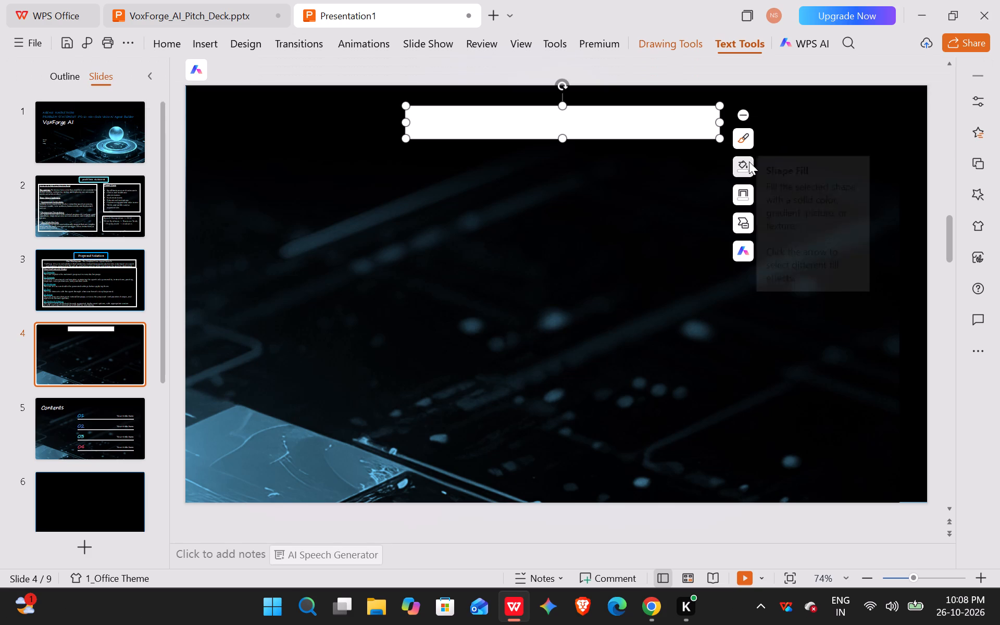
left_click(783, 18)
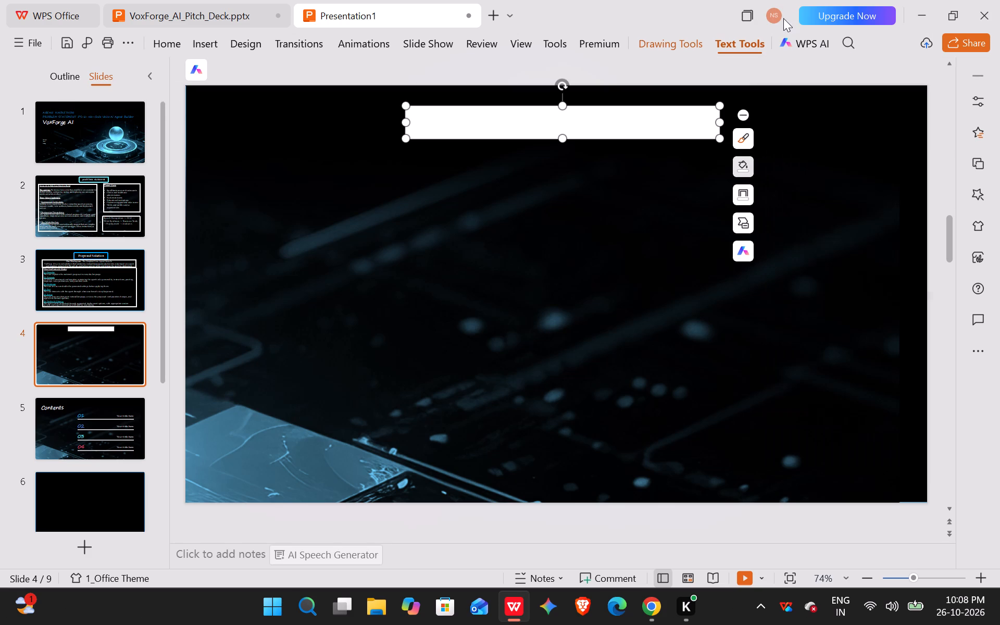
Give slide 4's title box a bright cyan outline from the theme colours.
left_click(747, 196)
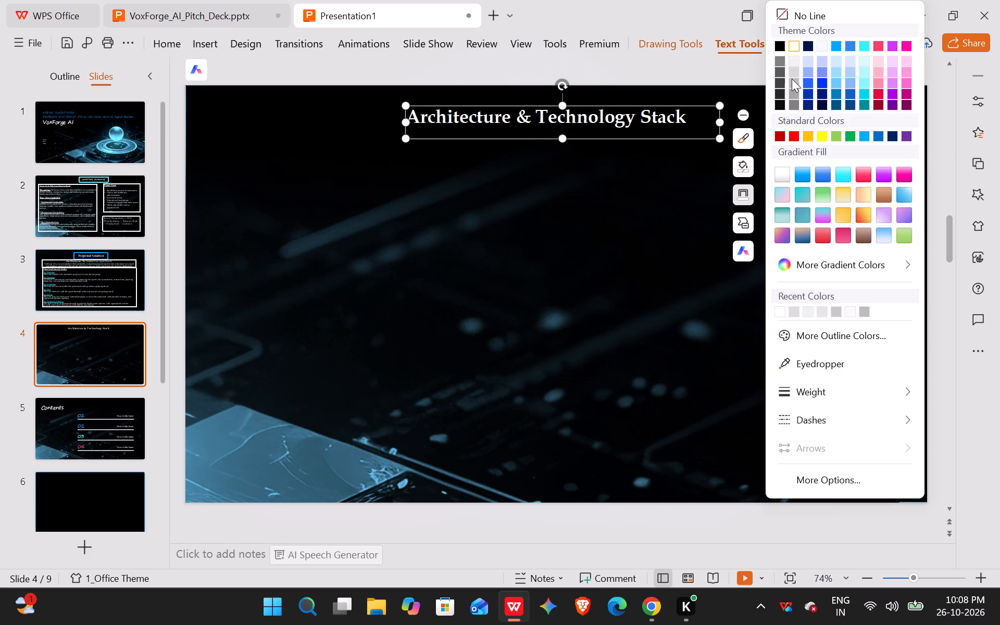
left_click(862, 43)
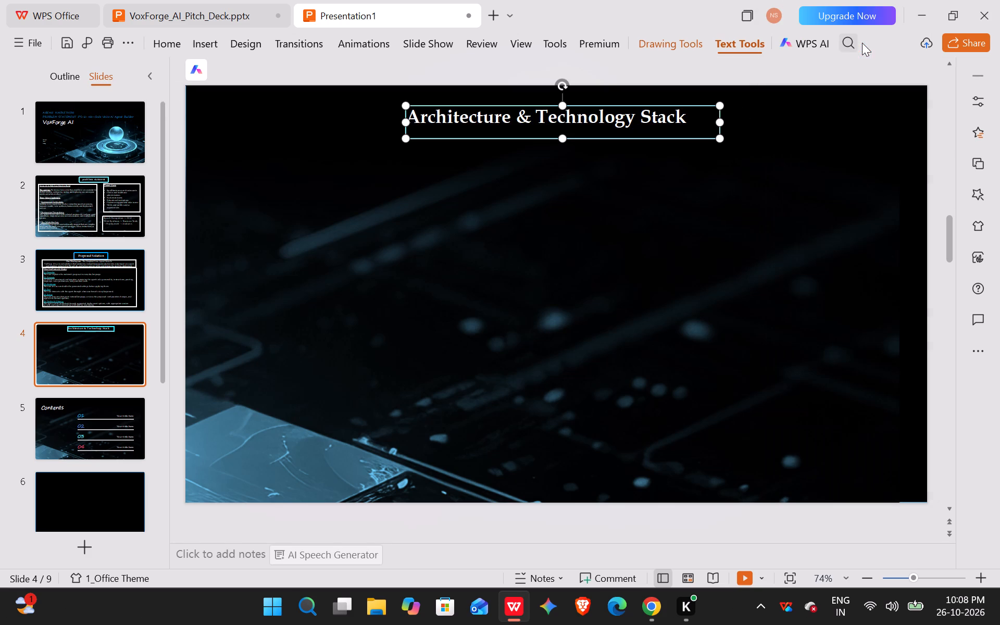
Fine-tune the edges of the outlined title box so it frames "Architecture & Technology Stack" closely, at about 41% of the slide width.
left_click_drag(562, 140, 560, 133)
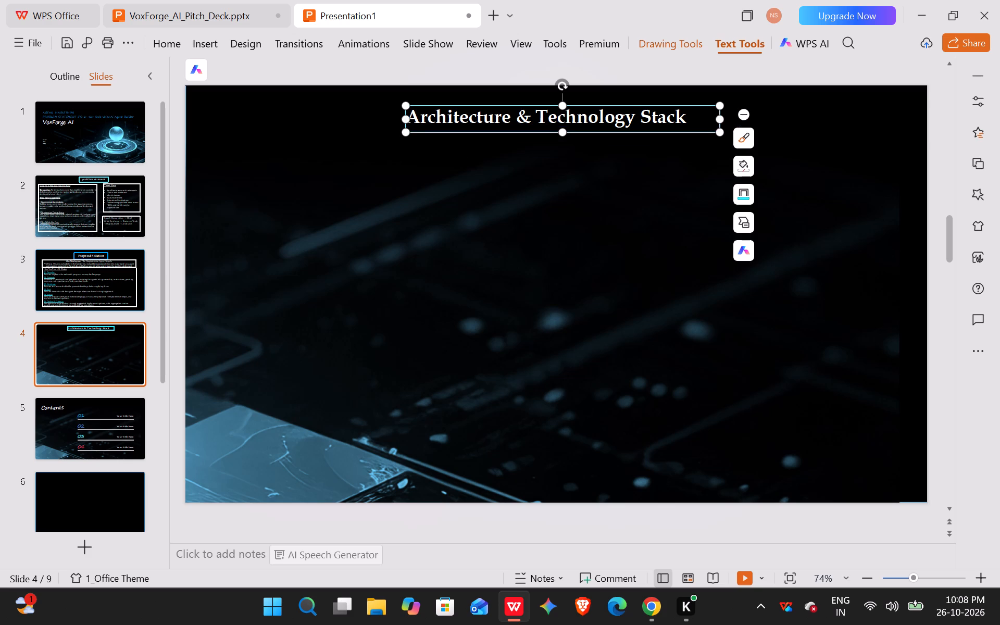
left_click_drag(717, 116, 697, 117)
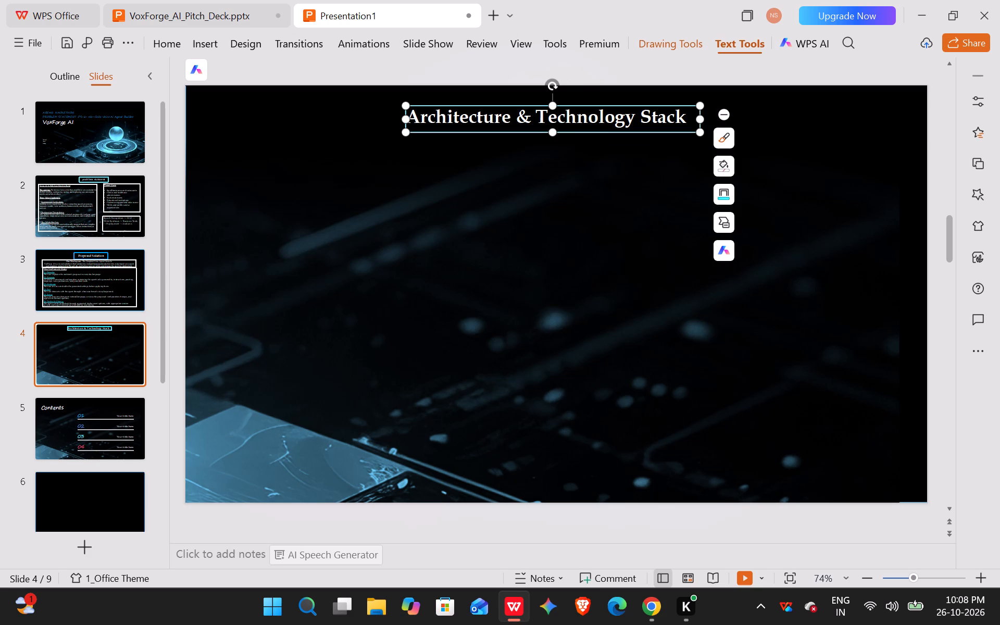
left_click_drag(407, 121, 397, 124)
left_click_drag(547, 105, 546, 98)
left_click(431, 193)
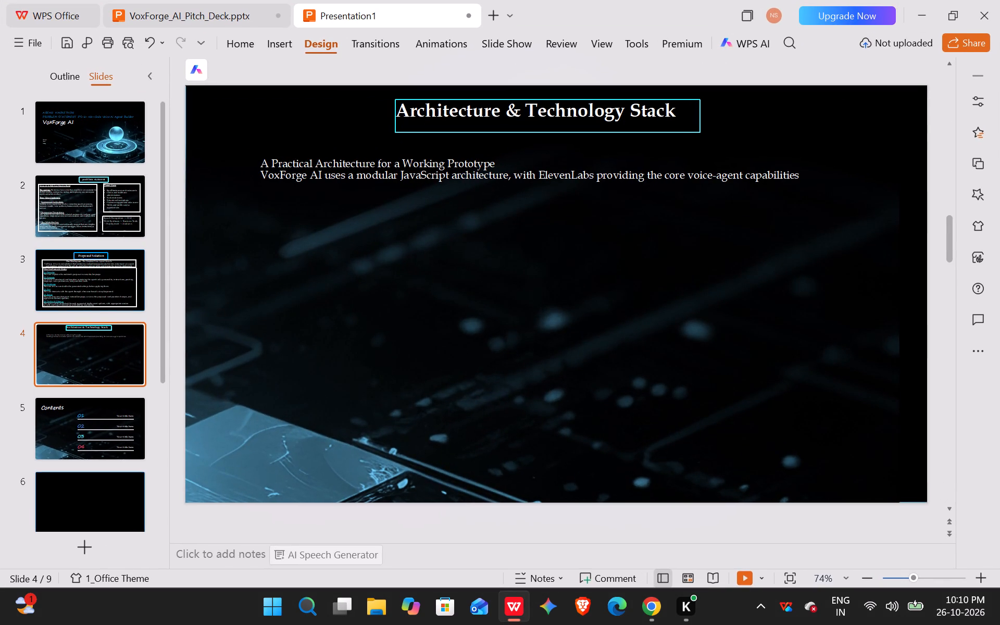
double_click(267, 217)
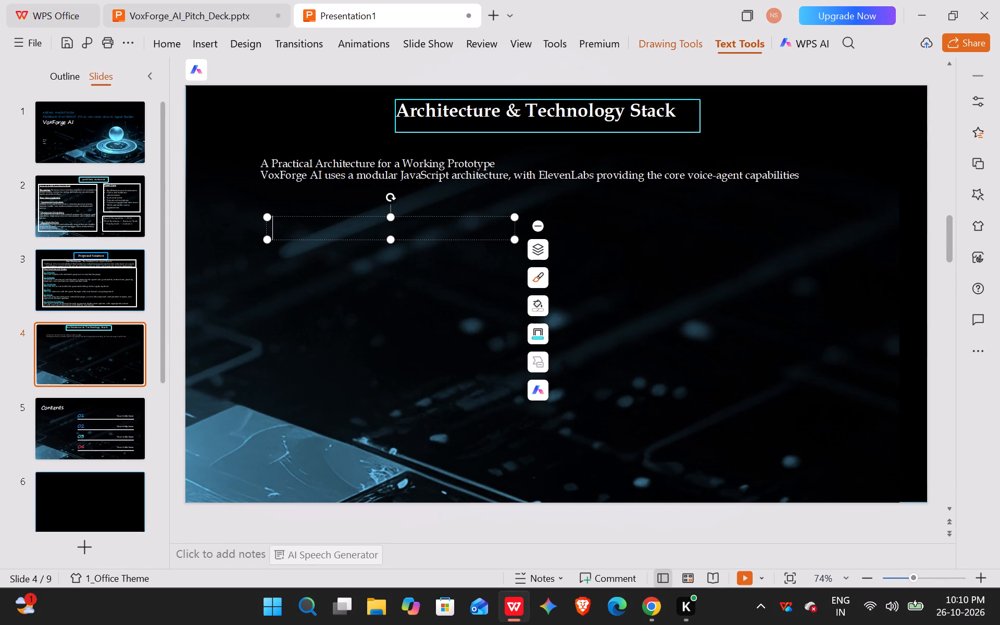
left_click_drag(391, 240, 417, 385)
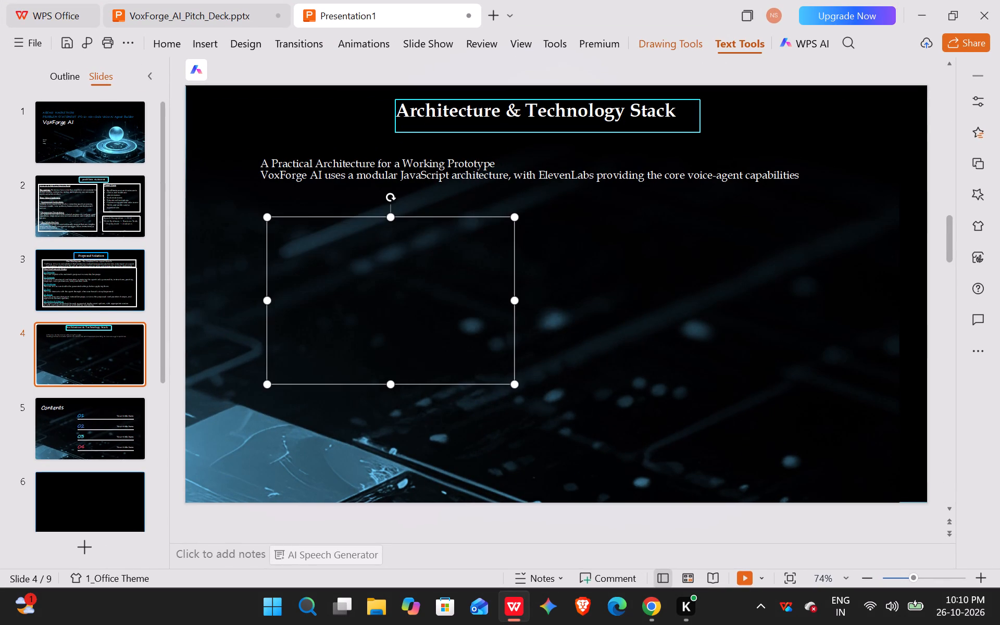
left_click(297, 241)
key("ctrl+v")
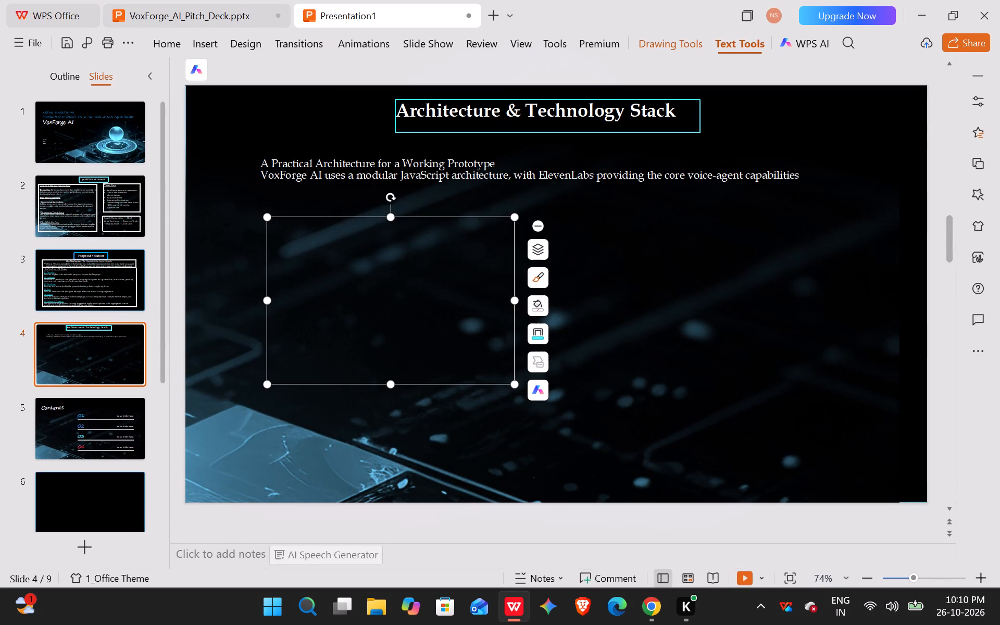
Format the whole Frontend section text in Book Antiqua at size 16 with tighter line spacing.
left_click_drag(273, 227, 298, 275)
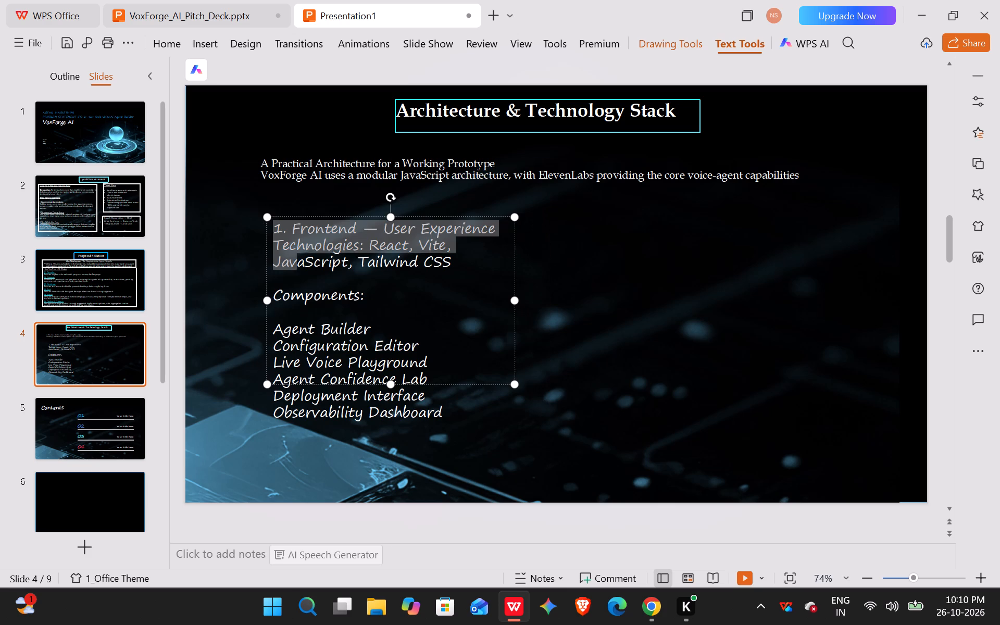
left_click_drag(298, 275, 455, 418)
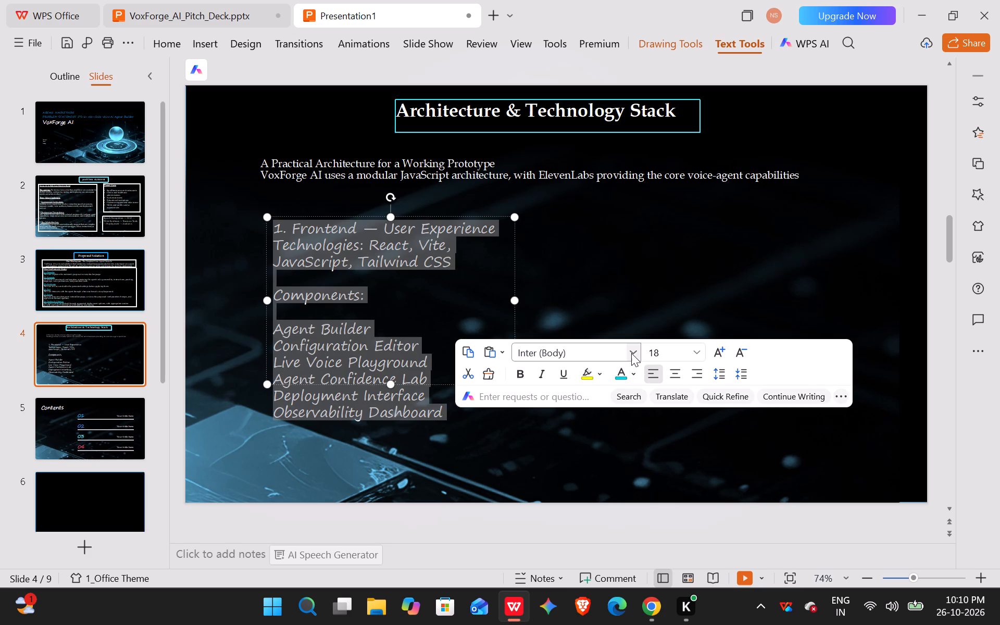
left_click(631, 352)
left_click(583, 143)
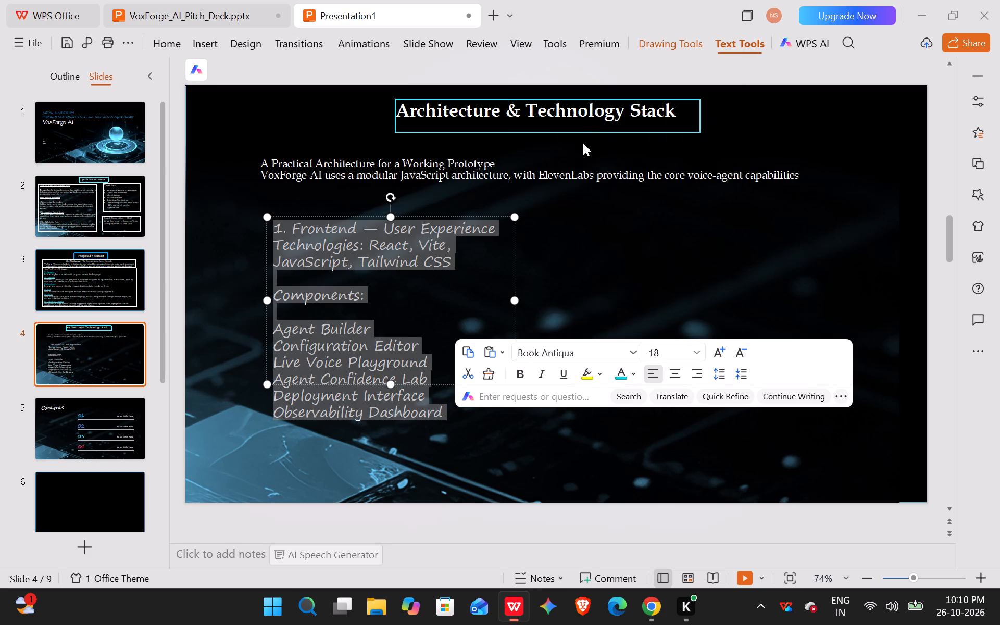
left_click(718, 377)
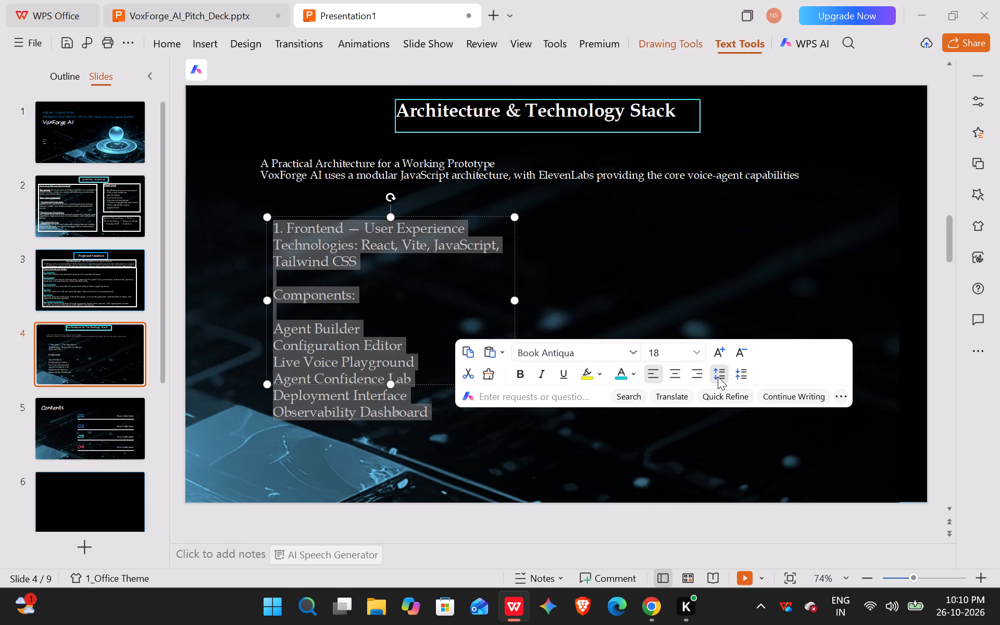
left_click(739, 373)
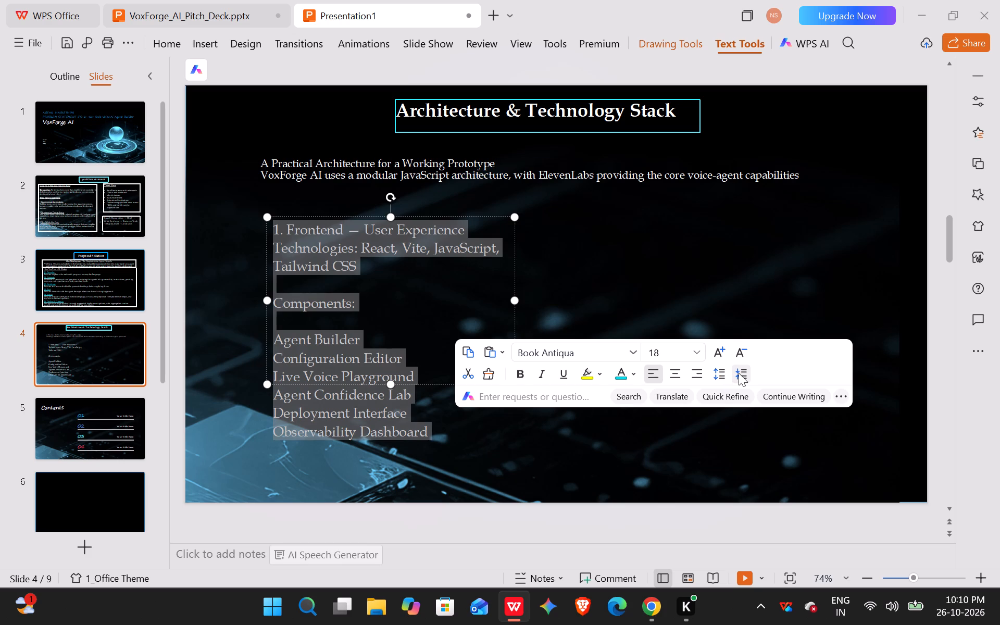
left_click(739, 373)
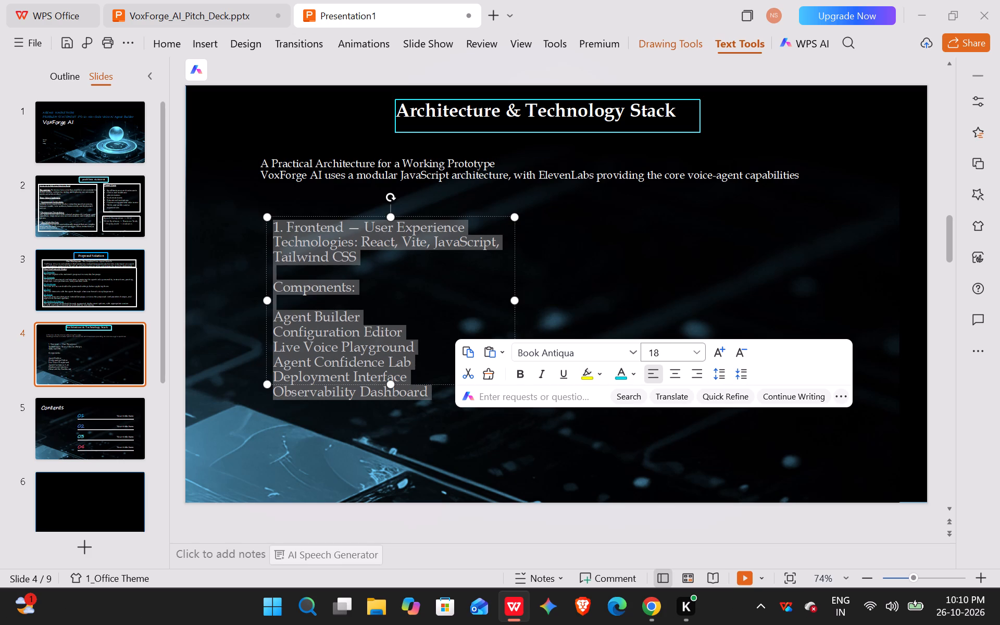
left_click(696, 355)
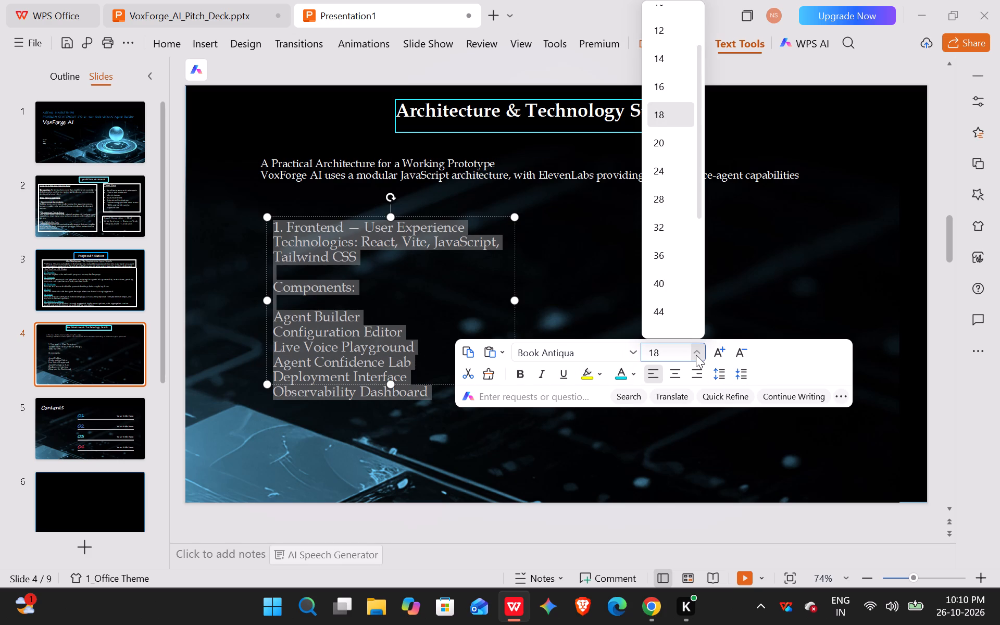
left_click(670, 86)
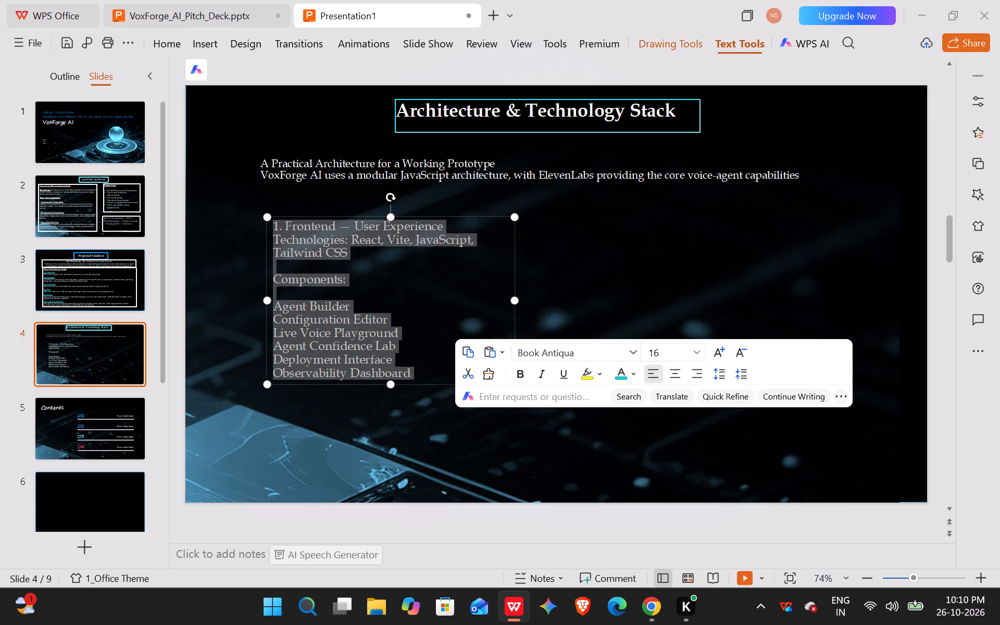
Narrow the Frontend text box to about 27% of the slide width.
left_click_drag(518, 300, 457, 294)
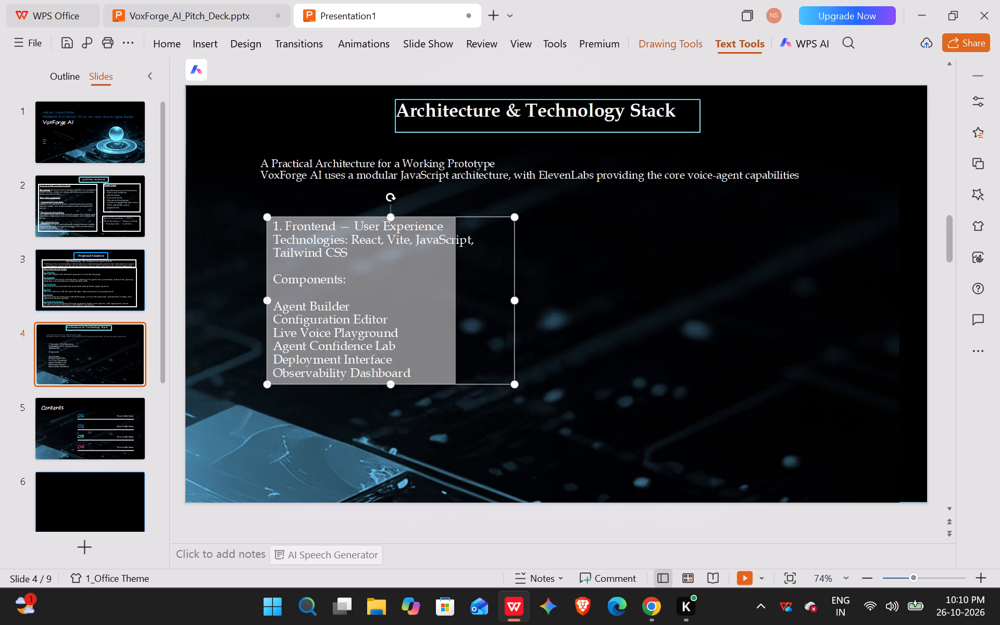
left_click_drag(457, 294, 473, 290)
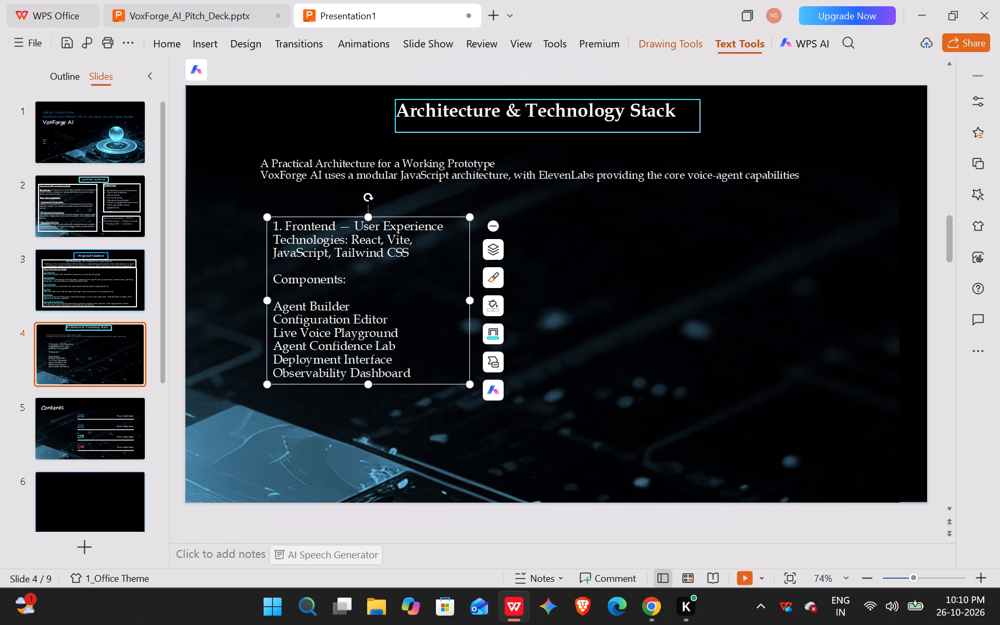
Make "1. Frontend" in the section heading bold and cyan.
left_click_drag(336, 226, 274, 226)
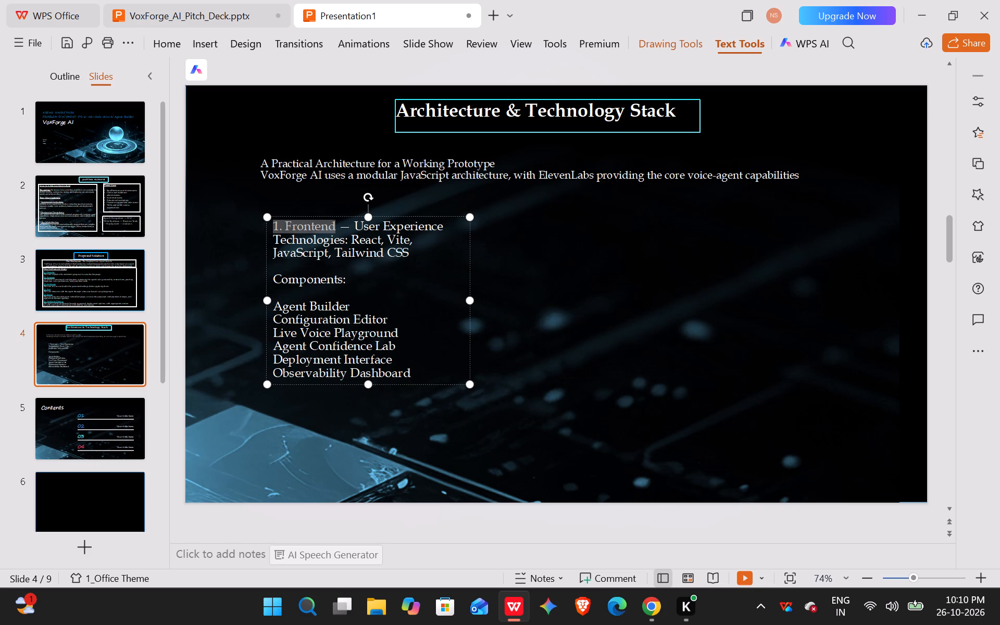
left_click(343, 181)
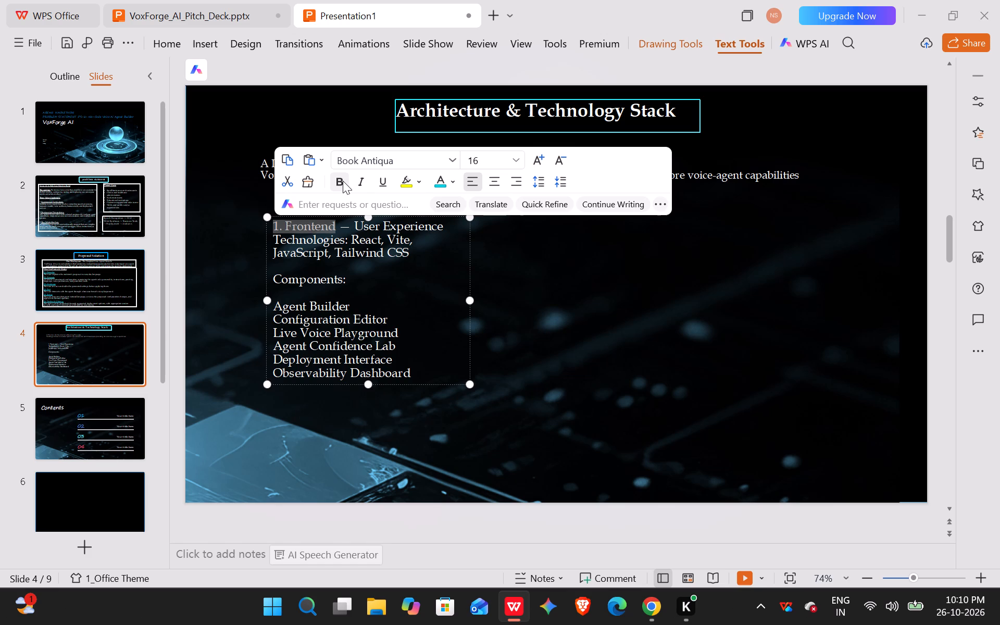
left_click(439, 180)
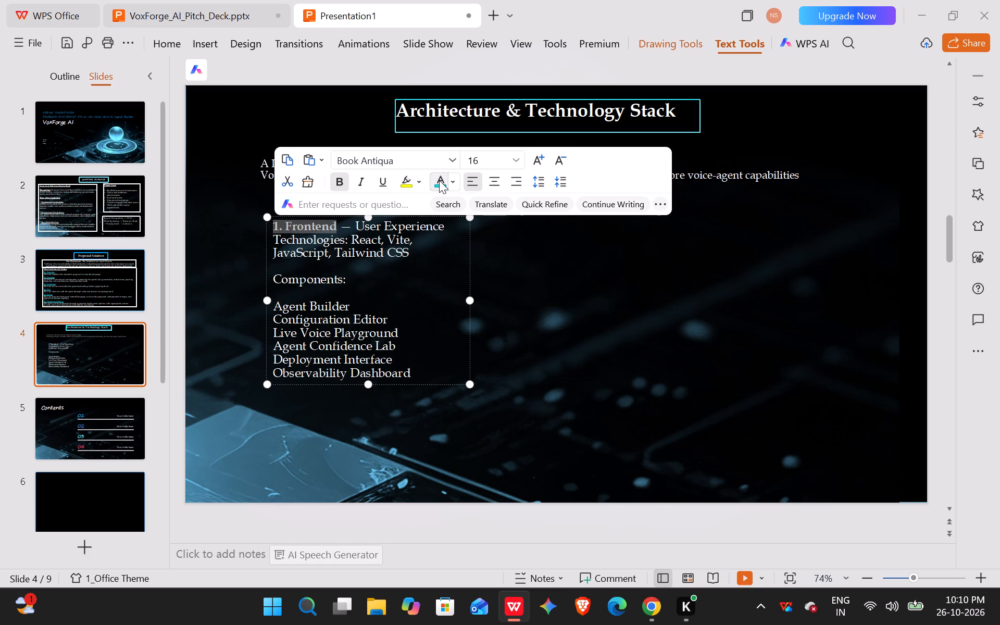
left_click(420, 307)
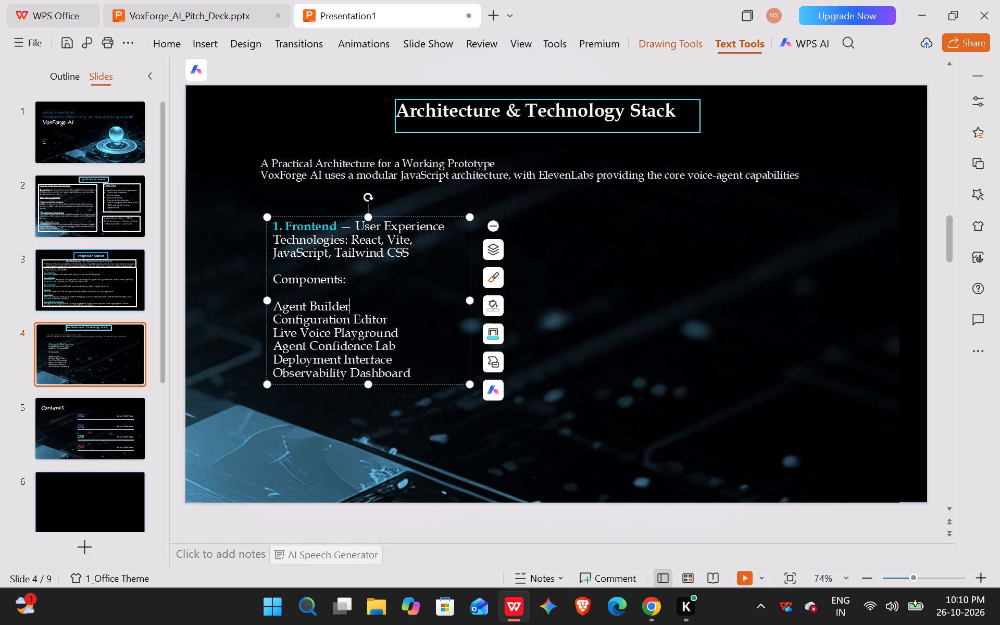
Move the Frontend text box up and slightly left on the slide, directly below the introductory sentence.
left_click_drag(351, 214, 345, 203)
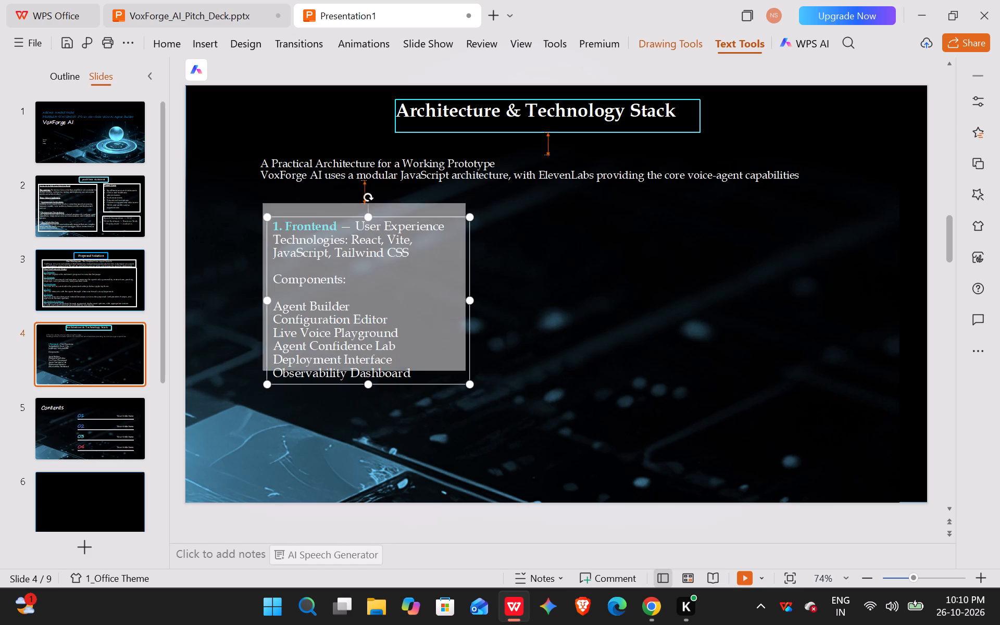
left_click_drag(345, 203, 332, 190)
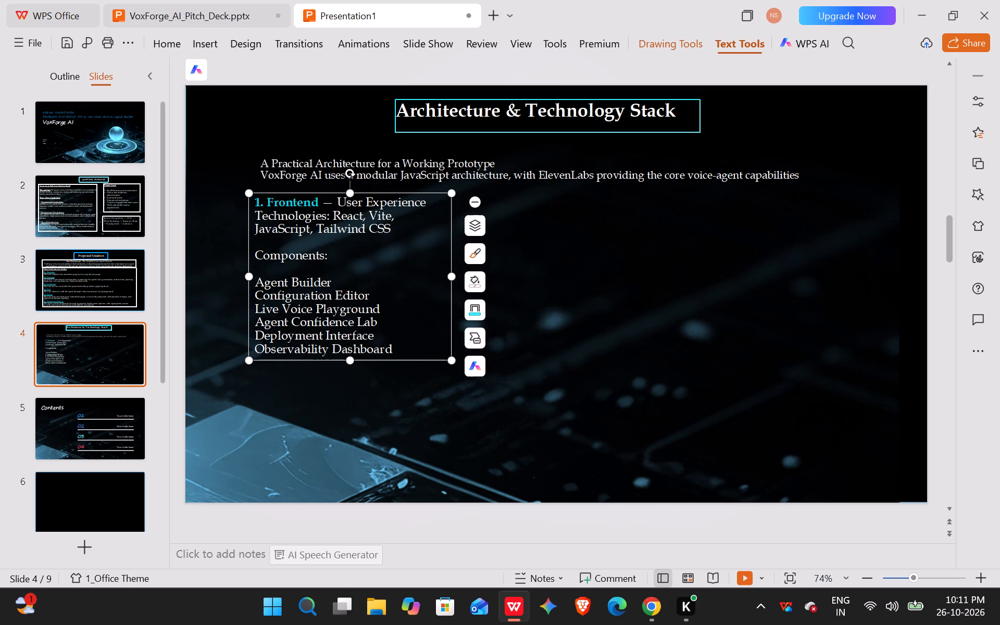
left_click(580, 233)
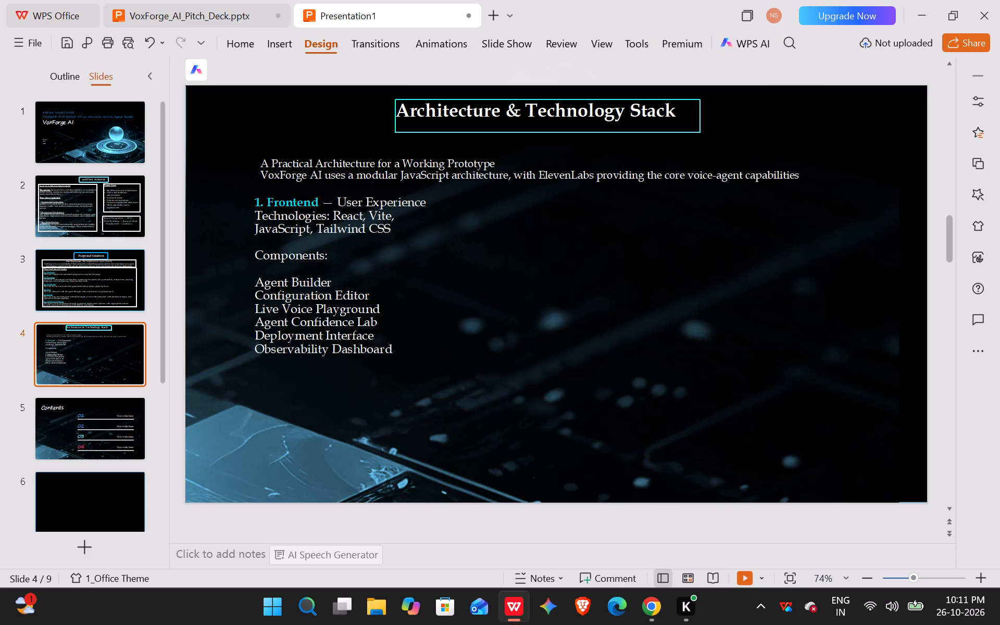
left_click(322, 210)
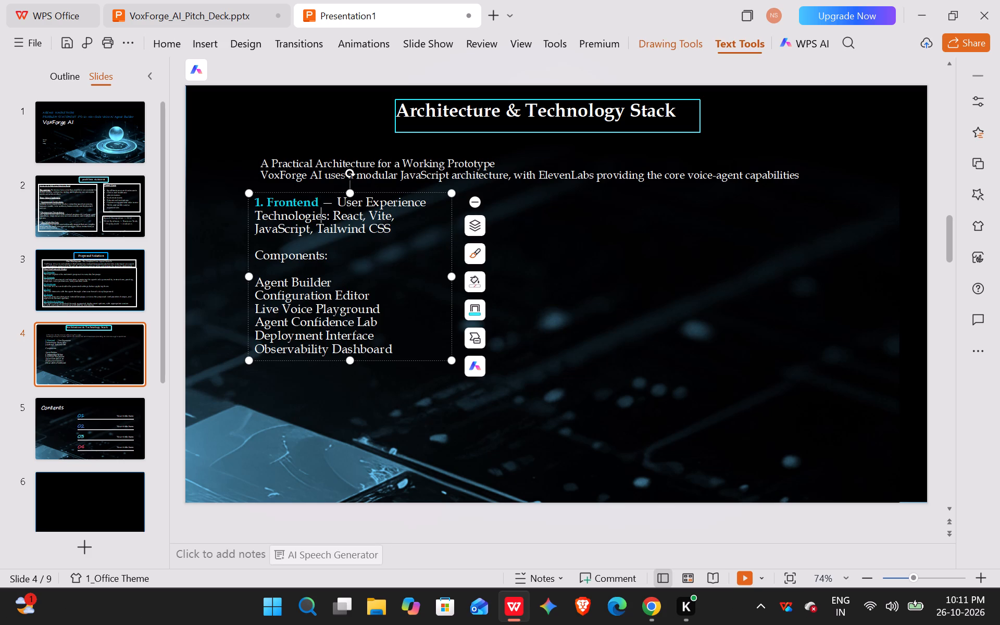
left_click_drag(325, 193, 318, 194)
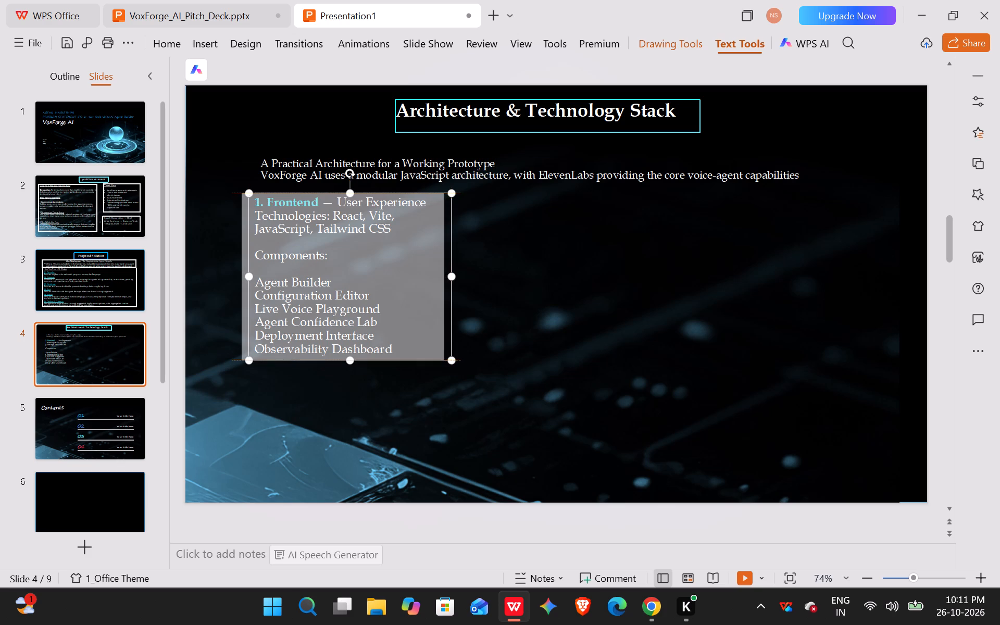
Bullet the component lines from Agent Builder to Observability Dashboard and underline the "Components:" label in the Frontend box.
left_click(328, 261)
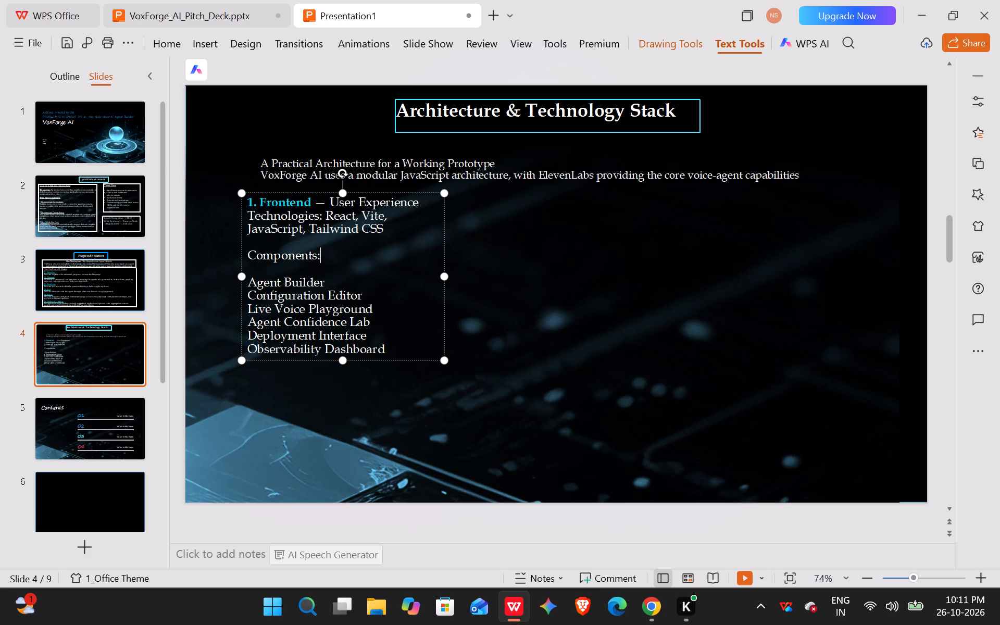
left_click_drag(251, 279, 406, 344)
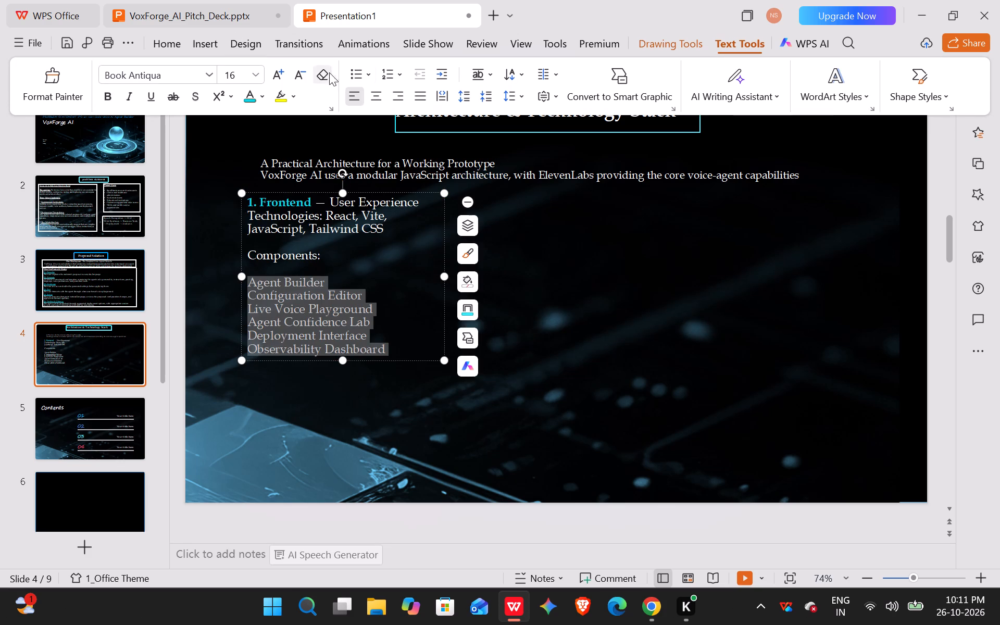
left_click(357, 73)
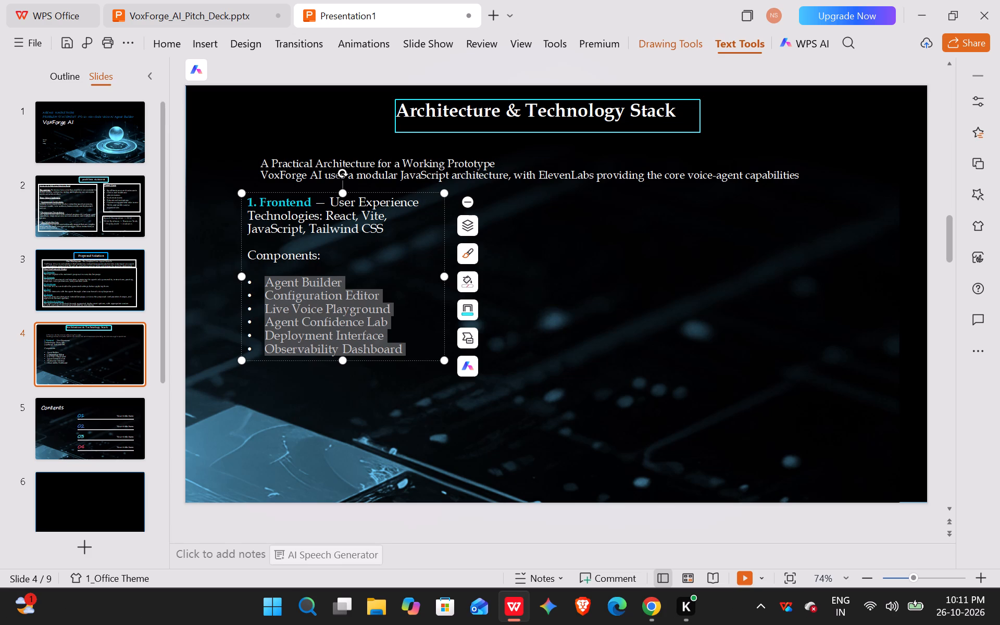
left_click_drag(251, 254, 339, 256)
left_click(452, 210)
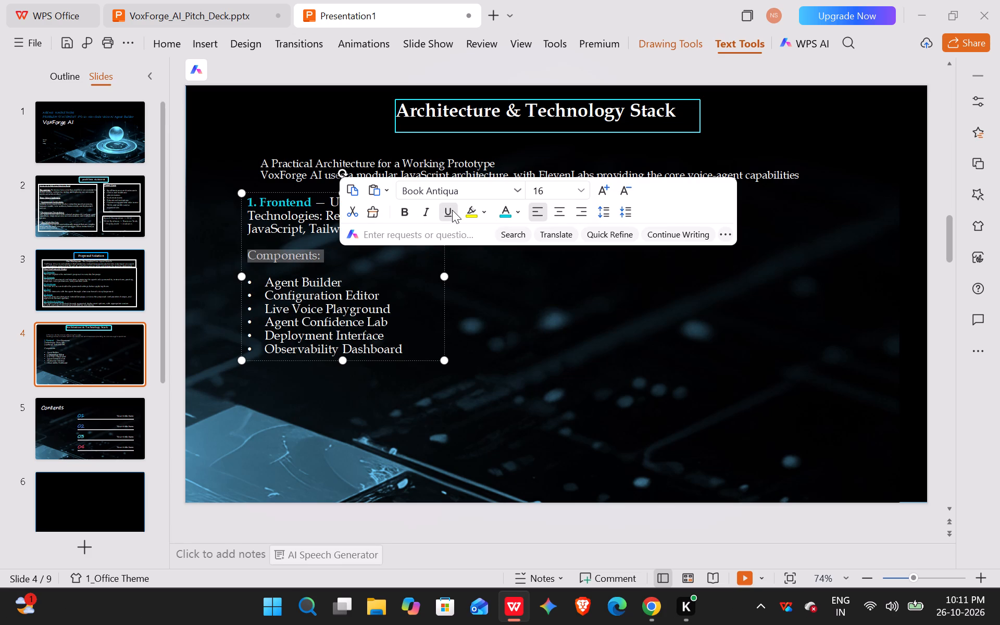
left_click(511, 380)
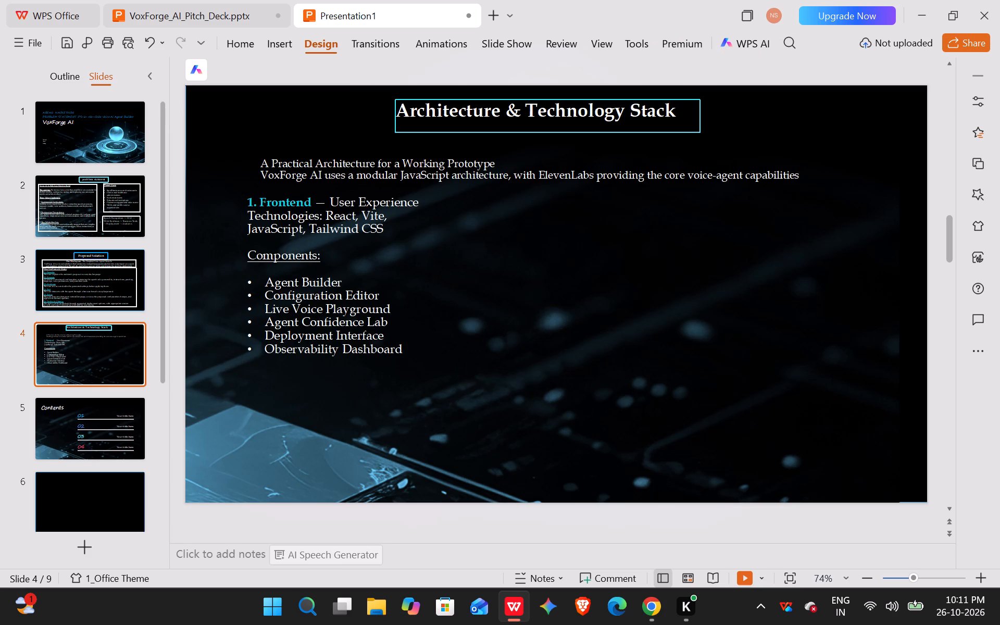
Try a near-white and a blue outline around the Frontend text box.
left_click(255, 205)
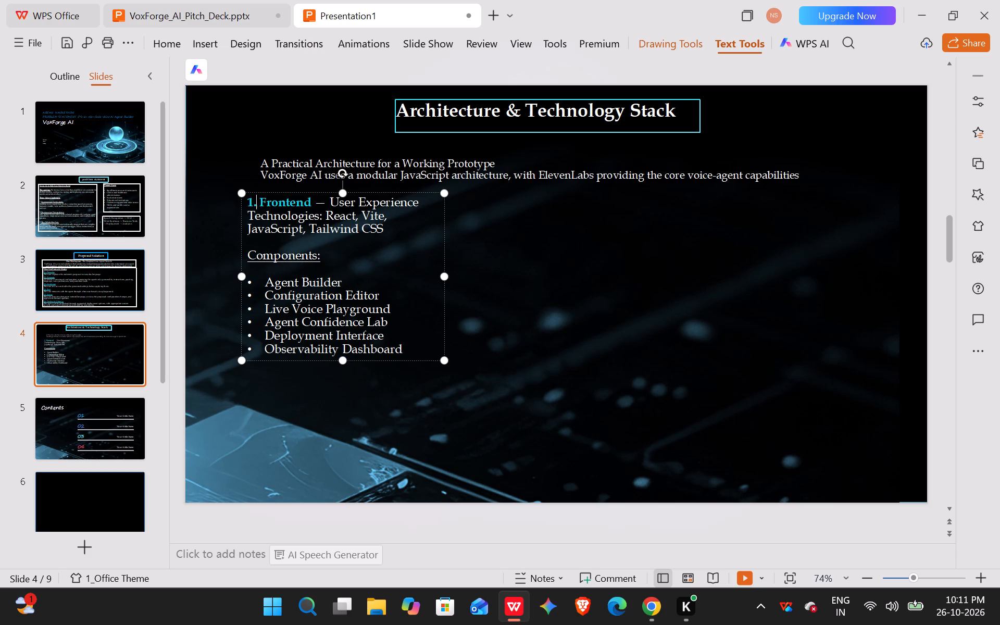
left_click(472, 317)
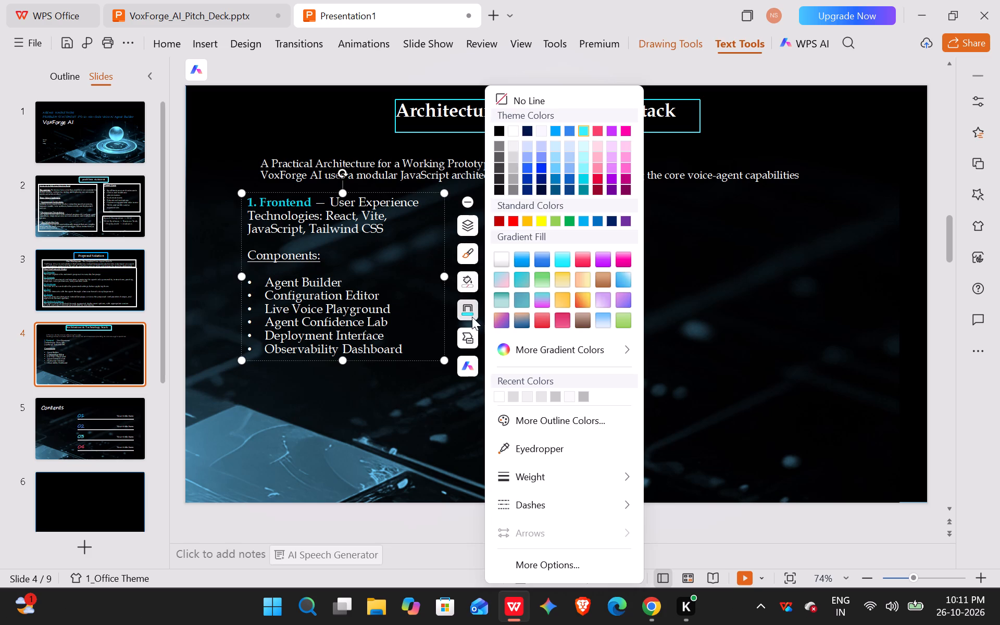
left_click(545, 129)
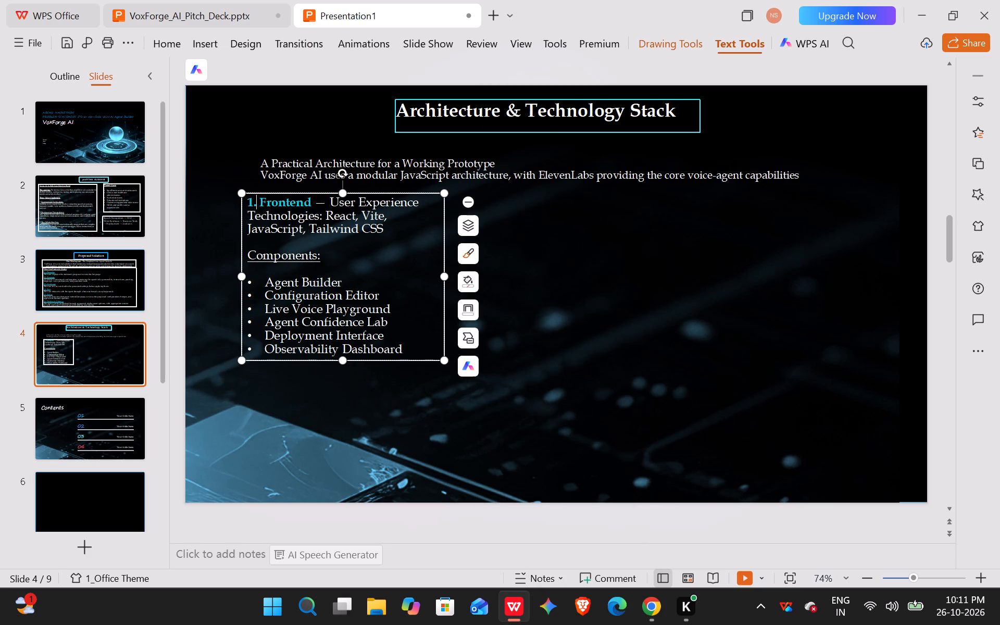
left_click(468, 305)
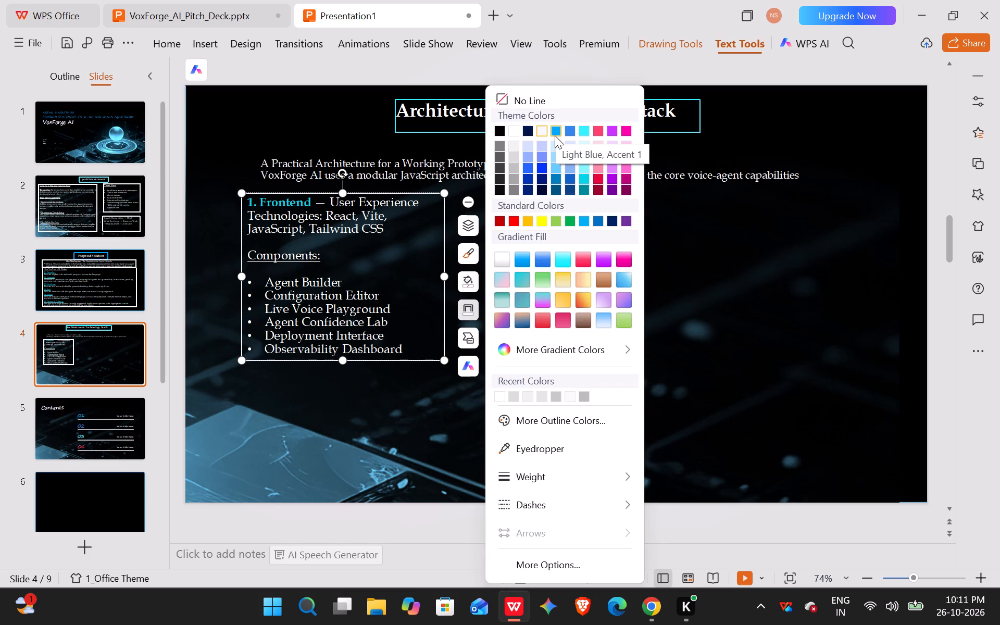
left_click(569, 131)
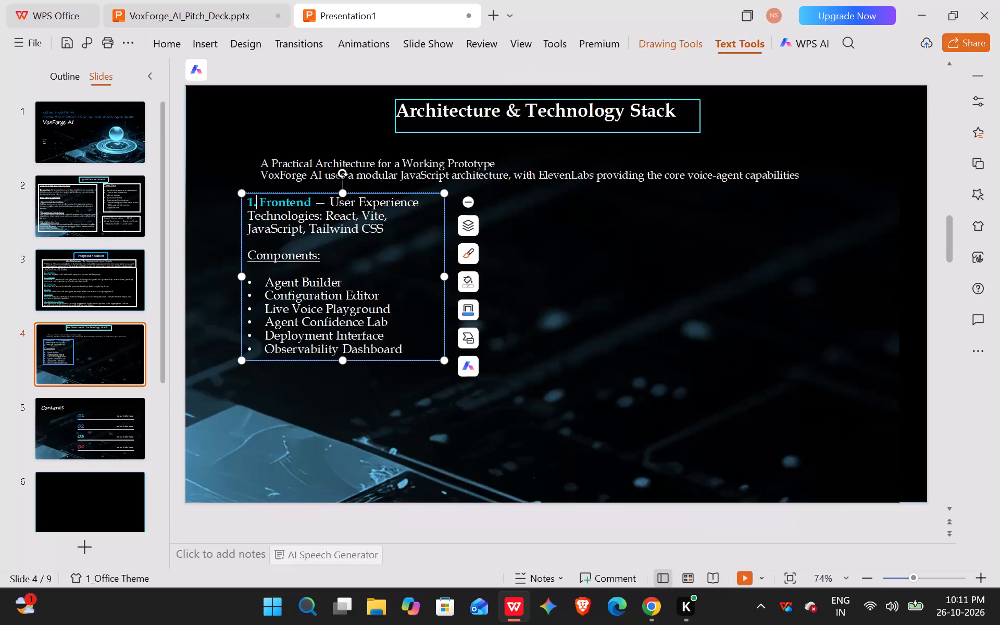
Check the box outlines on the earlier slides and outline slide 4's Frontend text box in the title frame's cyan.
left_click(92, 219)
left_click(89, 262)
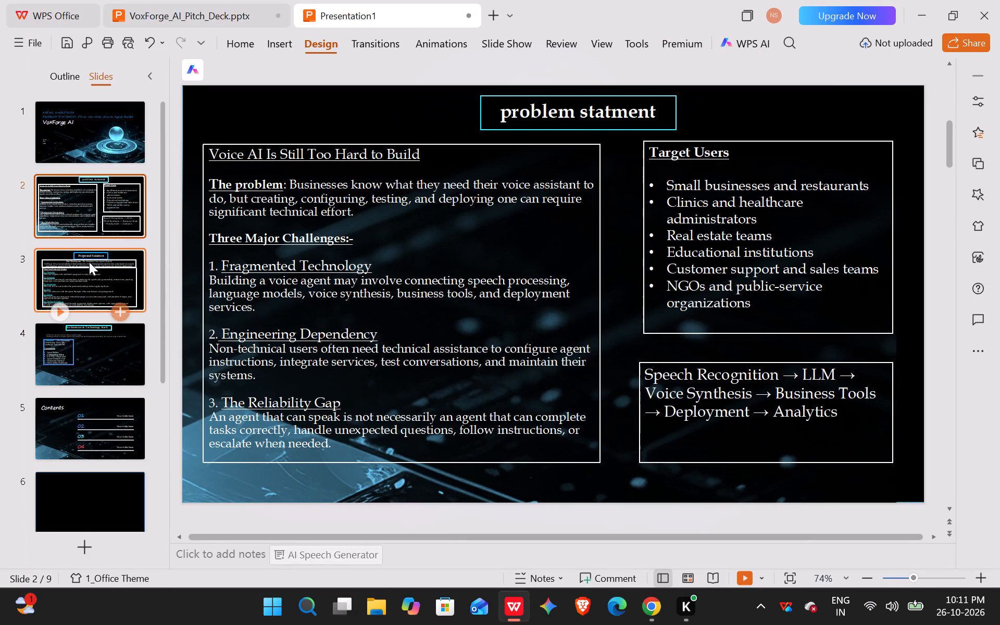
left_click(81, 233)
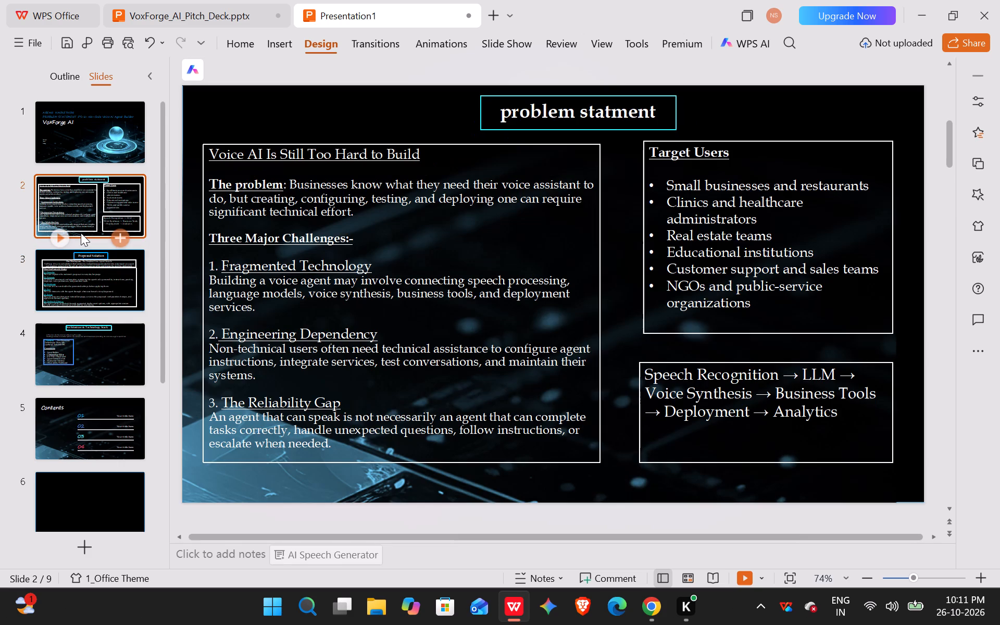
left_click(99, 174)
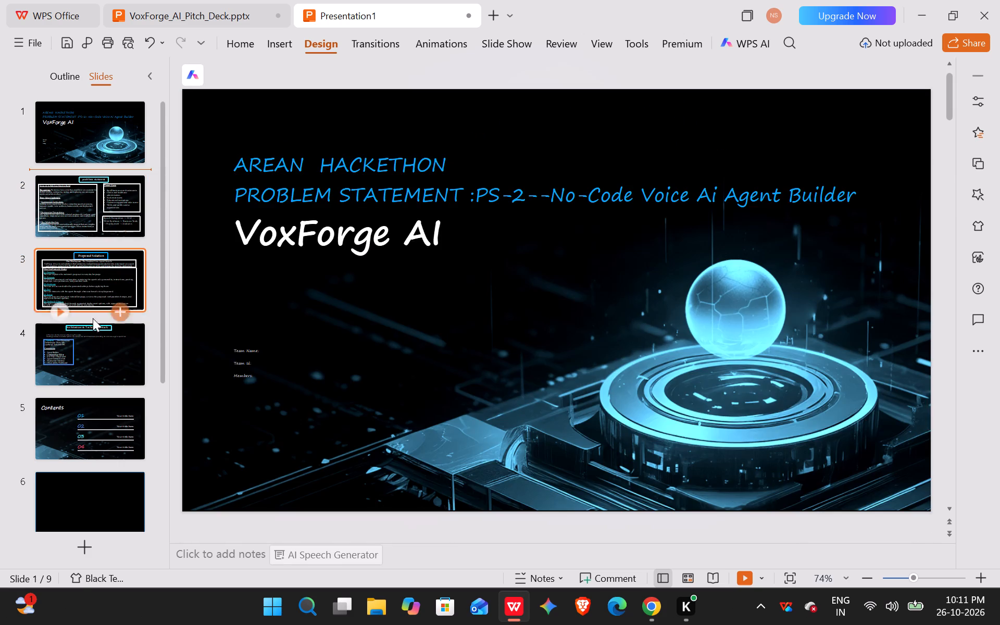
left_click(93, 339)
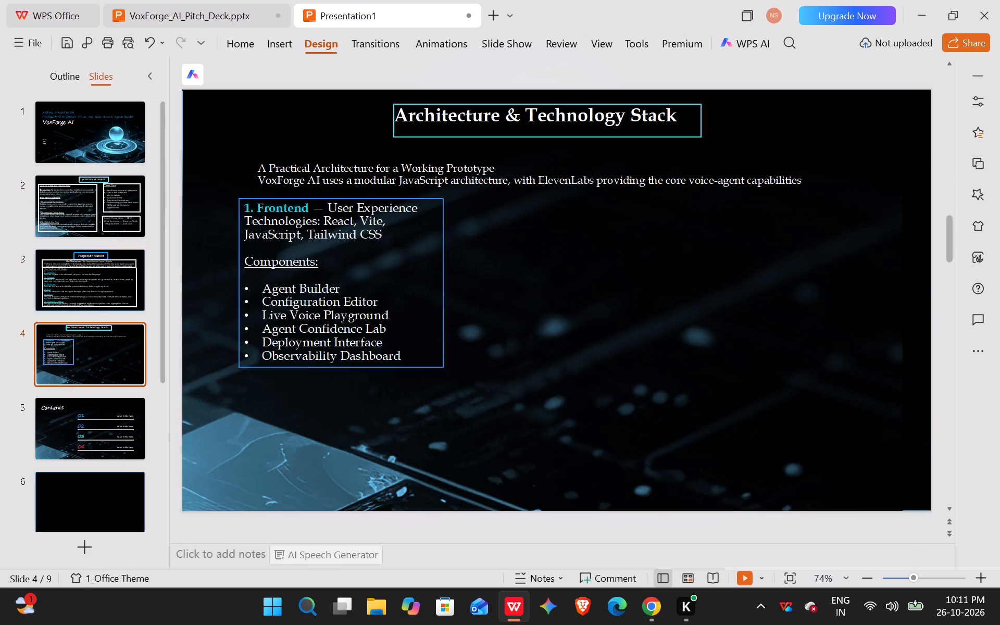
left_click(443, 251)
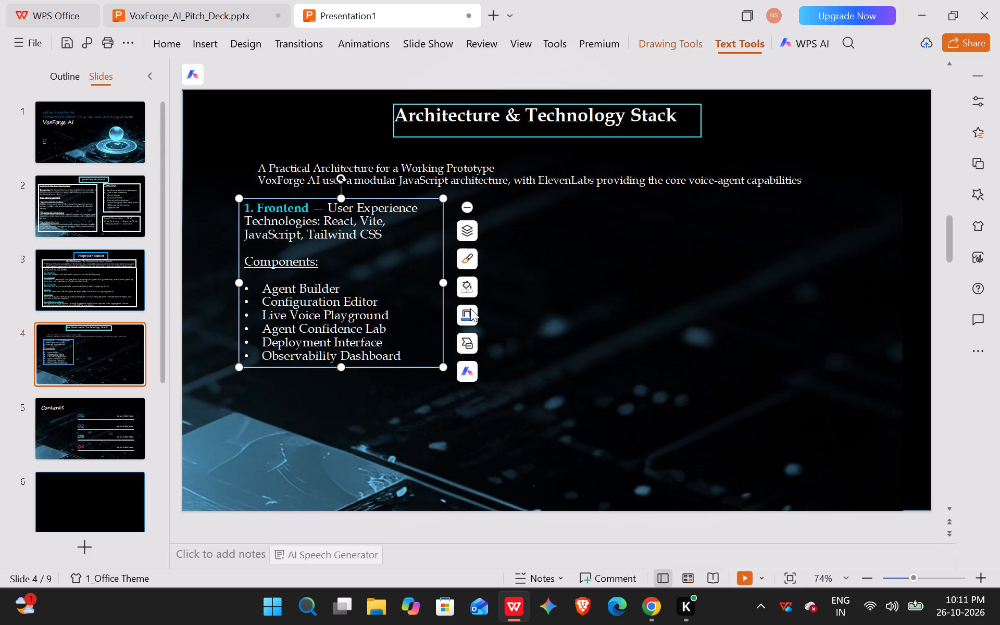
left_click(468, 317)
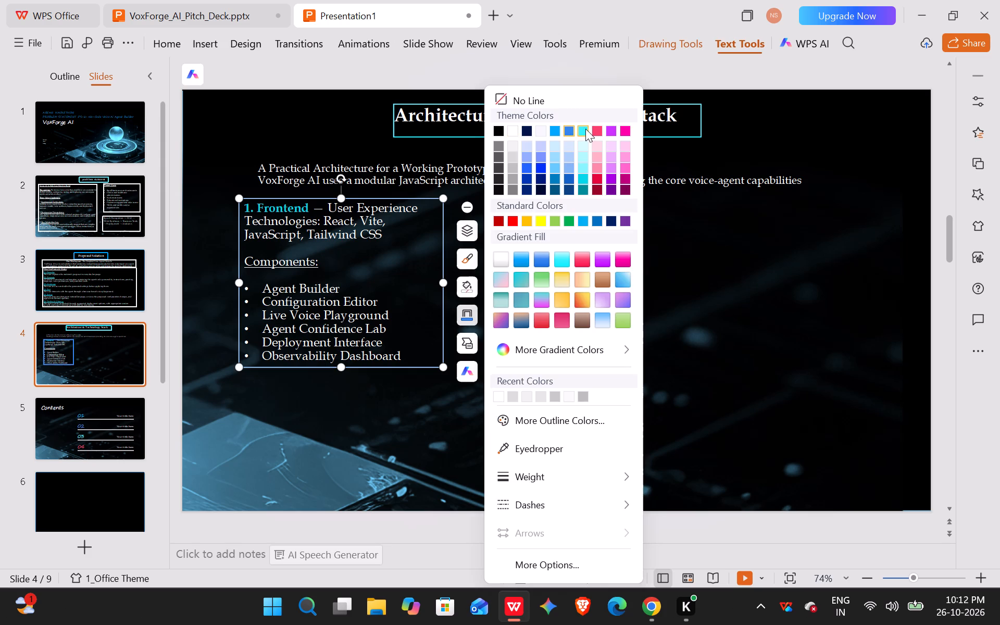
left_click(585, 129)
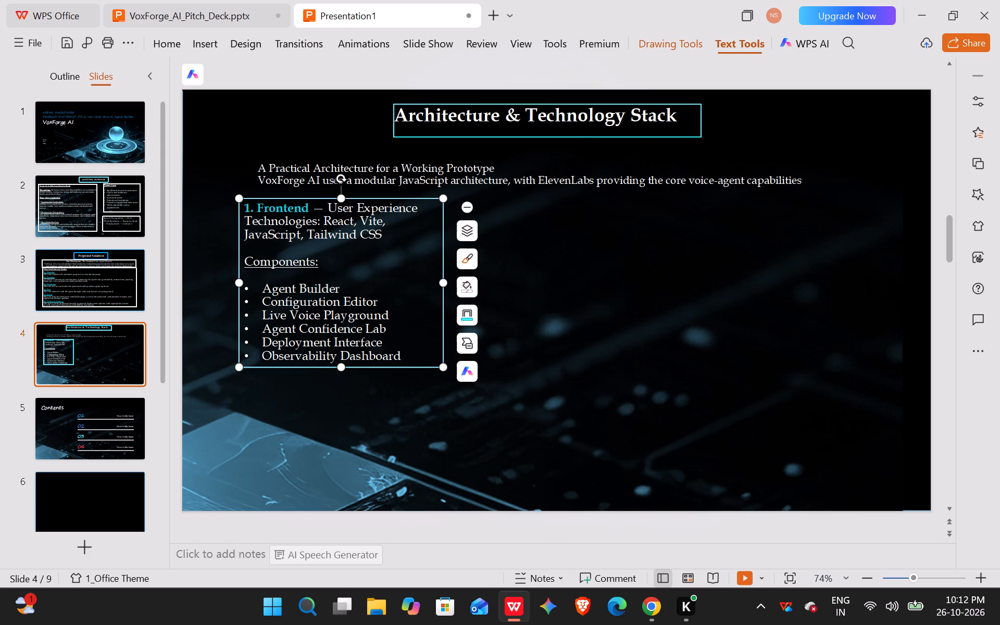
left_click(517, 282)
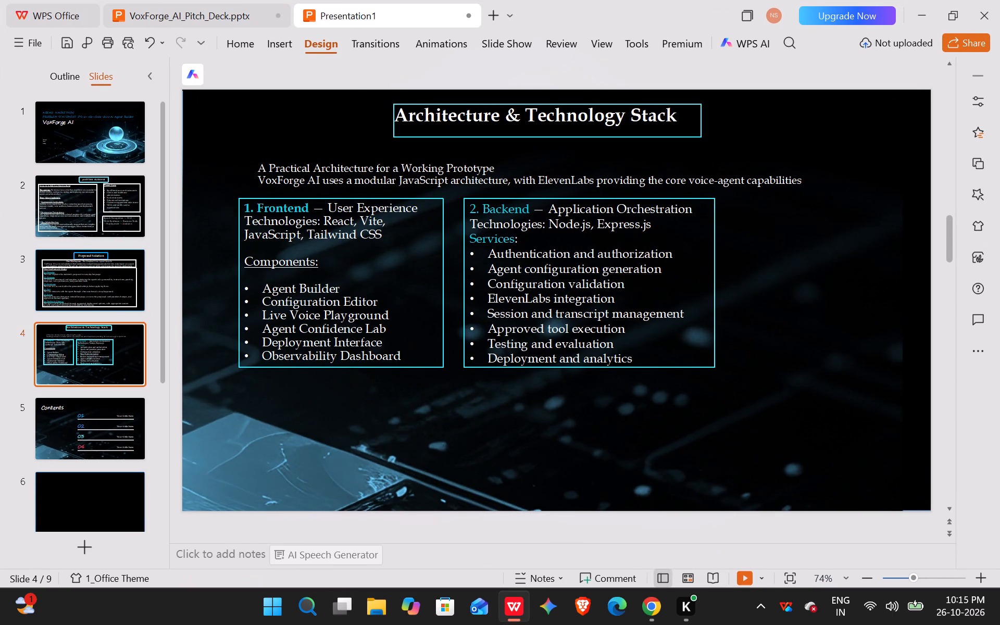
left_click(262, 403)
double_click(262, 403)
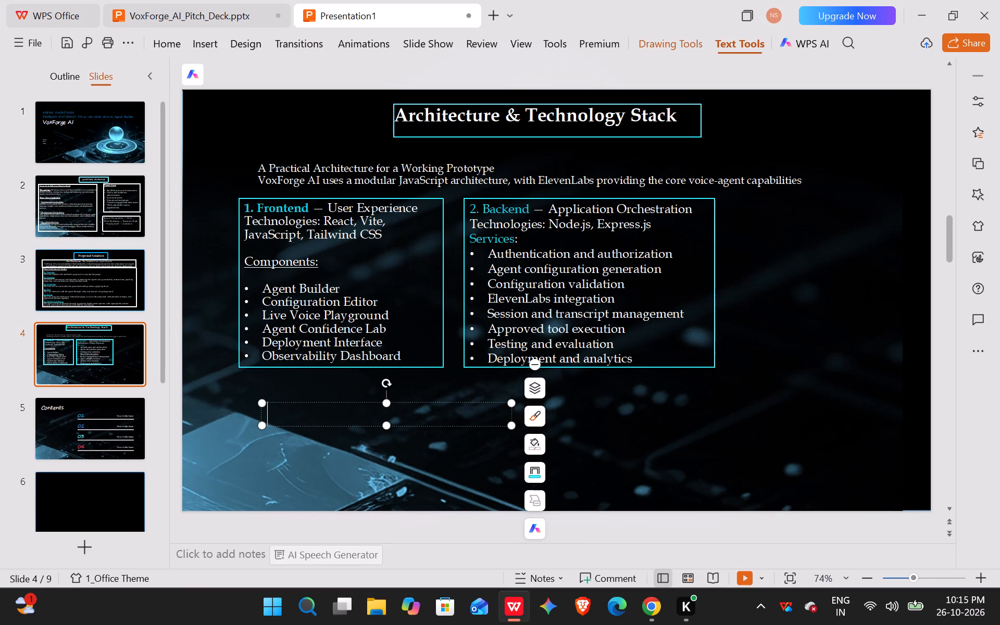
left_click_drag(262, 402, 236, 380)
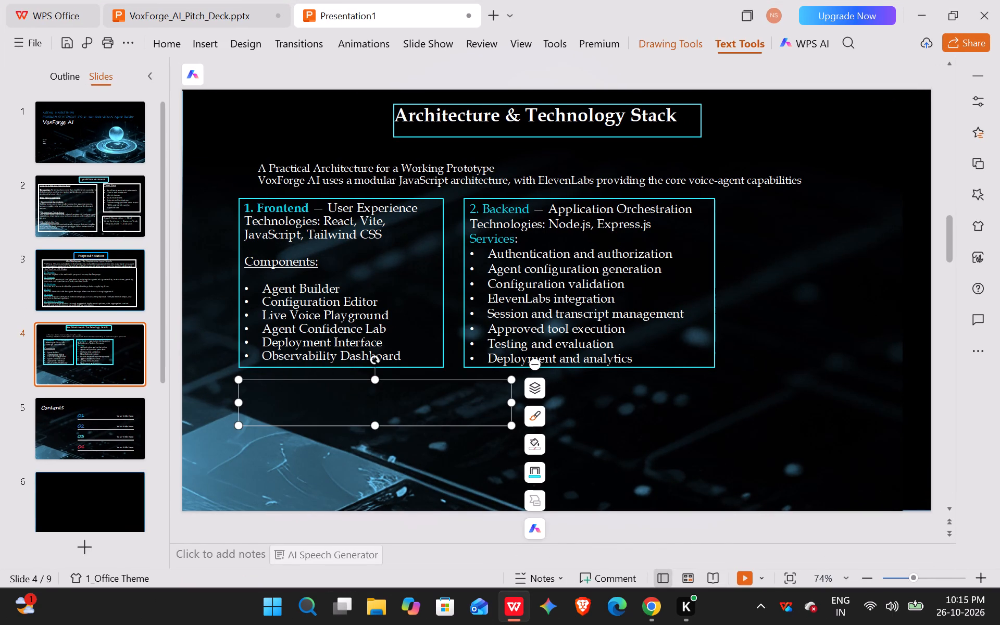
left_click_drag(373, 428, 406, 502)
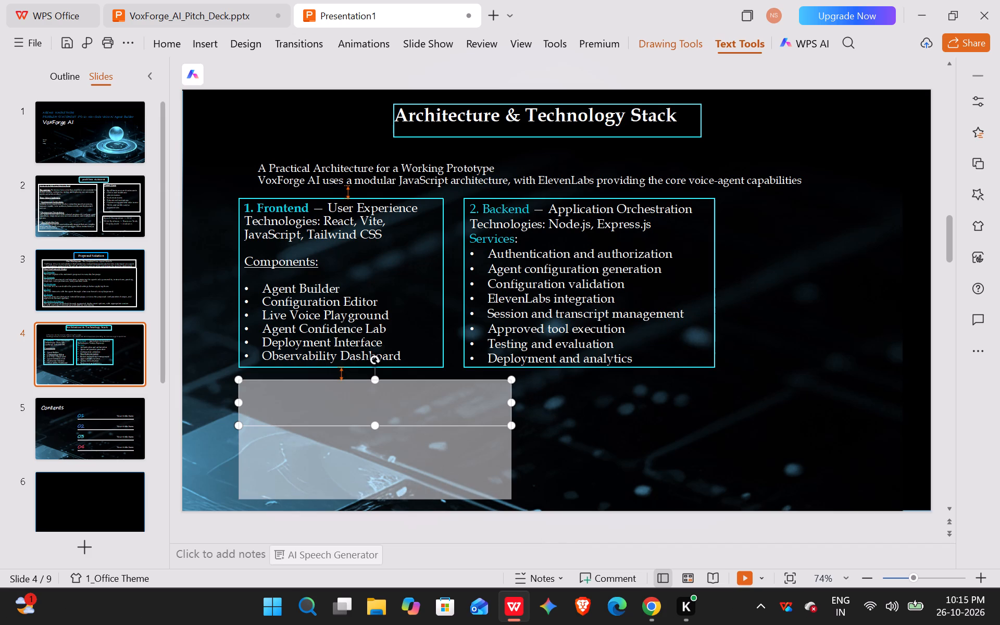
left_click_drag(406, 502, 406, 503)
left_click_drag(511, 440, 678, 444)
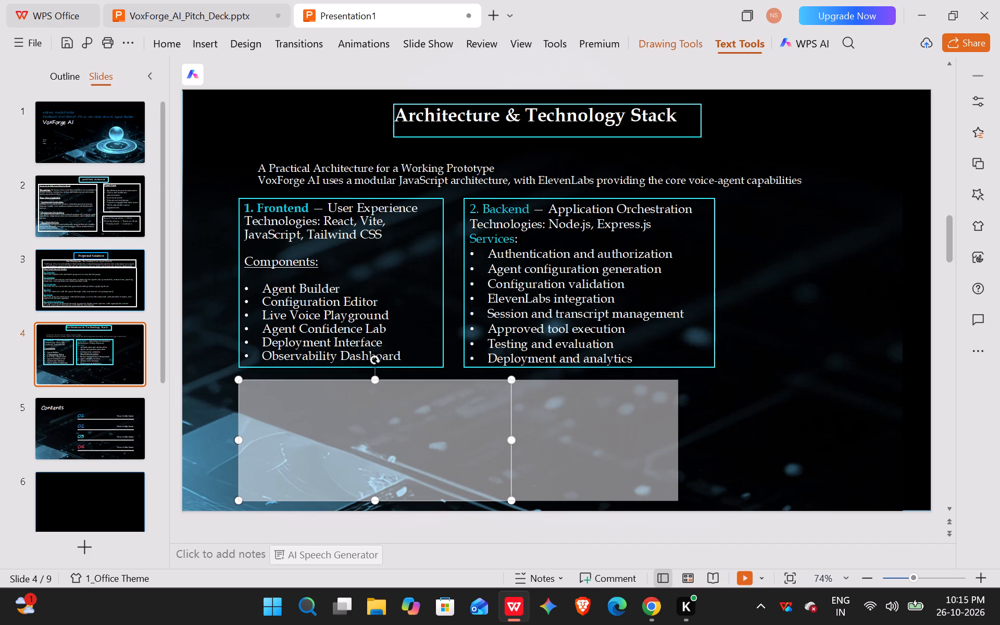
left_click_drag(678, 444, 870, 420)
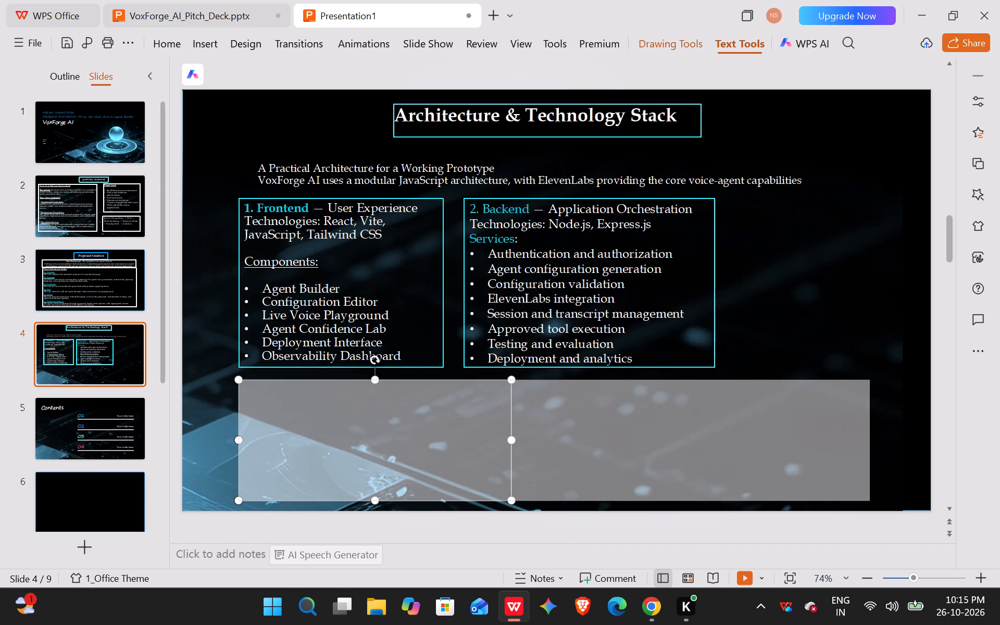
left_click_drag(870, 420, 913, 420)
left_click_drag(904, 430, 897, 430)
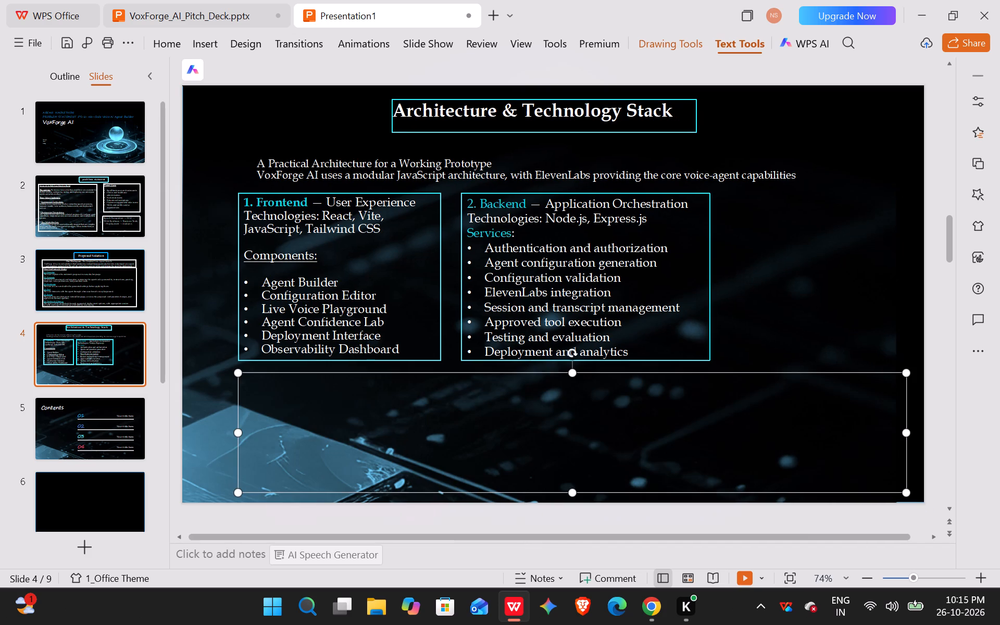
left_click_drag(897, 430, 884, 431)
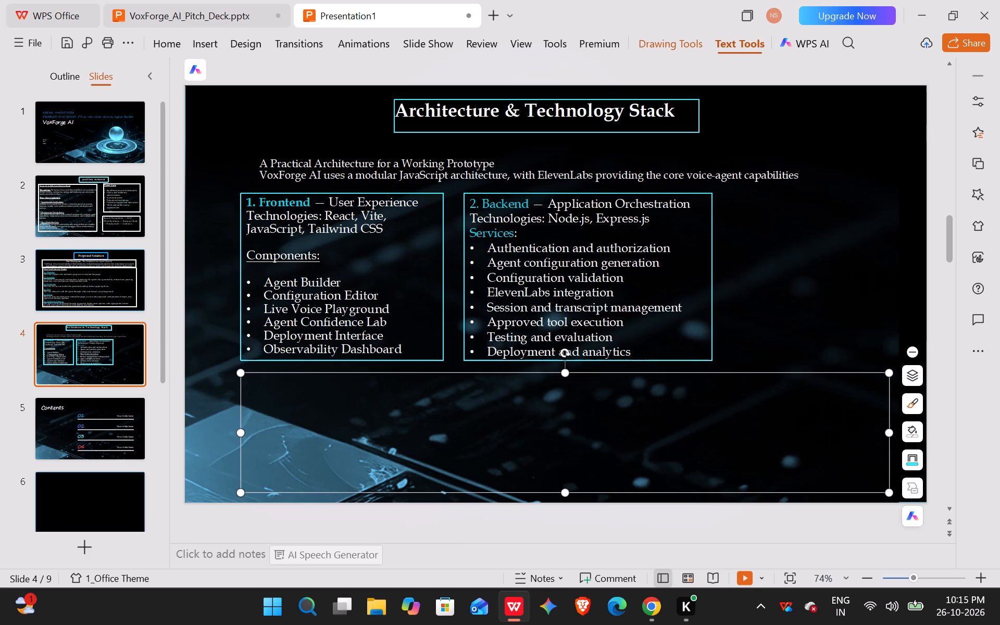
left_click_drag(239, 432, 234, 433)
left_click(286, 426)
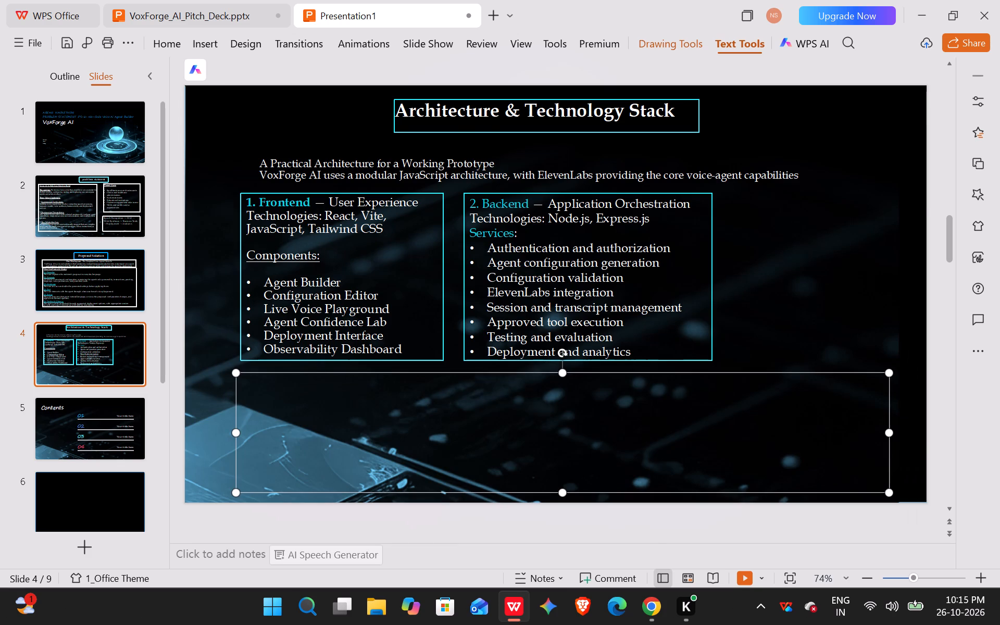
left_click(286, 426)
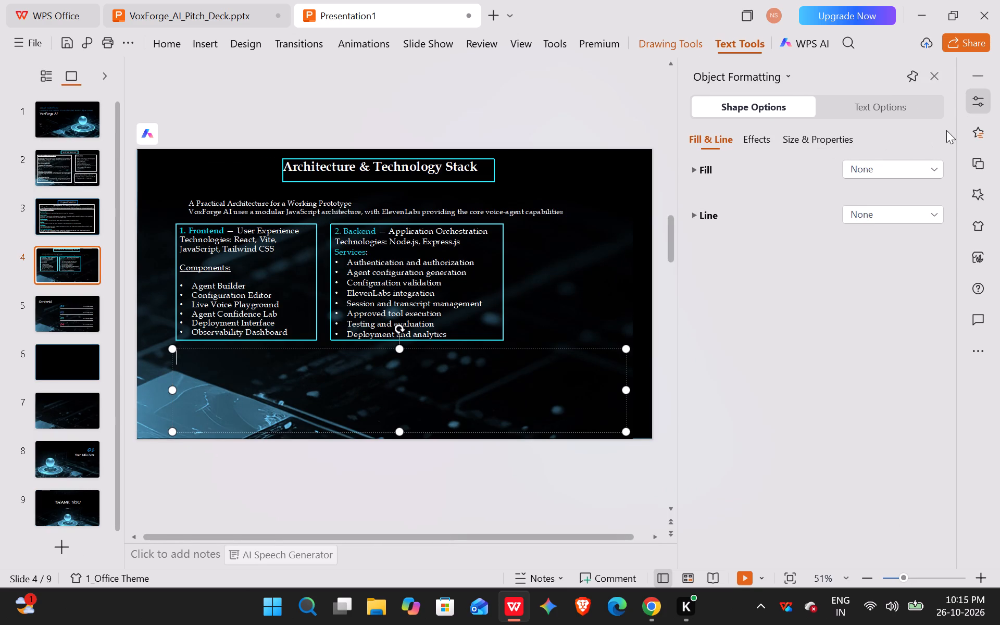
left_click(936, 79)
left_click(488, 411)
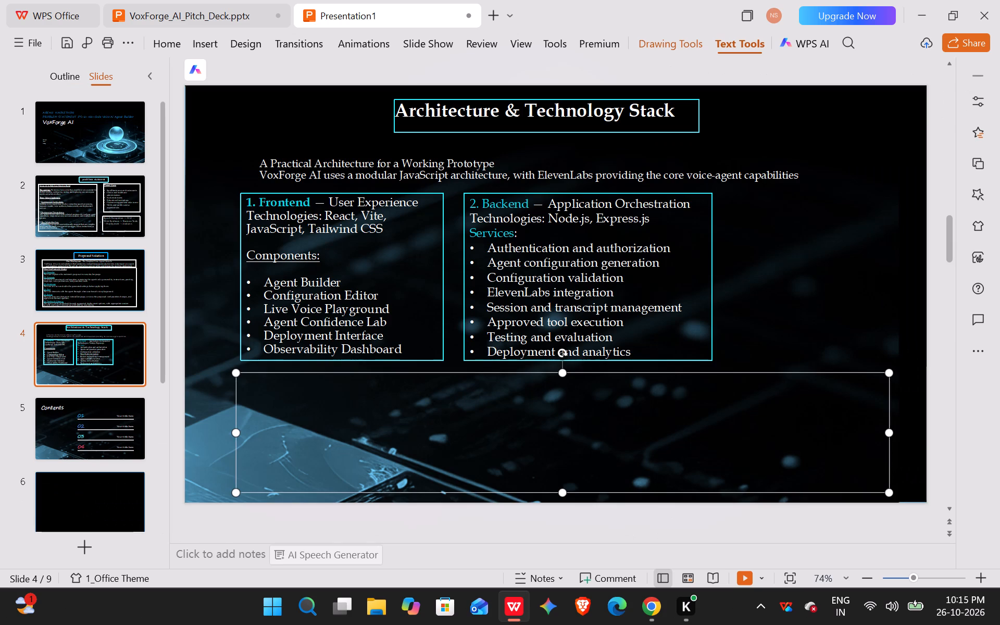
Paste the copied AI & Voice Layer section into the empty text box and format all its text as 16 pt Book Antiqua.
key("ctrl+v")
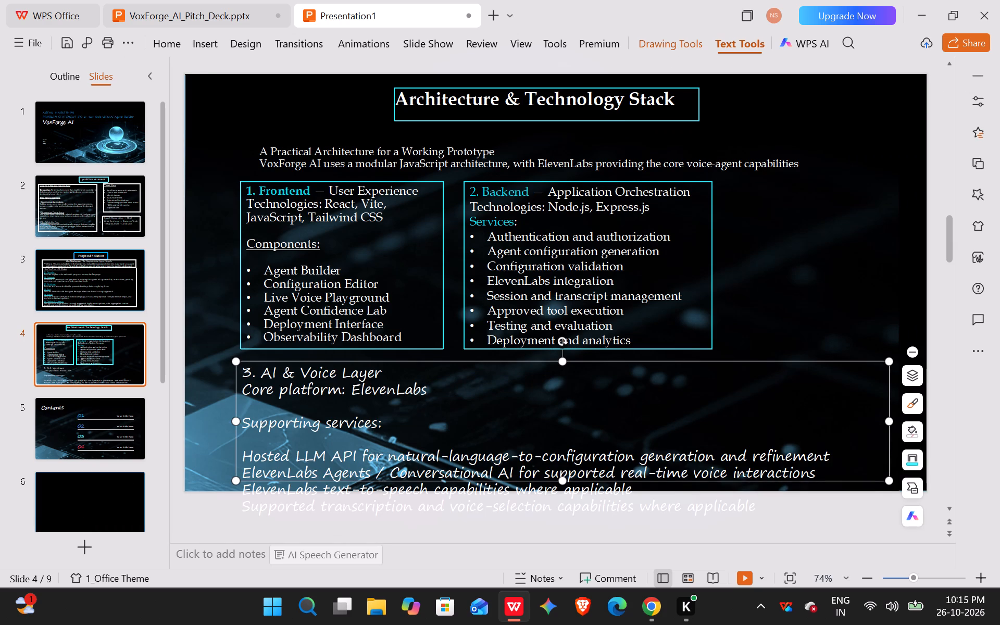
left_click_drag(245, 368, 784, 514)
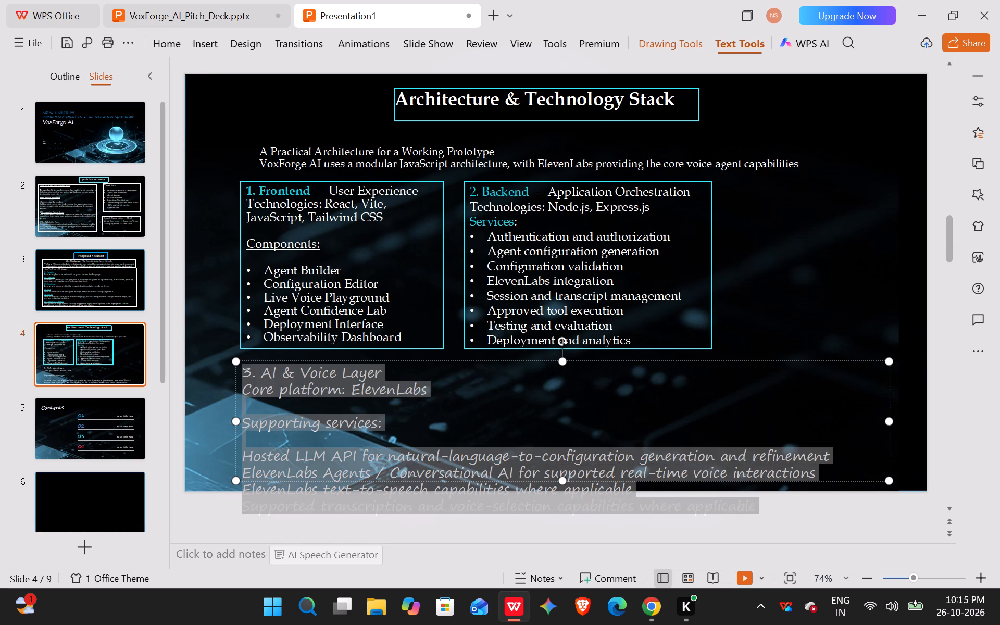
left_click_drag(784, 514, 789, 514)
left_click(819, 441)
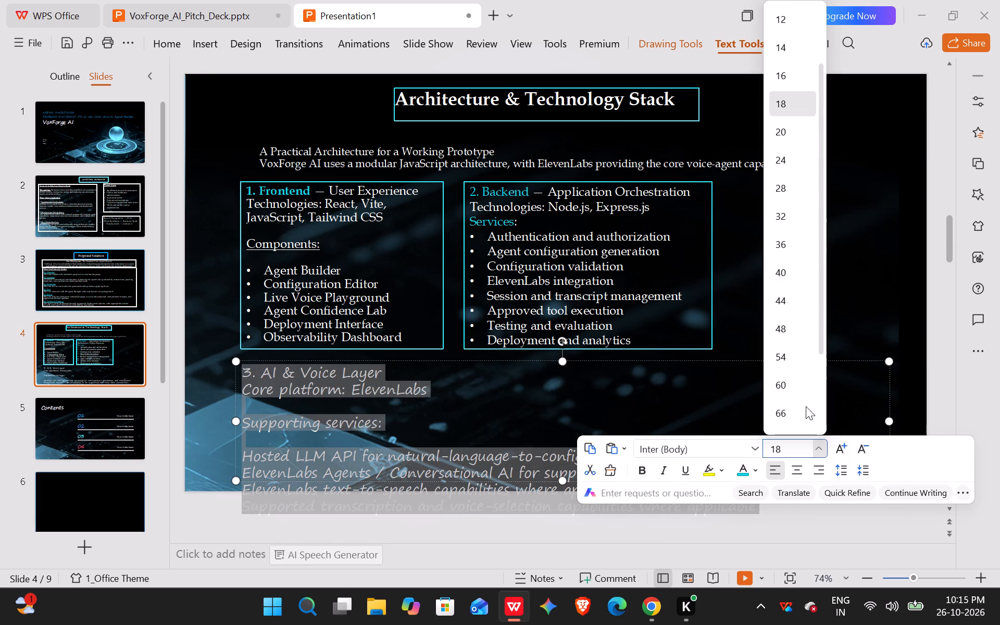
left_click(782, 75)
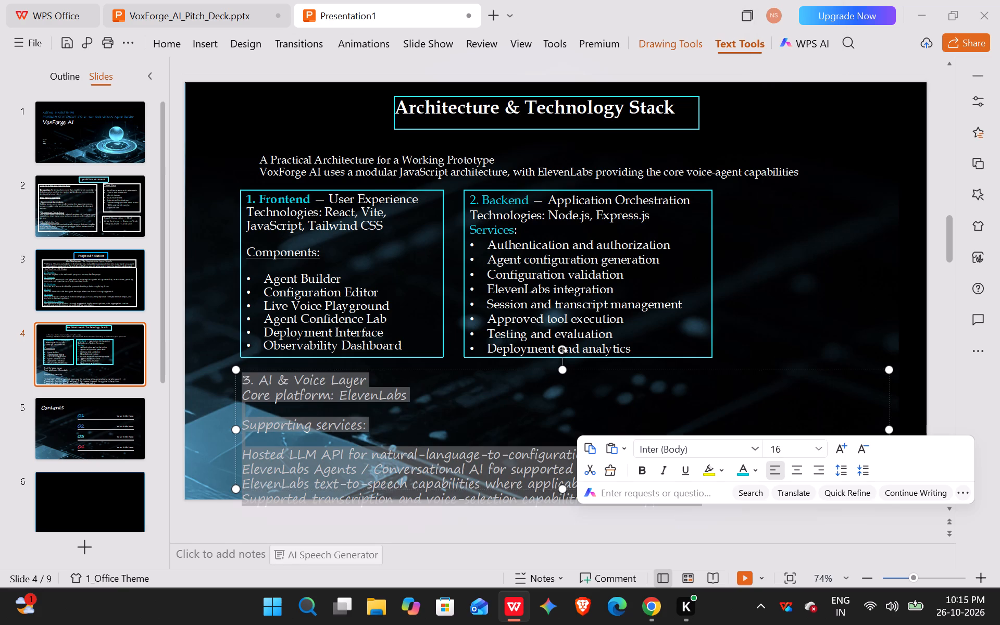
left_click(759, 446)
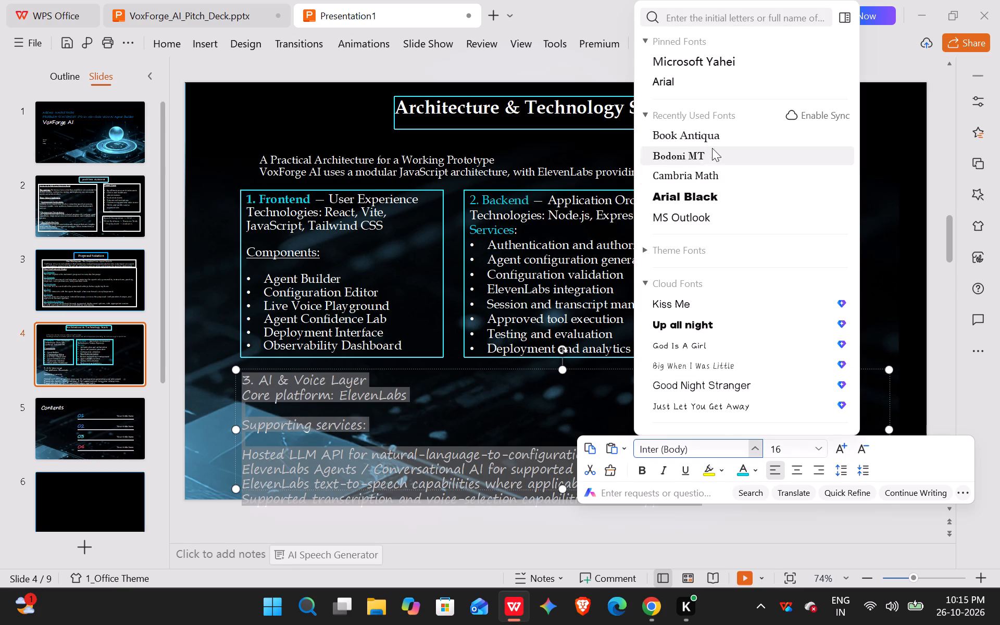
left_click(714, 133)
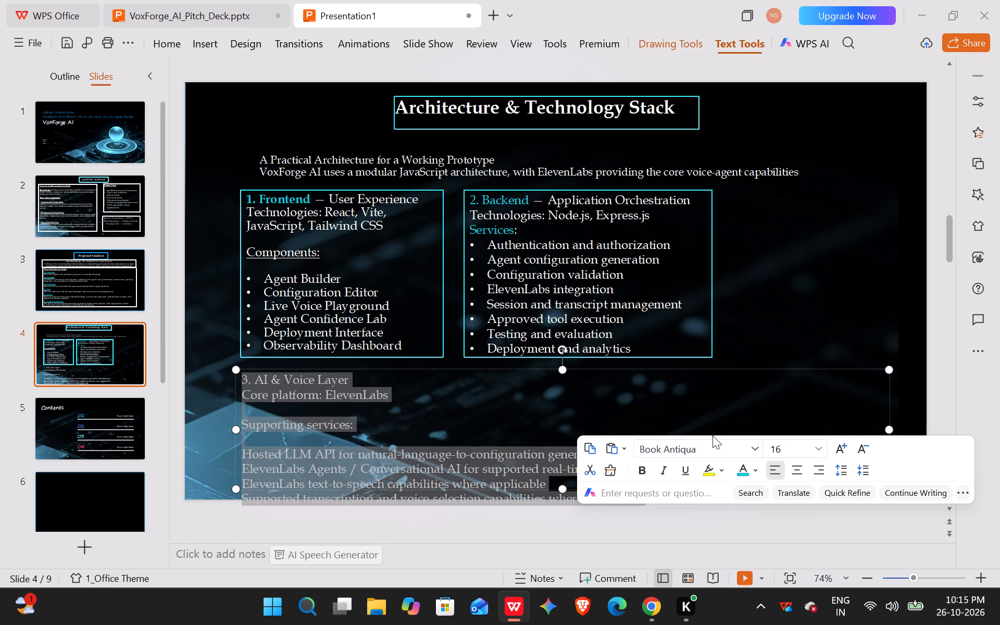
left_click(663, 401)
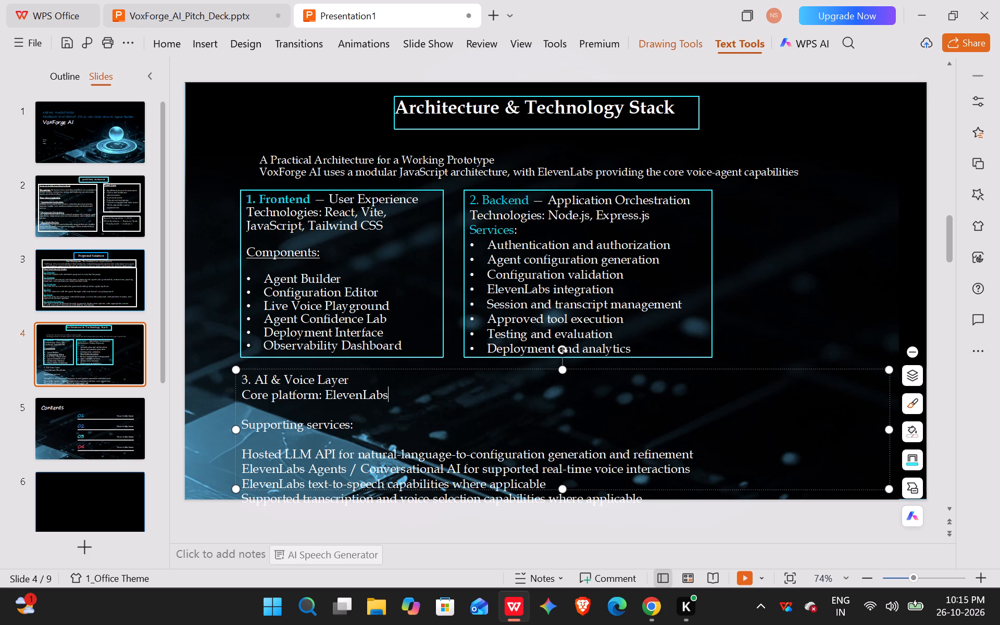
Colour the AI & Voice Layer heading, Core platform and Supporting services lines cyan, and remove the blank lines around Supporting services.
left_click_drag(349, 375, 239, 372)
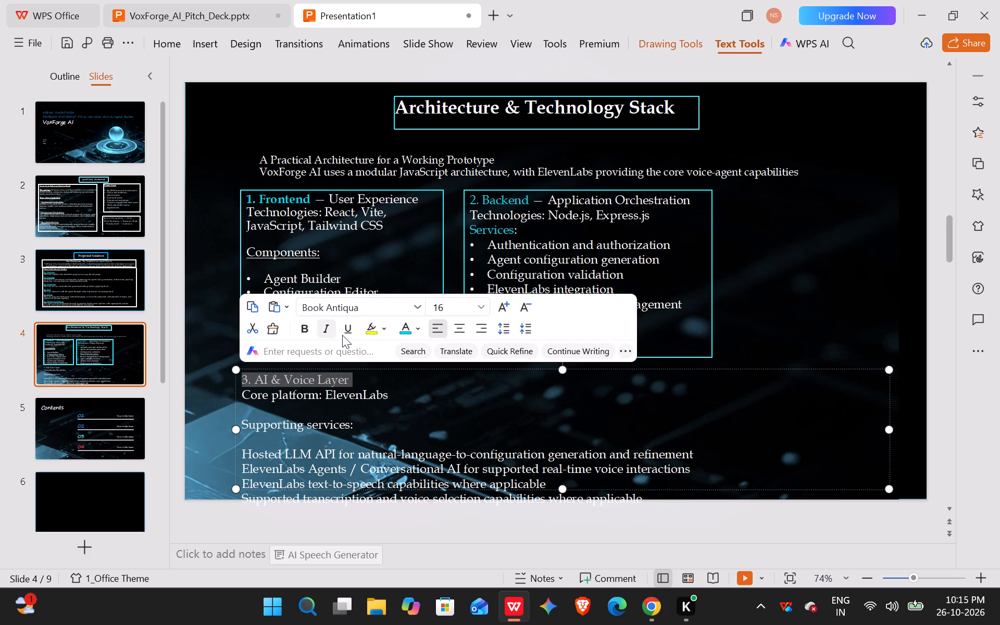
left_click(407, 329)
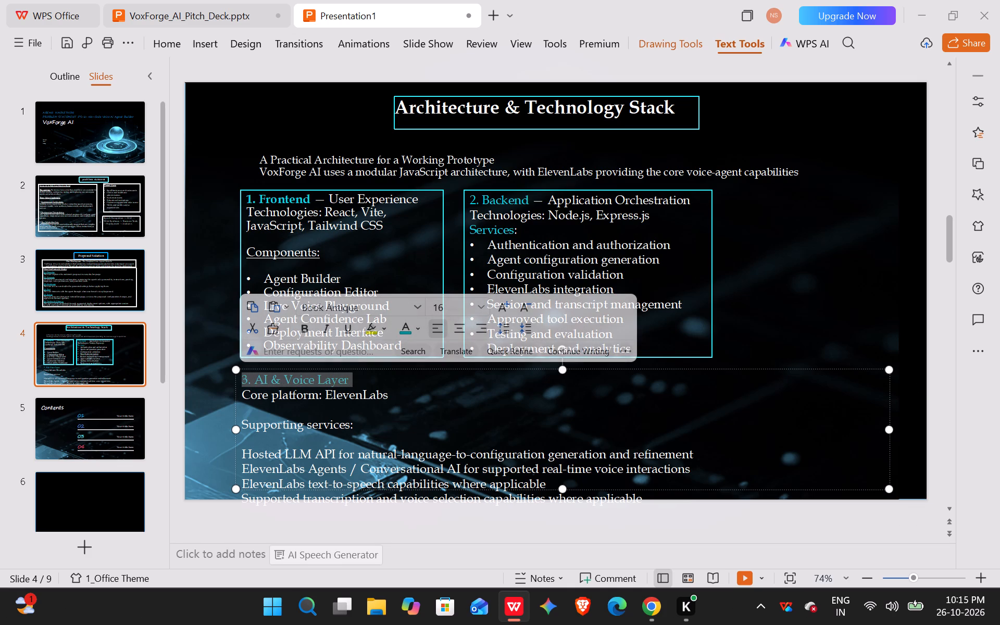
left_click_drag(390, 394, 241, 391)
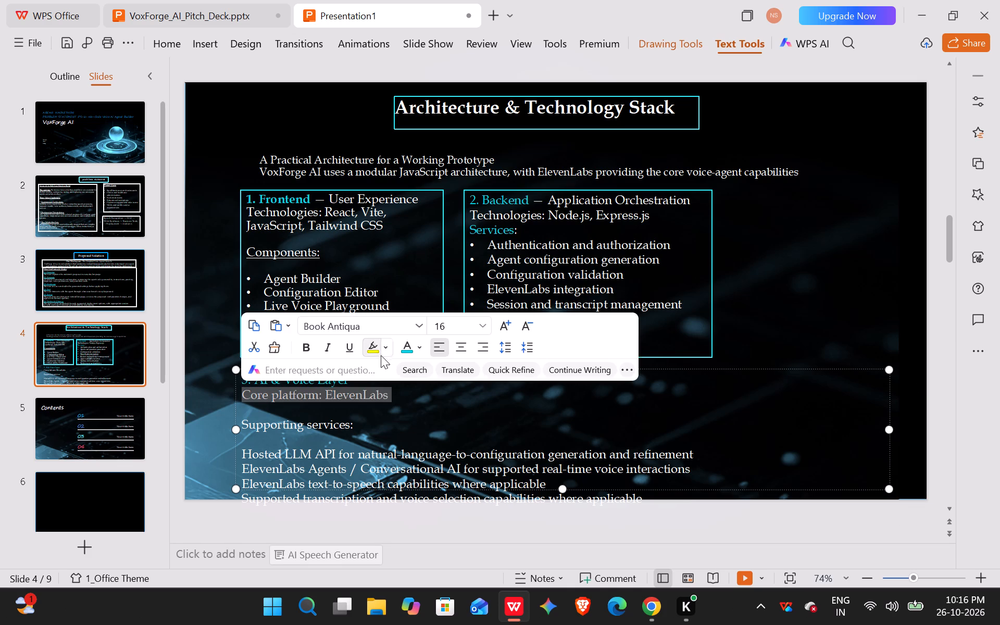
left_click(407, 347)
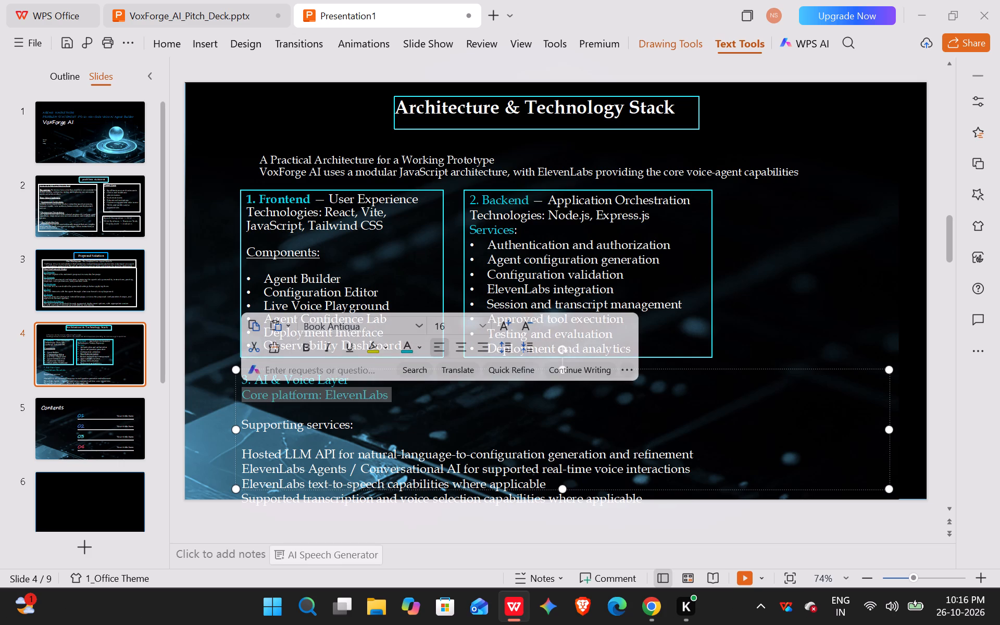
left_click(329, 408)
key("BackSpace")
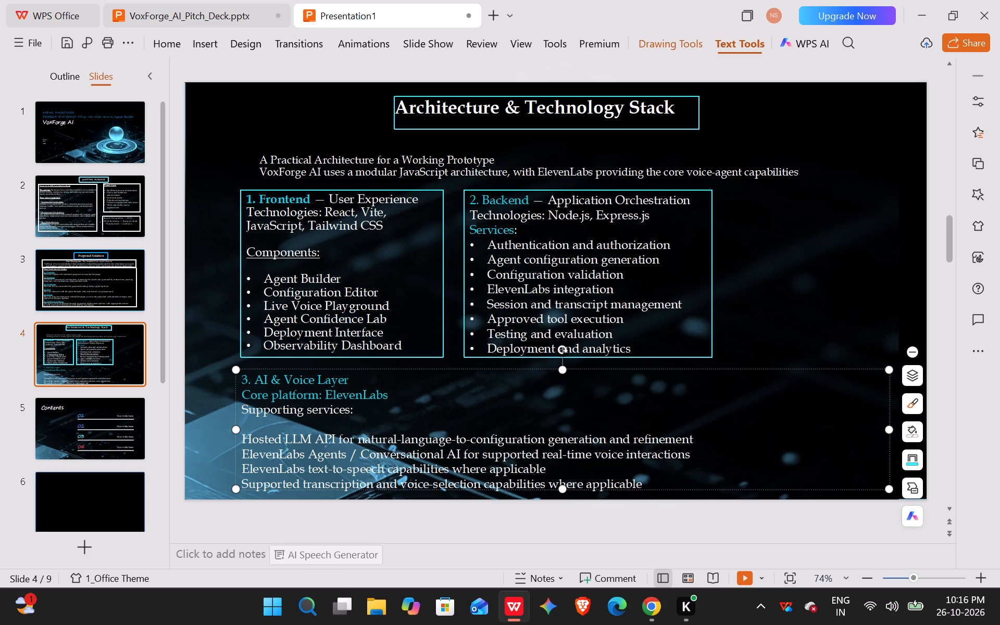
left_click_drag(354, 409, 236, 413)
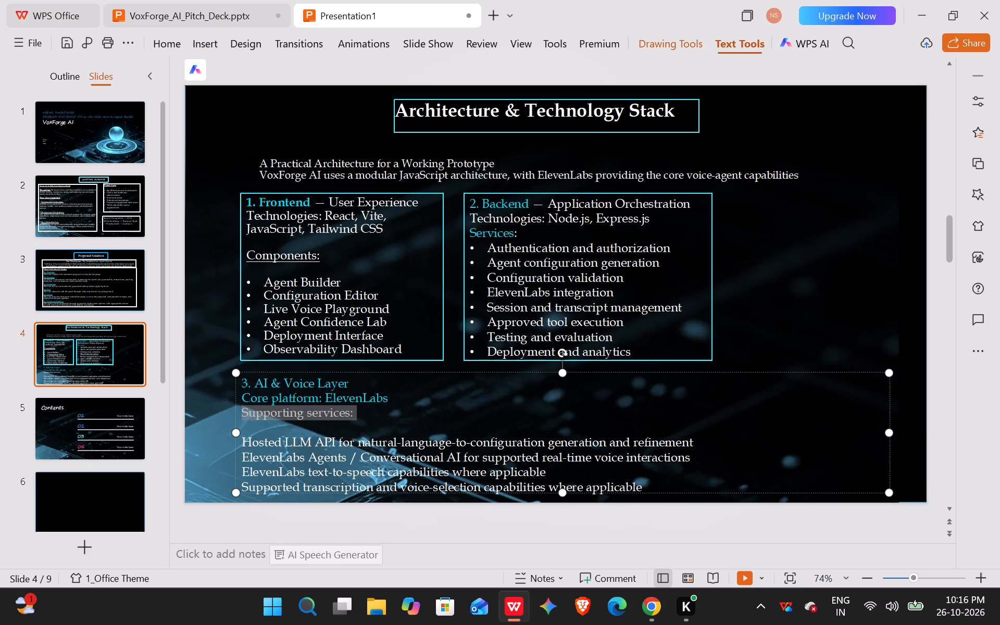
left_click(403, 373)
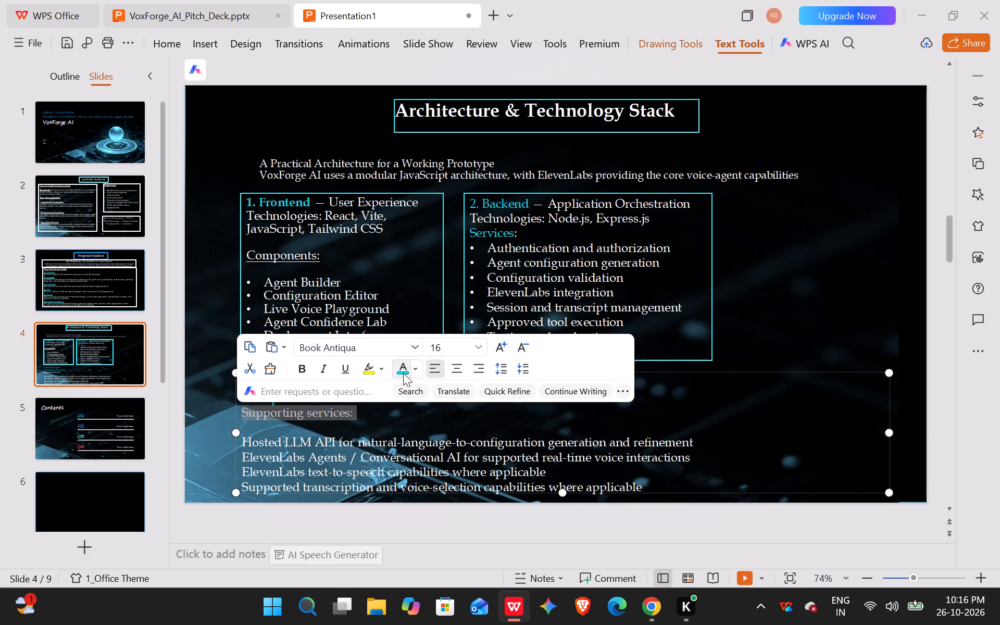
left_click(368, 431)
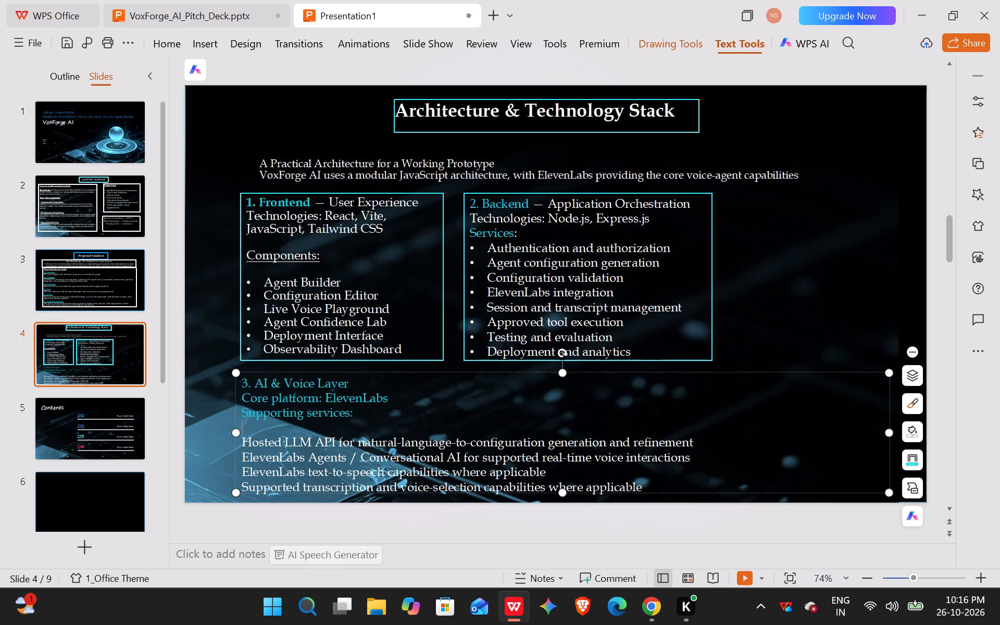
left_click(313, 421)
key("BackSpace")
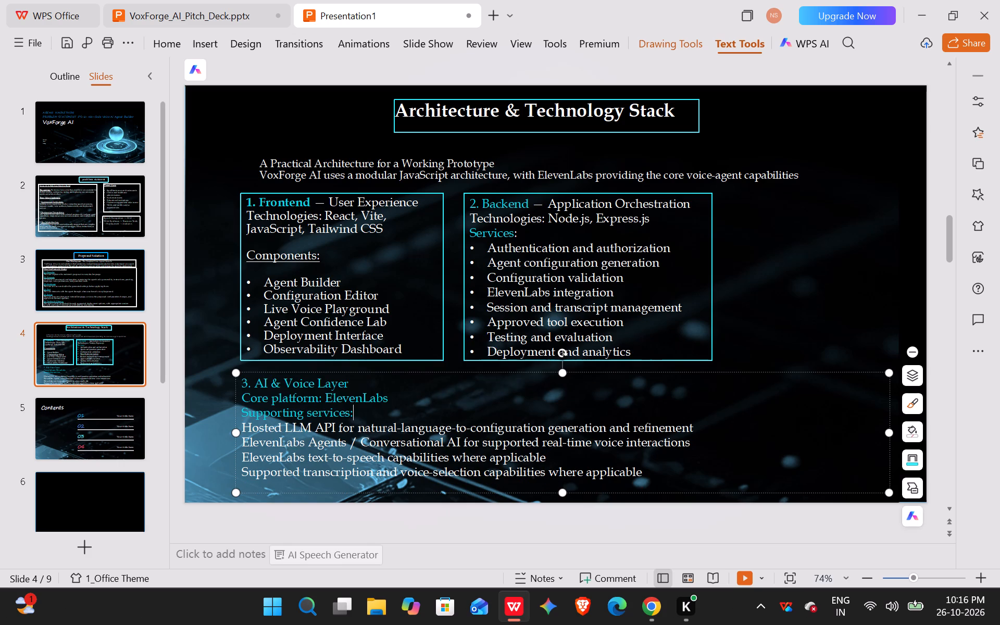
Shift the AI & Voice Layer box slightly right and narrow it to end at the Backend box's right edge.
left_click_drag(242, 424, 461, 474)
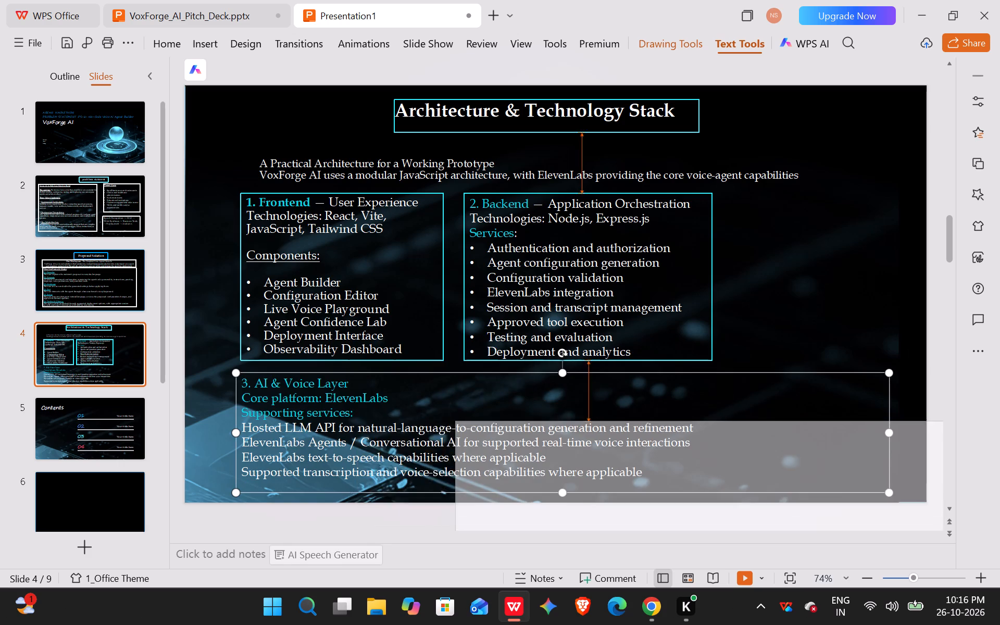
left_click_drag(461, 474, 247, 419)
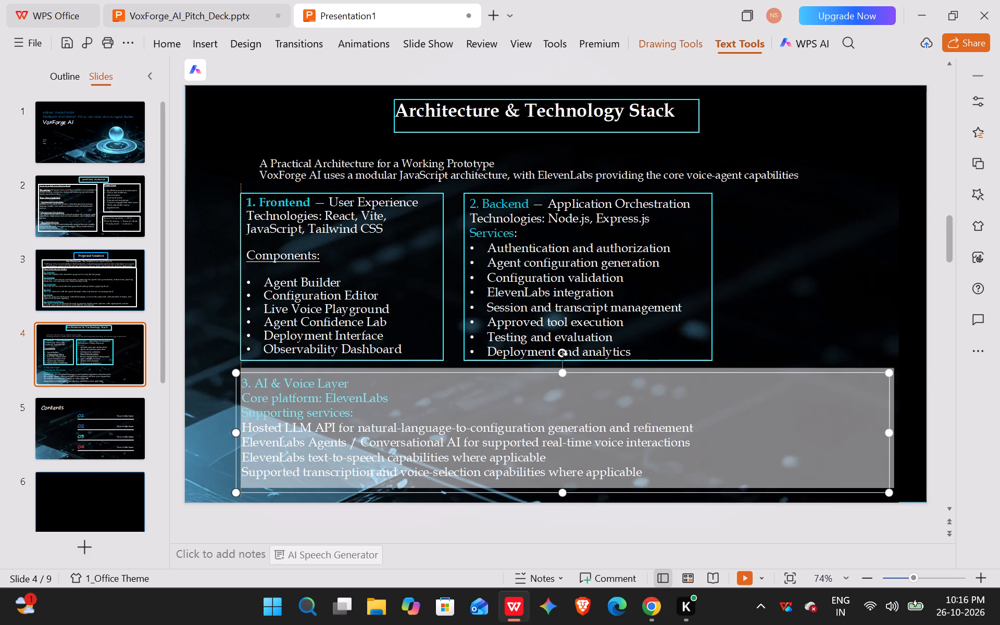
left_click_drag(247, 419, 250, 423)
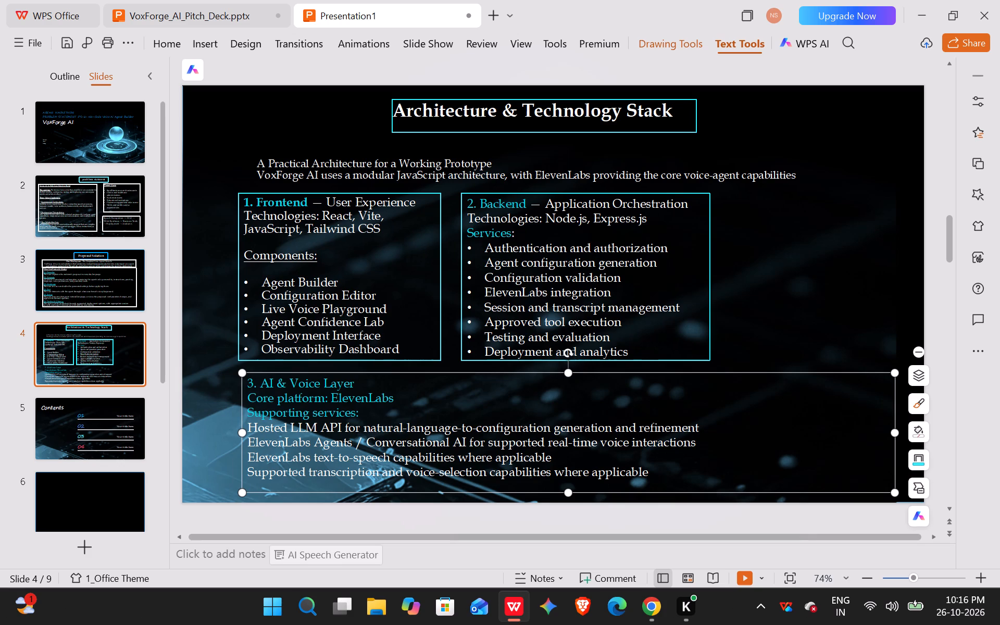
left_click(748, 320)
left_click(607, 440)
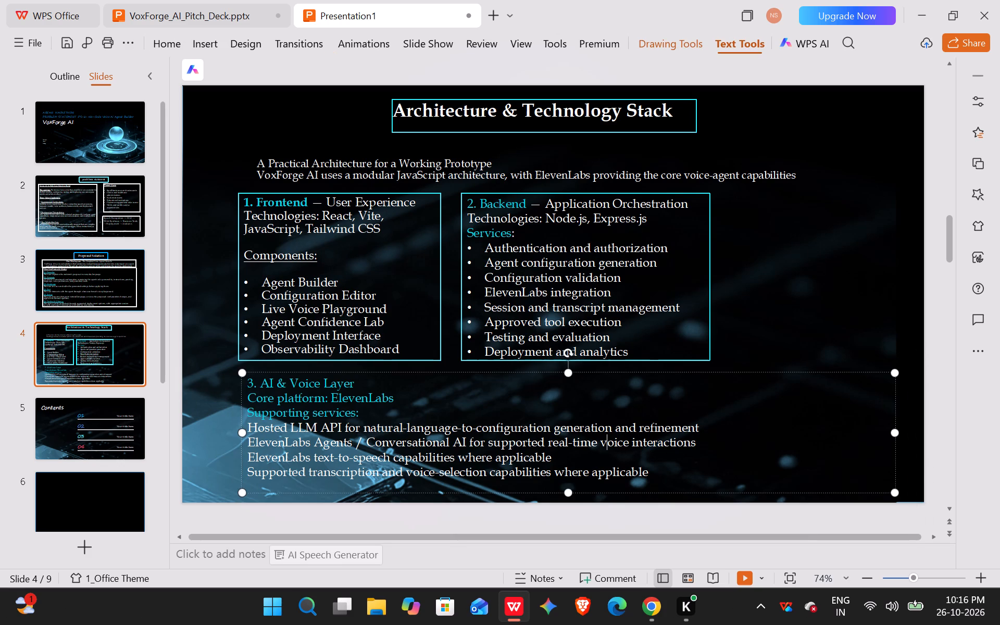
left_click_drag(894, 436, 730, 436)
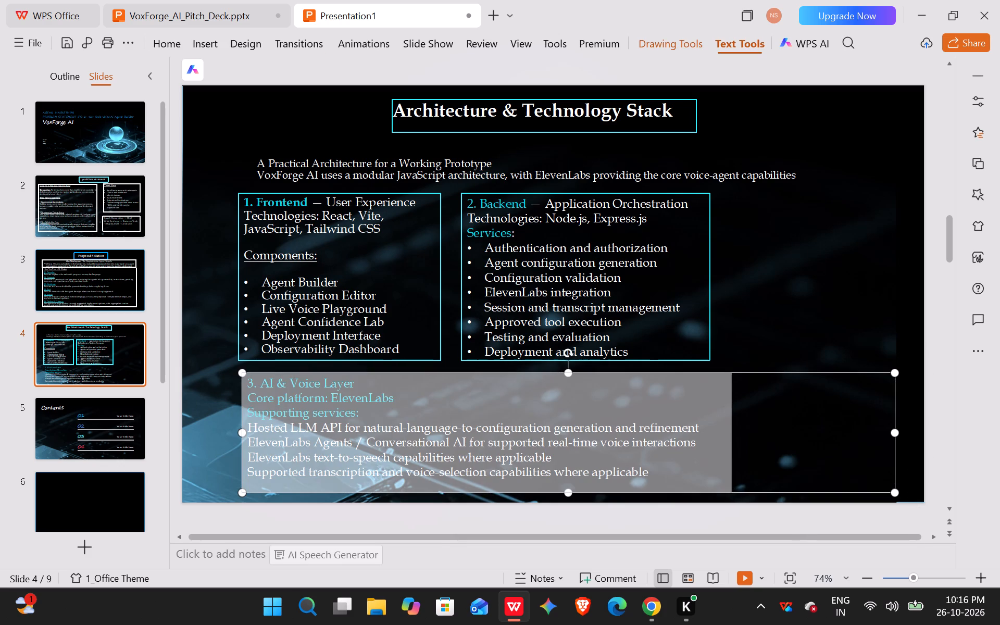
left_click_drag(730, 436, 711, 436)
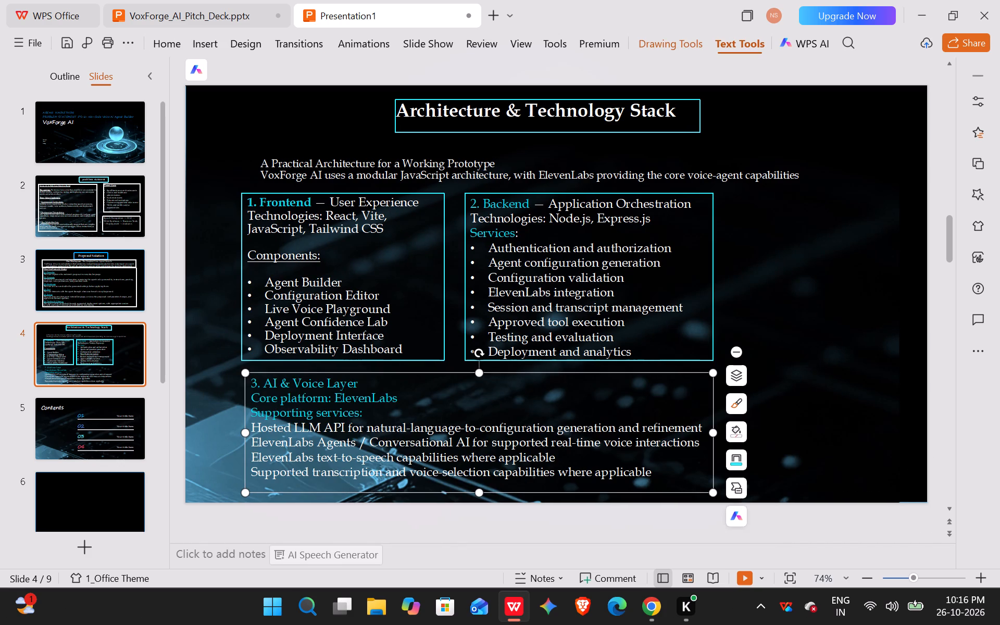
Give the AI & Voice Layer box a cyan outline.
left_click(738, 463)
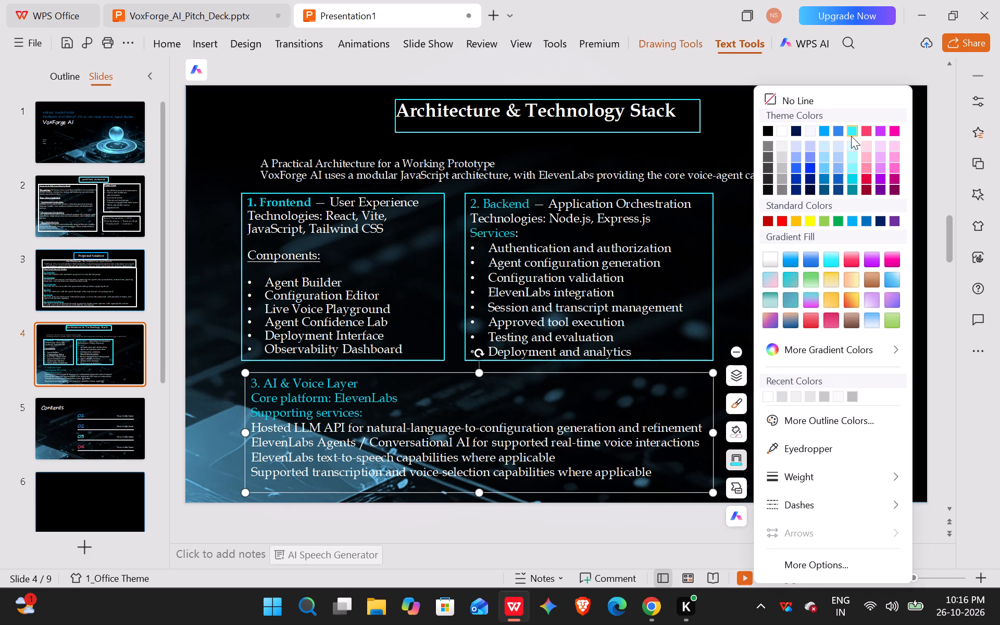
left_click(854, 132)
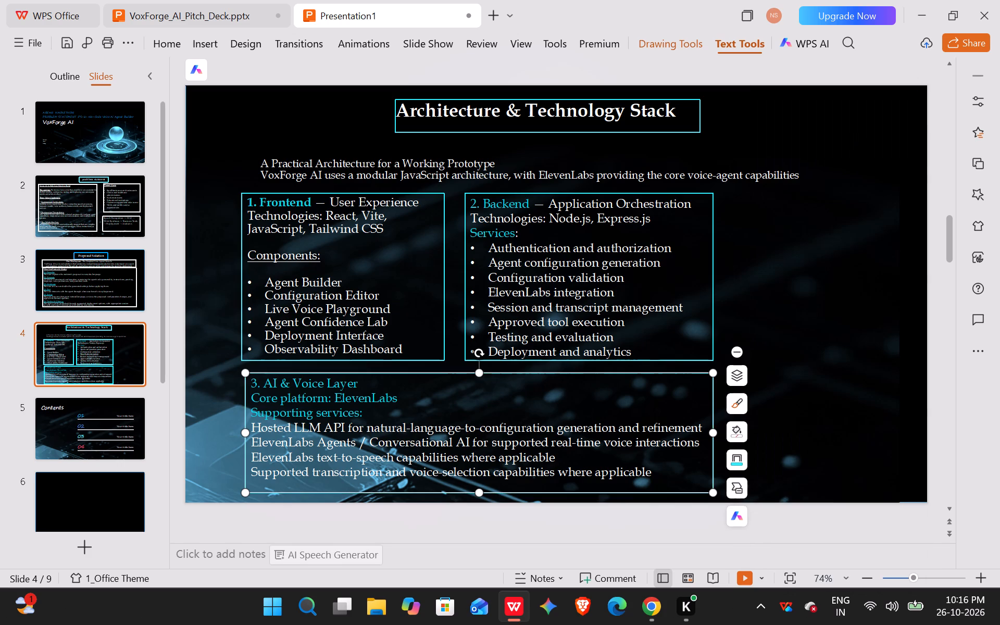
left_click(761, 317)
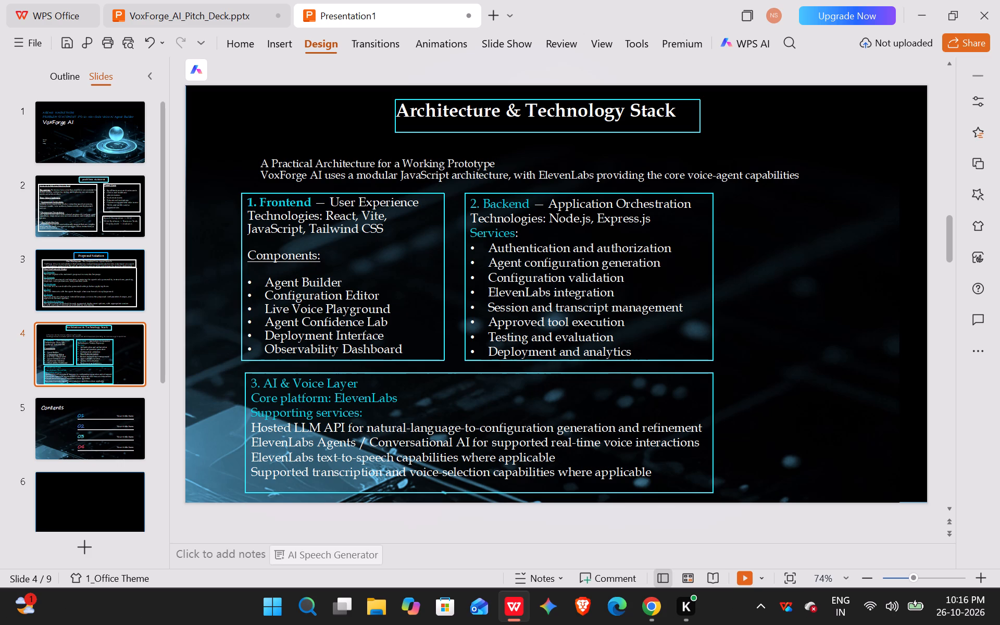
Extend the AI & Voice Layer box's left edge to line up with the Frontend box's left edge.
left_click(247, 430)
left_click(245, 433)
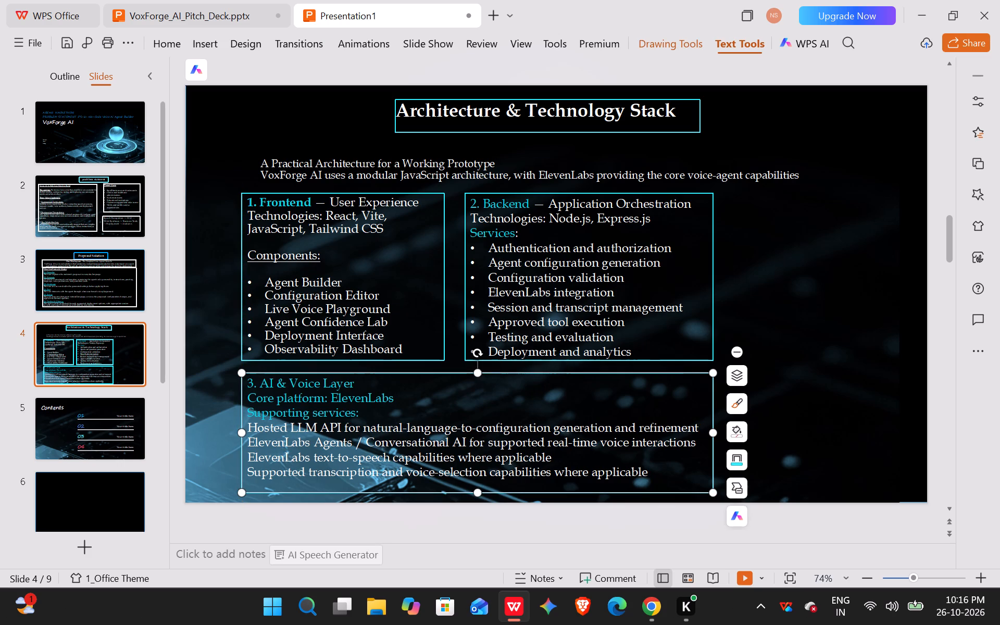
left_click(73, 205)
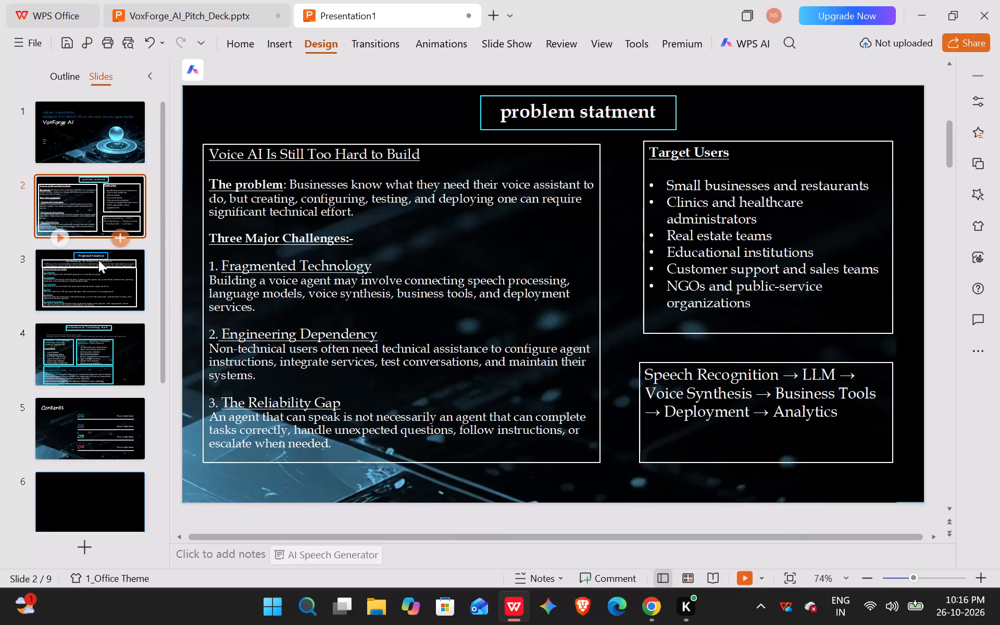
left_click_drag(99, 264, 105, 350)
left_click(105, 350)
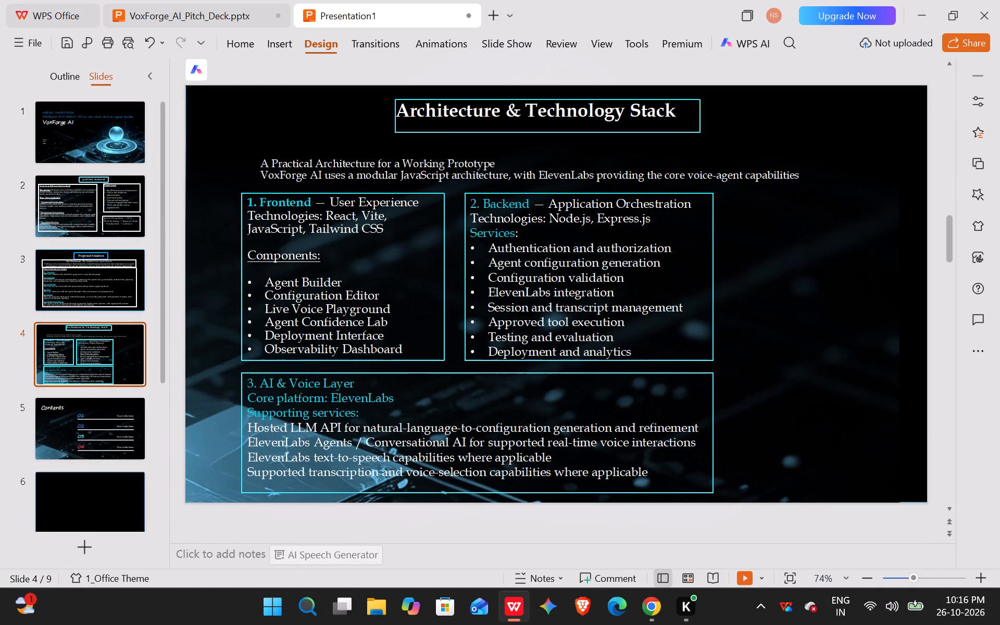
Make the four supporting-services lines in the AI & Voice Layer box bold.
left_click_drag(249, 426, 658, 478)
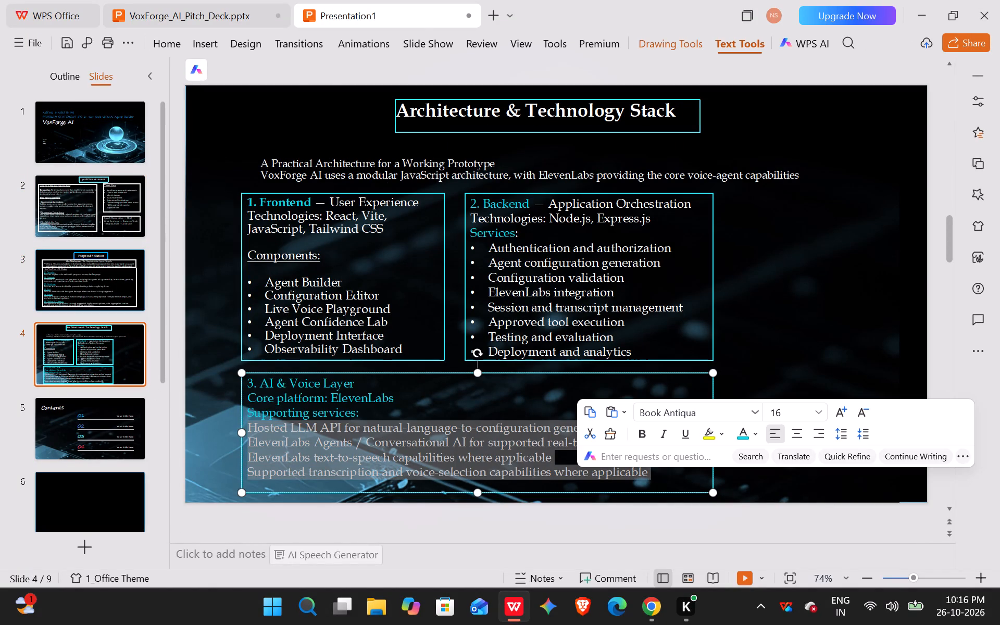
left_click(647, 438)
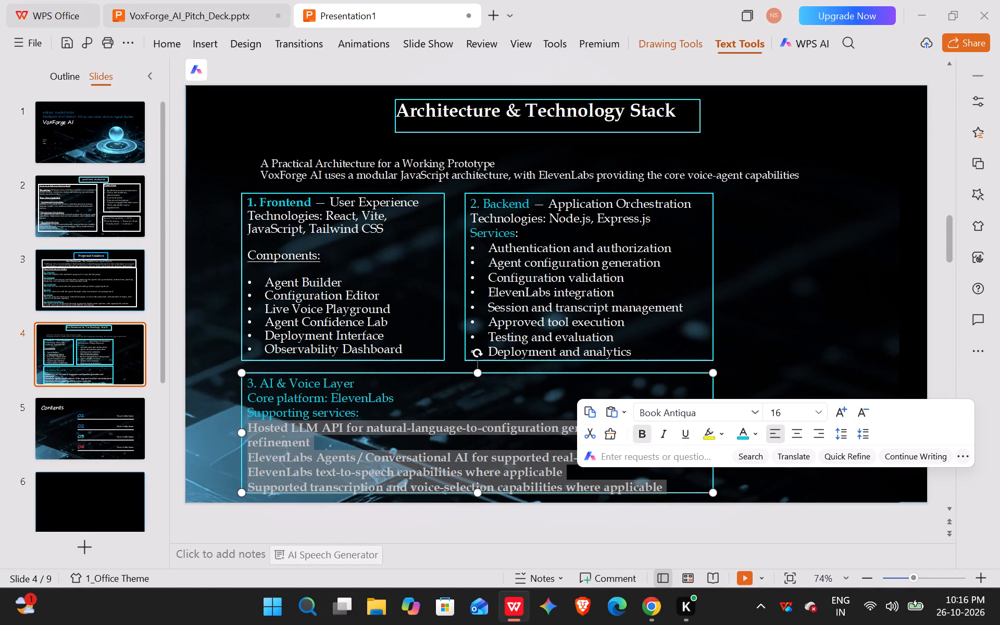
left_click(540, 402)
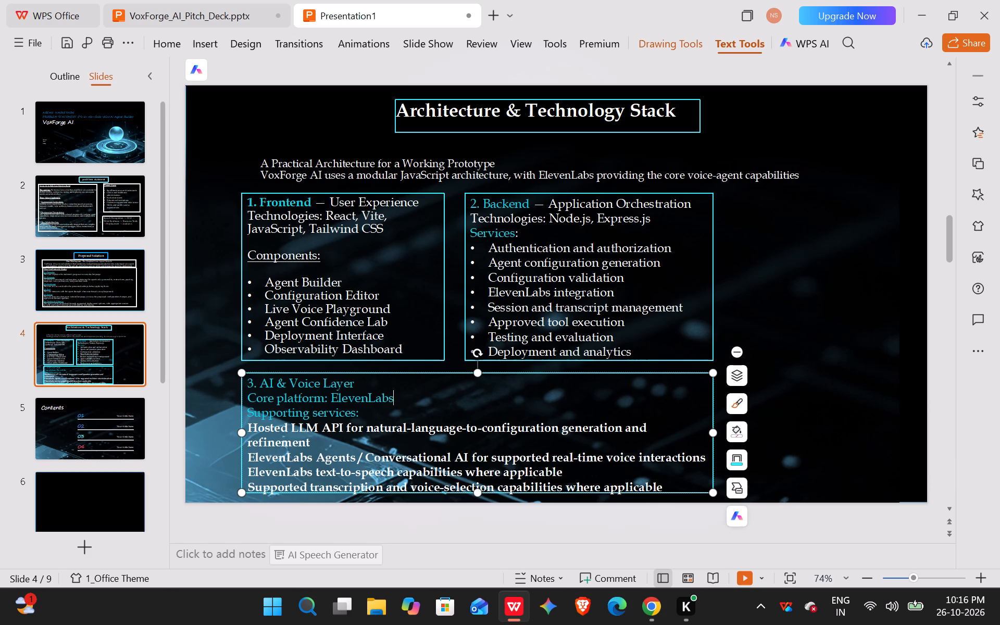
Underline the words "AI & Voice Layer" in the third box's heading.
left_click_drag(260, 384, 361, 381)
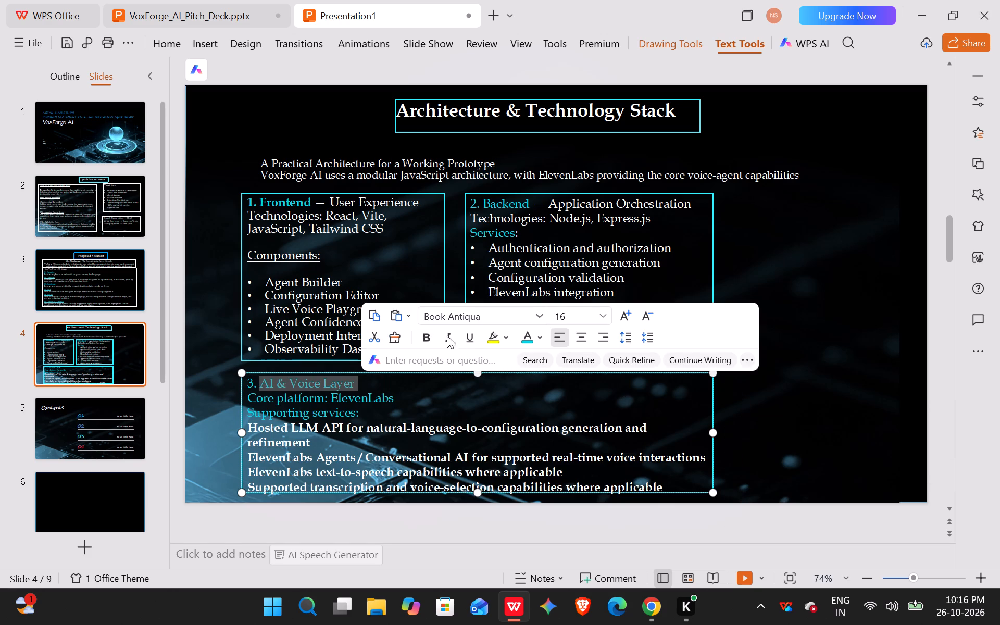
left_click(470, 336)
left_click(491, 396)
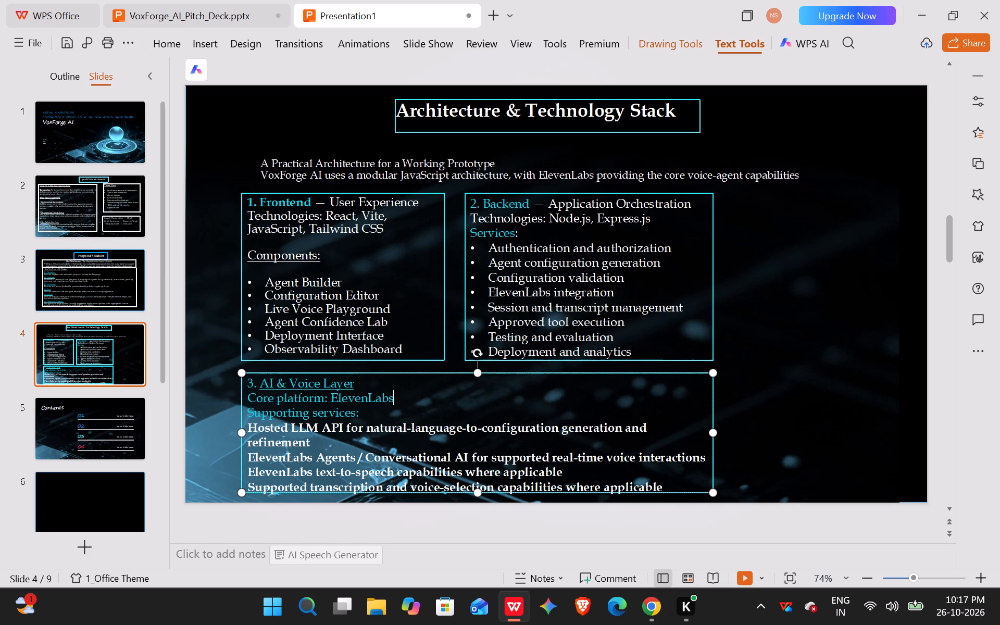
Make the "Core platform: ElevenLabs" line in the AI & Voice Layer box white and underlined.
left_click_drag(248, 394, 414, 396)
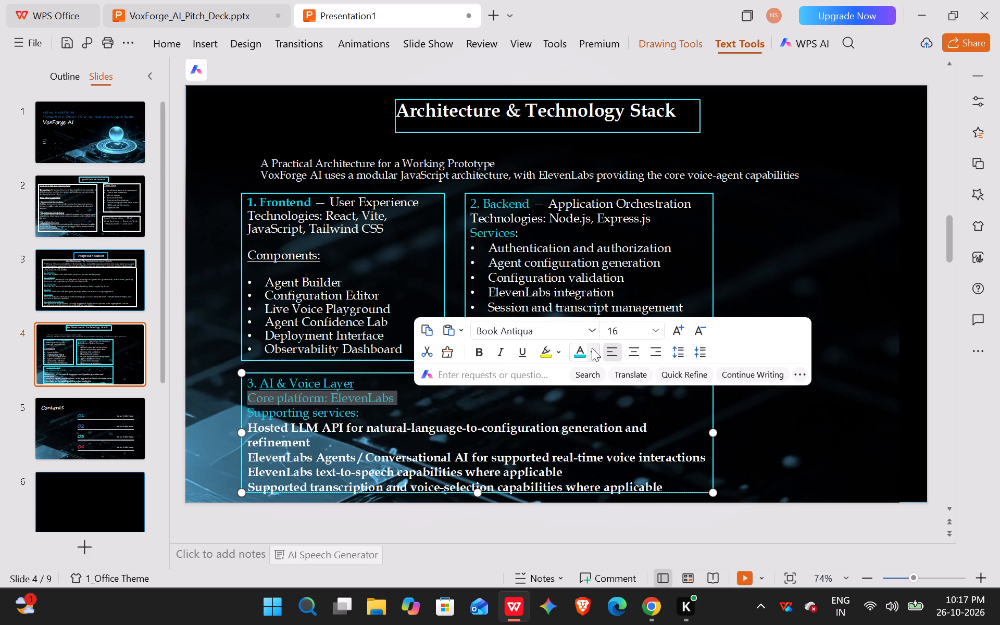
left_click(593, 353)
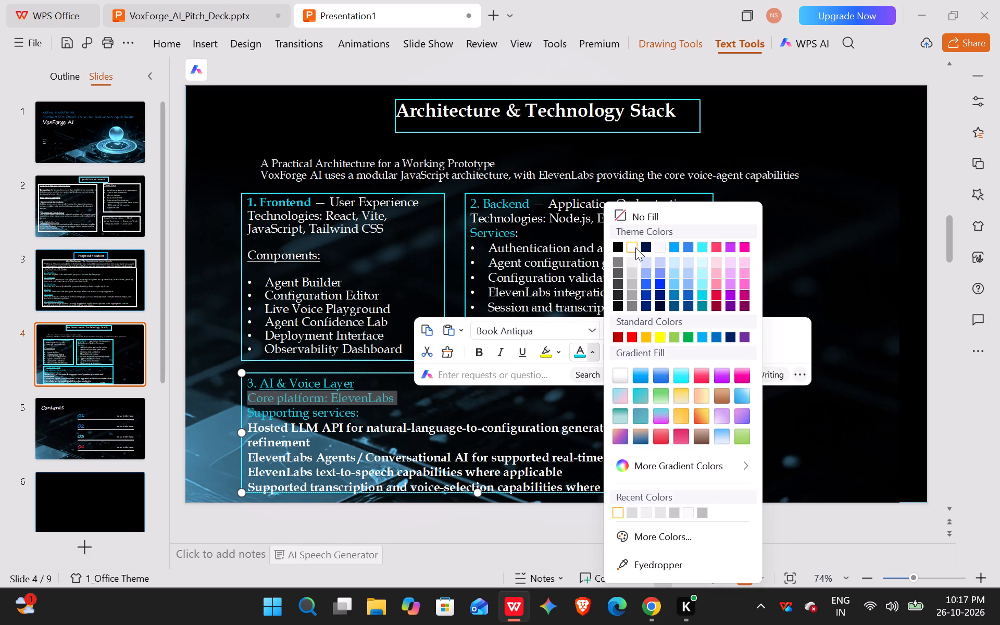
left_click(634, 247)
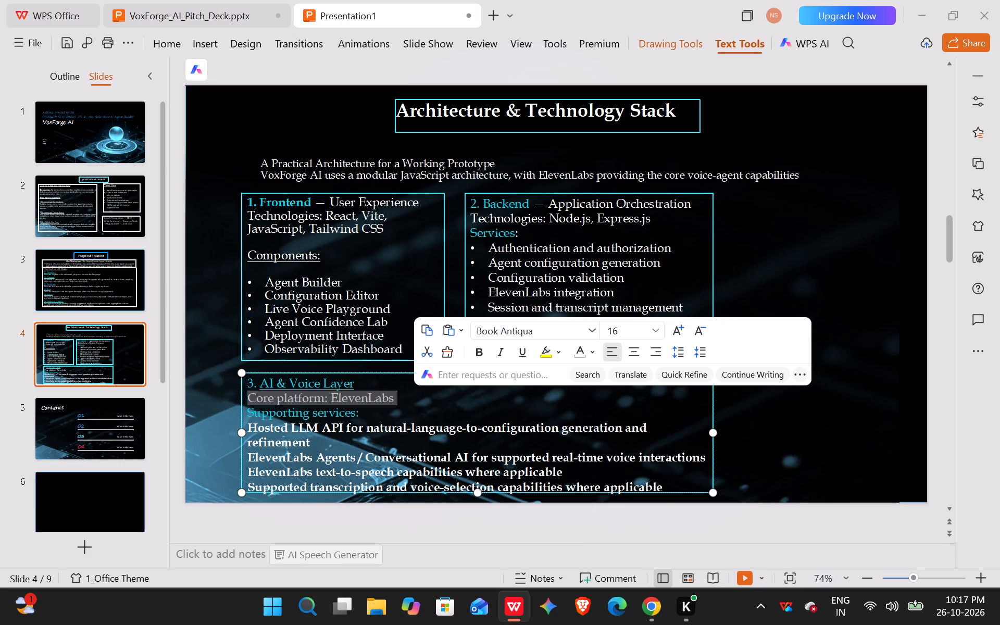
left_click(525, 349)
left_click(509, 394)
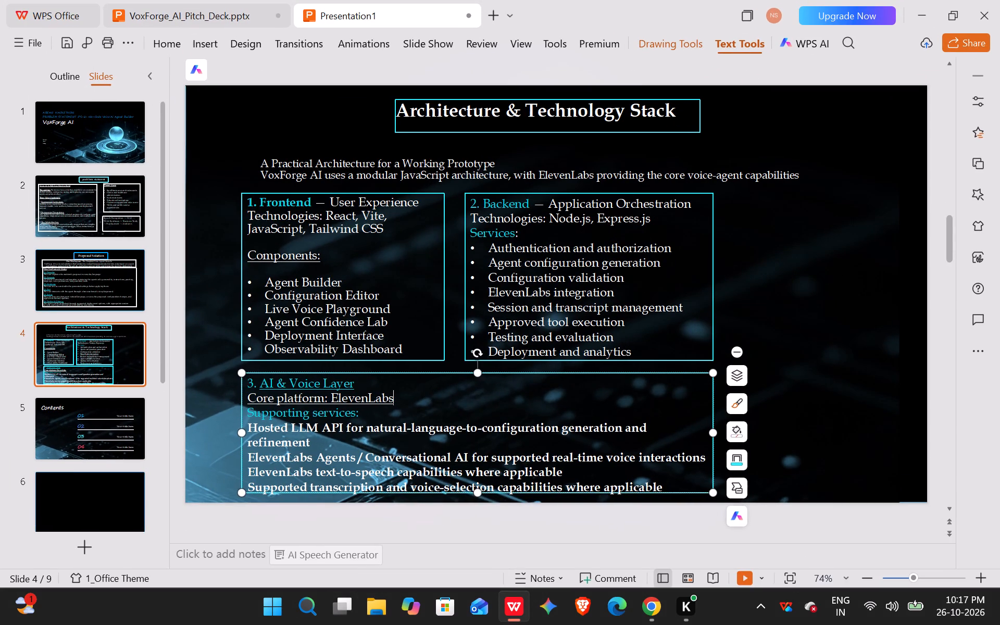
left_click(740, 218)
double_click(740, 218)
left_click_drag(739, 217, 720, 195)
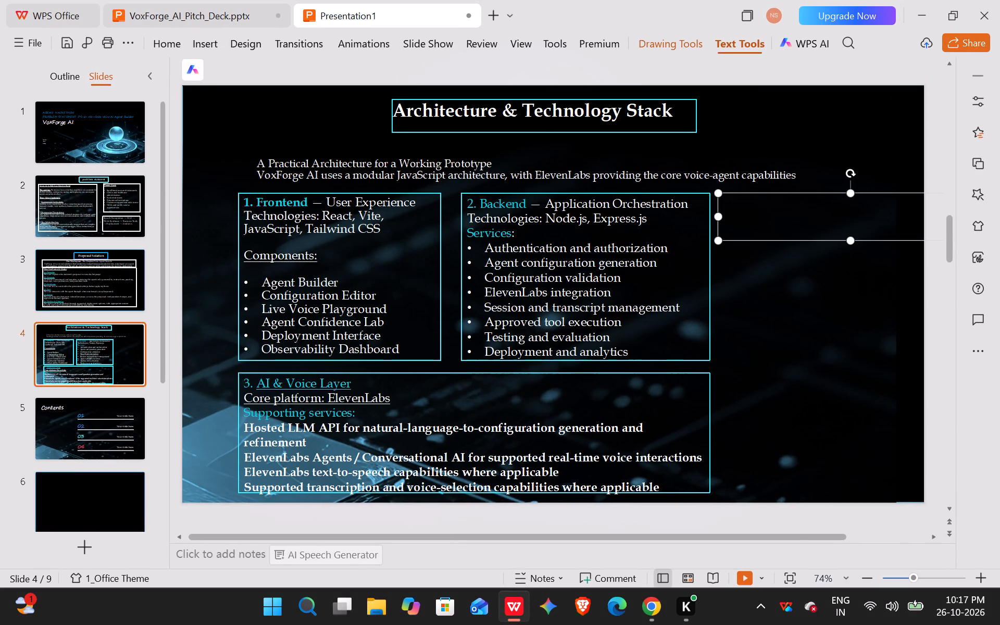
left_click_drag(934, 218, 897, 219)
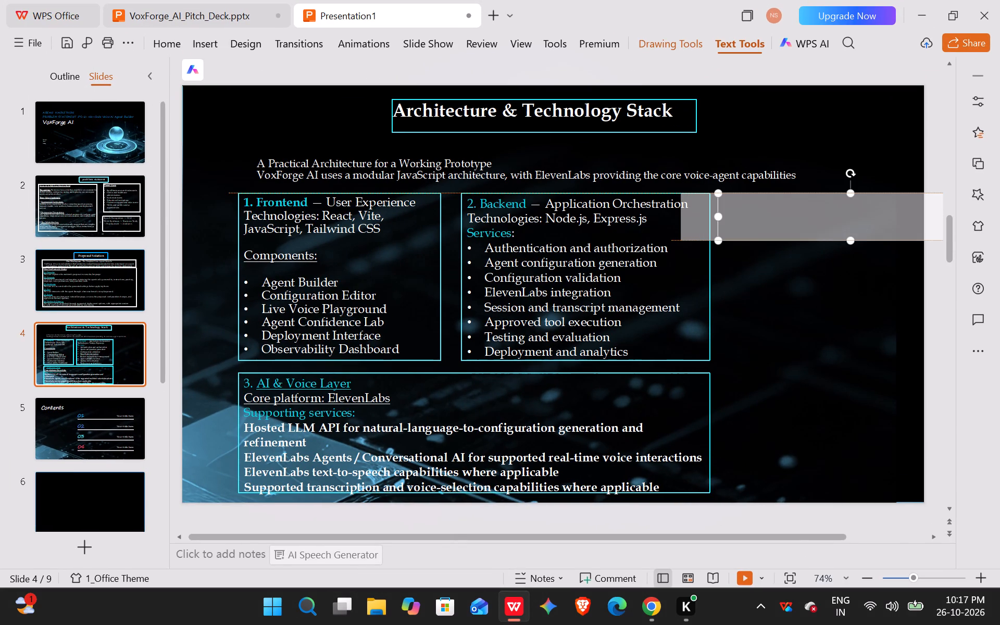
left_click_drag(897, 219, 897, 219)
left_click_drag(876, 228, 730, 240)
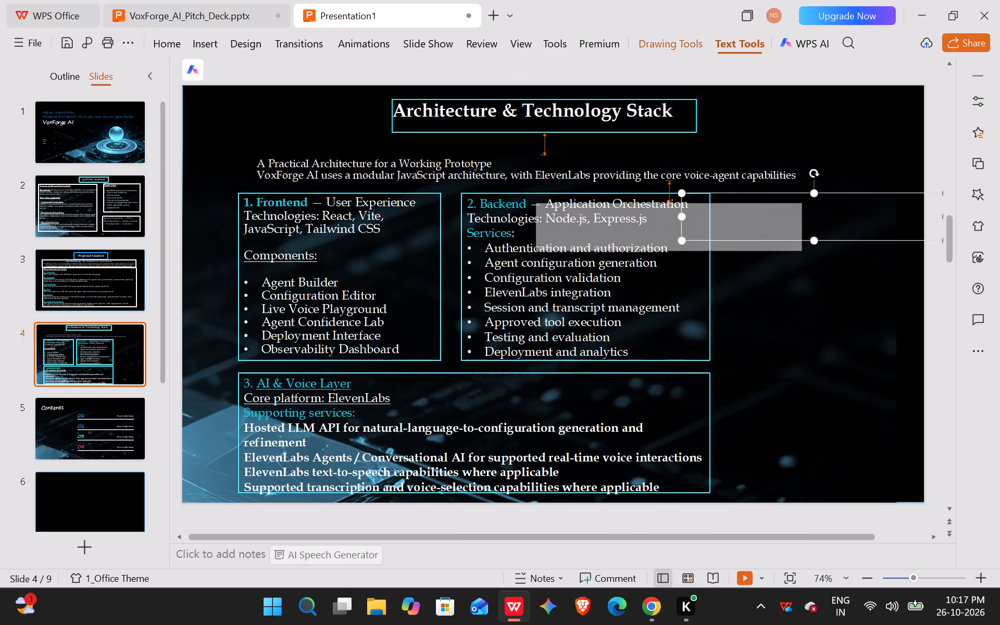
left_click_drag(730, 240, 729, 240)
left_click_drag(803, 228, 761, 232)
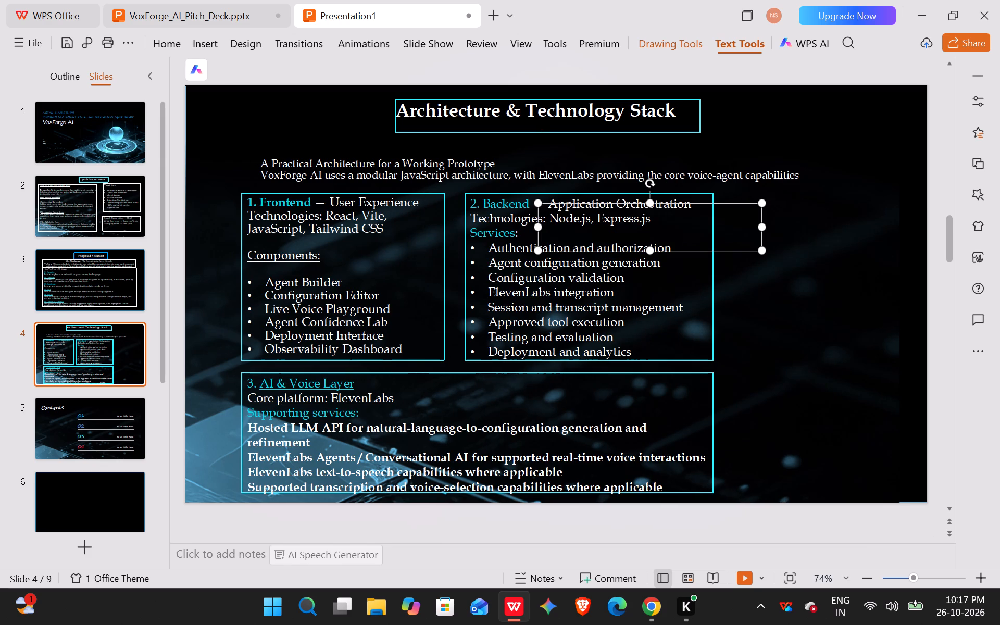
left_click_drag(734, 210, 919, 197)
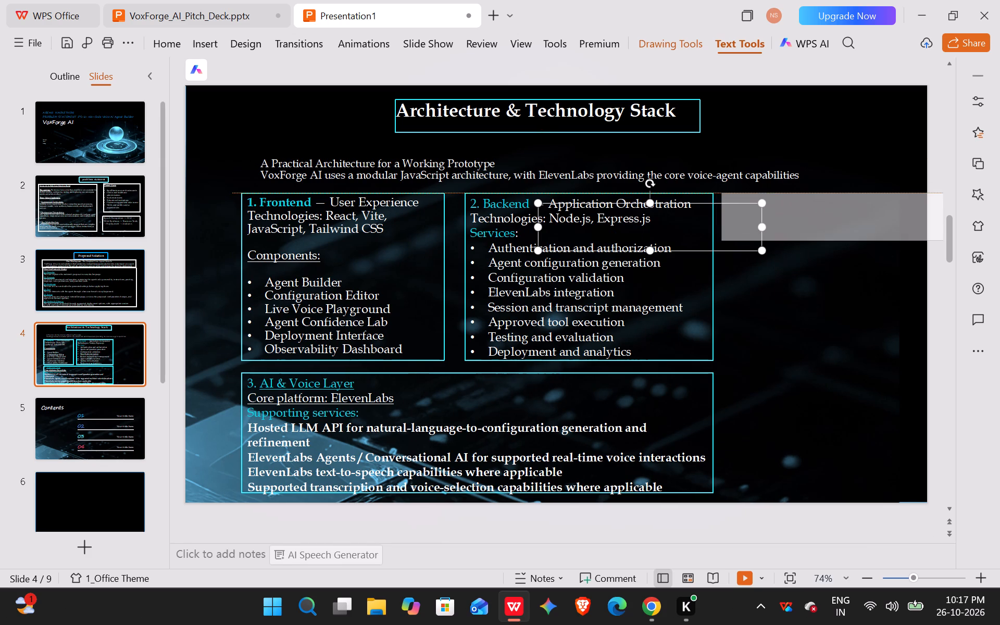
left_click_drag(919, 197, 887, 205)
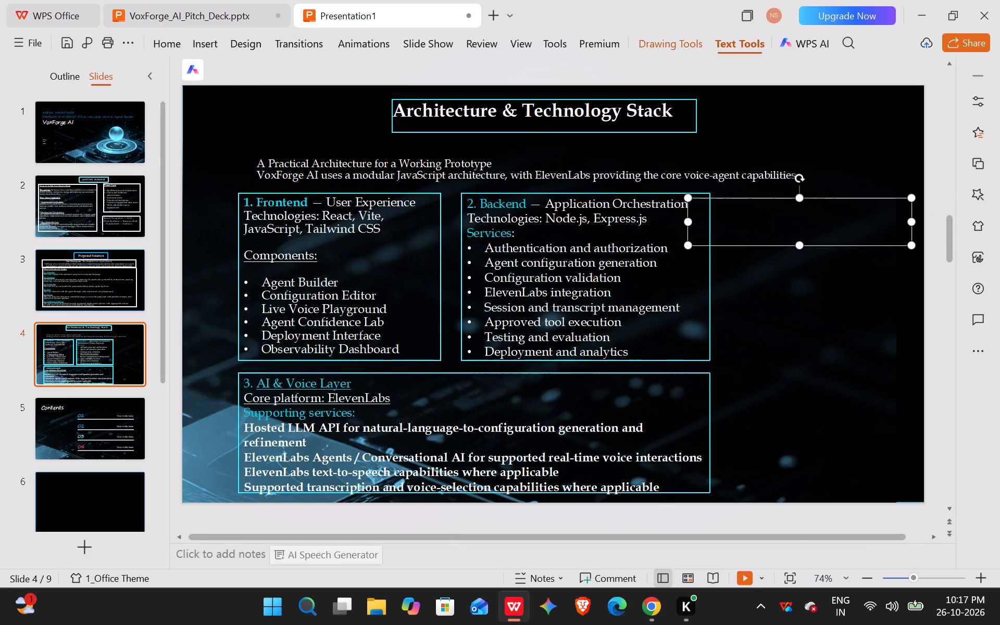
left_click_drag(911, 219, 879, 221)
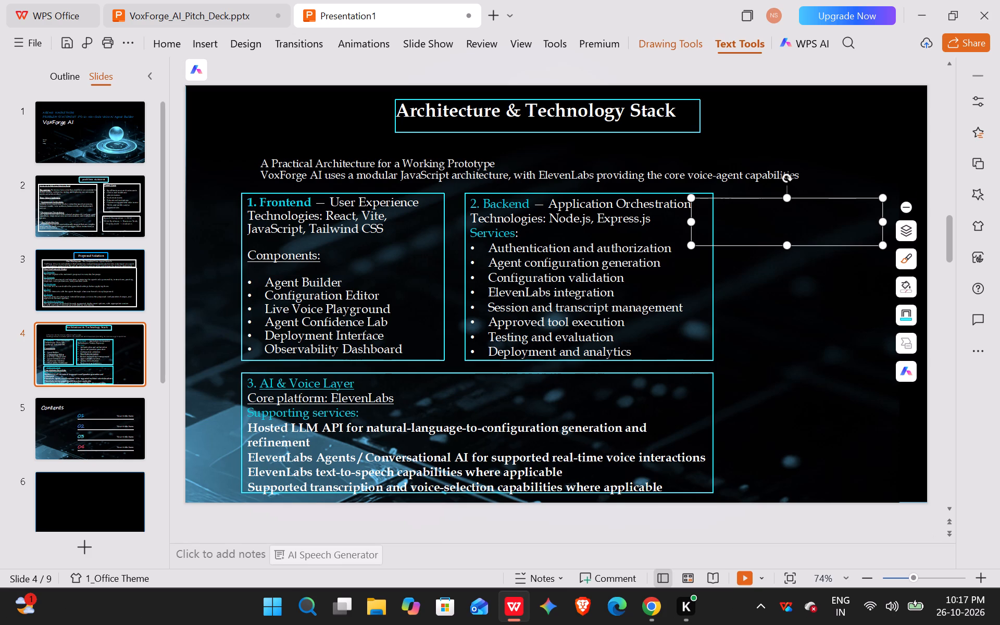
left_click_drag(796, 213, 830, 208)
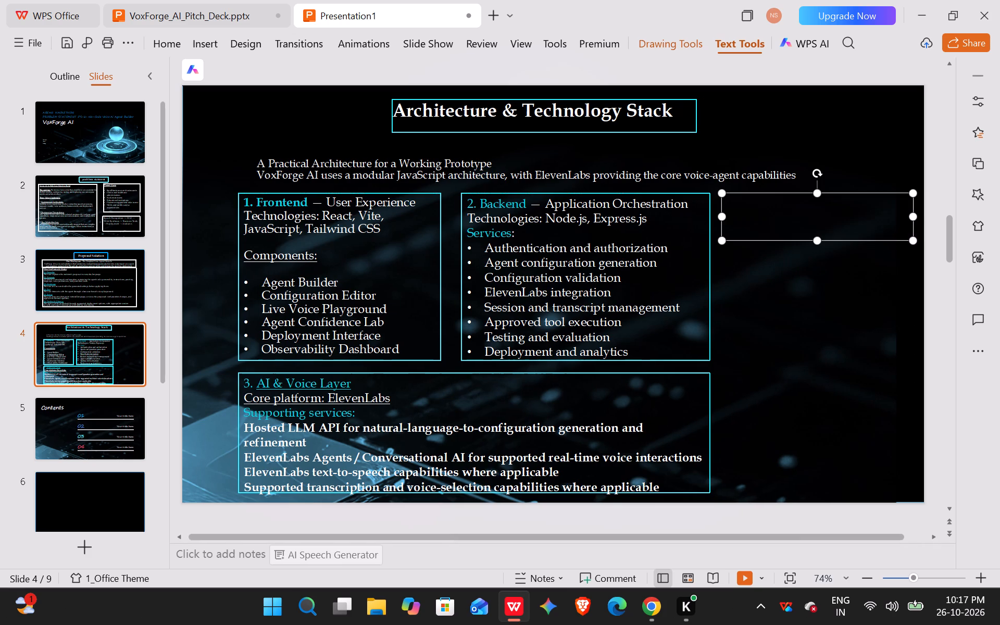
left_click_drag(818, 241, 830, 274)
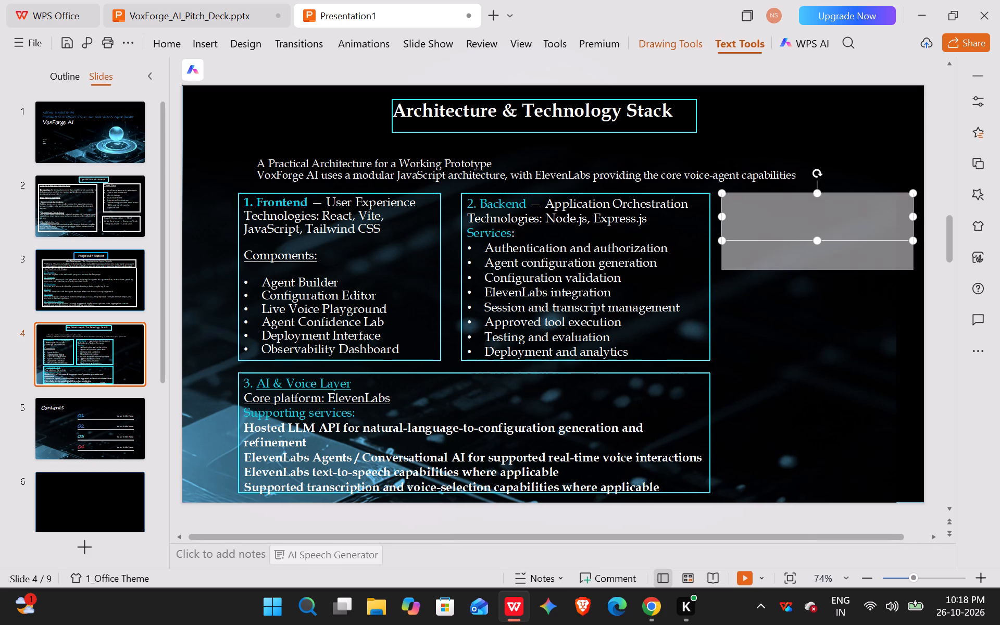
left_click_drag(830, 274, 835, 356)
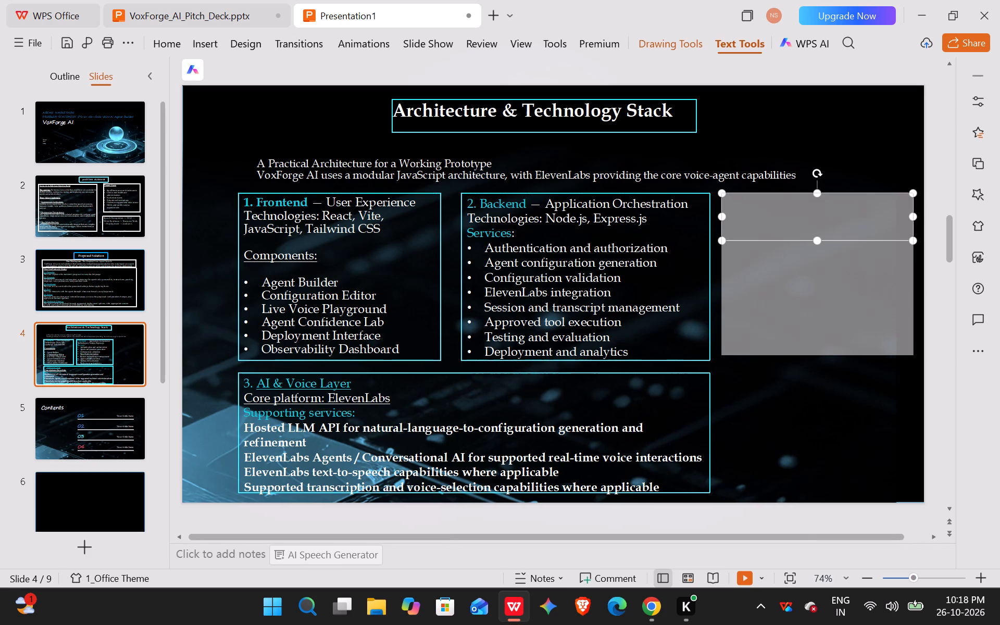
left_click_drag(835, 356, 835, 356)
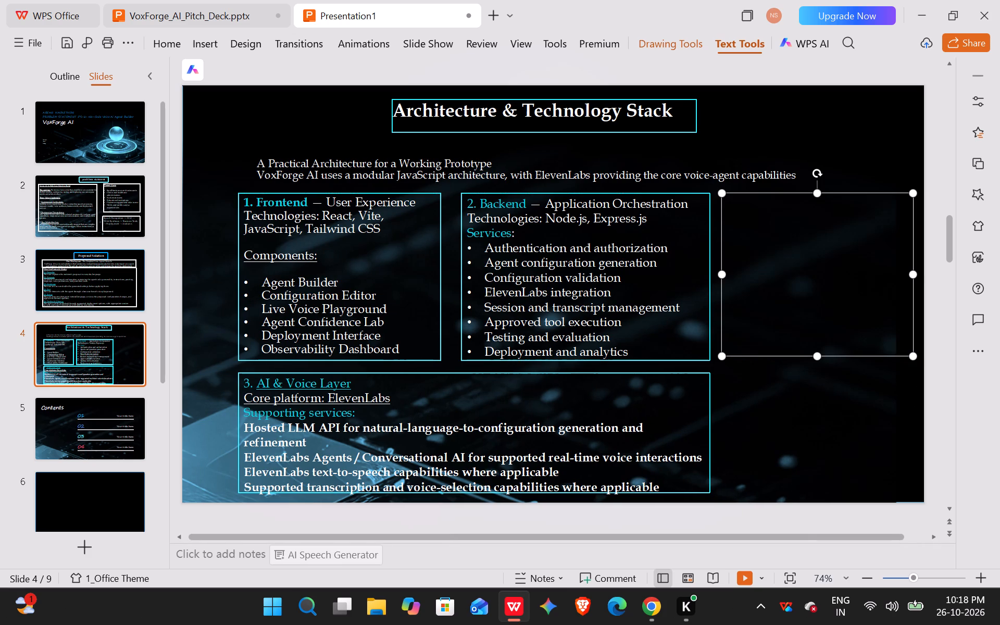
Paste the copied Database Layer section into the new text box beside the Backend box.
left_click(766, 238)
key("ctrl+v")
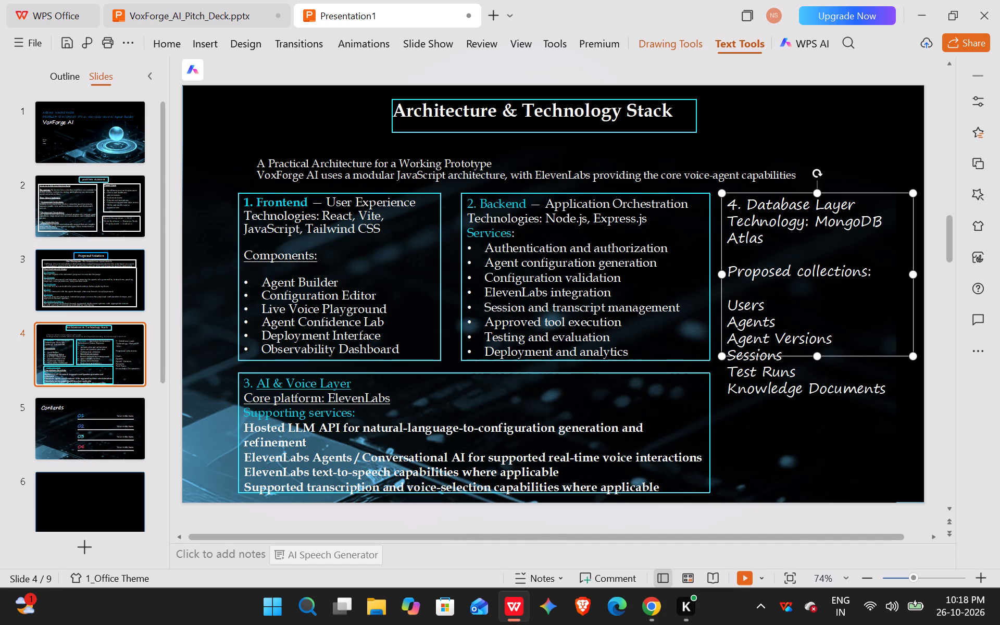
Set the pasted Database Layer text to Book Antiqua, size 16.
left_click_drag(733, 203, 832, 384)
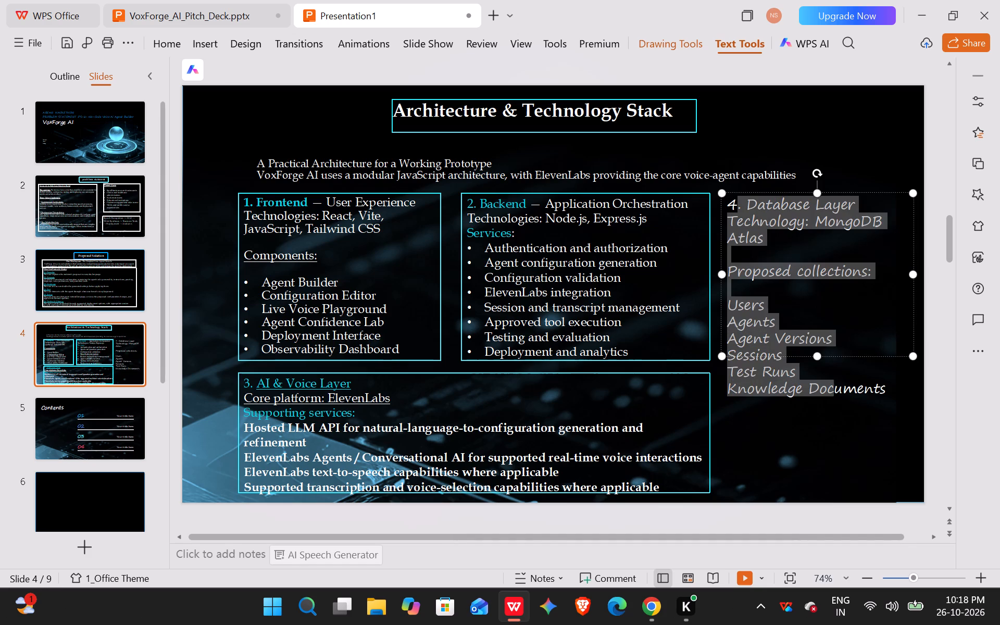
left_click_drag(832, 384, 890, 393)
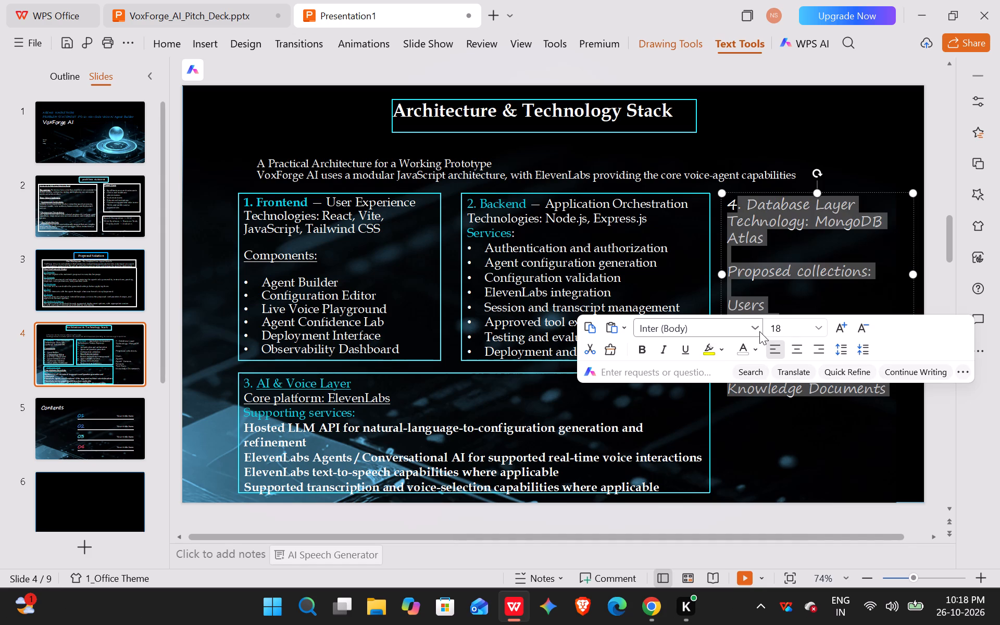
left_click(758, 331)
left_click(829, 398)
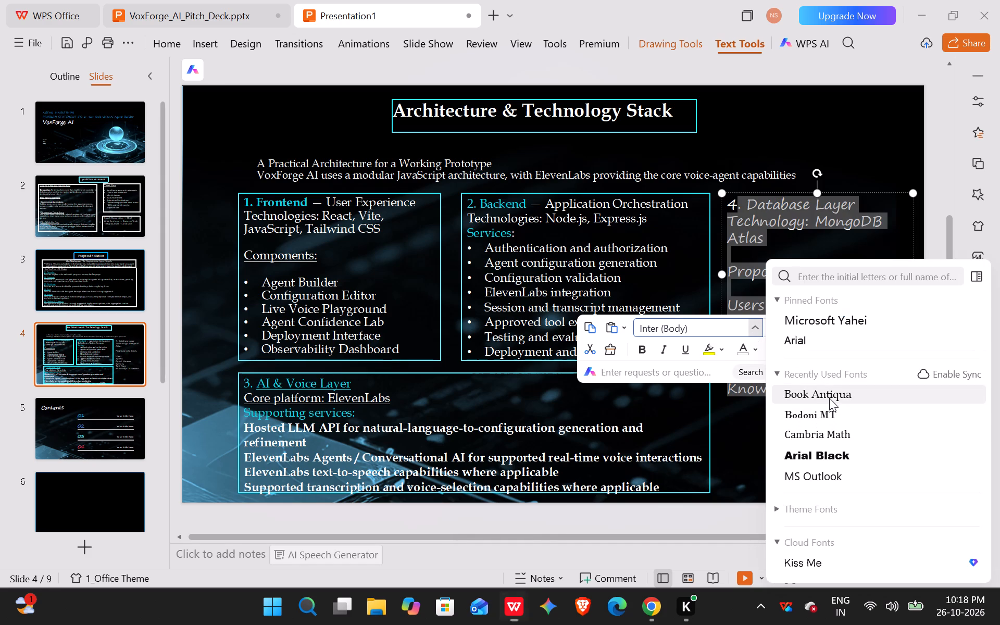
left_click(822, 330)
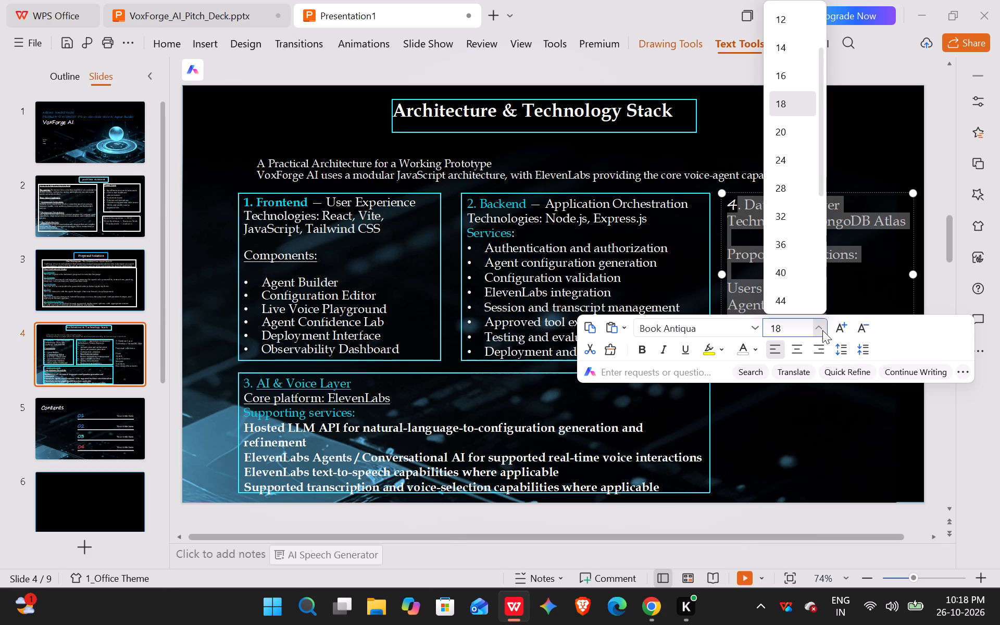
left_click(784, 71)
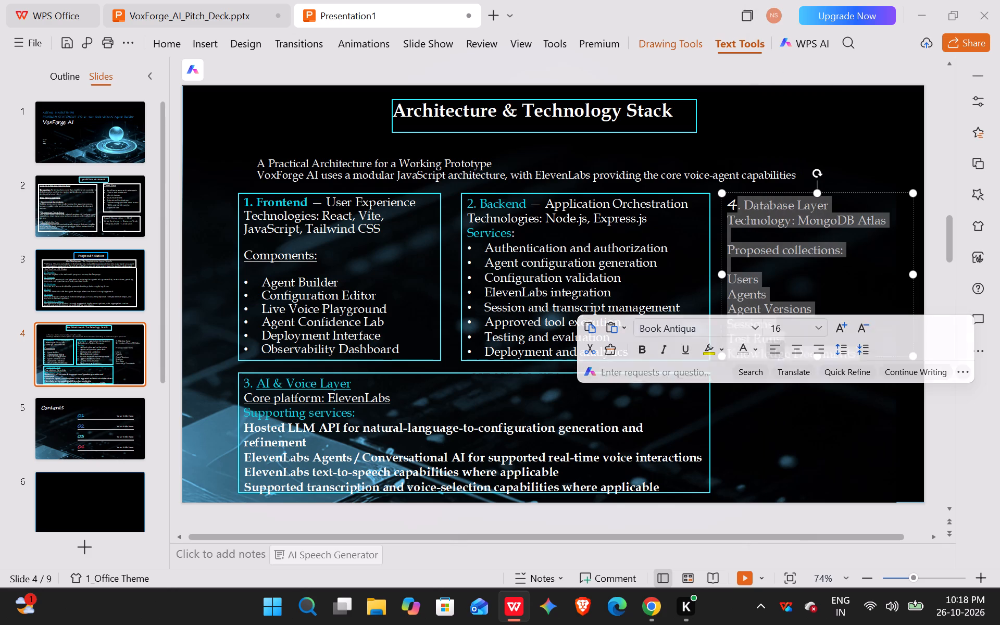
Colour the "4. Database Layer", "Technology: MongoDB Atlas" and "Proposed collections:" lines cyan in the Database Layer box.
left_click(835, 197)
left_click_drag(835, 197, 747, 201)
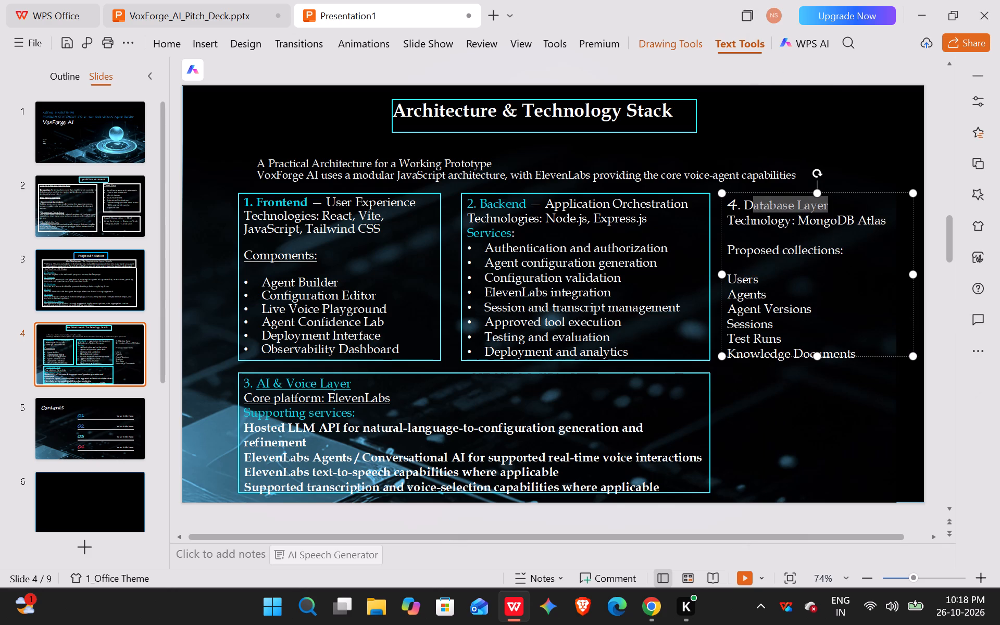
left_click_drag(747, 201, 726, 203)
left_click(754, 160)
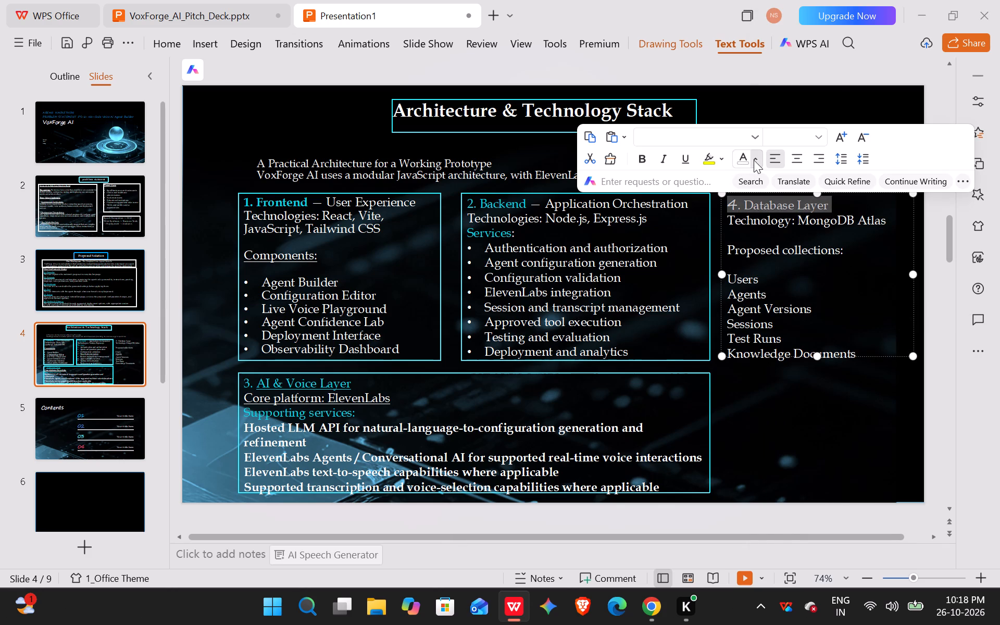
left_click(830, 219)
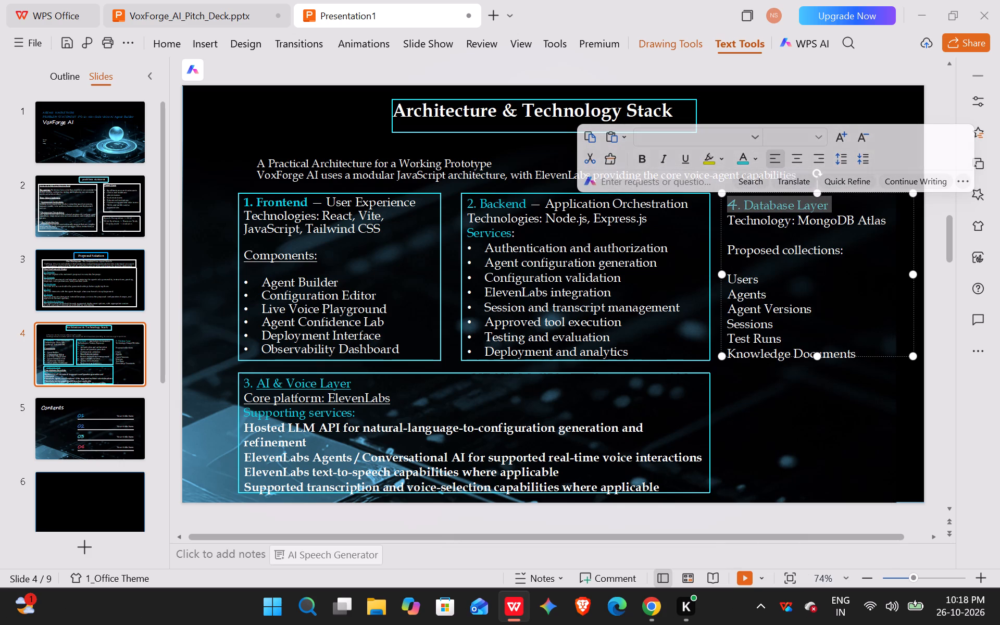
left_click_drag(885, 220, 811, 222)
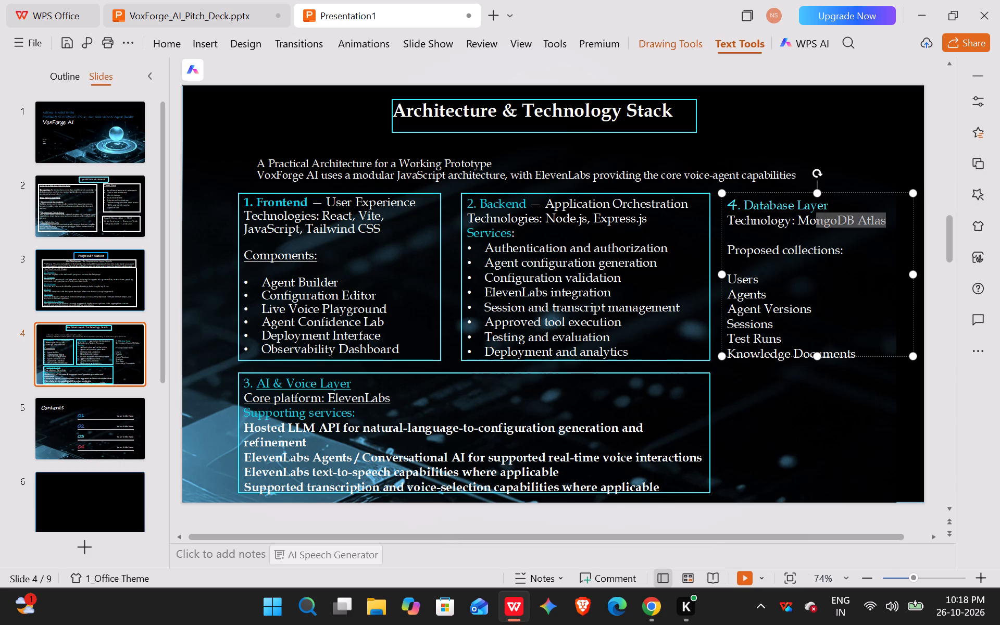
left_click_drag(811, 222, 722, 216)
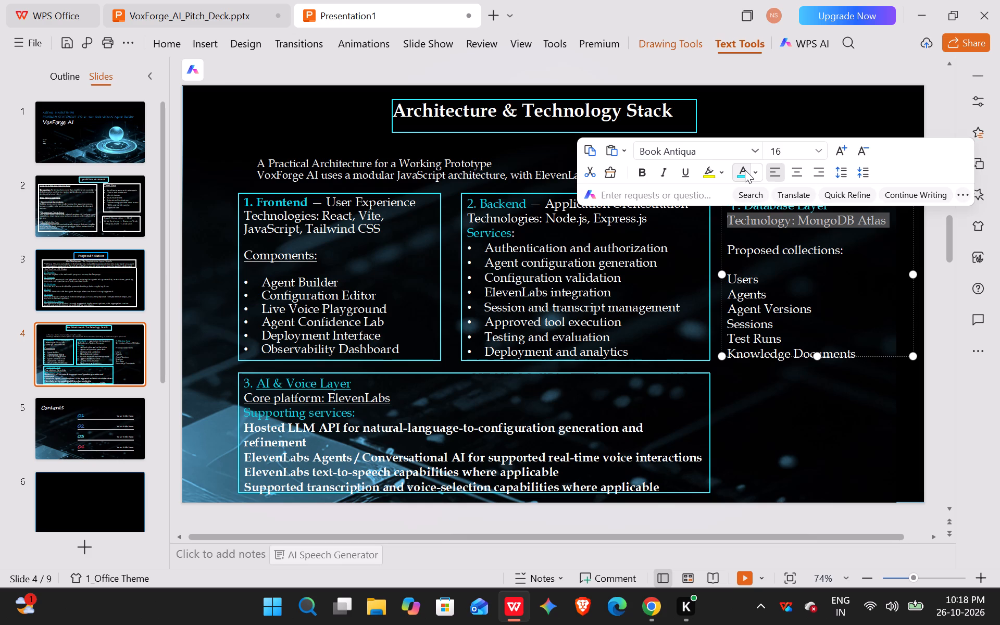
left_click(745, 170)
left_click_drag(852, 253, 724, 250)
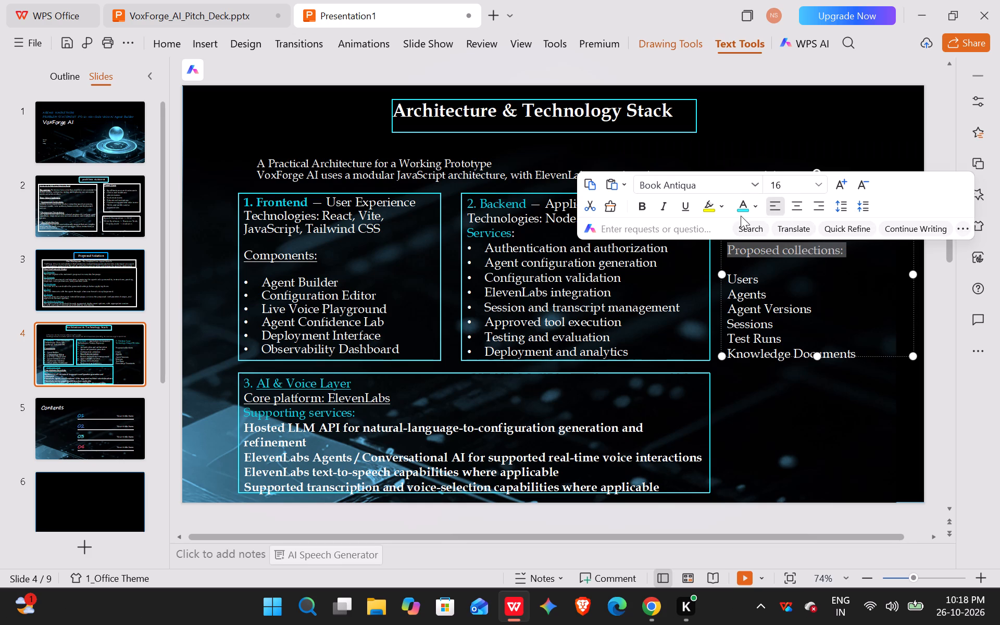
left_click(741, 216)
left_click(741, 216)
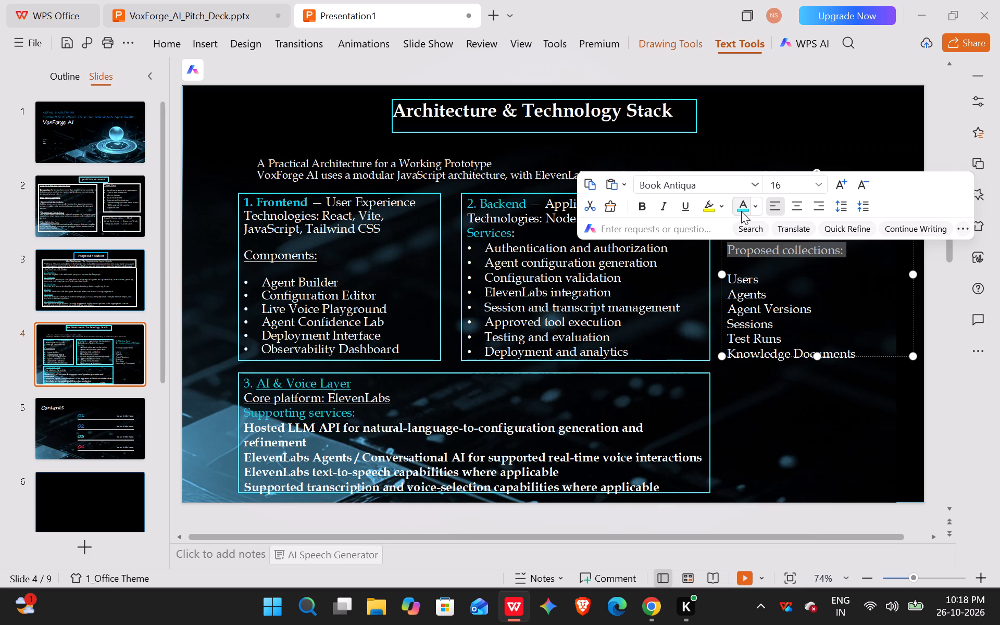
left_click(741, 209)
Remove the blank line below "Proposed collections:" and turn the items from Users through Knowledge Documents into a bulleted list.
left_click(737, 263)
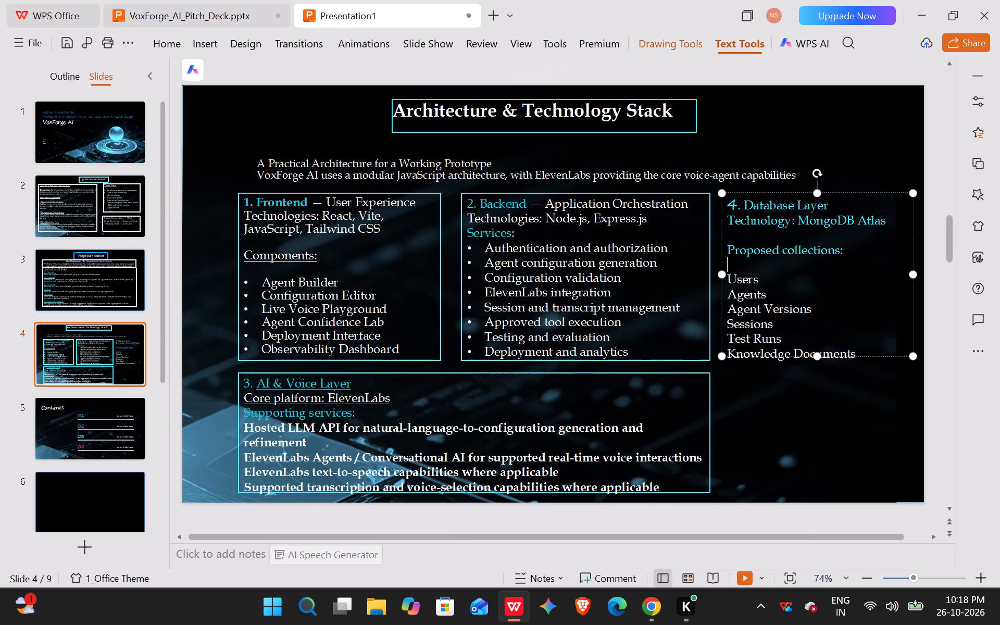
key("BackSpace")
left_click_drag(730, 262, 856, 342)
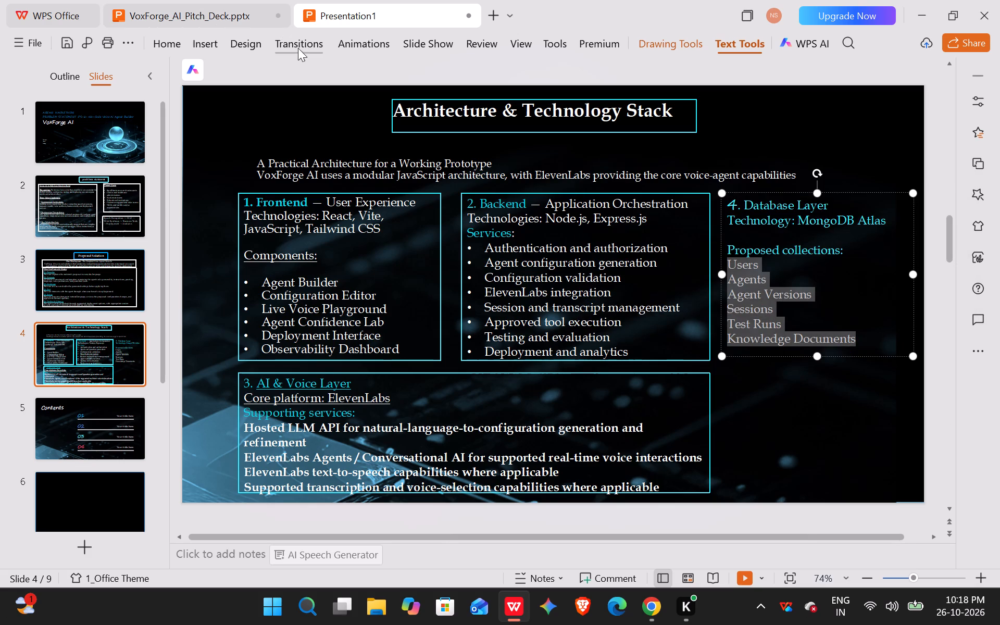
left_click(356, 70)
left_click(790, 379)
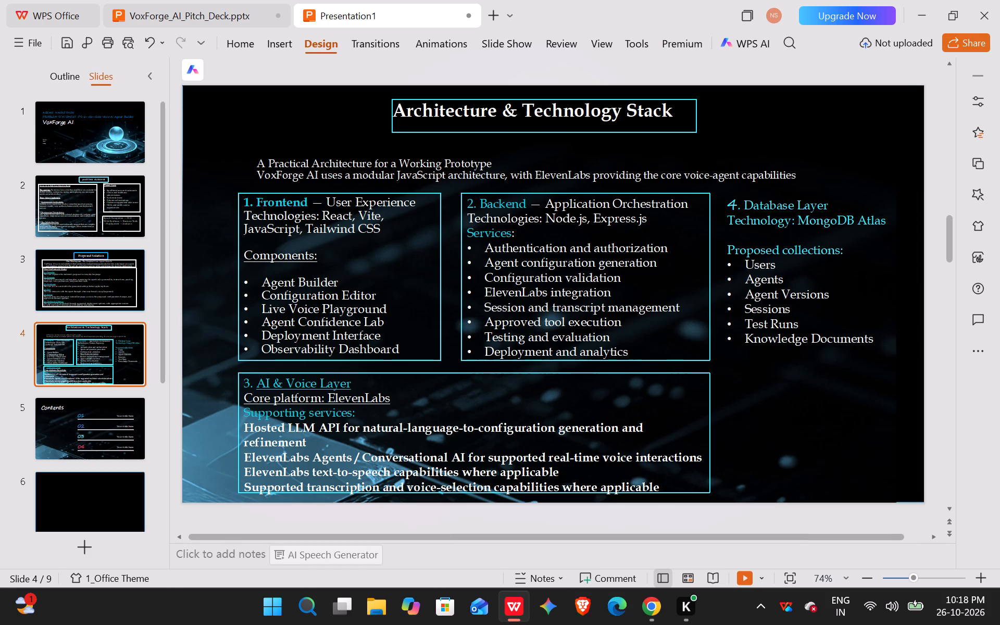
Narrow the Database Layer box to fit its text and give it a cyan outline.
left_click(749, 216)
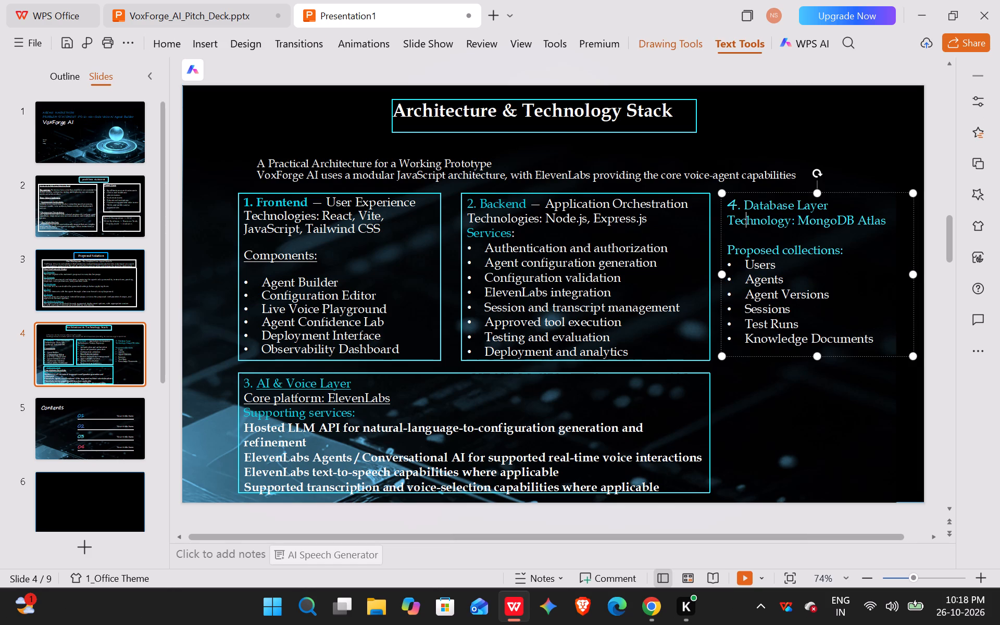
left_click_drag(912, 271, 893, 272)
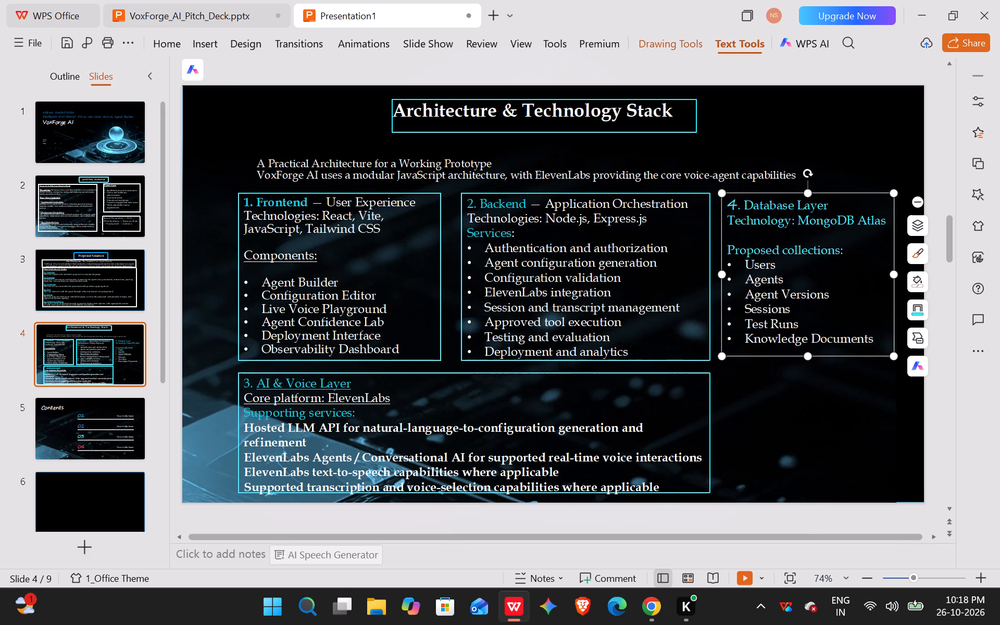
left_click(917, 309)
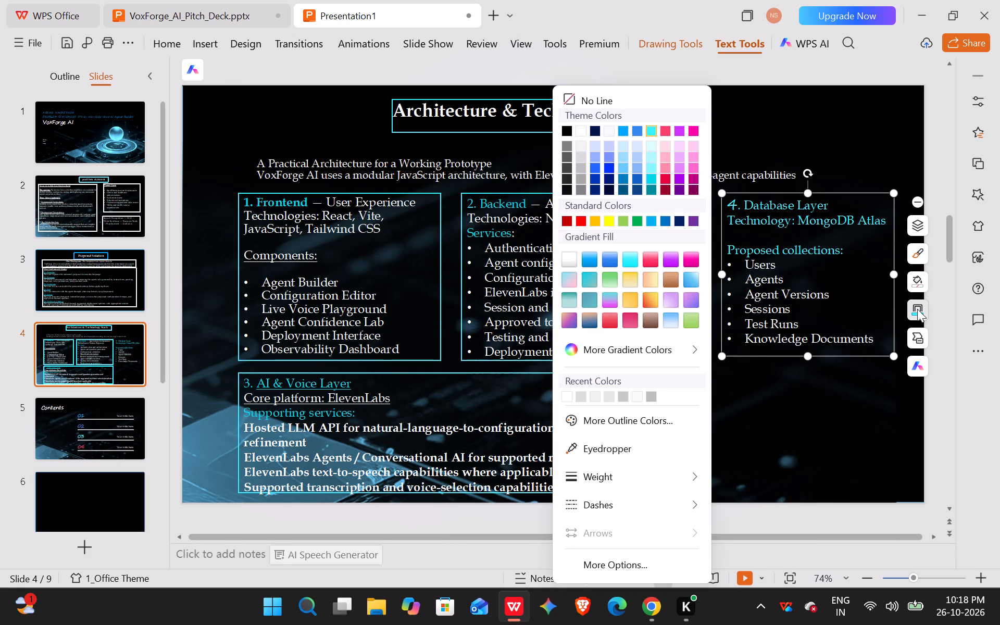
left_click(653, 131)
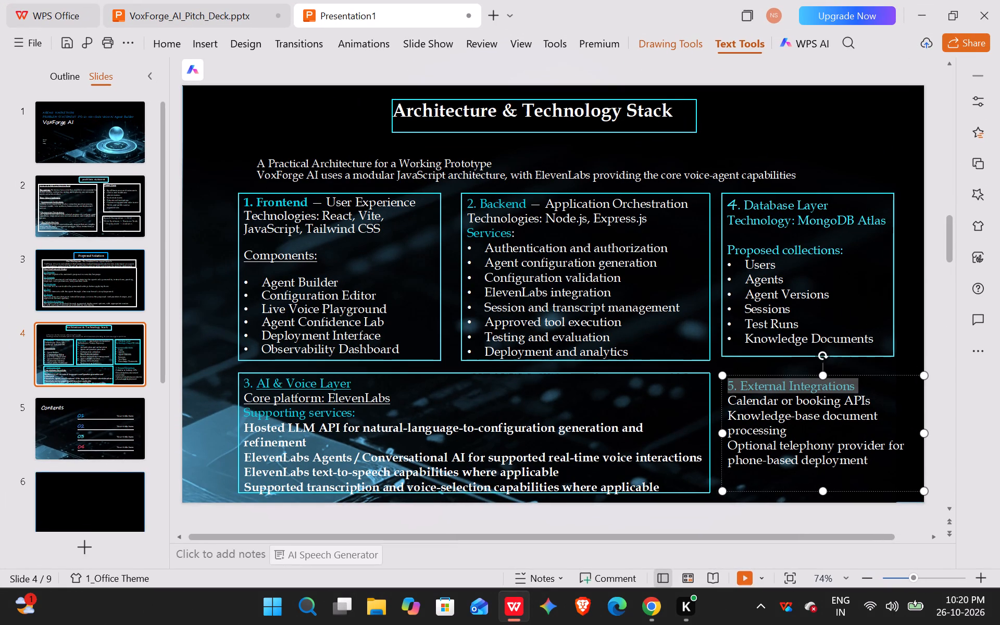
left_click_drag(731, 402, 852, 469)
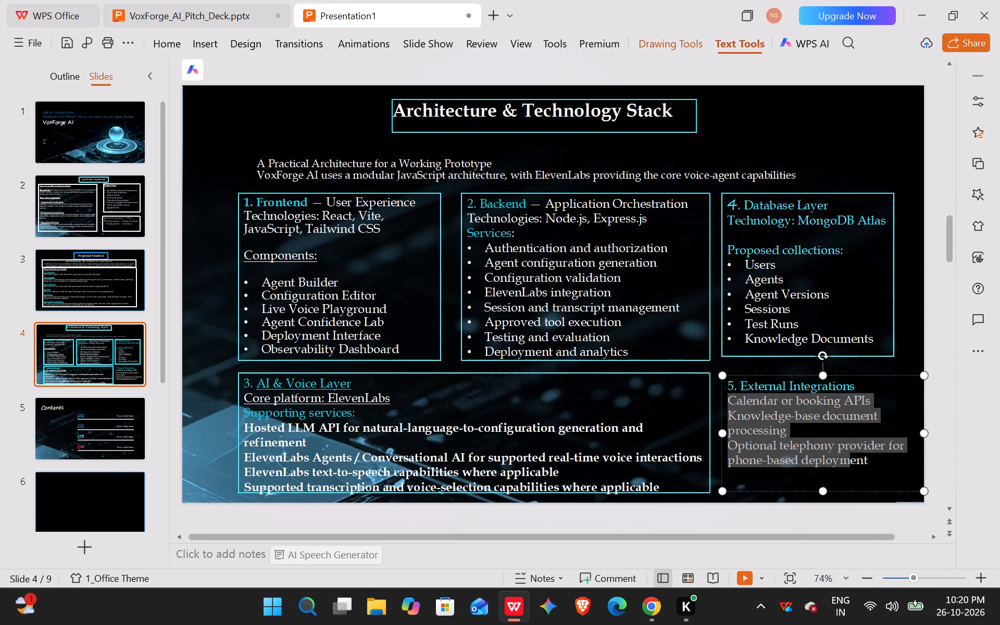
left_click_drag(852, 469, 868, 466)
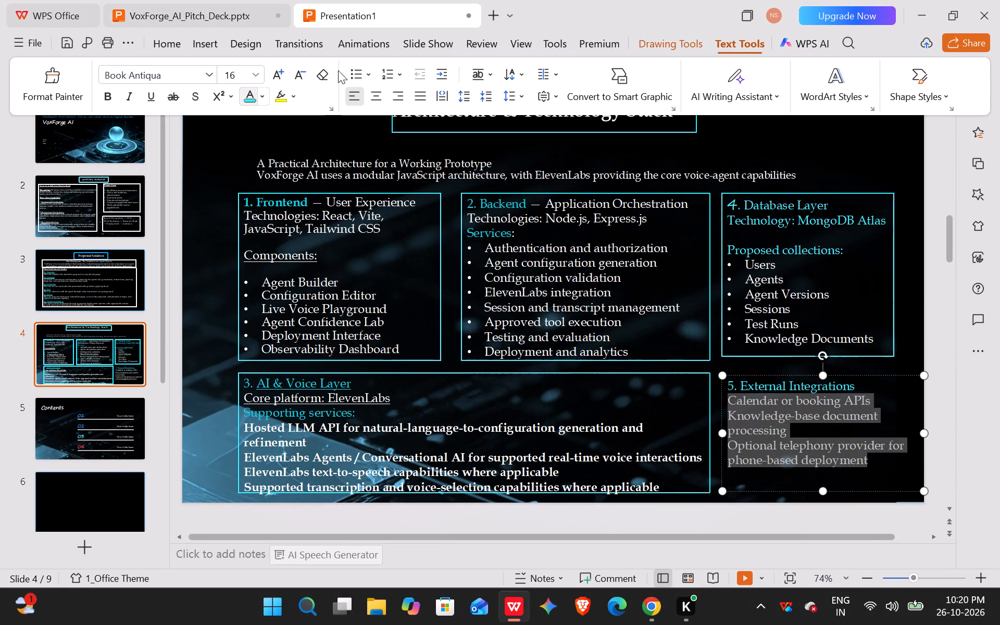
left_click(355, 69)
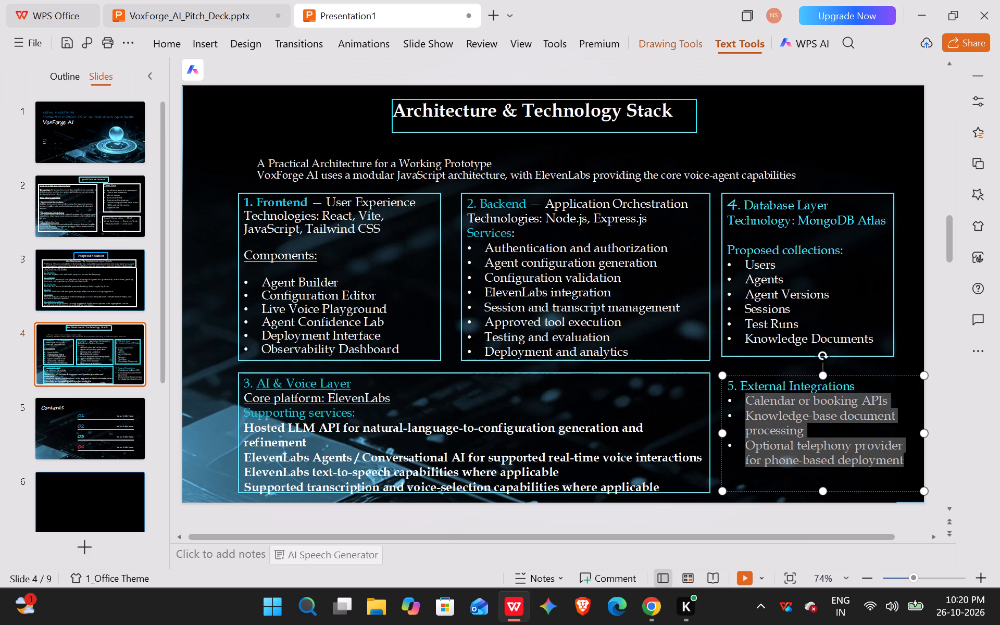
Narrow the External Integrations box and slightly widen the Database Layer box so their widths nearly match.
left_click_drag(923, 433, 903, 433)
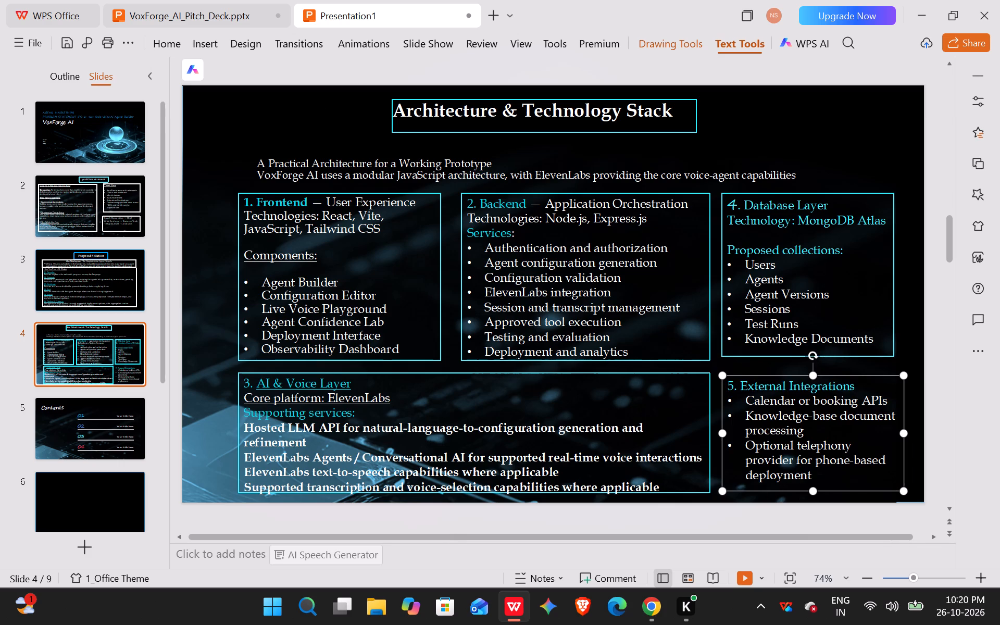
left_click(902, 433)
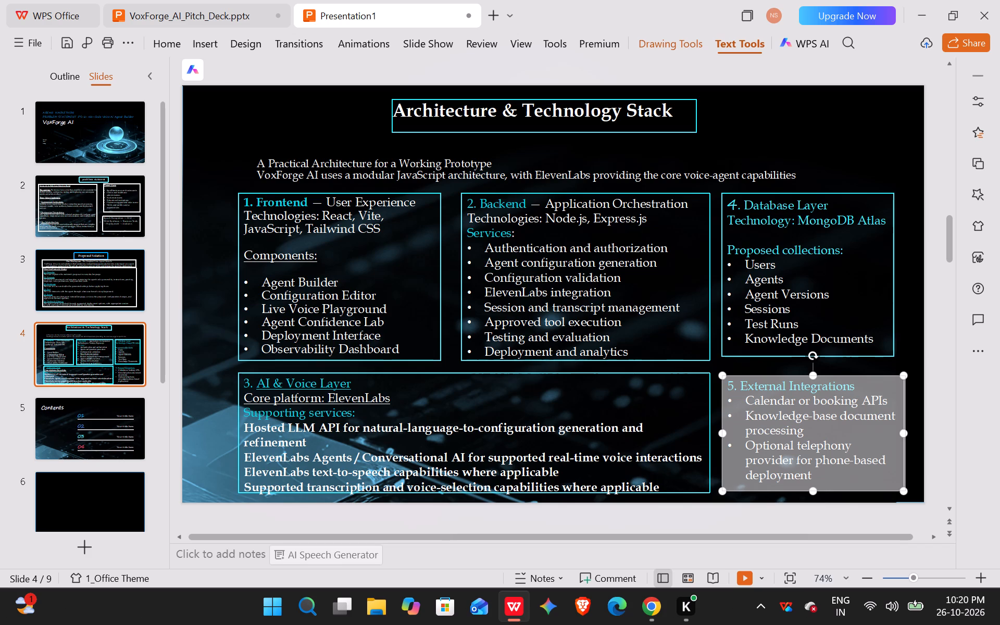
left_click(894, 311)
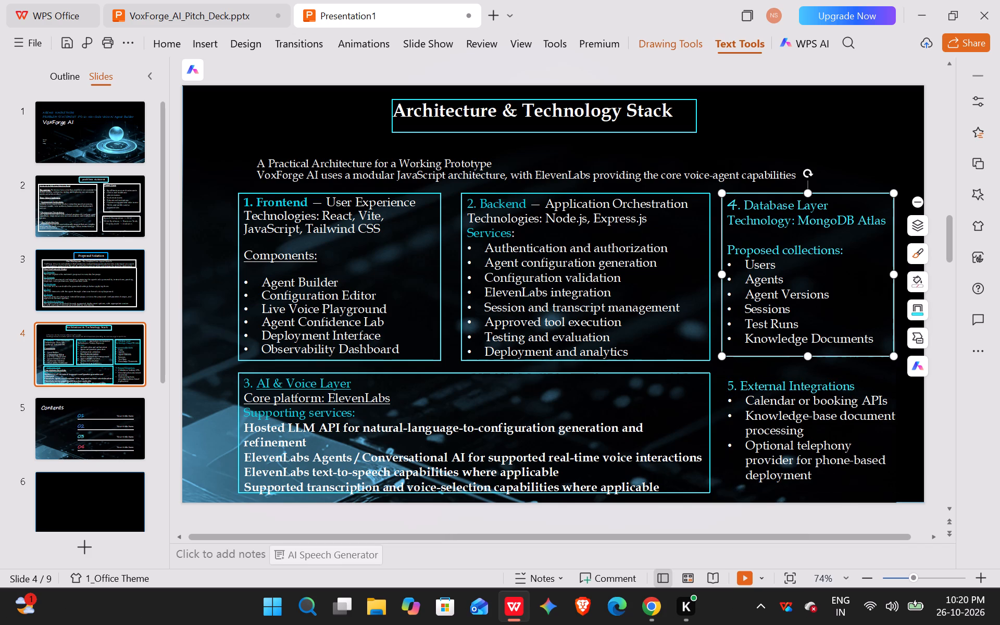
left_click_drag(895, 278, 901, 278)
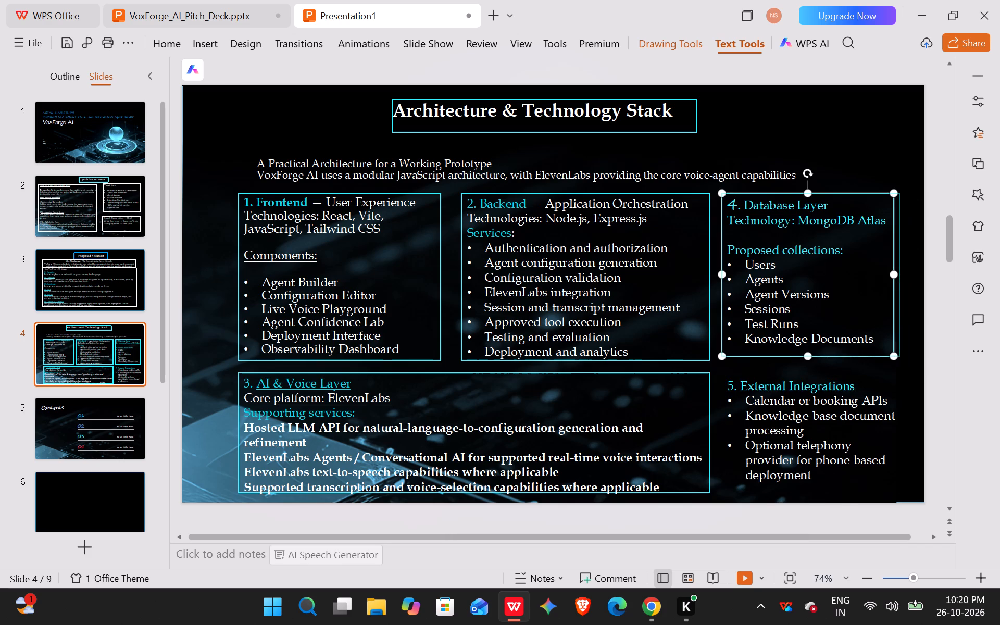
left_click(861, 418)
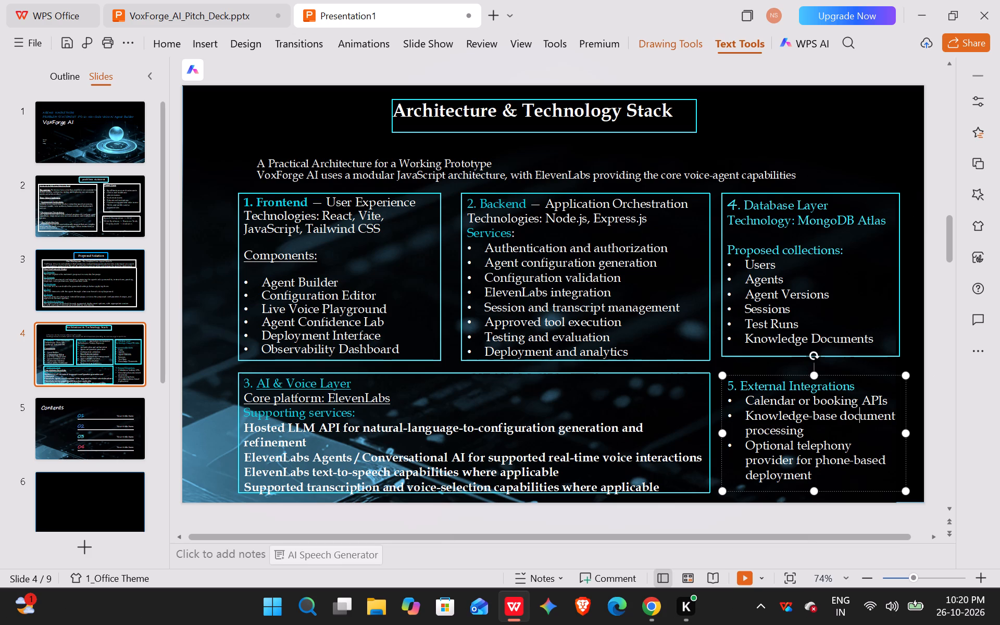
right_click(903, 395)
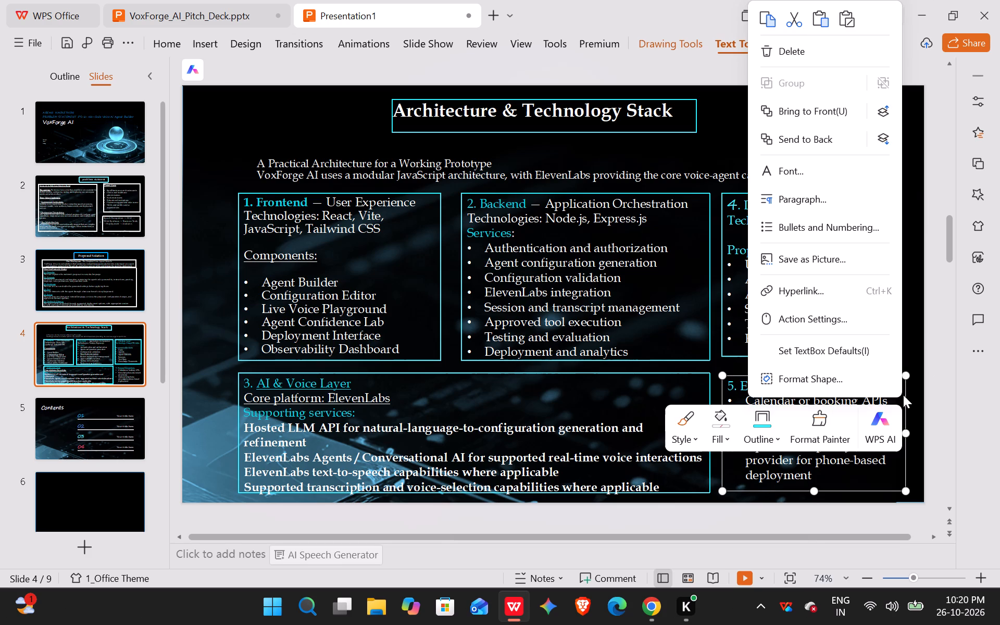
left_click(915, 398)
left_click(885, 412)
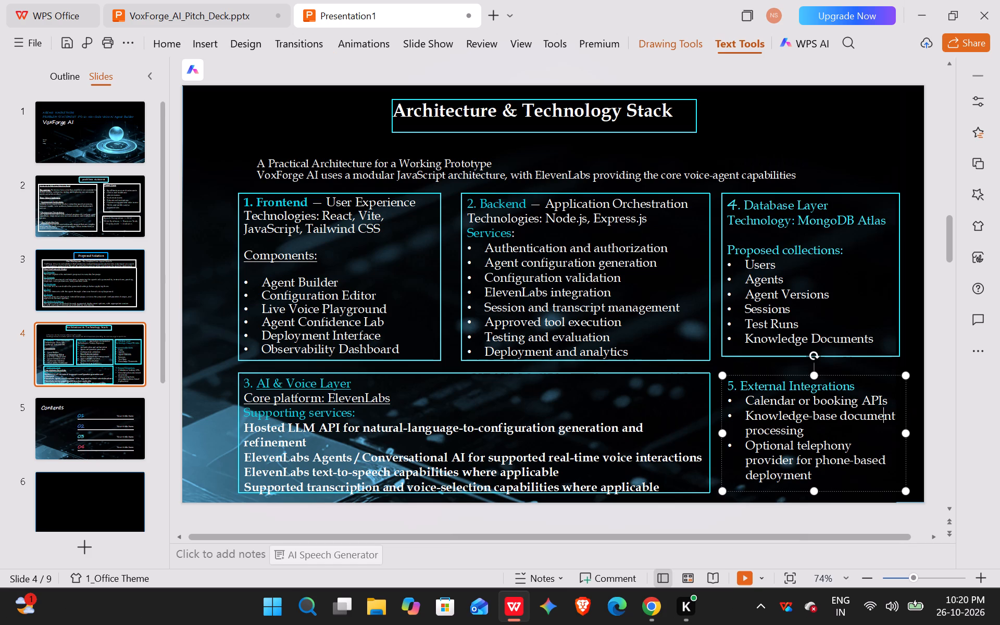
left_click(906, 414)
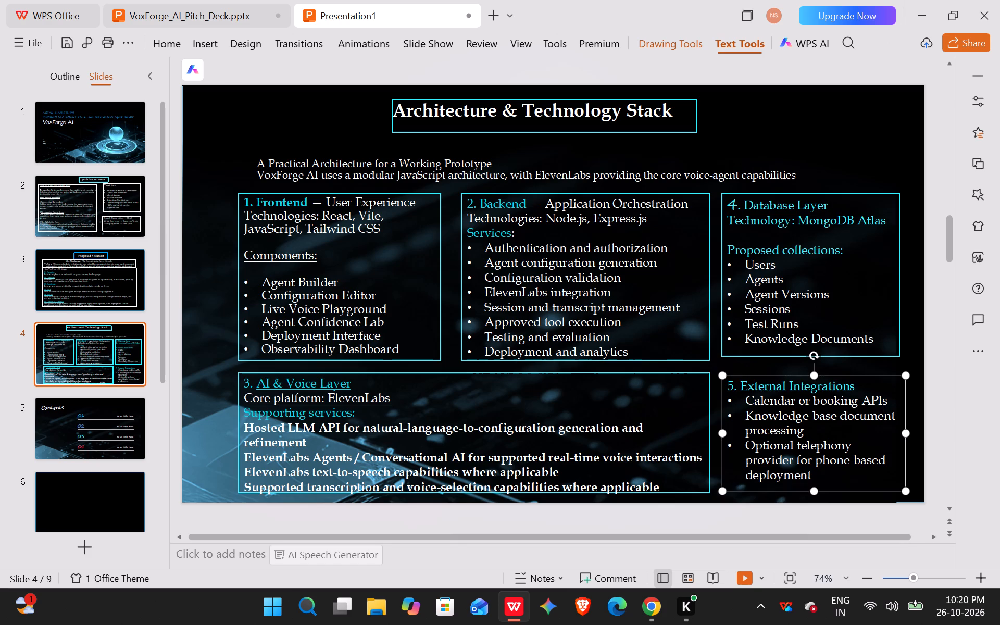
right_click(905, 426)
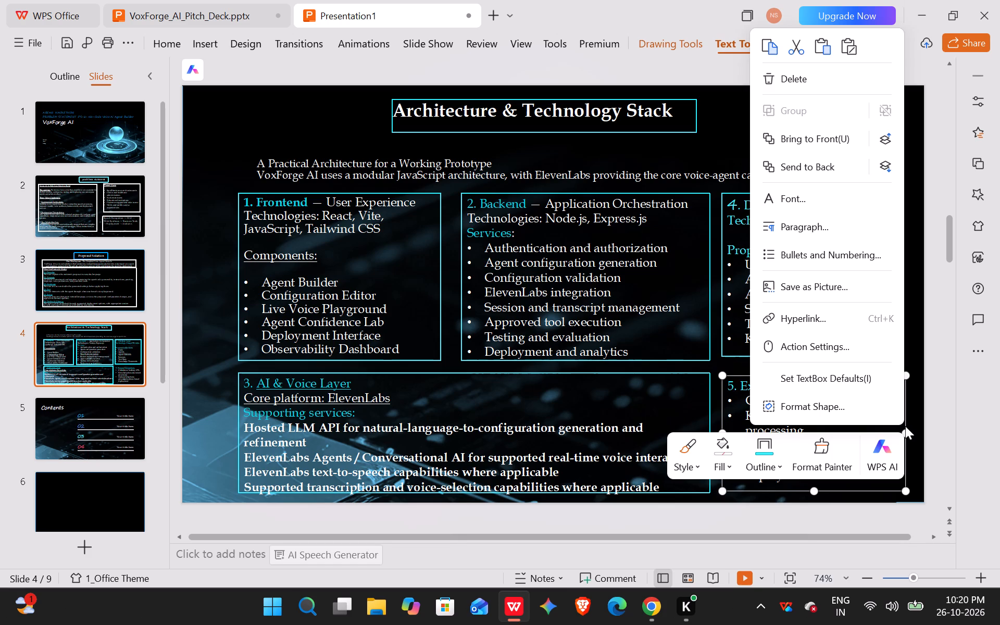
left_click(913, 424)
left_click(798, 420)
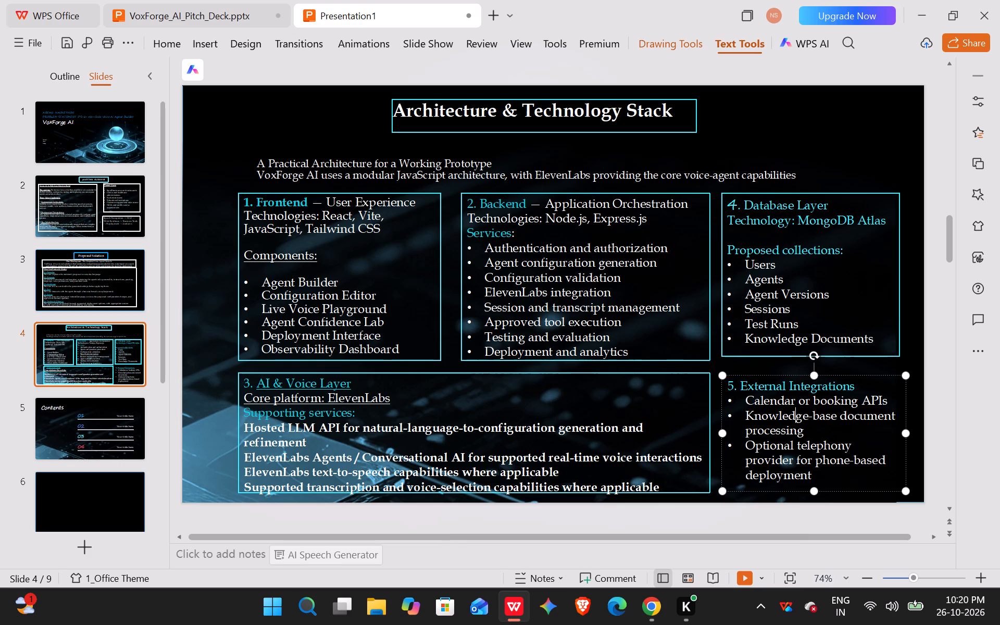
Give the External Integrations box a cyan outline.
left_click_drag(851, 377, 832, 359)
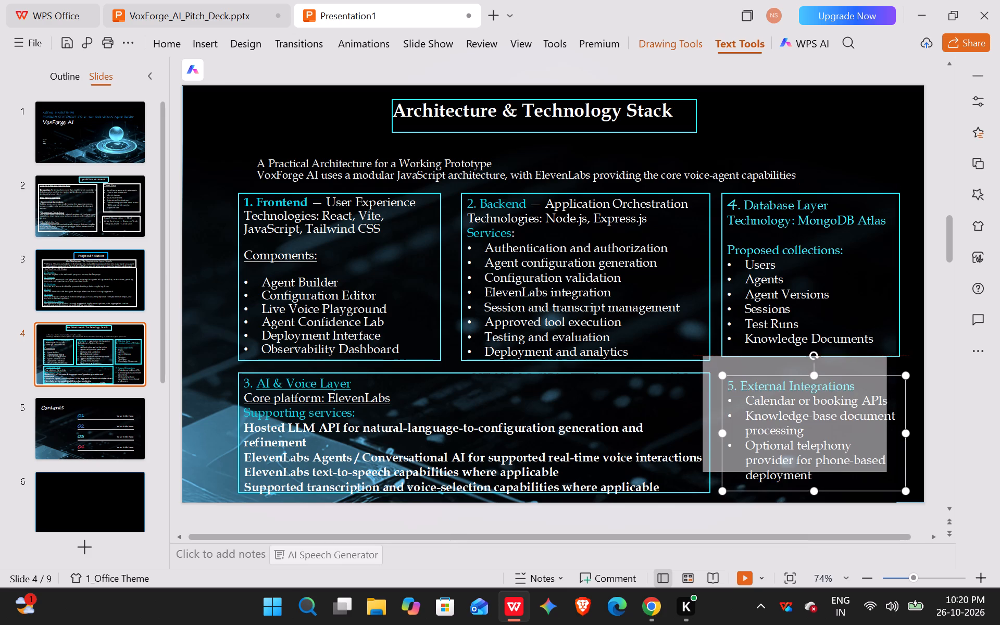
left_click(917, 457)
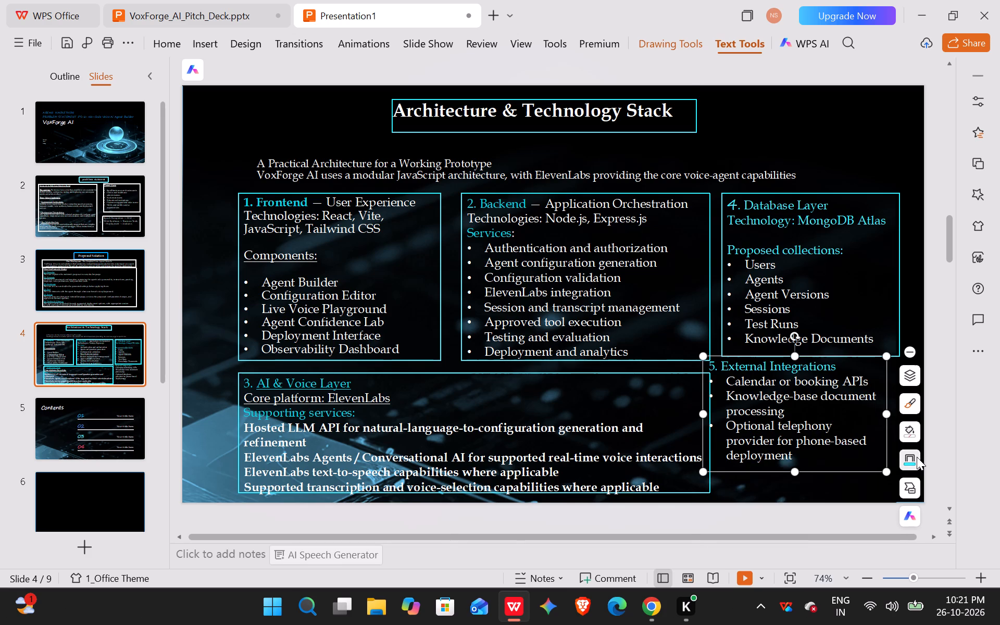
left_click(629, 134)
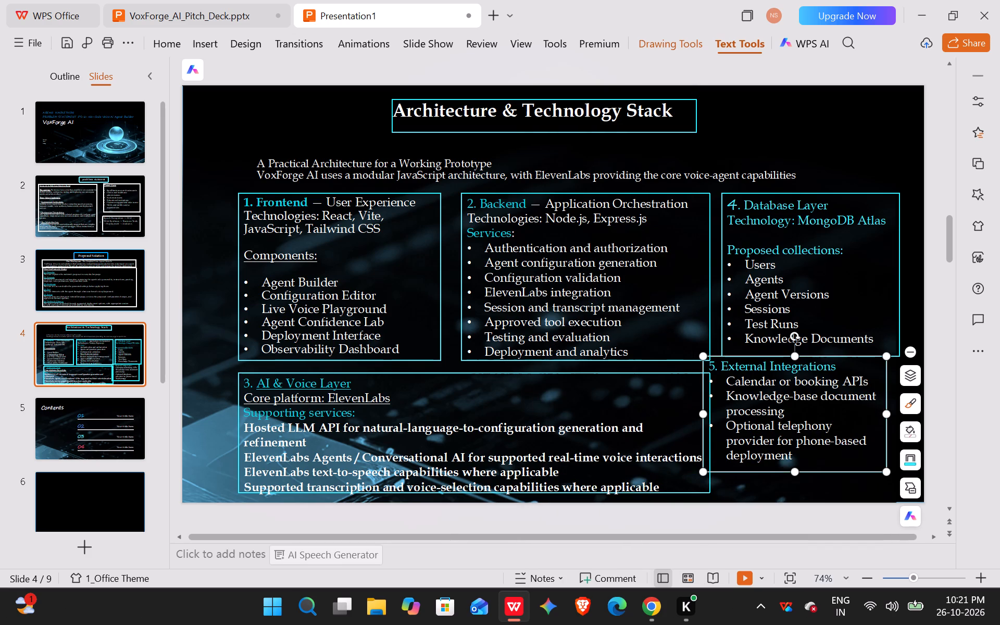
Move the External Integrations box just below the Database Layer box, lining up their left edges.
left_click_drag(782, 357, 806, 373)
left_click_drag(806, 373, 798, 368)
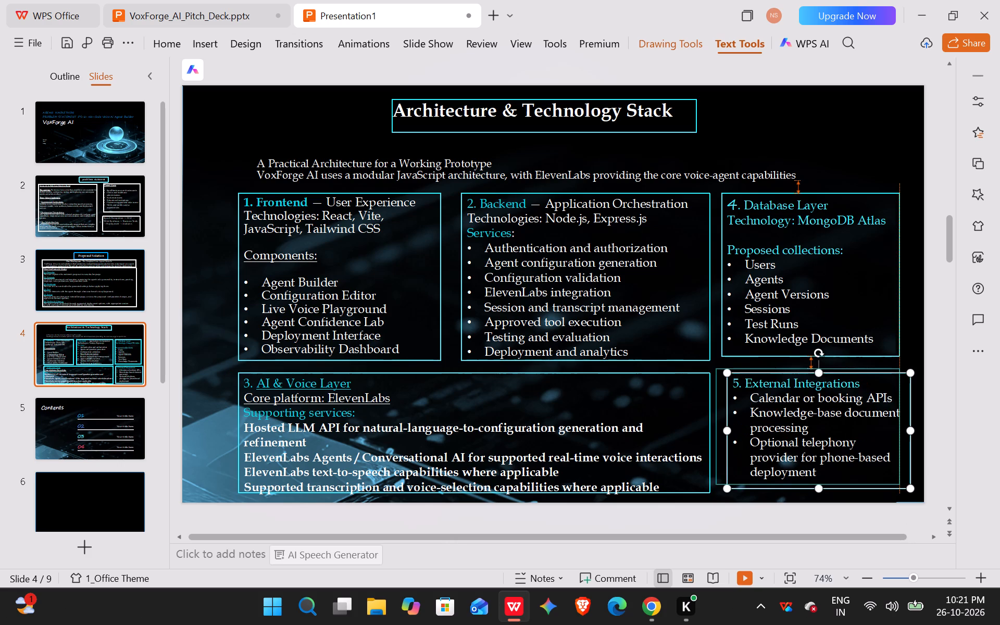
left_click_drag(798, 368, 801, 368)
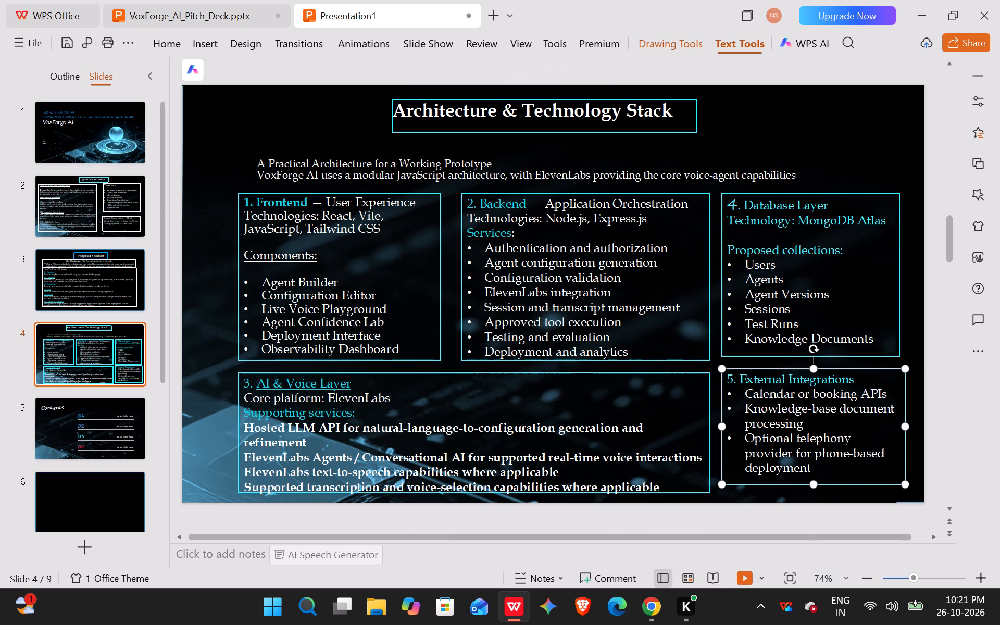
left_click(915, 318)
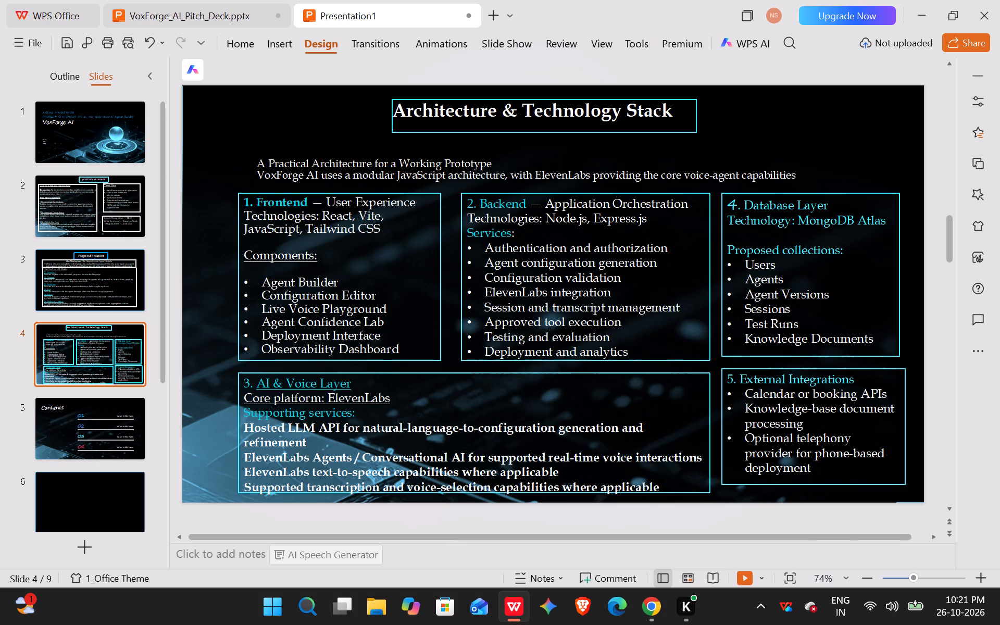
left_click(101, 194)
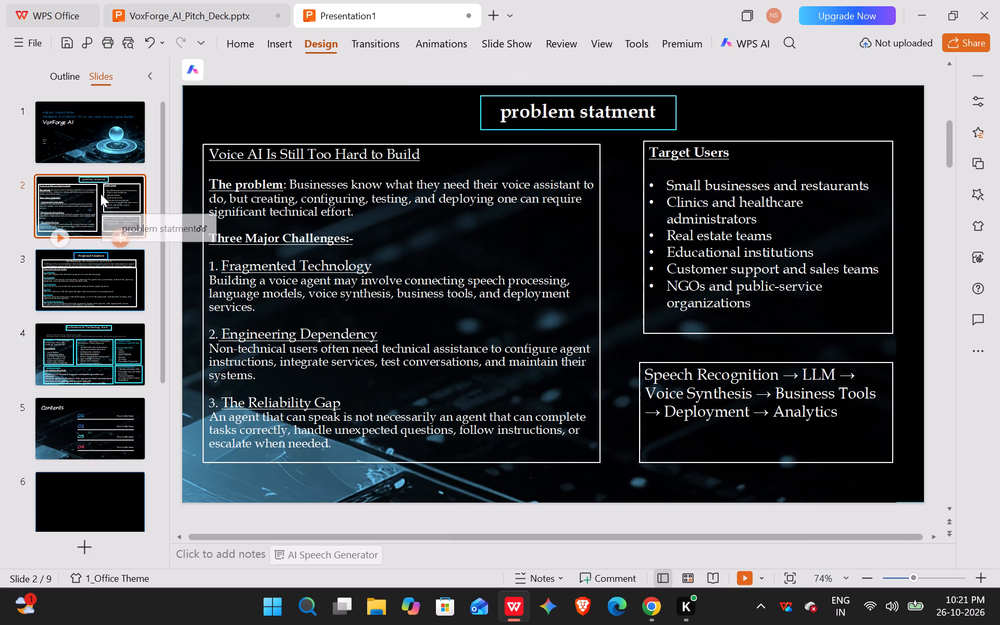
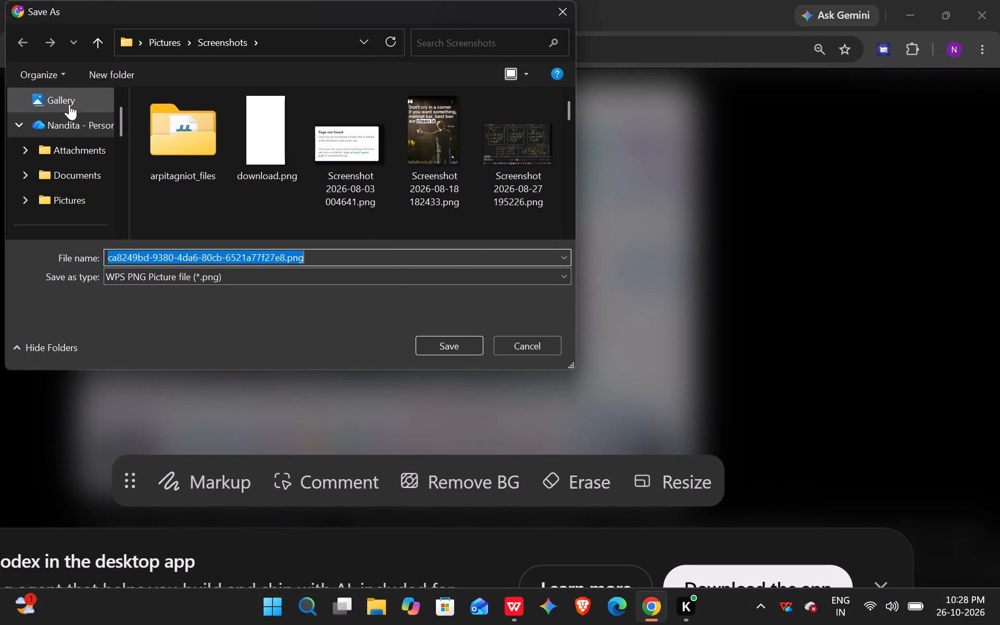
scroll(81, 193, "down", 1)
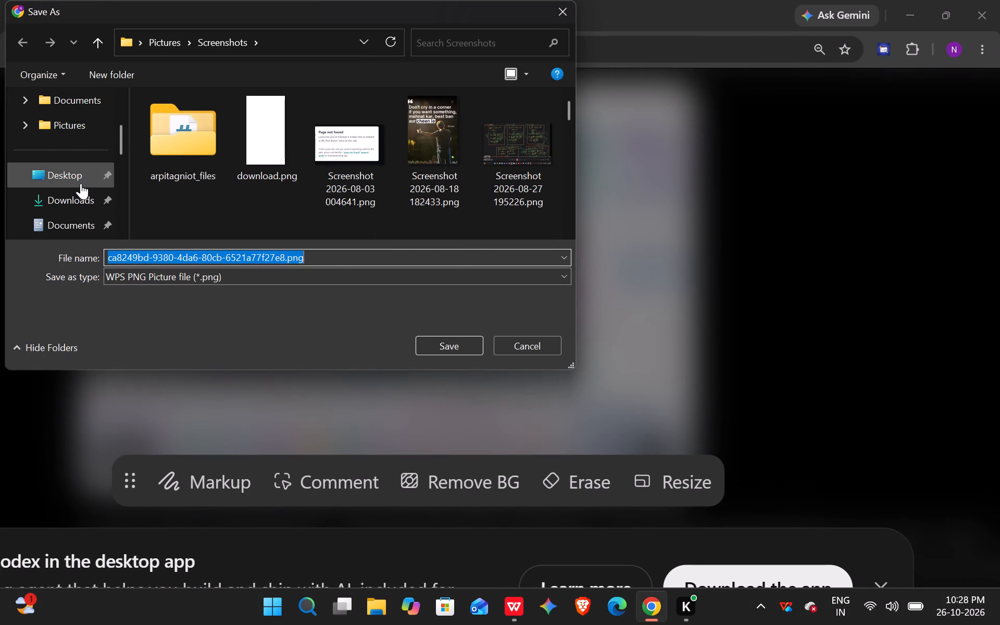
left_click(81, 183)
left_click(468, 344)
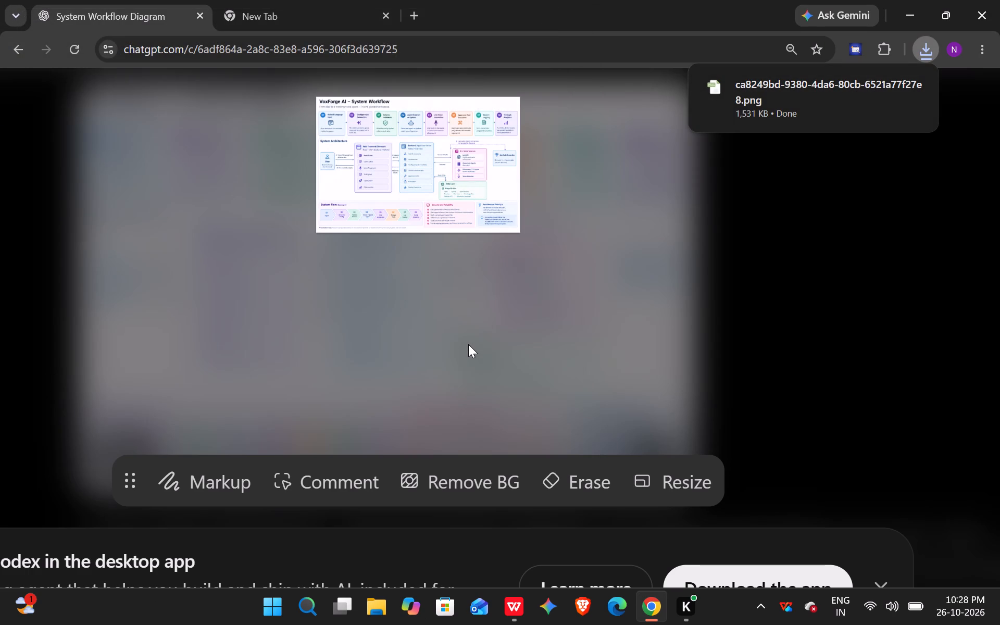
Switch to WPS and insert the saved workflow diagram PNG from the Desktop on slide 5 of Presentation1.
left_click(483, 206)
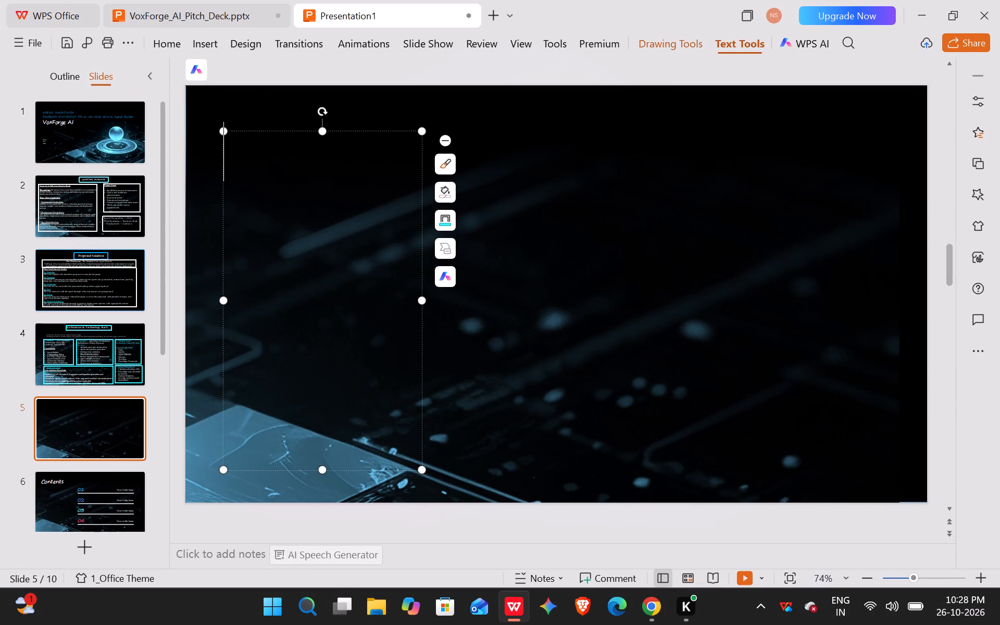
left_click(208, 39)
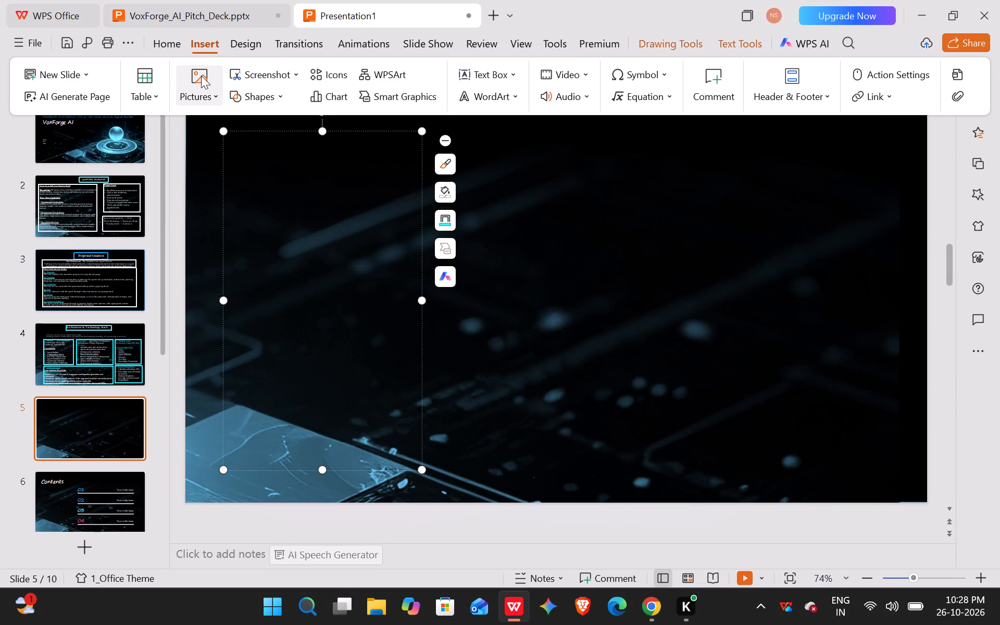
left_click(201, 76)
left_click(230, 123)
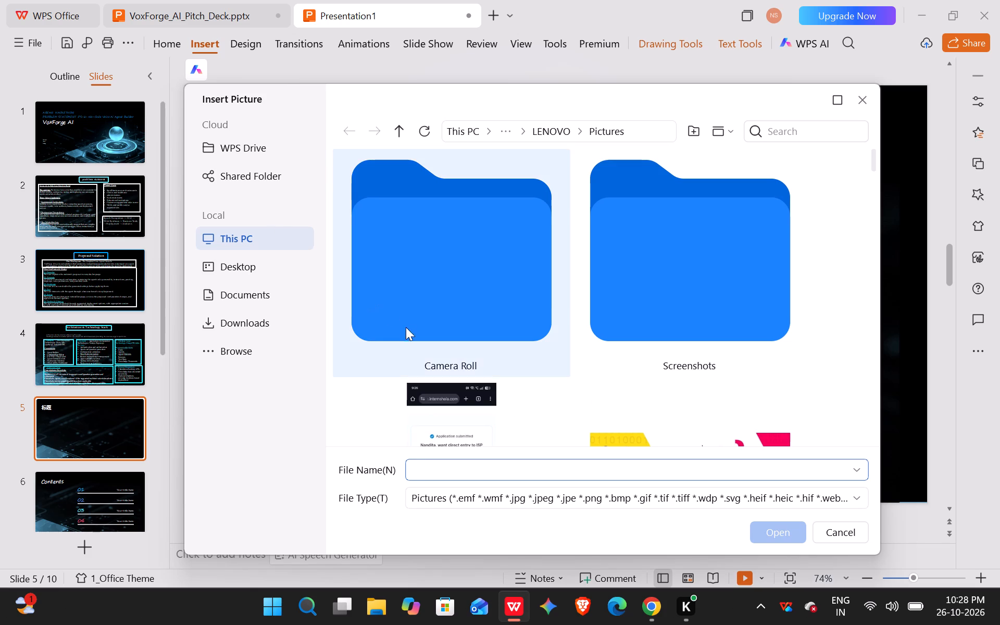
left_click(249, 268)
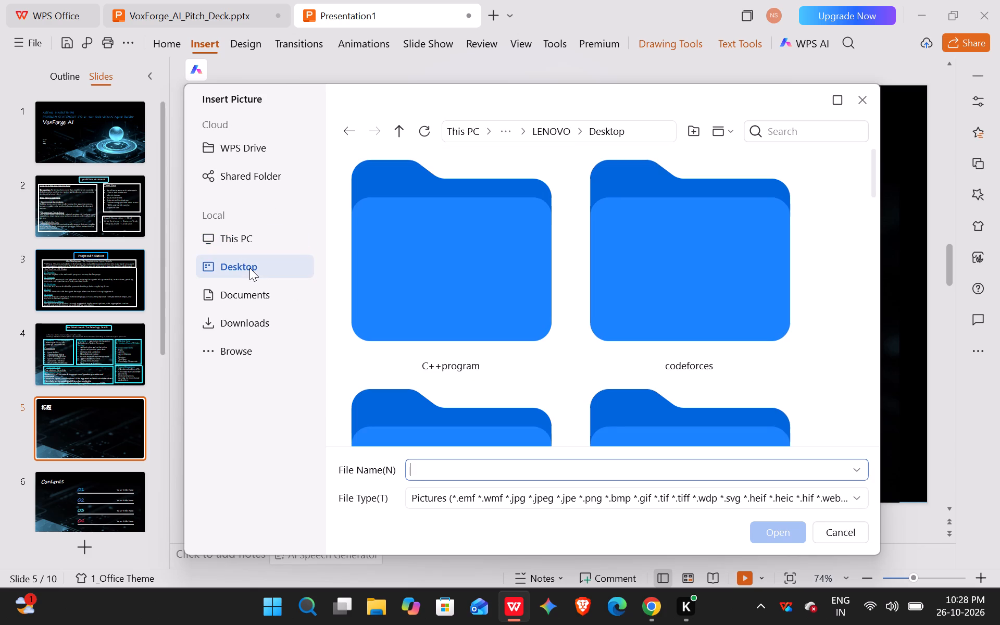
scroll(542, 287, "down", 6)
left_click(542, 287)
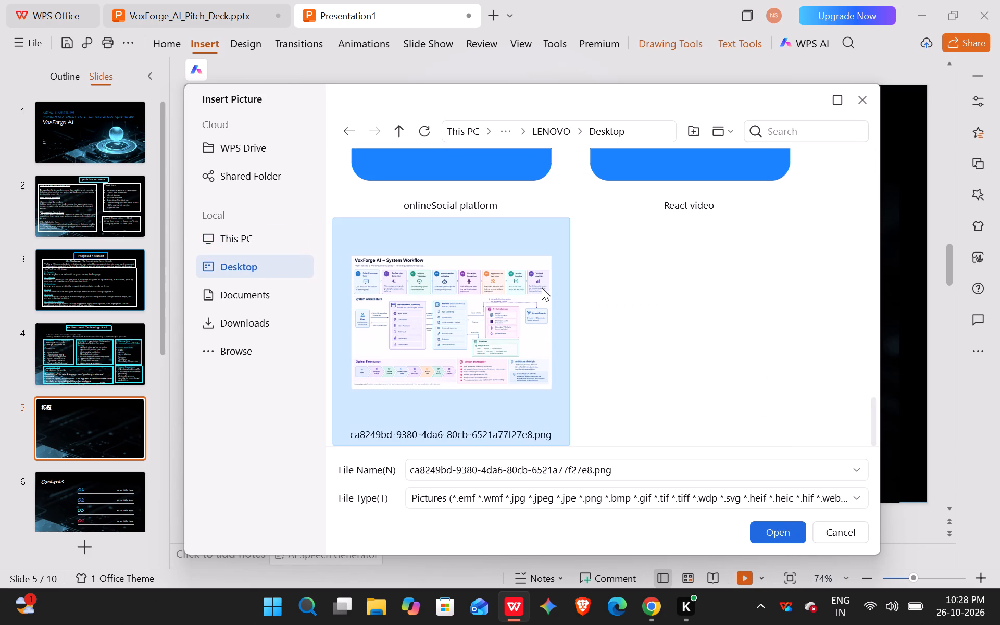
left_click(783, 533)
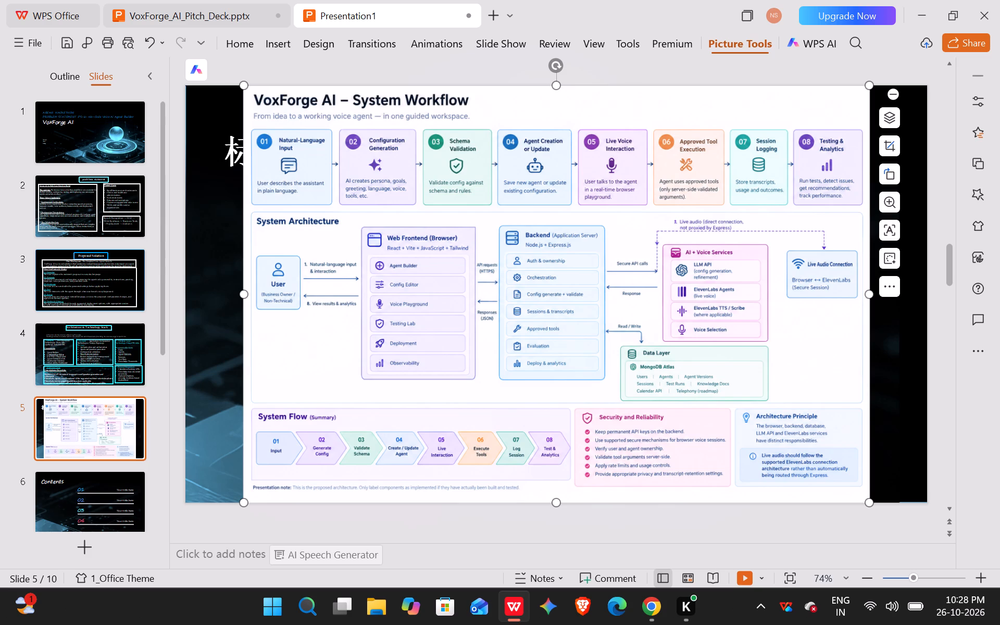
Resize and stretch the workflow diagram on slide 5 so it covers nearly the whole slide, including the title placeholder.
left_click_drag(246, 82, 223, 96)
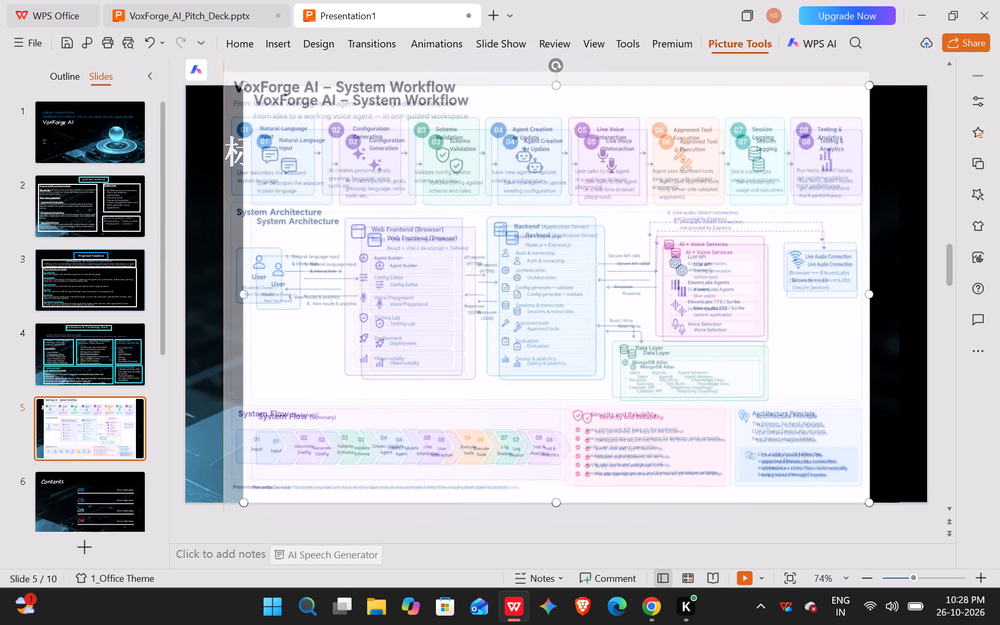
left_click_drag(223, 96, 294, 123)
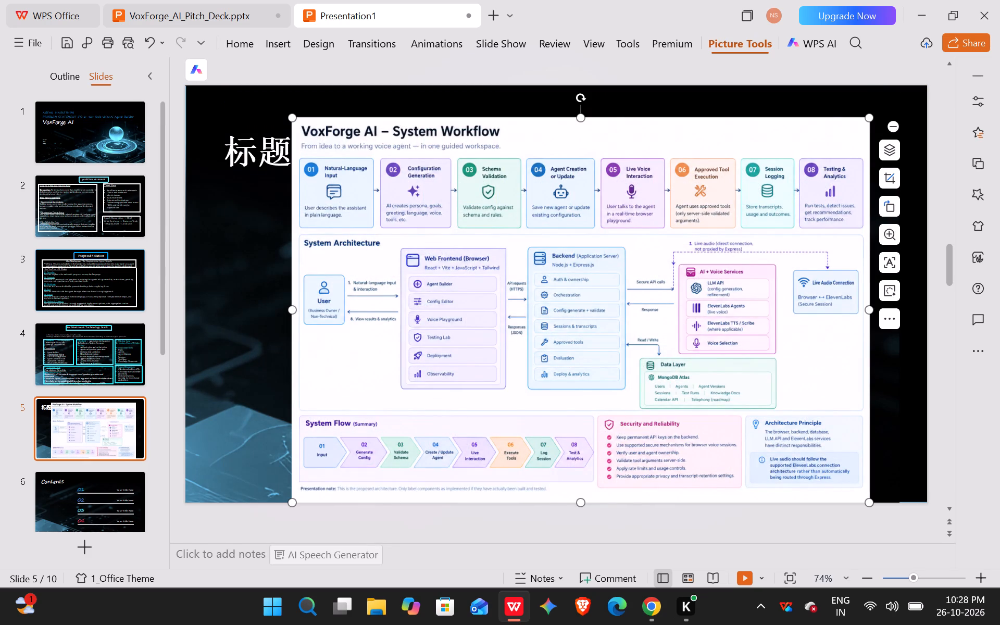
left_click_drag(581, 502, 582, 472)
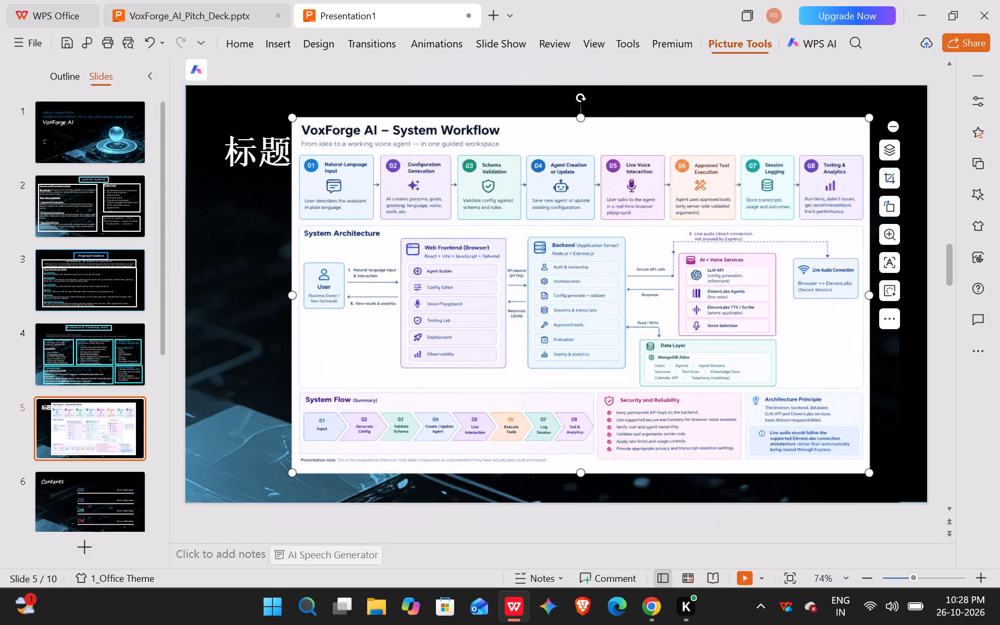
left_click_drag(288, 291, 202, 275)
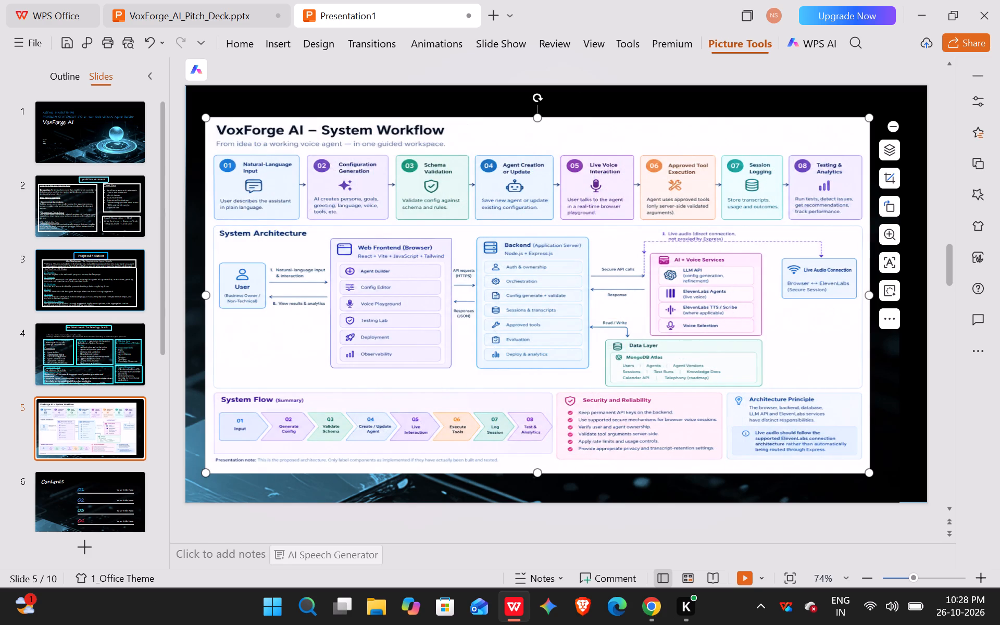
left_click_drag(870, 295, 916, 294)
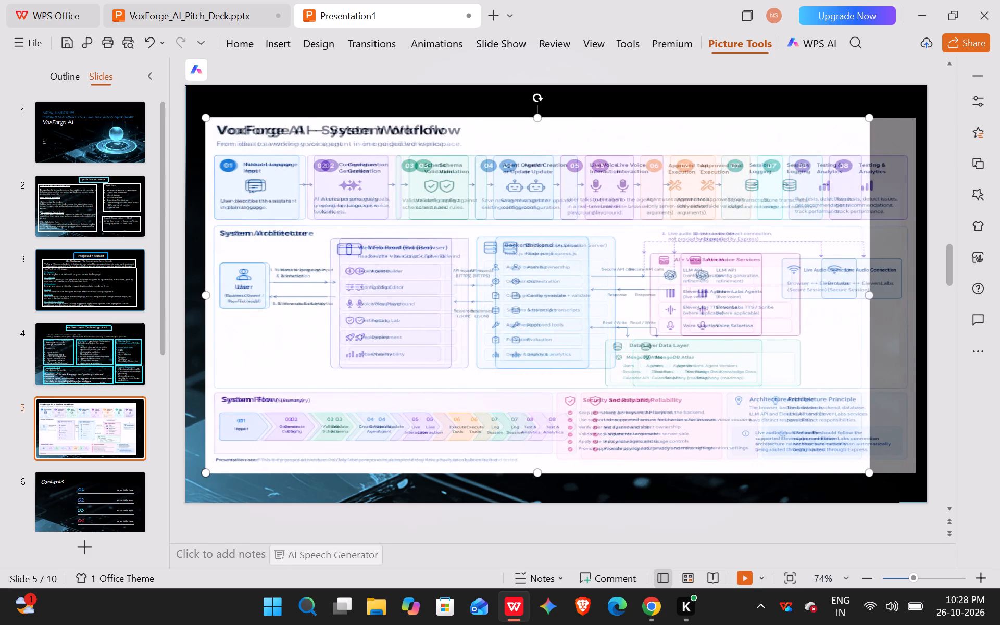
left_click_drag(916, 294, 921, 294)
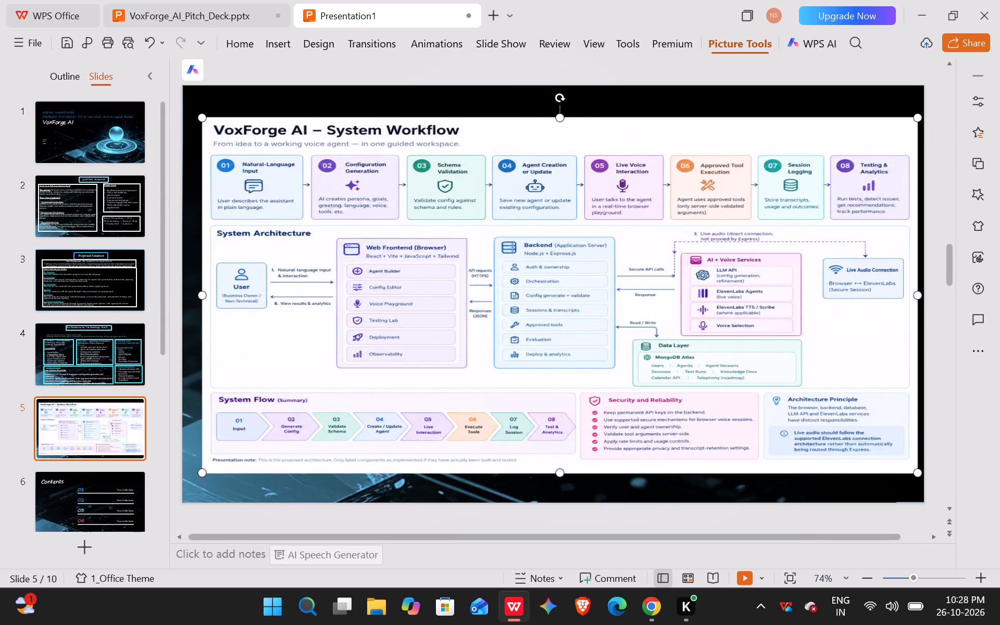
left_click_drag(559, 118, 546, 94)
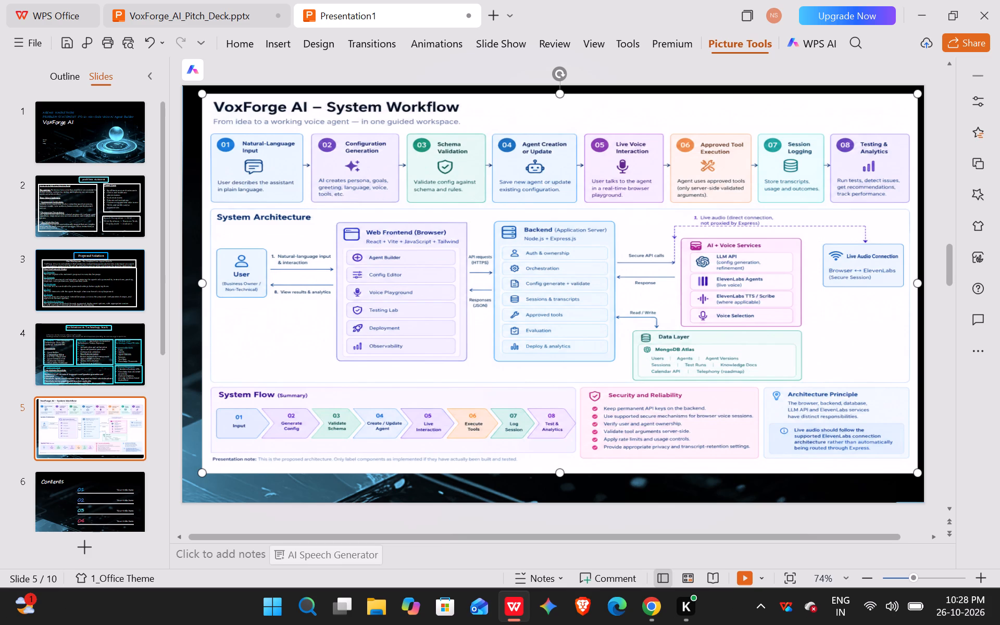
left_click_drag(560, 472, 563, 499)
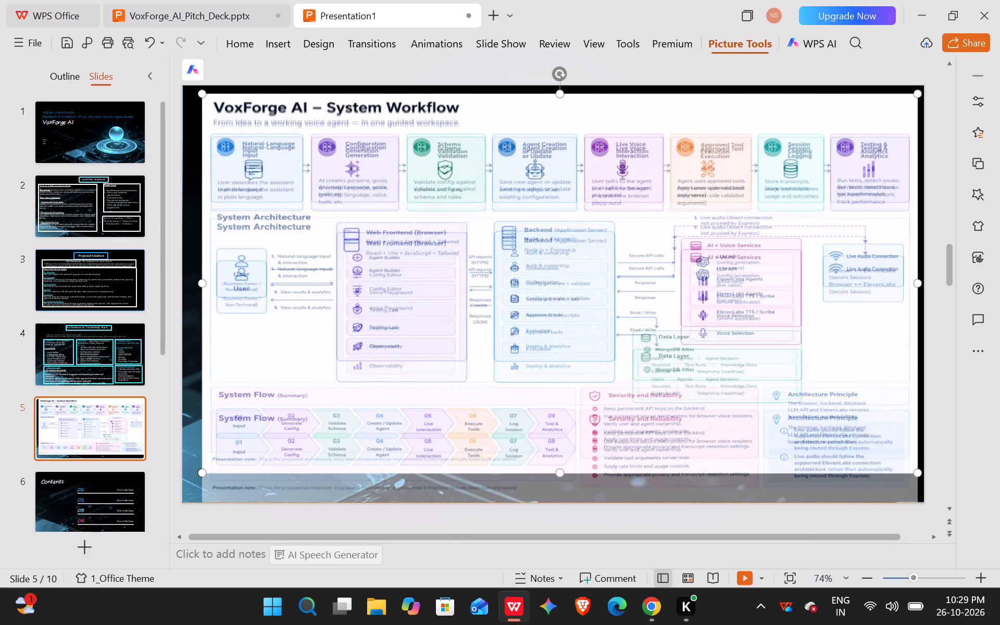
left_click_drag(563, 499, 561, 497)
left_click_drag(204, 296, 190, 295)
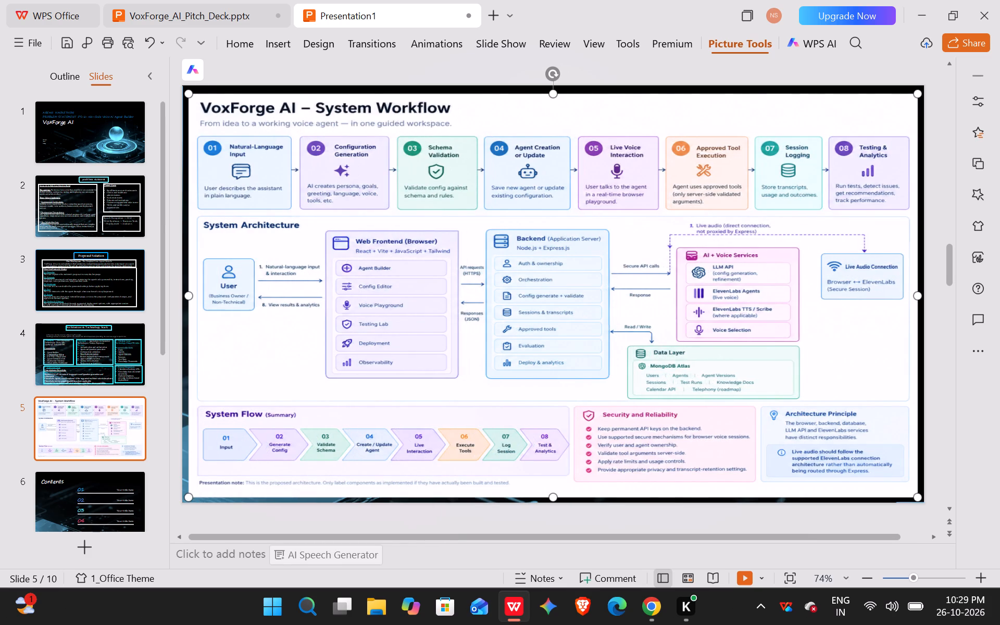
left_click(570, 113)
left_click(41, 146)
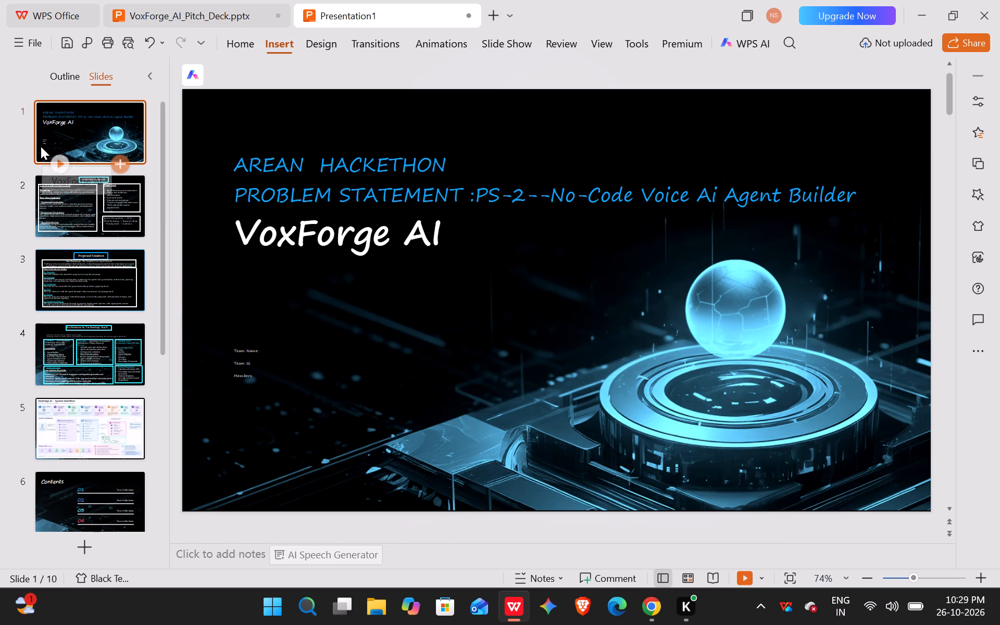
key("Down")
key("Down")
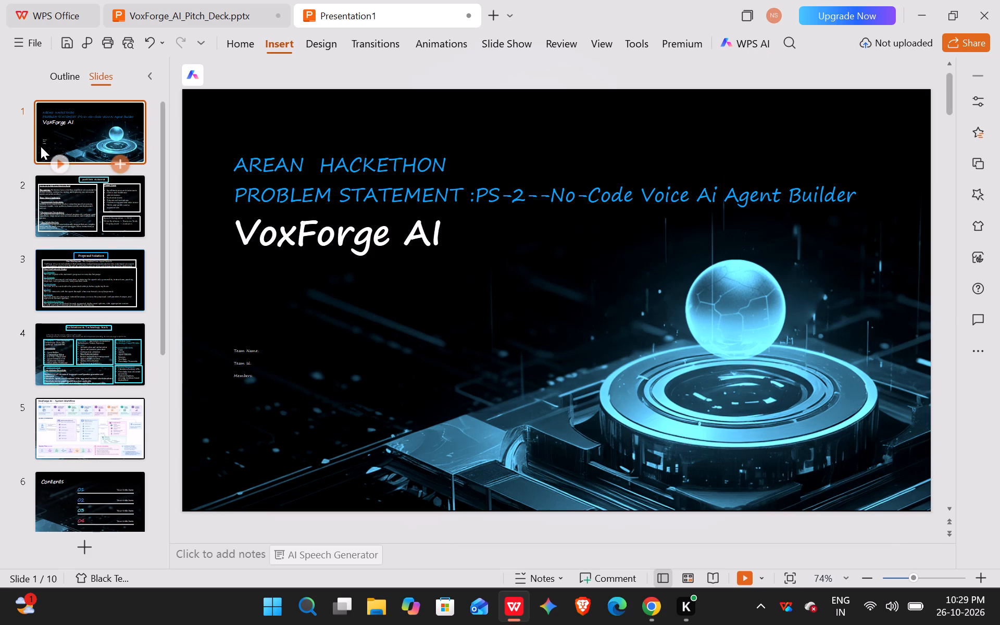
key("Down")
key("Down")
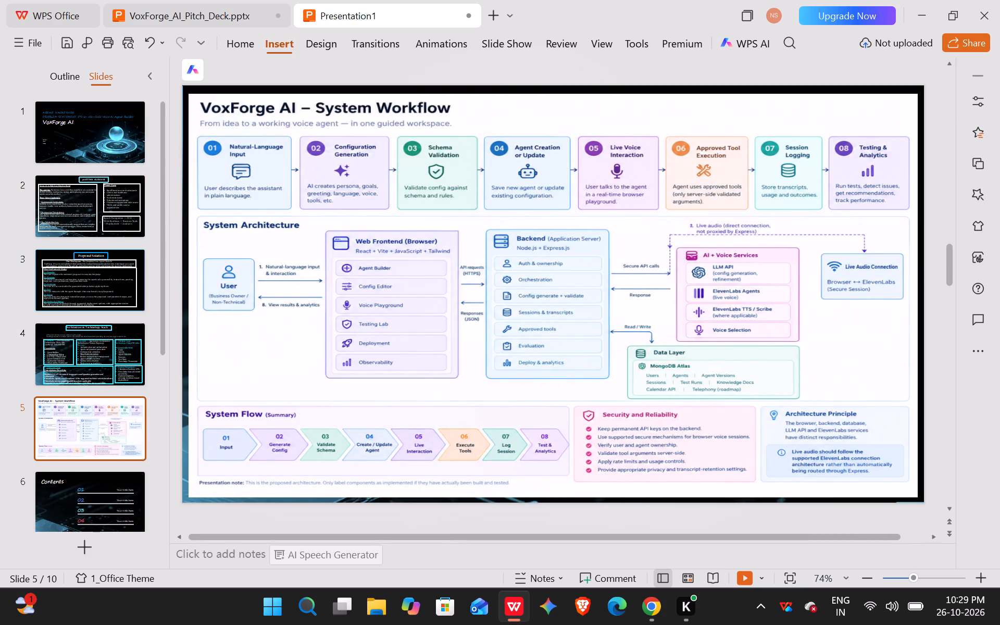
left_click(573, 276)
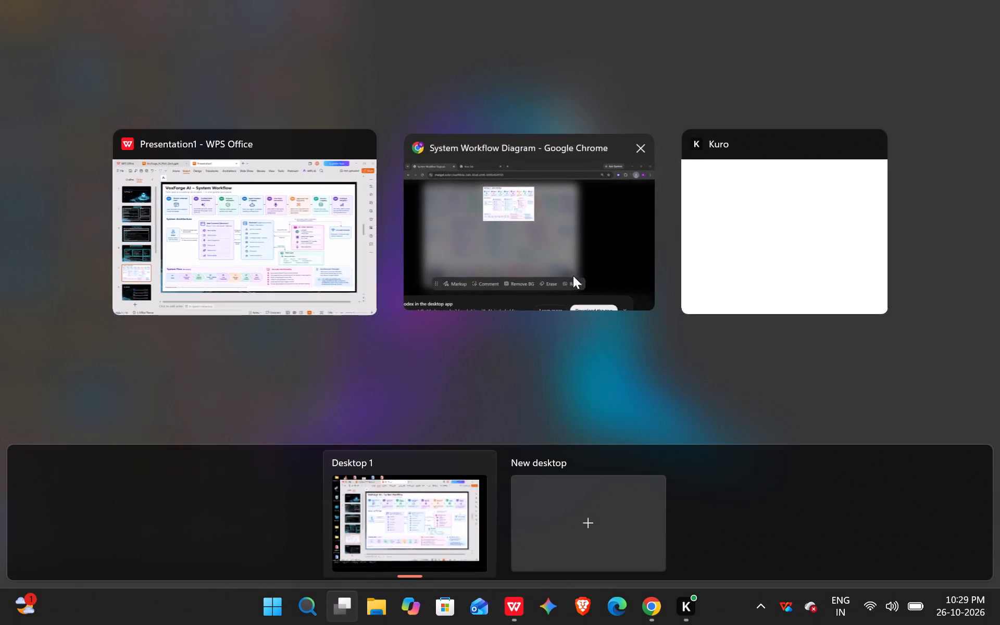
scroll(740, 242, "down", 1)
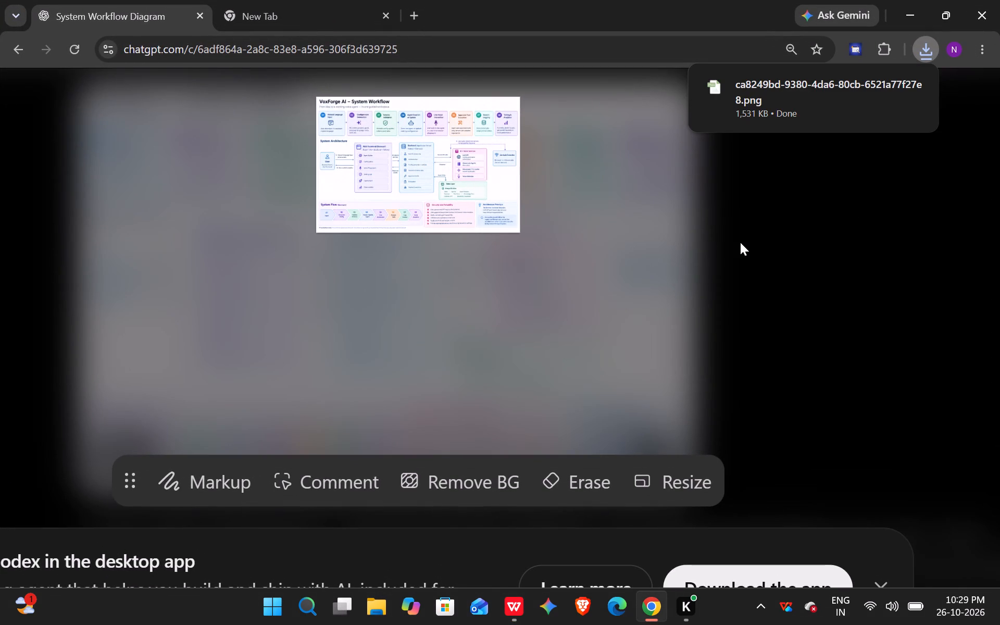
left_click(699, 542)
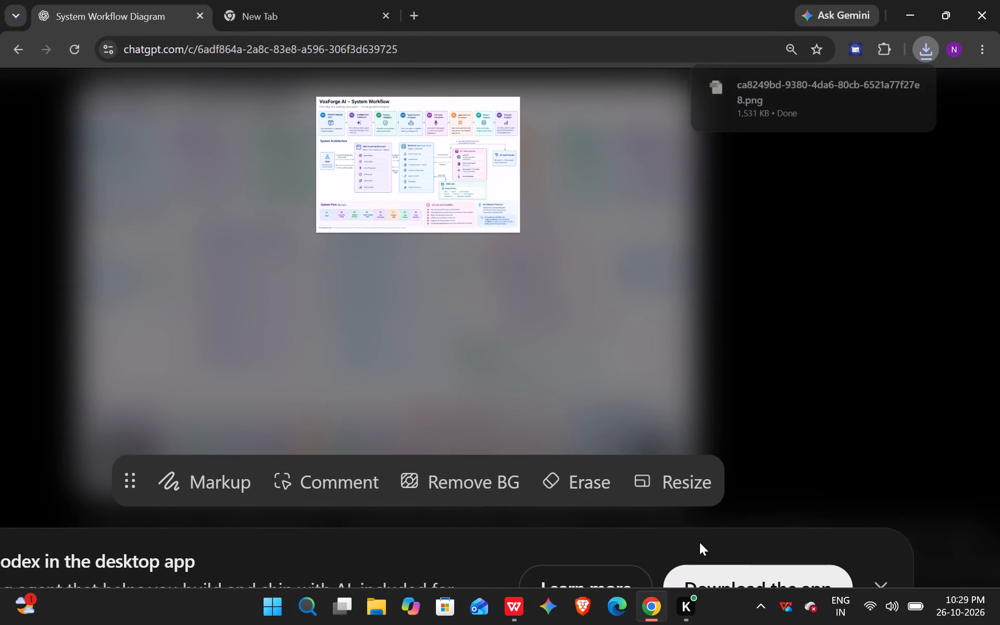
key("Escape")
key("Escape")
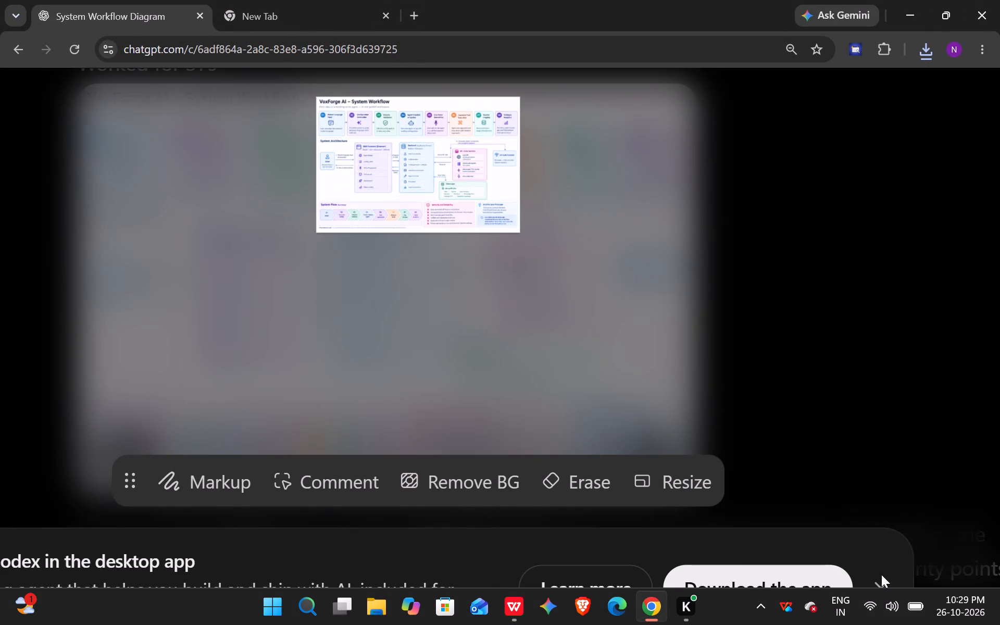
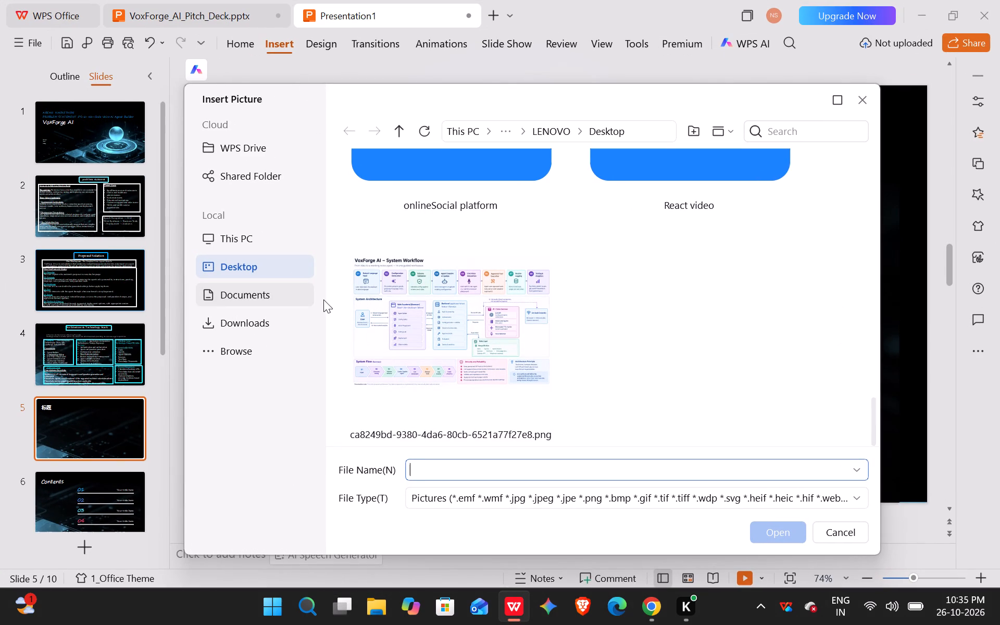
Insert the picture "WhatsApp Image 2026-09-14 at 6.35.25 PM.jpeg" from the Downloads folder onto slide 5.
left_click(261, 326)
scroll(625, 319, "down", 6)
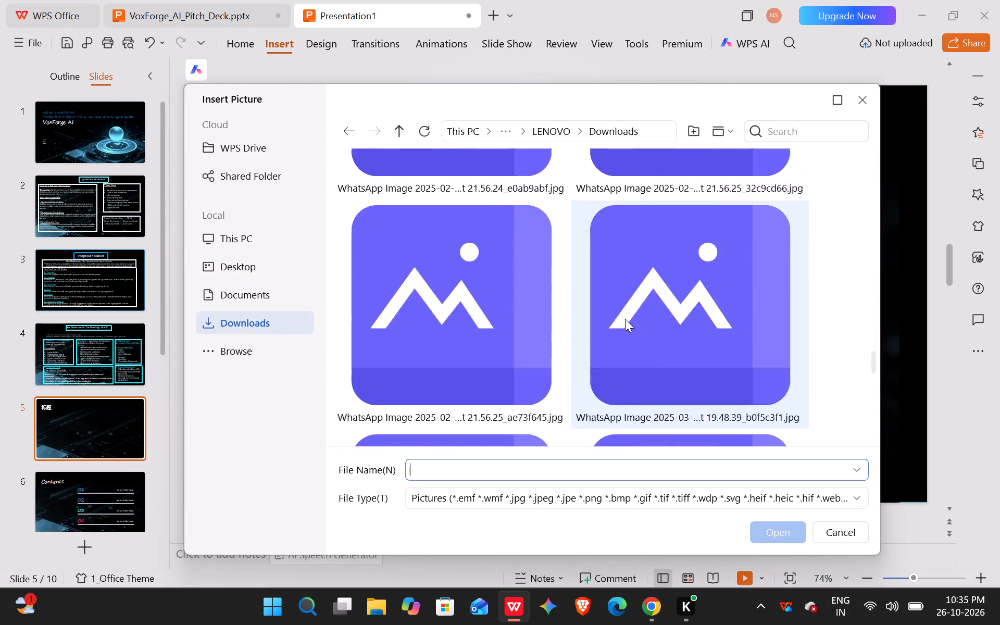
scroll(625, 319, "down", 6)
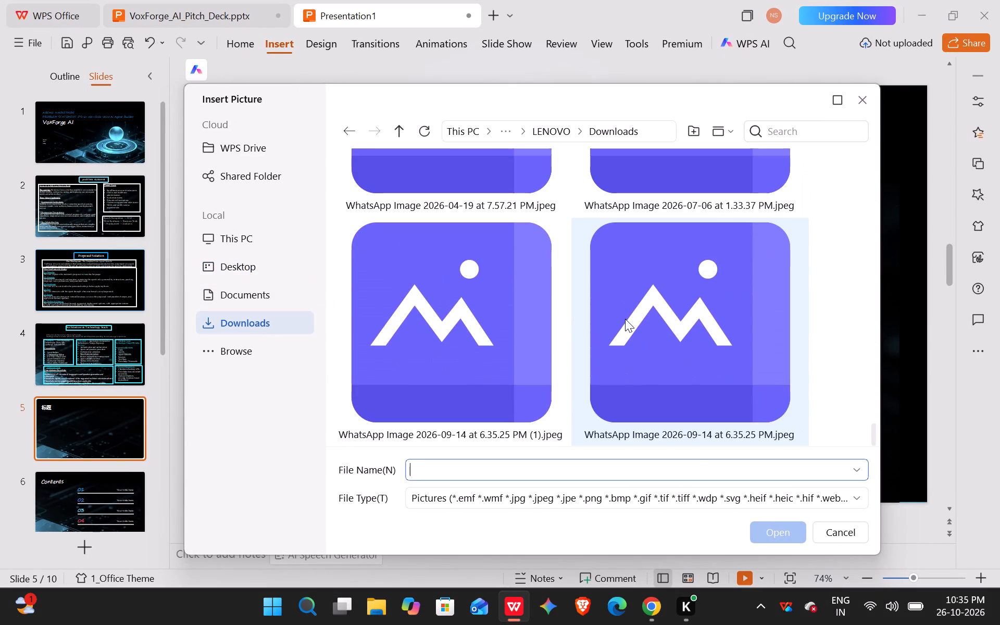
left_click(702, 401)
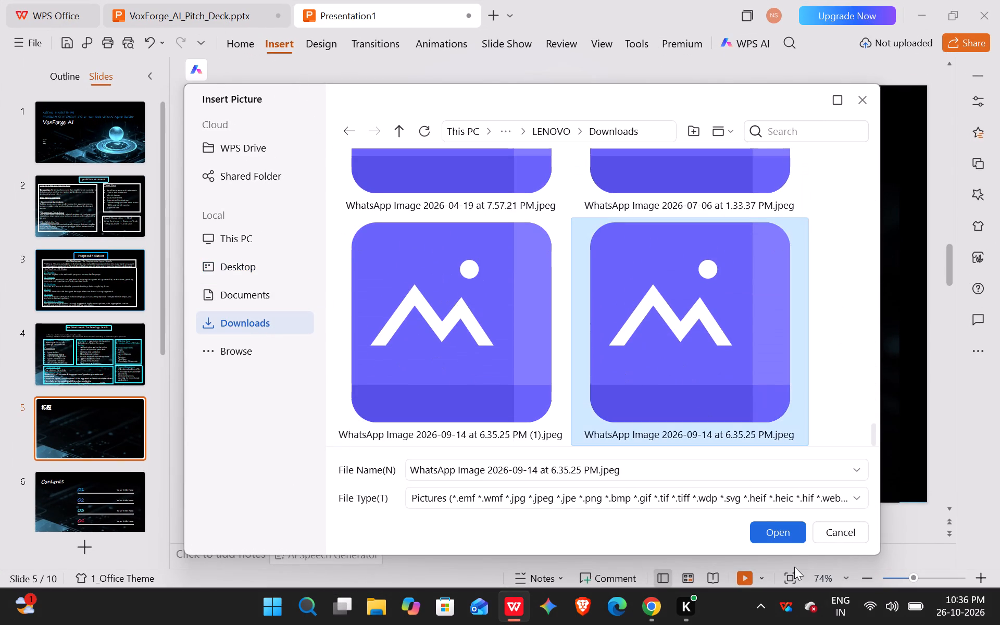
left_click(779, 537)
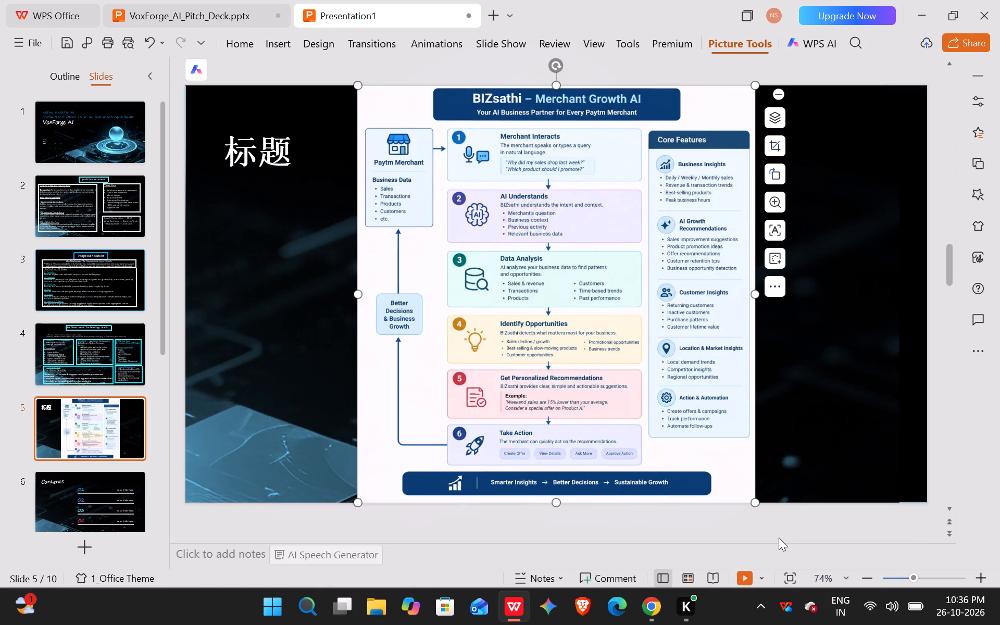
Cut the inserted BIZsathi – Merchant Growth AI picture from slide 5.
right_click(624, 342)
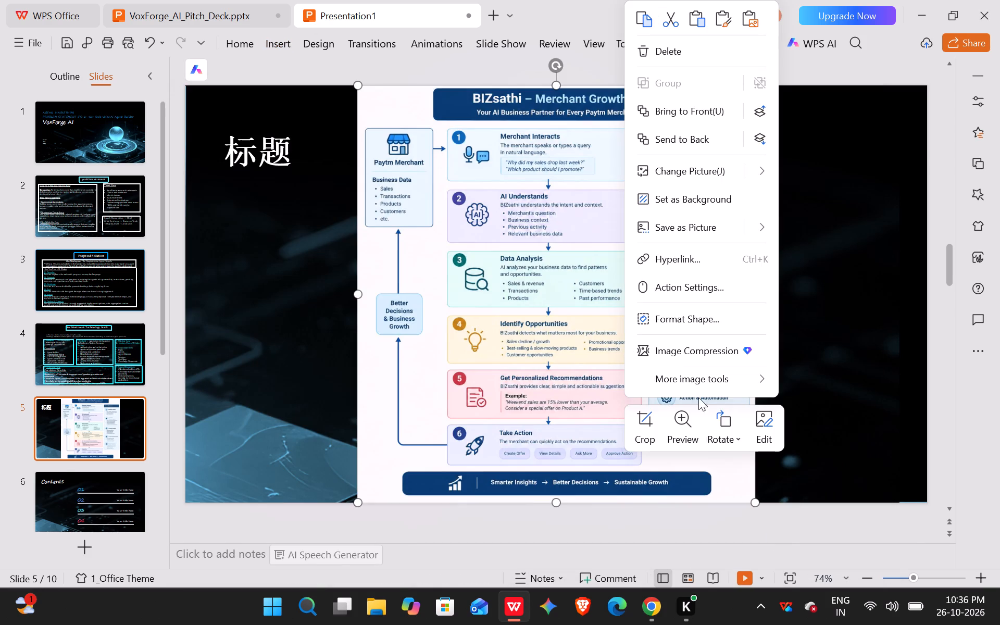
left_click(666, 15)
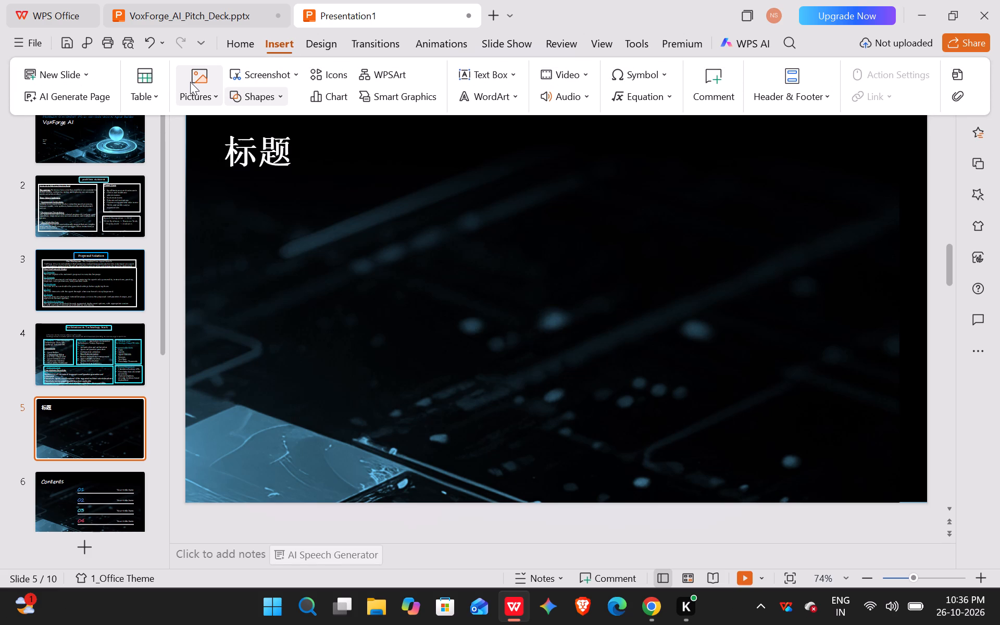
Open the Insert Picture file browser again for slide 5.
left_click(190, 82)
left_click(239, 125)
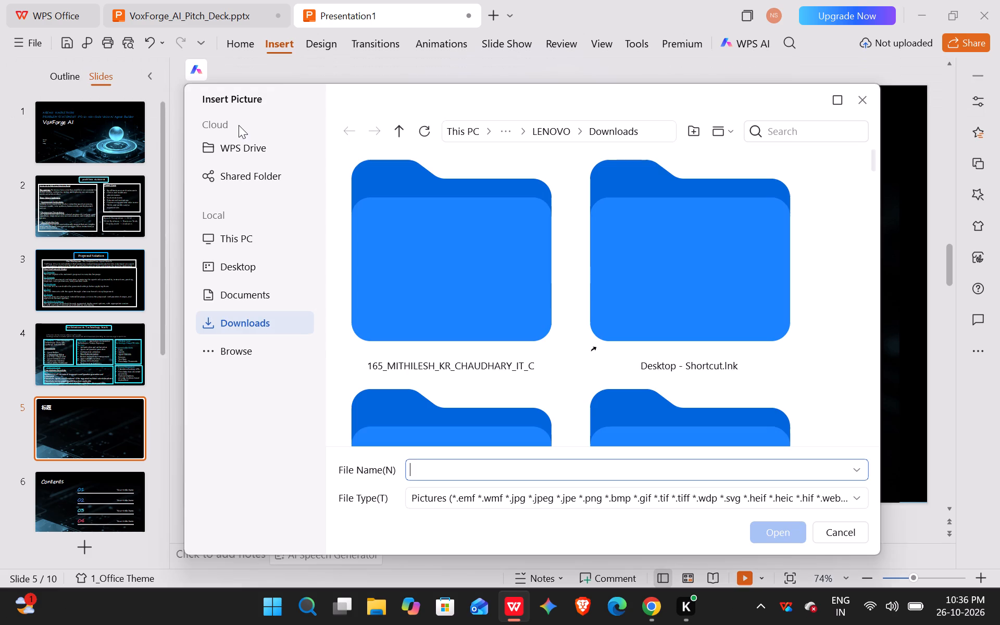
Browse Downloads, This PC and Desktop in the picture insertion window for the new System Workflow image.
double_click(251, 332)
scroll(584, 311, "down", 12)
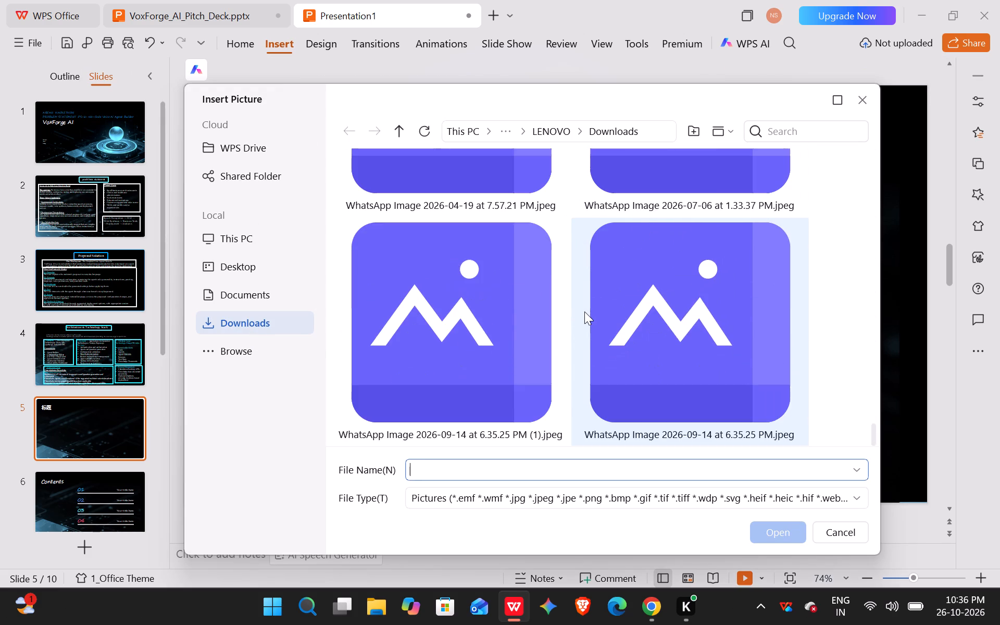
scroll(544, 220, "up", 6)
scroll(544, 220, "right", 9)
scroll(544, 220, "up", 3)
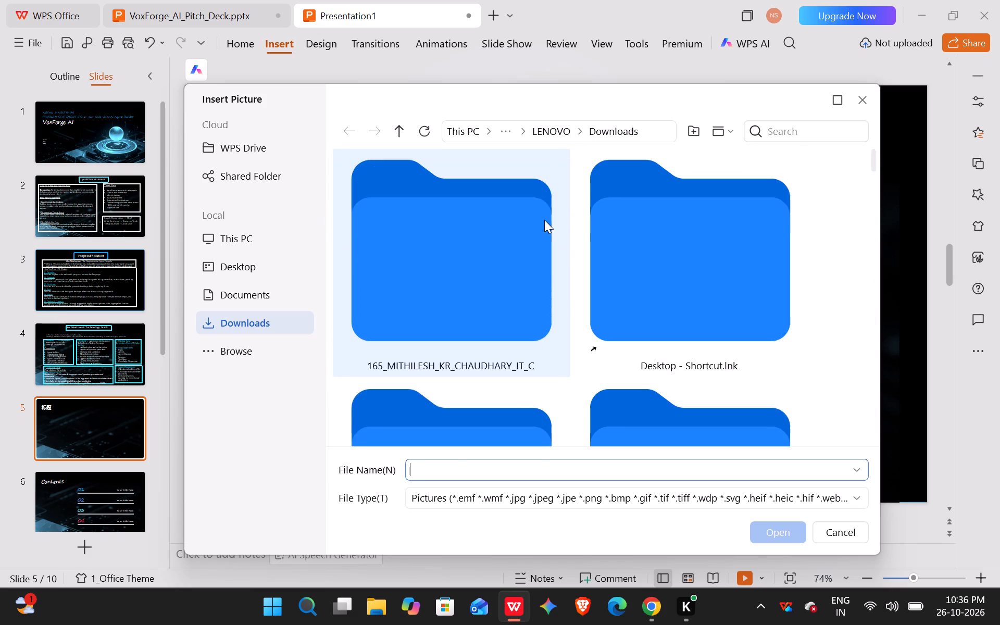
scroll(544, 220, "down", 3)
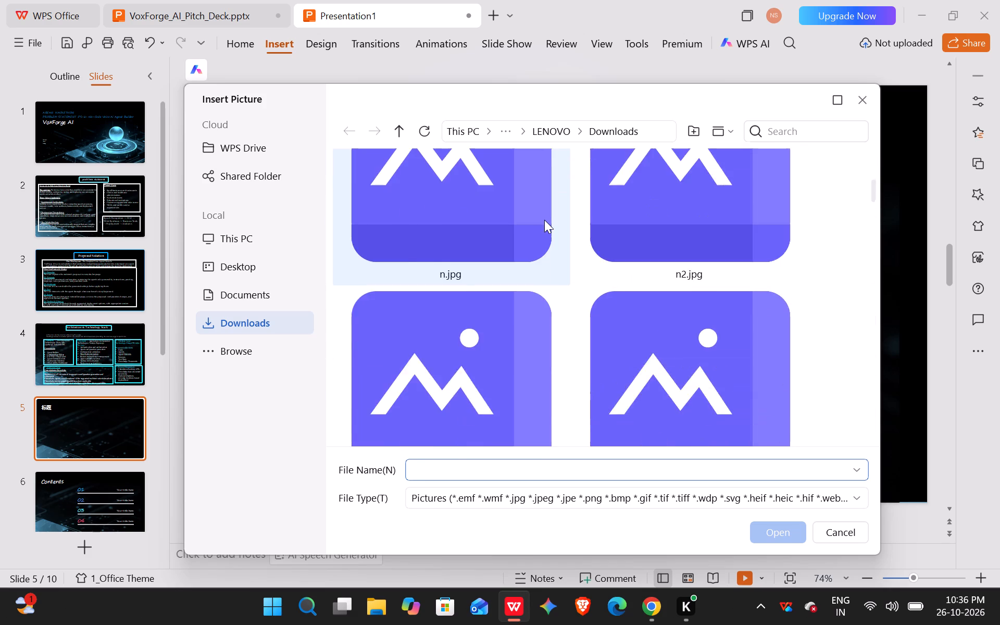
scroll(544, 220, "down", 2)
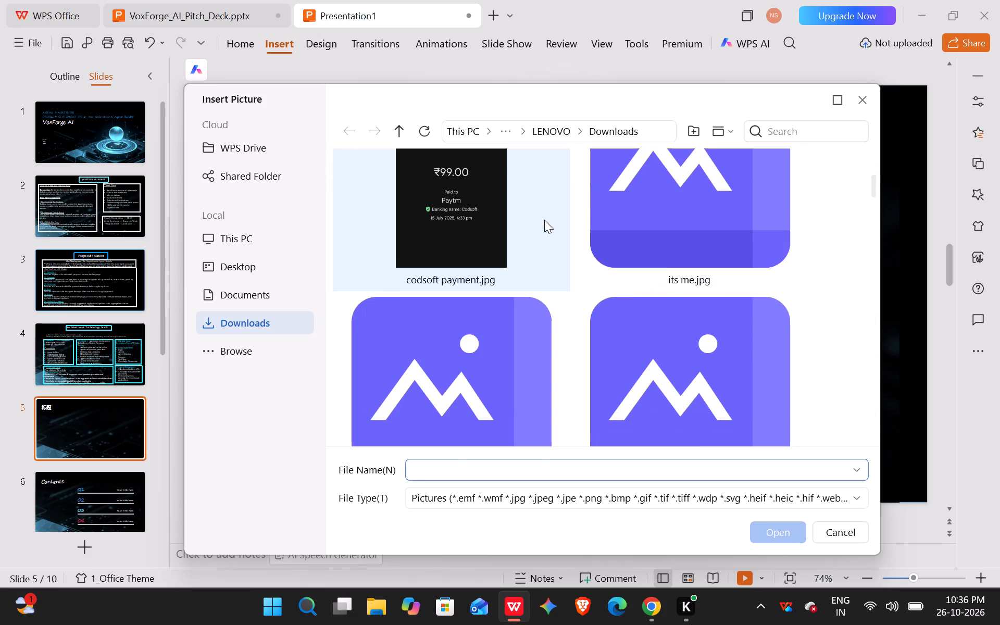
scroll(544, 220, "down", 5)
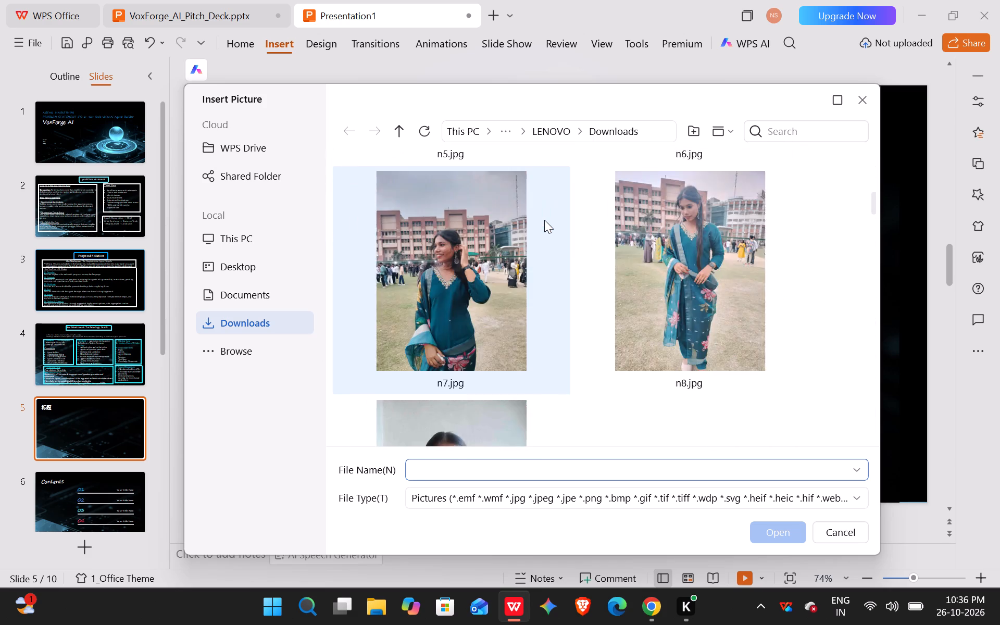
scroll(544, 220, "down", 12)
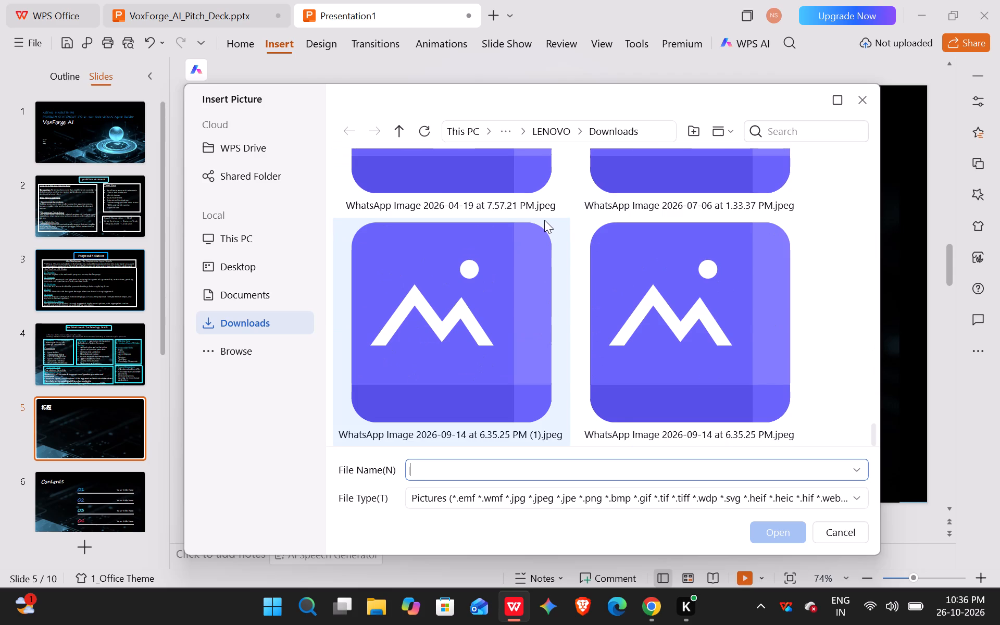
scroll(544, 220, "down", 1)
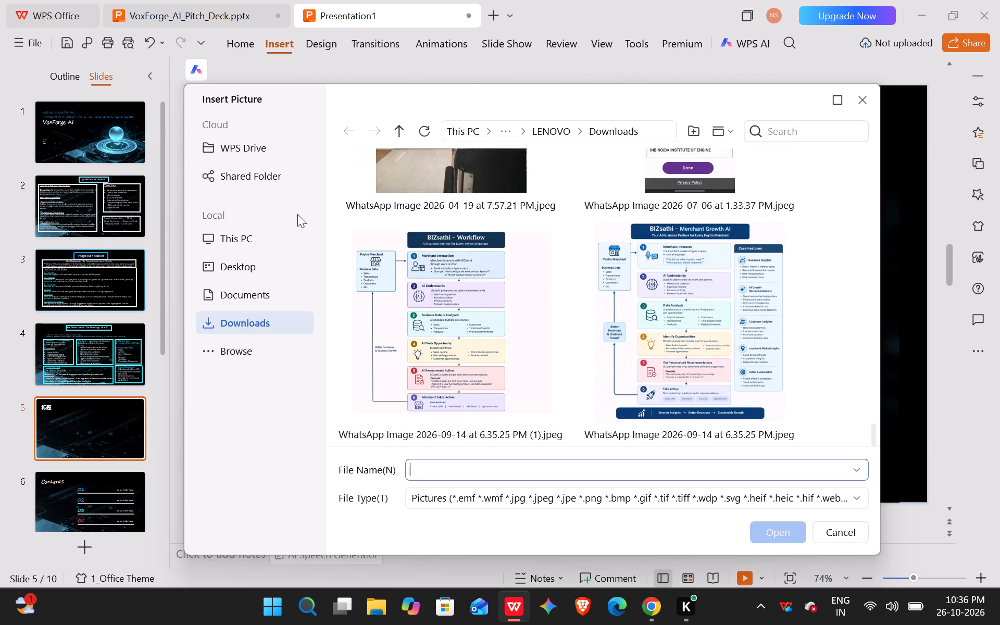
left_click(266, 238)
scroll(512, 274, "down", 2)
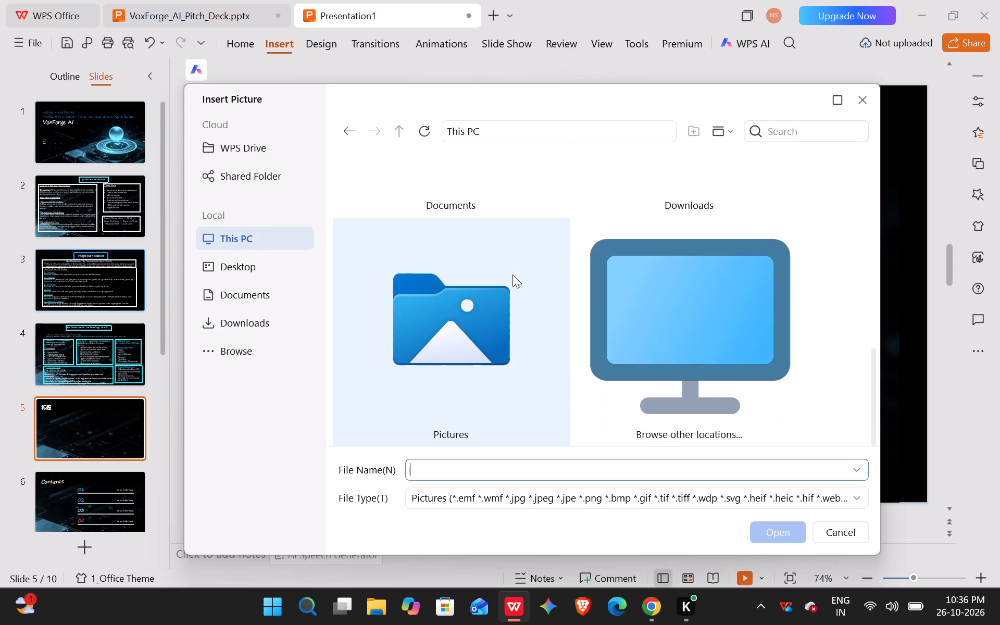
scroll(512, 274, "down", 2)
left_click(256, 274)
scroll(609, 271, "down", 5)
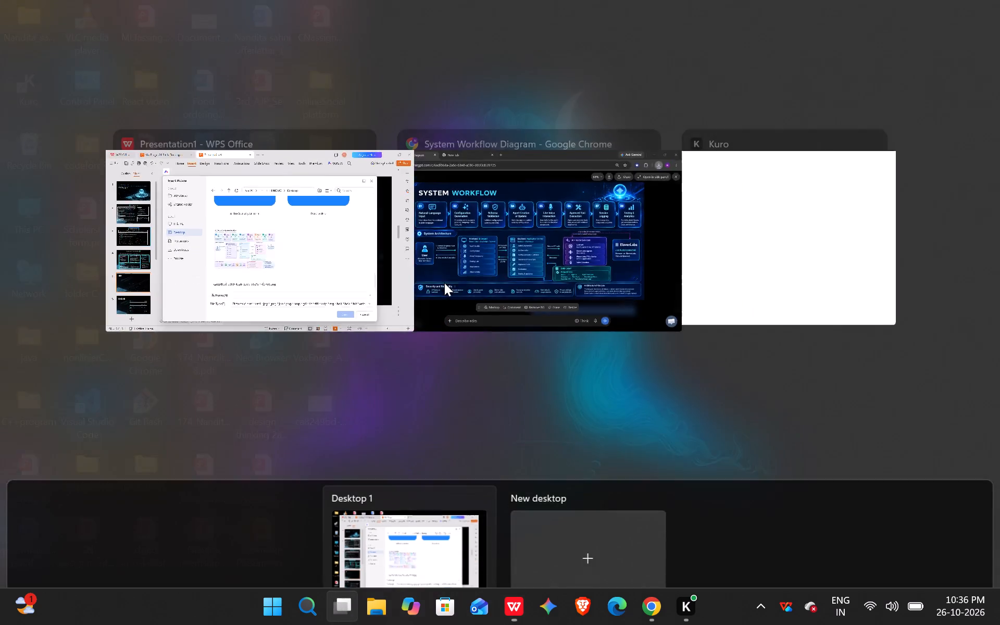
Switch to ChatGPT in Chrome and save the neon-blue System Workflow diagram as a PNG on the Desktop.
left_click(523, 245)
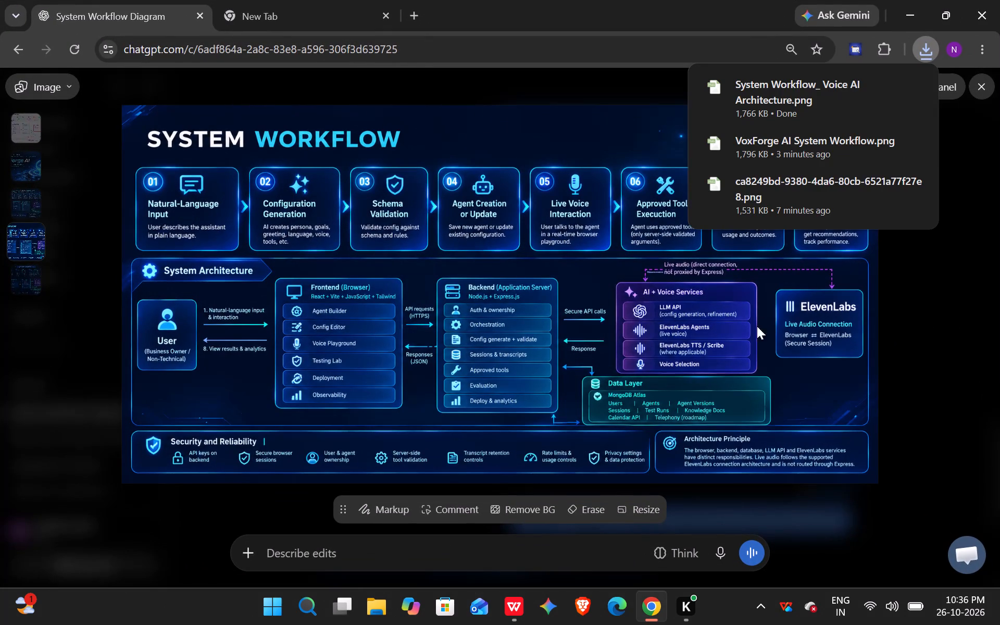
left_click(957, 328)
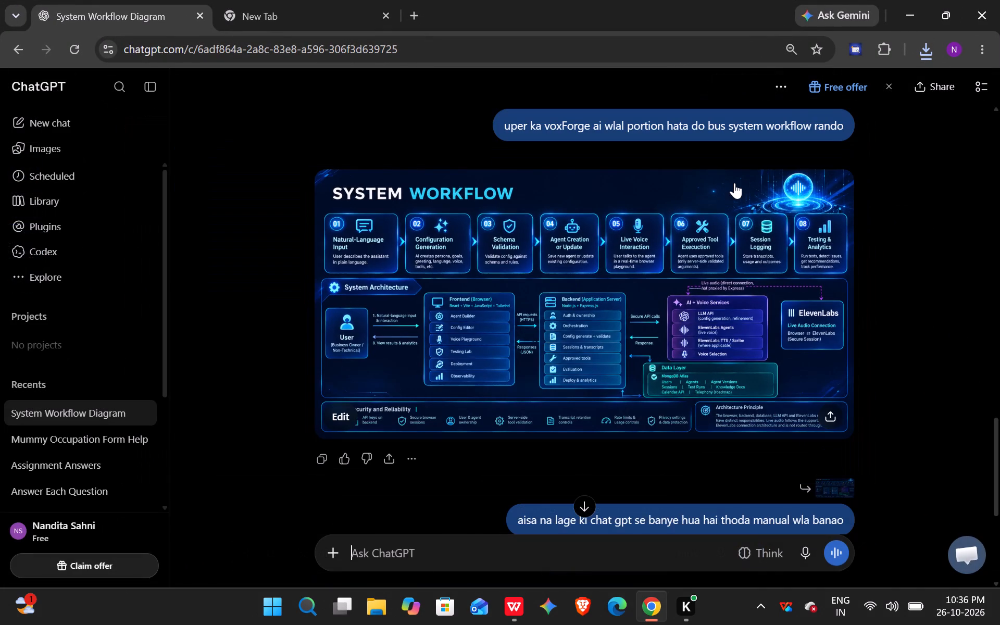
left_click(761, 251)
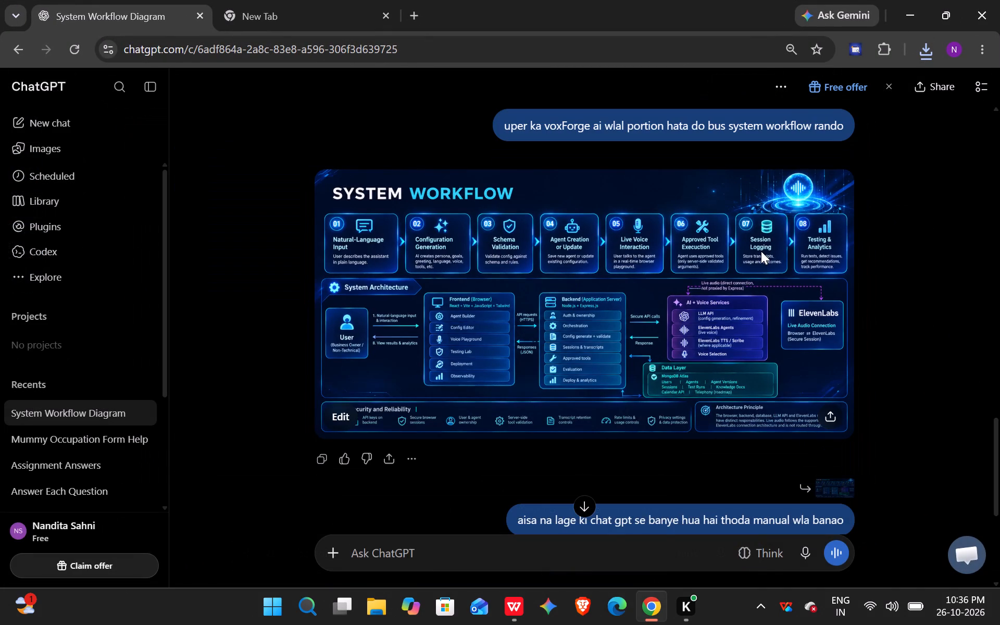
right_click(761, 251)
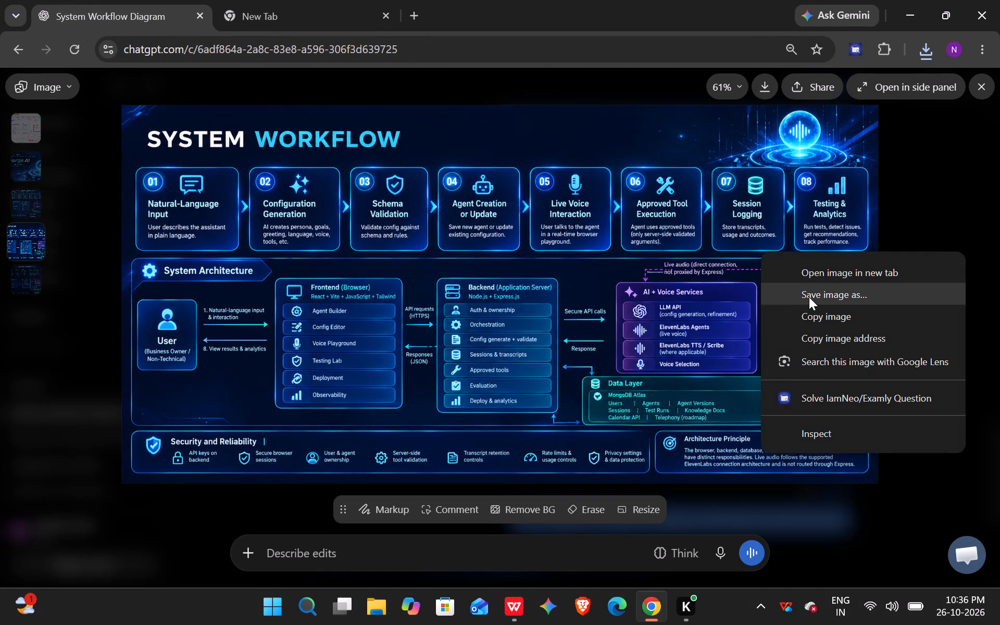
left_click(809, 297)
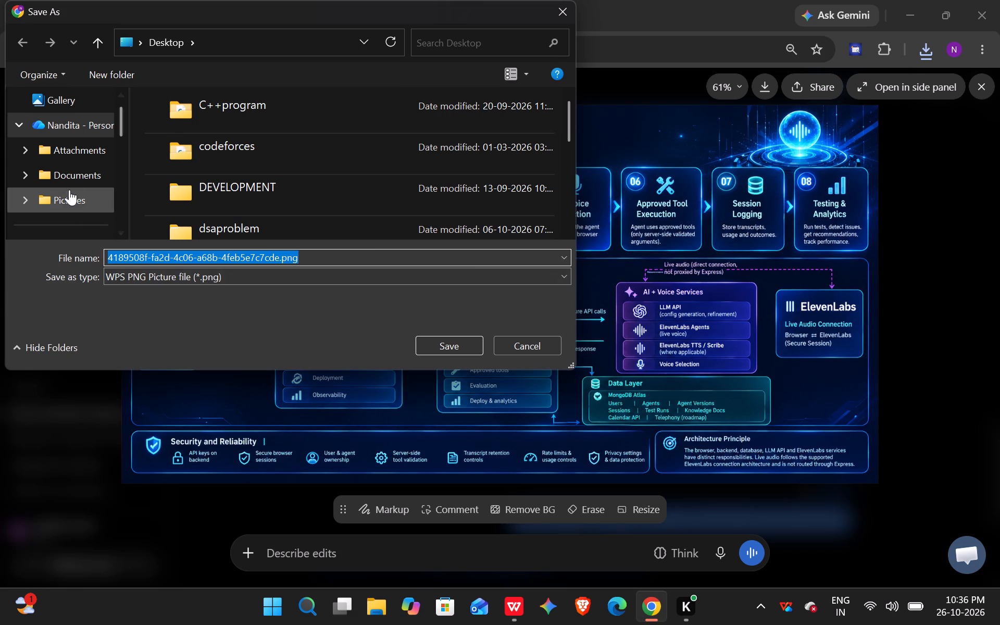
scroll(71, 176, "down", 1)
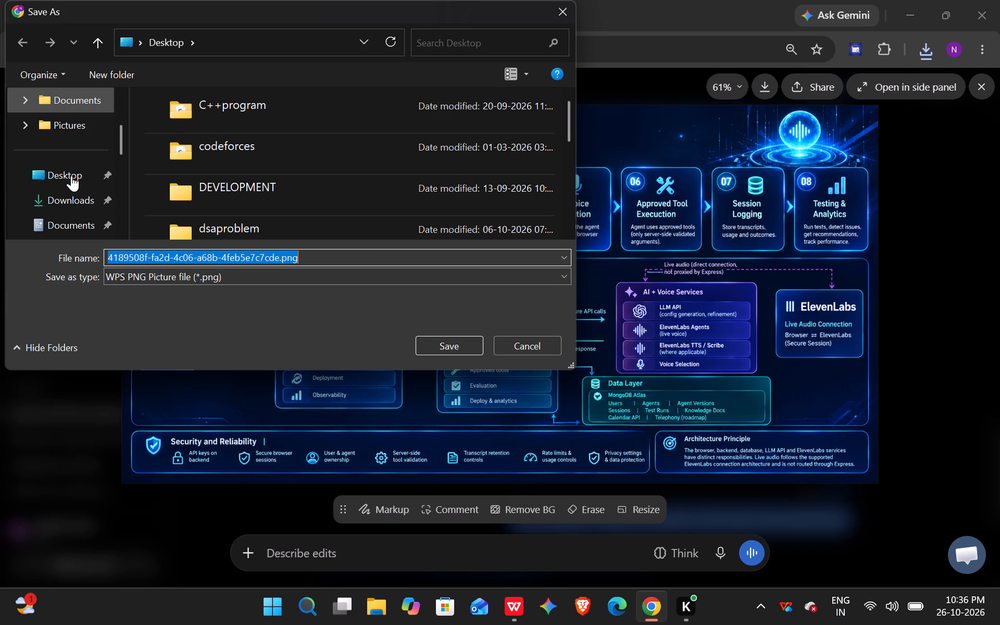
left_click(71, 176)
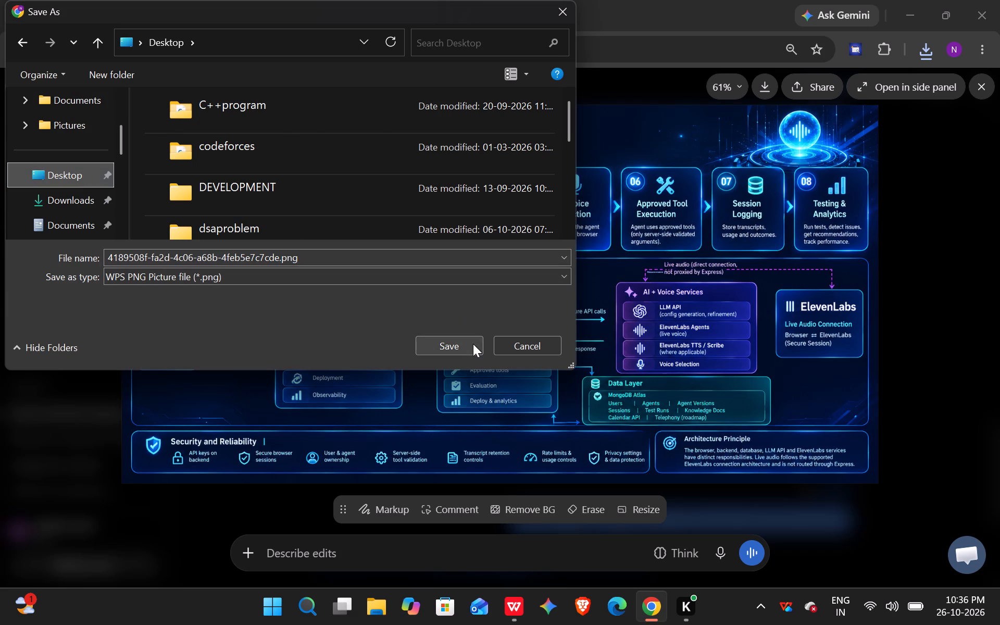
left_click(473, 344)
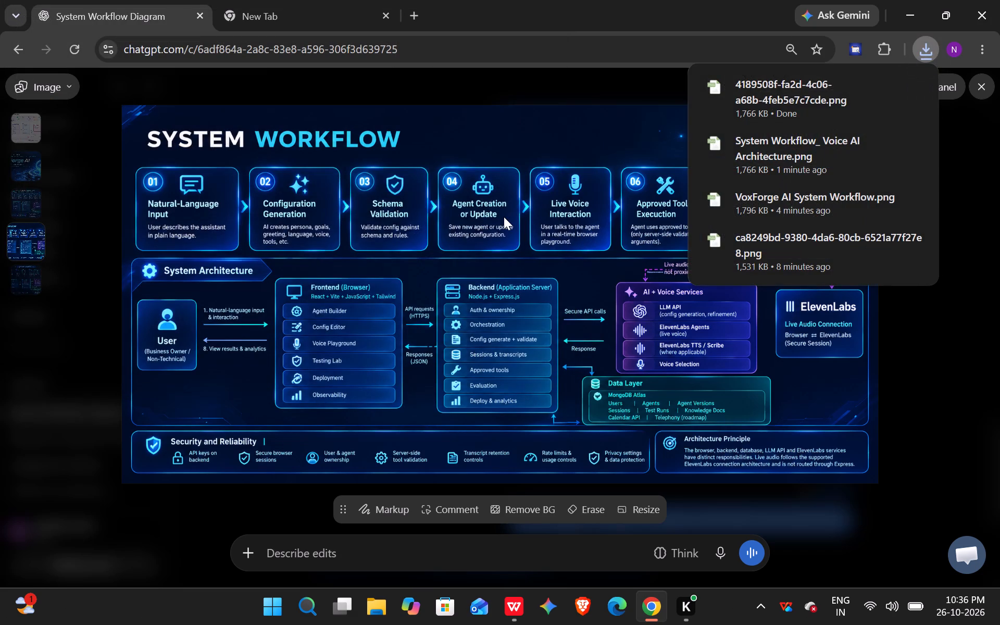
Return to WPS and insert the saved neon-blue System Workflow PNG from the Desktop into slide 5.
left_click(468, 207)
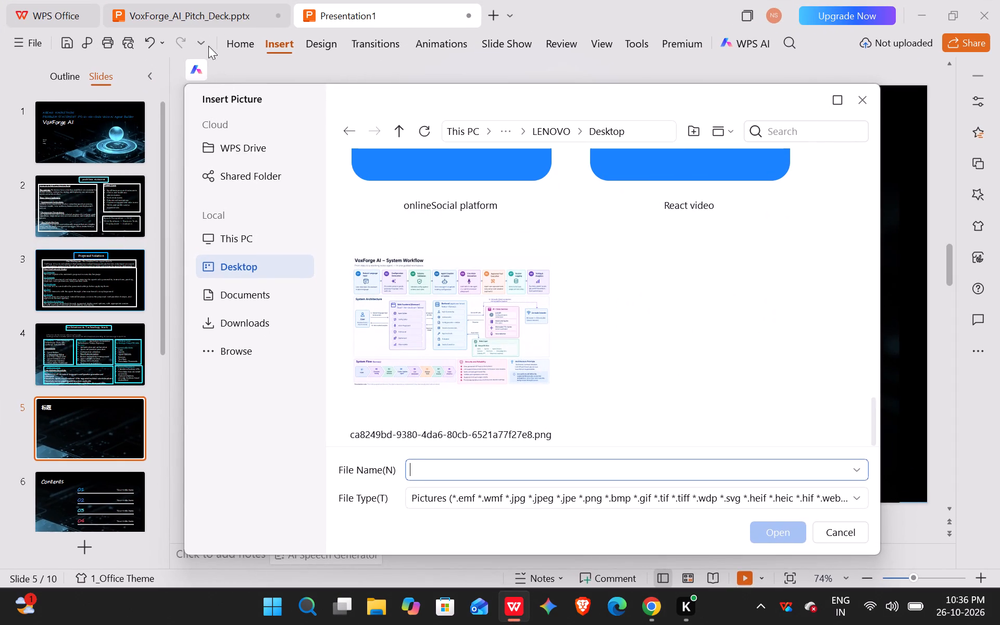
left_click(238, 257)
left_click(511, 322)
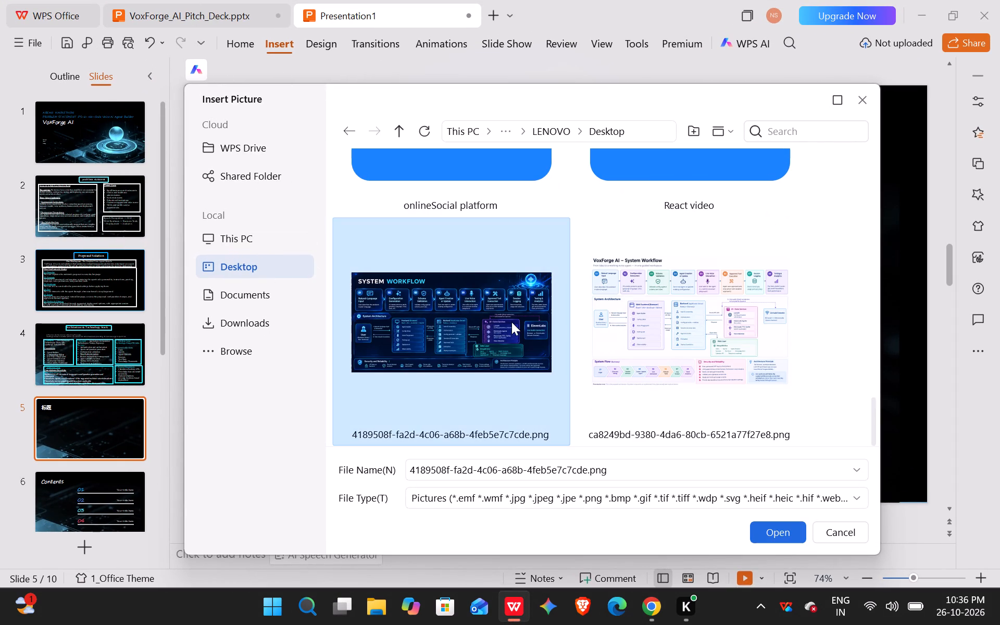
left_click(787, 531)
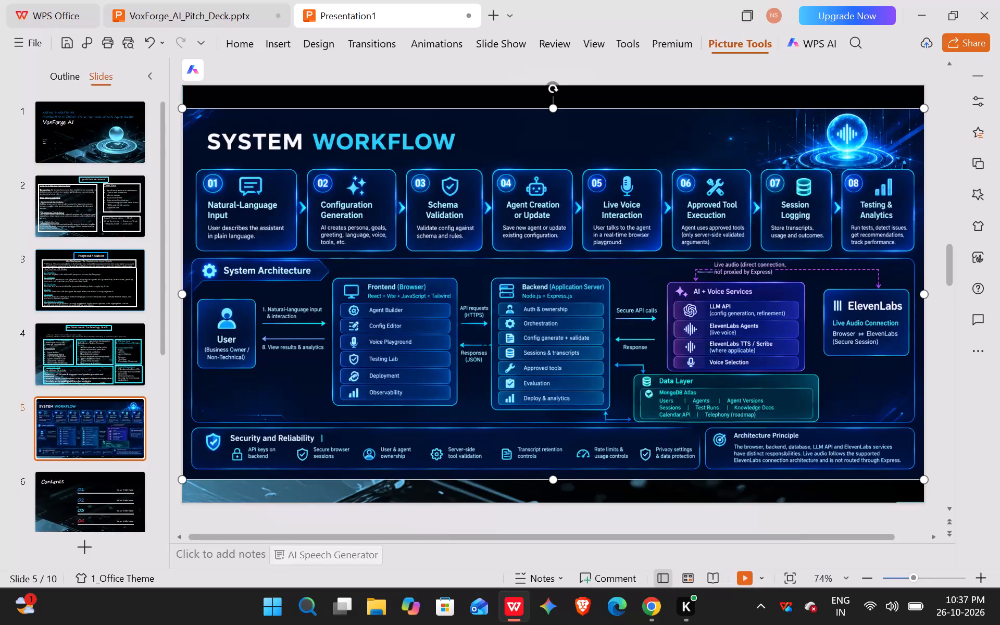
Stretch the System Workflow picture on slide 5 to fill the whole slide from edge to edge.
left_click_drag(184, 107, 191, 90)
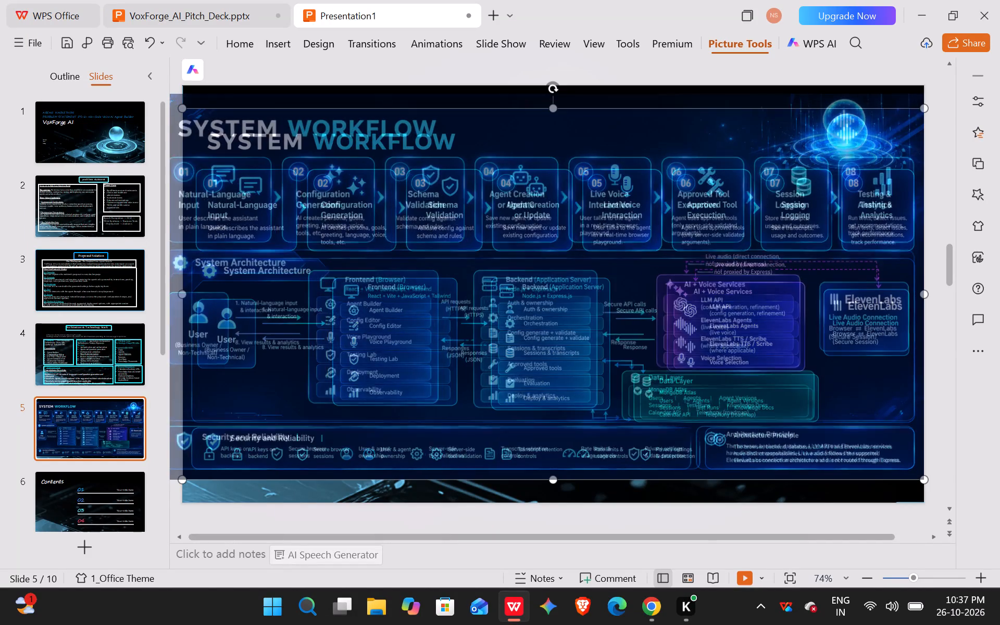
left_click_drag(191, 90, 234, 107)
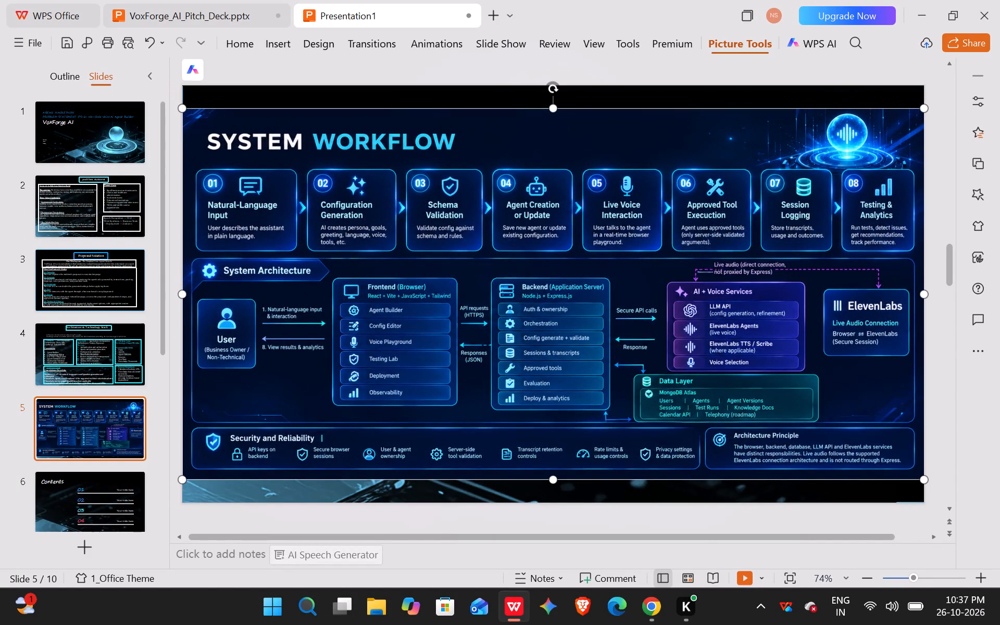
left_click_drag(925, 294, 894, 302)
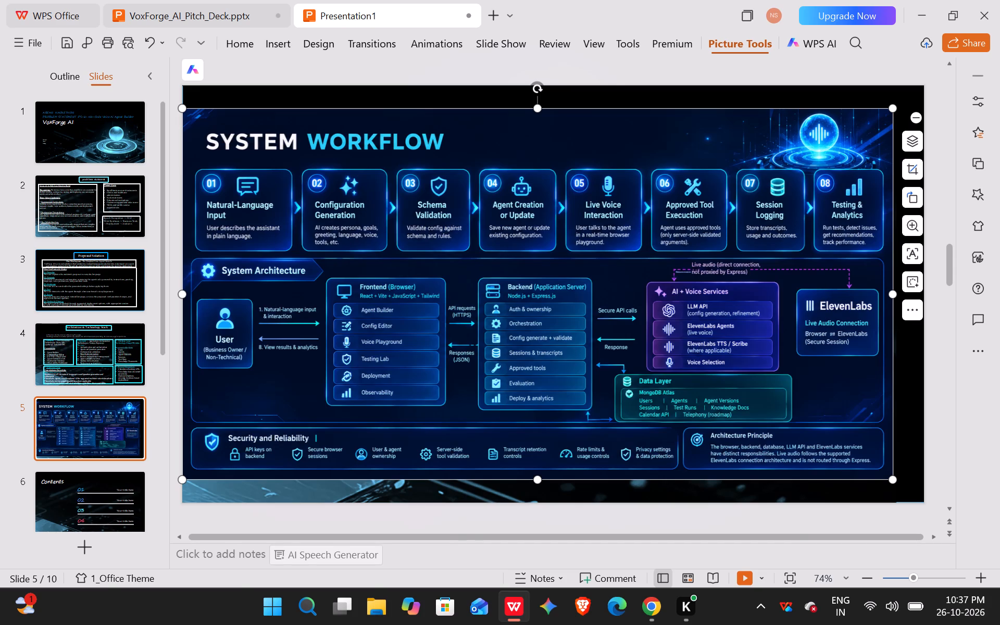
left_click_drag(539, 481, 551, 500)
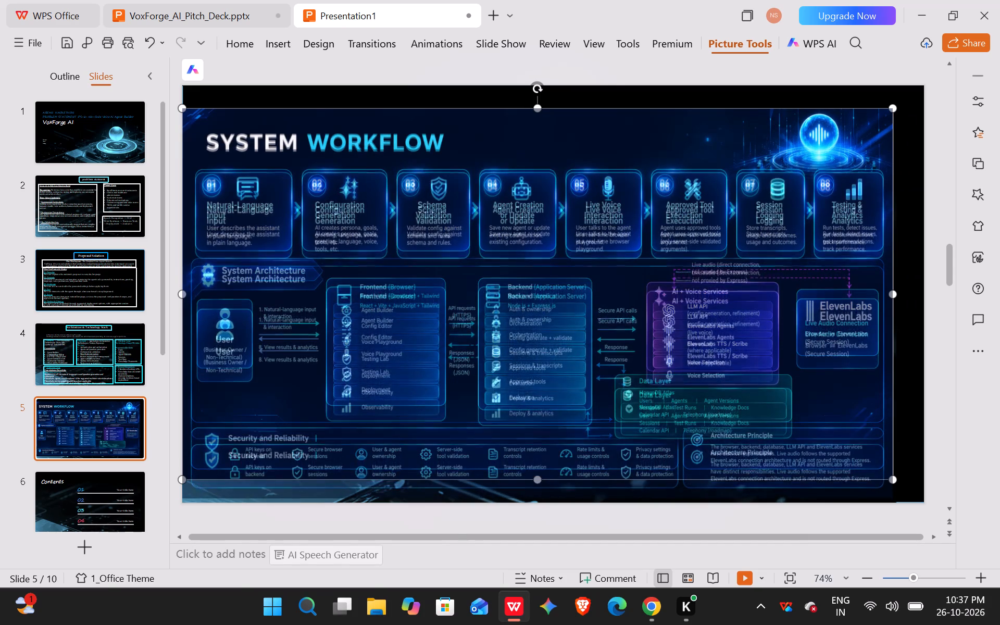
left_click_drag(551, 500, 554, 501)
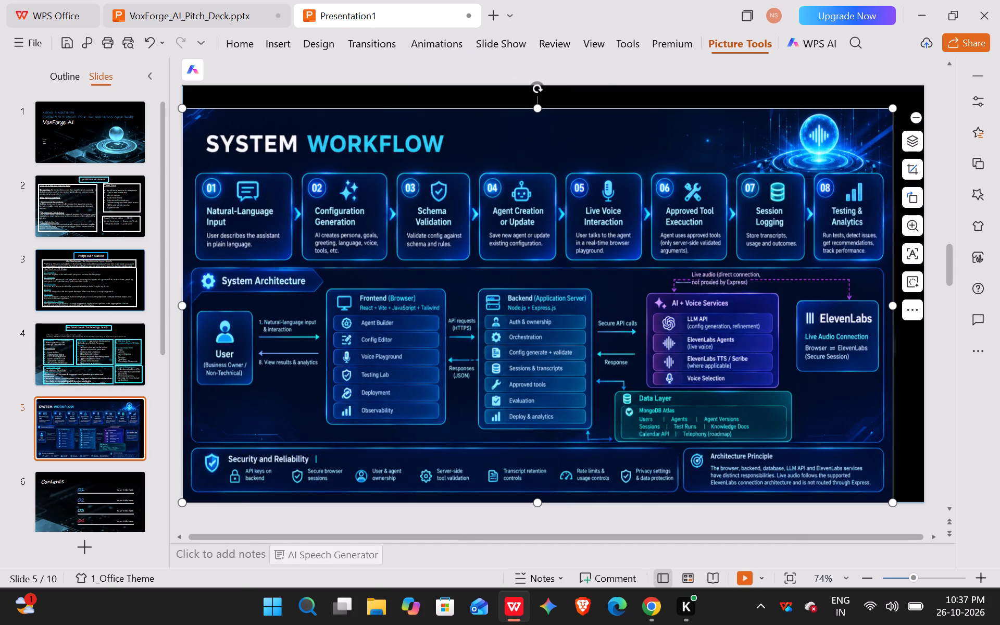
left_click_drag(538, 105, 528, 85)
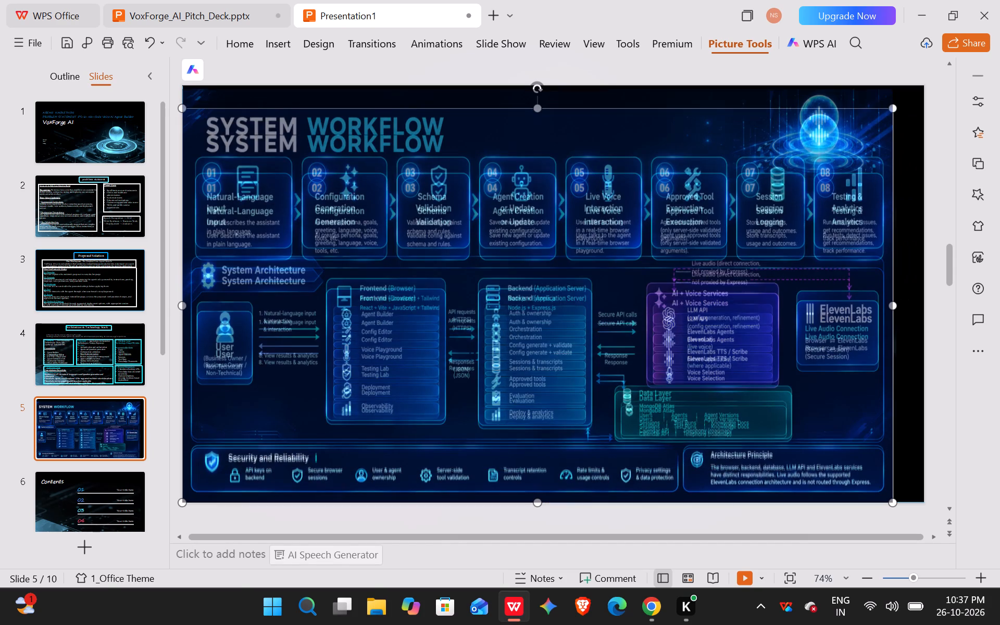
left_click_drag(528, 85, 528, 85)
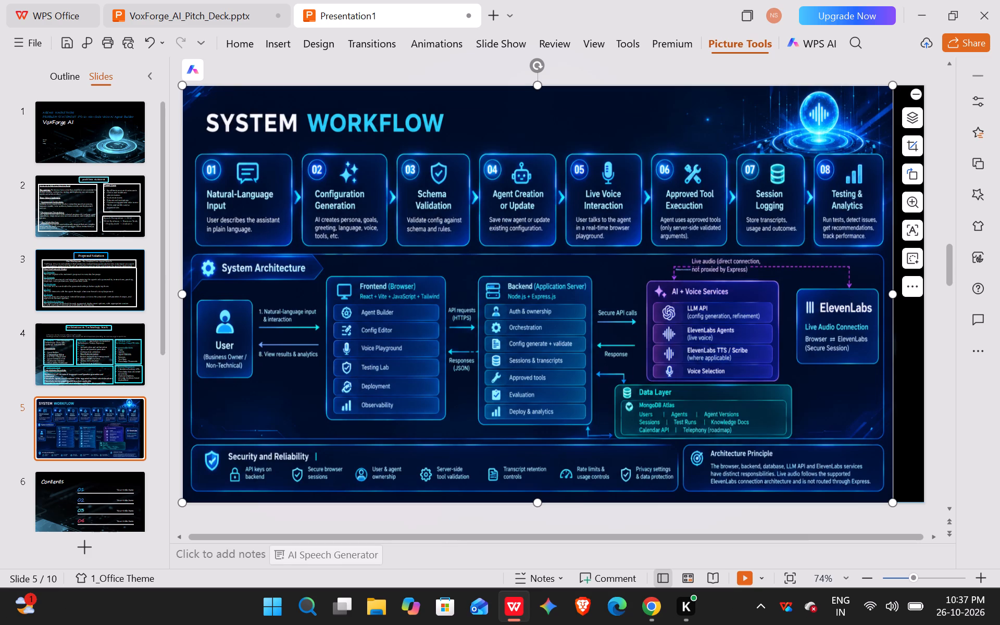
left_click_drag(893, 293, 923, 287)
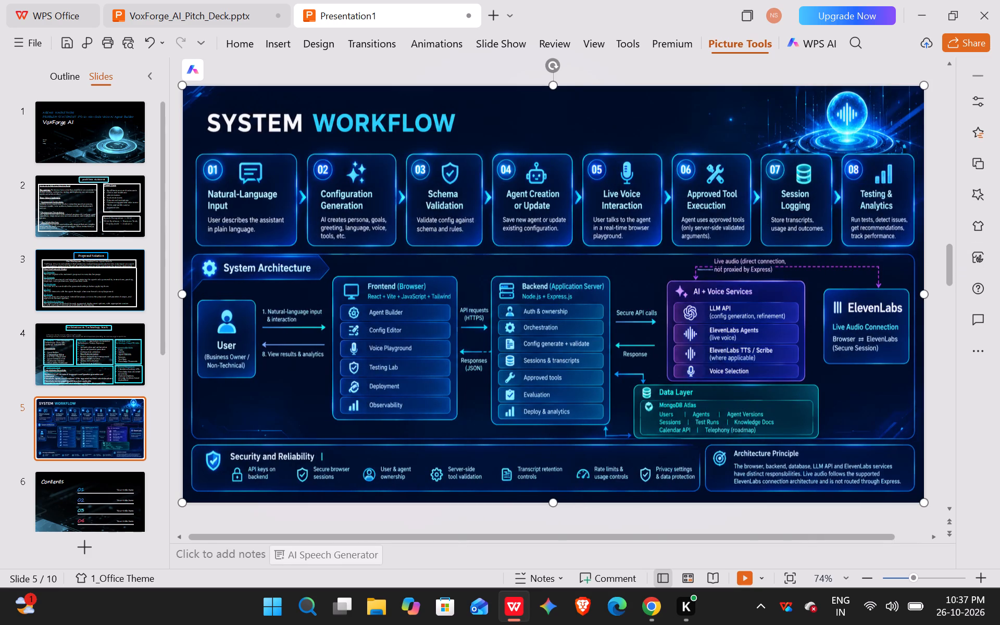
Review the finished slides, from the VoxForge AI title through the problem statement and technology stack to System Workflow.
left_click(97, 207)
left_click_drag(101, 294, 103, 344)
left_click(103, 344)
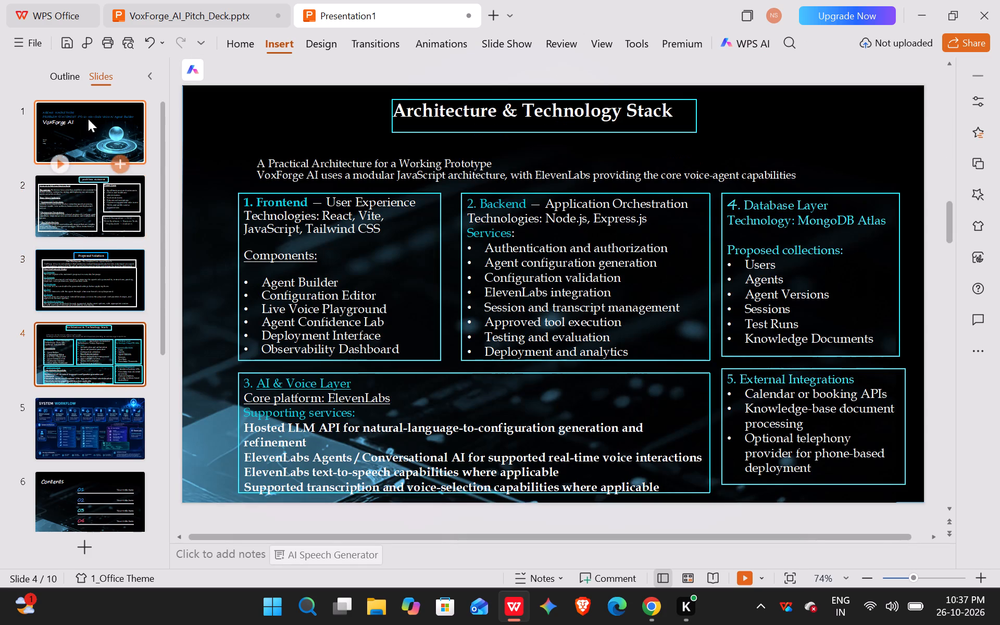
left_click(88, 119)
left_click(88, 192)
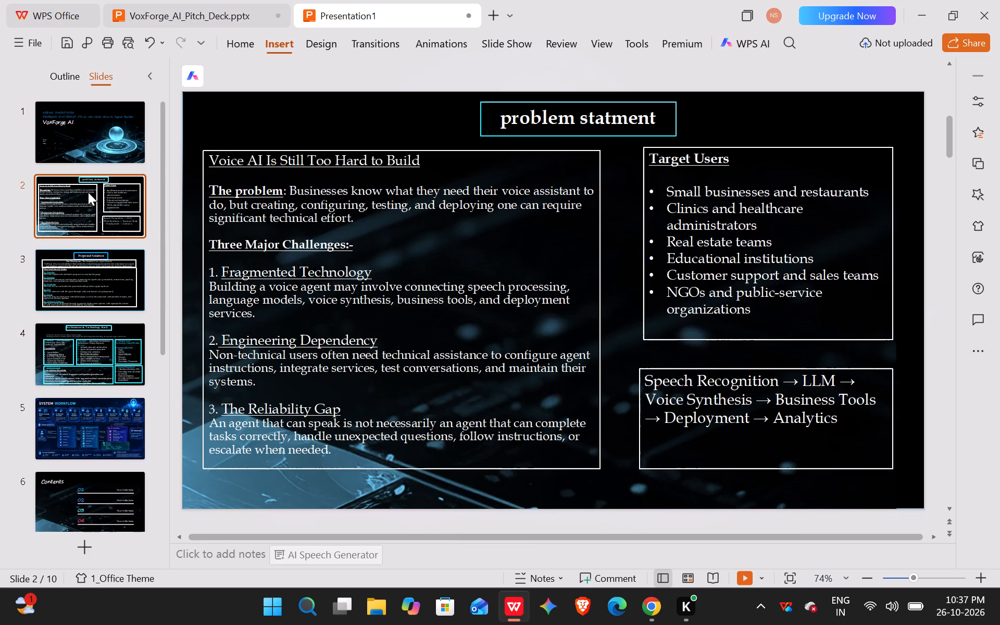
left_click(98, 341)
left_click(97, 428)
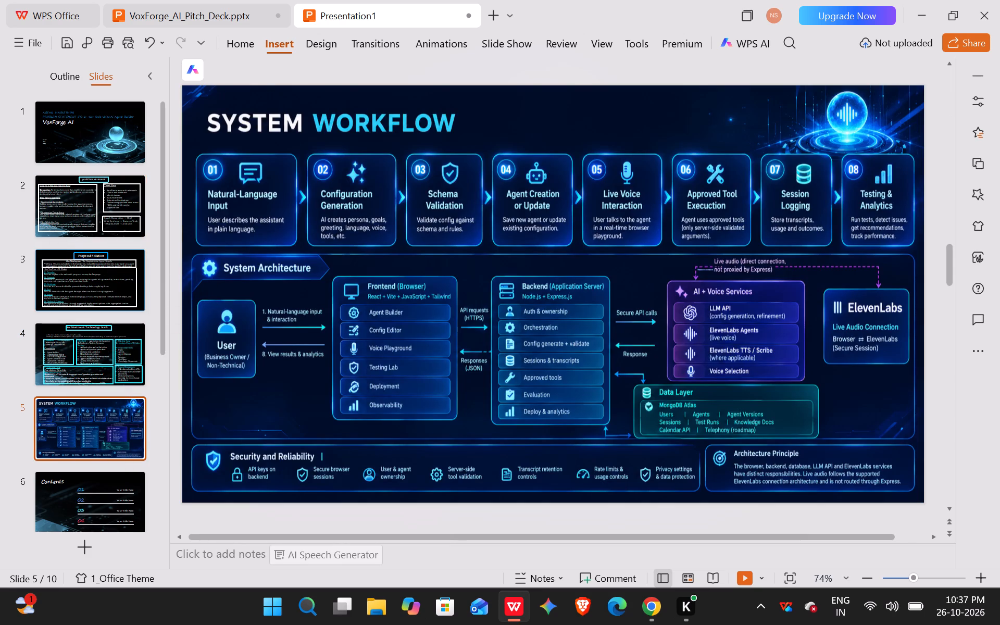
Move the problem statement slide below the Proposed Solution slide, making it slide 3.
left_click_drag(80, 202, 83, 293)
left_click(83, 293)
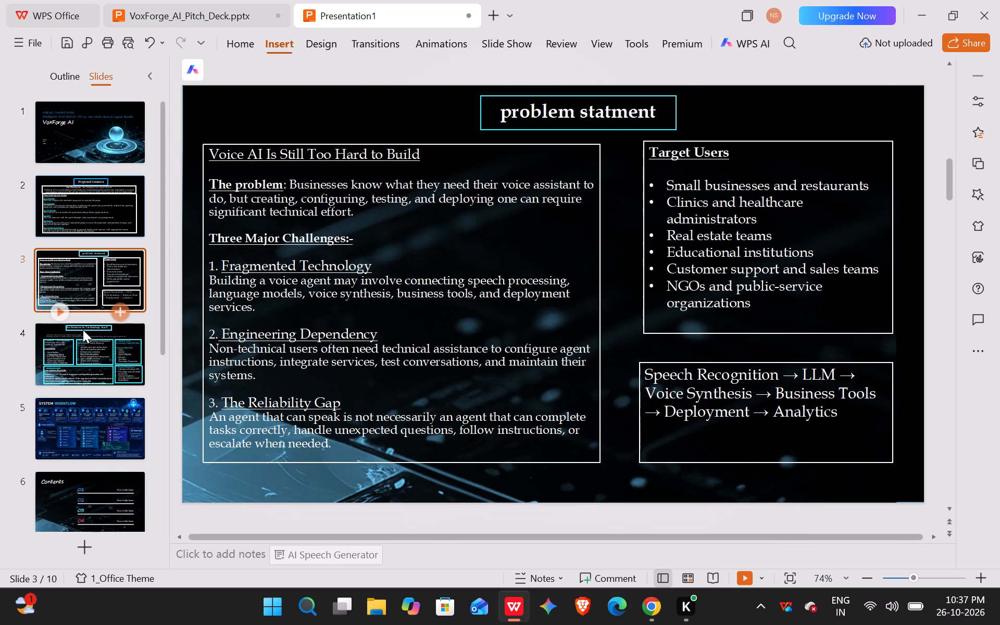
Move the Architecture & Technology Stack slide below the System Workflow slide, making it slide 5.
left_click_drag(80, 349, 85, 443)
left_click(85, 443)
left_click(85, 443)
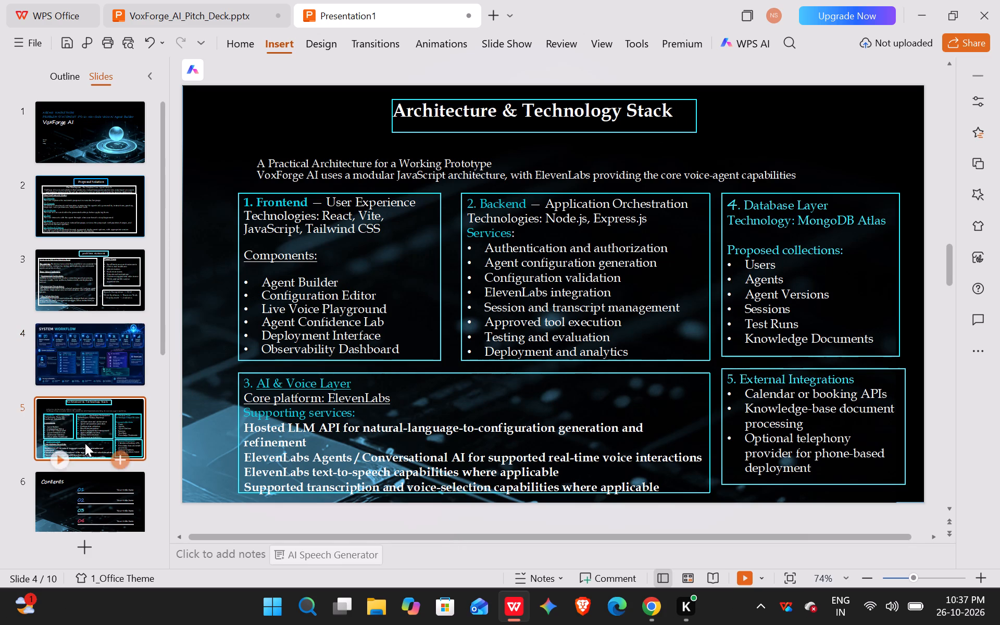
left_click(101, 360)
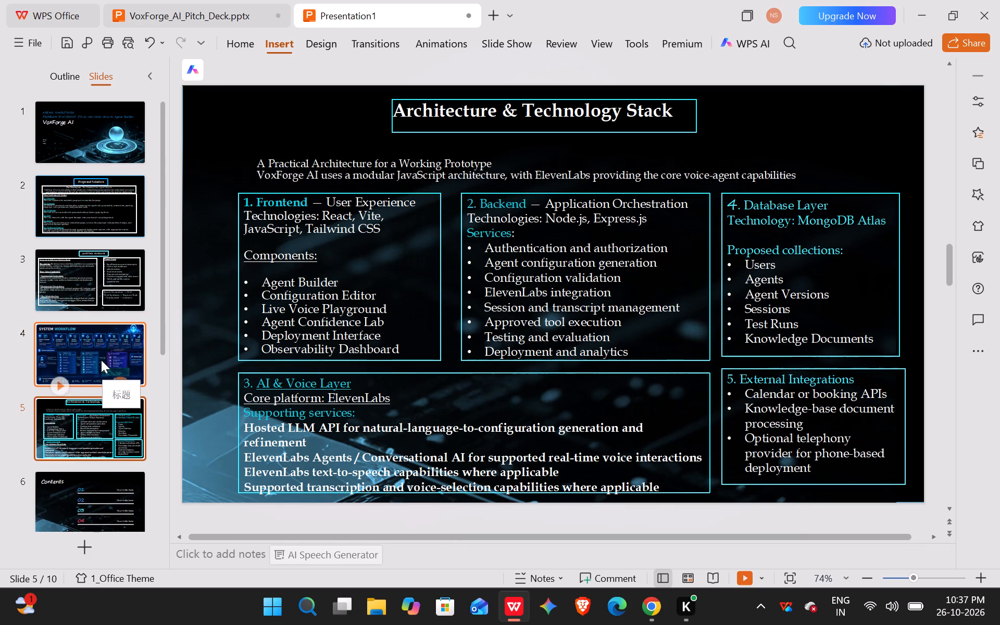
Move the Architecture & Technology Stack slide back above the System Workflow slide, making it slide 4.
left_click_drag(101, 360, 115, 417)
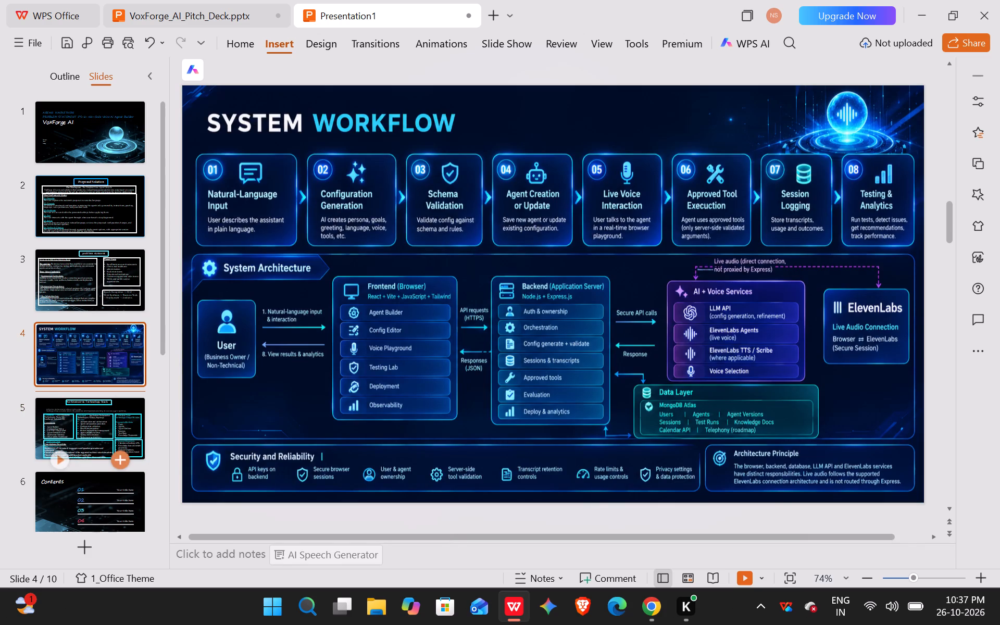
left_click_drag(115, 417, 113, 425)
left_click_drag(113, 425, 115, 341)
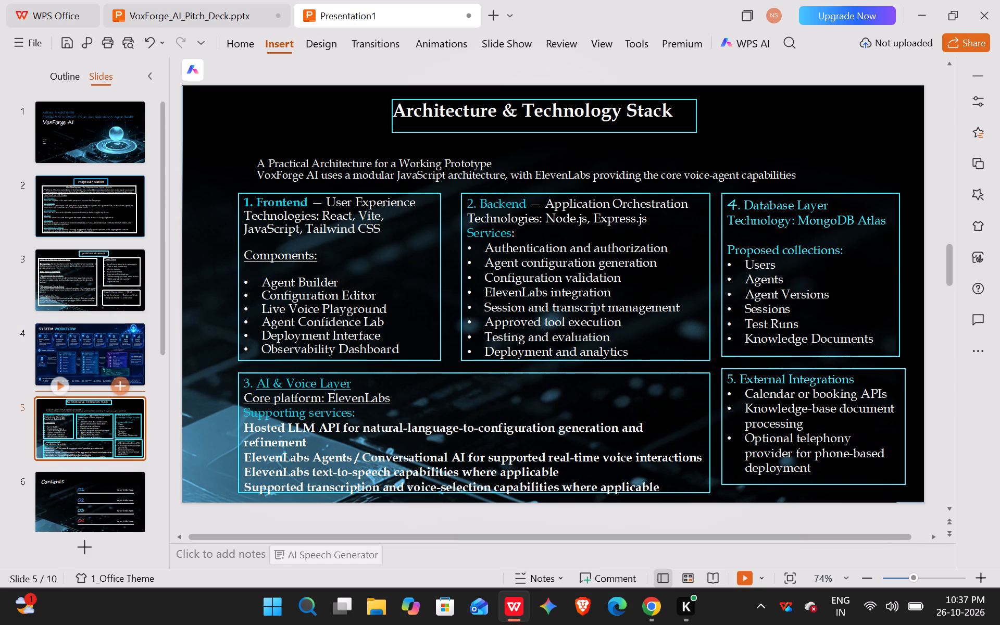
left_click_drag(115, 341, 116, 333)
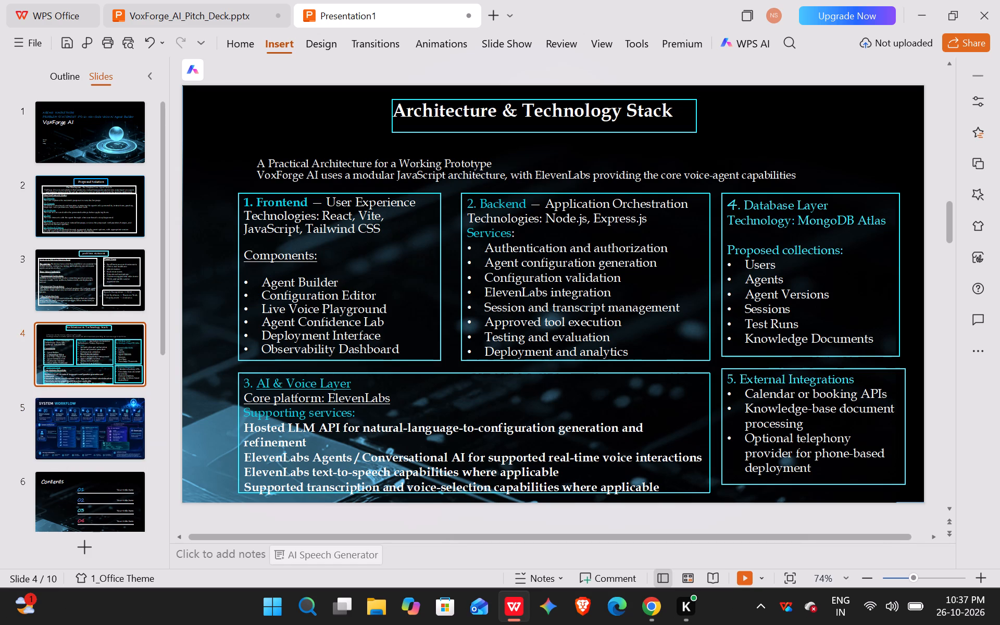
Compare the System Workflow and Architecture & Technology Stack slides and examine the outline colour of the latter's title box.
left_click(110, 438)
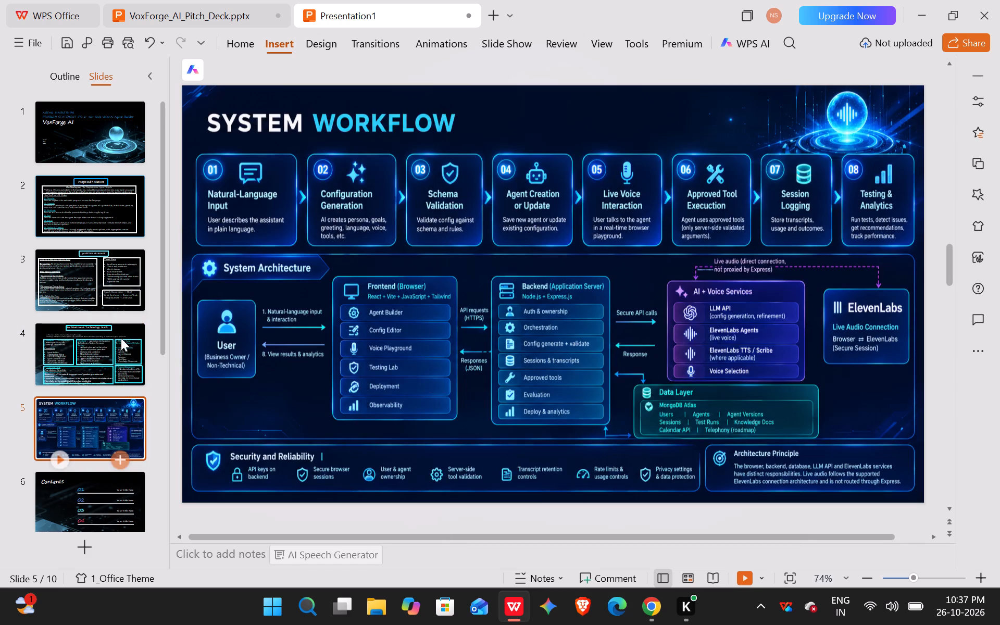
left_click(110, 344)
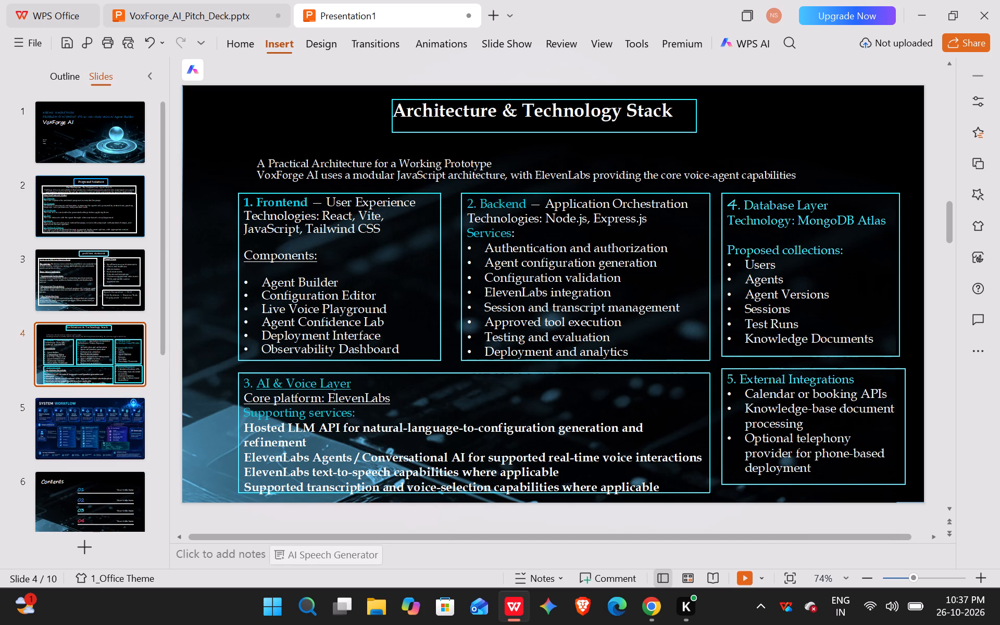
right_click(256, 366)
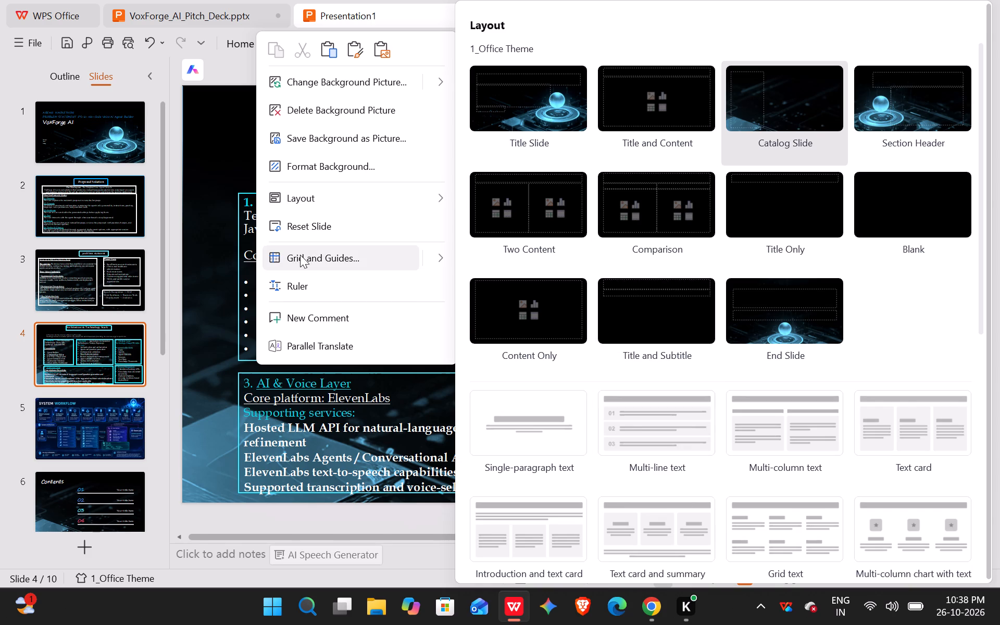
left_click(198, 256)
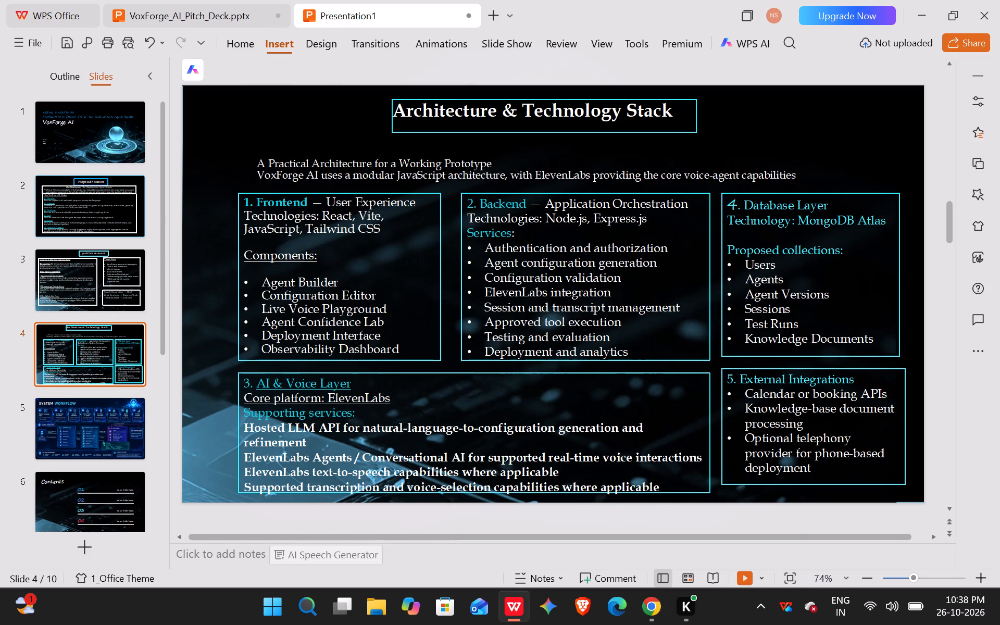
right_click(493, 131)
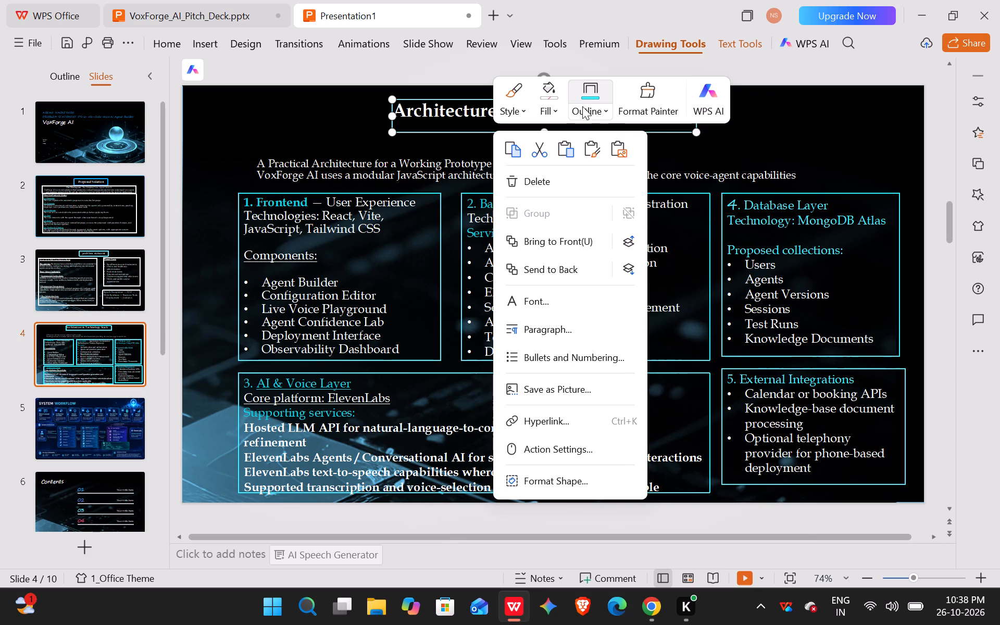
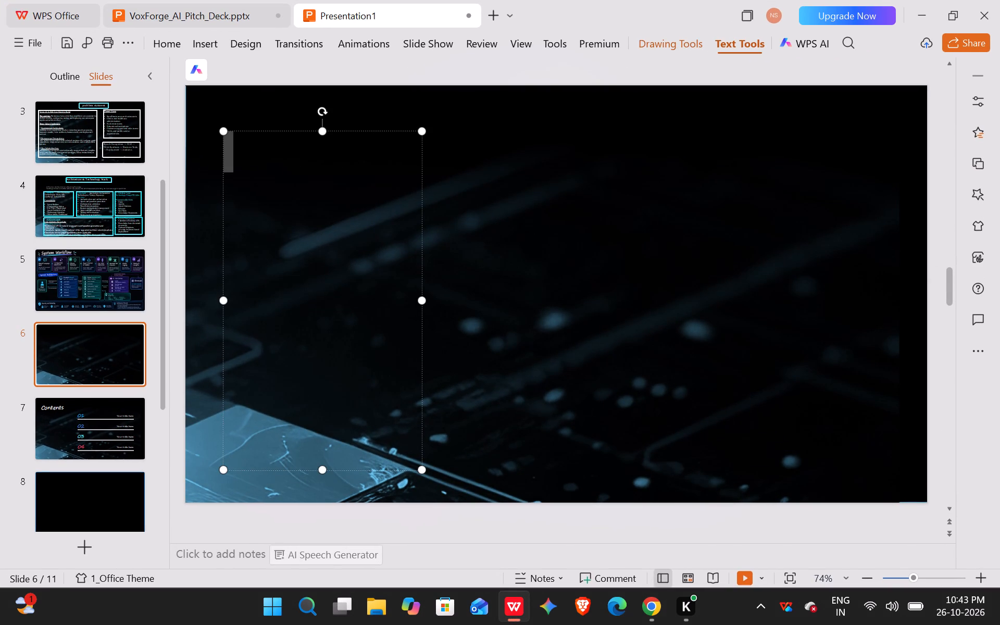
left_click_drag(277, 166, 290, 166)
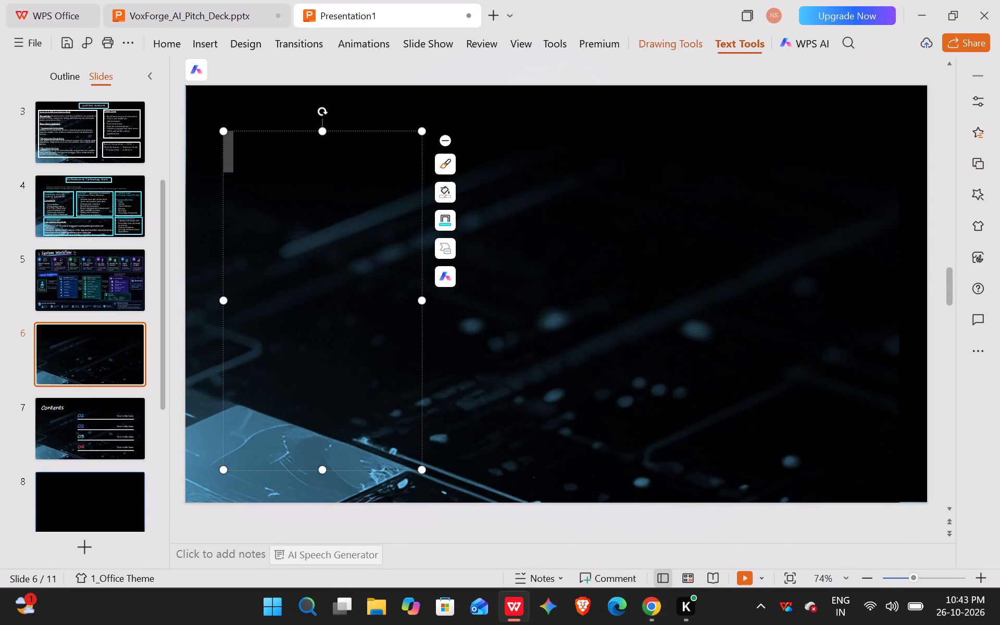
left_click_drag(426, 298, 878, 277)
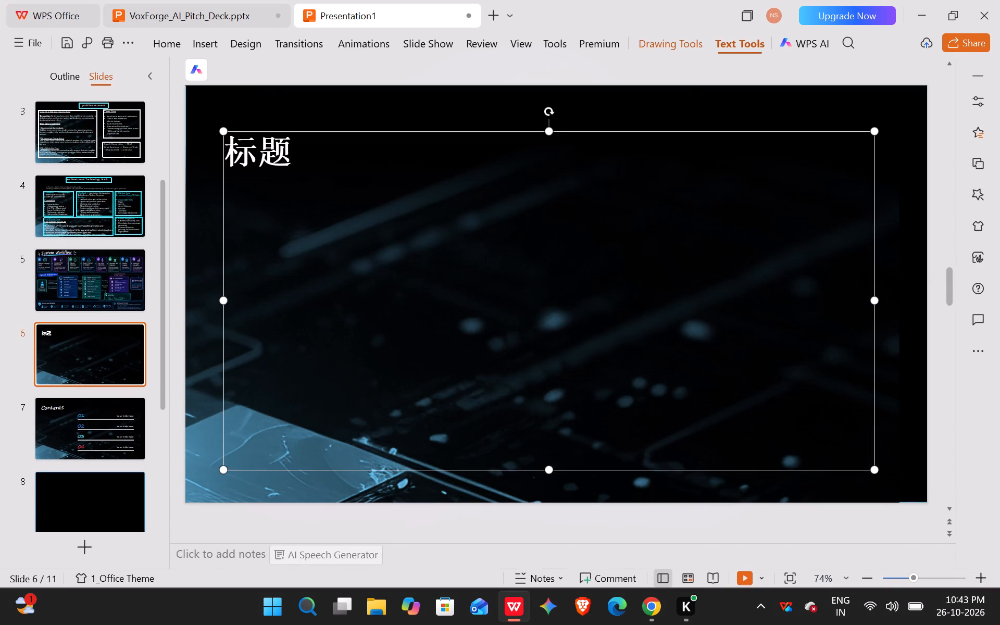
left_click(443, 222)
left_click(407, 210)
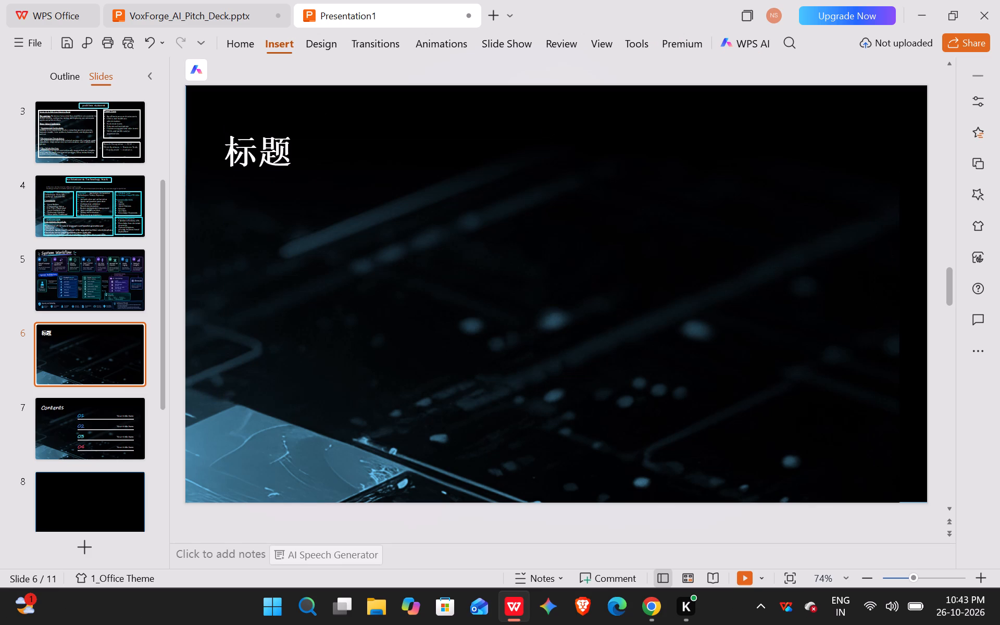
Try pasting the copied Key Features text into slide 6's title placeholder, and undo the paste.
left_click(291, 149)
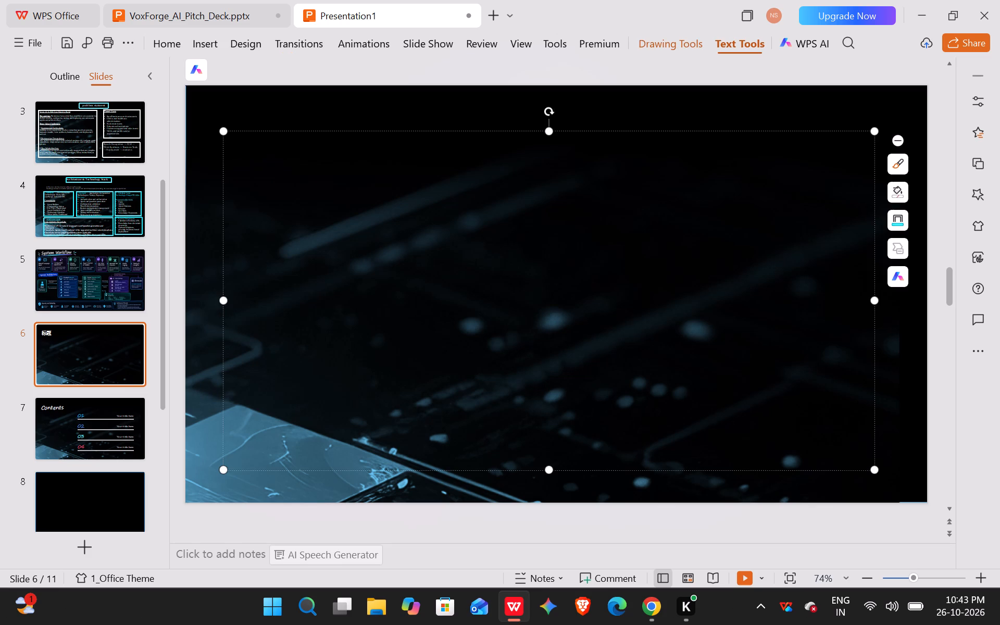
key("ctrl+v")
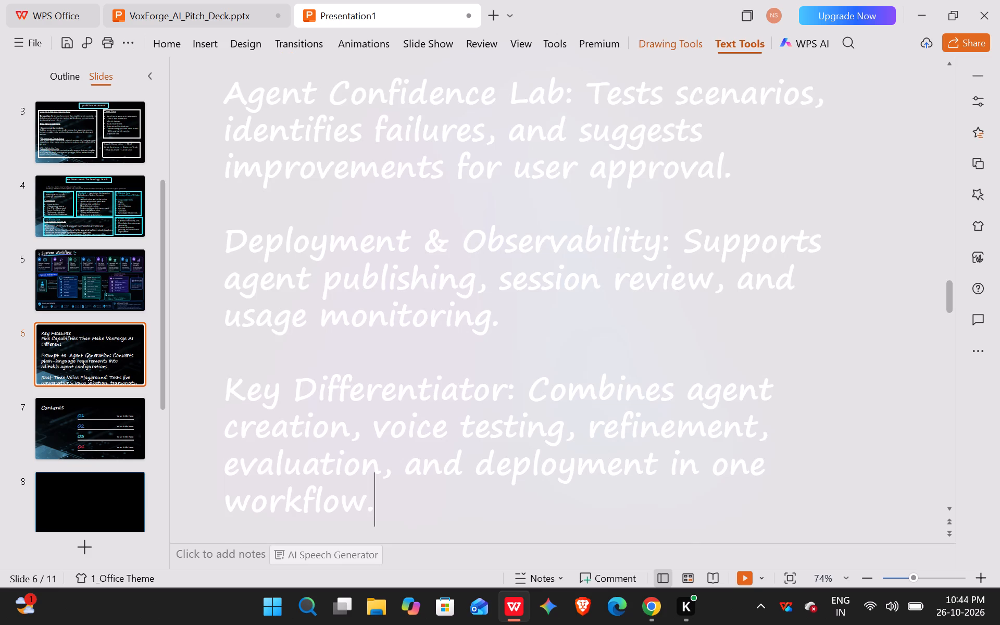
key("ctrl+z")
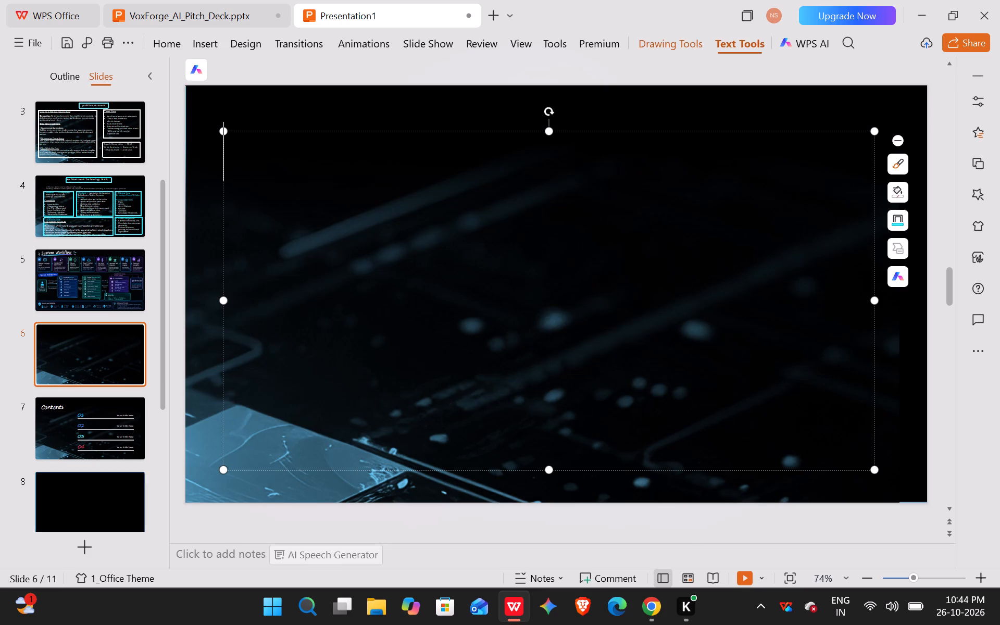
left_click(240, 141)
Switch to ChatGPT and copy the words "Key Features" from the Slide 5 heading.
left_click(580, 270)
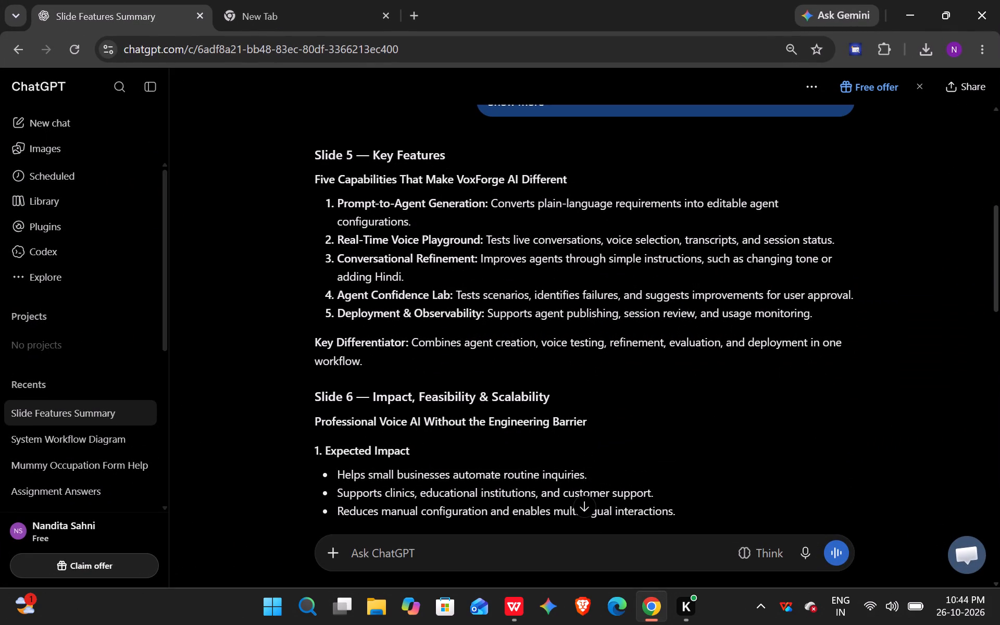
left_click_drag(369, 152, 471, 158)
key("ctrl+c")
Back in WPS Office, shrink slide 6's title placeholder to a short, narrower box near the top centre of the slide.
left_click(479, 199)
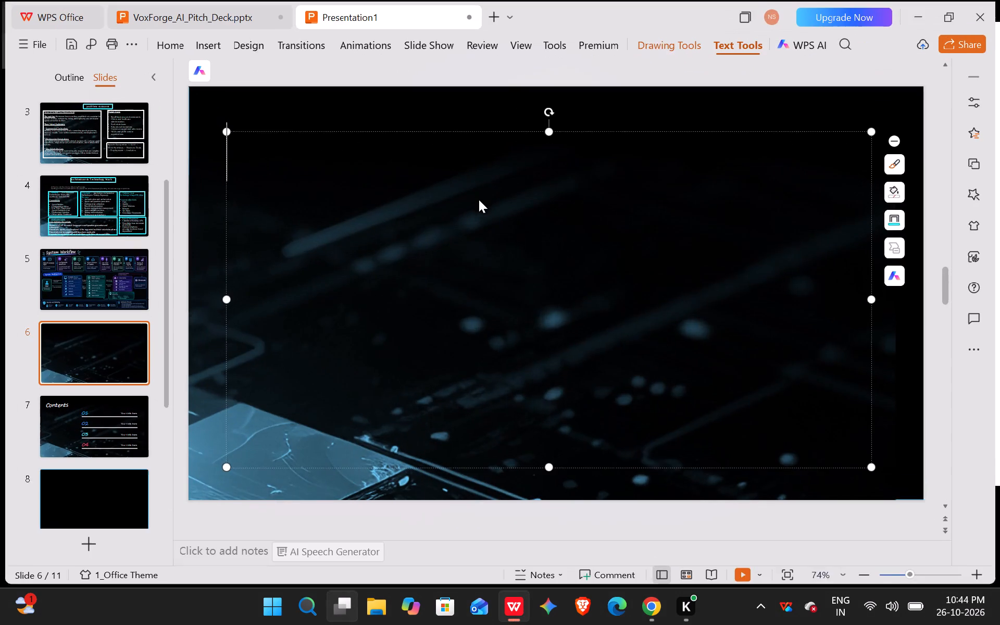
left_click_drag(551, 467, 545, 157)
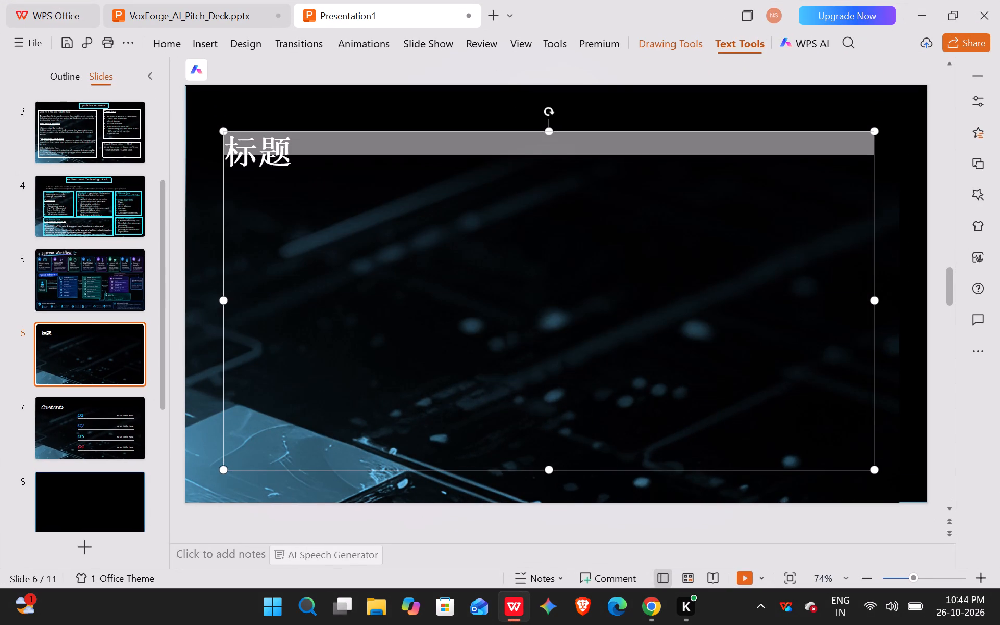
left_click_drag(545, 157, 545, 183)
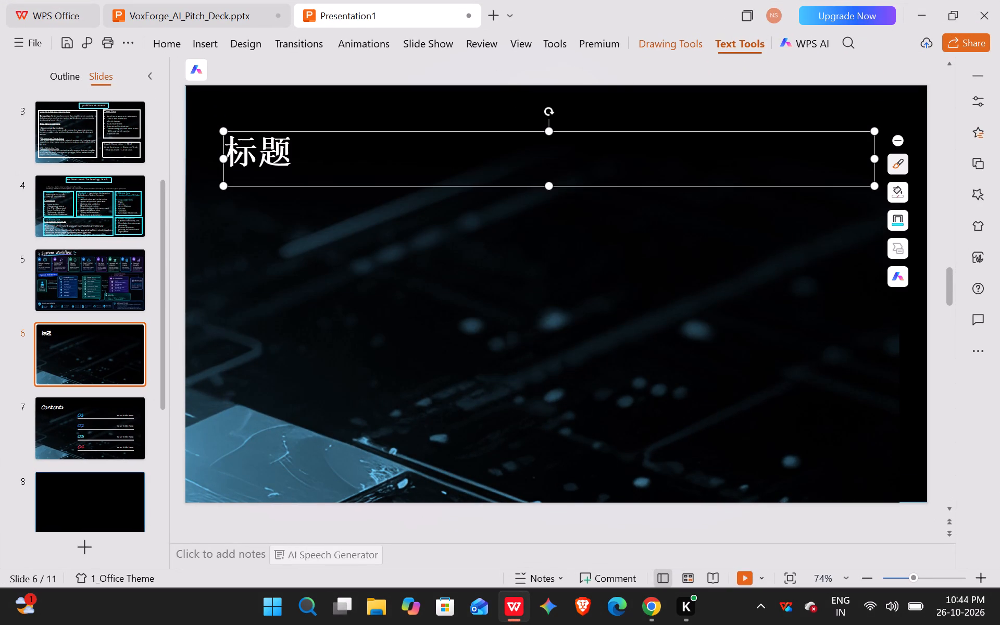
left_click_drag(224, 156, 376, 154)
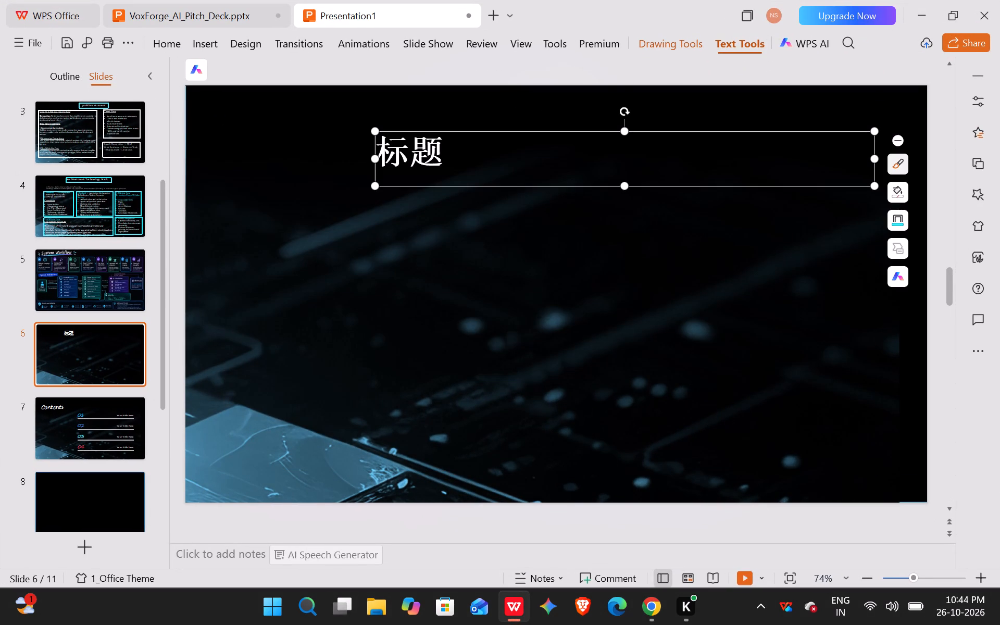
left_click_drag(873, 158, 698, 171)
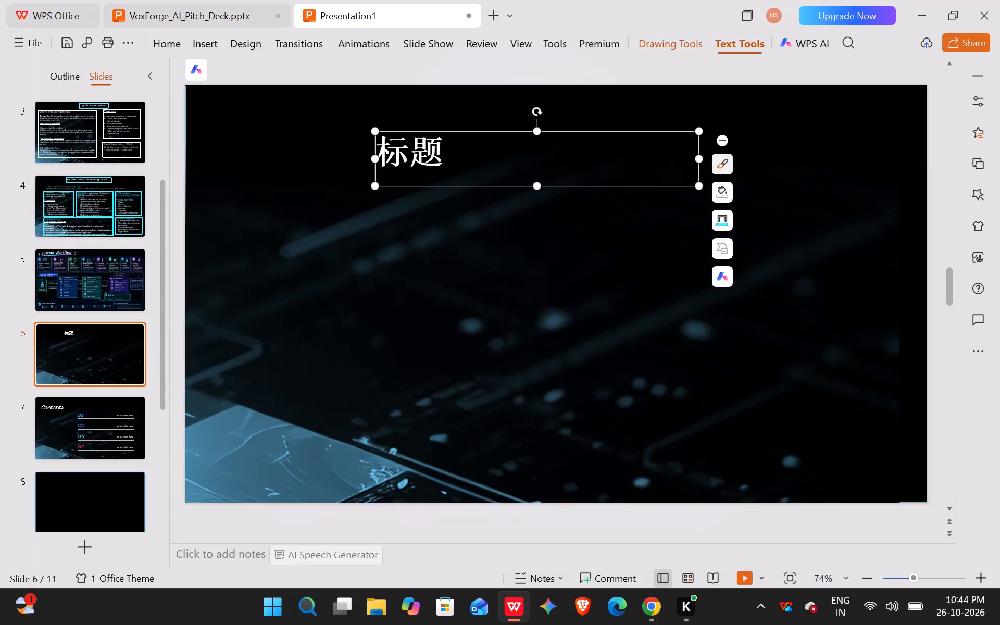
Paste "Key Features" as the title text in slide 6's title placeholder.
left_click(463, 146)
left_click(463, 146)
left_click(422, 149)
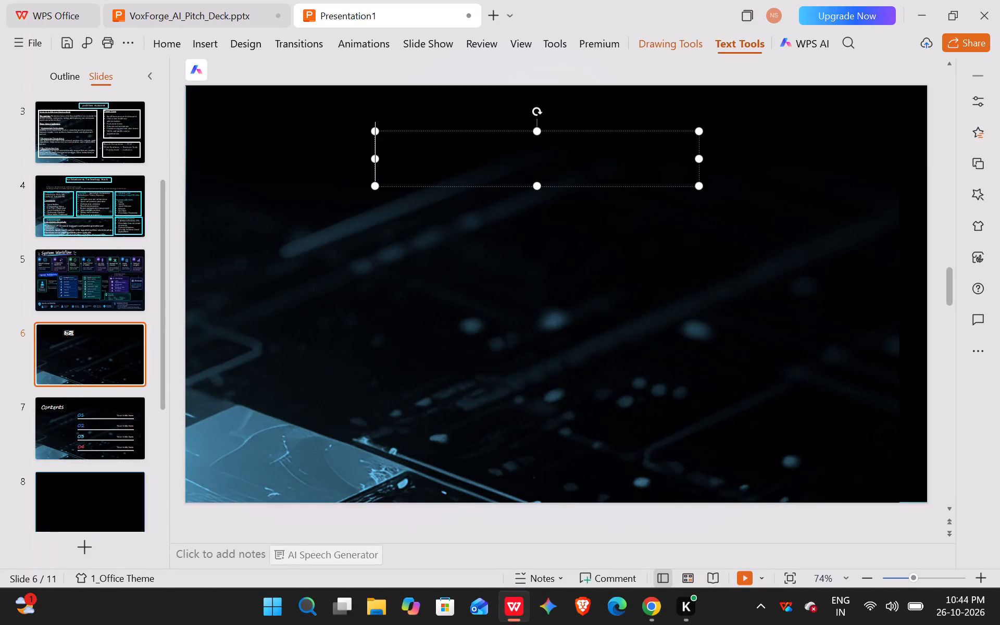
key("ctrl+v")
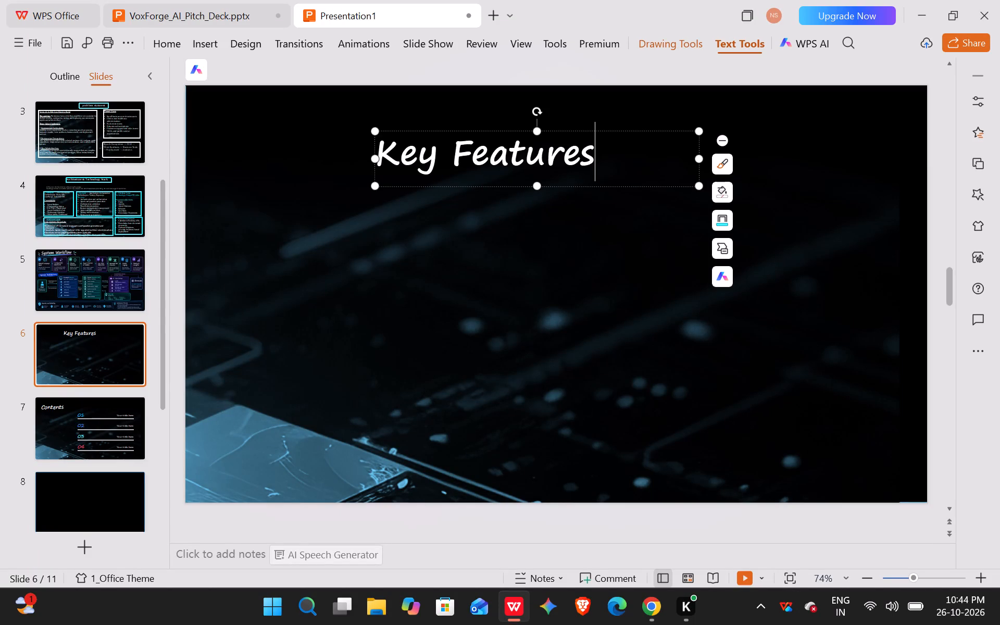
Reduce the title box's height and width around "Key Features" and indent the text with two leading spaces.
left_click_drag(541, 186, 547, 172)
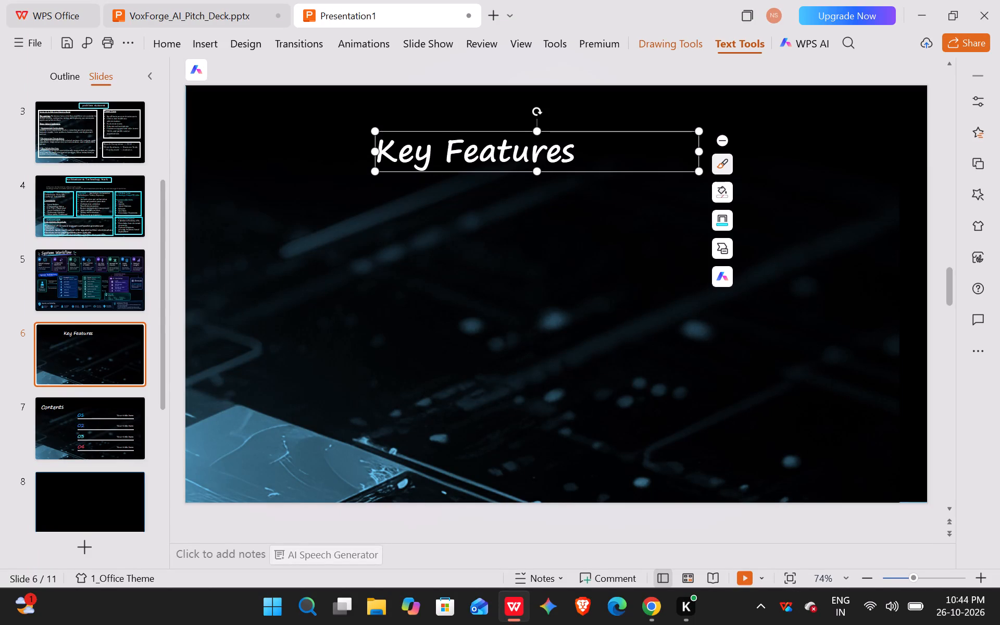
left_click_drag(696, 154, 635, 158)
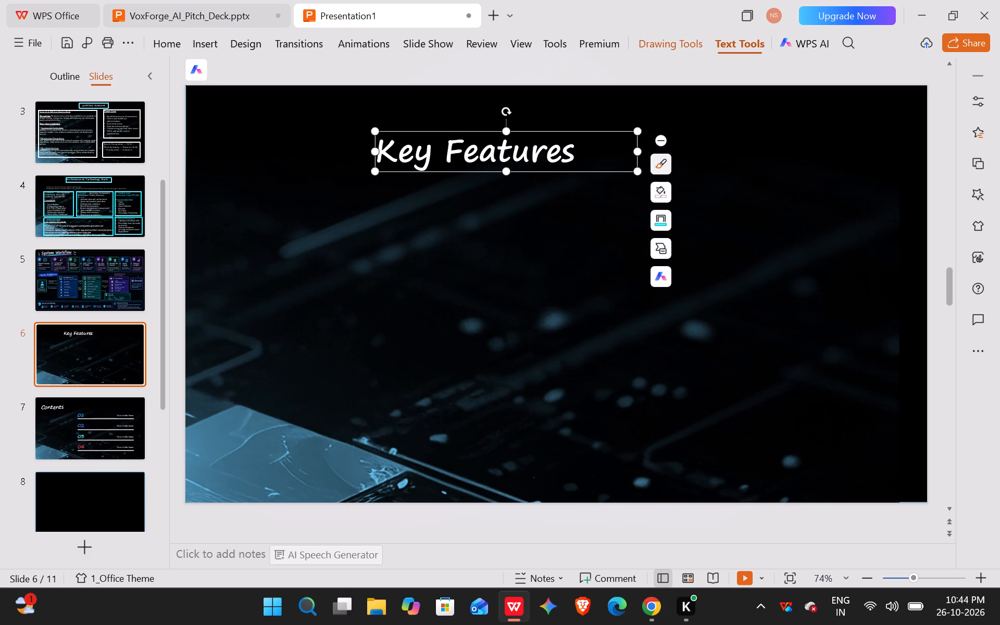
left_click(379, 146)
key("space")
key("space")
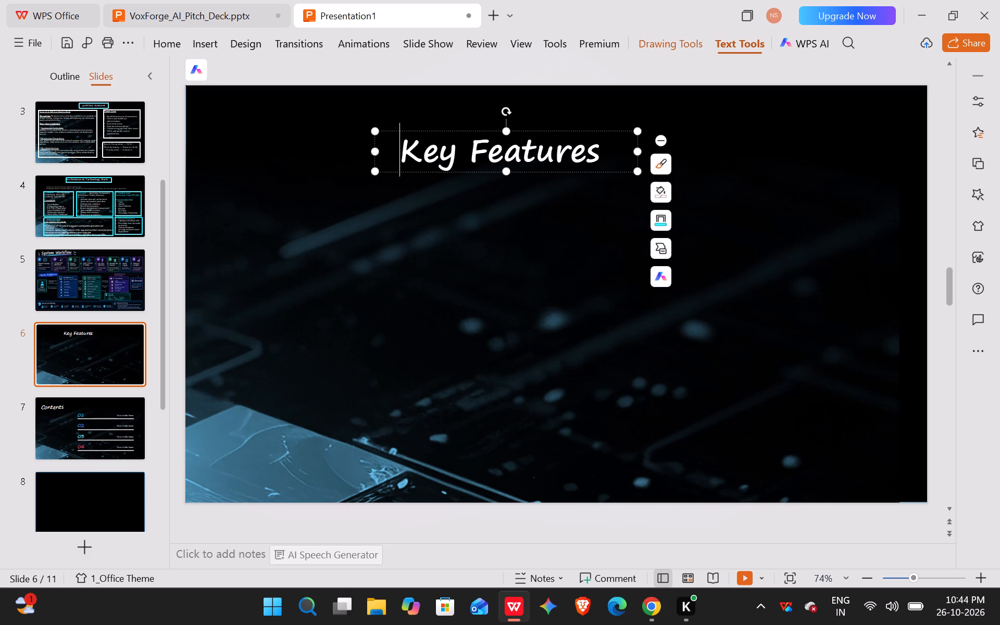
Format the "Key Features" title text as Book Antiqua at size 28.
left_click_drag(603, 155, 424, 157)
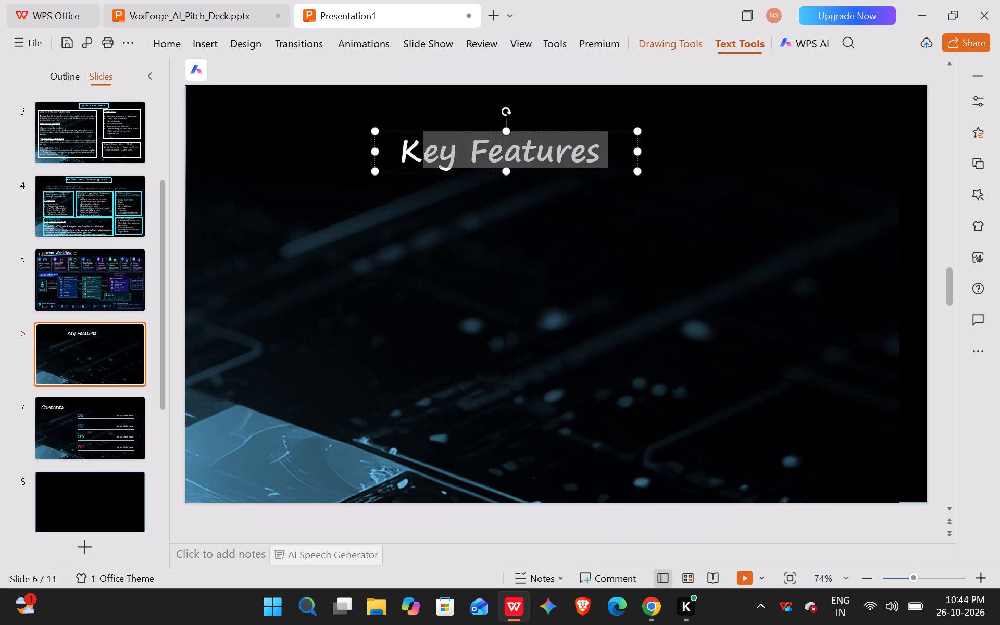
left_click_drag(424, 157, 391, 157)
left_click(634, 86)
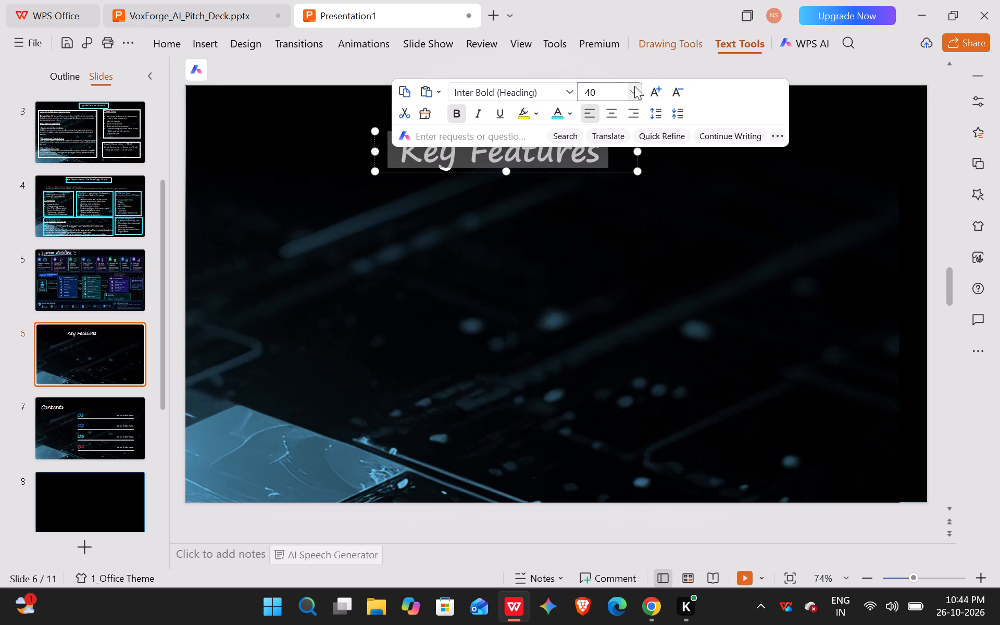
left_click(613, 290)
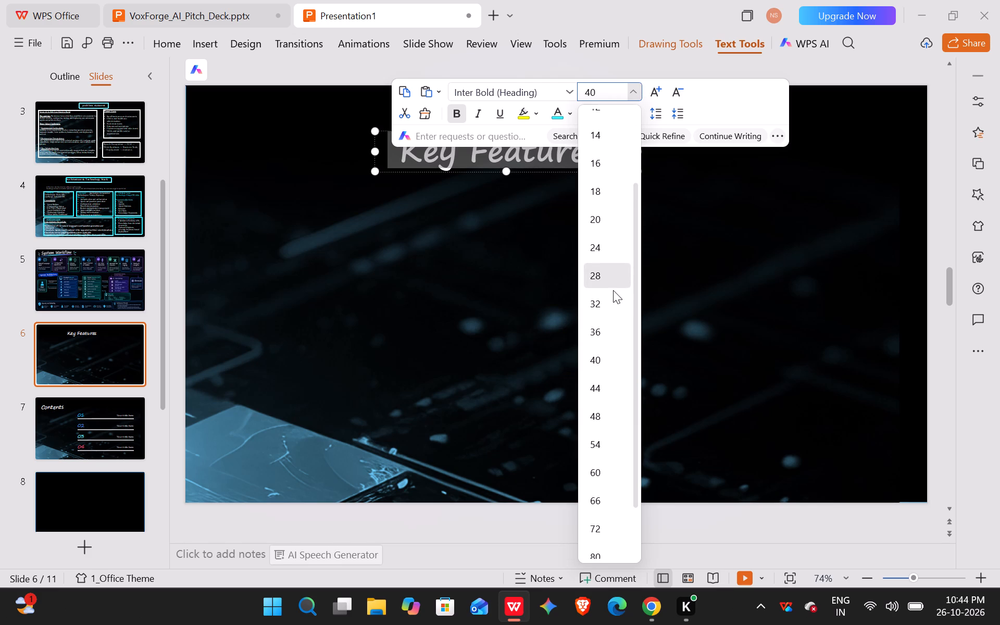
left_click(605, 276)
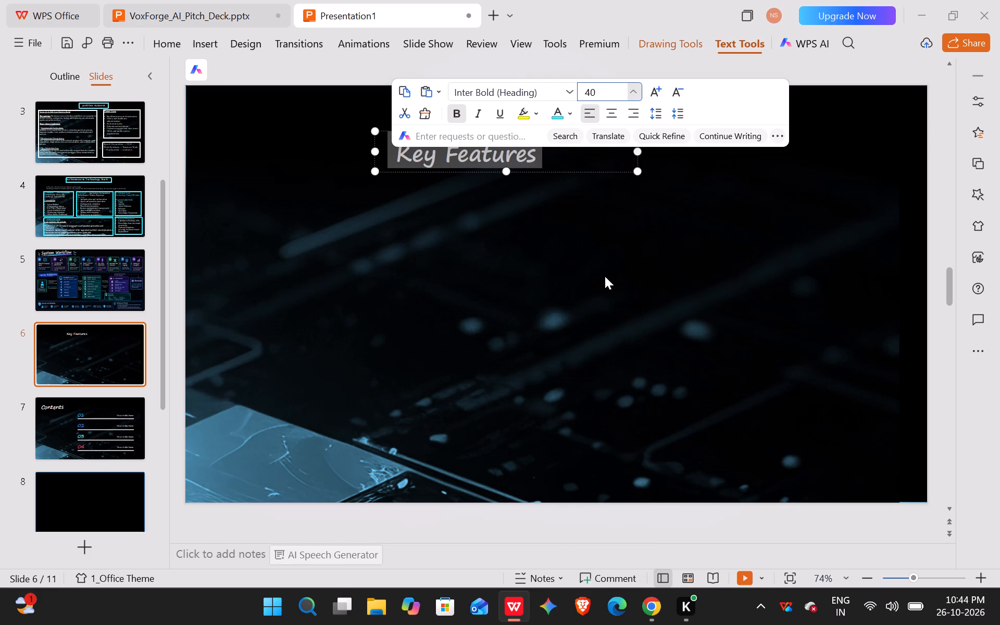
left_click(570, 83)
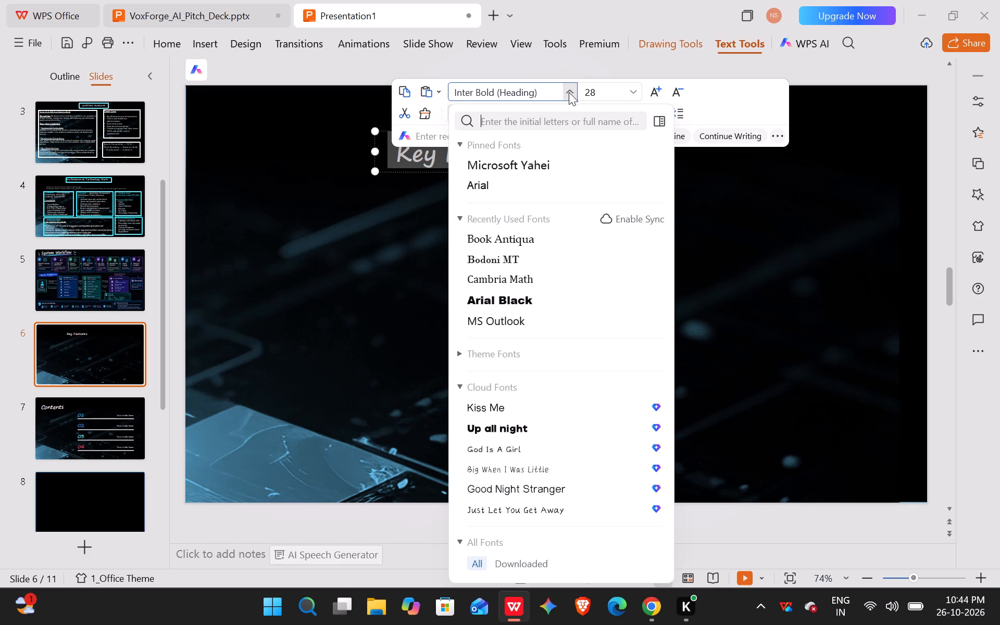
left_click(538, 236)
left_click(512, 222)
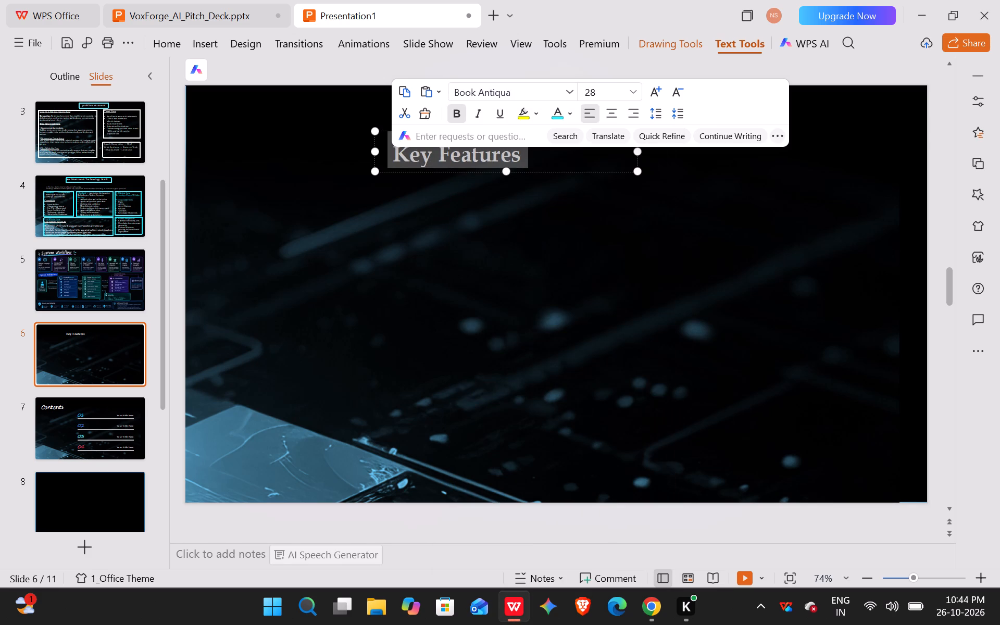
left_click(499, 164)
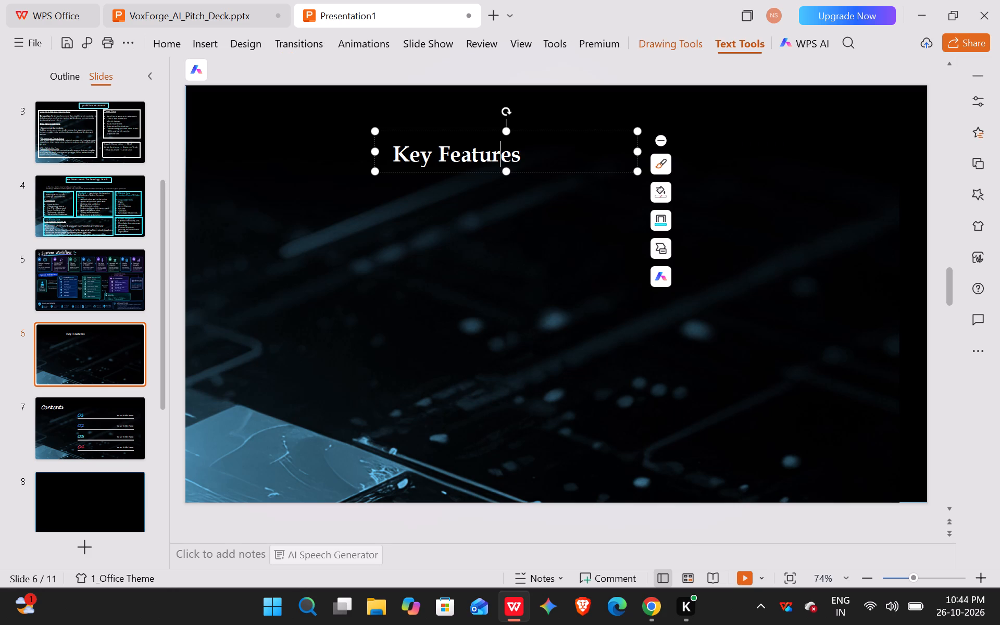
Move the title box up to the slide's top centre, narrow it, and add two more leading spaces before "Key Features".
left_click_drag(489, 132, 561, 111)
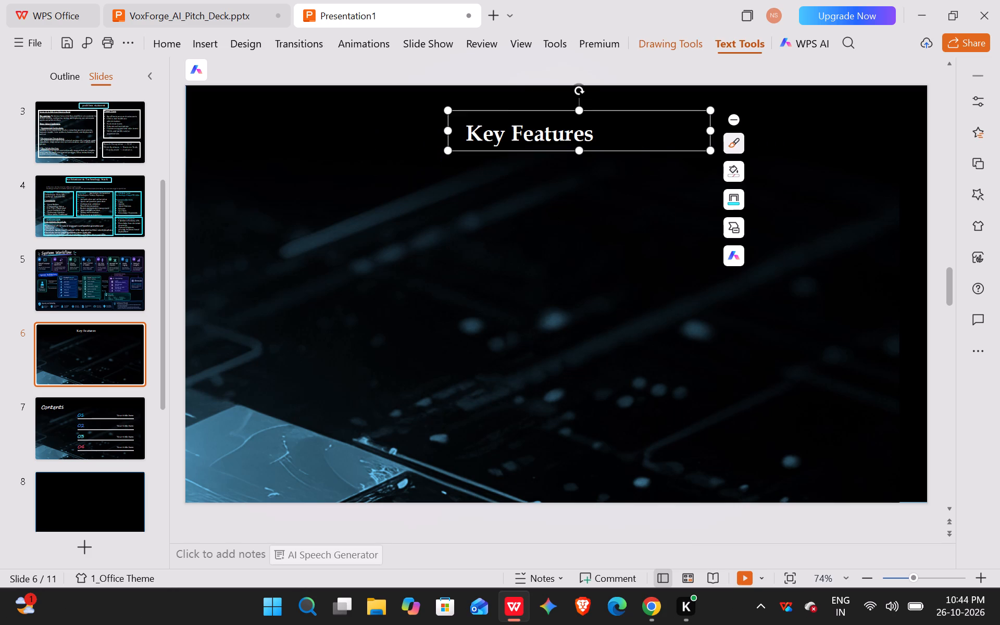
left_click_drag(710, 131, 644, 134)
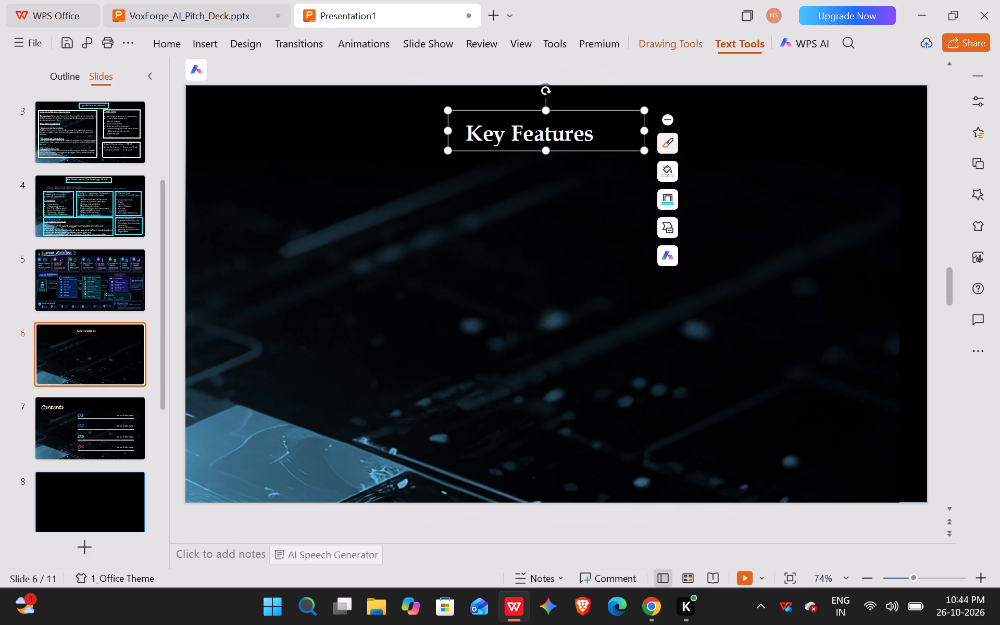
left_click(465, 134)
key("space")
key("space")
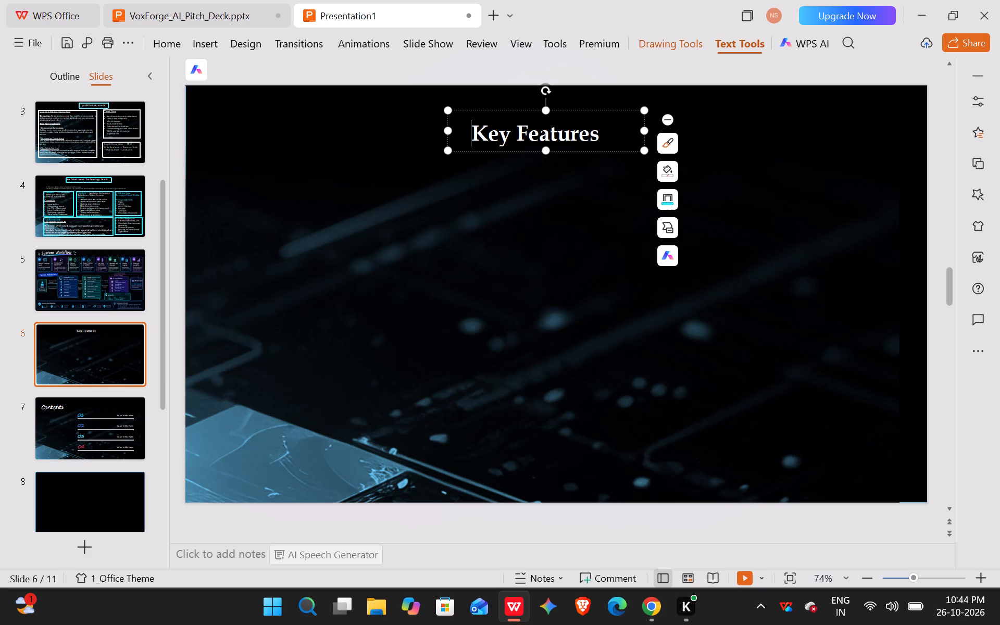
Give the Key Features title box a cyan outline from the theme colors.
left_click(667, 197)
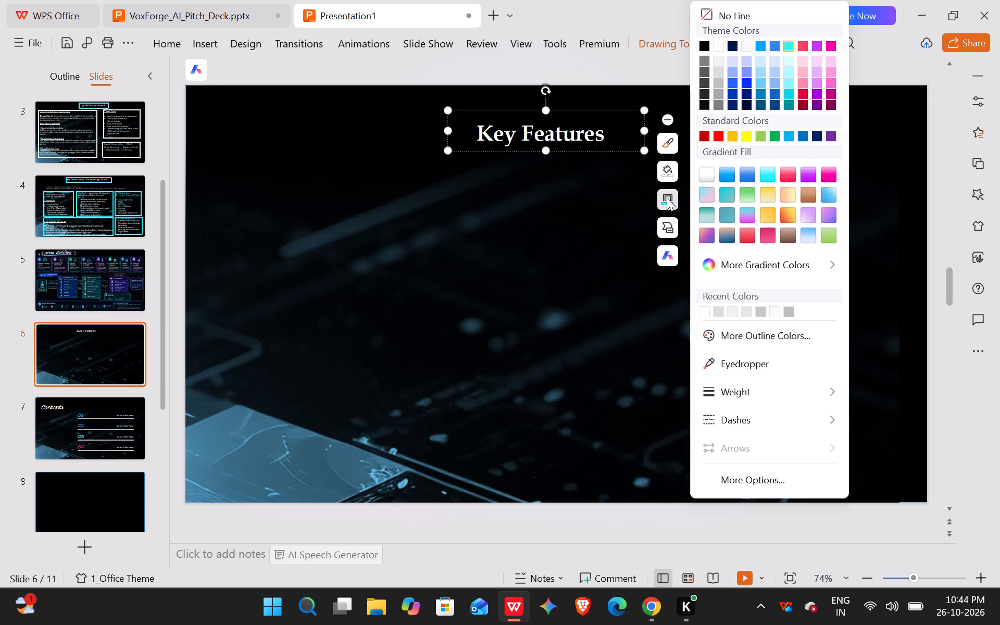
left_click(789, 43)
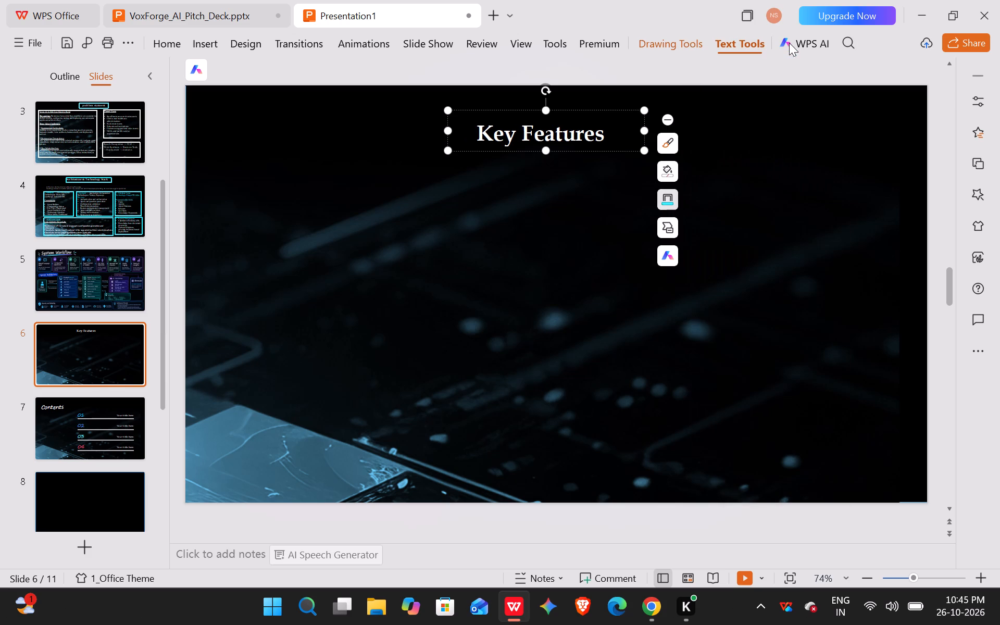
left_click(534, 184)
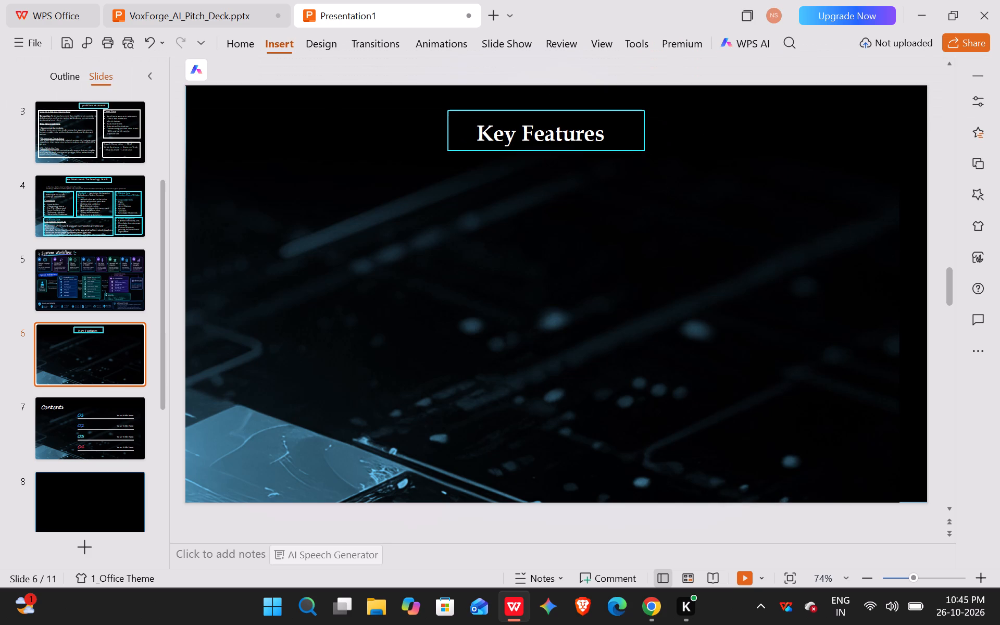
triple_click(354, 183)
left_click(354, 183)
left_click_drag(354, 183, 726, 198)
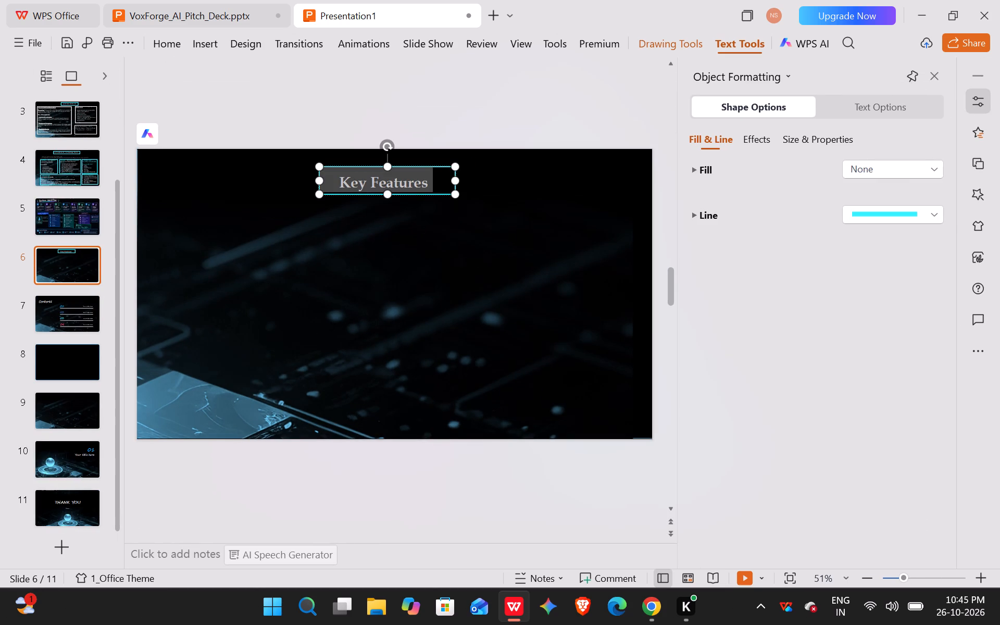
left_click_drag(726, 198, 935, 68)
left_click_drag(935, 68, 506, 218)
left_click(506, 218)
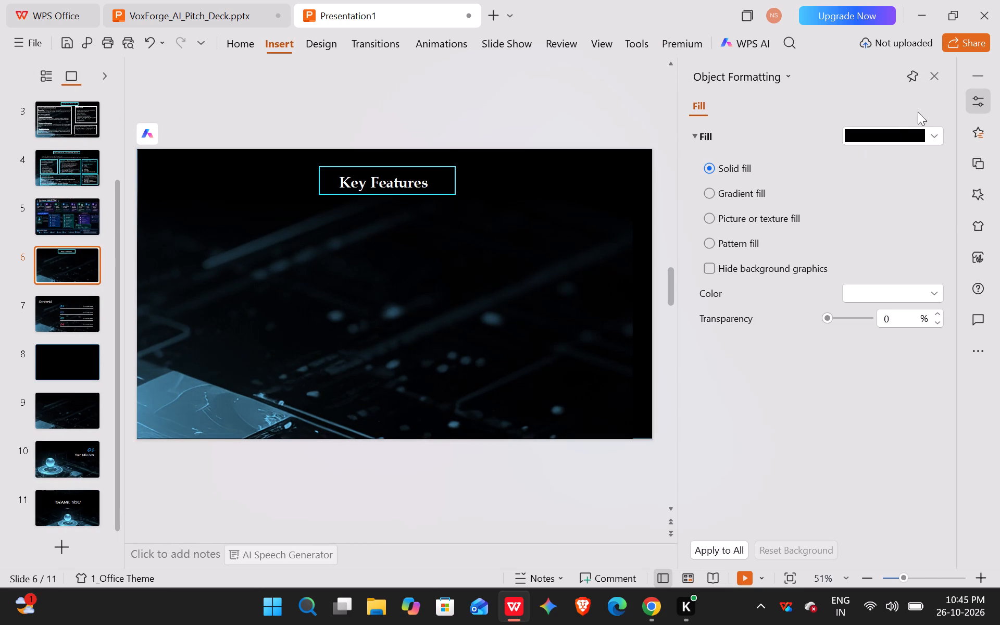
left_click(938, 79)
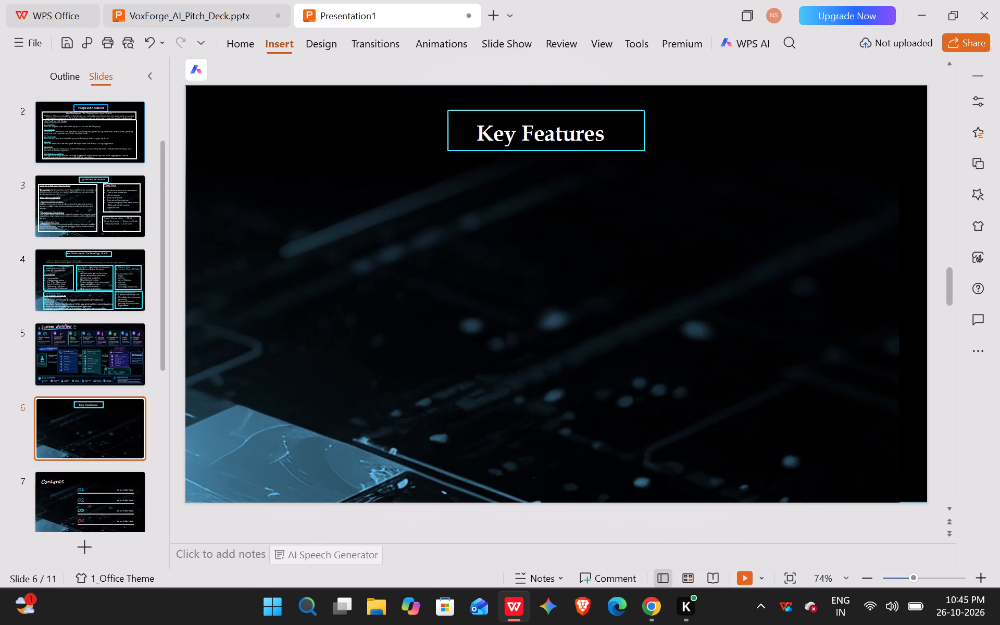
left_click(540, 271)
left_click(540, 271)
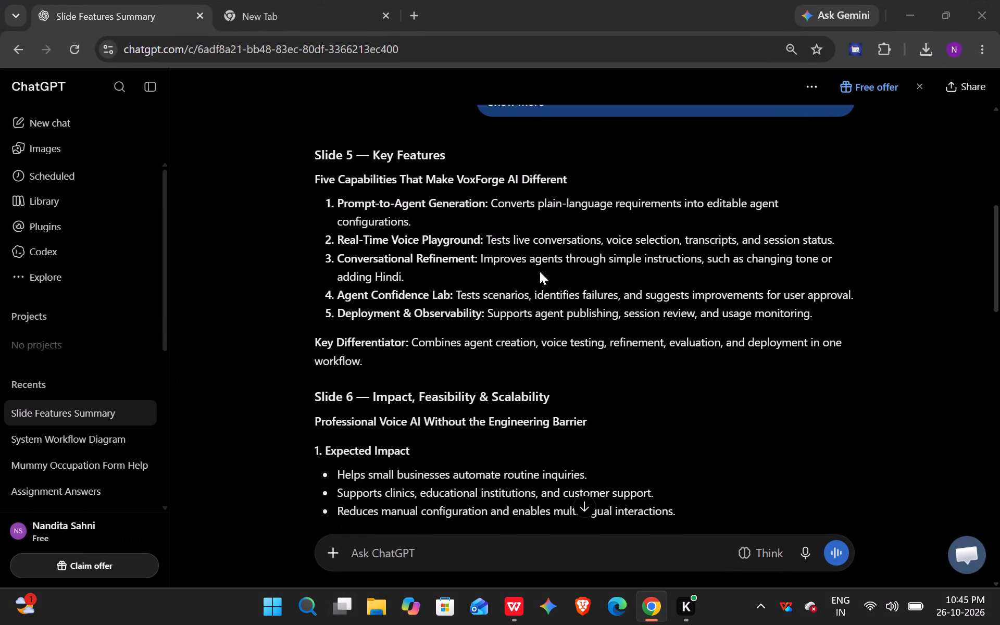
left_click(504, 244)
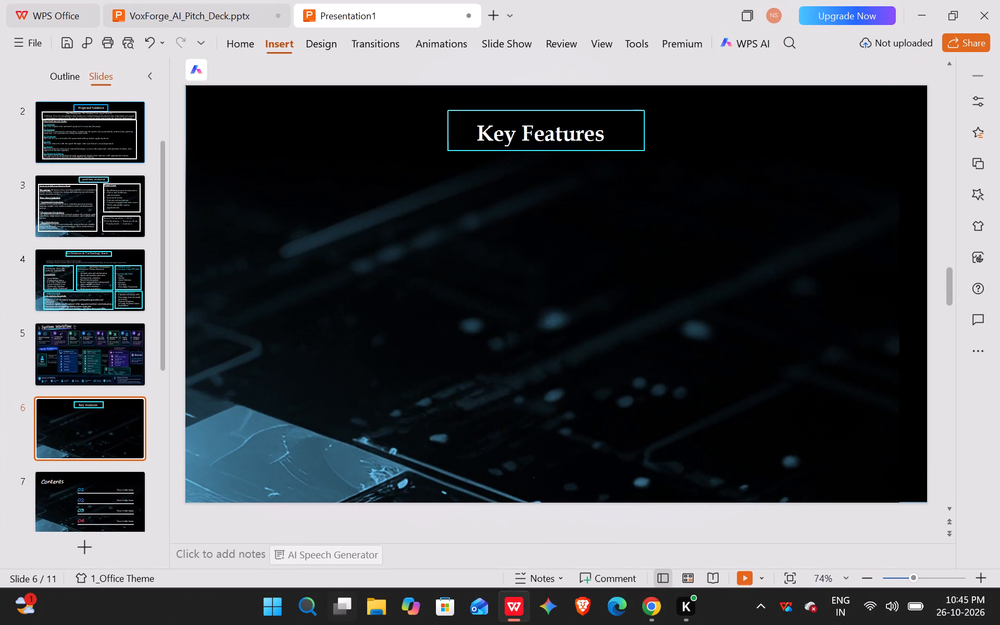
double_click(565, 240)
left_click_drag(565, 239, 501, 216)
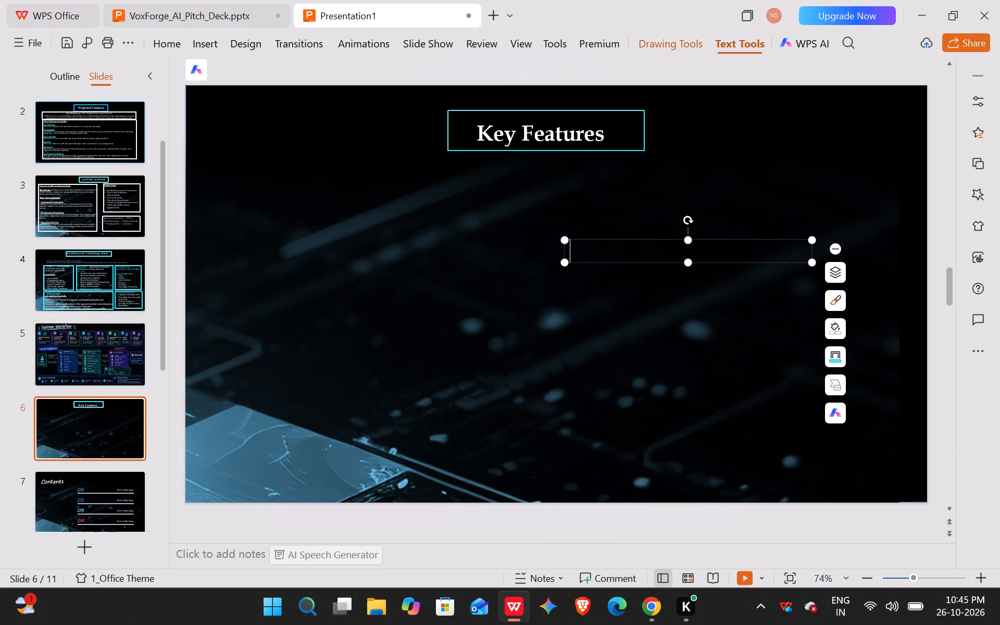
left_click_drag(501, 216, 308, 207)
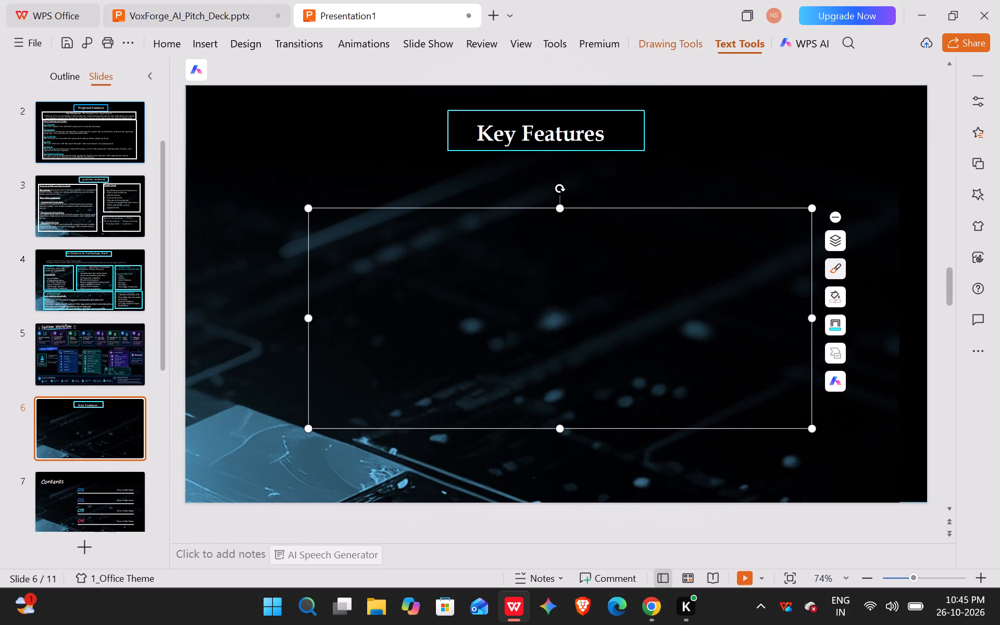
left_click(353, 236)
key("ctrl+v")
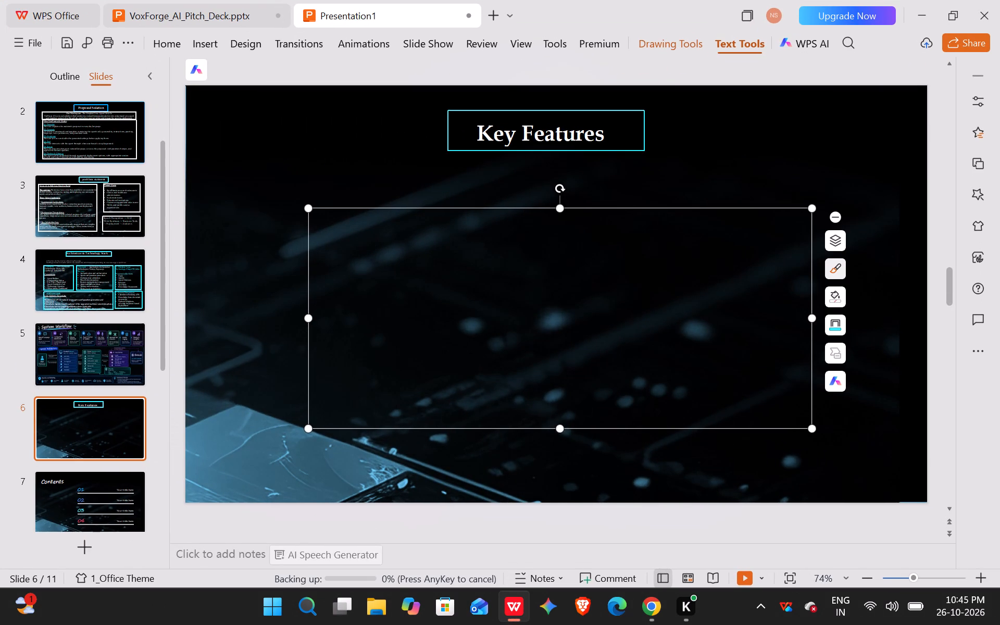
double_click(353, 236, "ctrl")
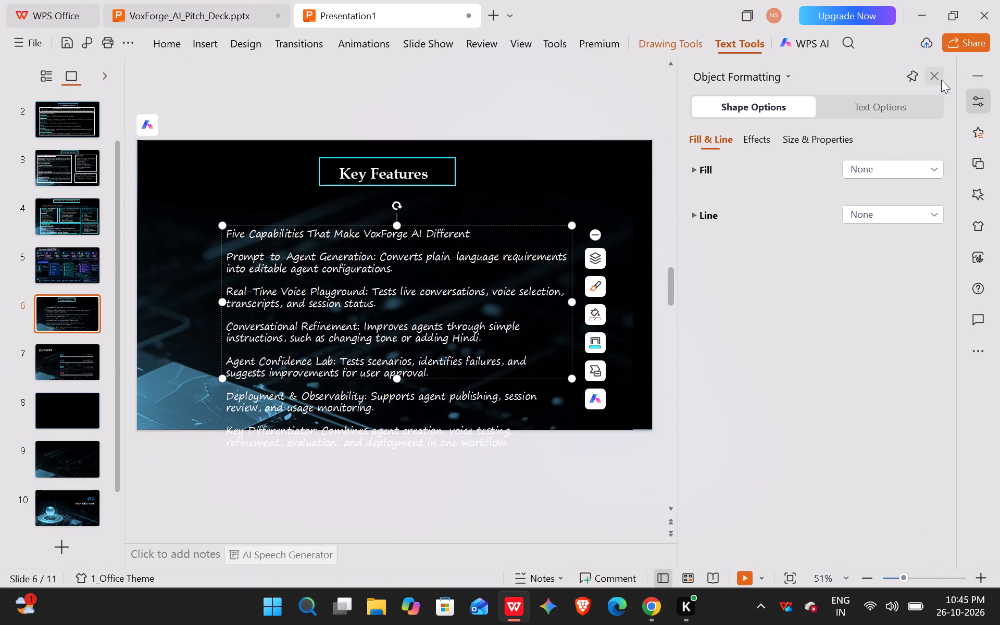
left_click(940, 80)
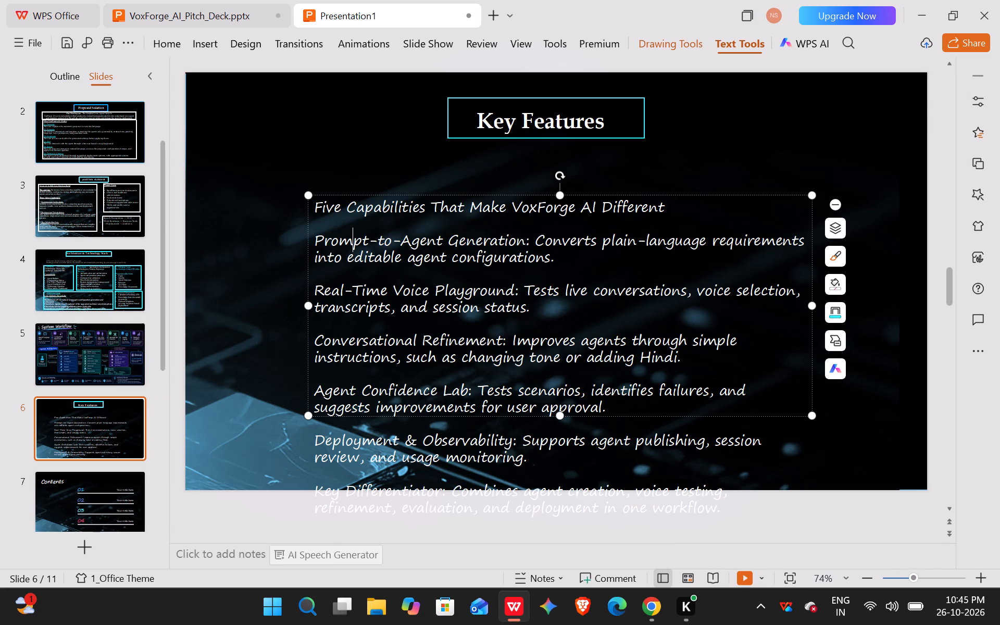
Move the body text box up beneath the title, then enlarge it to nearly the slide's bottom edge and widen both sides.
left_click_drag(526, 195, 519, 166)
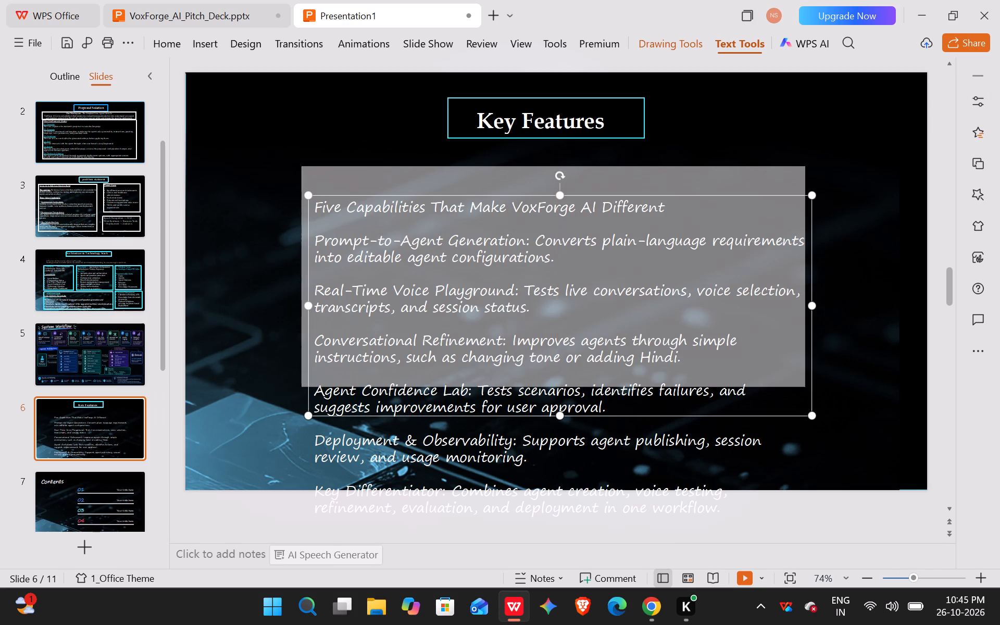
left_click_drag(519, 166, 520, 165)
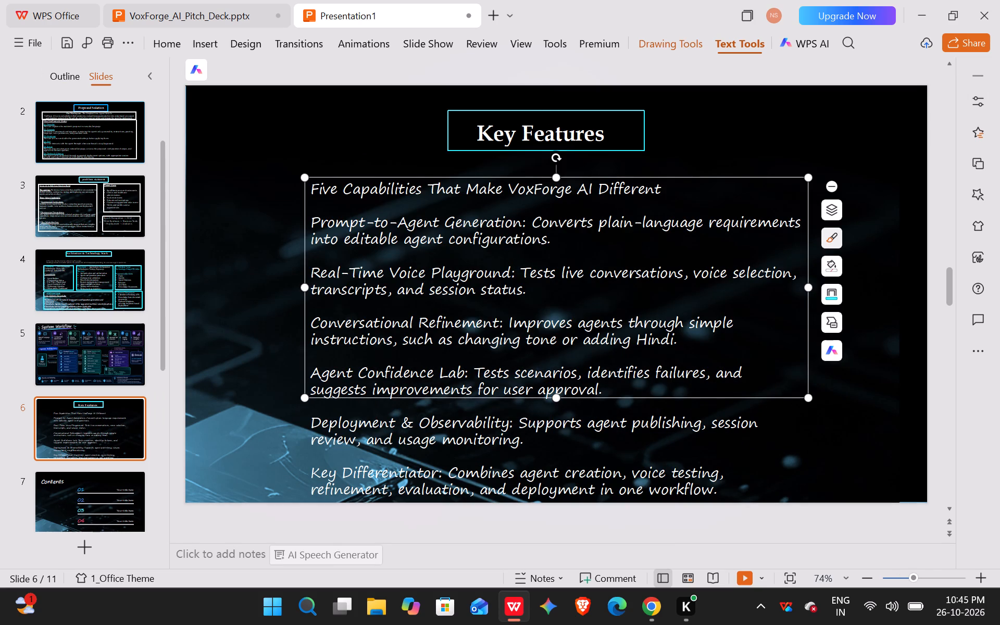
left_click_drag(558, 399, 593, 498)
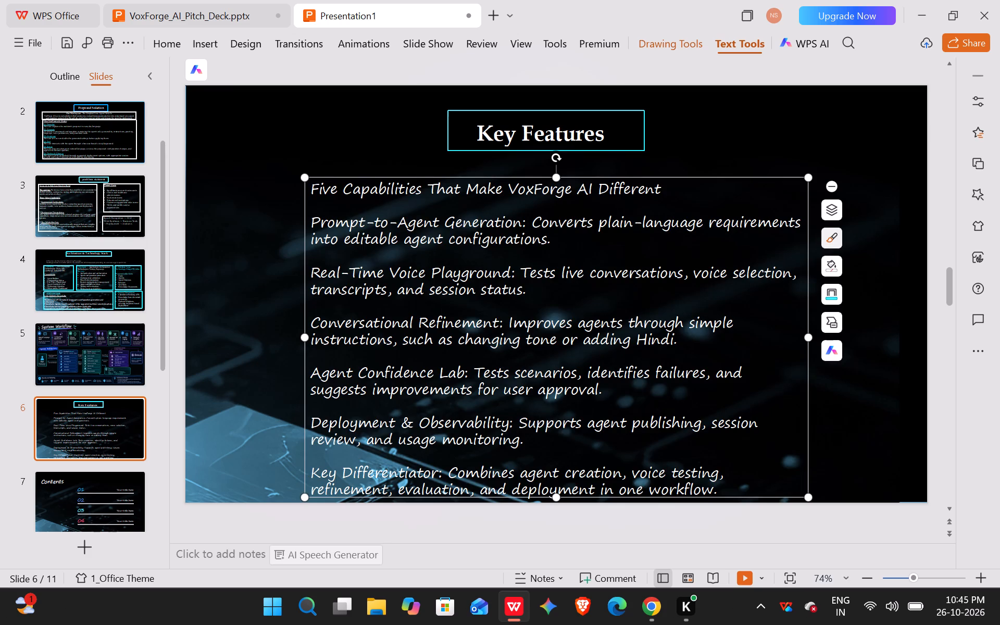
left_click_drag(808, 335, 902, 327)
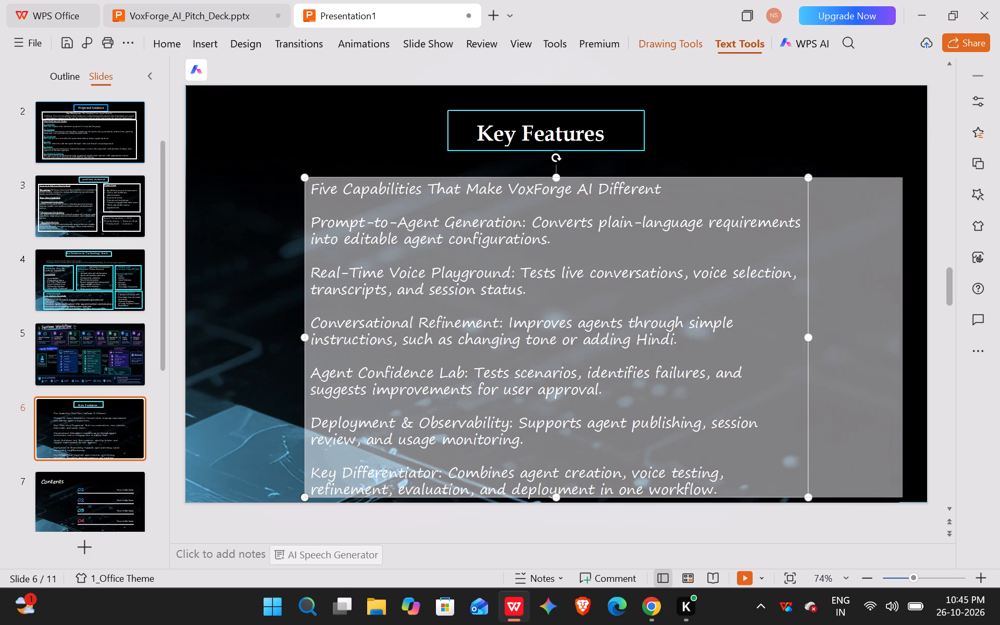
left_click_drag(299, 336, 234, 328)
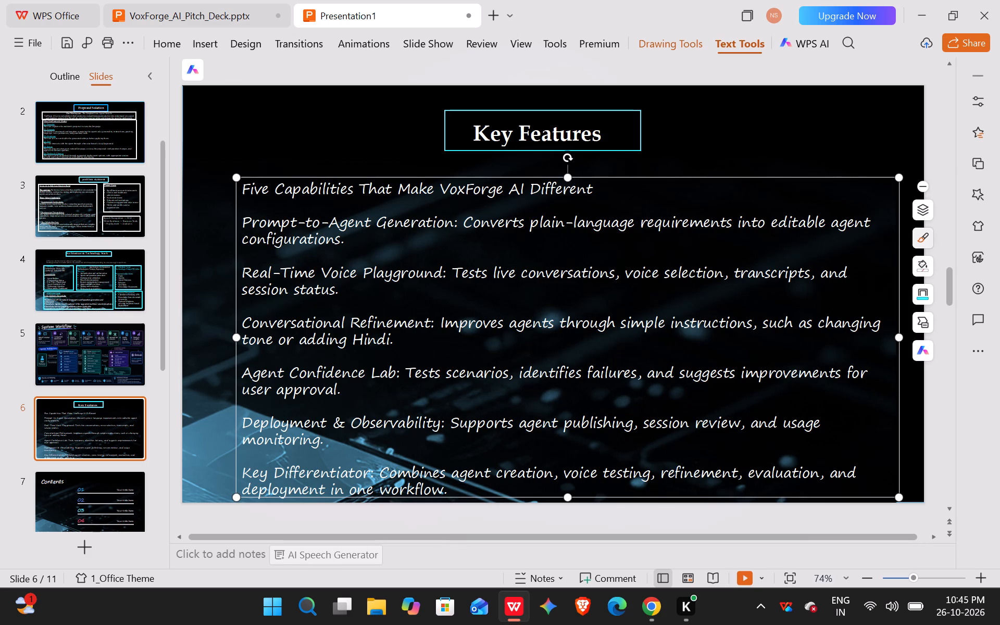
Color the "Five Capabilities That Make VoxForge AI Different" line cyan.
left_click_drag(242, 184, 551, 191)
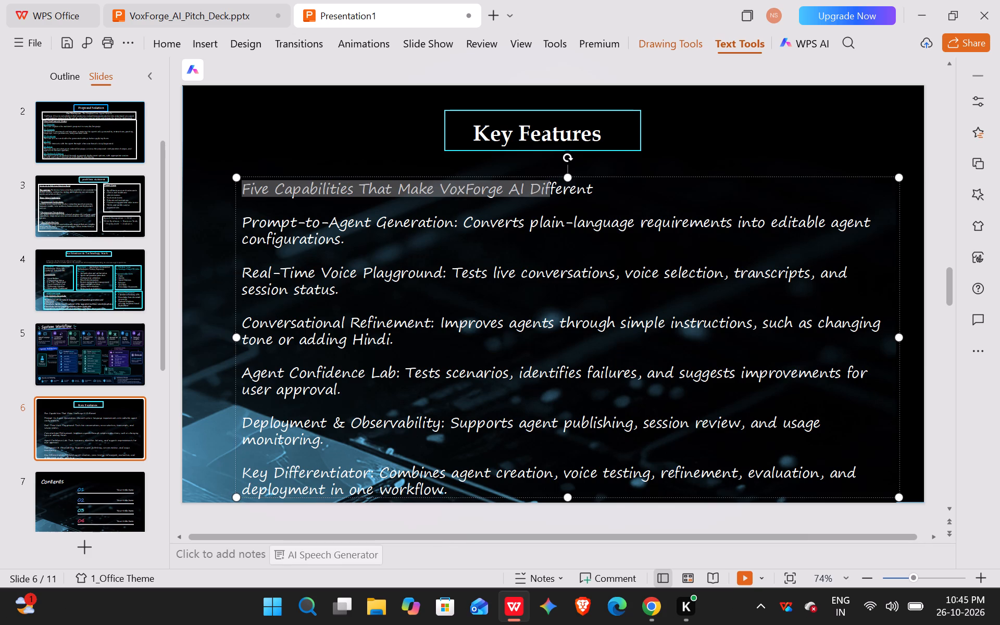
left_click_drag(551, 191, 598, 191)
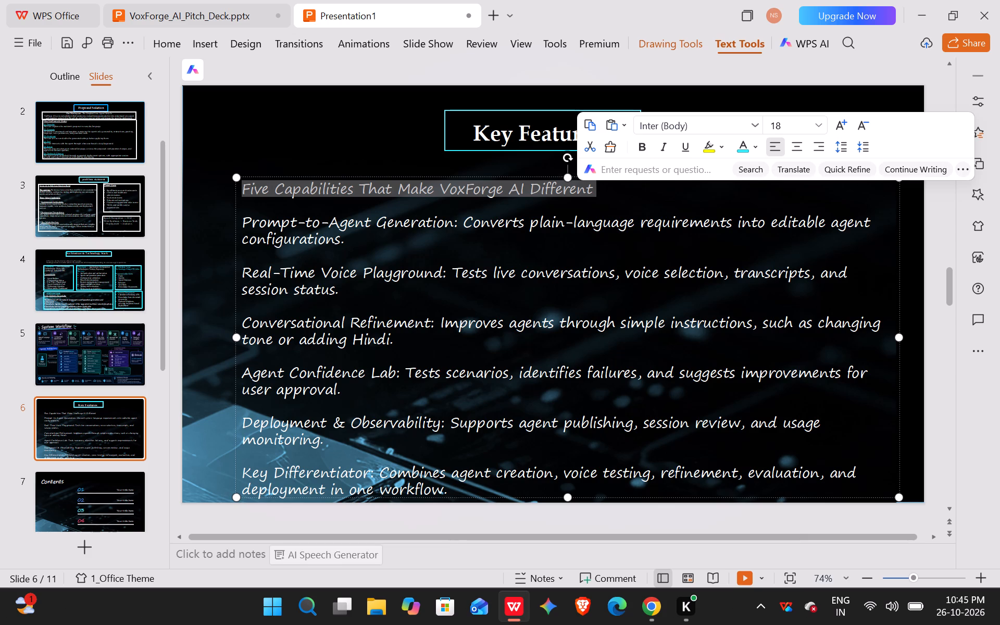
left_click(746, 143)
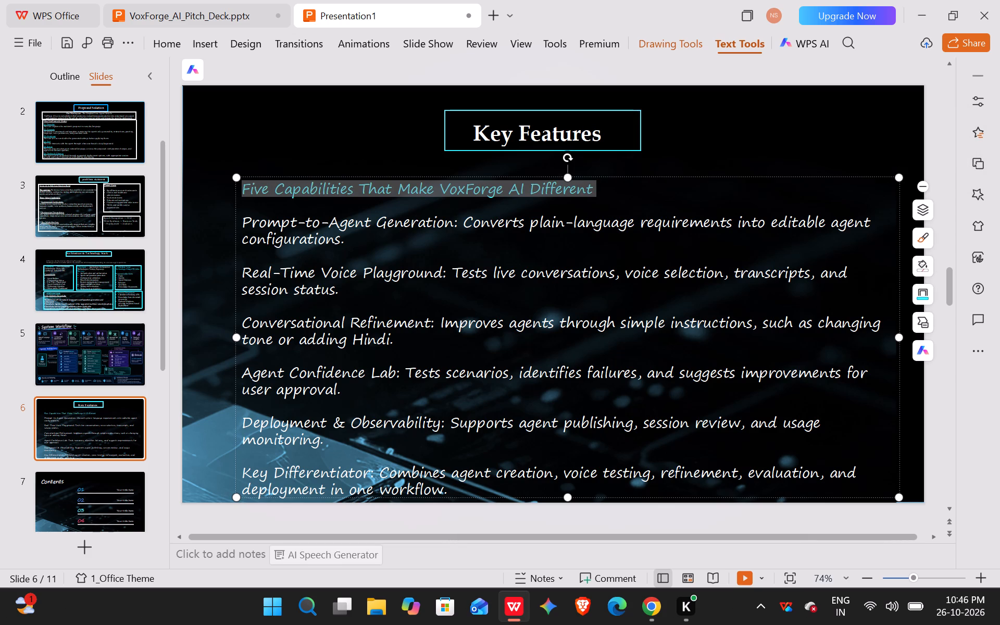
Move the body text box slightly up so it sits just below the Key Features title box.
left_click_drag(242, 219, 236, 219)
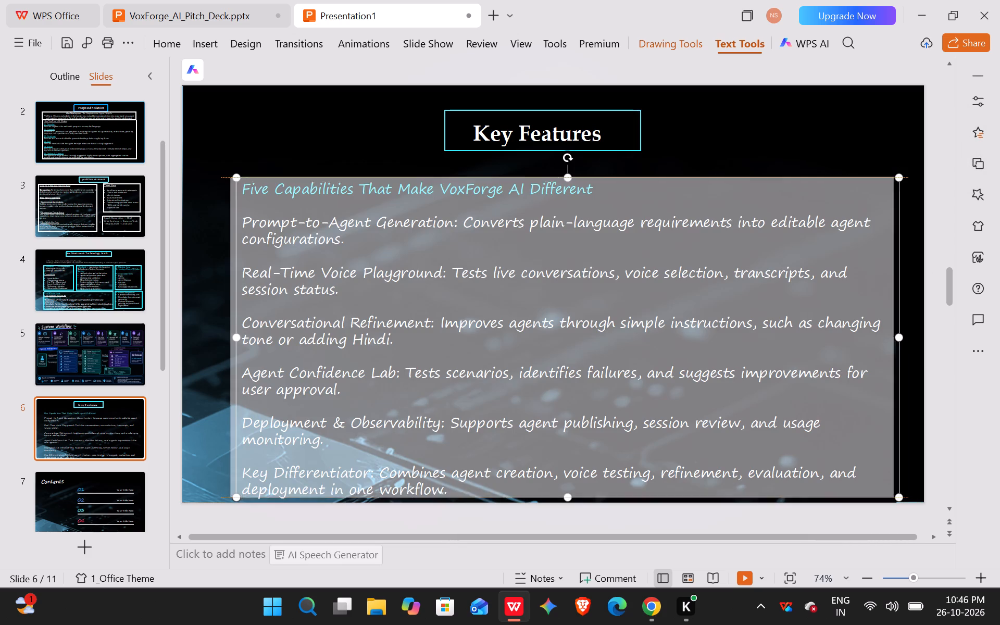
left_click_drag(236, 219, 239, 204)
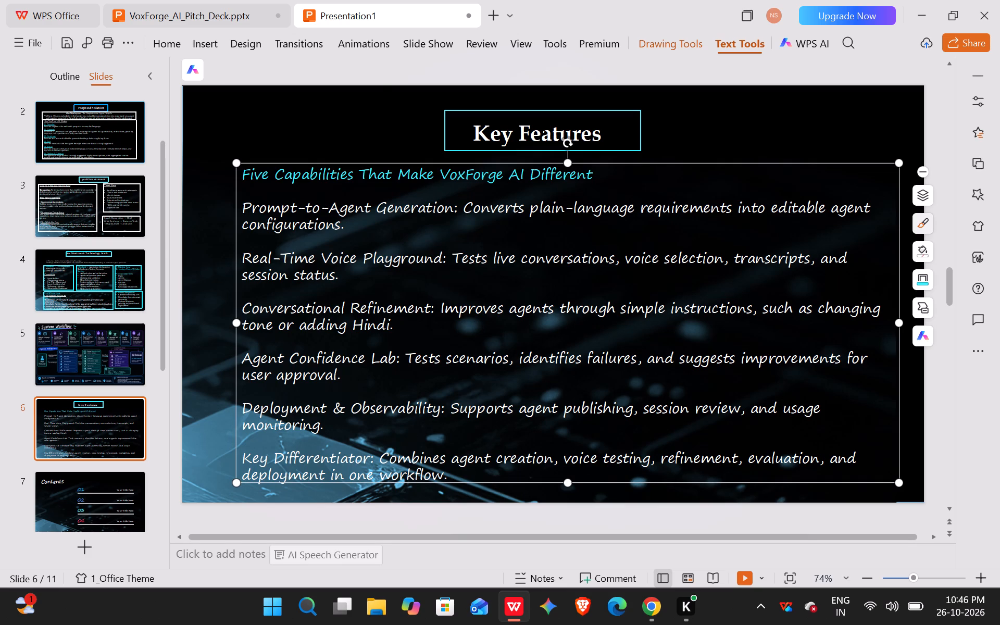
left_click(328, 91)
Change the font of all body text below the cyan "Five Capabilities" line to Book Antiqua.
left_click_drag(243, 195, 811, 488)
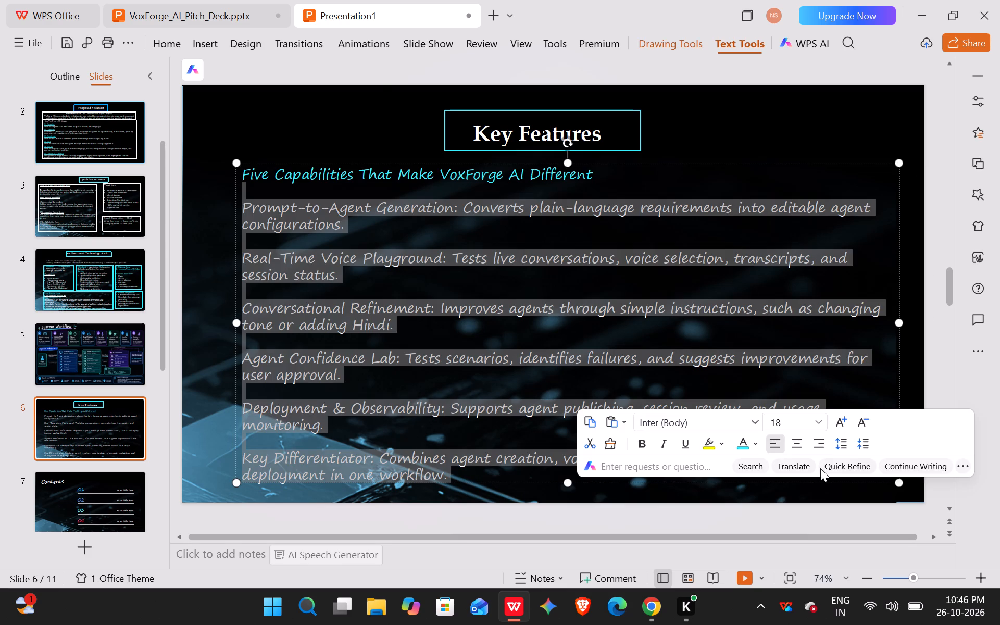
left_click(753, 419)
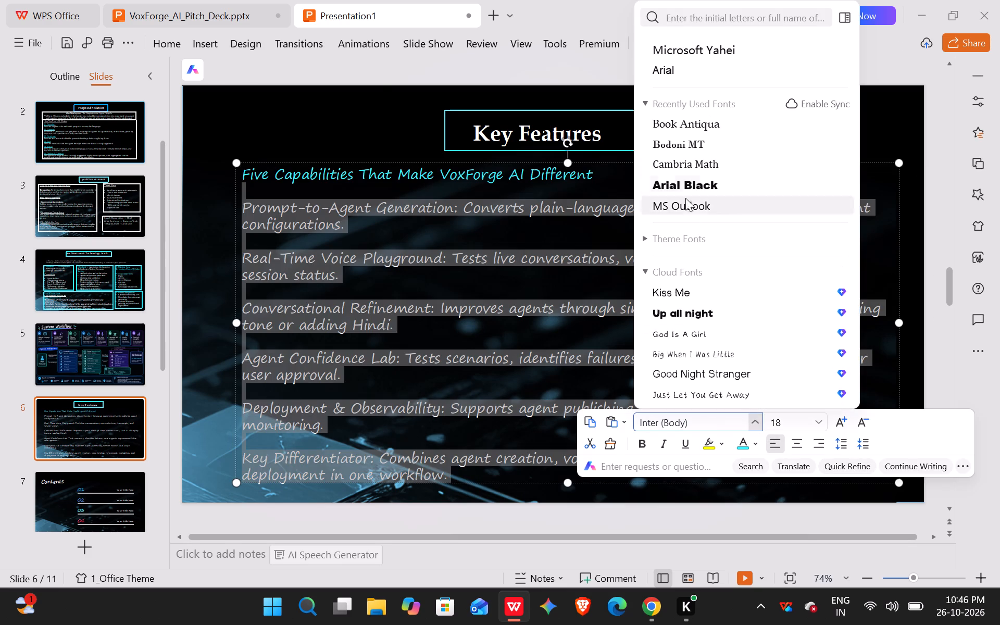
left_click(692, 116)
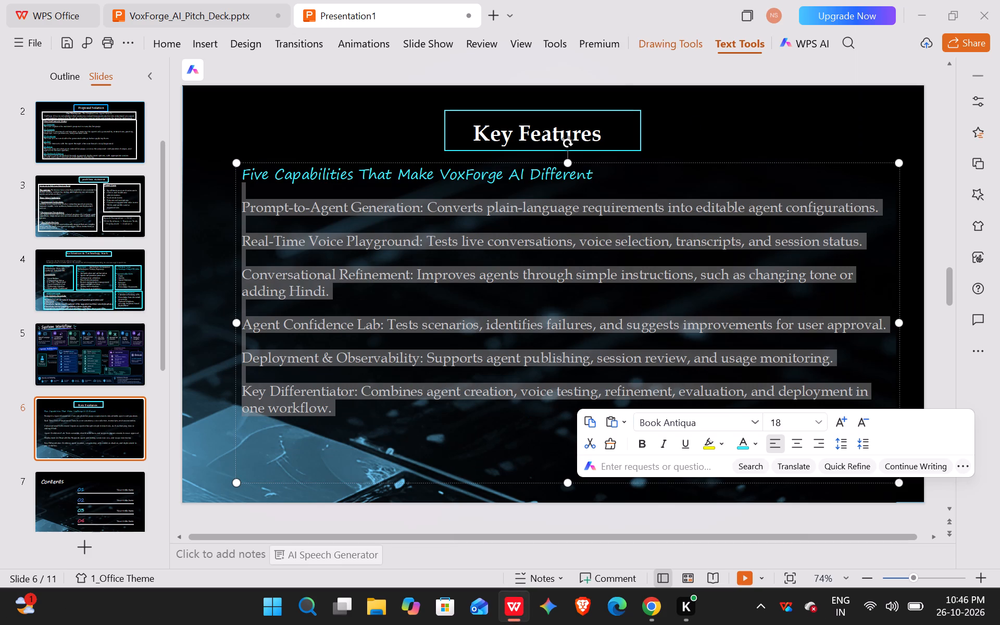
left_click(331, 122)
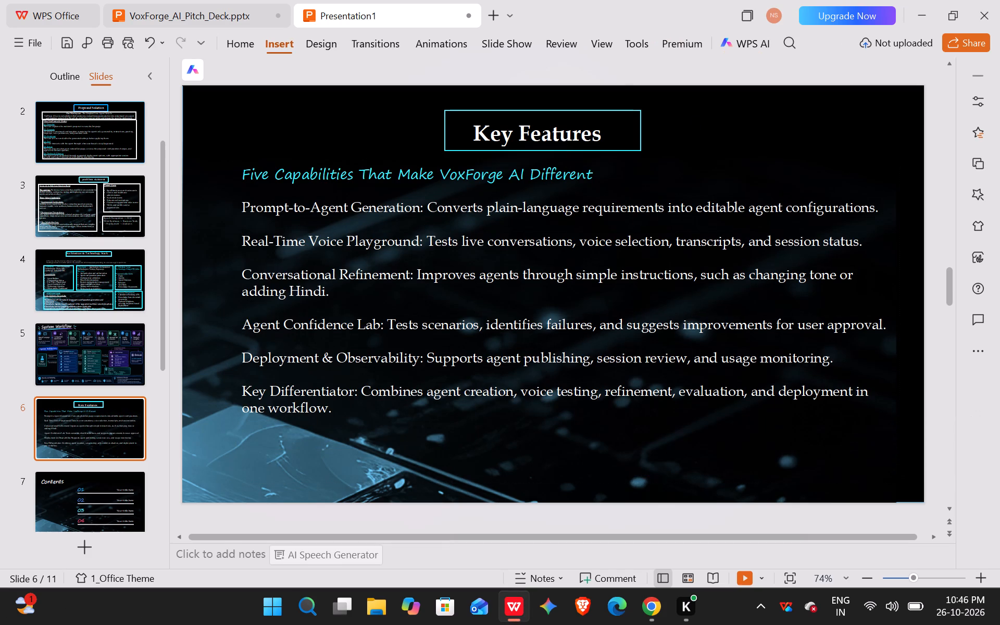
Make the "Prompt-to-Agent Generation" label bold at size 20.
left_click_drag(420, 204, 239, 205)
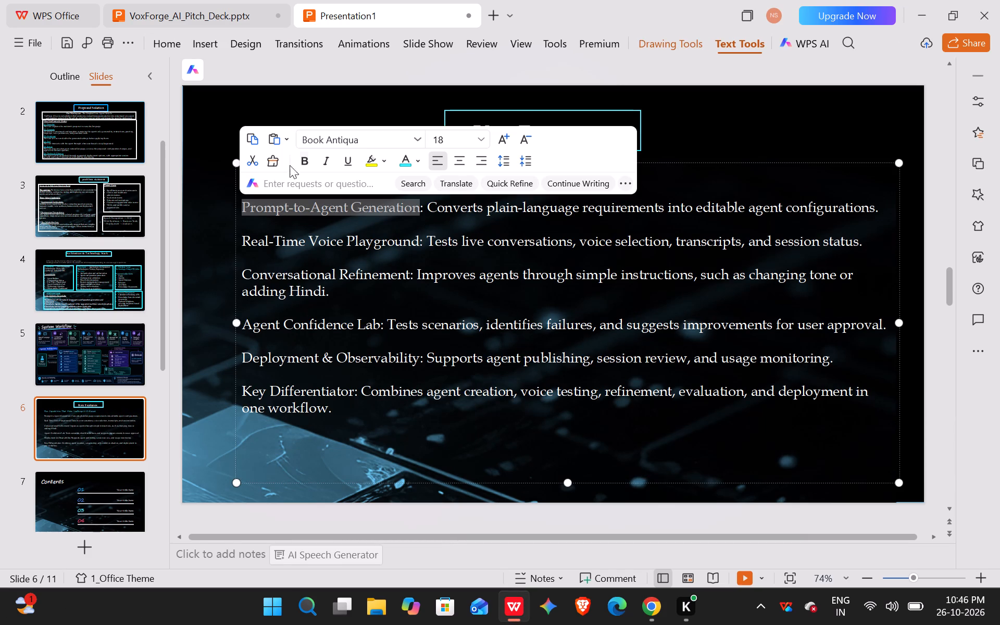
left_click(307, 165)
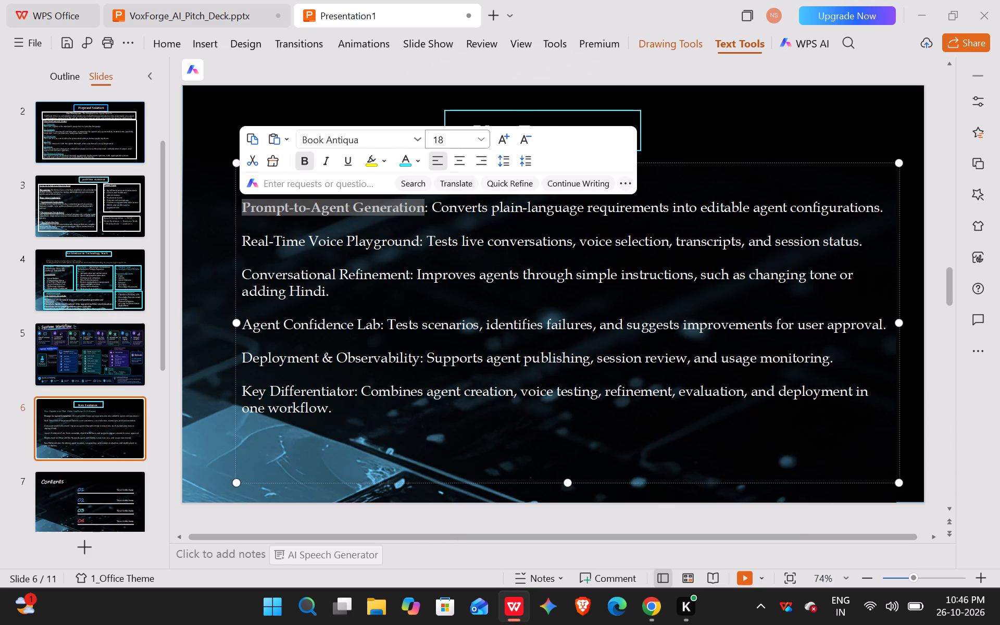
left_click(486, 139)
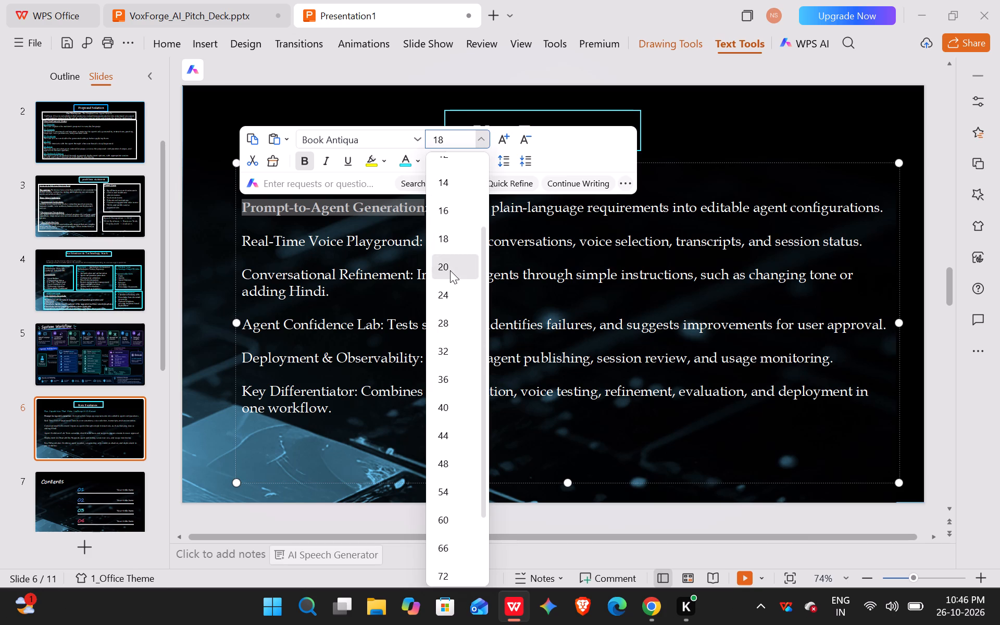
left_click(450, 270)
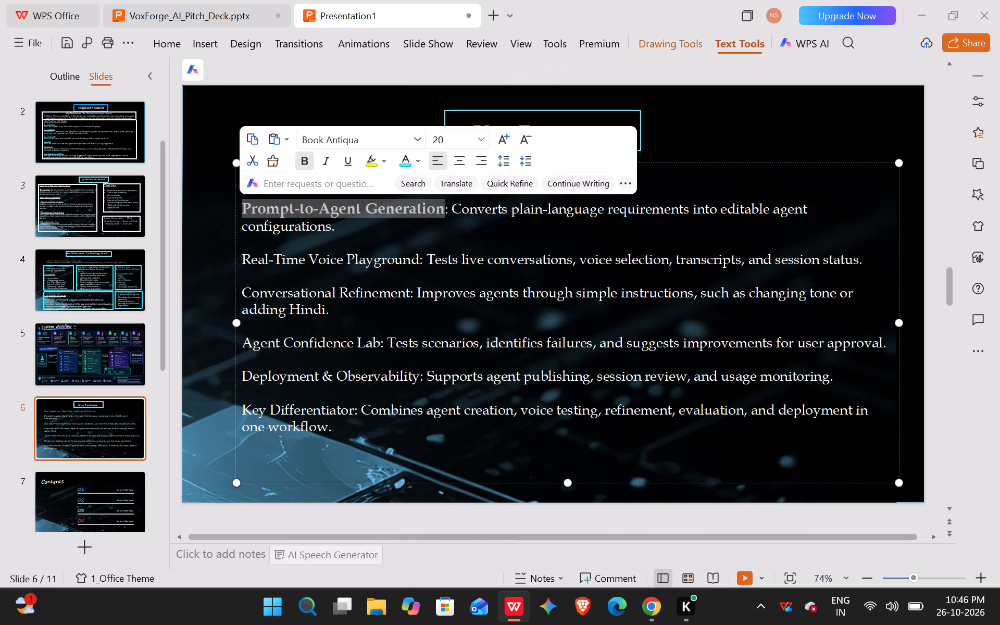
Set the "Real-Time Voice Playground", "Conversational Refinement" and "Agent Confidence Lab" labels to size 20.
left_click_drag(420, 260, 242, 256)
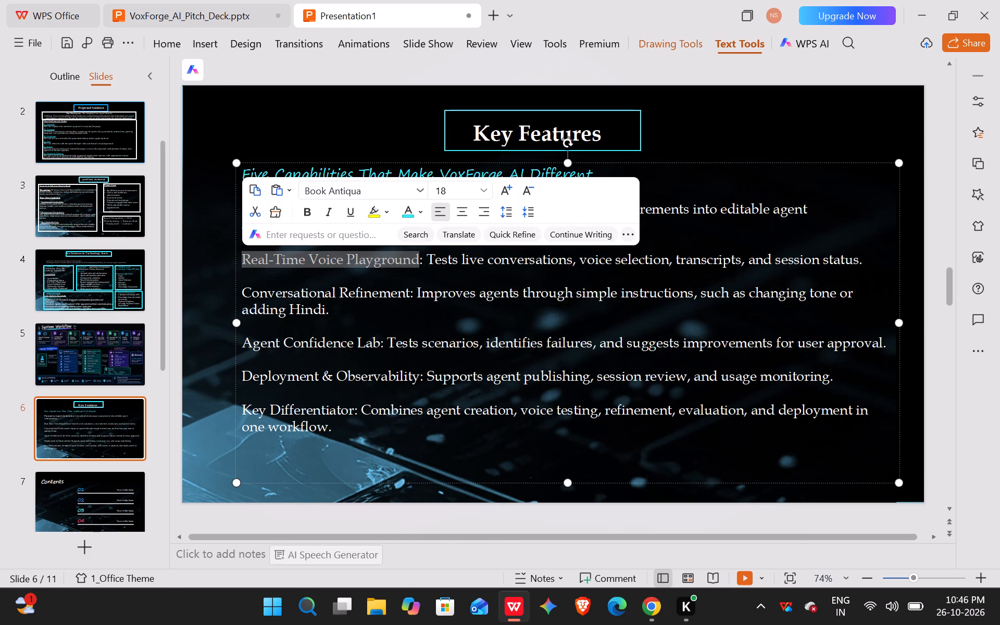
left_click(484, 194)
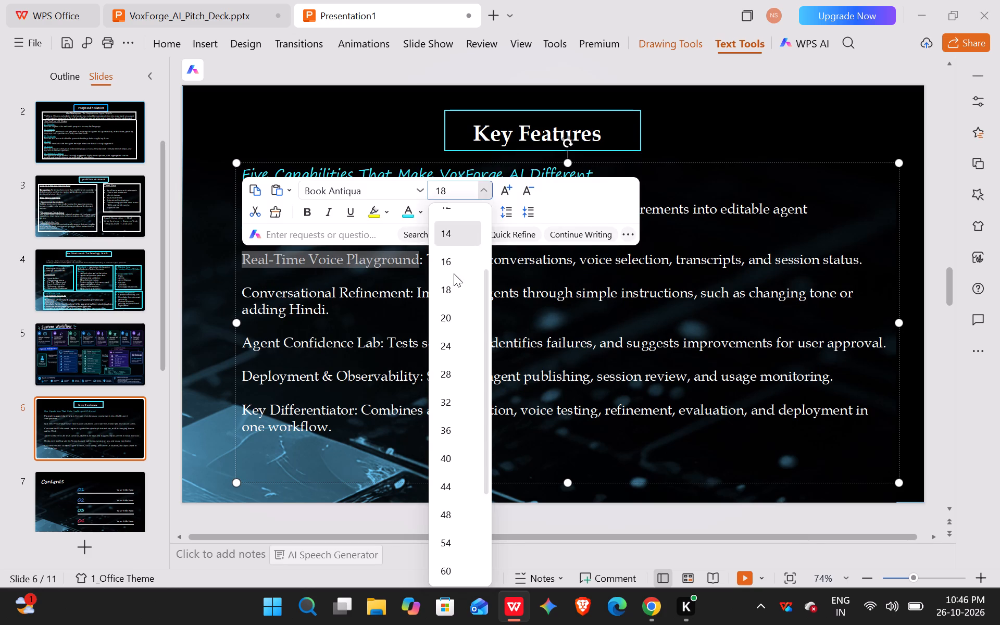
left_click(452, 317)
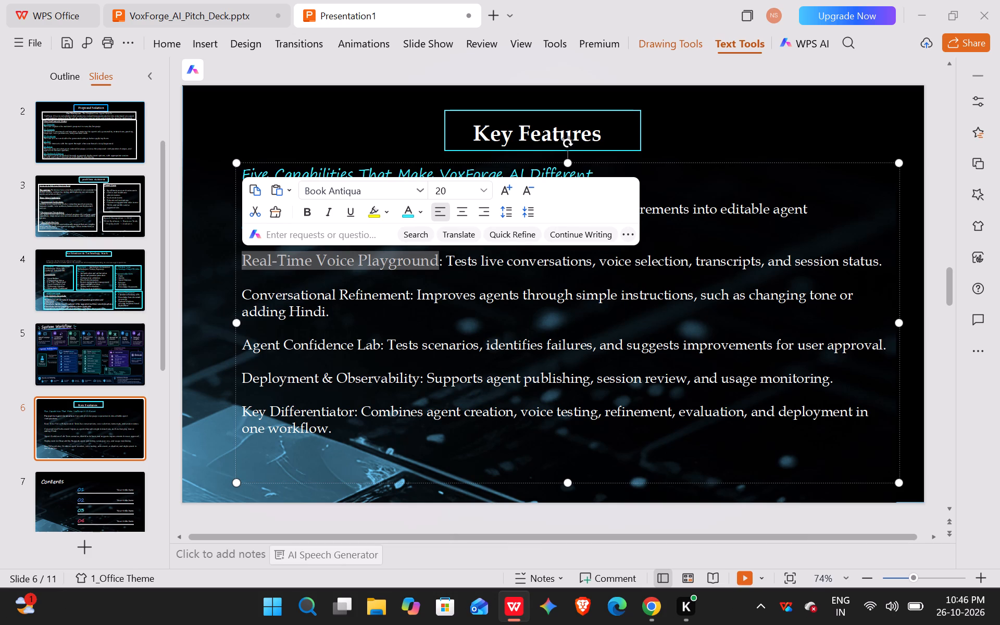
left_click_drag(409, 296, 352, 293)
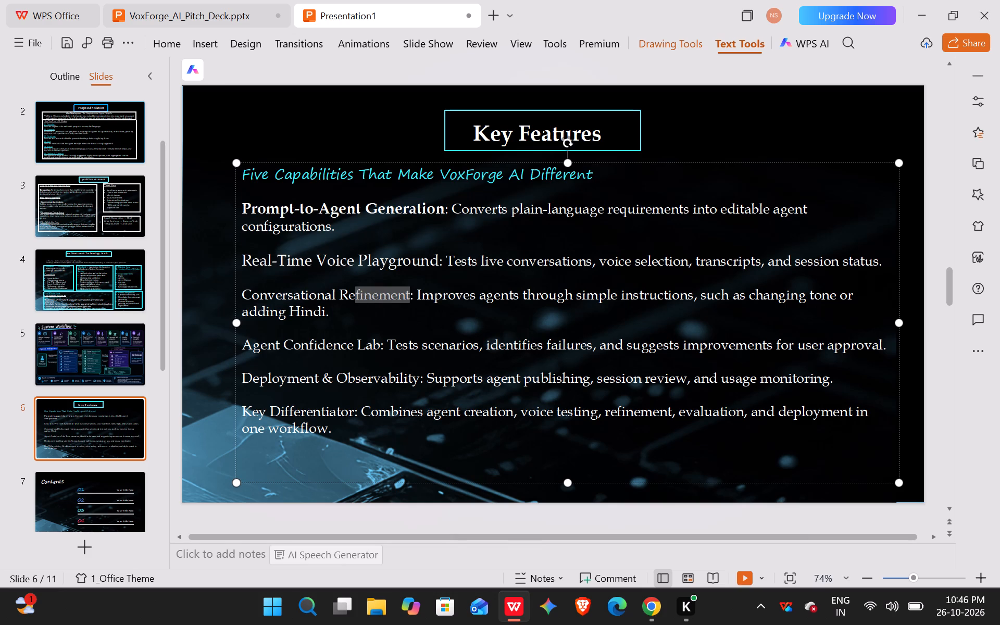
left_click_drag(352, 293, 240, 297)
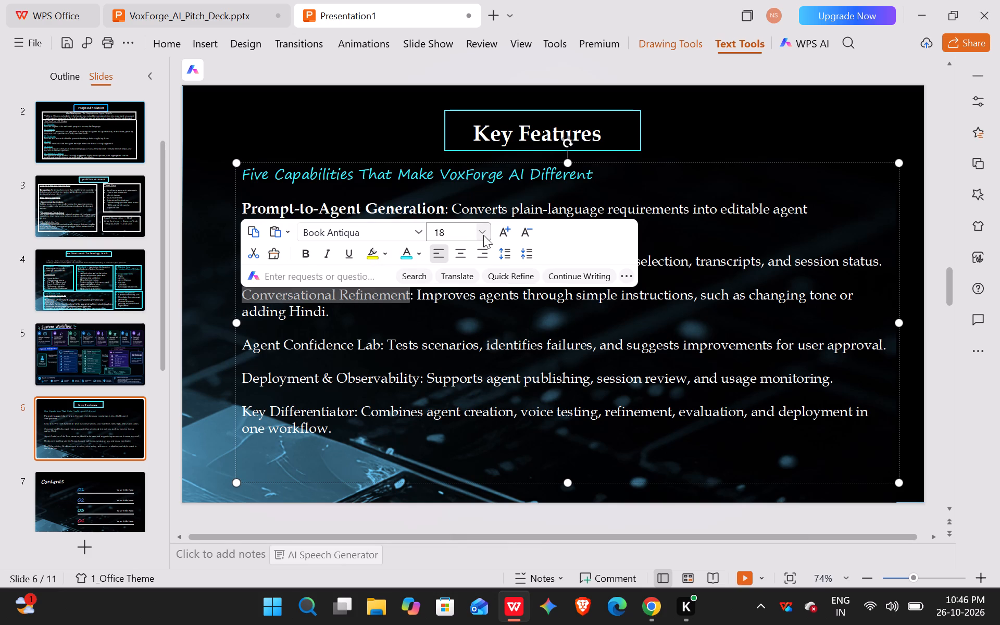
left_click(486, 232)
left_click(460, 359)
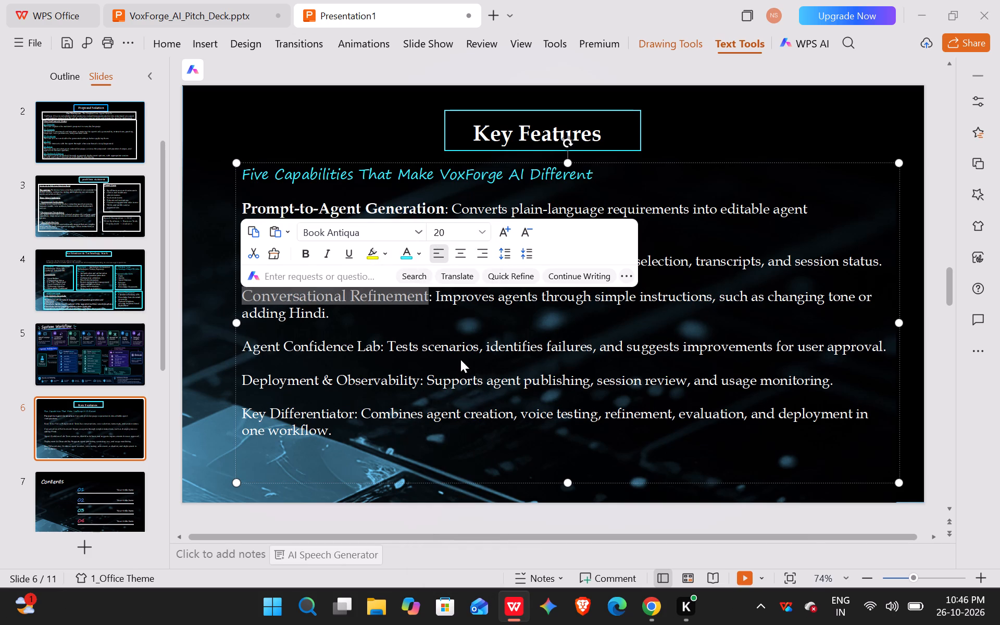
left_click_drag(379, 349, 261, 340)
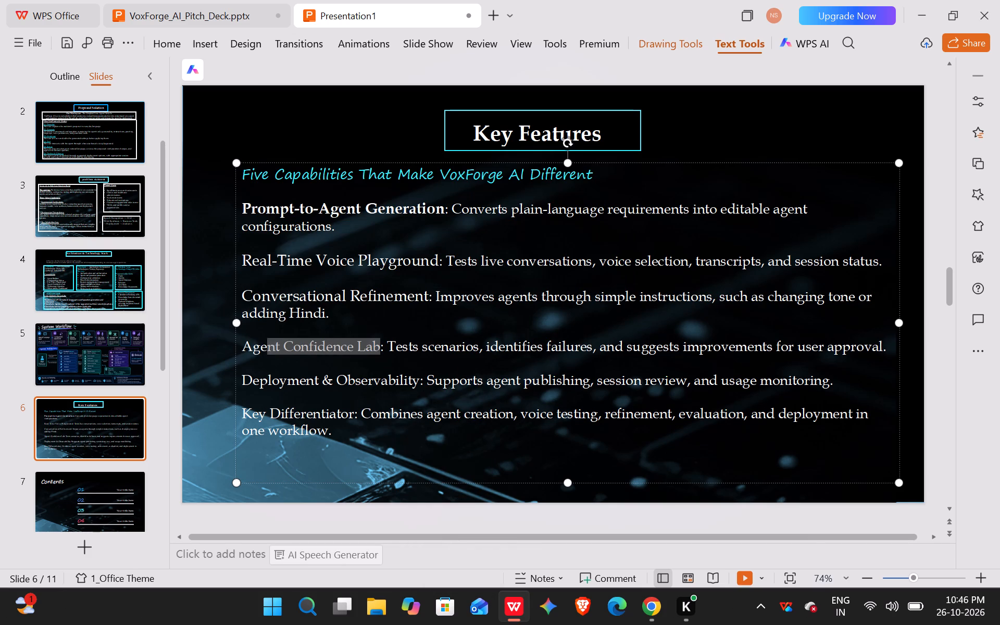
left_click_drag(261, 340, 245, 340)
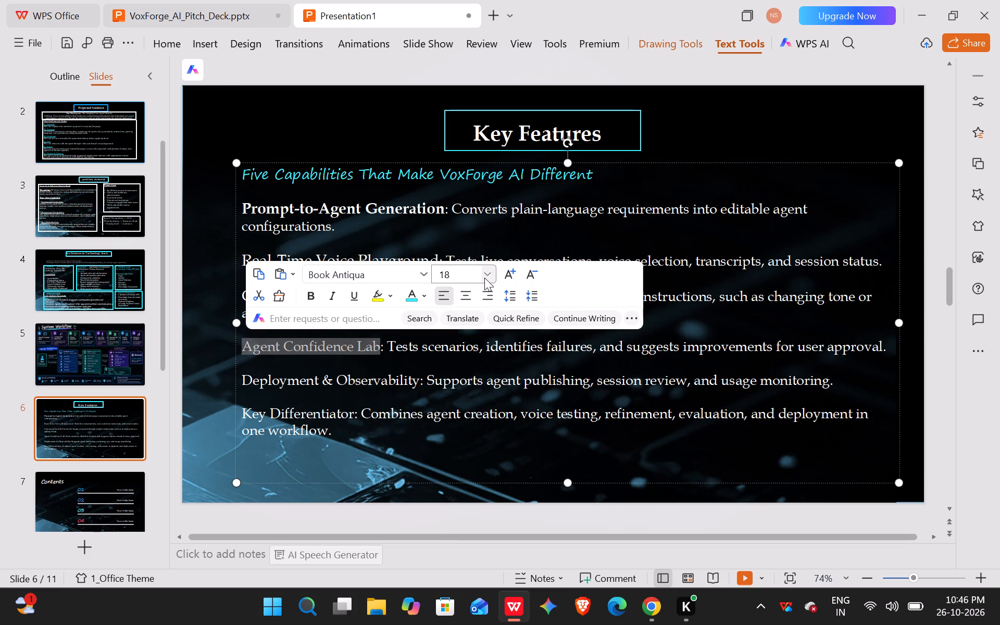
left_click(484, 278)
left_click(457, 415)
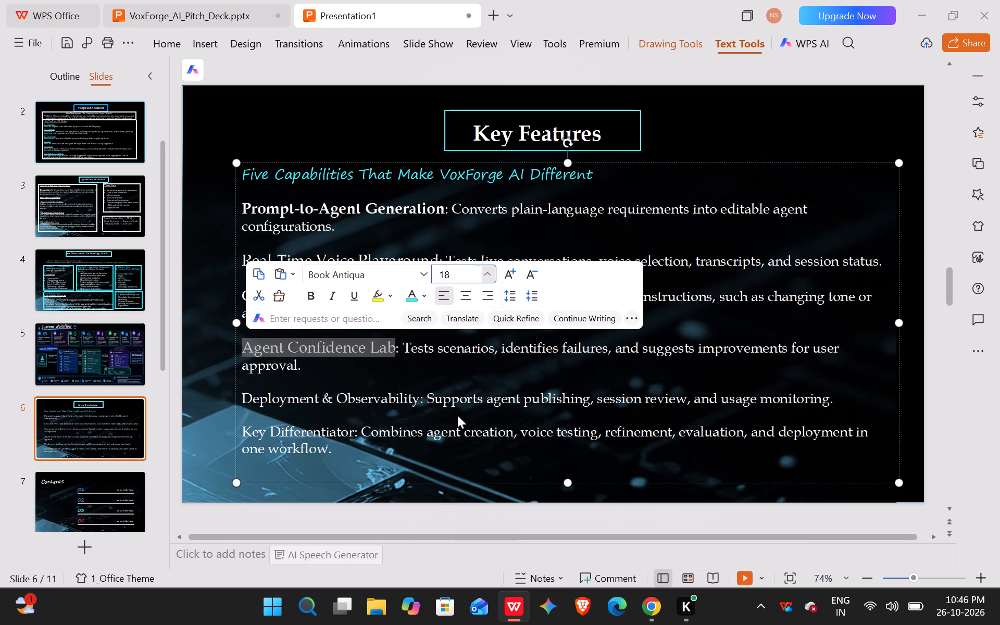
Set the "Deployment & Observability" label to size 20.
left_click_drag(417, 396, 318, 399)
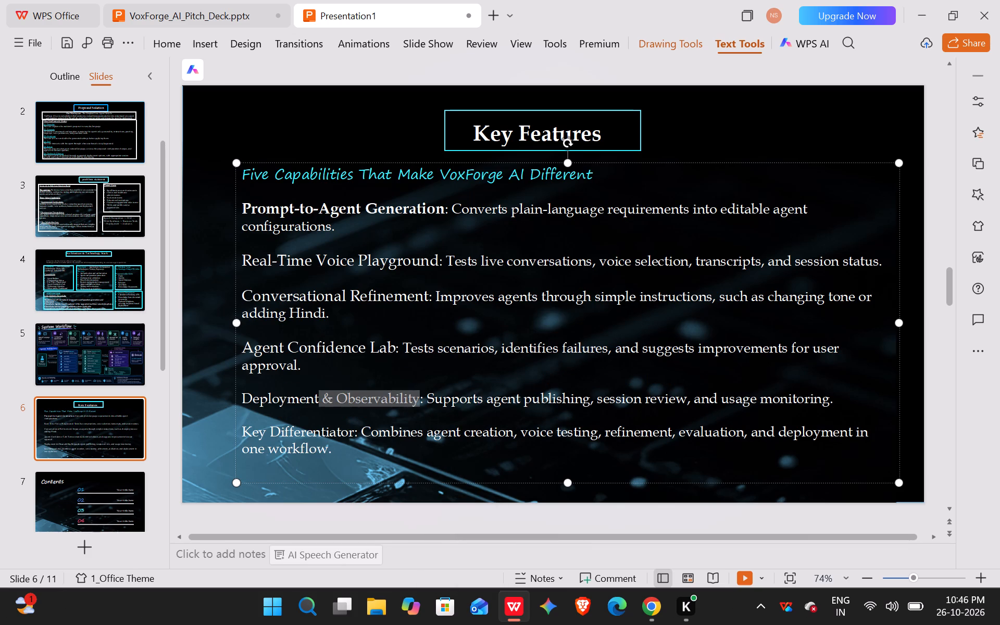
left_click_drag(318, 399, 248, 395)
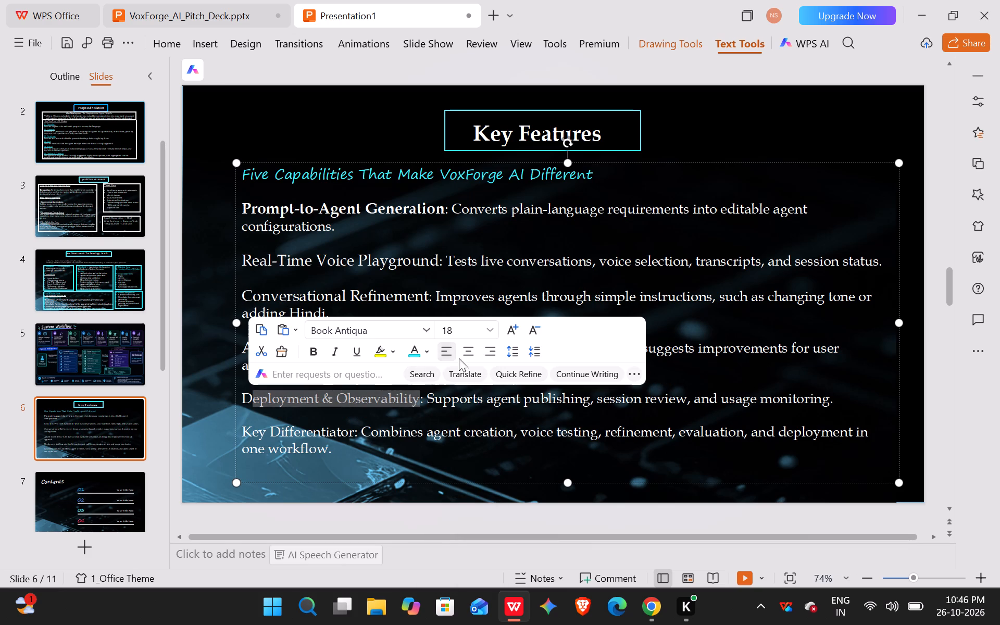
left_click(491, 329)
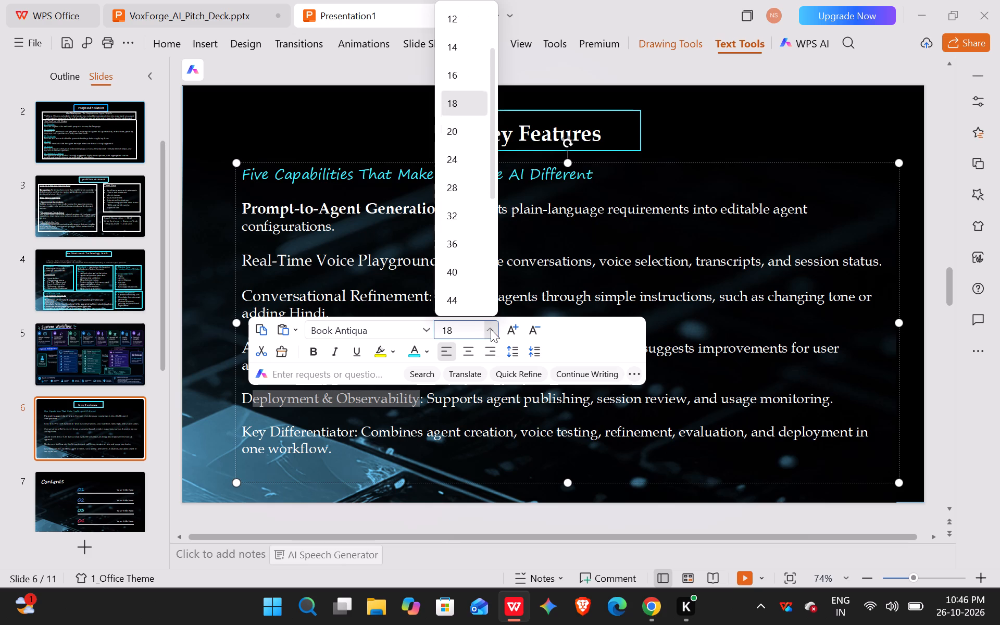
left_click(467, 134)
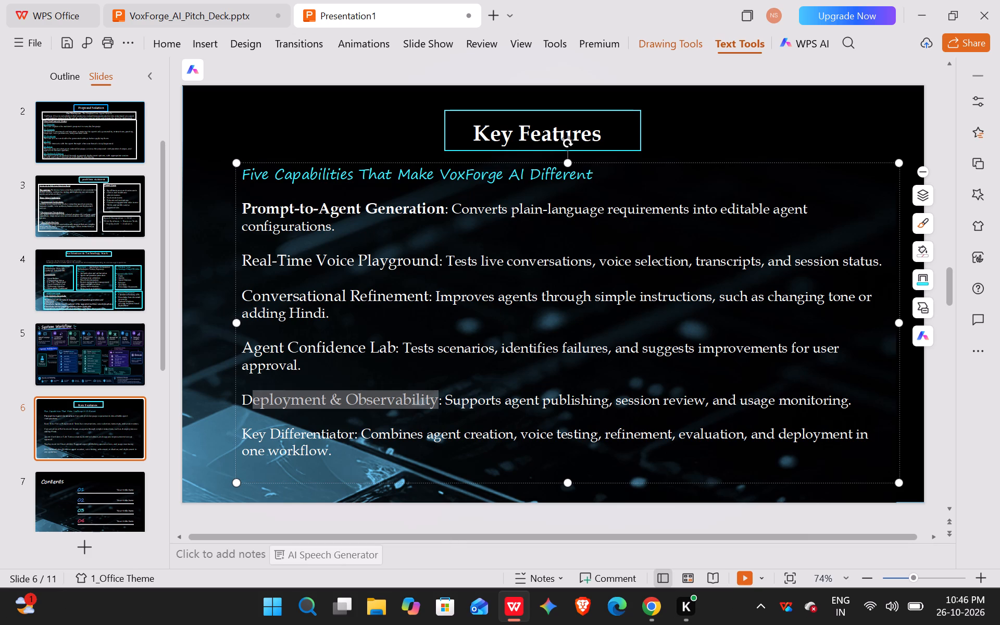
Underline the "Prompt-to-Agent Generation", "Real-Time Voice Playground" and "Conversational Refinement" labels.
left_click_drag(448, 210, 248, 205)
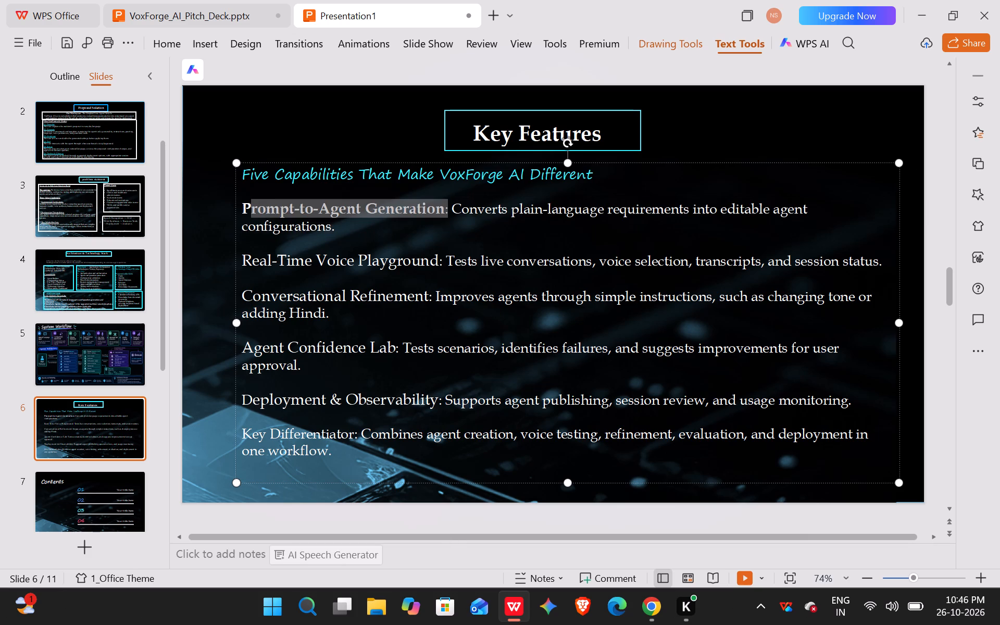
left_click_drag(248, 205, 241, 203)
left_click(352, 165)
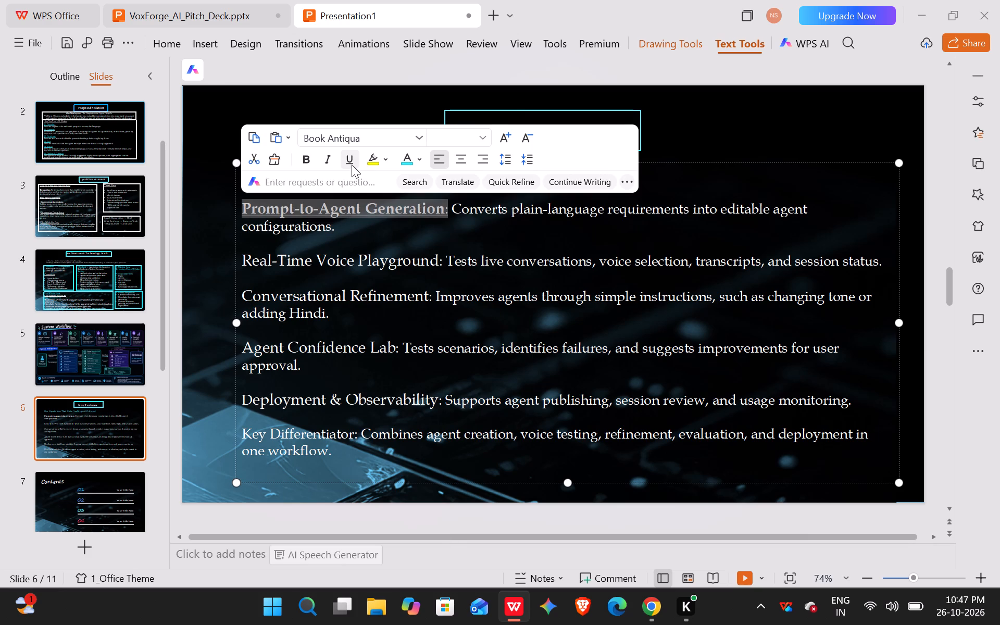
left_click_drag(442, 259, 351, 264)
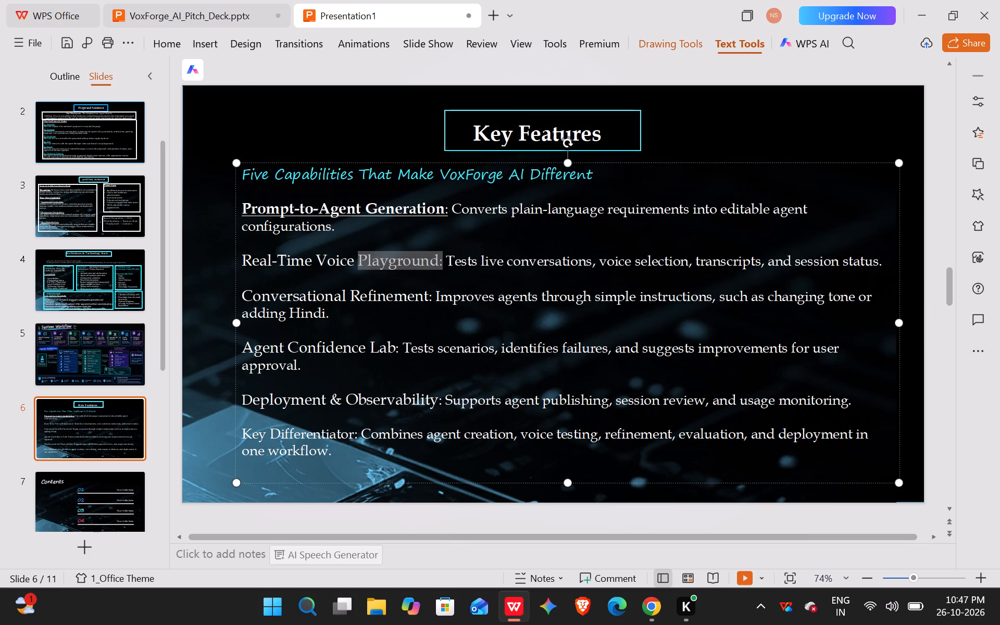
left_click_drag(351, 264, 239, 260)
left_click(345, 218)
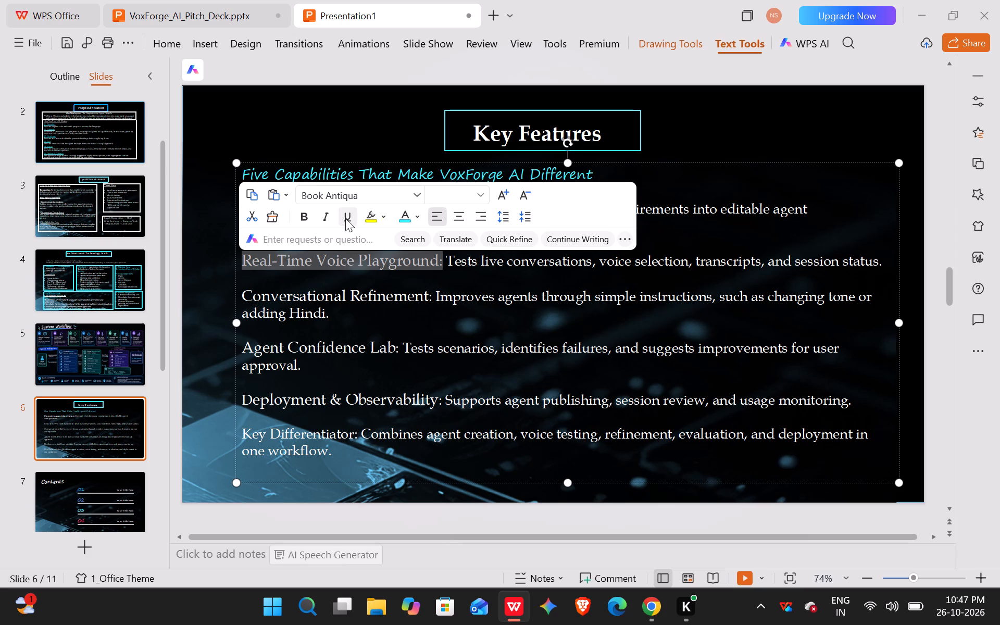
left_click_drag(430, 294, 397, 299)
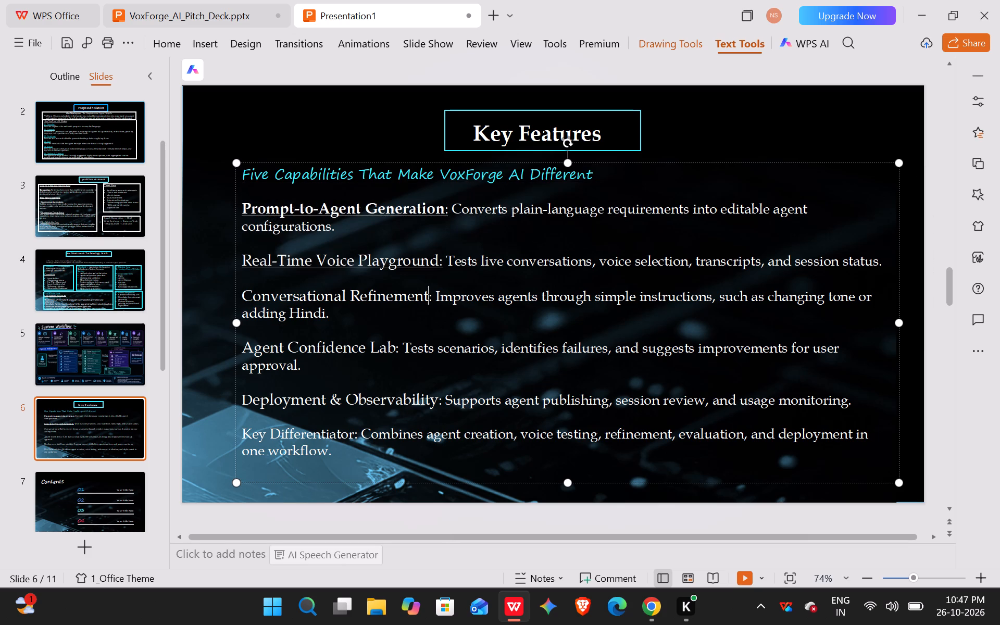
left_click_drag(397, 299, 238, 298)
left_click(340, 255)
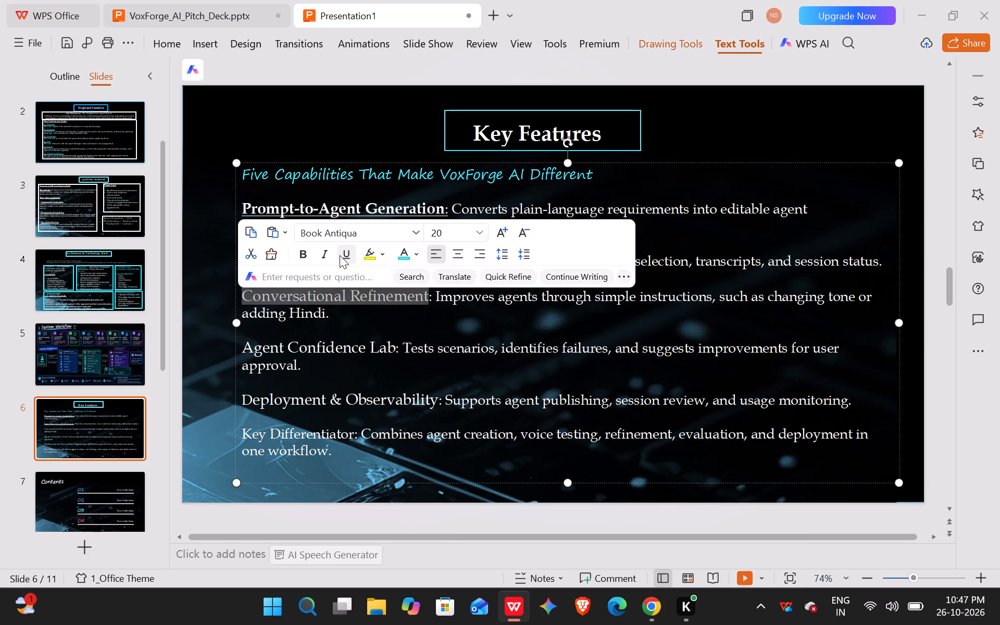
Underline the "Agent Confidence Lab" and "Deployment & Observability" labels, including their colons.
left_click_drag(398, 348, 339, 349)
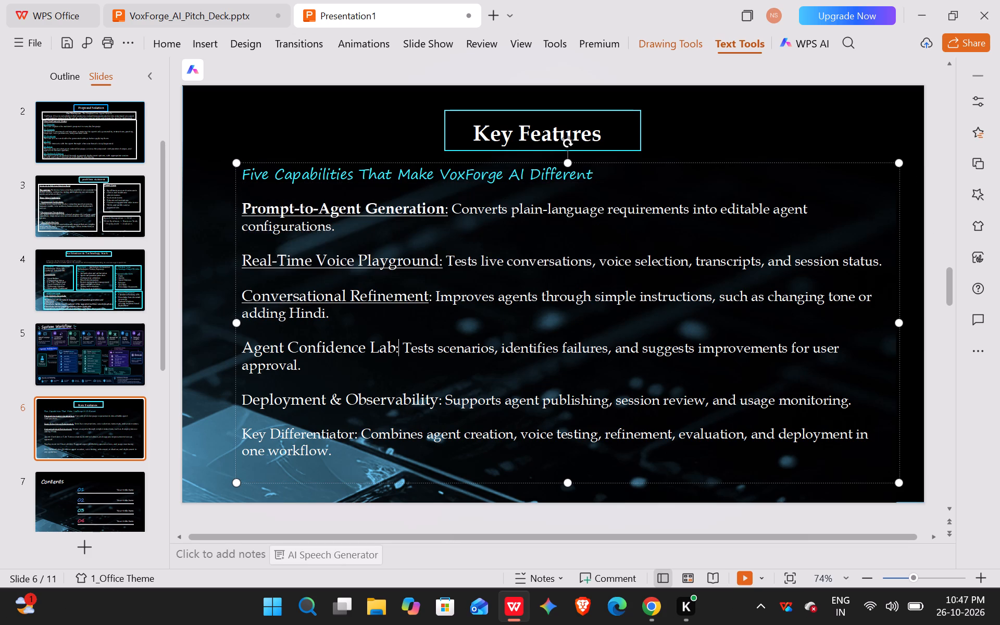
left_click_drag(339, 349, 245, 343)
left_click(362, 302)
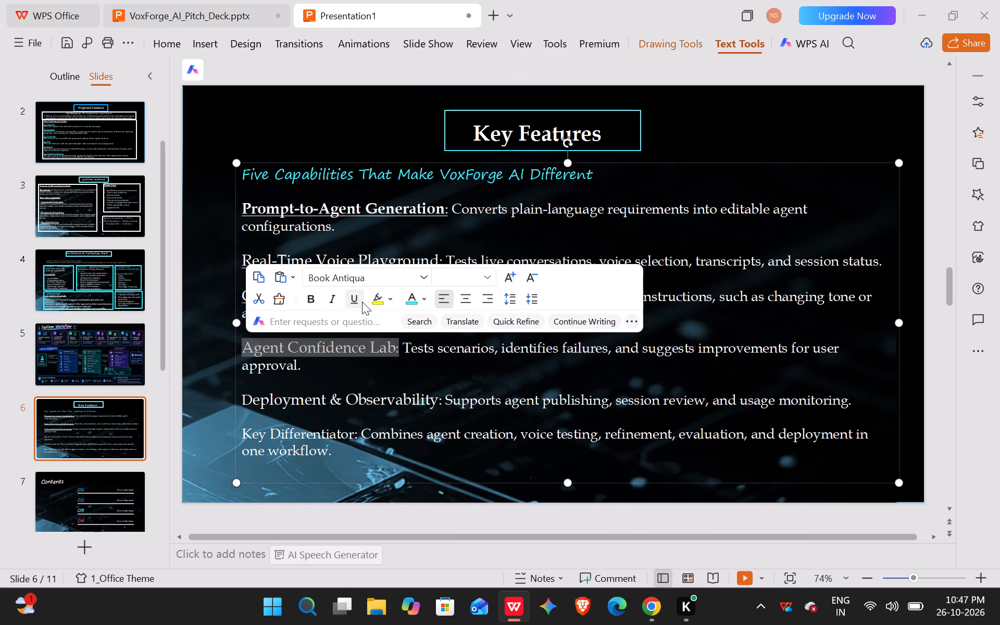
left_click_drag(436, 402, 292, 395)
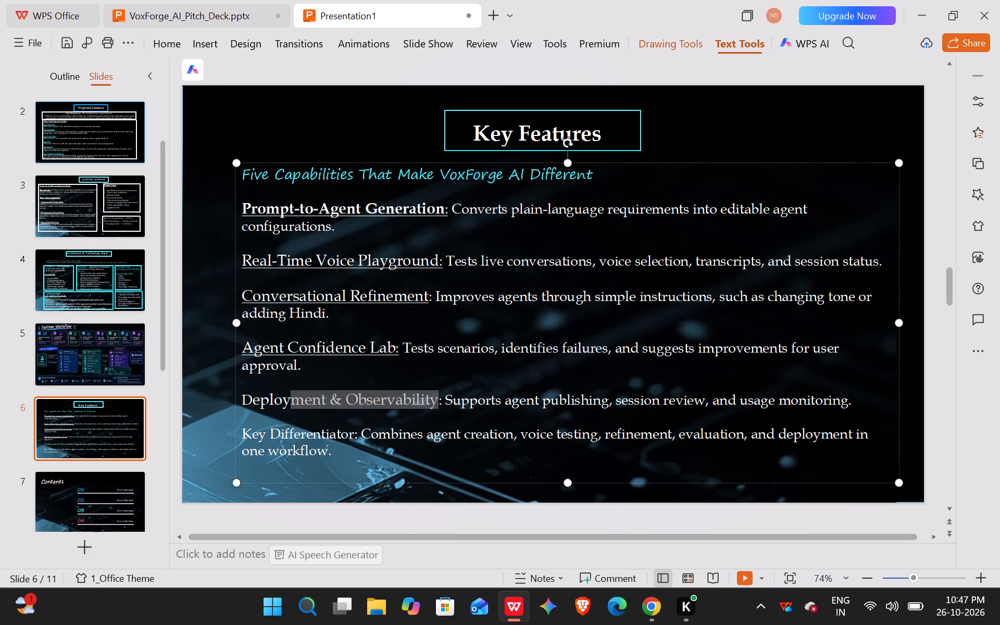
left_click_drag(292, 395, 252, 399)
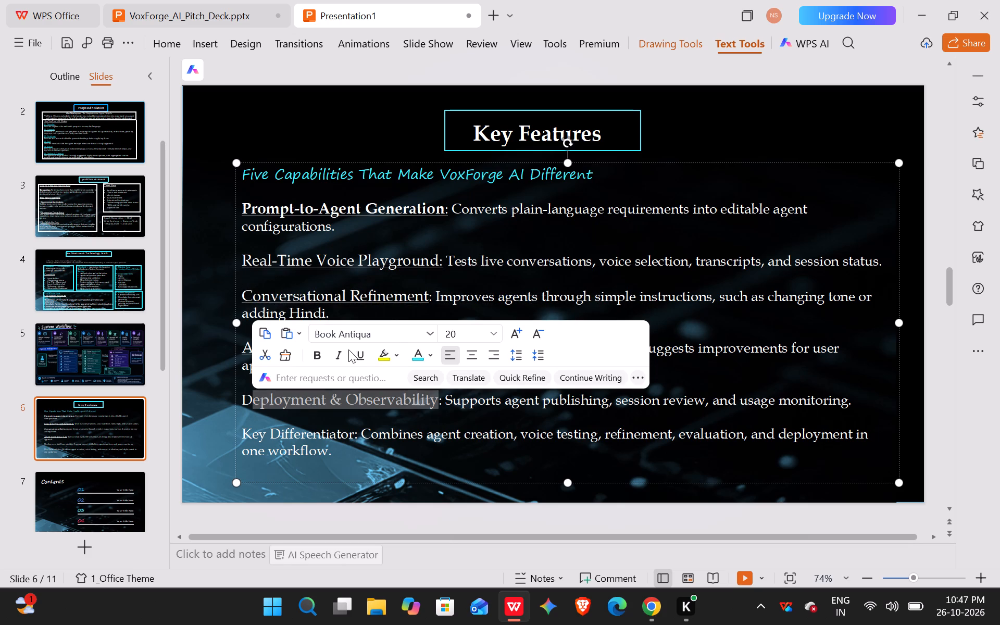
left_click(363, 353)
left_click(438, 401)
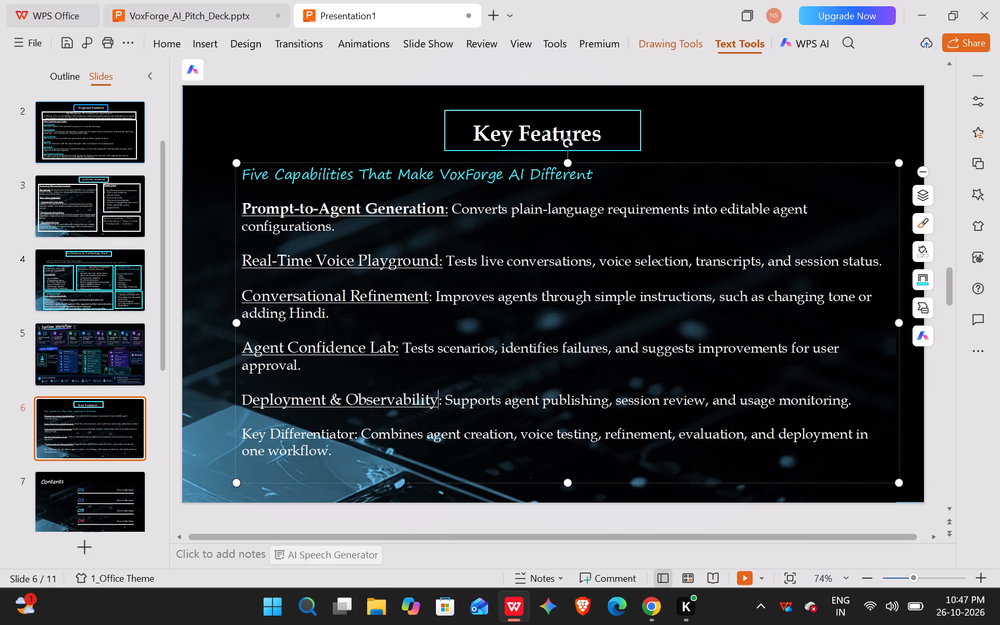
left_click_drag(443, 401, 231, 400)
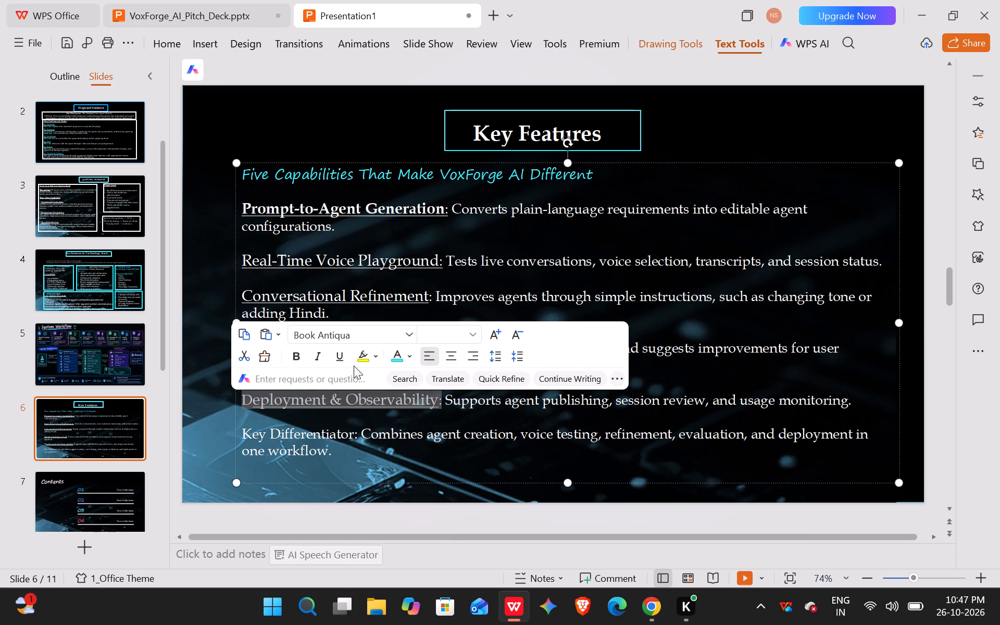
left_click(344, 359)
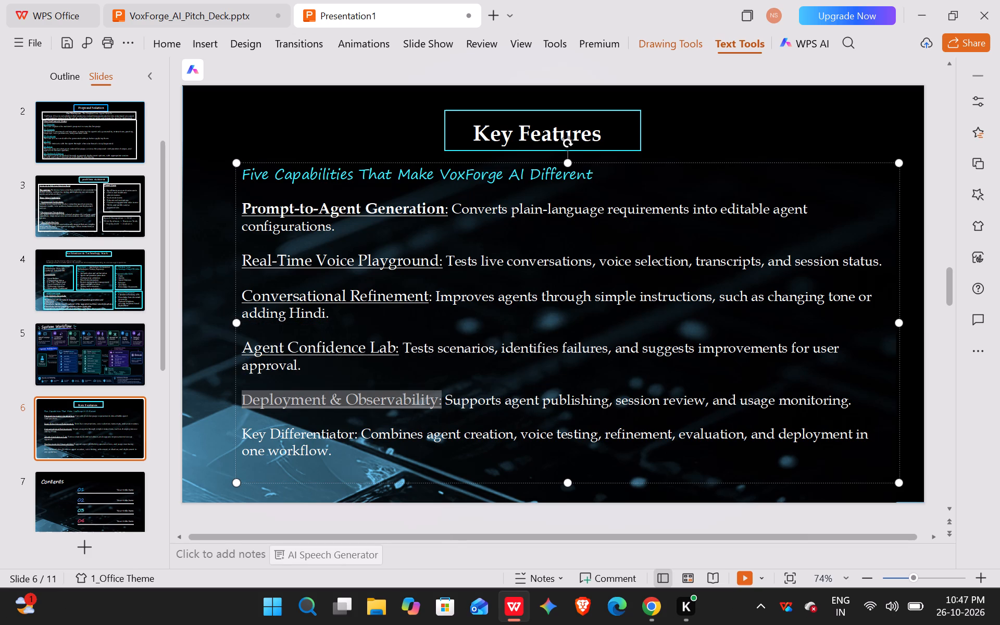
left_click(424, 451)
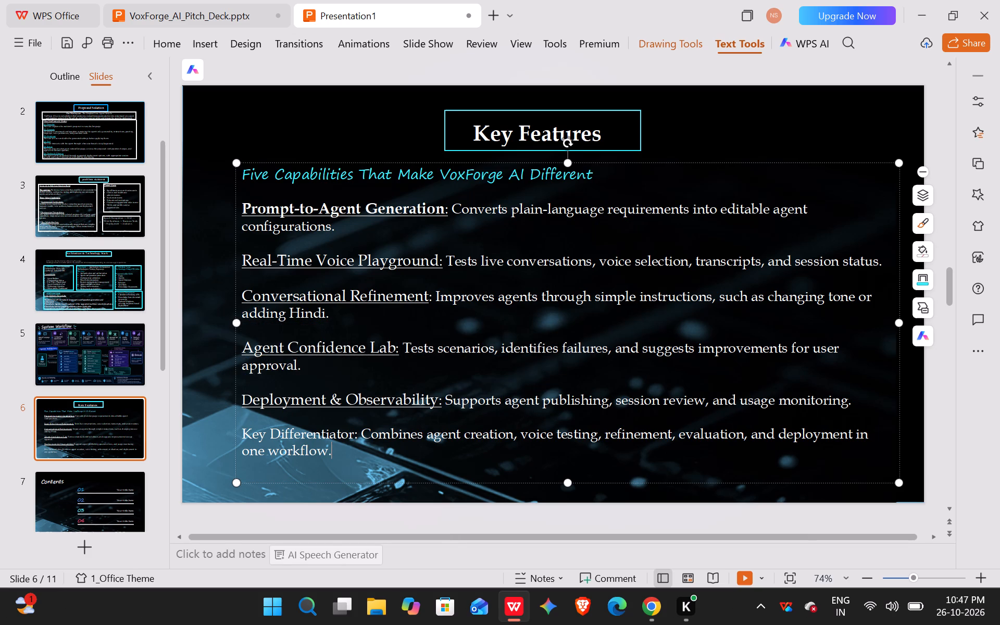
Decrease the line spacing of all body text from "Prompt-to-Agent Generation" through the Key Differentiator paragraph by one increment.
left_click_drag(245, 207, 370, 366)
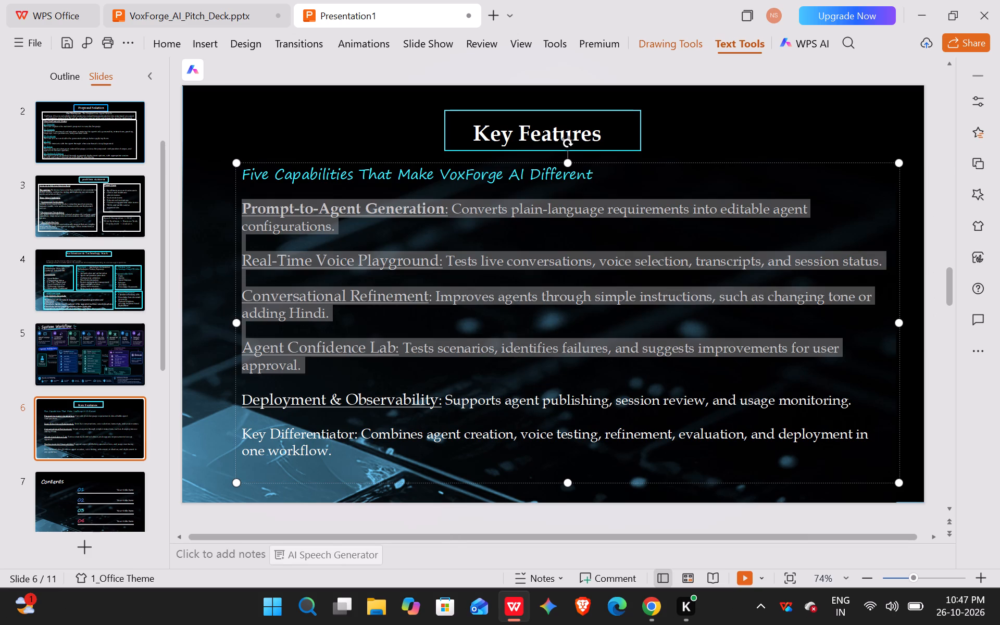
left_click_drag(370, 366, 463, 458)
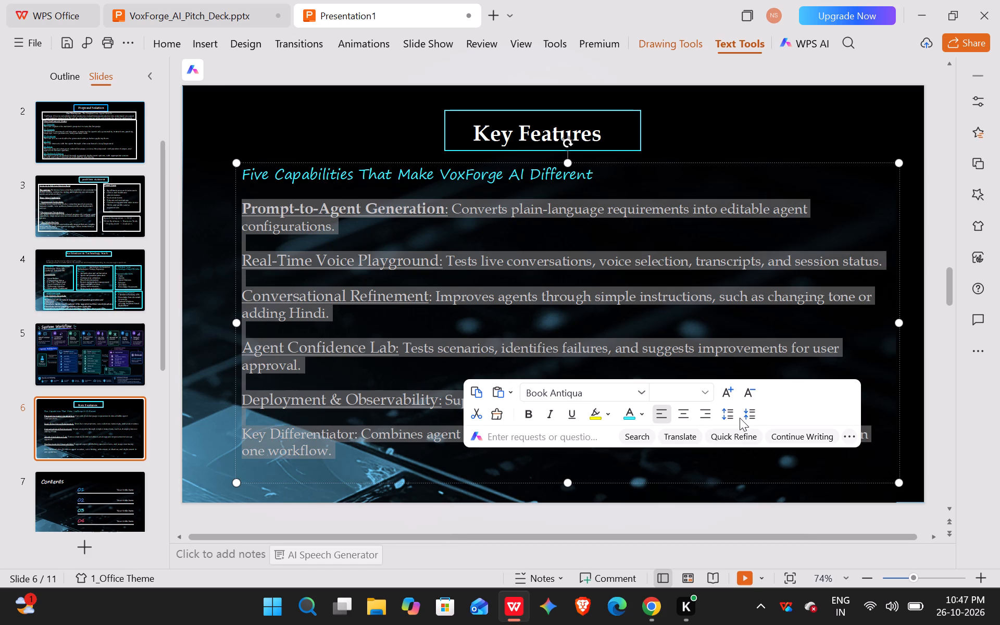
left_click(747, 416)
left_click(790, 179)
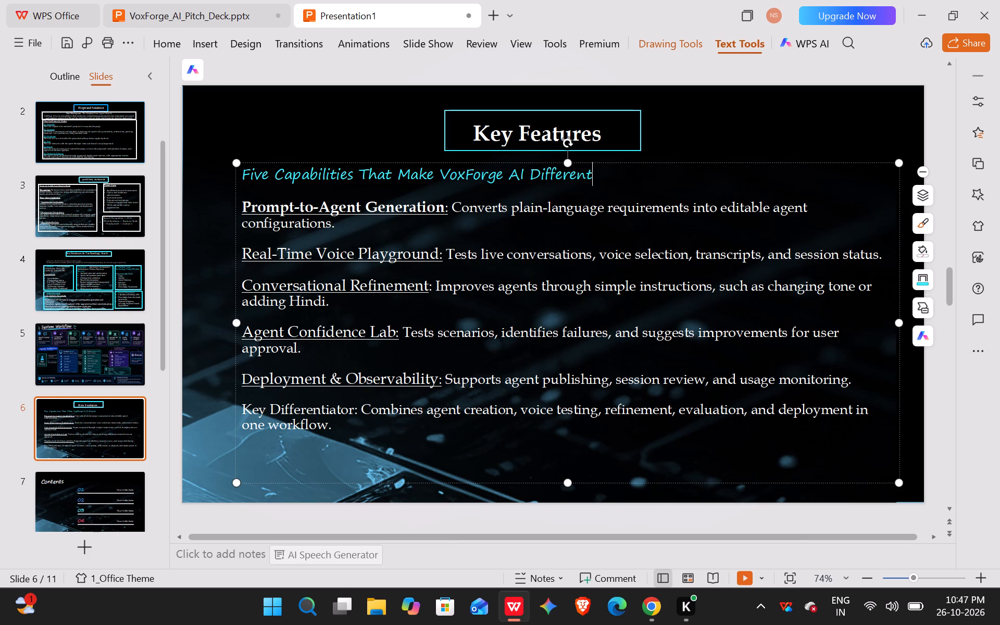
Resize the body text box, extending its left edge slightly outward and raising its bottom edge closer to the text.
left_click_drag(238, 165, 227, 164)
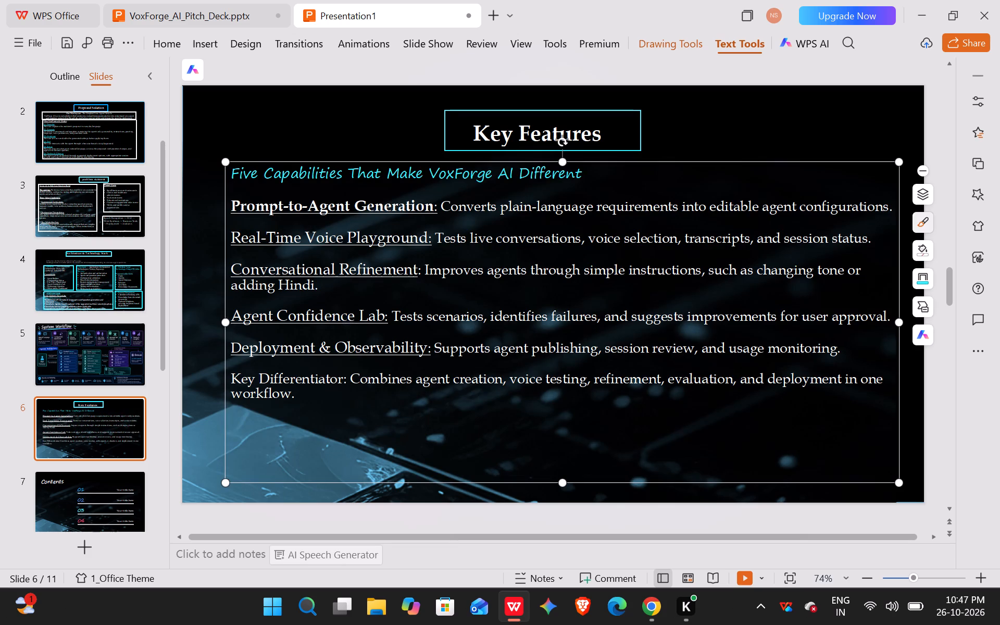
left_click_drag(564, 481, 562, 445)
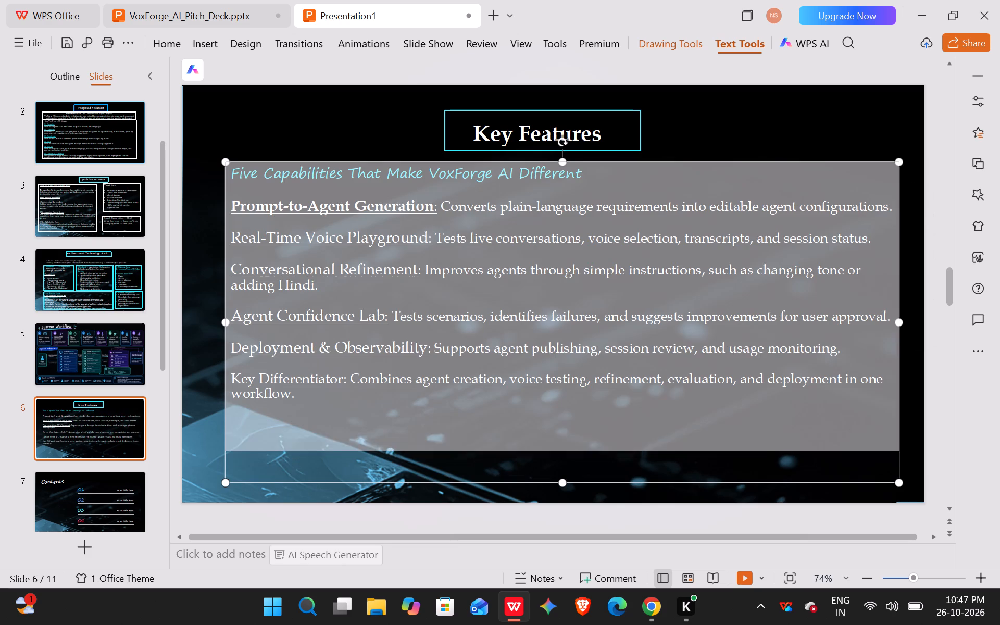
left_click_drag(562, 445, 562, 439)
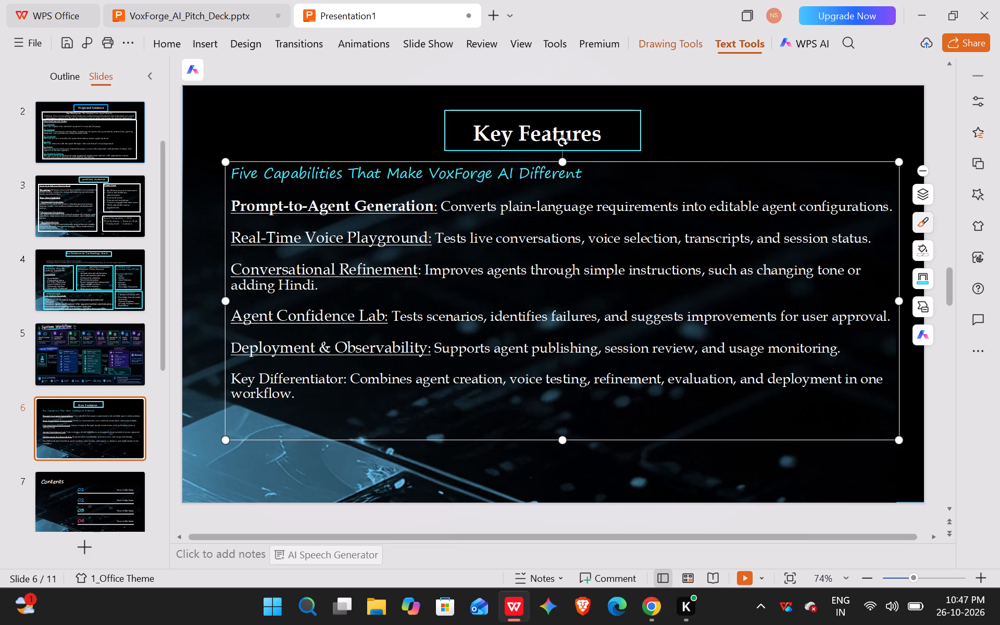
Give the body text box a cyan theme-colour outline matching the title box.
left_click(922, 280)
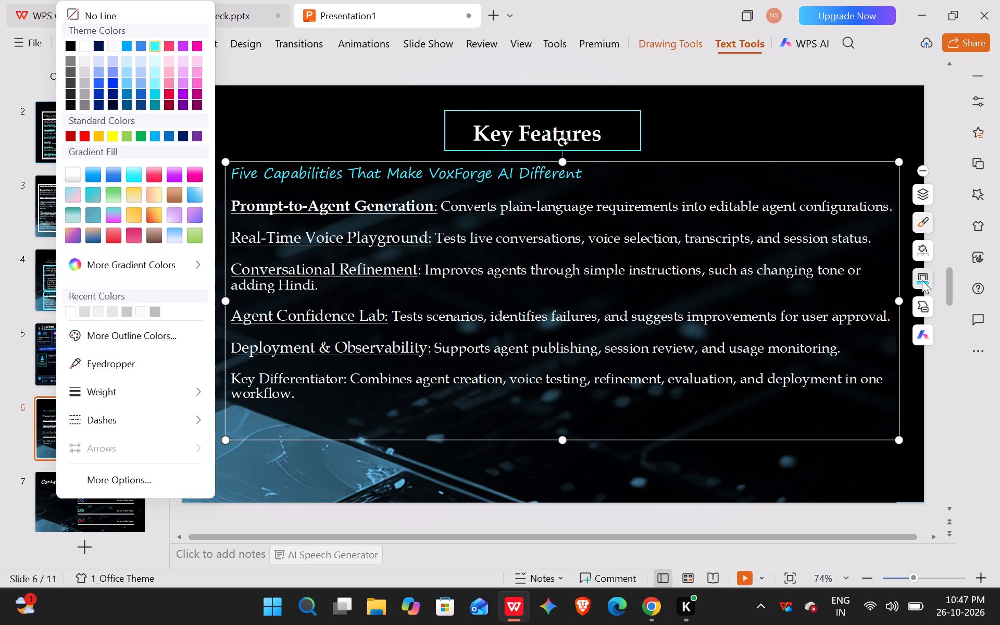
left_click(155, 42)
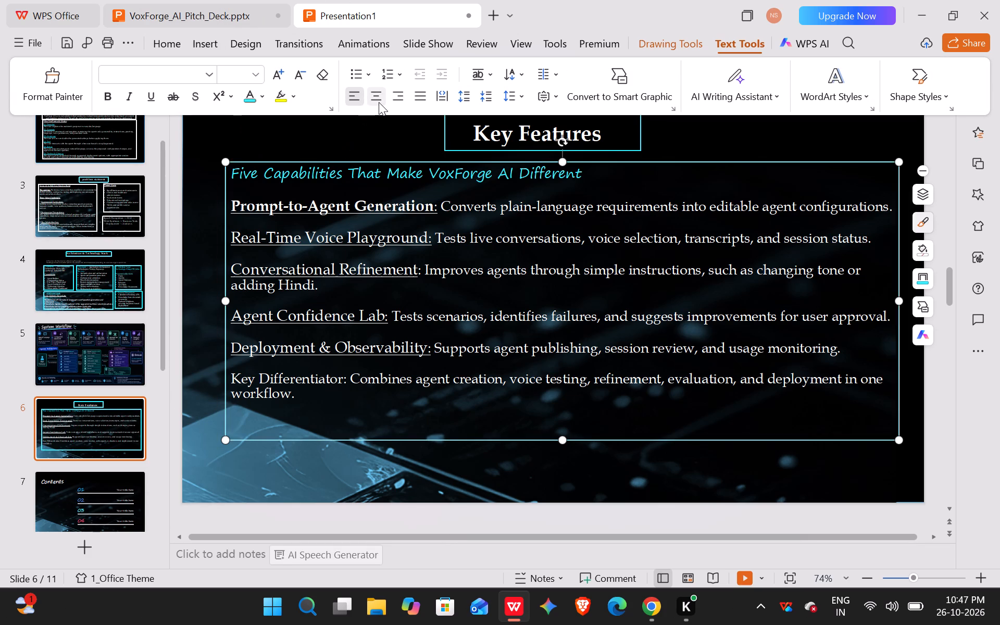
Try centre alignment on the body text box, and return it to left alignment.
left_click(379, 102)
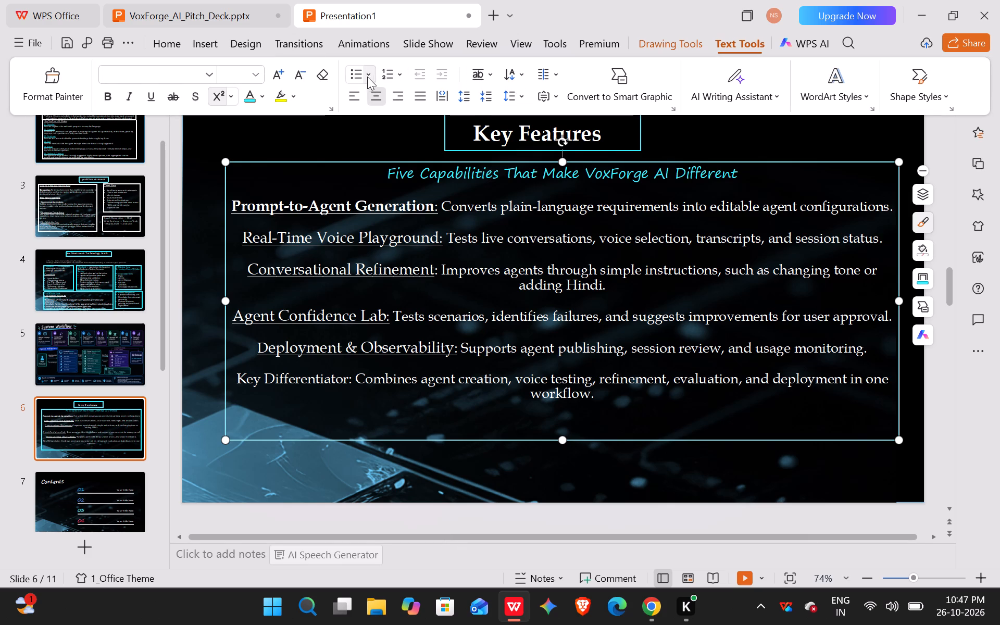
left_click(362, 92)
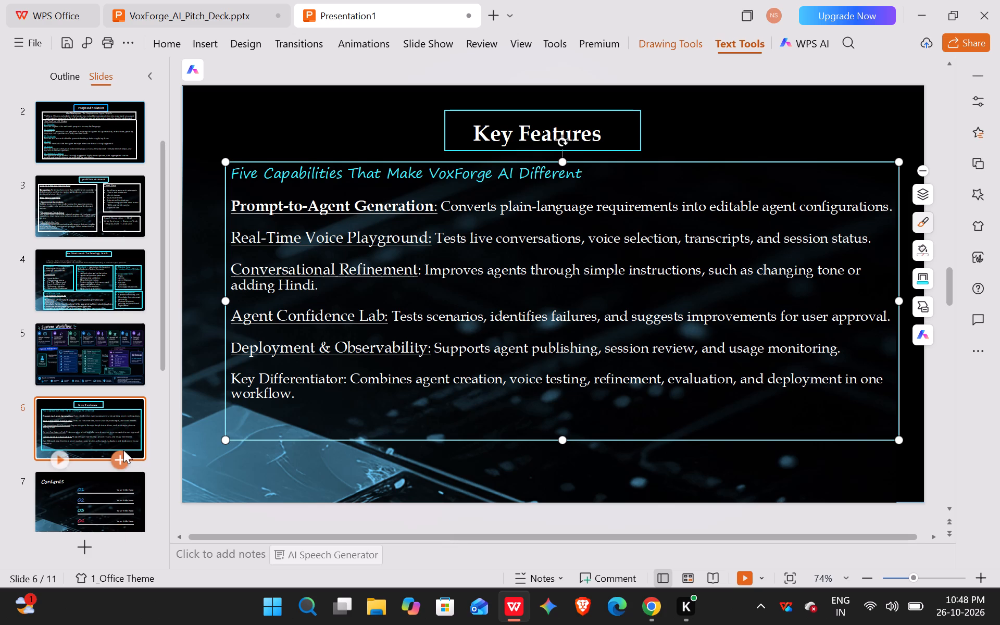
Add a new slide after the Key Features slide using the Catalog Slide layout.
left_click(123, 454)
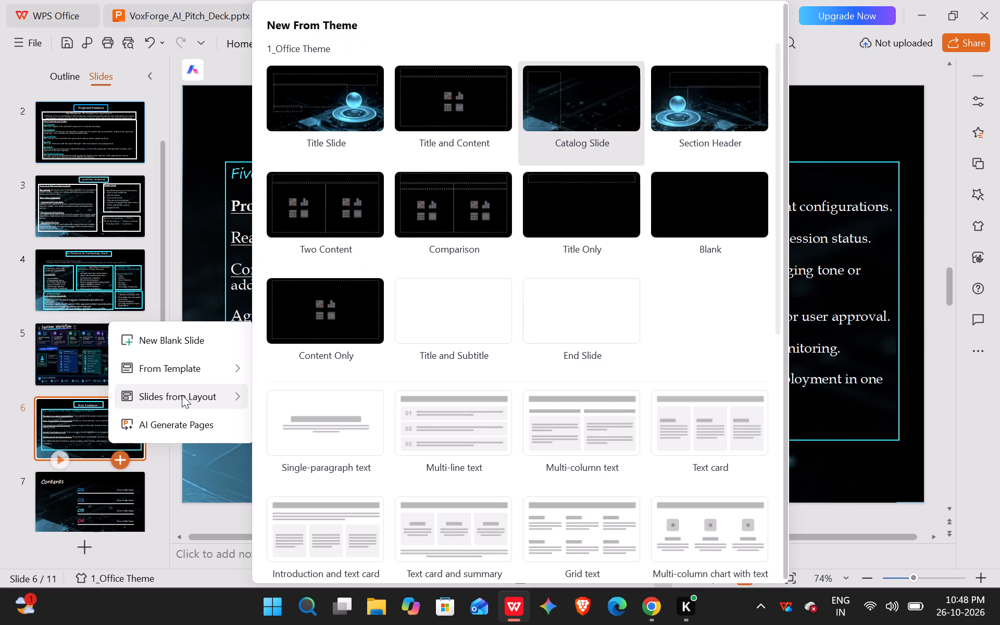
left_click(562, 125)
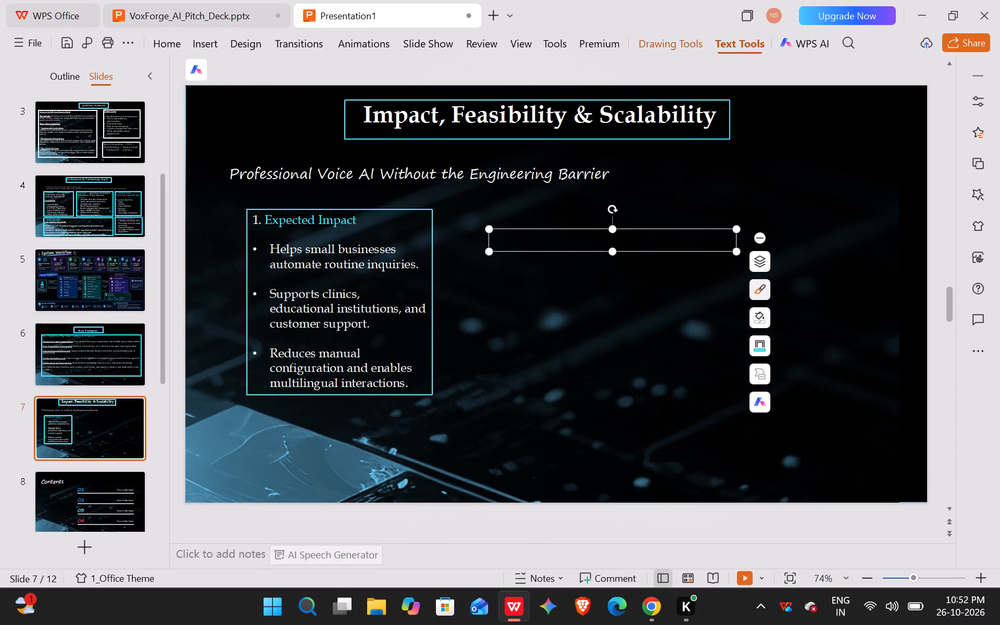
double_click(319, 426)
key("ctrl+v")
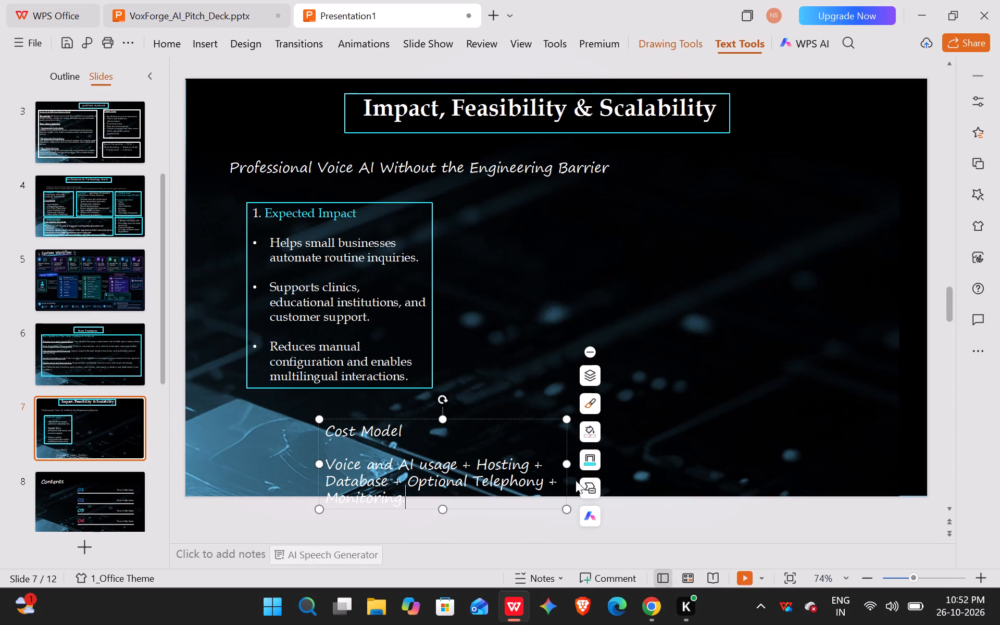
Widen the Cost Model text box so its cost line fits on one line, and align it directly below the Expected Impact box.
left_click_drag(563, 461, 807, 372)
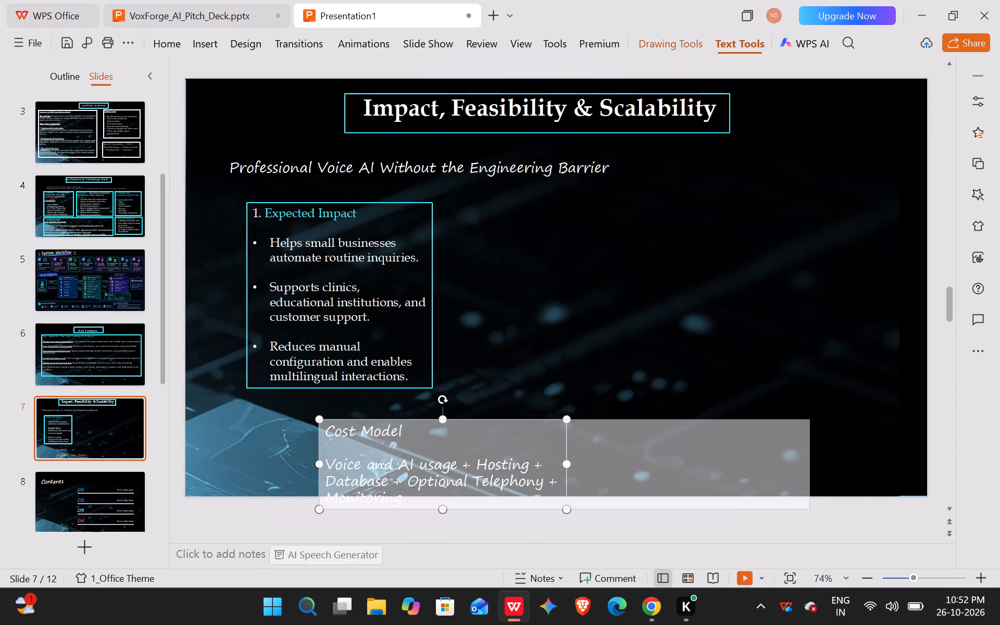
left_click_drag(807, 372, 809, 370)
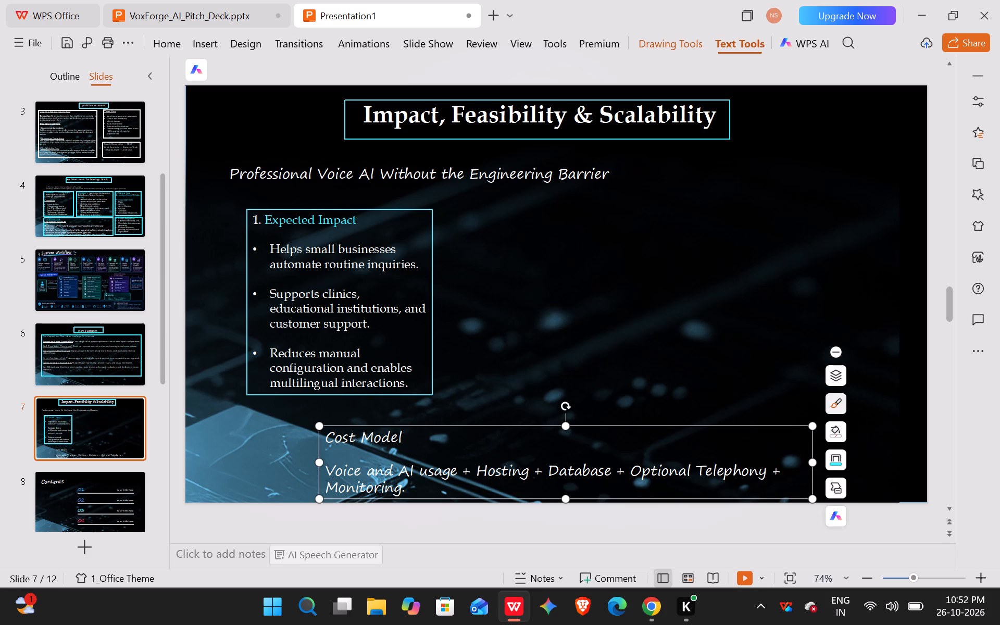
left_click_drag(316, 460, 249, 440)
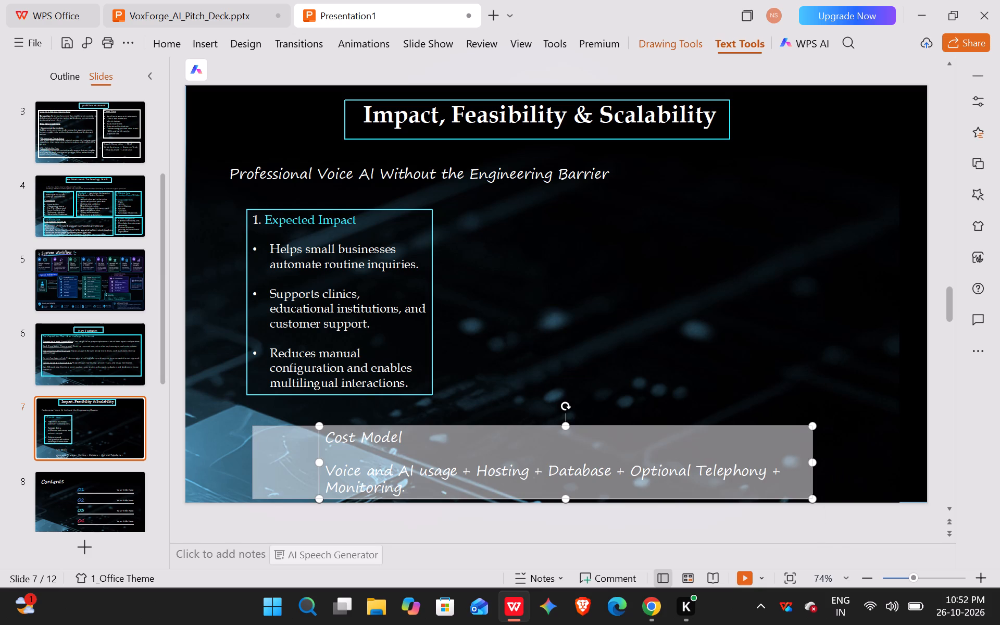
left_click_drag(536, 482, 540, 457)
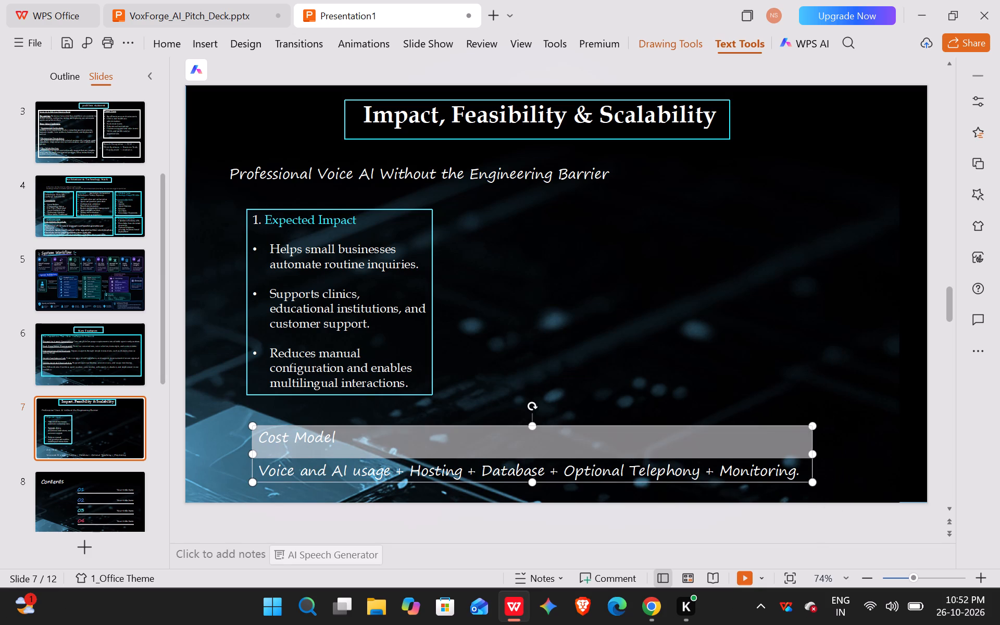
left_click_drag(540, 457, 542, 470)
left_click_drag(535, 431, 533, 422)
left_click_drag(531, 422, 536, 440)
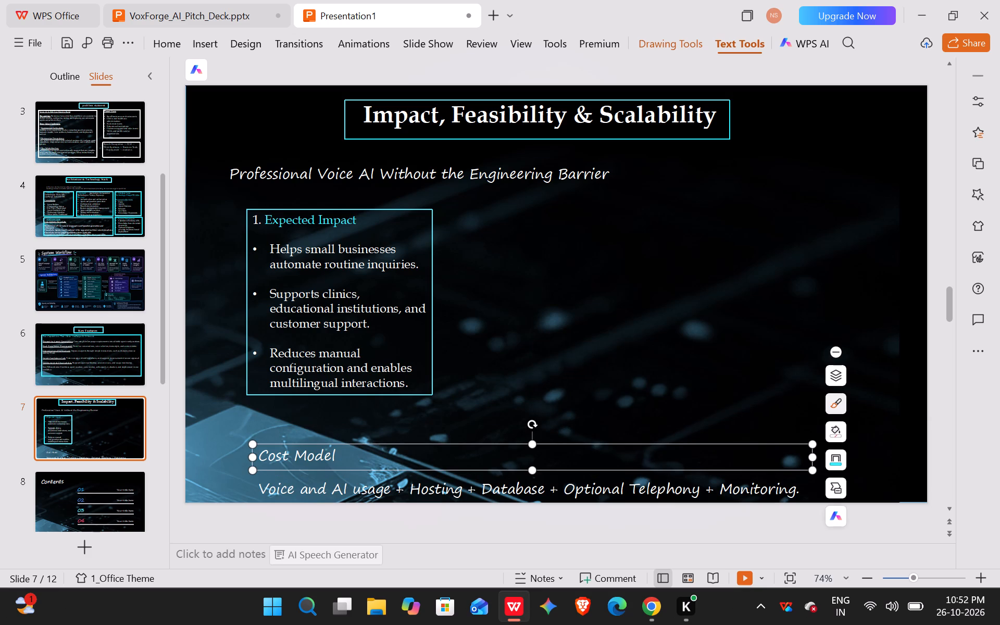
left_click_drag(532, 472, 548, 501)
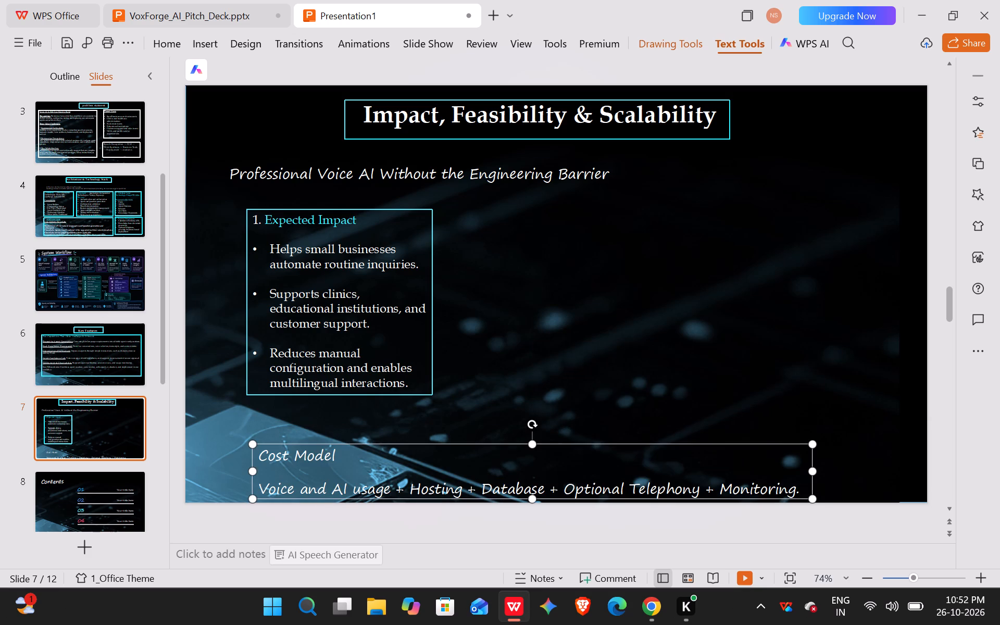
left_click_drag(516, 445, 509, 410)
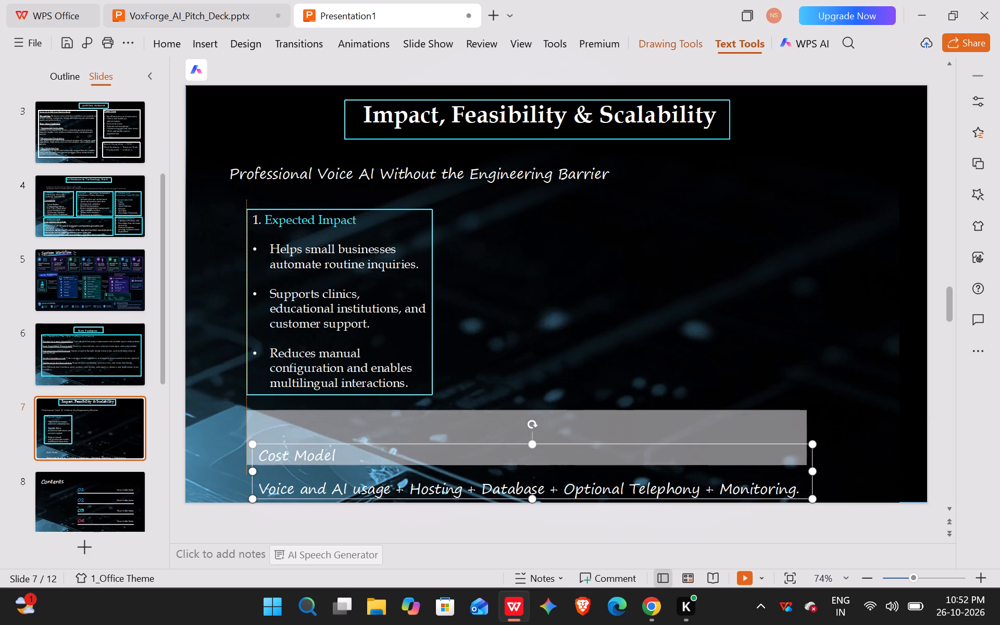
left_click_drag(509, 410, 508, 408)
left_click(583, 359)
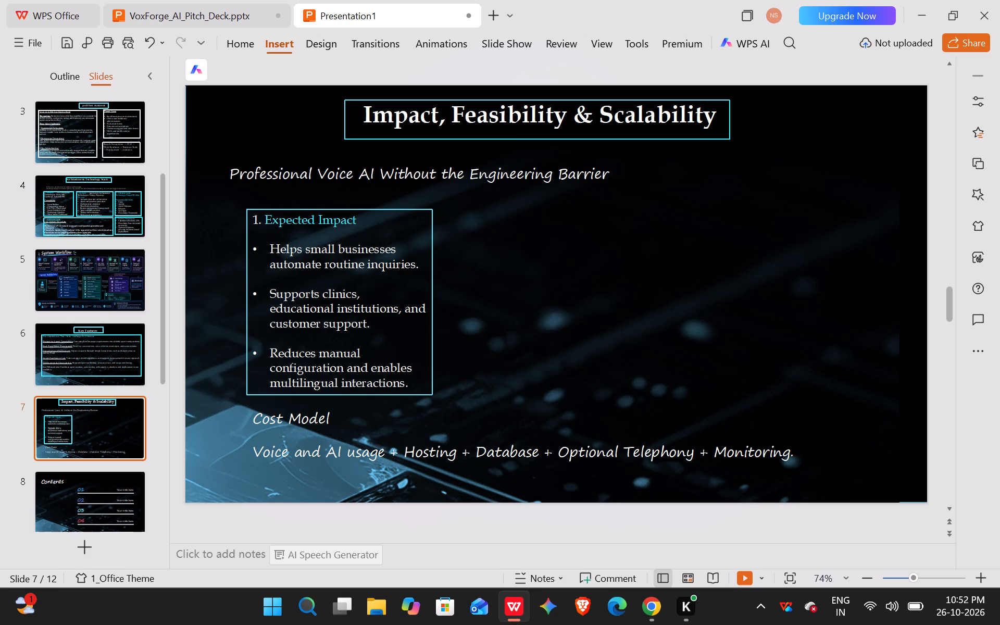
Tighten the line spacing of the Cost Model heading and text, and shorten the text box to fit.
left_click(250, 418)
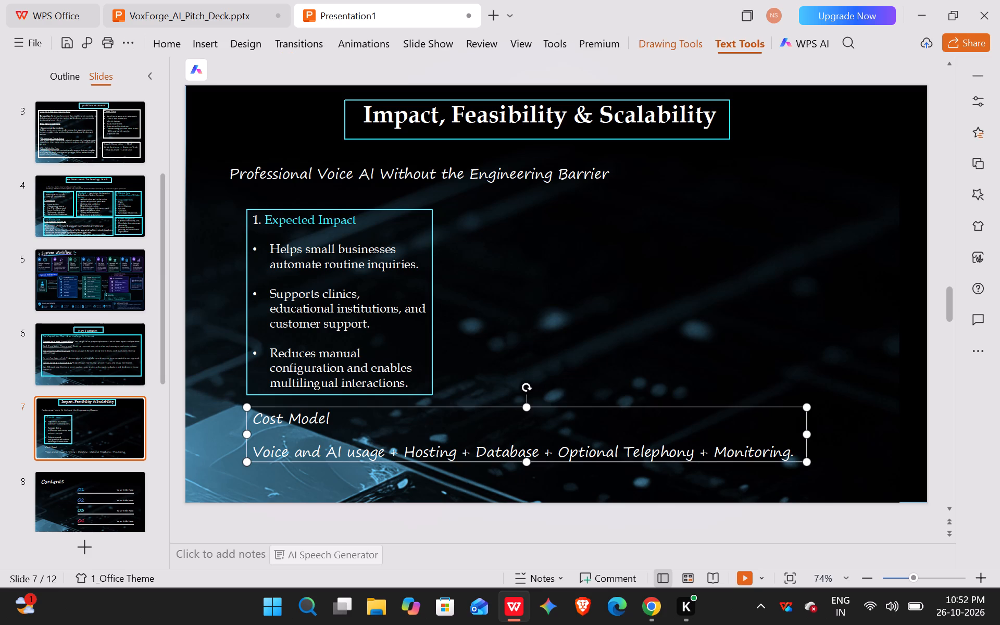
left_click(318, 432)
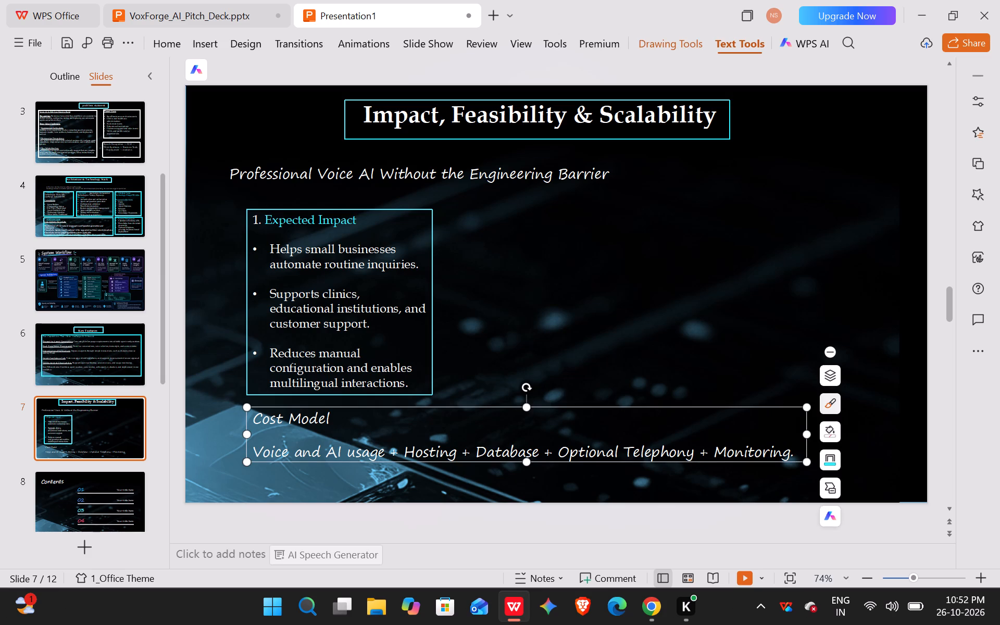
left_click_drag(254, 416, 758, 446)
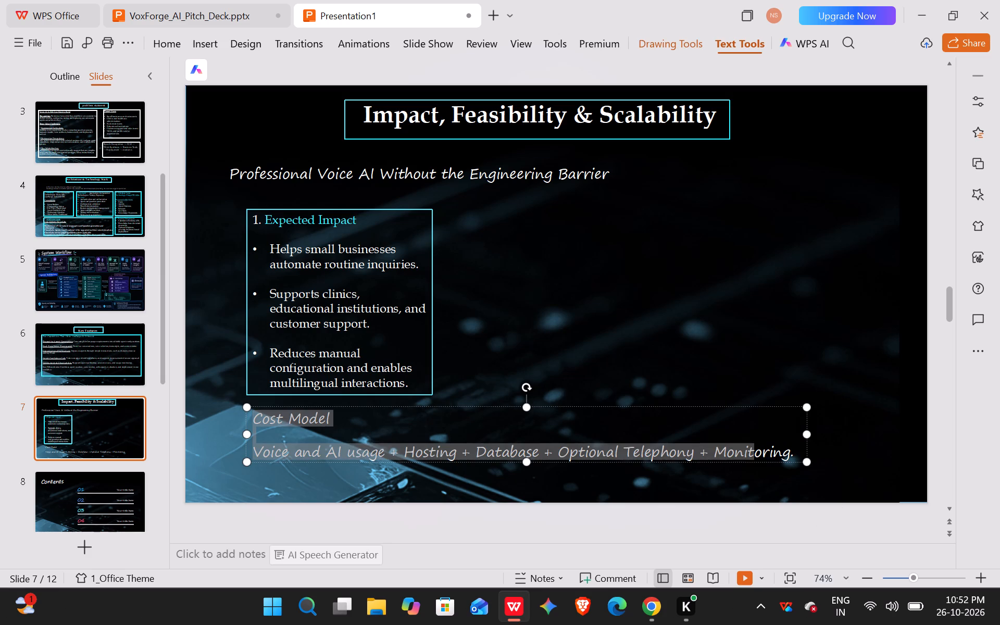
left_click_drag(758, 446, 808, 446)
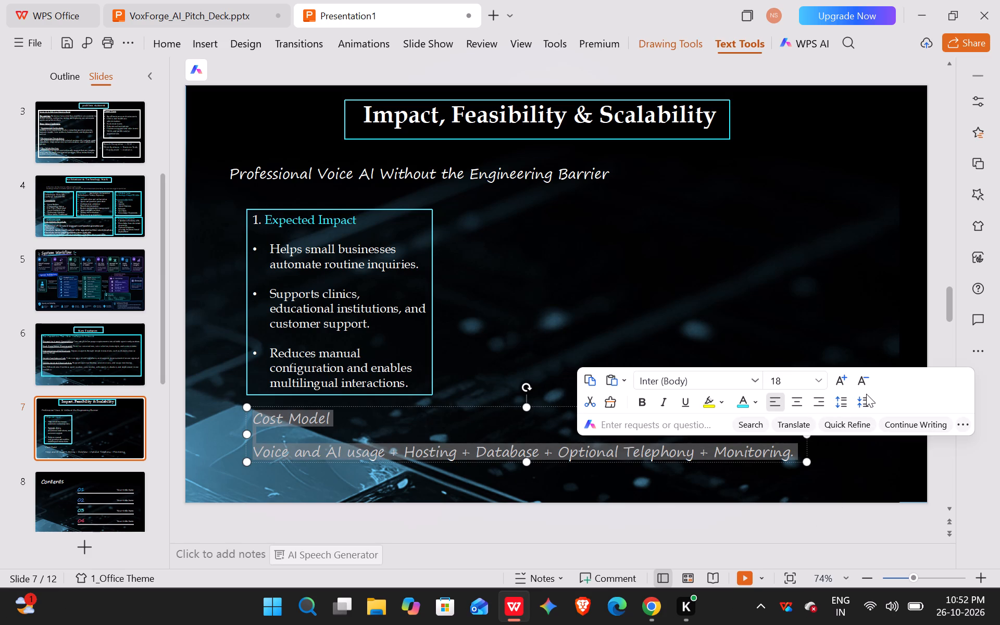
left_click(866, 394)
left_click(866, 394)
left_click(866, 394)
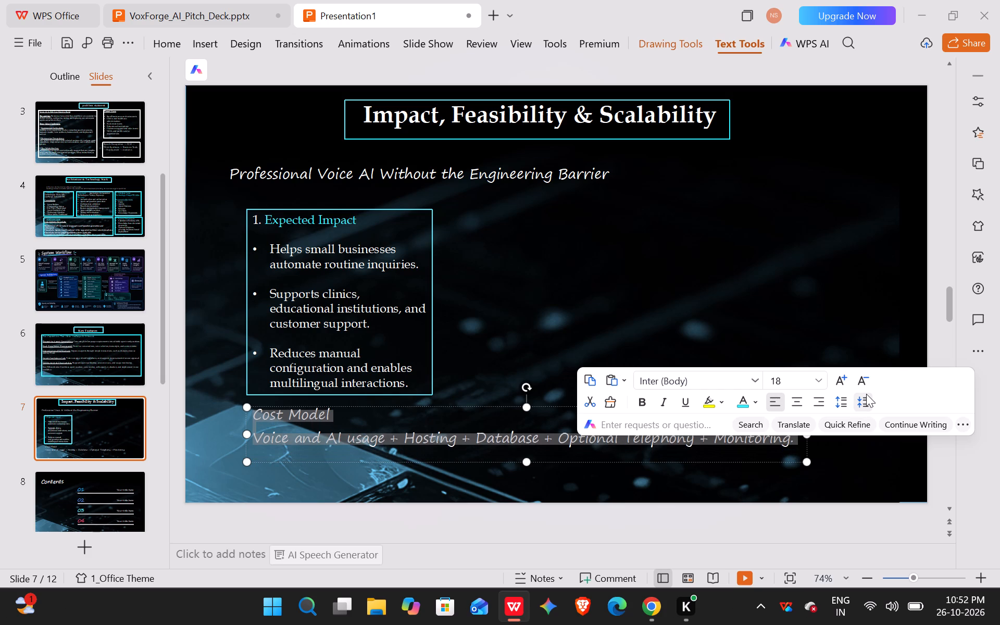
left_click(866, 394)
left_click(405, 414)
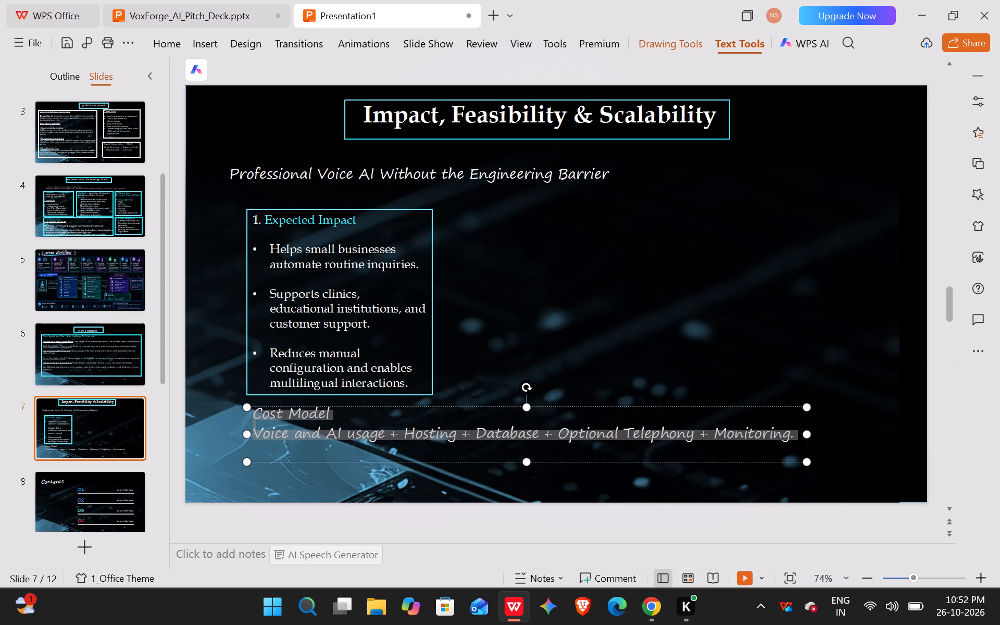
left_click_drag(528, 463, 528, 451)
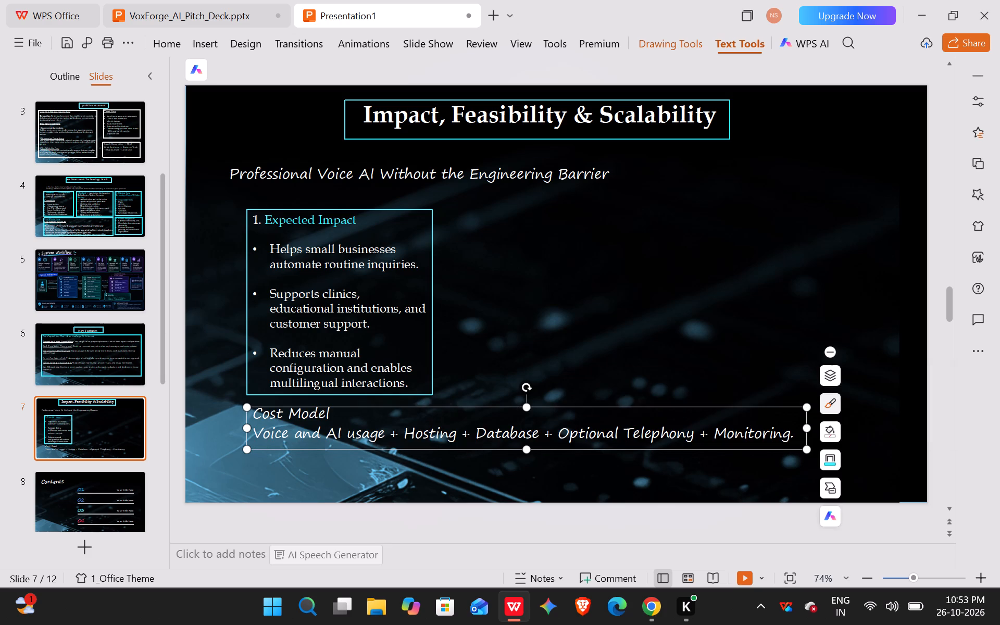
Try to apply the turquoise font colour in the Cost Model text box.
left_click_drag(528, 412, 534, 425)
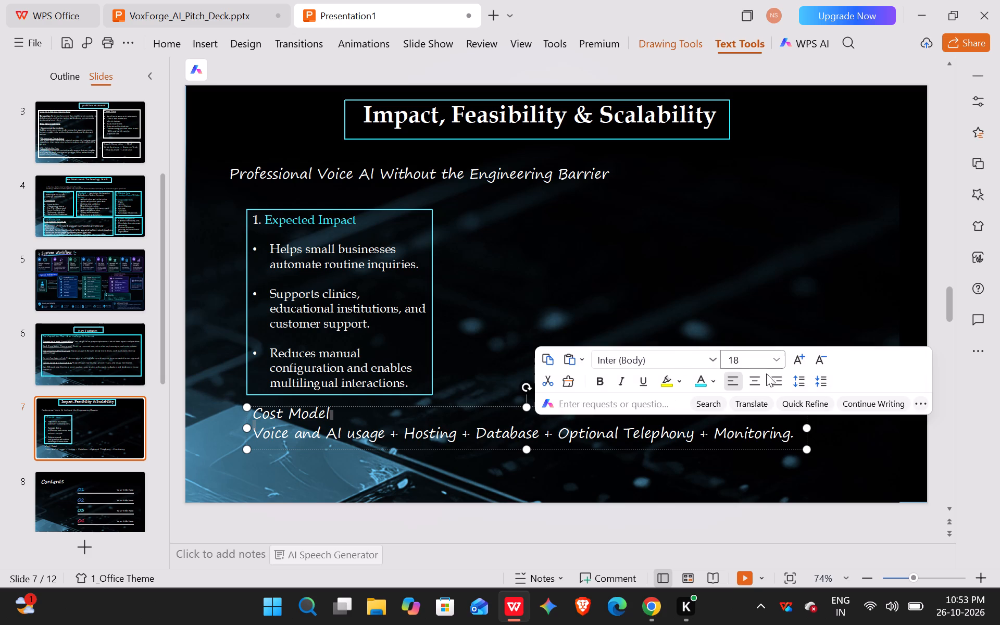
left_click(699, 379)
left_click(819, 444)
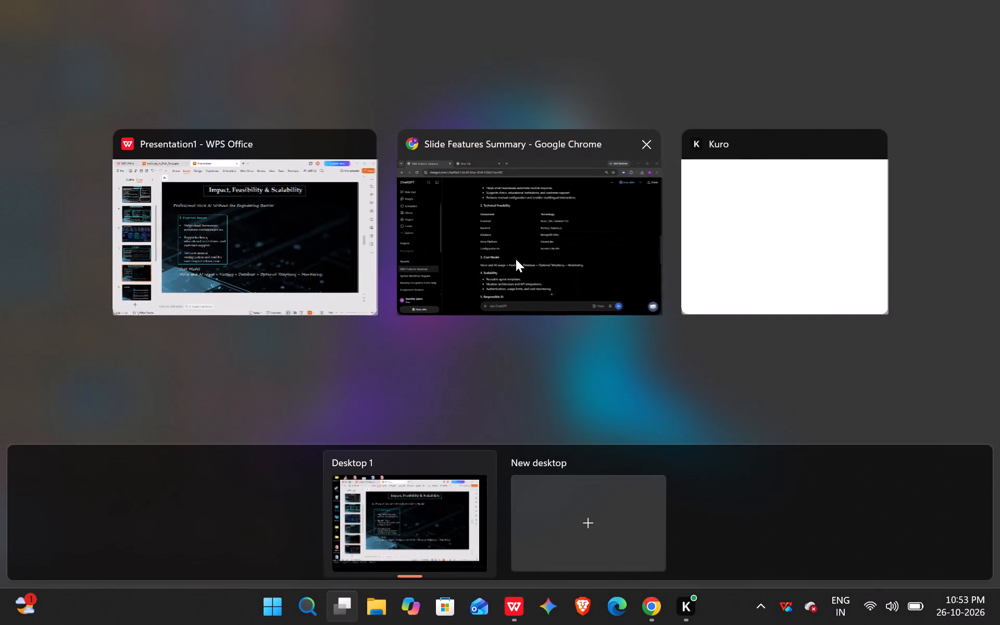
Copy the Scalability heading and its three points from ChatGPT in Chrome, and paste them into a new text box beside Expected Impact in WPS Office.
left_click(516, 259)
scroll(412, 306, "down", 1)
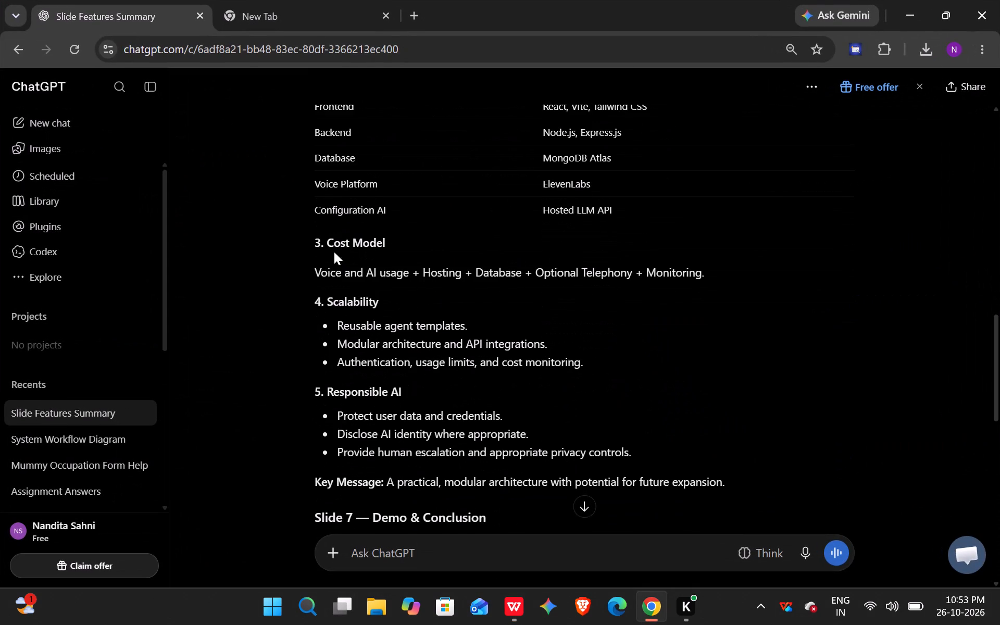
left_click_drag(321, 298, 371, 328)
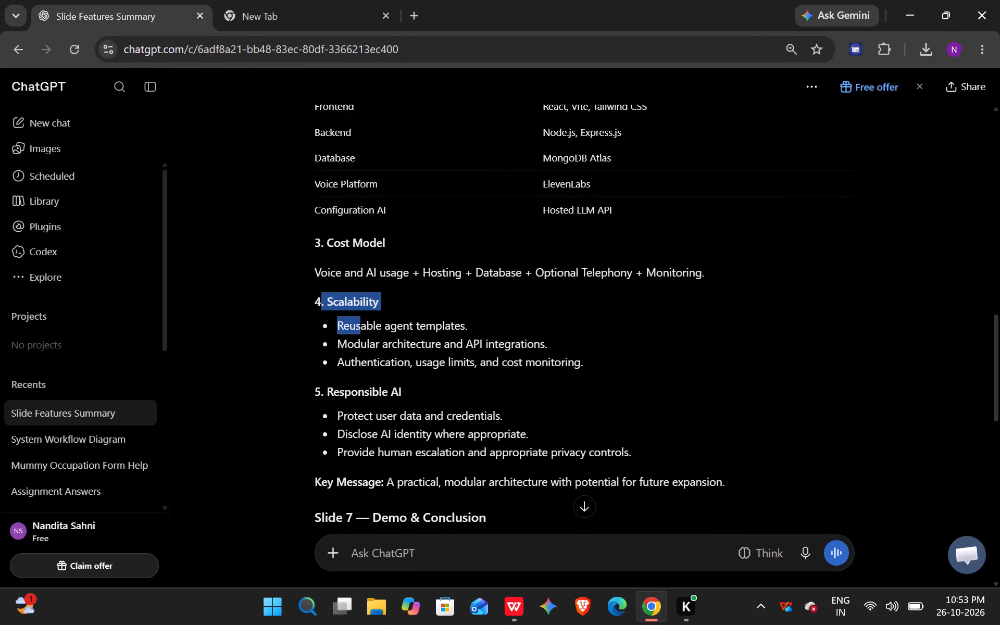
left_click_drag(371, 328, 597, 363)
key("ctrl+c")
left_click(541, 236)
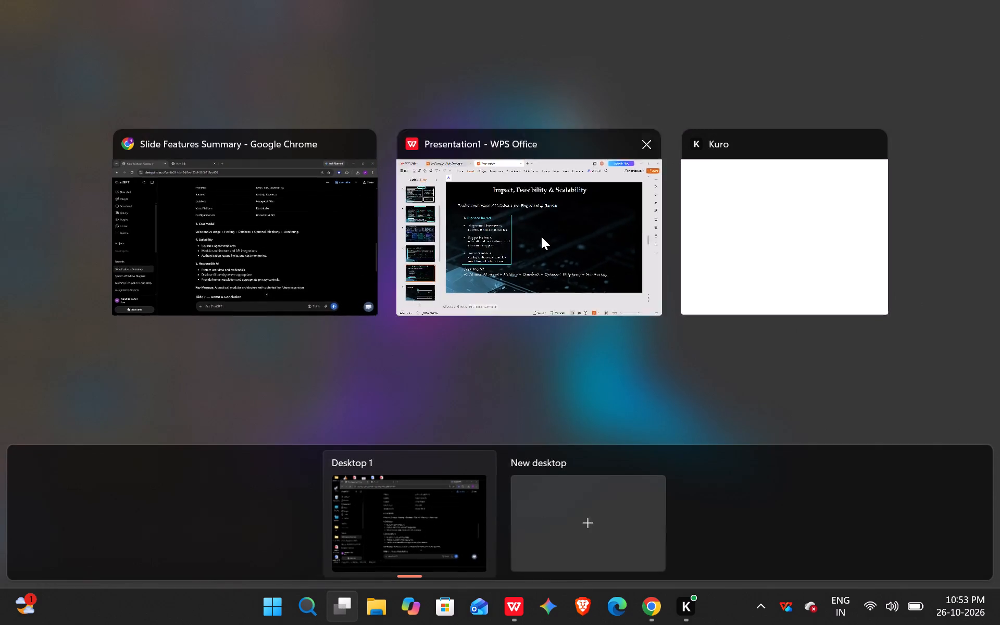
double_click(526, 229)
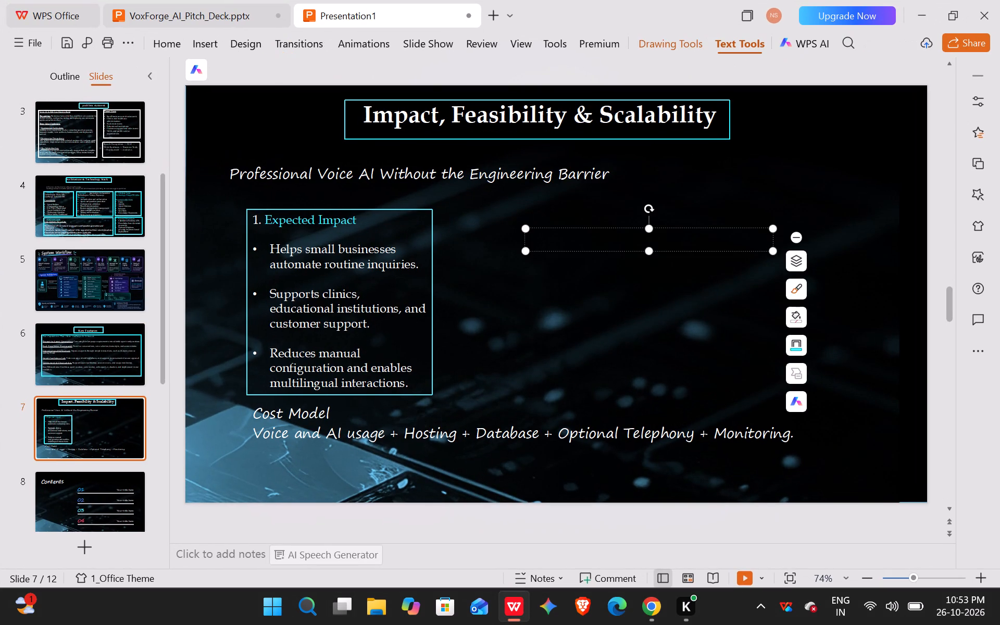
key("ctrl+v")
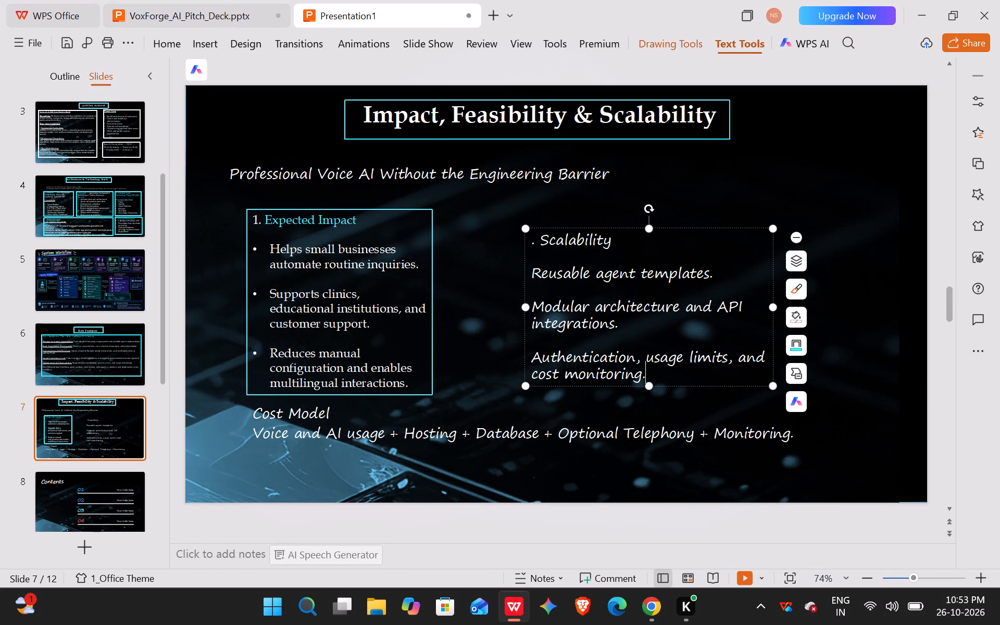
Number the Scalability heading as 2.
left_click(530, 241)
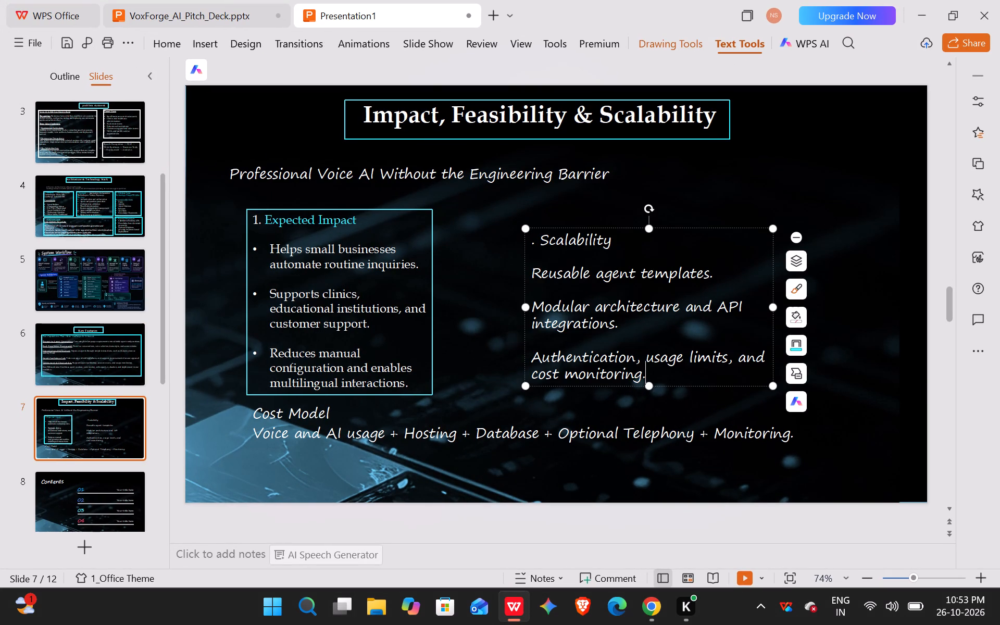
left_click(537, 239)
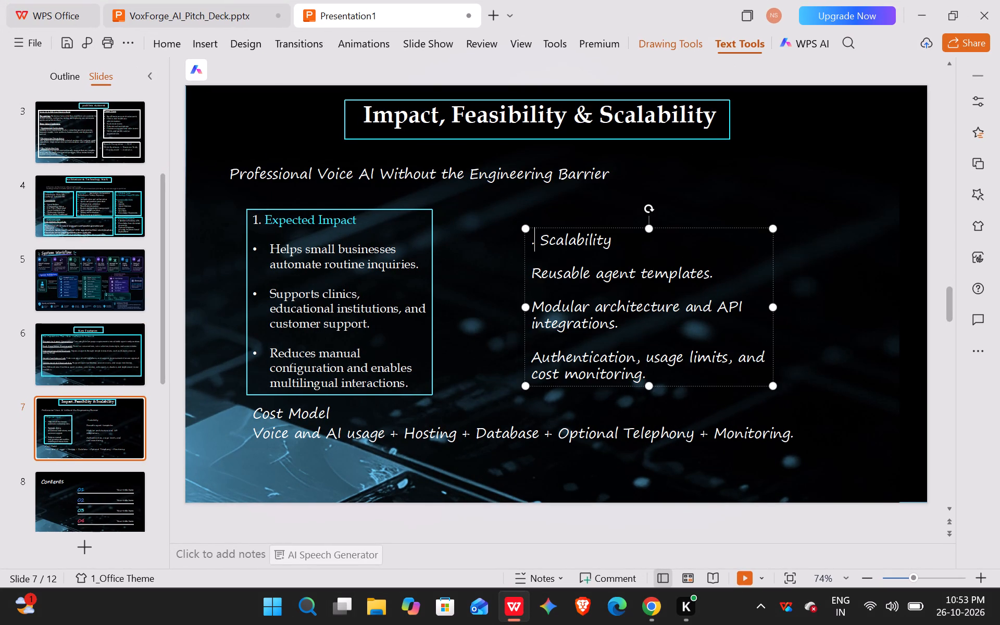
key("Left")
key("2")
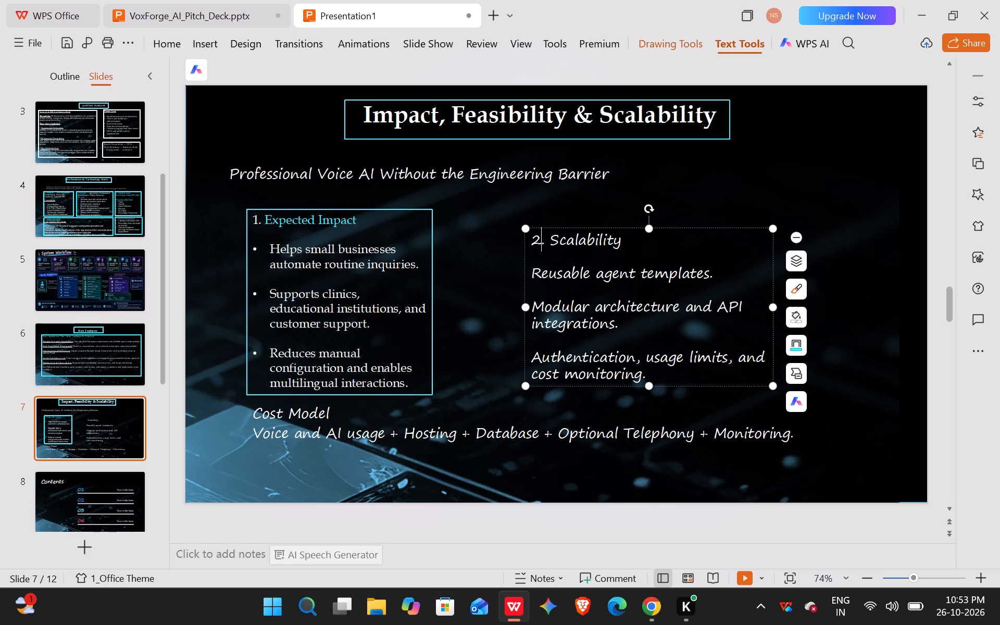
Set the Scalability heading and points in Book Antiqua and give their text box a turquoise outline.
left_click_drag(547, 236, 673, 342)
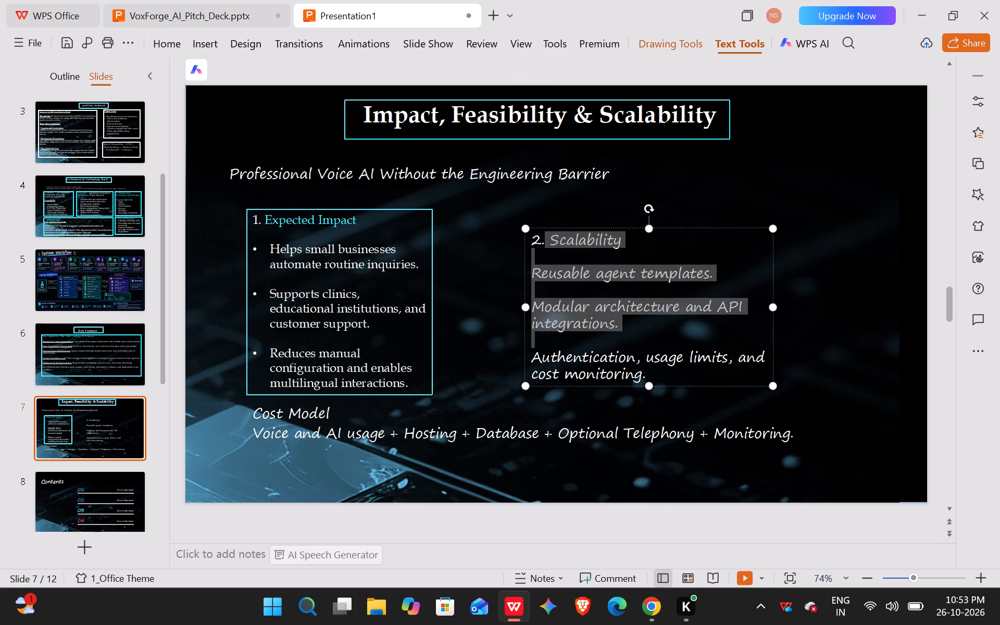
left_click_drag(673, 342, 698, 384)
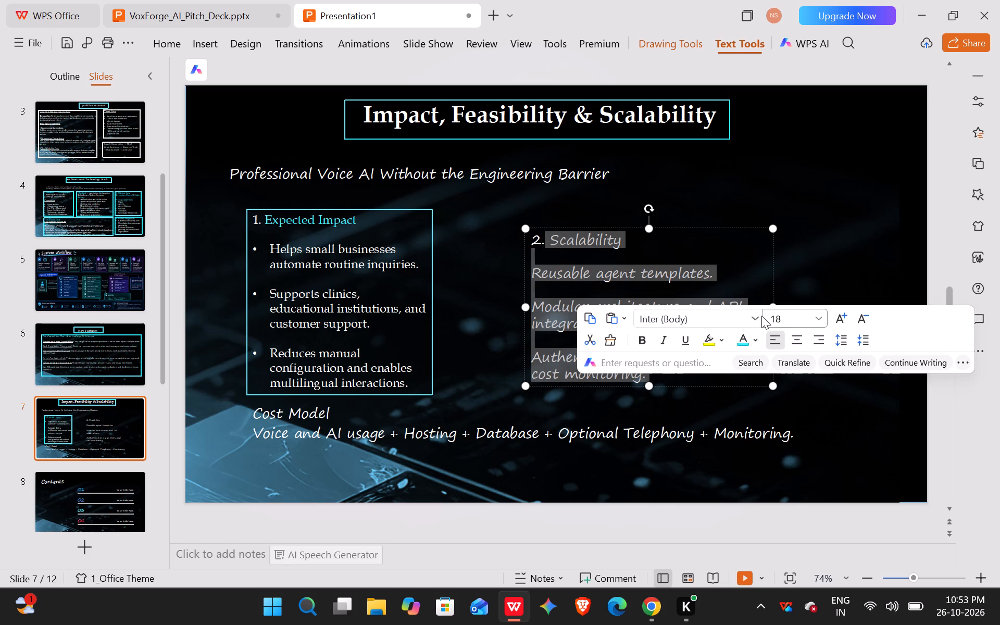
left_click(756, 316)
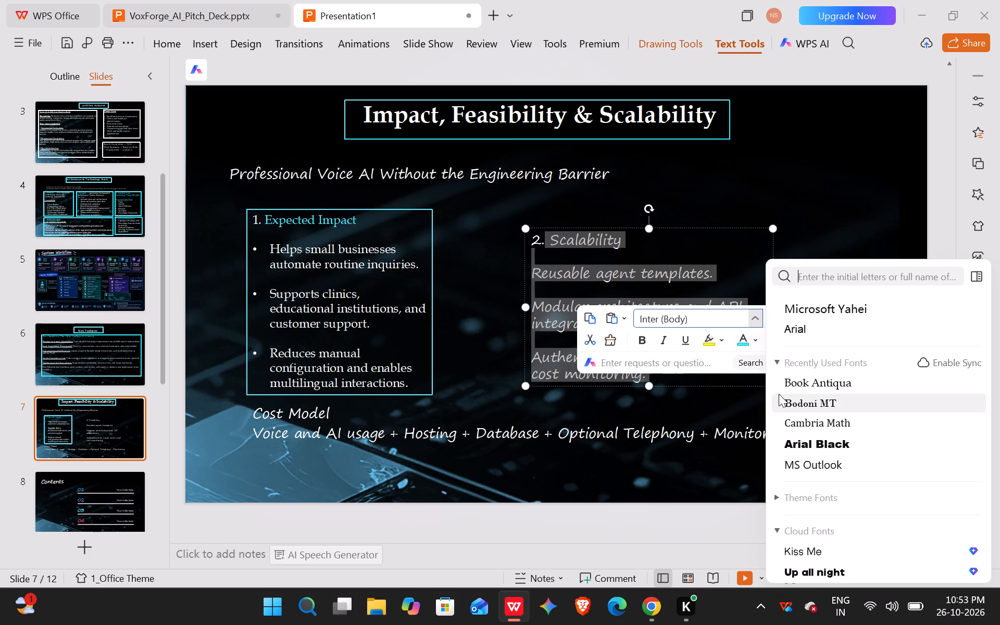
left_click(798, 379)
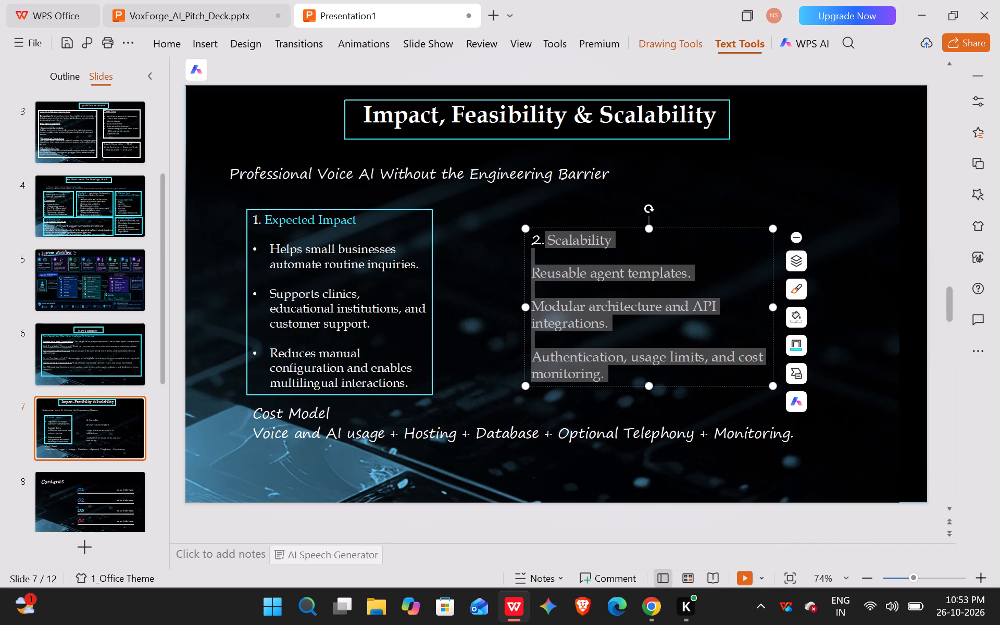
left_click(799, 341)
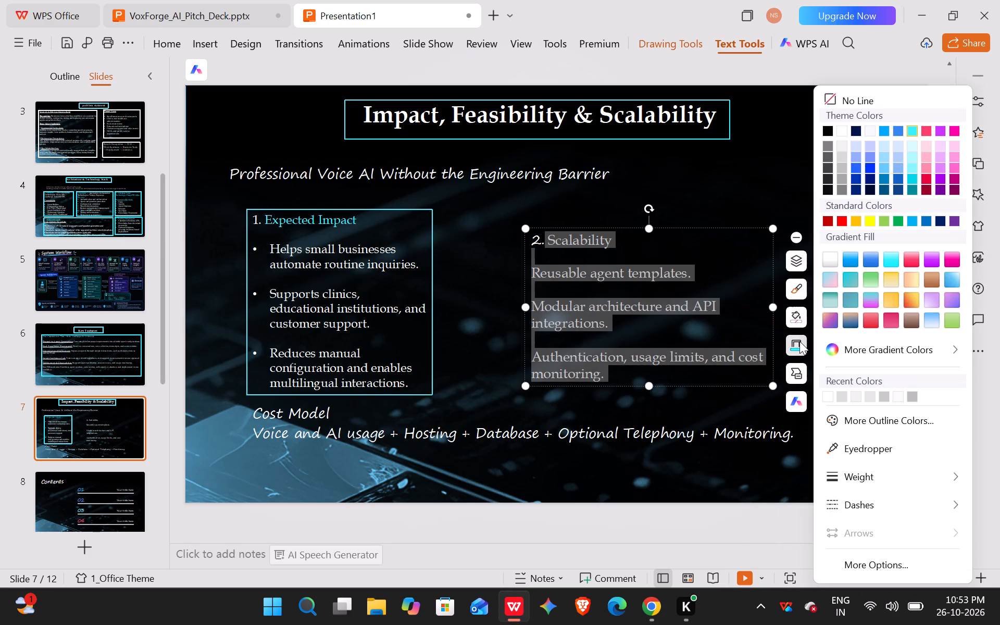
left_click(908, 130)
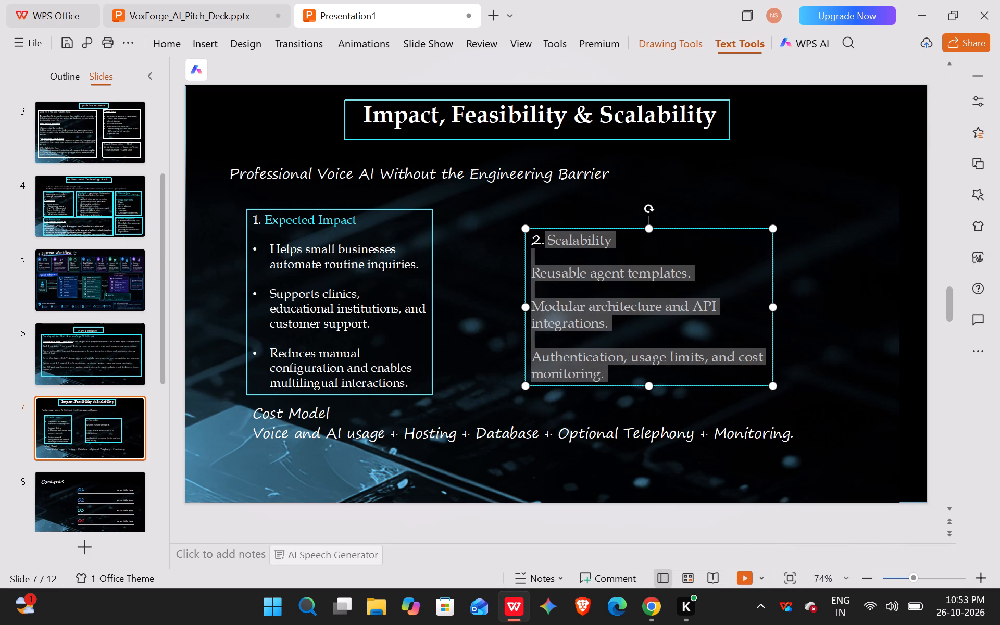
Move the Scalability box next to the Expected Impact box, matching its top and bottom edges, and narrow it slightly.
left_click_drag(633, 226, 582, 211)
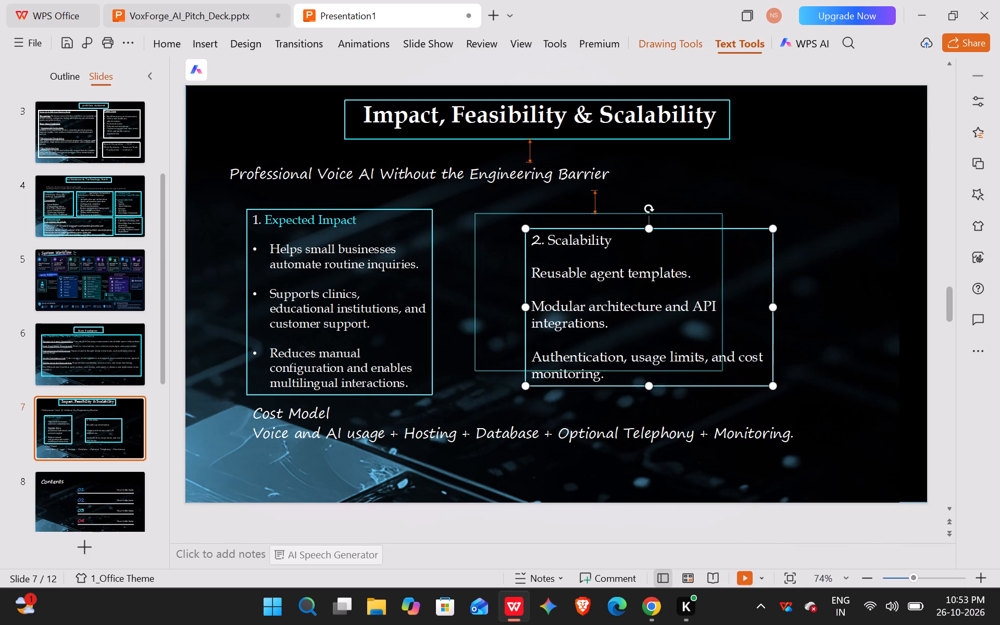
left_click_drag(582, 211, 556, 208)
left_click_drag(572, 367, 578, 392)
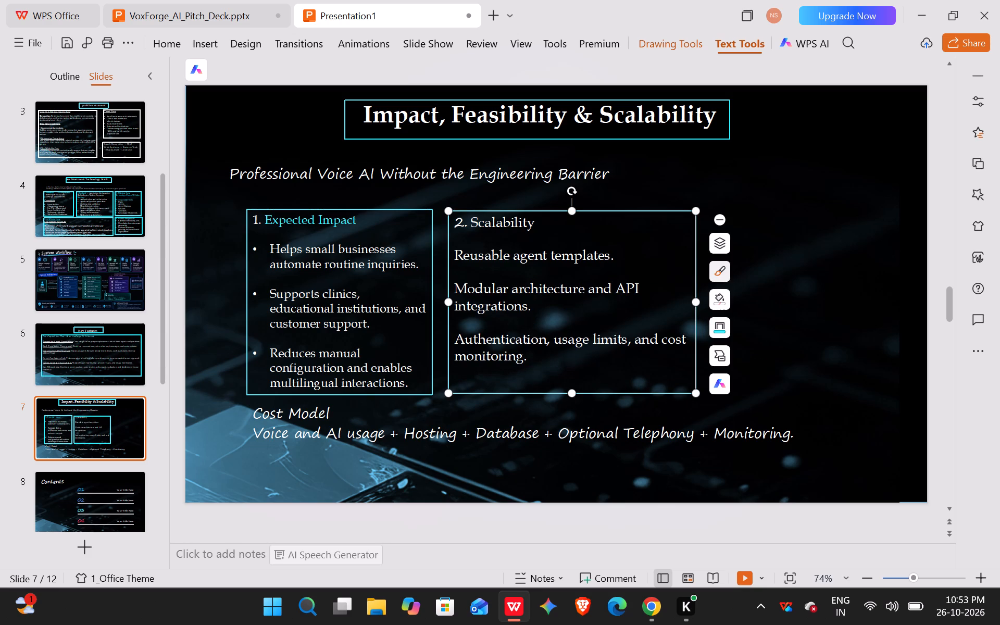
left_click_drag(698, 304, 688, 306)
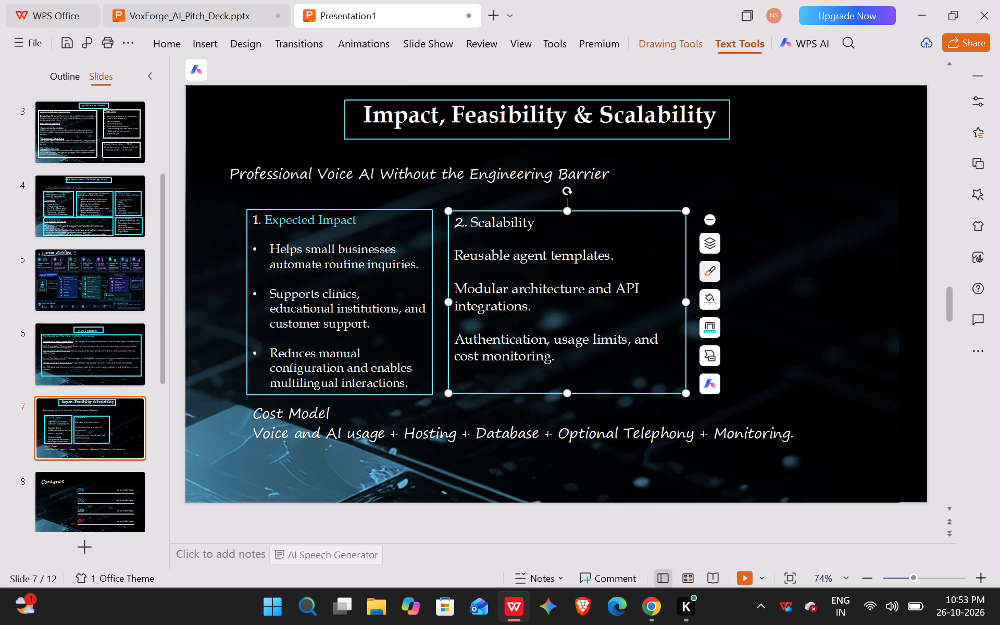
Copy the Responsible AI heading and its three points from the ChatGPT conversation in Chrome.
left_click(845, 279)
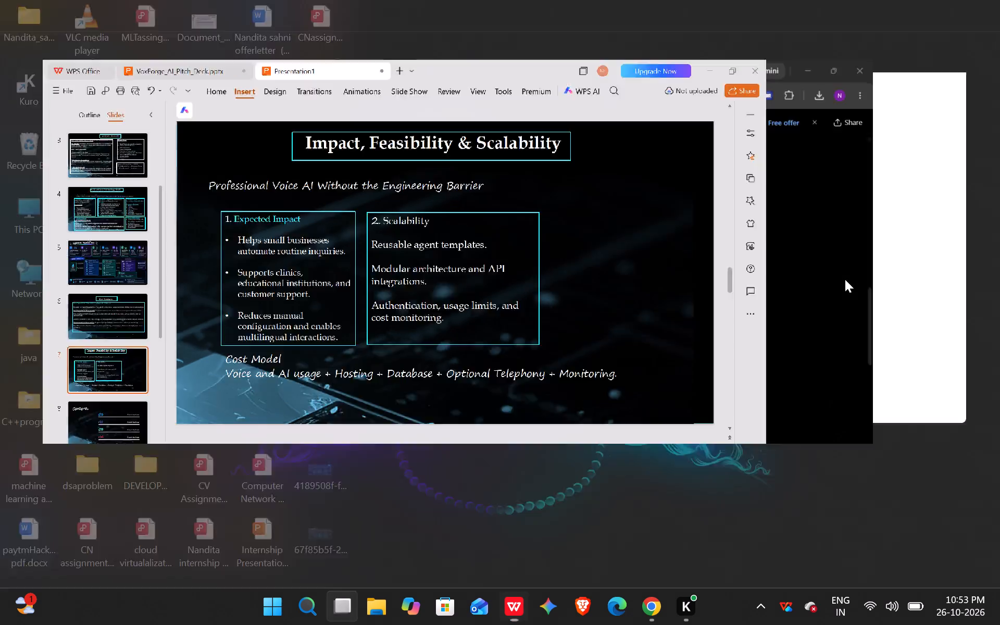
left_click(634, 246)
scroll(499, 332, "down", 1)
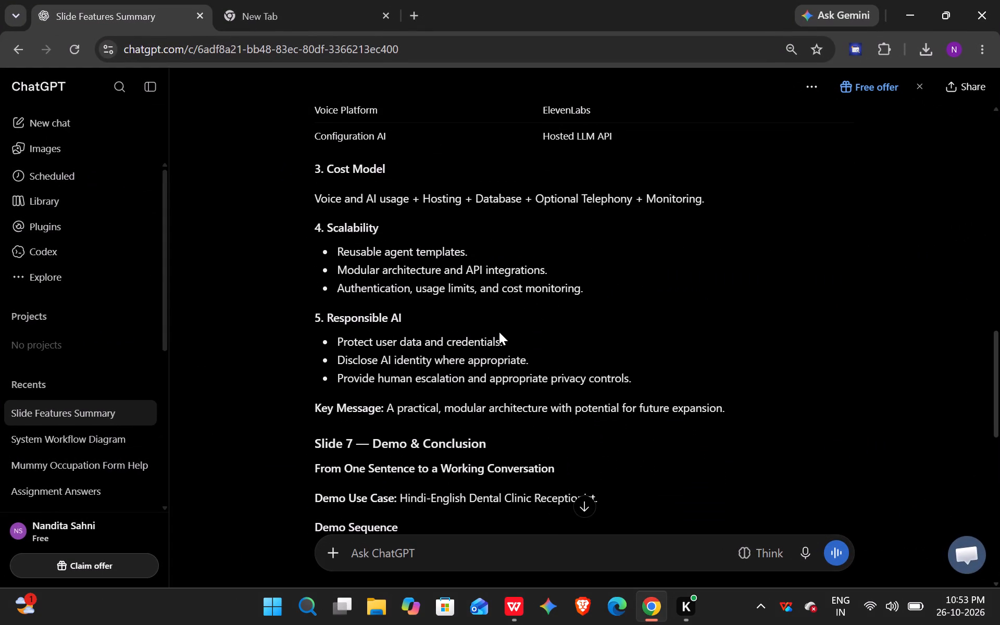
scroll(499, 332, "down", 1)
scroll(316, 309, "down", 1)
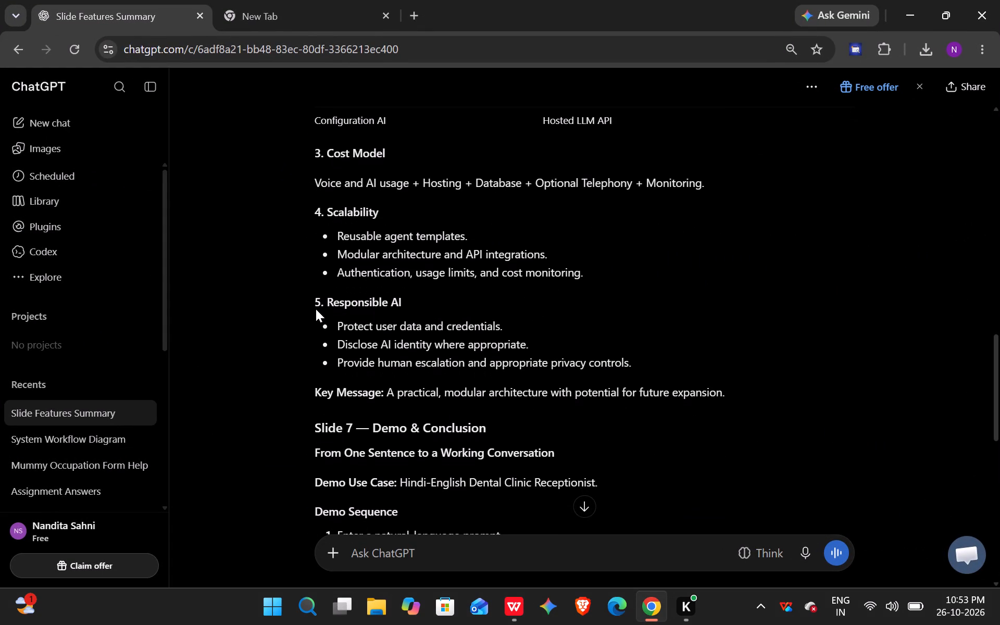
scroll(316, 309, "down", 4)
left_click_drag(314, 293, 679, 356)
key("ctrl+c")
In WPS Office, paste the copied Responsible AI section into a new text box placed beside the Scalability box.
left_click(595, 265)
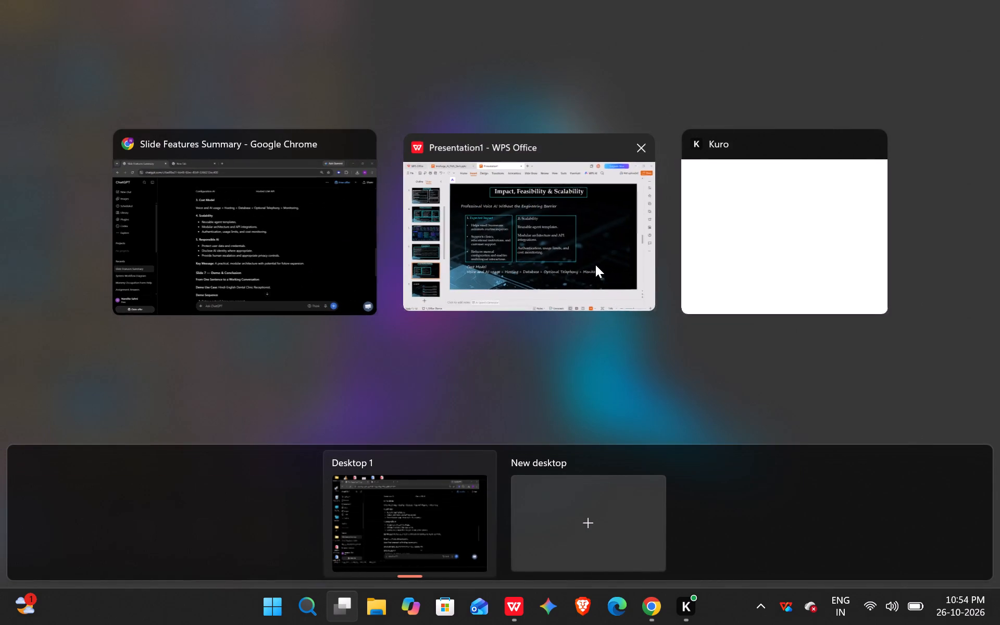
left_click(735, 257)
double_click(735, 257)
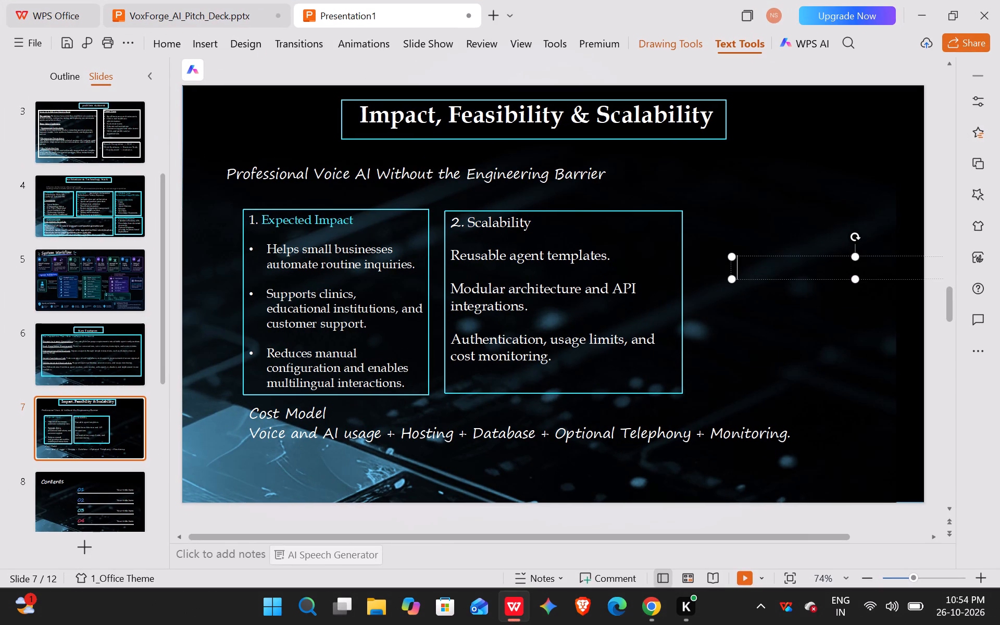
left_click_drag(823, 257, 780, 221)
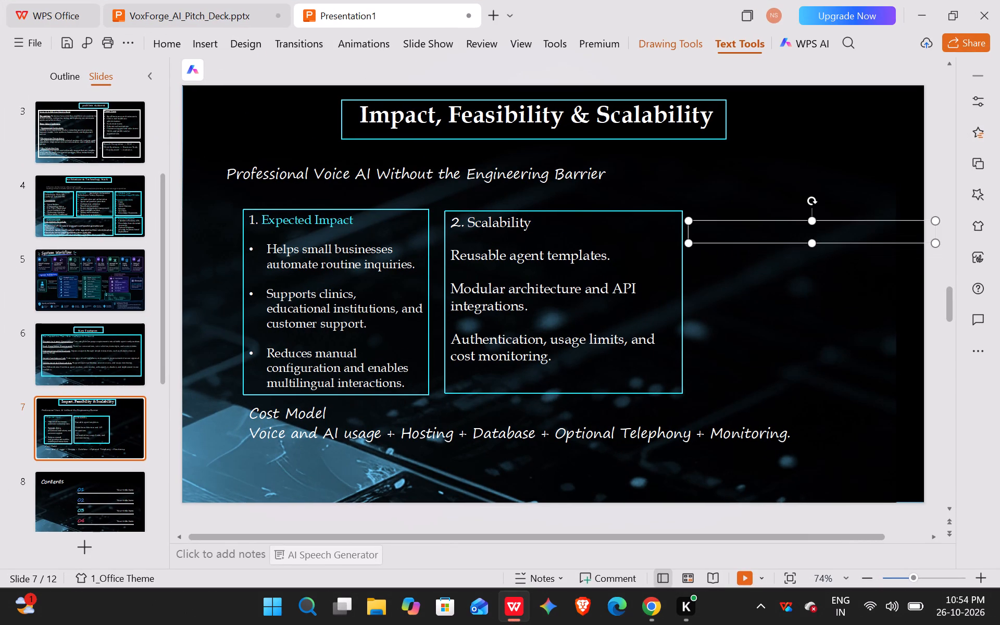
left_click_drag(936, 242, 908, 244)
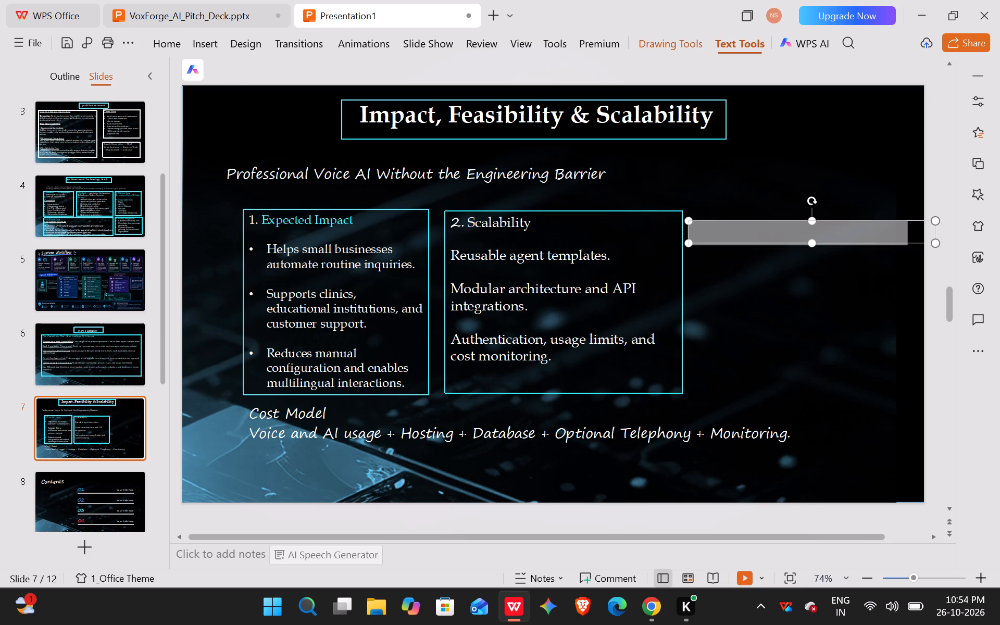
left_click(746, 232)
key("ctrl+v")
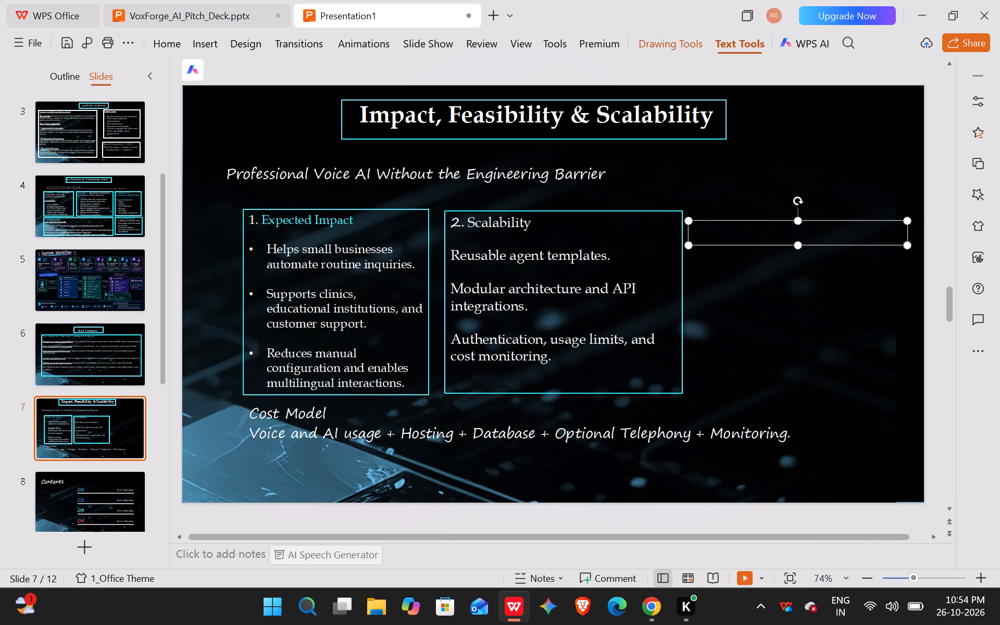
left_click_drag(799, 247, 842, 408)
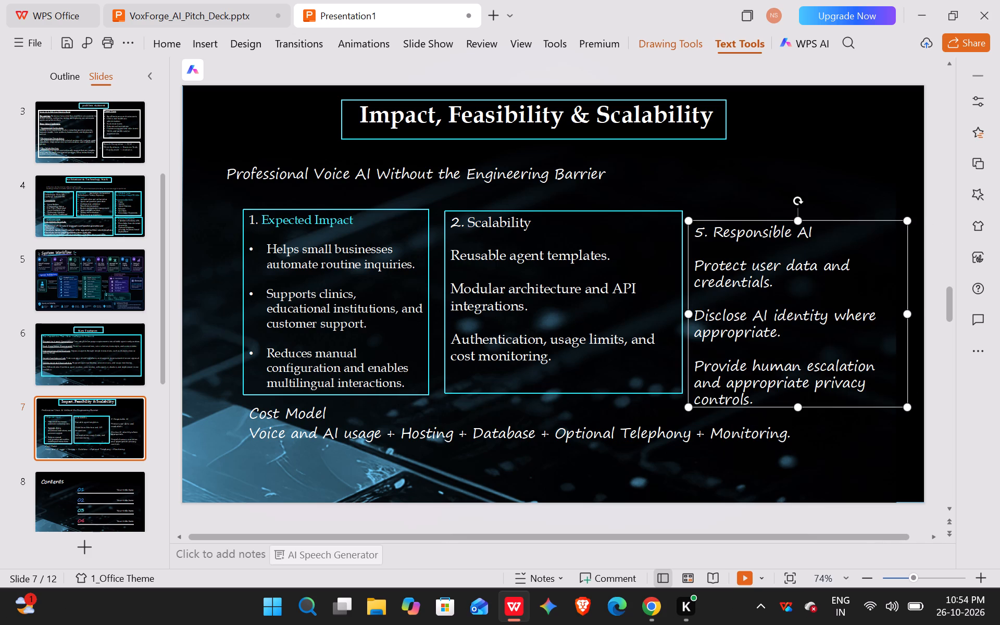
left_click_drag(788, 220, 791, 217)
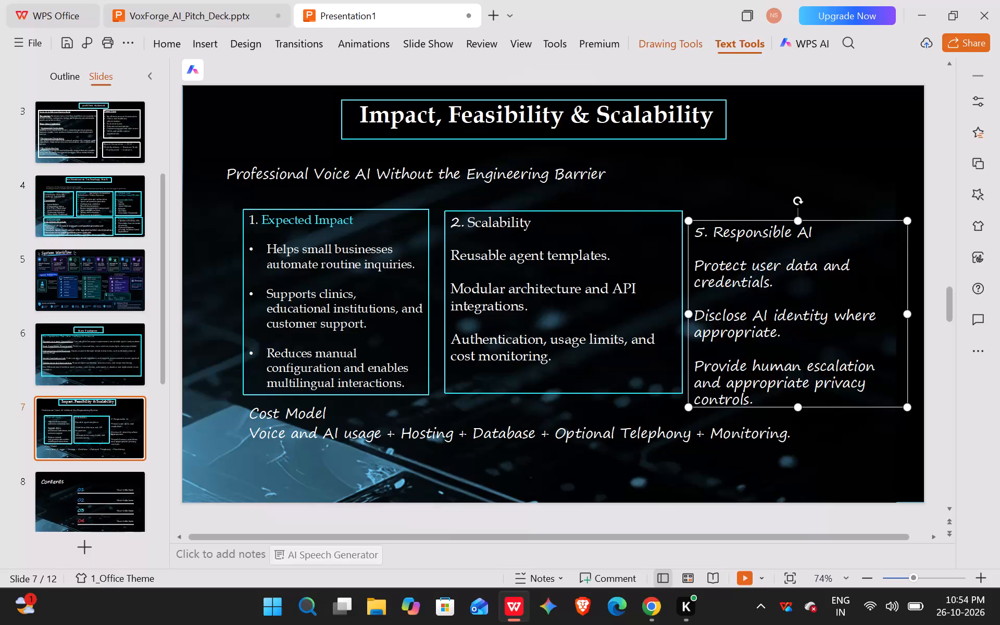
left_click_drag(791, 217, 794, 214)
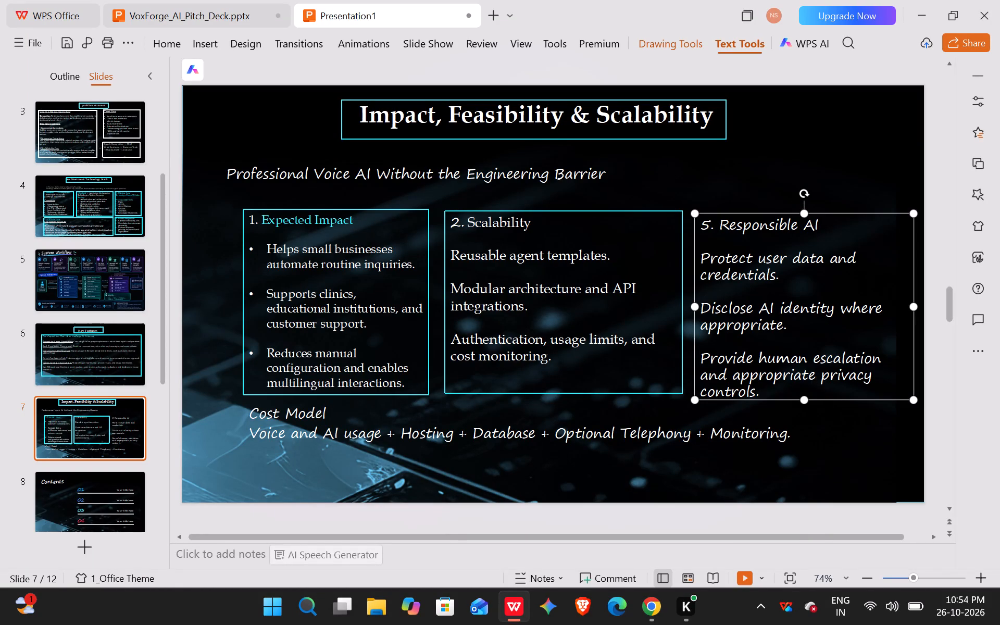
Set the Responsible AI heading and points in Book Antiqua.
left_click_drag(701, 220, 829, 382)
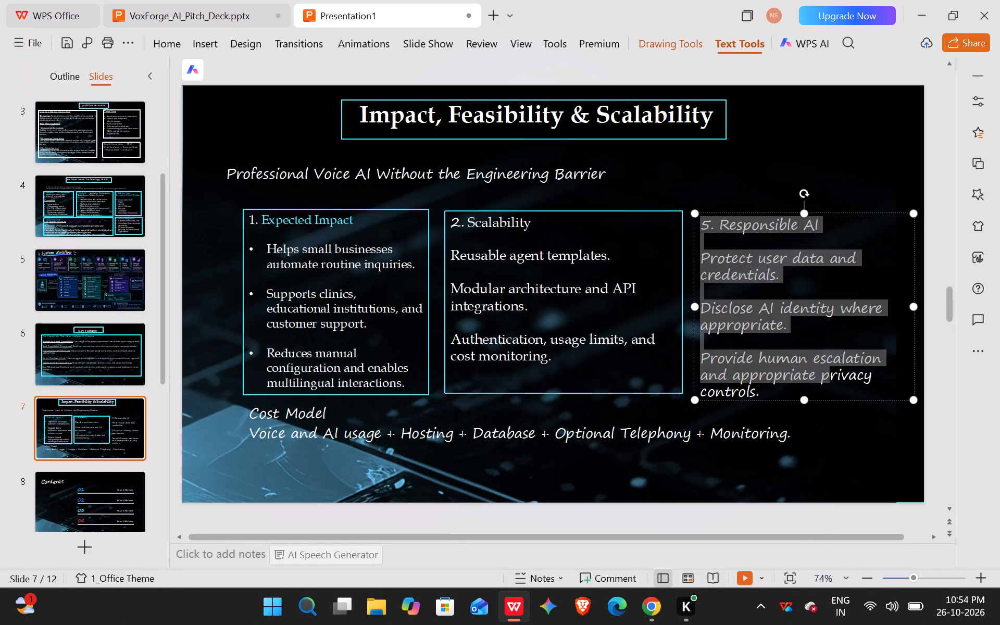
left_click_drag(829, 382, 833, 387)
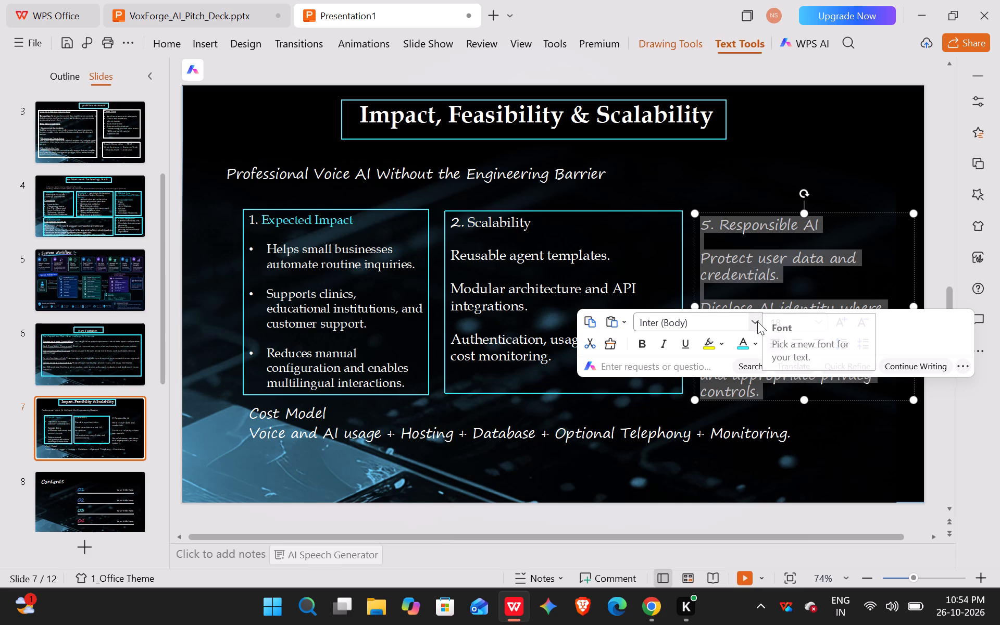
left_click(752, 321)
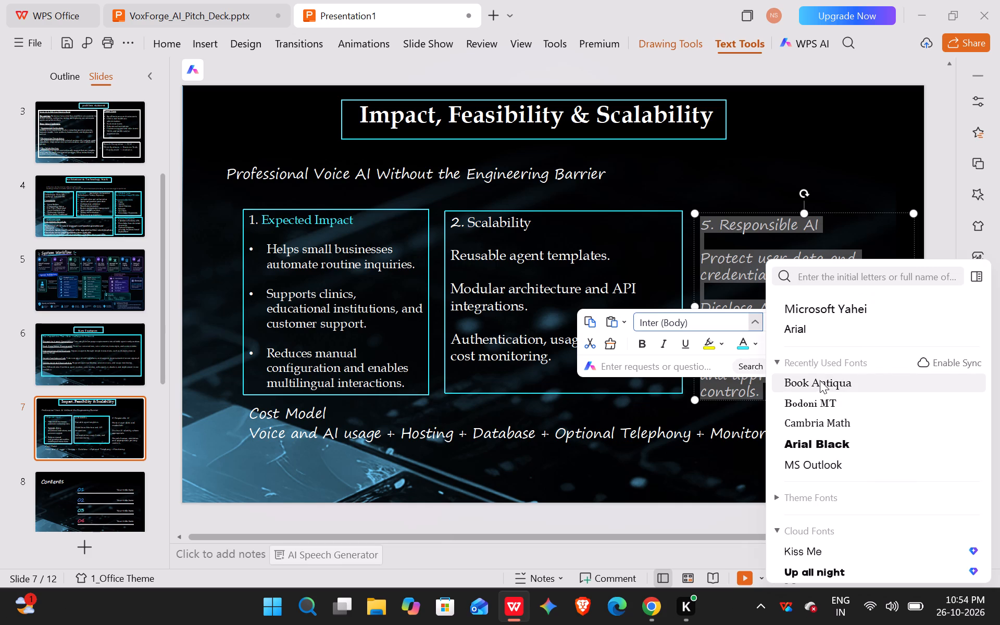
left_click(820, 381)
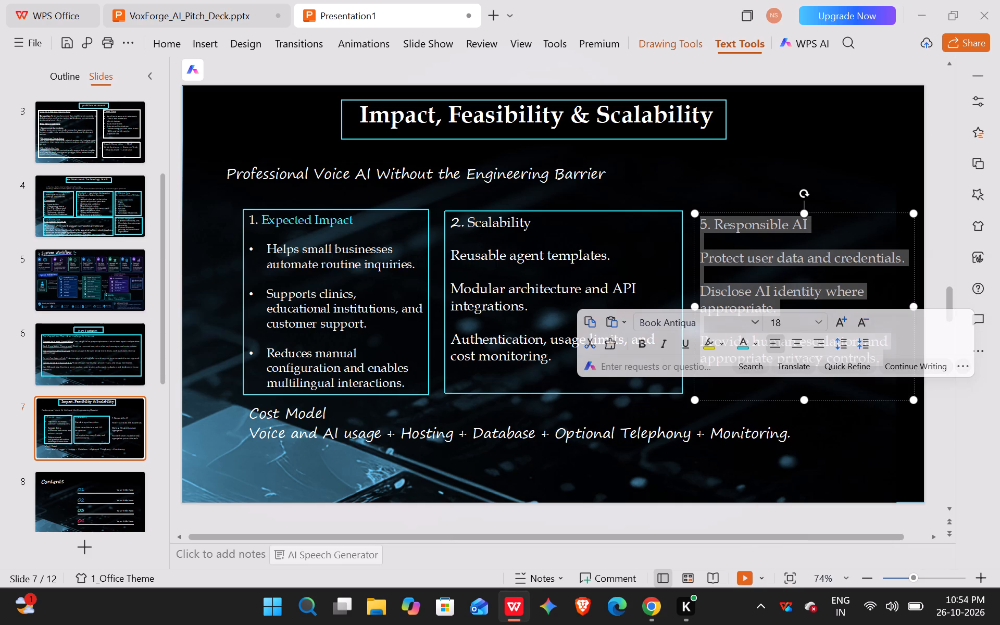
Resize the Responsible AI text box so its top and bottom edges line up with the Scalability box.
left_click(836, 402)
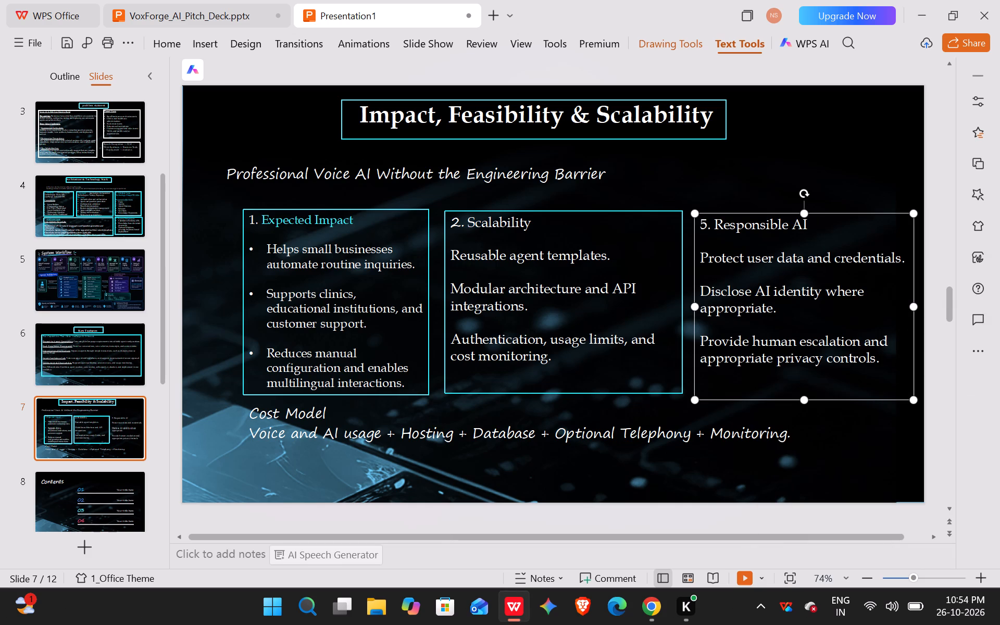
left_click_drag(804, 397, 804, 392)
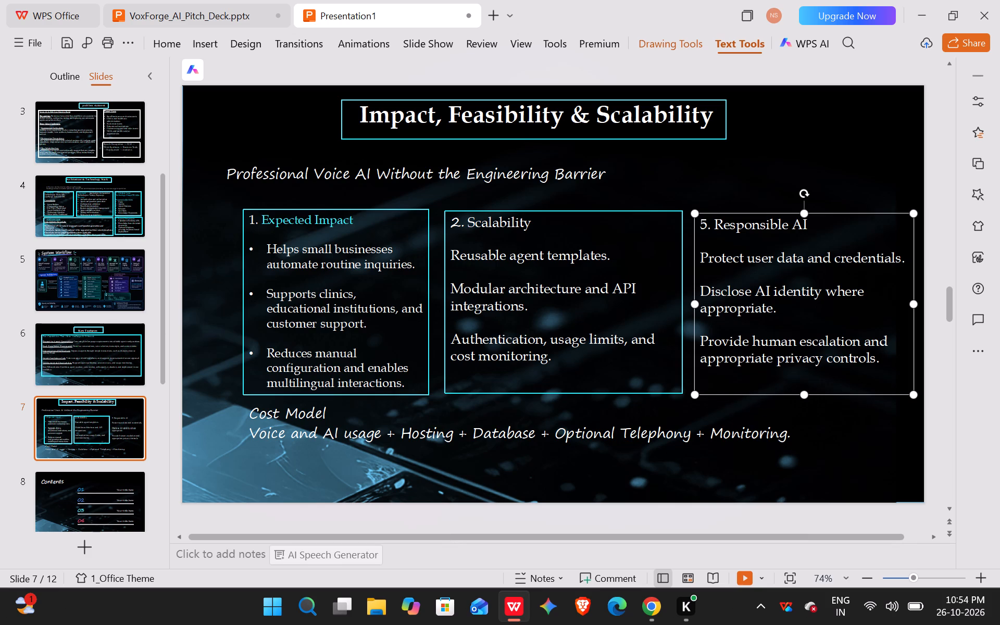
left_click(804, 215)
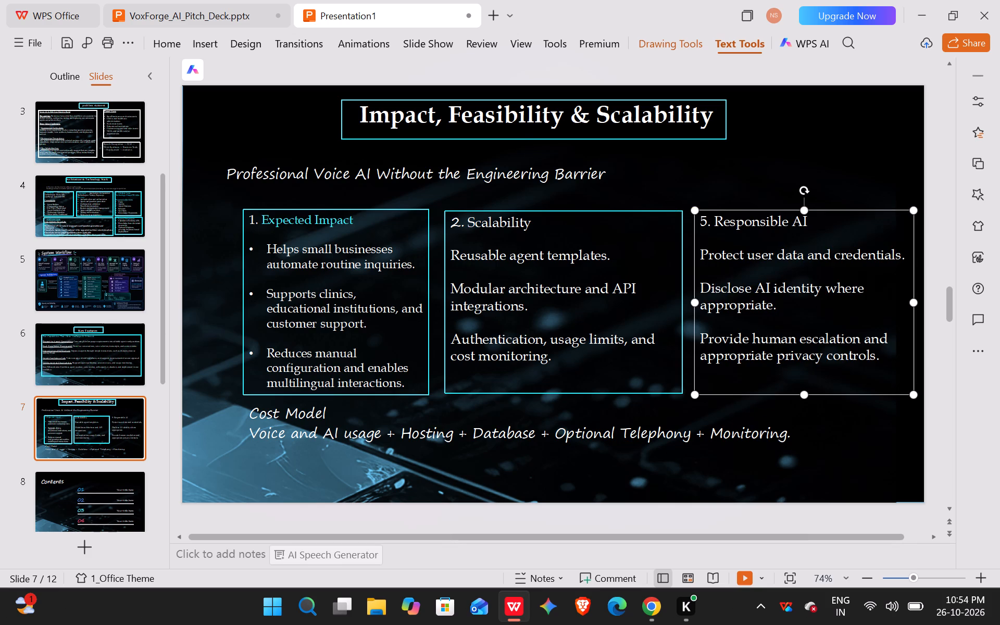
left_click(804, 211)
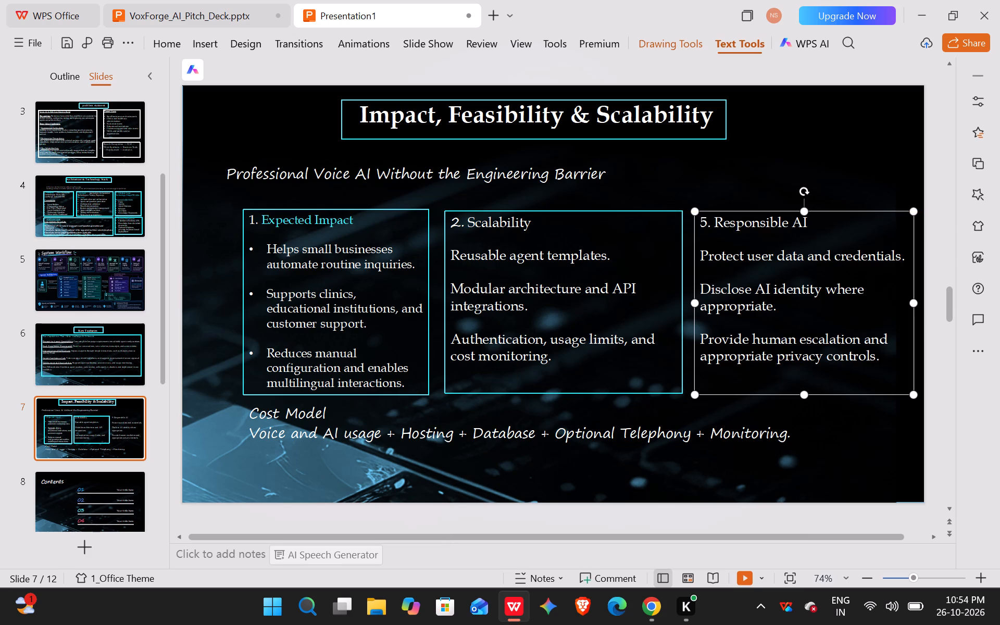
Give the Responsible AI text box a turquoise outline.
right_click(770, 207)
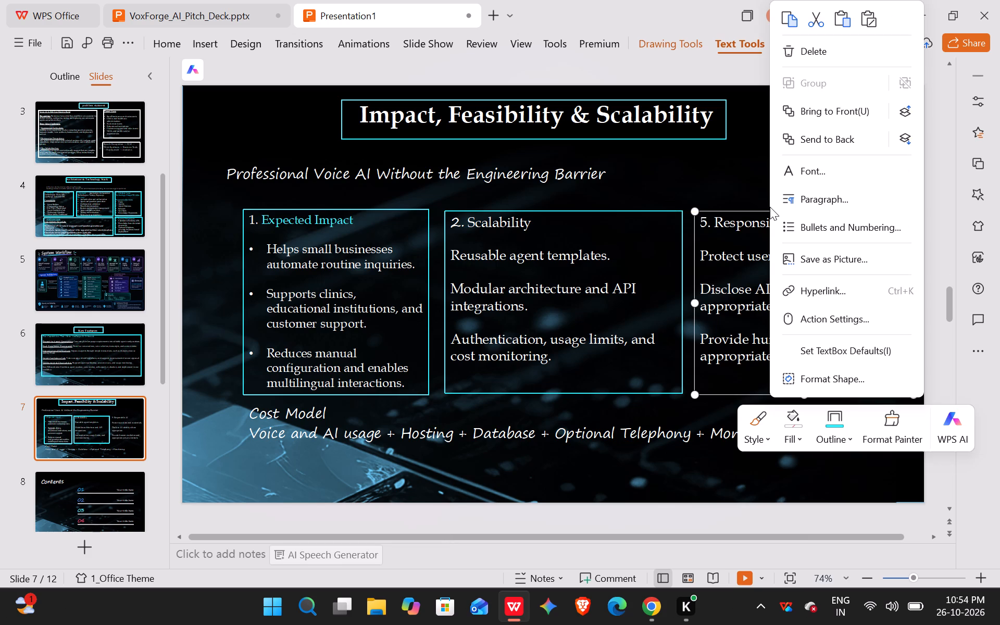
left_click(828, 428)
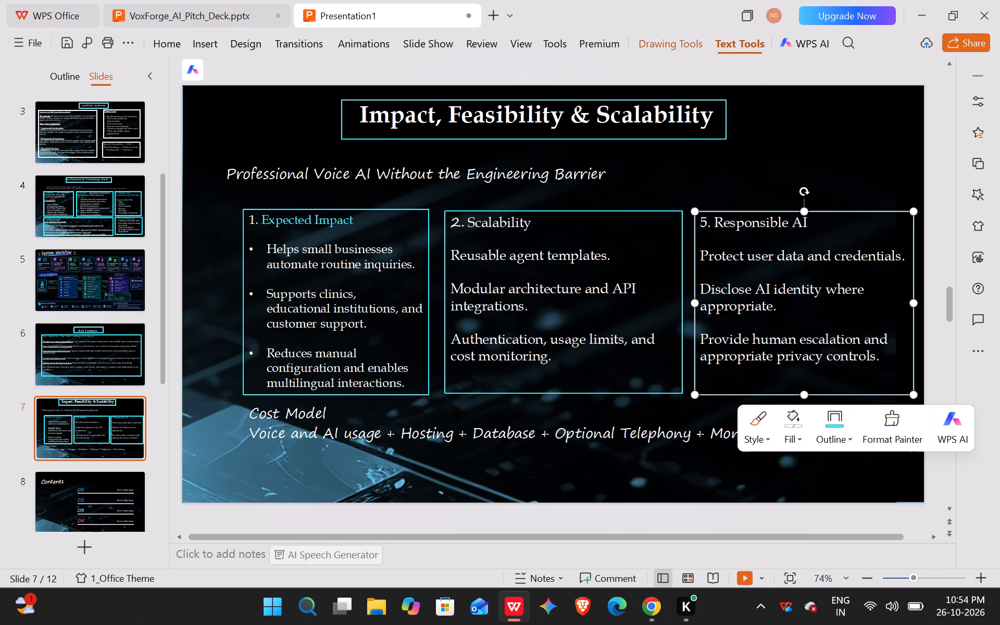
left_click(866, 182)
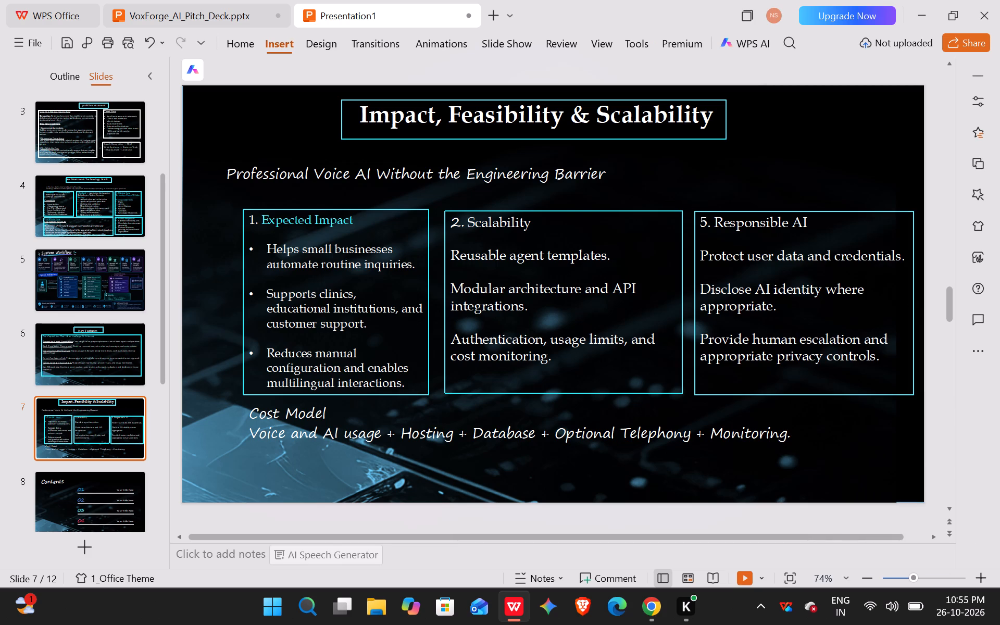
Colour the Scalability and Responsible AI heading words turquoise, leaving their numbers white.
left_click_drag(469, 219, 560, 220)
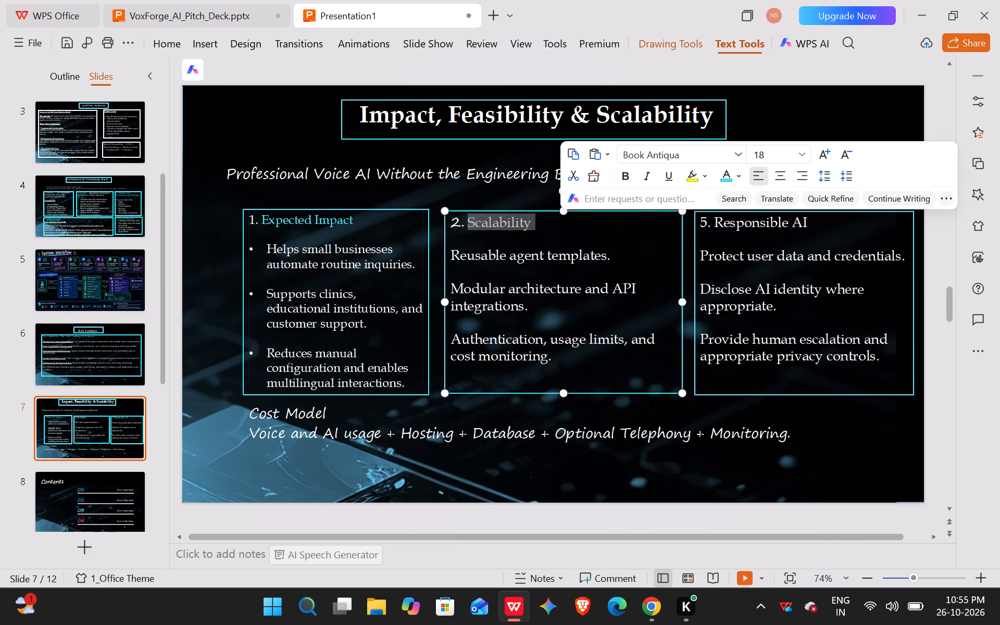
left_click(728, 181)
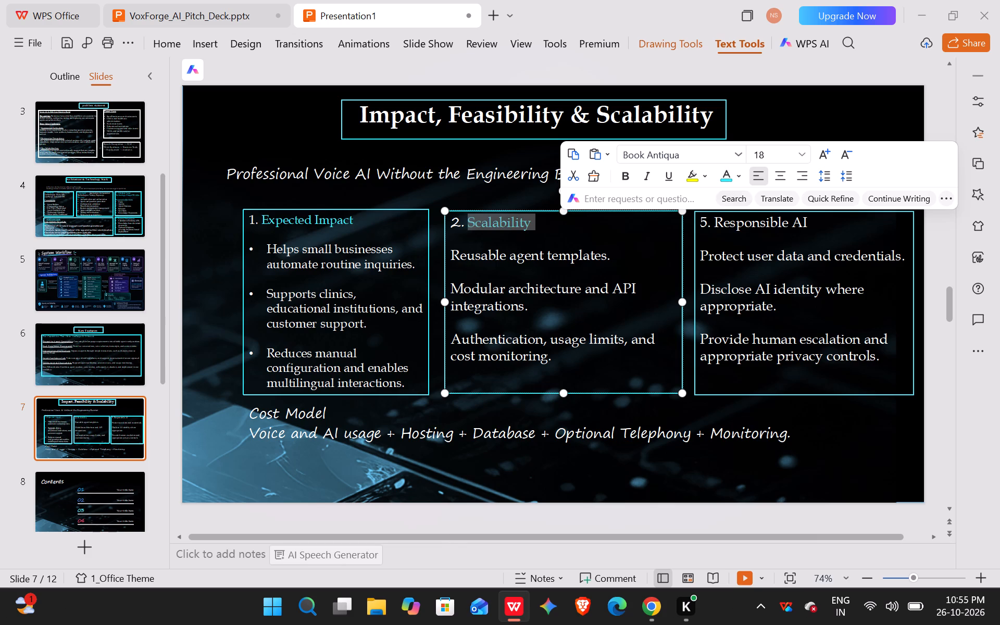
left_click_drag(714, 221, 815, 227)
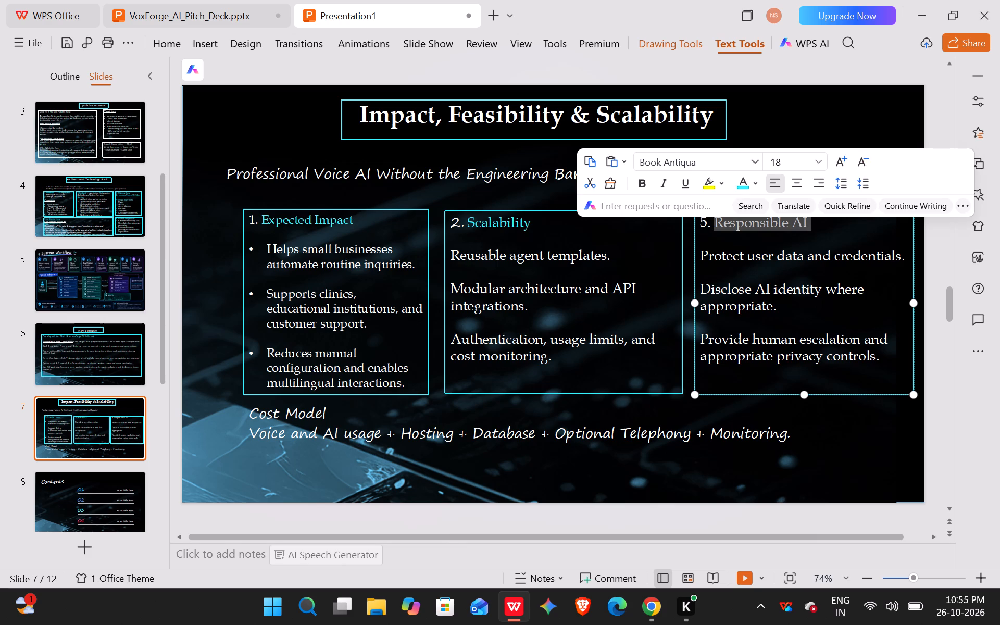
left_click(746, 185)
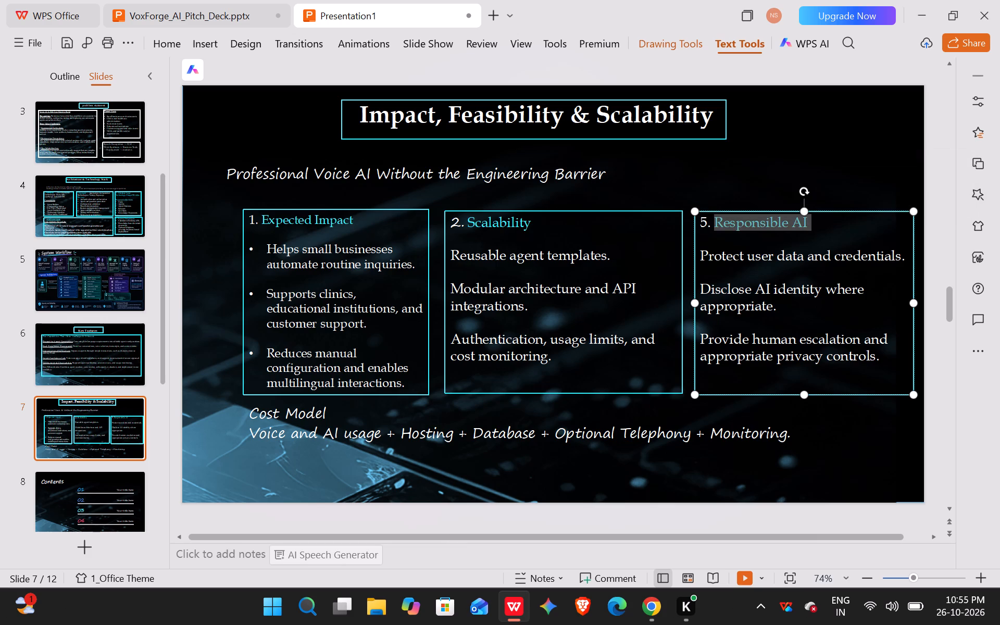
left_click(728, 153)
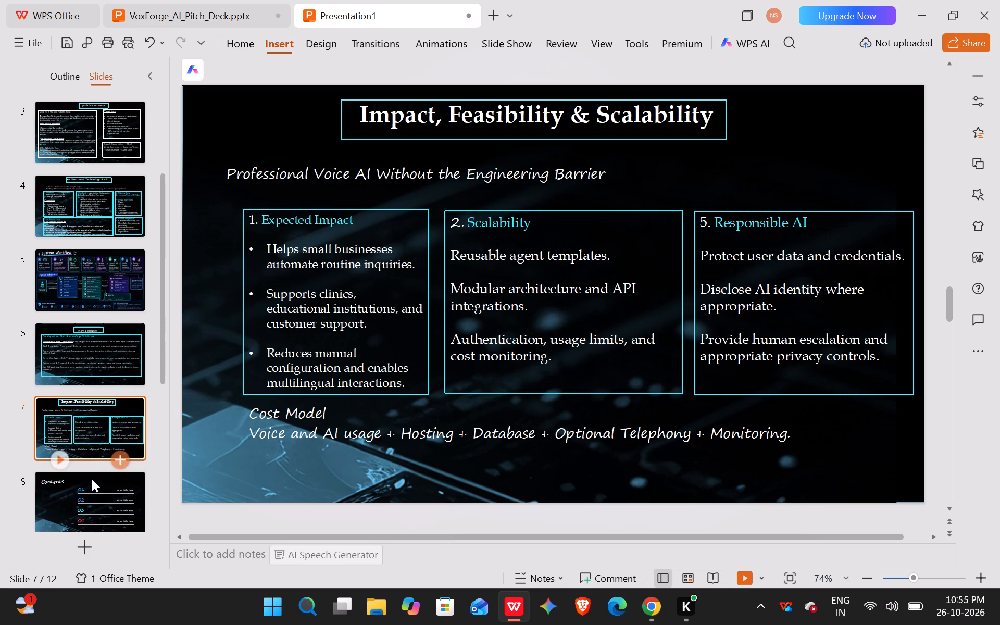
Insert a new slide with the Catalog Slide layout after the Impact, Feasibility & Scalability slide.
left_click(123, 459)
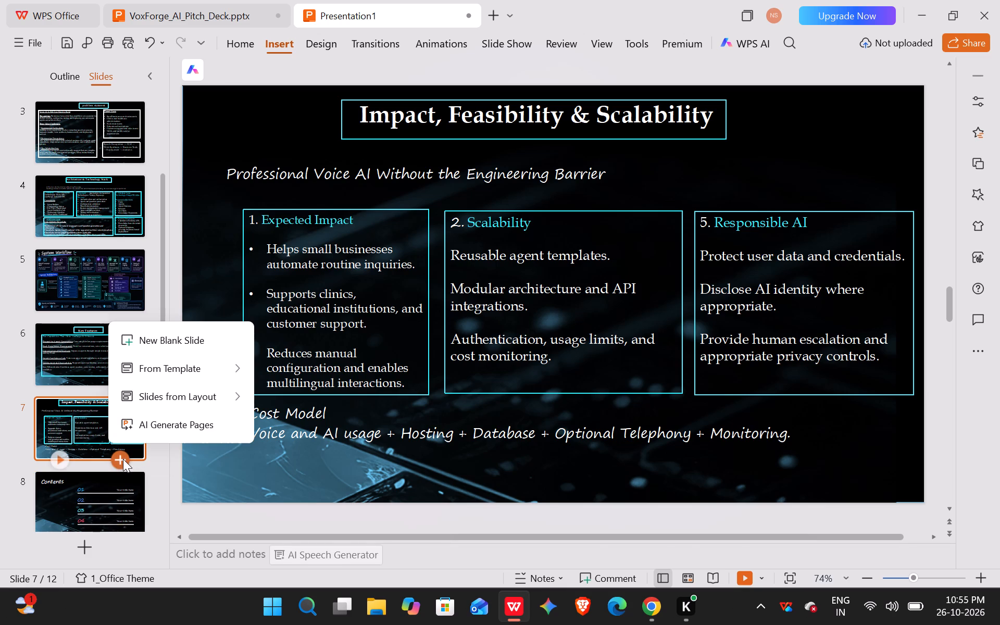
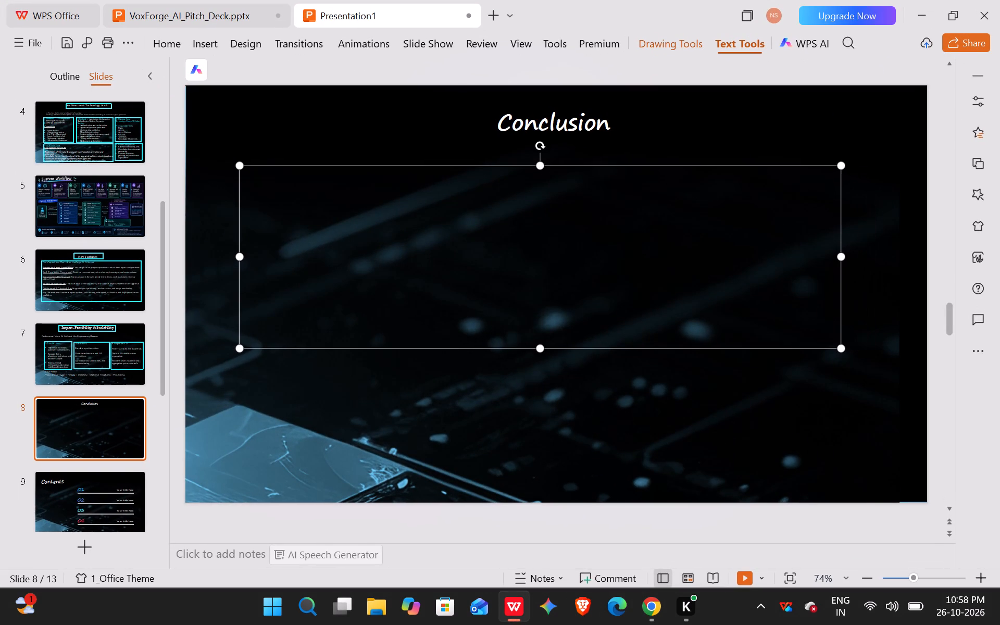
double_click(423, 210)
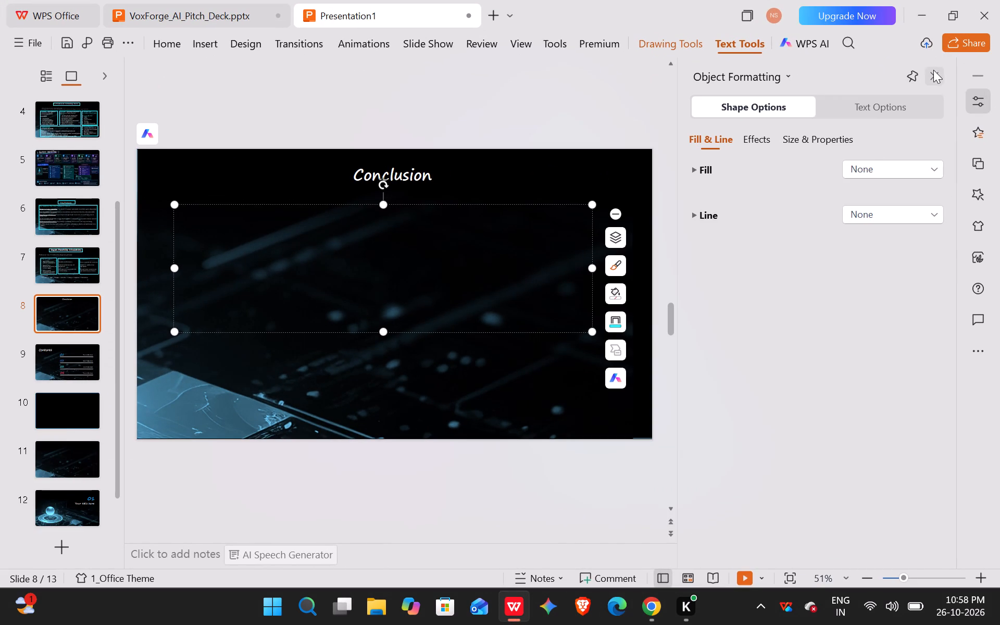
left_click(932, 69)
key("ctrl+v")
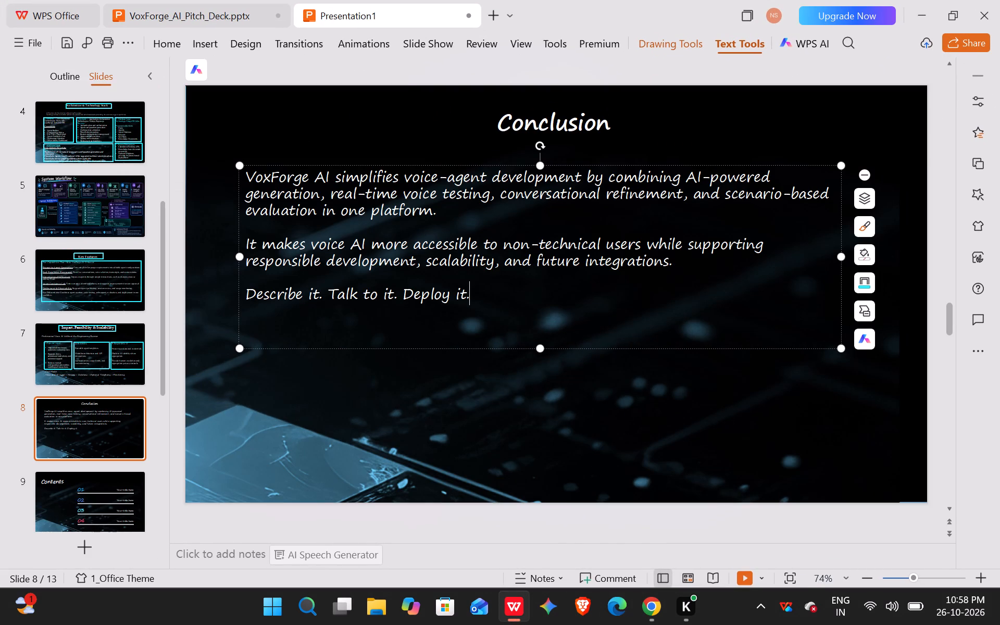
Change the font of the whole conclusion body text to Book Antiqua.
left_click_drag(249, 173, 482, 295)
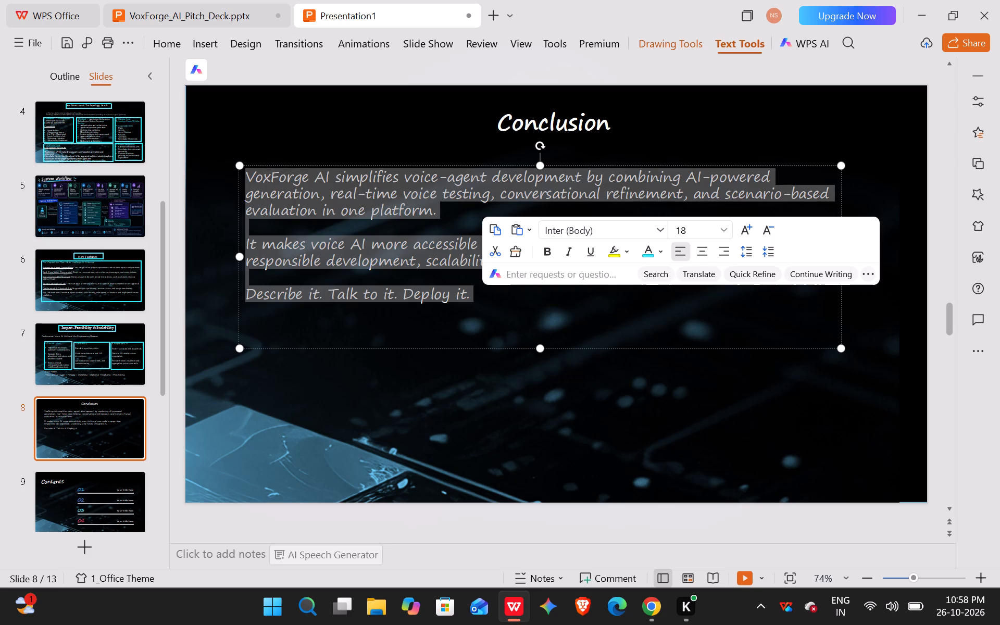
left_click(662, 222)
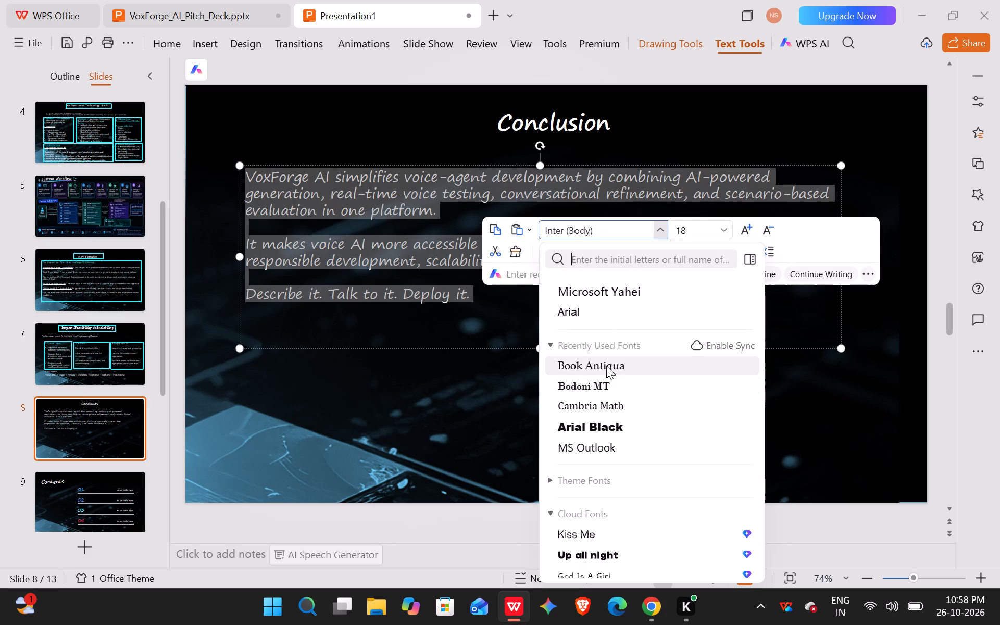
left_click(607, 364)
left_click(481, 303)
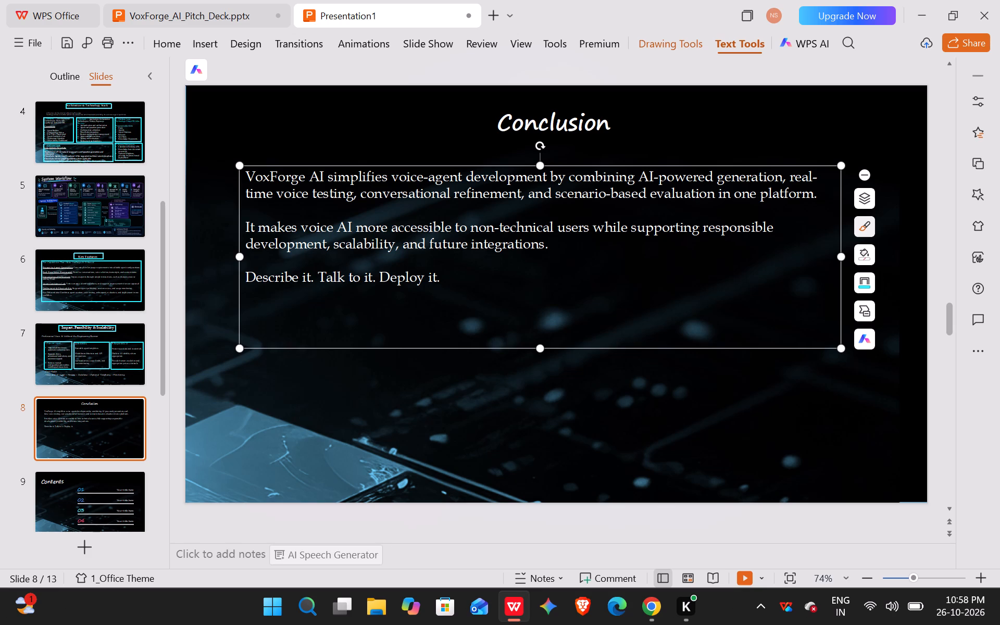
Give both the conclusion body box and the Conclusion title box a cyan theme-colour outline.
left_click(867, 282)
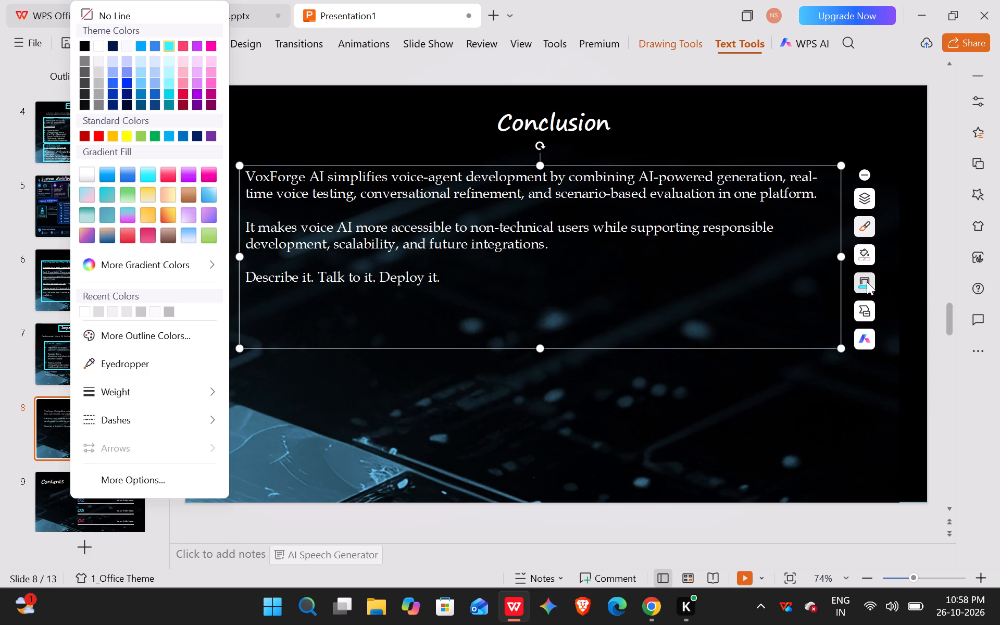
left_click(165, 41)
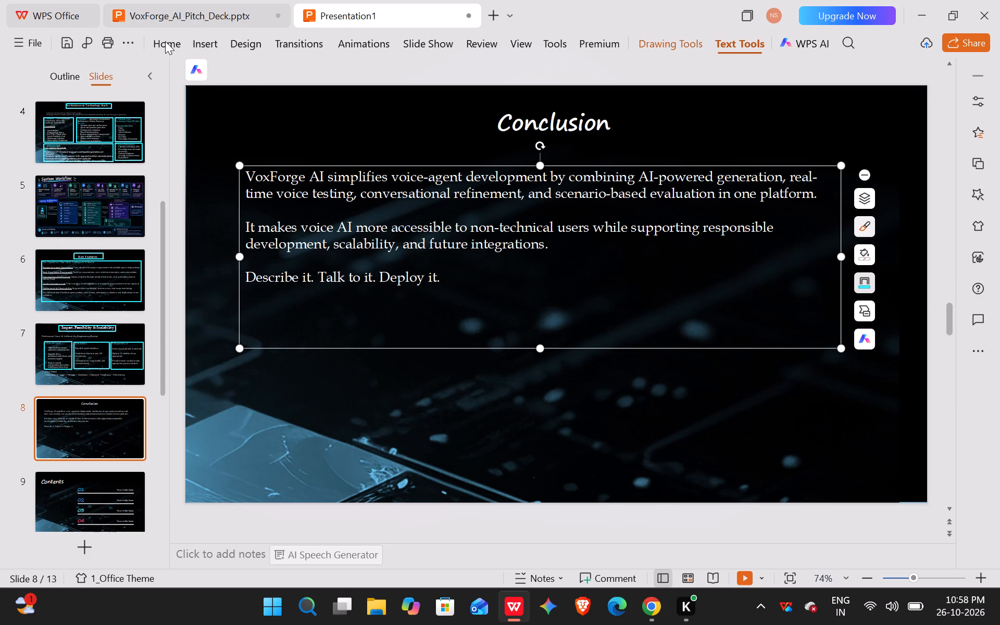
left_click(506, 107)
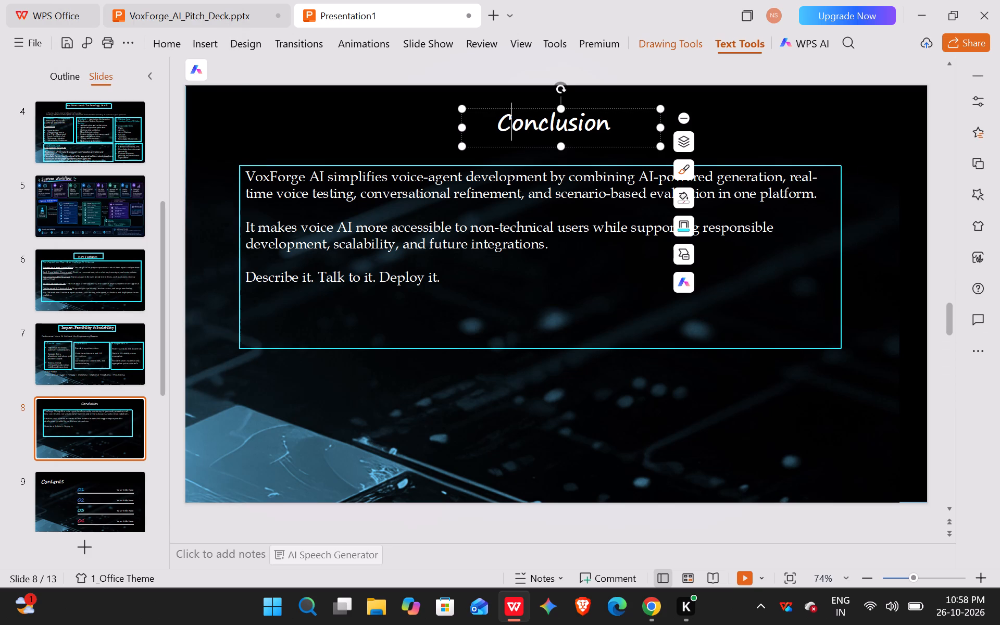
left_click(685, 221)
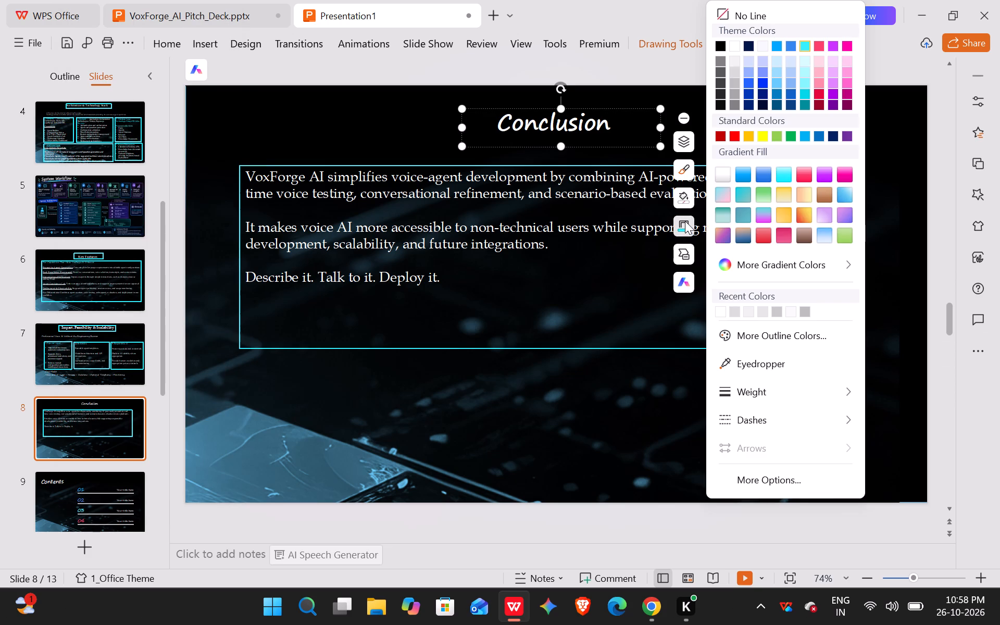
left_click(803, 46)
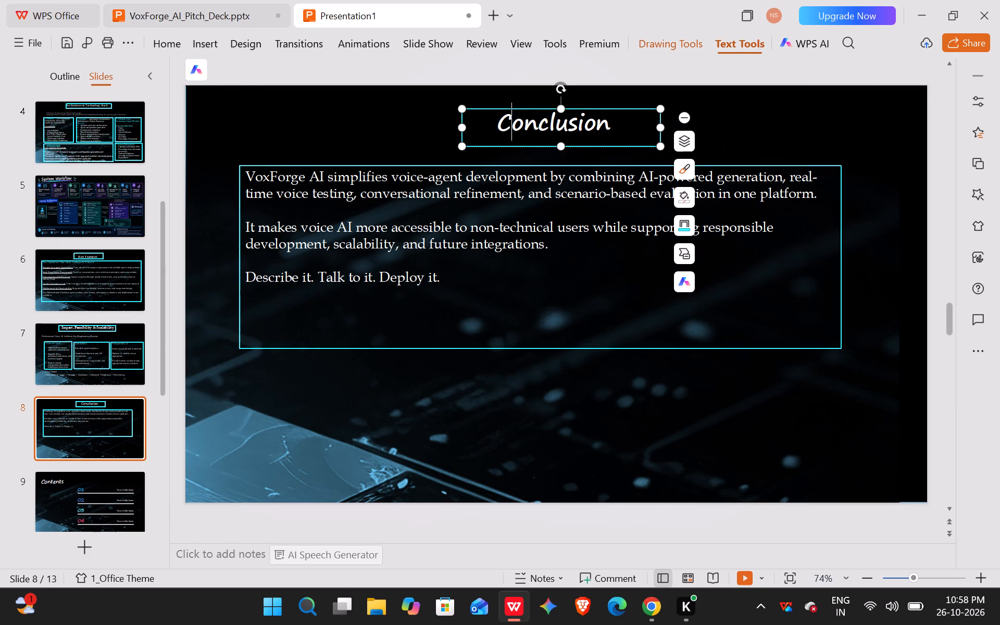
Extend the body box slightly upward, shorten it from below, and insert a blank line above its first paragraph.
left_click(455, 213)
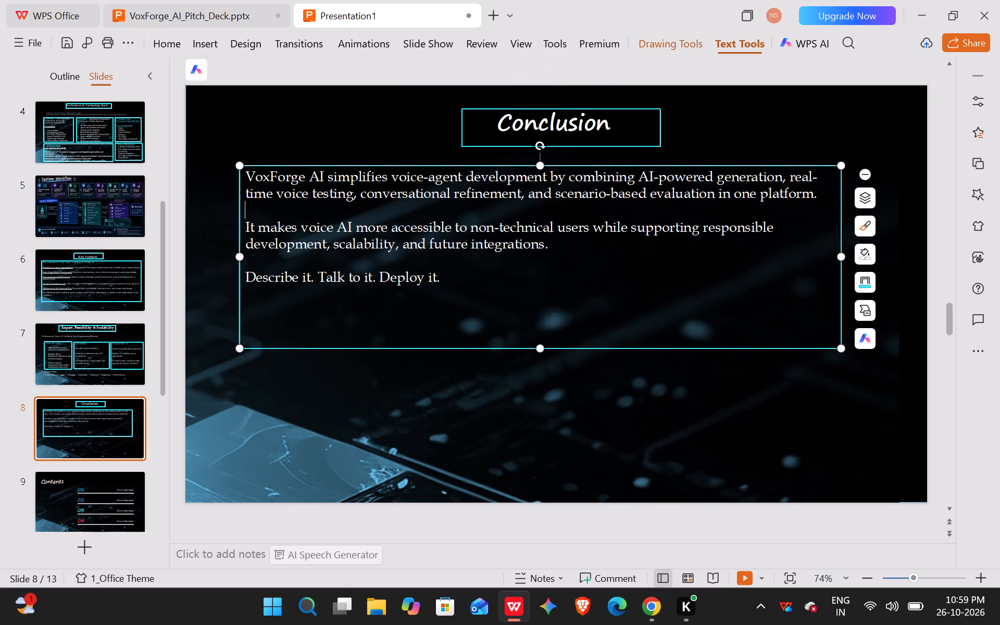
left_click_drag(541, 167, 542, 159)
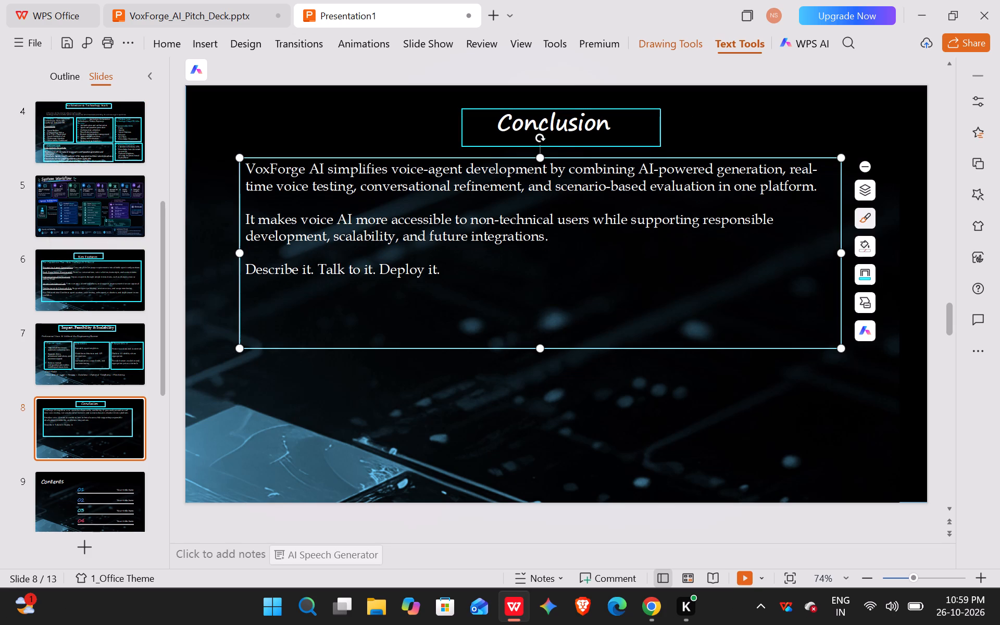
left_click_drag(540, 347, 537, 322)
left_click(246, 161)
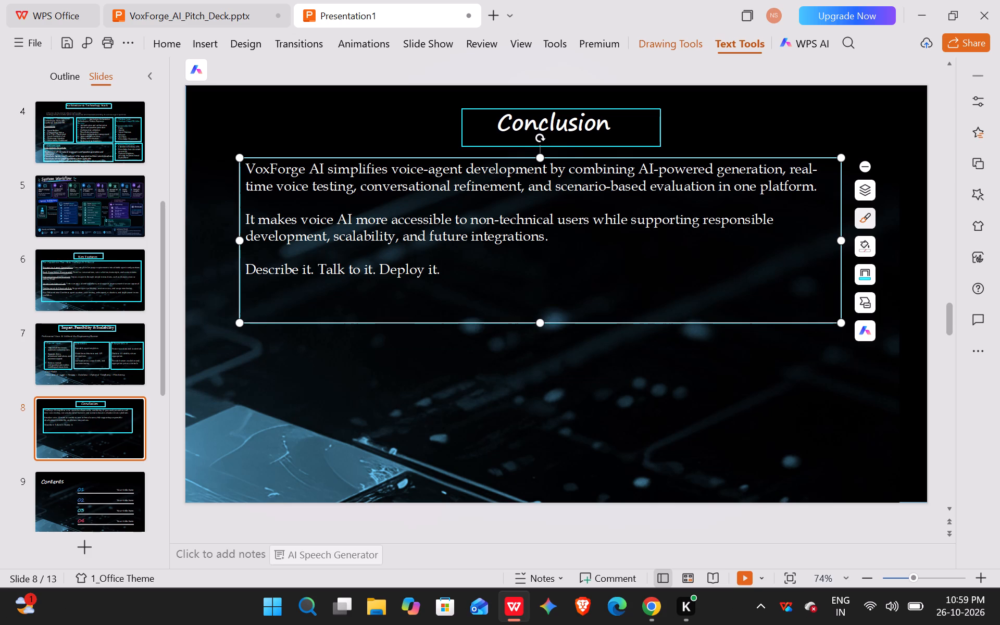
key("Return")
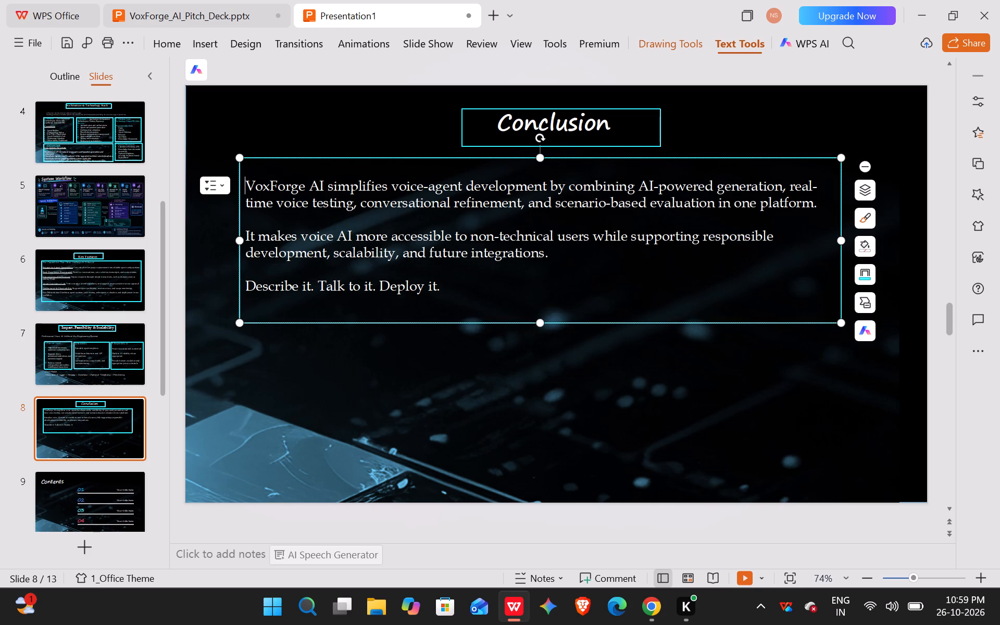
Delete the four unused template slides between Conclusion and THANK YOU: Contents, both empty-placeholder slides and the "01 Your title here" slide.
scroll(123, 420, "down", 2)
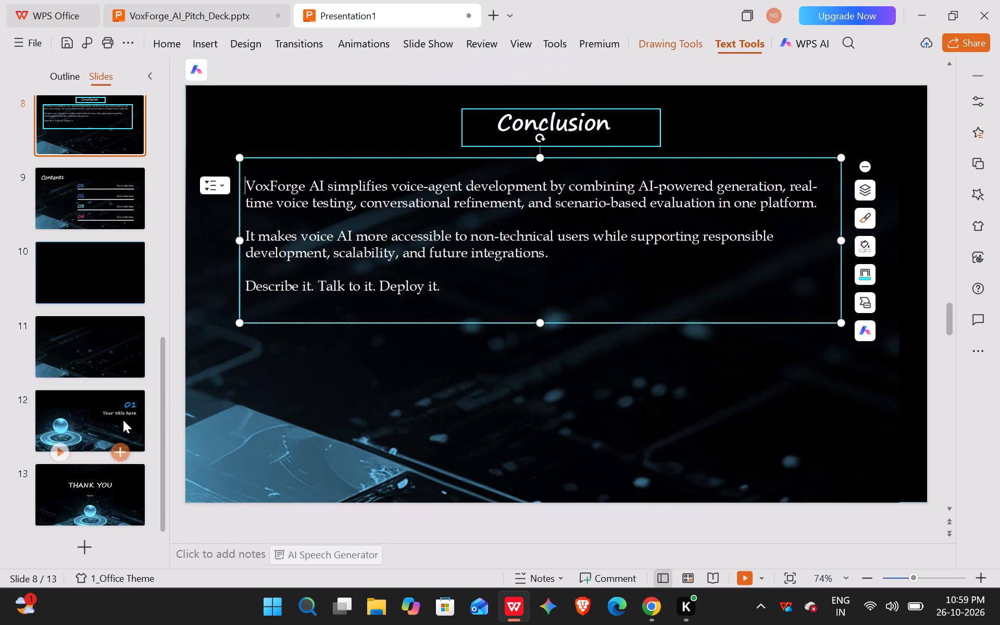
left_click(117, 197)
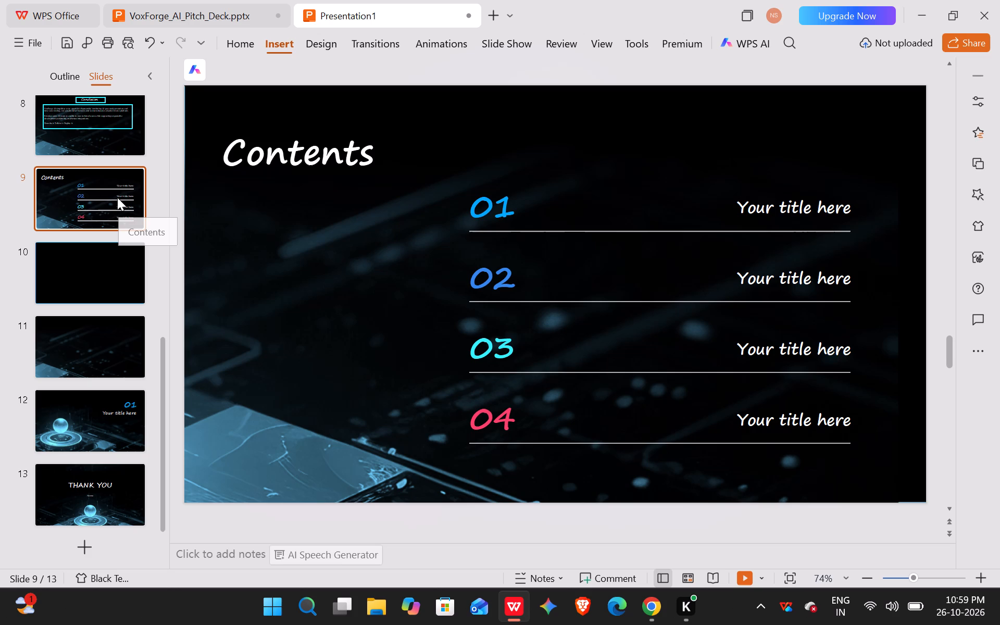
key("Delete")
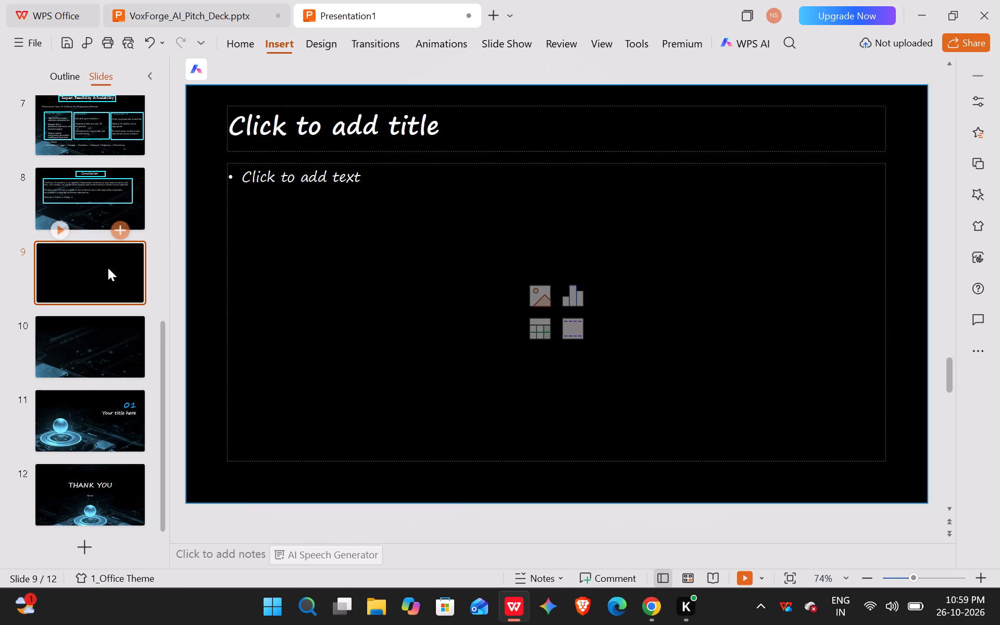
left_click(108, 268)
key("Delete")
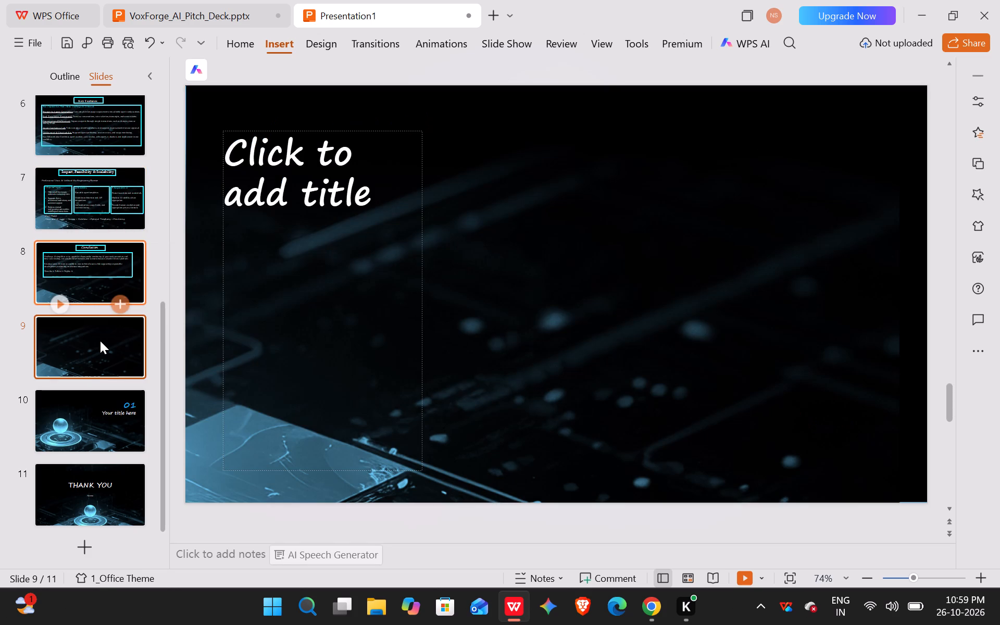
left_click(100, 341)
key("Delete")
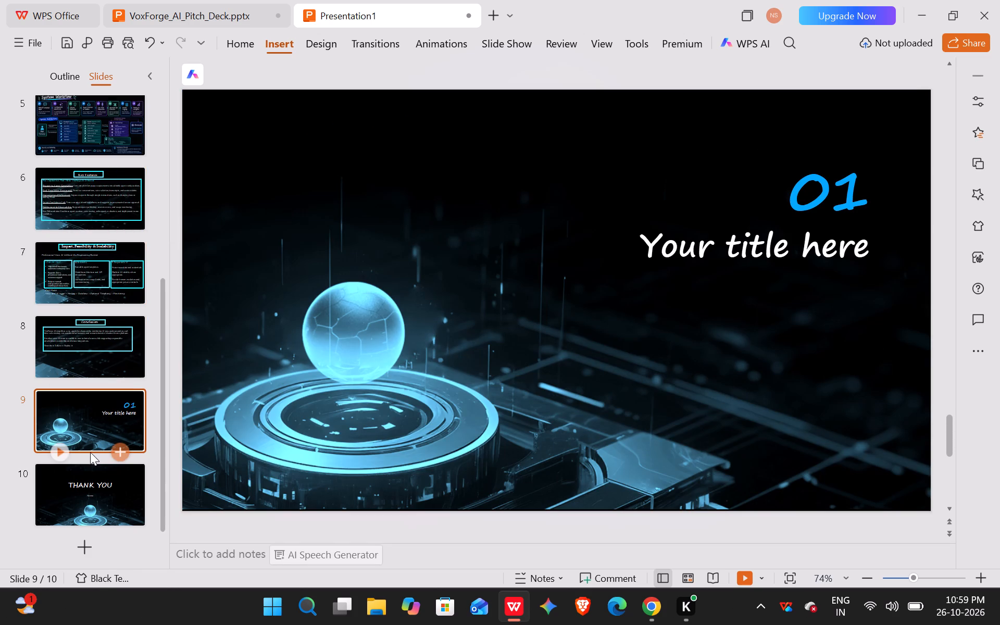
left_click(96, 438)
key("Delete")
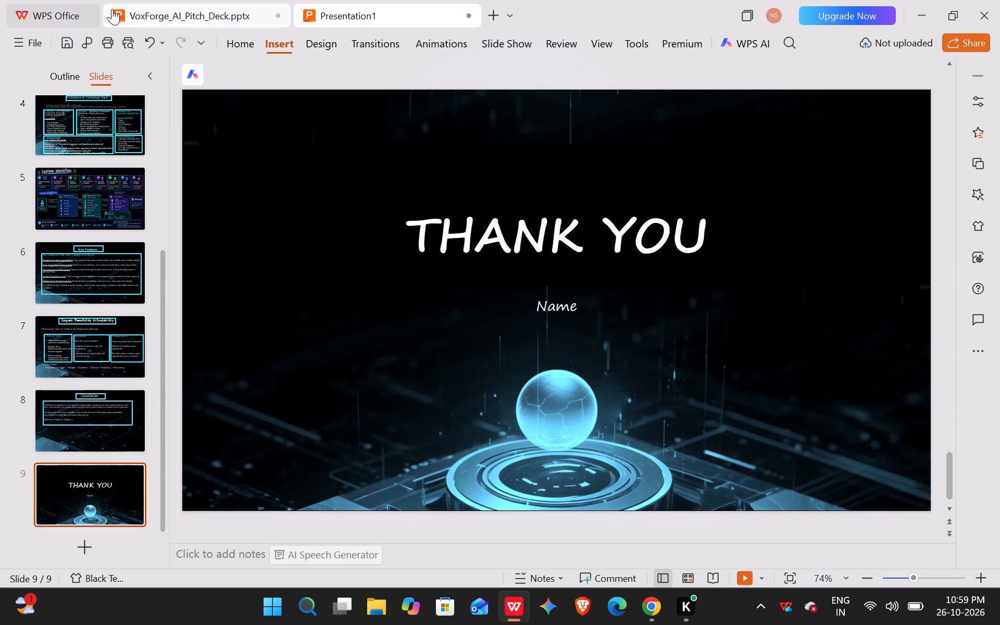
Examine the last slide of VoxForge_AI_Pitch_Deck.pptx for reference, and return to Presentation1.
left_click(165, 13)
scroll(29, 477, "down", 5)
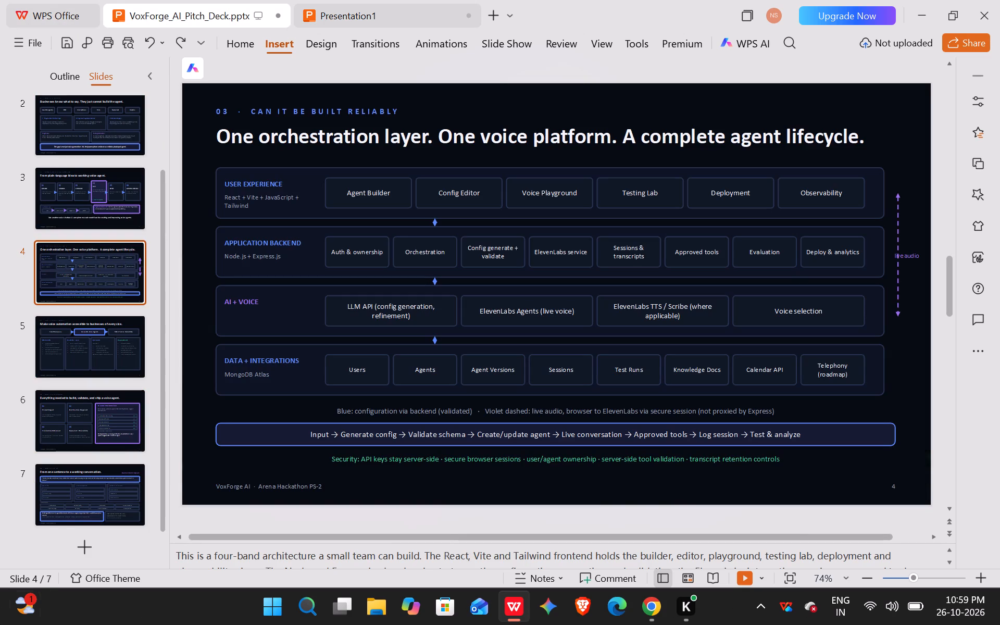
left_click(122, 472)
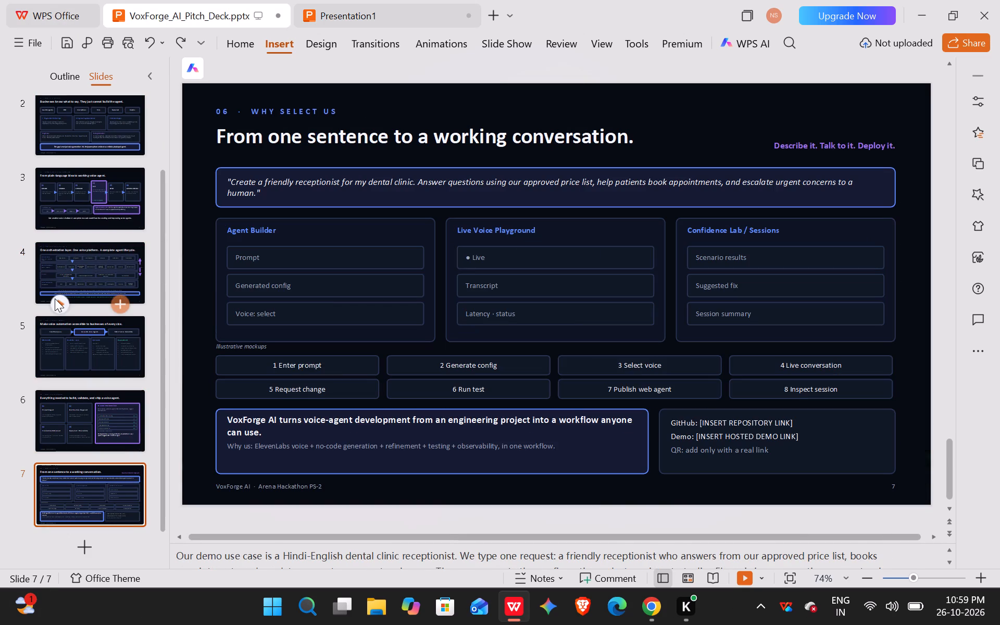
scroll(55, 298, "down", 4)
scroll(55, 298, "up", 4)
left_click(387, 6)
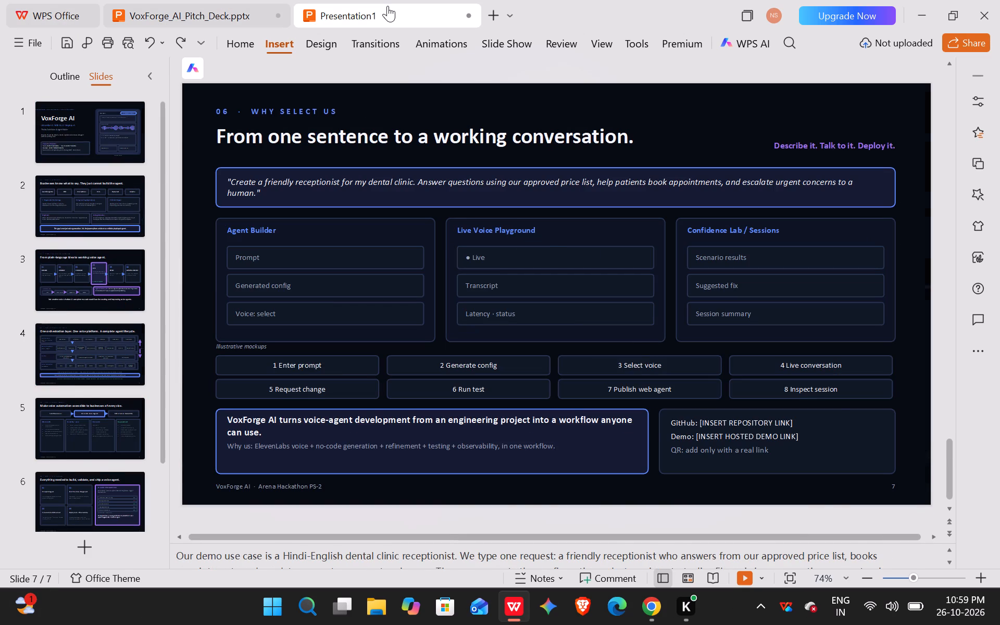
On the cover slide, enlarge the Team Name, Team Id and Members text box outward and downward to about three times its height.
scroll(71, 277, "up", 5)
left_click(94, 132)
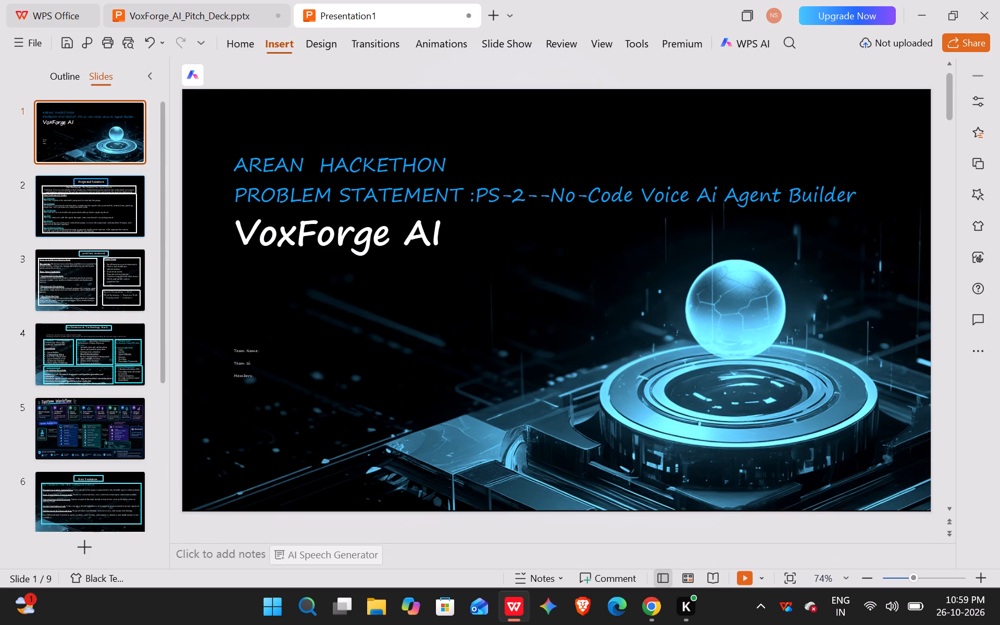
left_click_drag(232, 346, 235, 347)
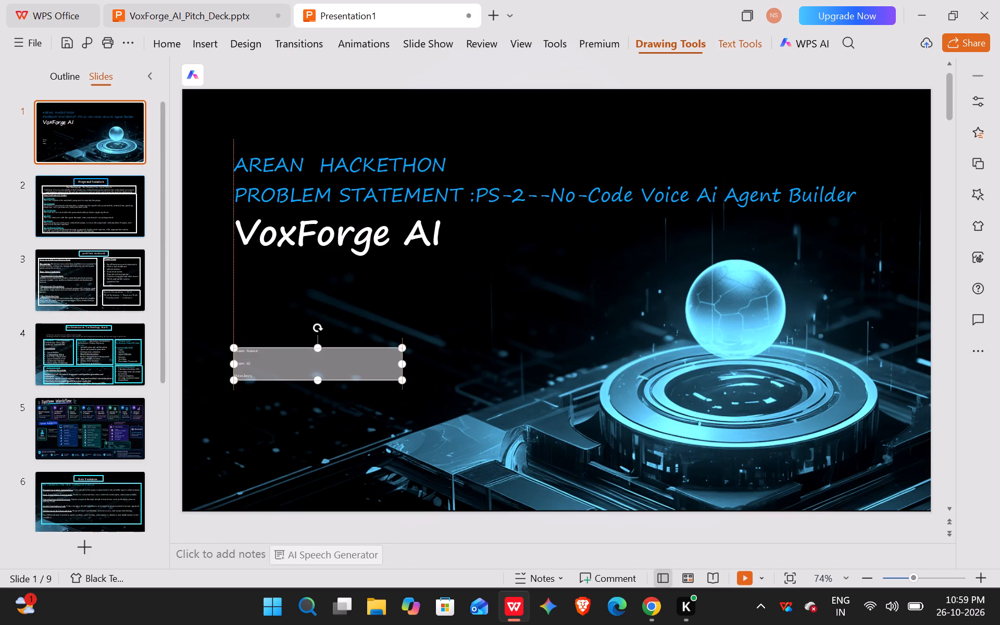
left_click_drag(235, 347, 227, 346)
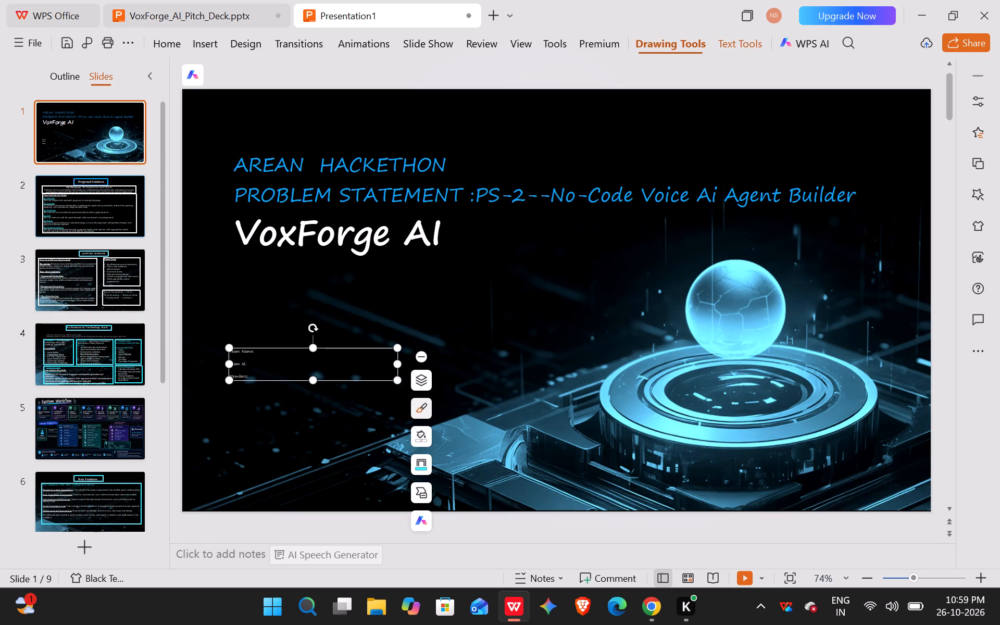
left_click_drag(251, 352, 229, 357)
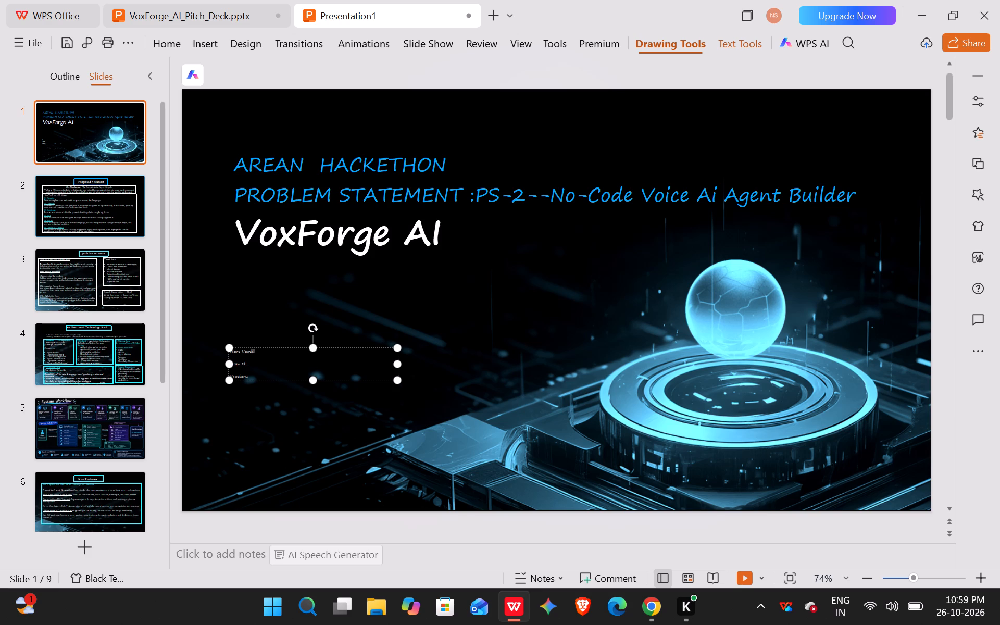
left_click(269, 366)
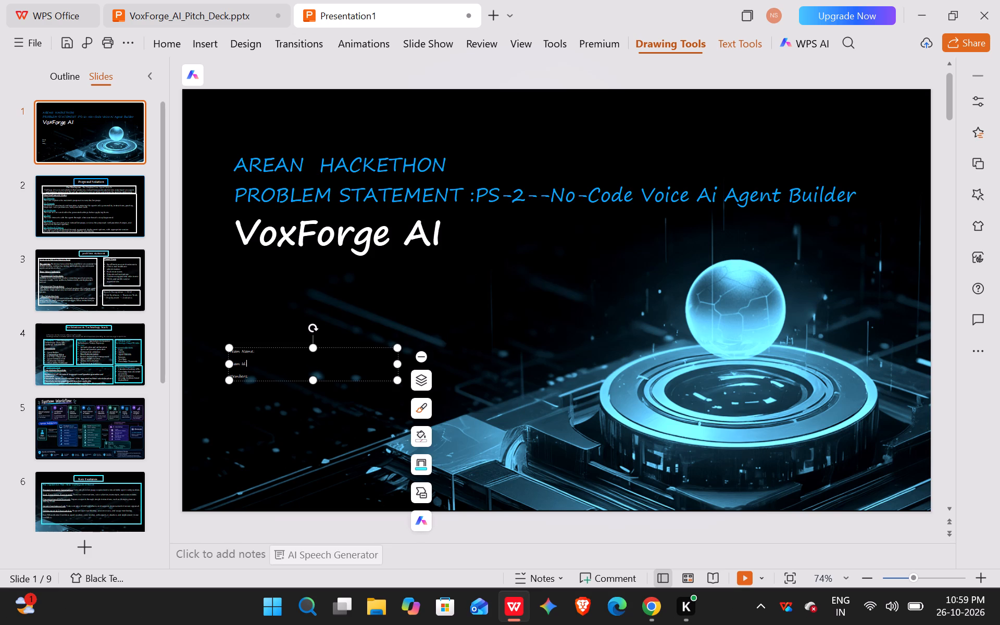
left_click_drag(232, 352, 251, 364)
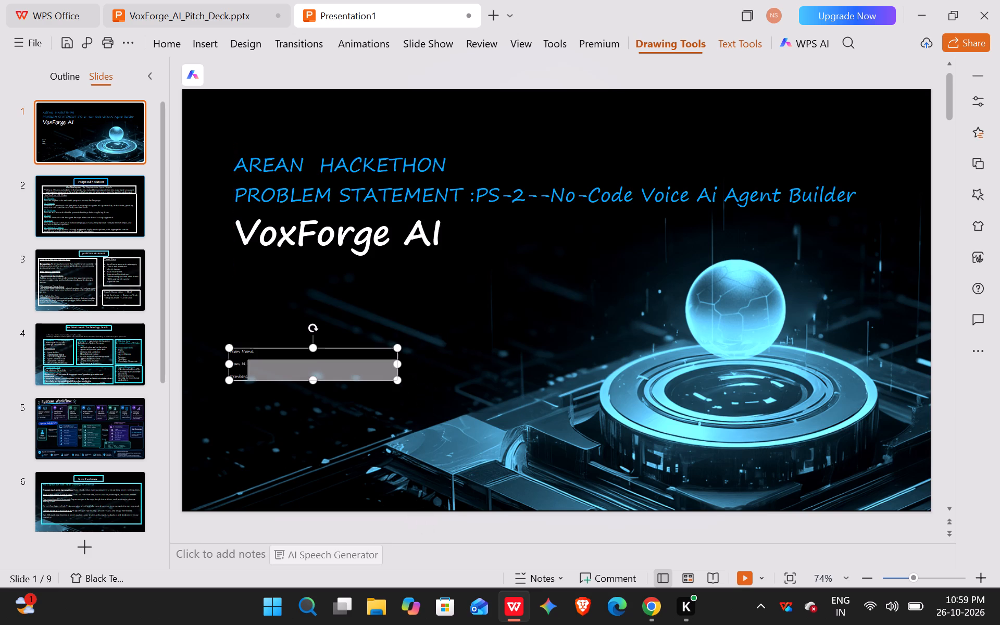
left_click_drag(251, 364, 216, 345)
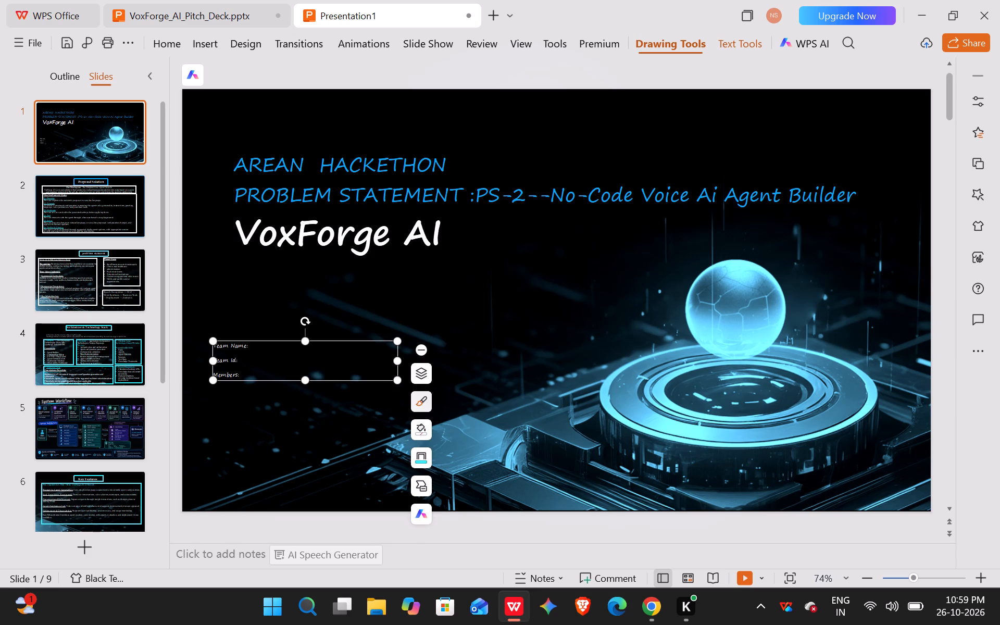
left_click_drag(301, 380, 369, 456)
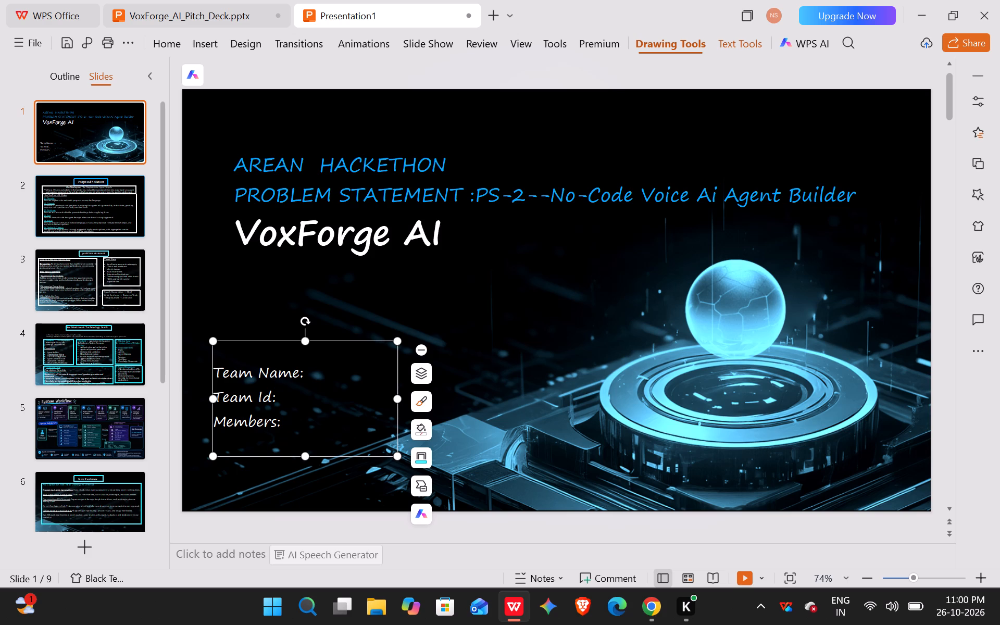
On the cover slide, enter TL after the Team Name label, separated by a space.
left_click(310, 367)
left_click(305, 367)
left_click(291, 370)
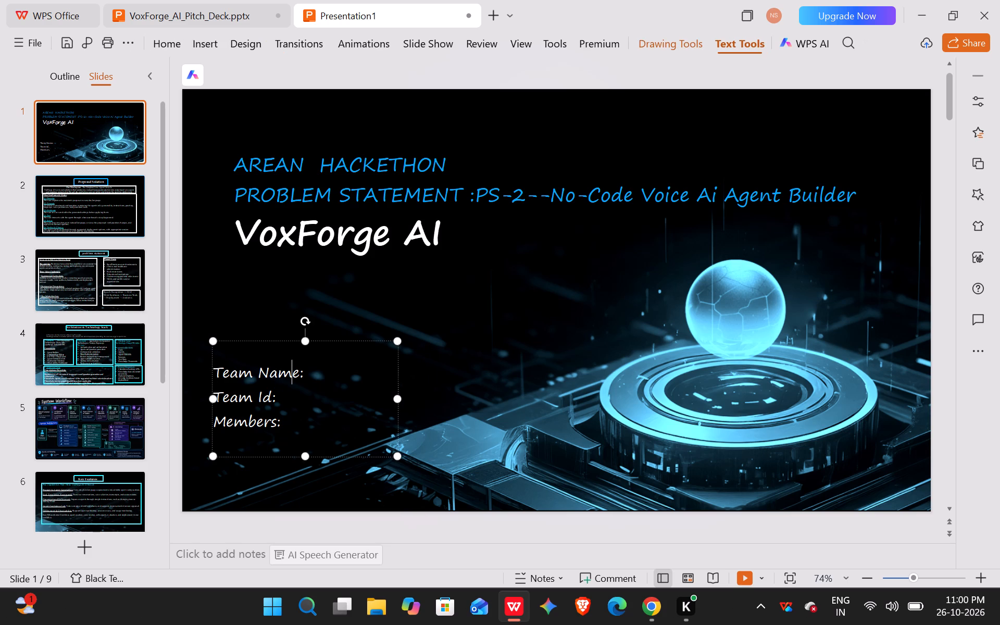
key("Right")
key("Right")
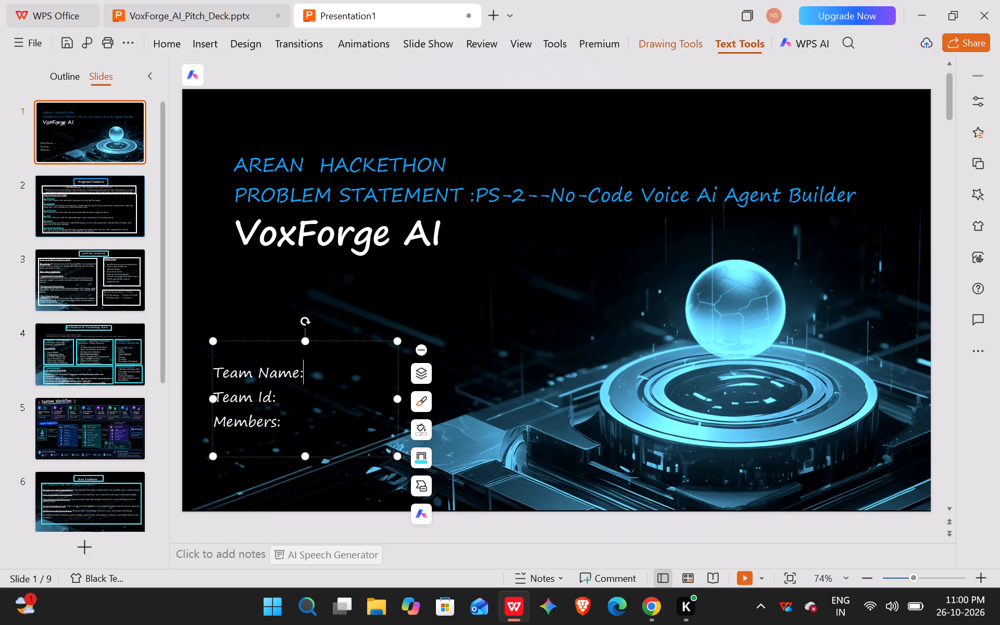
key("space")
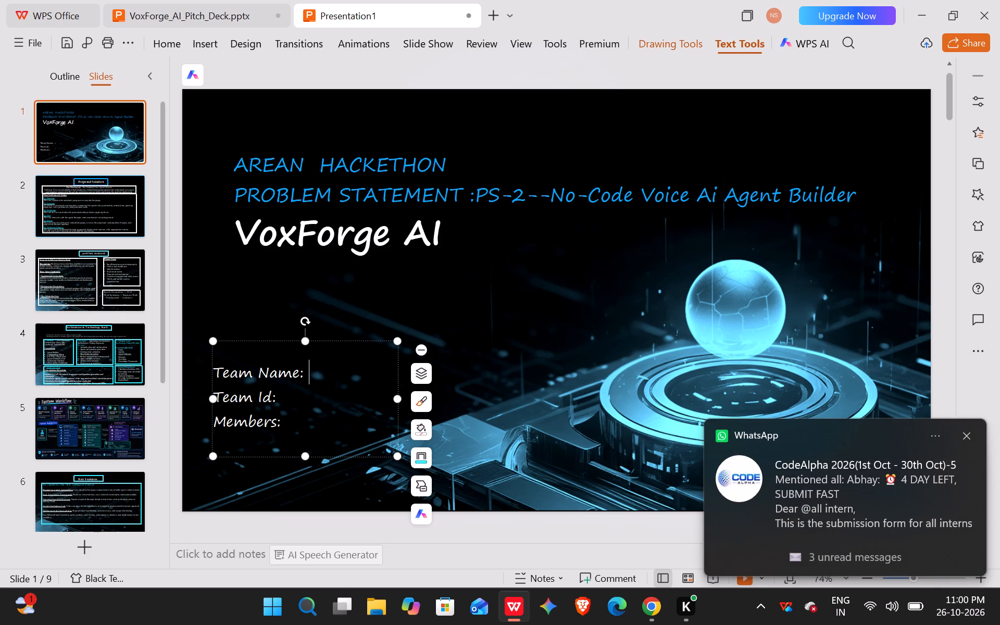
left_click(966, 437)
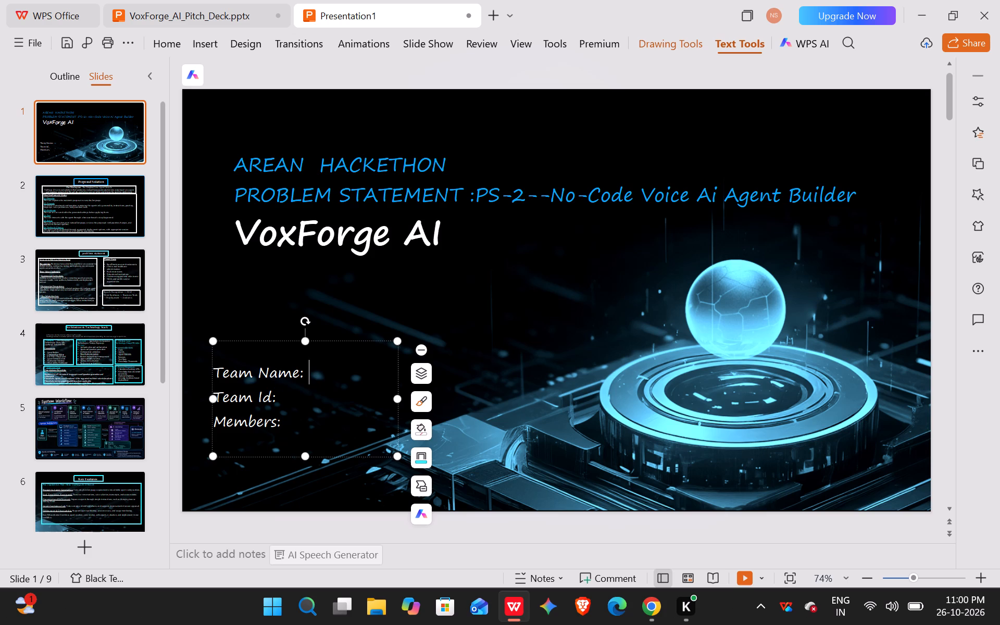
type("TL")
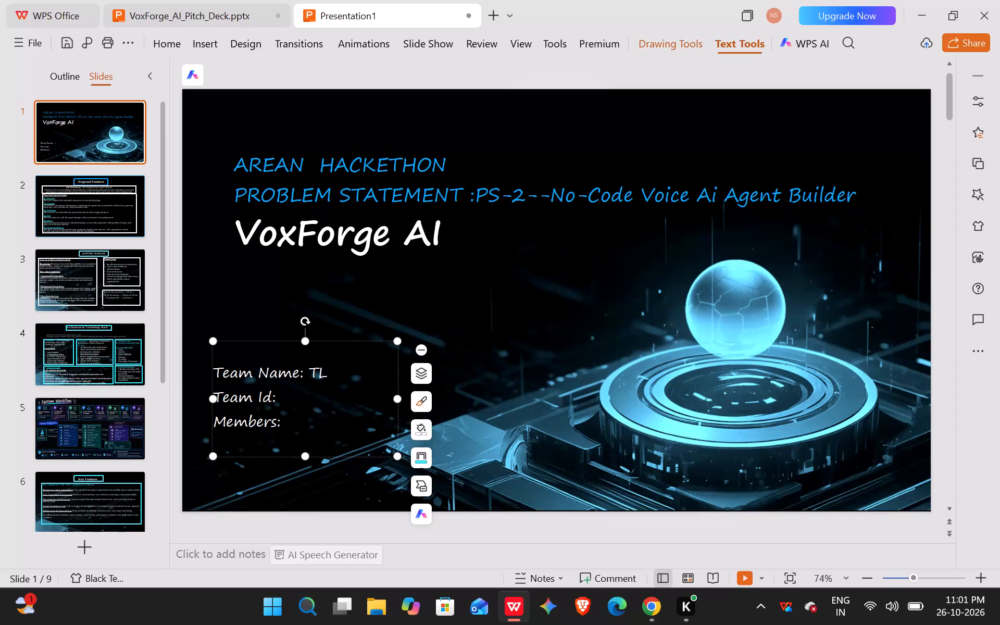
Complete the team name on the cover slide as TLE++.
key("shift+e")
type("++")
Delete the Team Id line from the cover slide's team details.
left_click(292, 419)
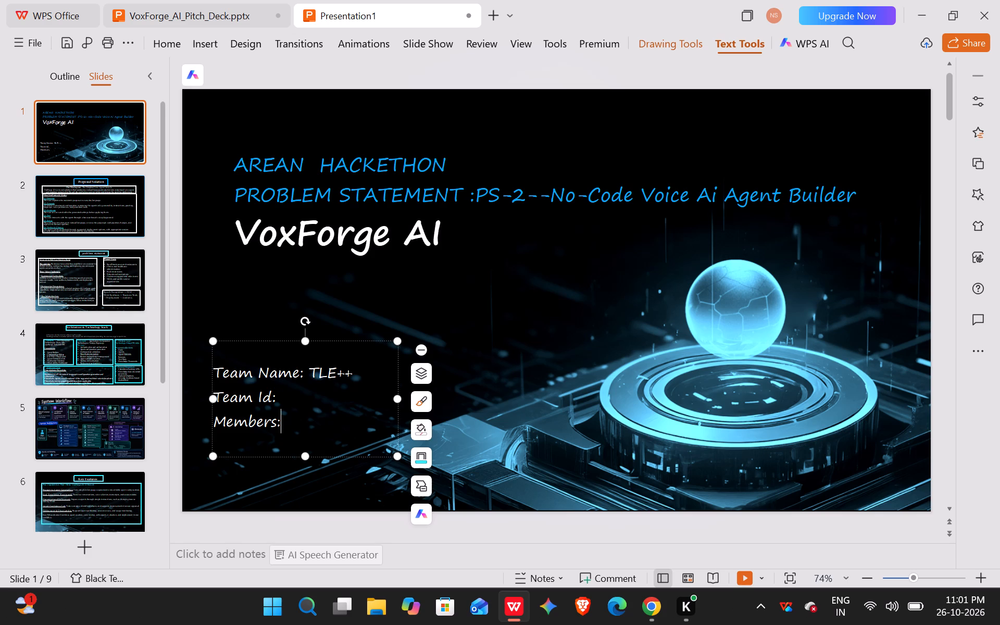
left_click_drag(295, 390, 227, 391)
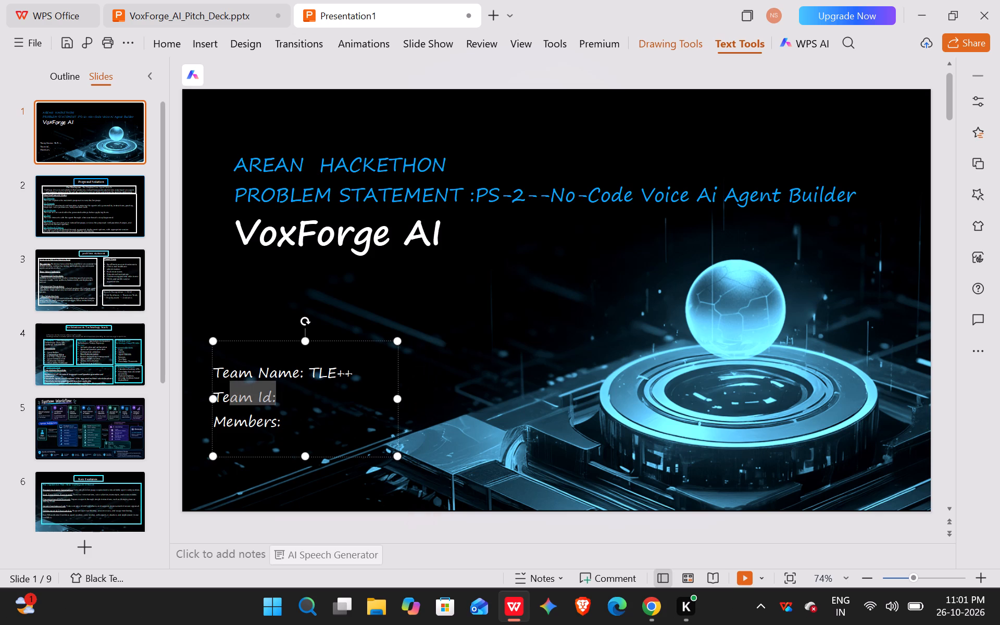
left_click_drag(227, 391, 212, 392)
key("BackSpace")
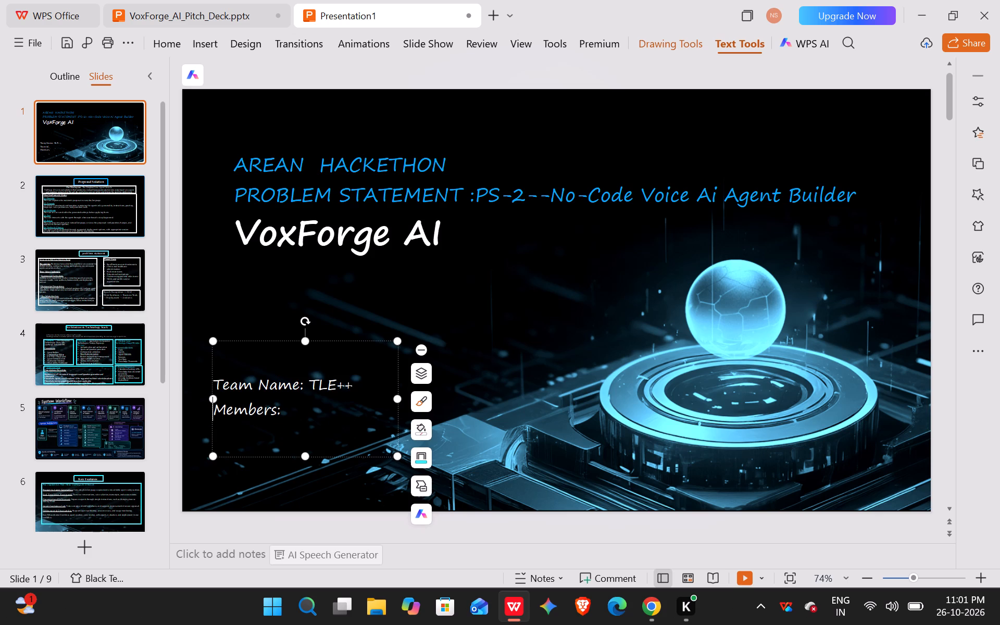
Begin the first entry after the Members label with the number 1.
left_click(312, 411)
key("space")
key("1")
Move the team details text box up to just beneath the VoxForge AI title.
left_click(294, 345)
left_click_drag(285, 342, 289, 274)
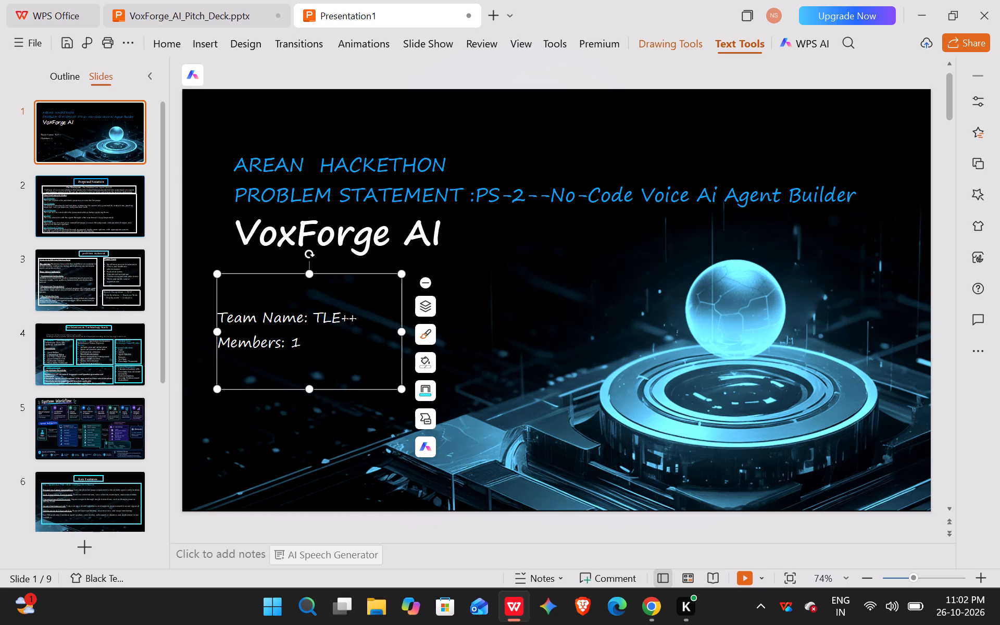
Extend the first Members entry to read "1.Team Leader(", leaving the parenthesis open.
left_click(311, 333)
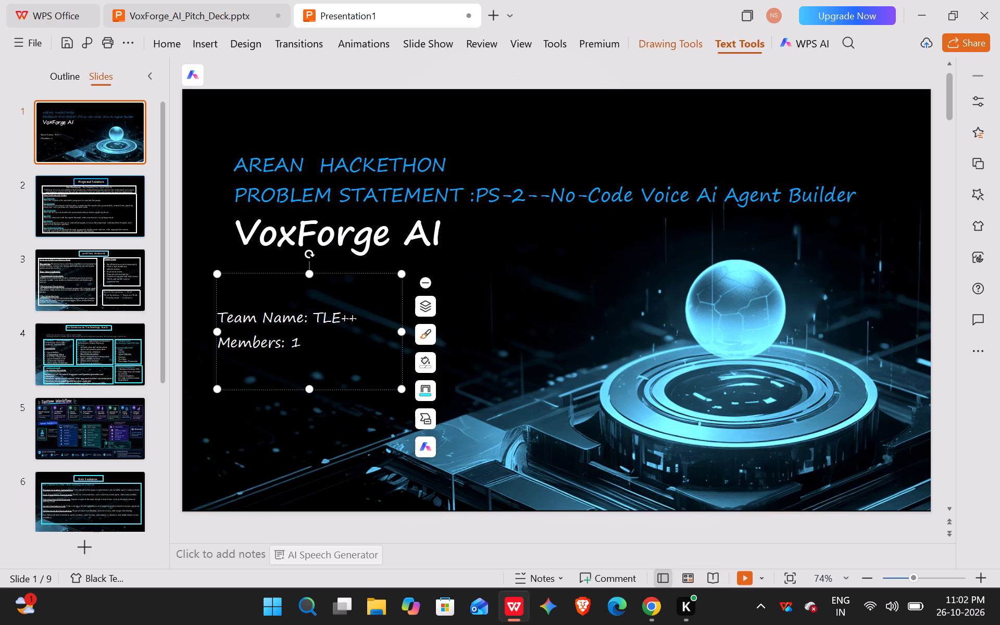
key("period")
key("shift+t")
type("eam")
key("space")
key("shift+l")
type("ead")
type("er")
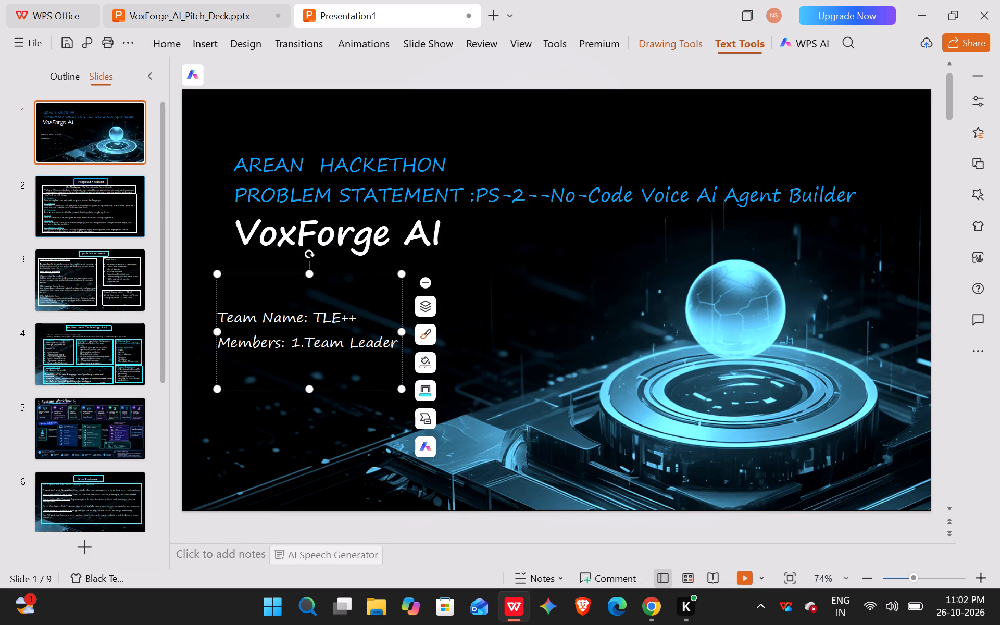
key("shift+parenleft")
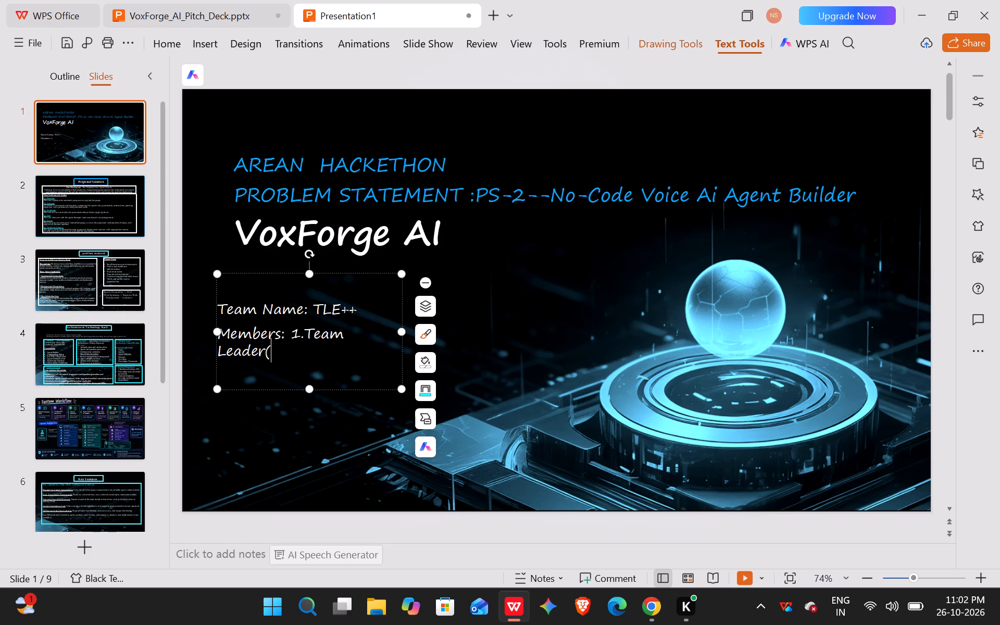
Widen the team details text box rightward to about twice its width.
left_click_drag(403, 332, 586, 261)
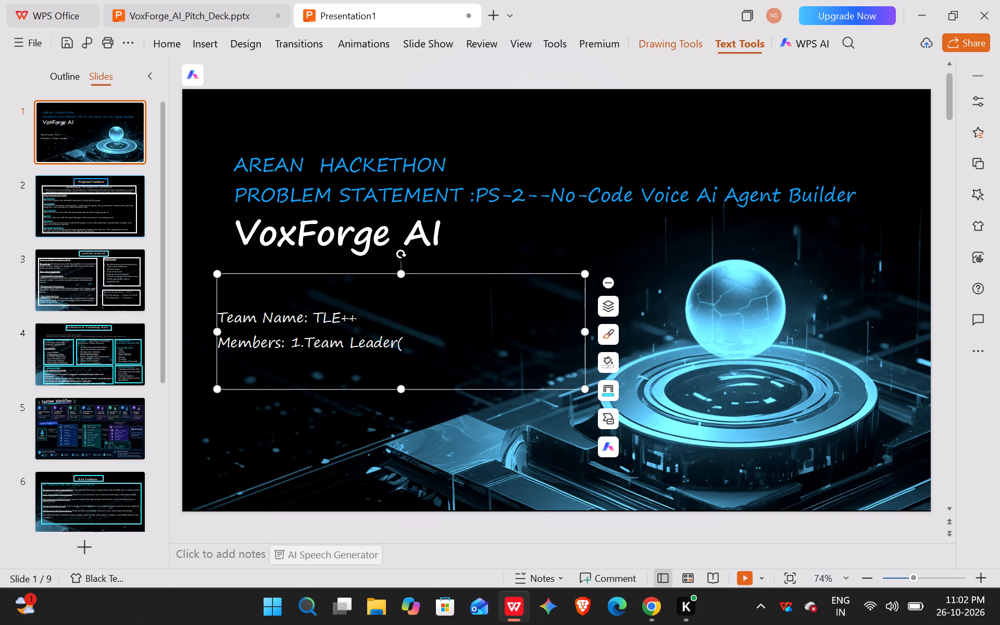
Enter the team leader's full name after the opening parenthesis and close the parenthesis.
left_click(406, 341)
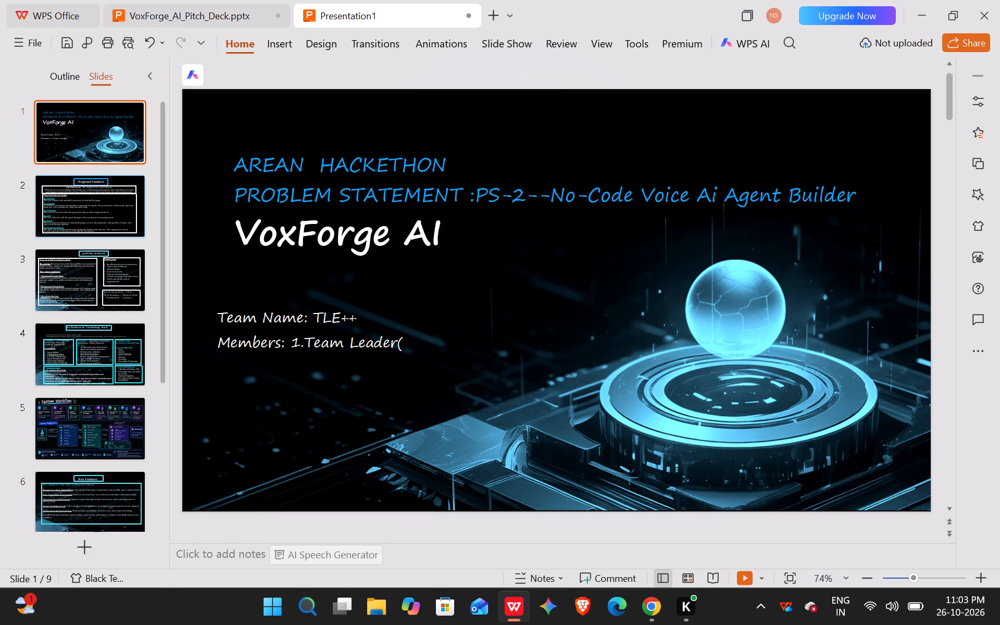
left_click(404, 342)
left_click(401, 342)
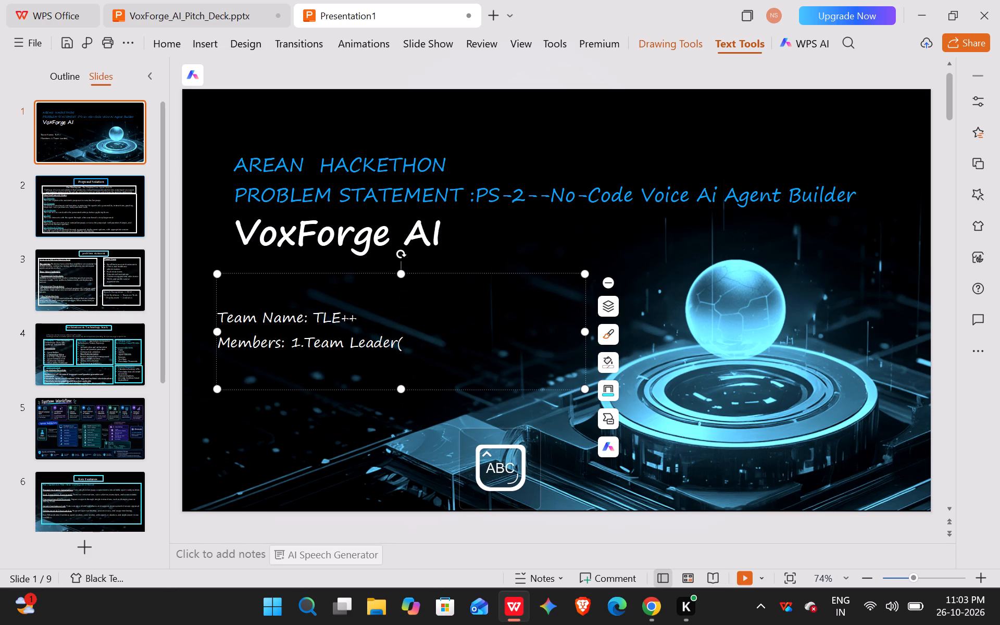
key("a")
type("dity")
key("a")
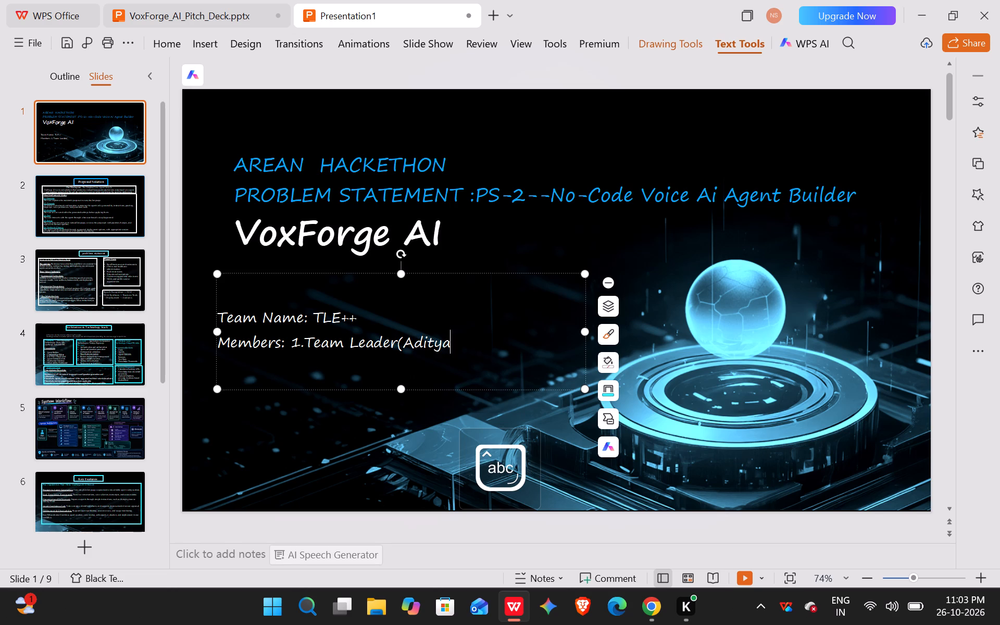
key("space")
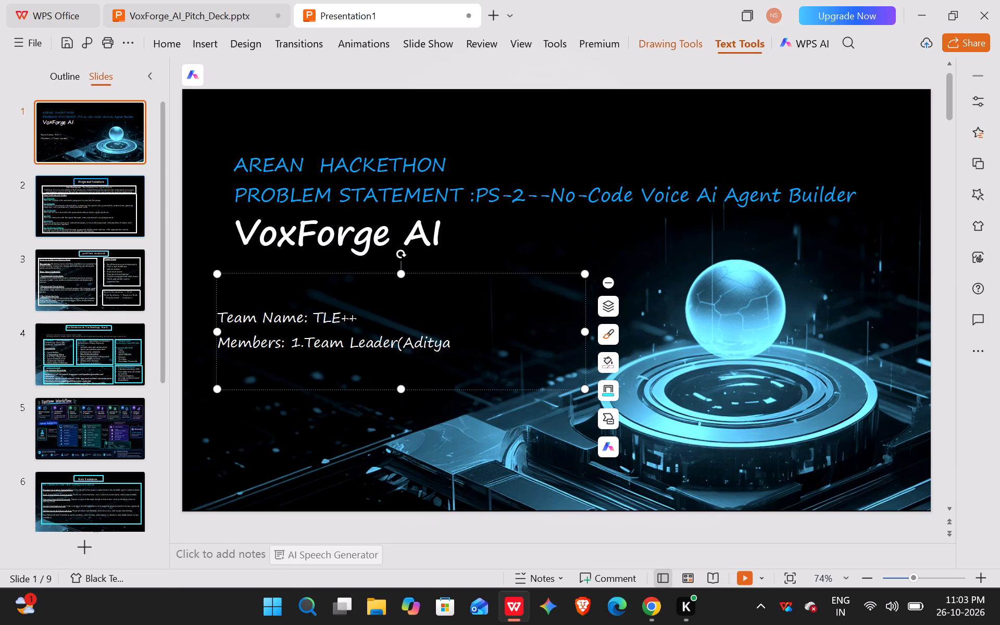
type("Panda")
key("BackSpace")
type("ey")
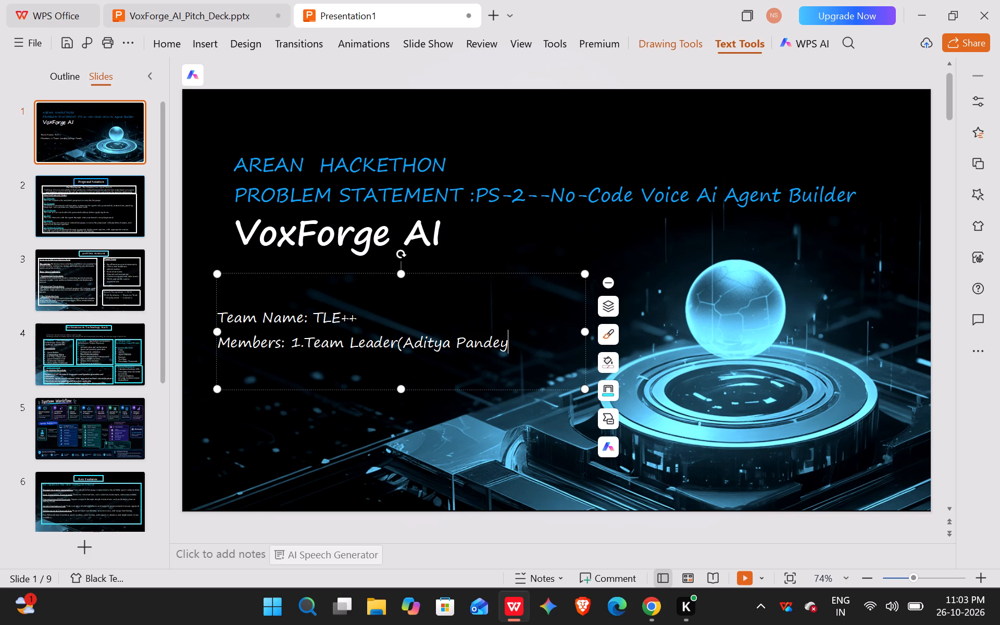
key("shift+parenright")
Add a second member line, indented so "2." aligns beneath "1.", with the second member's full name.
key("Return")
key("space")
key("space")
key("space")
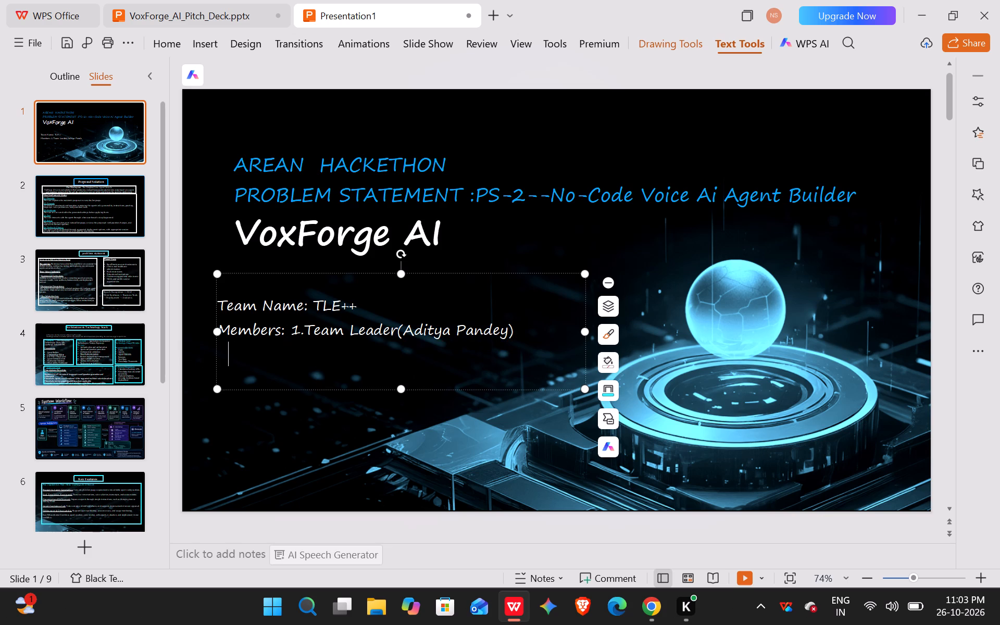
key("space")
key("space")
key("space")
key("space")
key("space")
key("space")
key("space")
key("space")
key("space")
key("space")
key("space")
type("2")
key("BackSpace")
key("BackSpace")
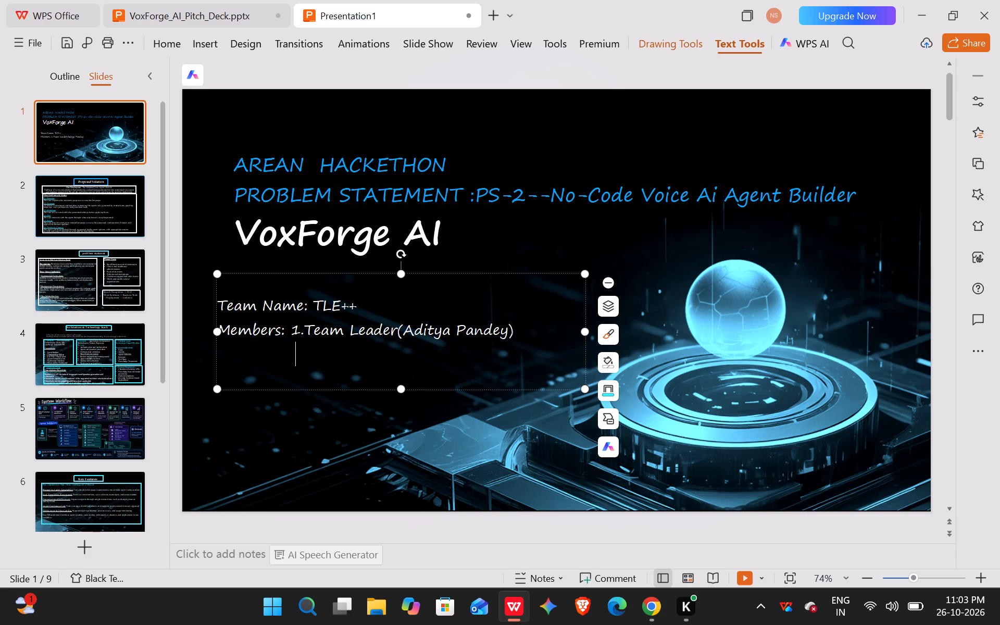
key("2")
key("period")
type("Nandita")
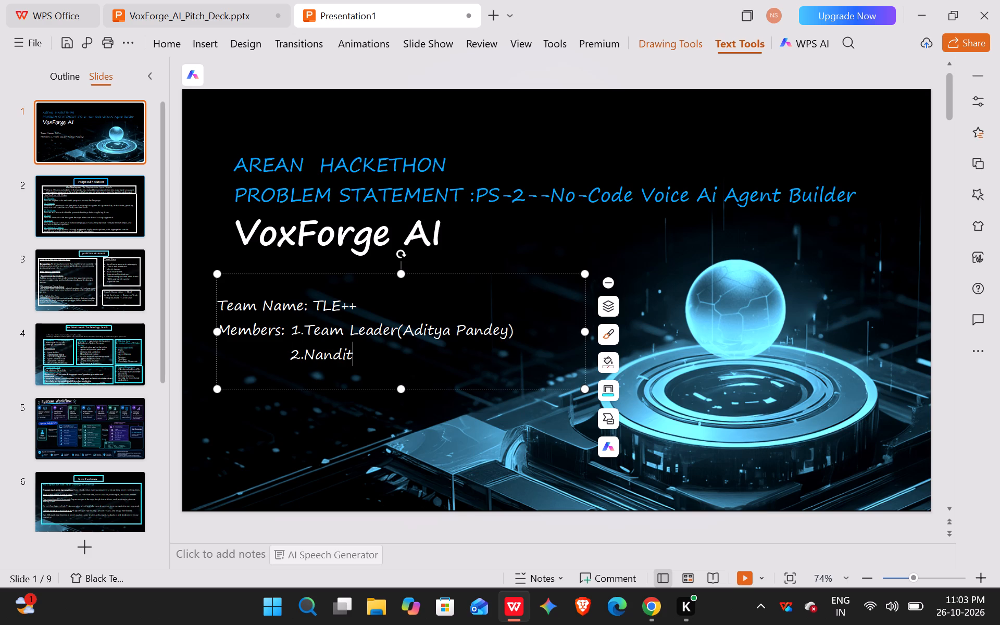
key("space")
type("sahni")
Add a third member line, indented so "3." aligns beneath "2.", with the third member's full name.
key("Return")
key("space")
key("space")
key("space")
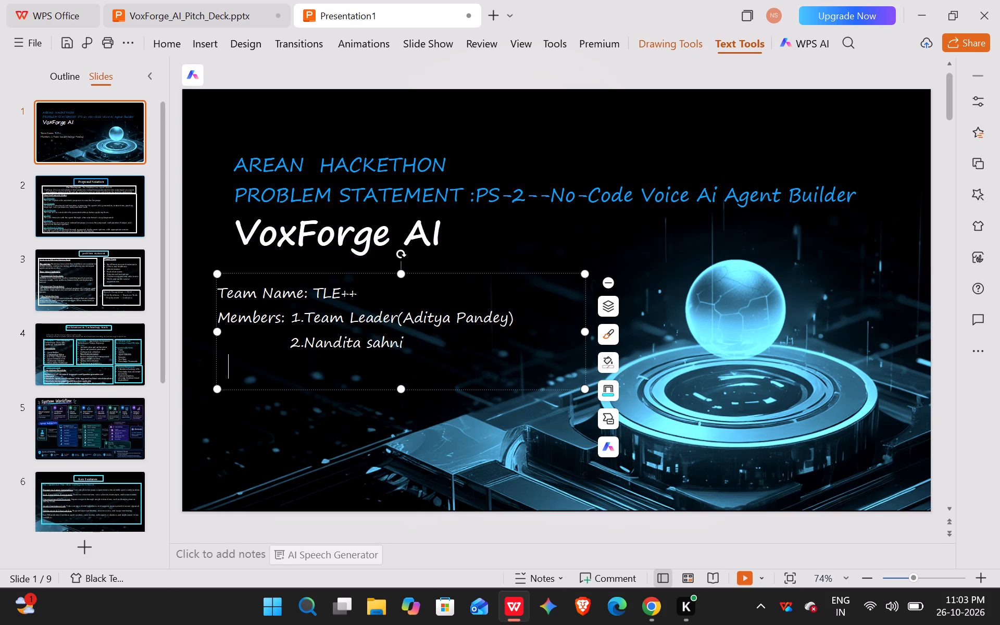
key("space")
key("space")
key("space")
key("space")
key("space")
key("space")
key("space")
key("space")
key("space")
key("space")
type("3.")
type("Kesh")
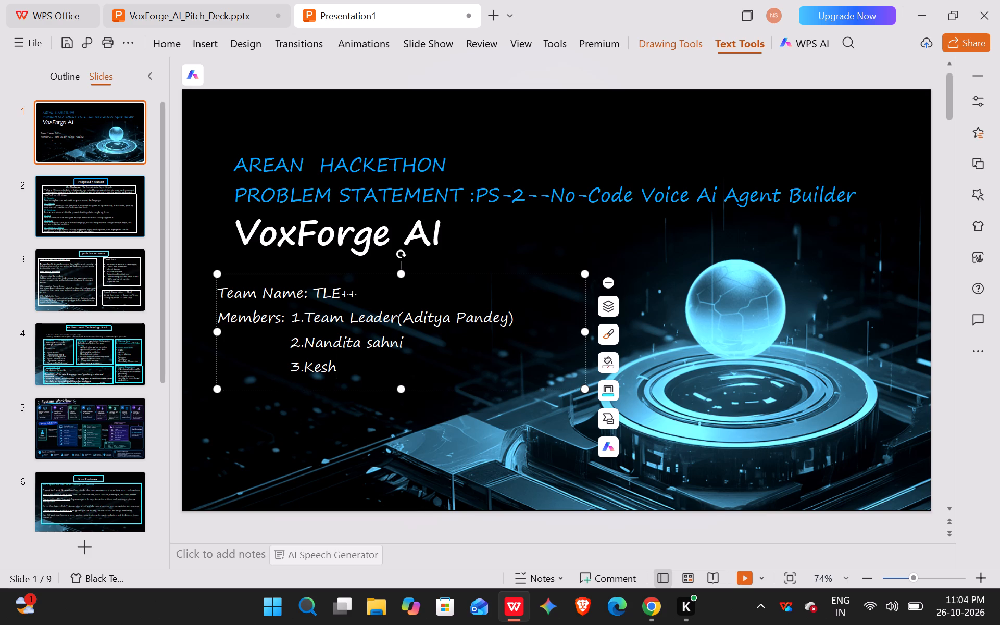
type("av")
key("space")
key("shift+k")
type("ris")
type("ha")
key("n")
Add a fourth member line, indented so "4." aligns beneath "3.", with the fourth member's full name.
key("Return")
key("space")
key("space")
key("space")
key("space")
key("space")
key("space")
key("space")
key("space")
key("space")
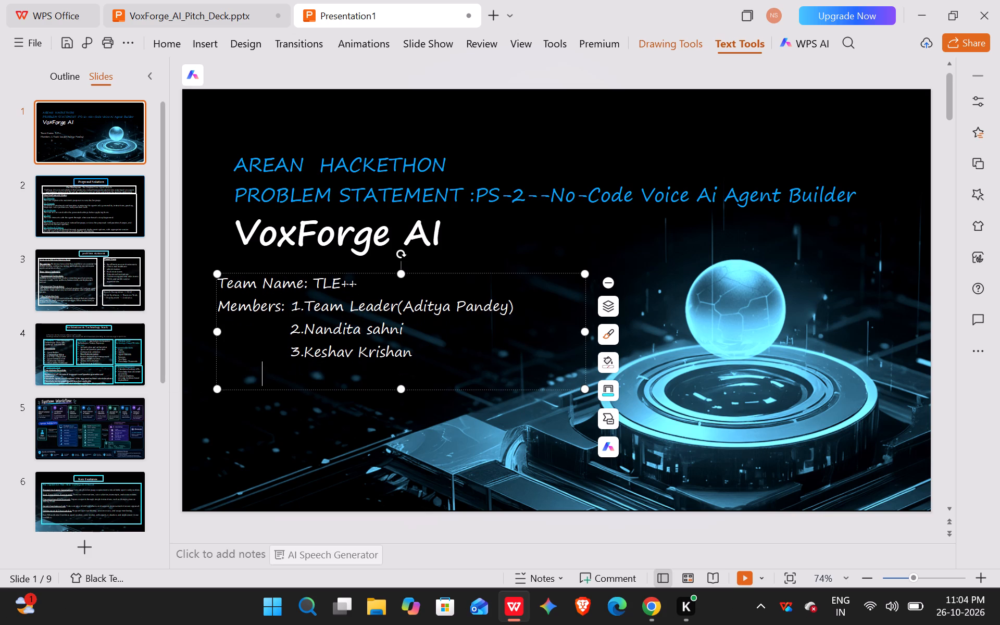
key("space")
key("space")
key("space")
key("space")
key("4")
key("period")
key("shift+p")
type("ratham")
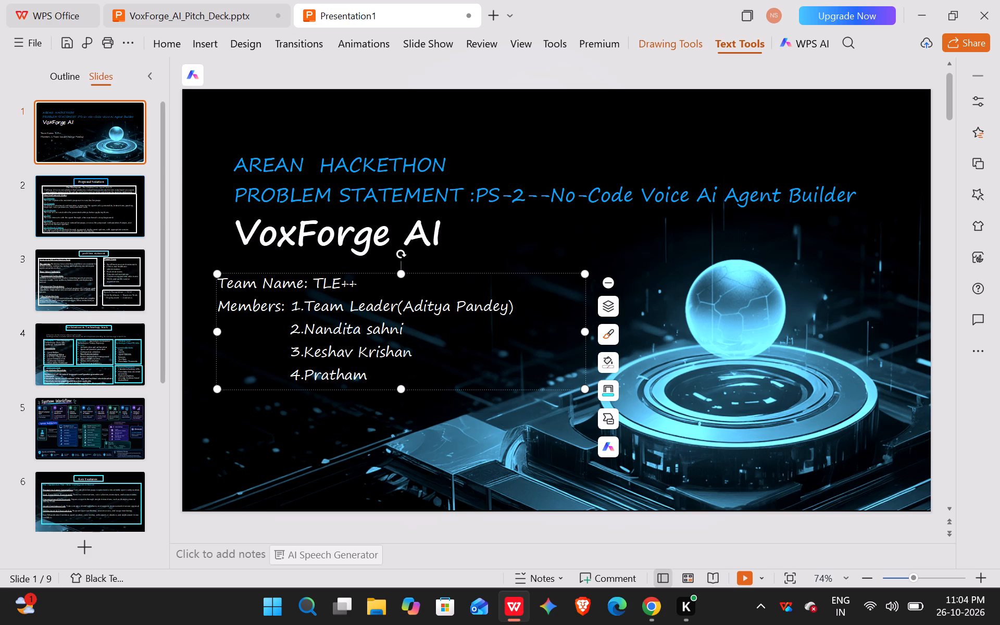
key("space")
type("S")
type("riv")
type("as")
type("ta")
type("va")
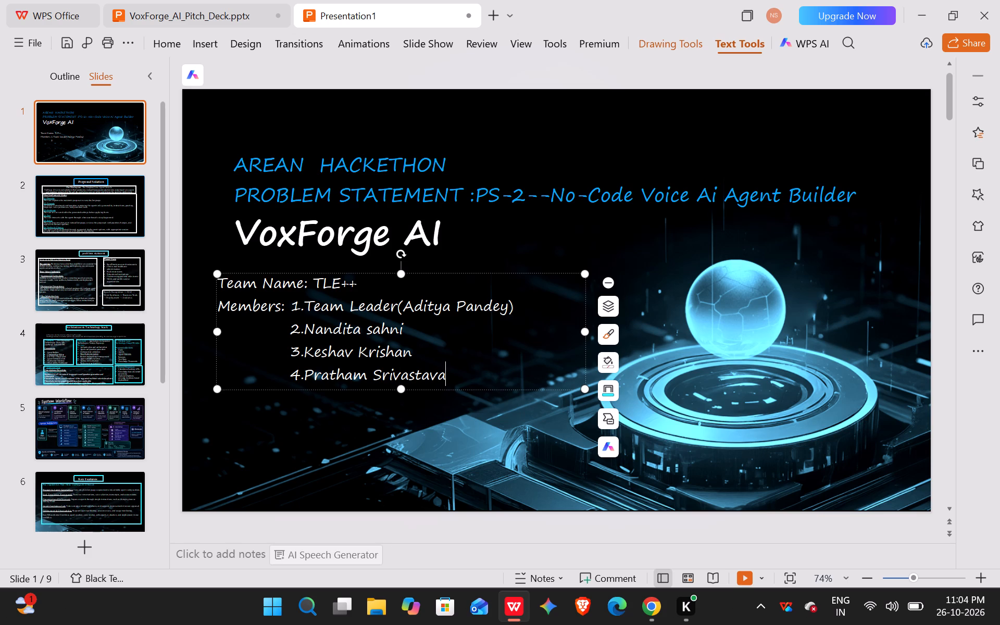
Move the team details text box slightly down and to the left, leaving more space beneath the VoxForge AI title.
left_click_drag(376, 272, 368, 296)
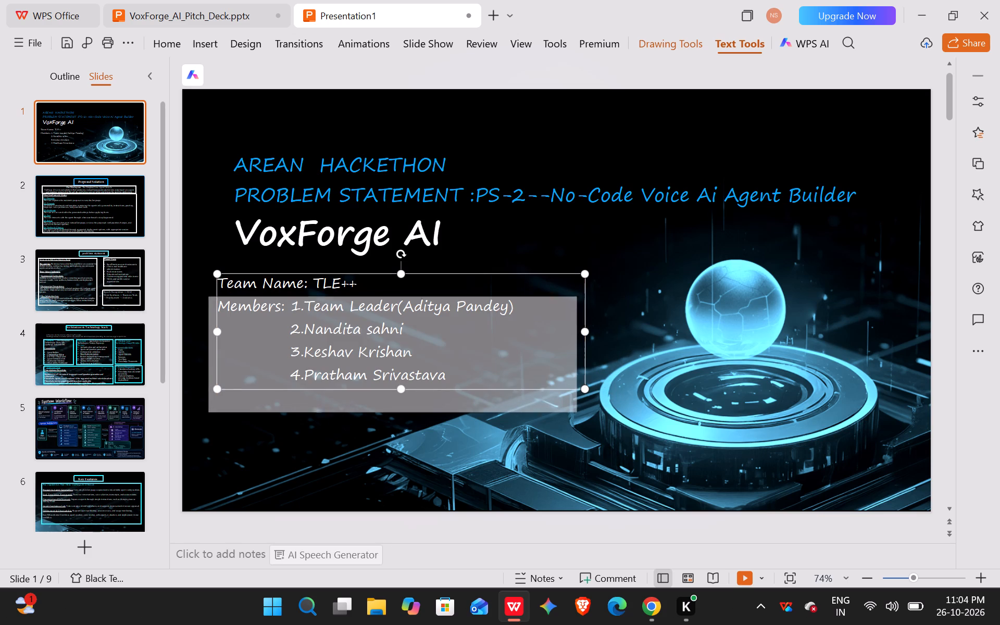
left_click_drag(368, 296, 366, 303)
left_click(503, 251)
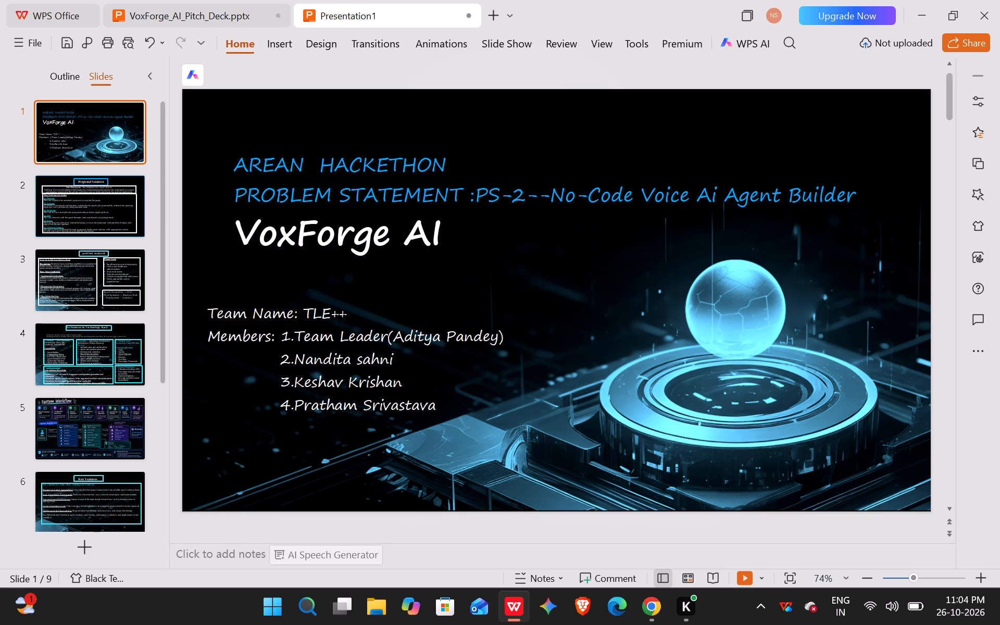
Change the outline of the "Proposed Solution" title box on slide 2 to the turquoise theme colour.
left_click(110, 183)
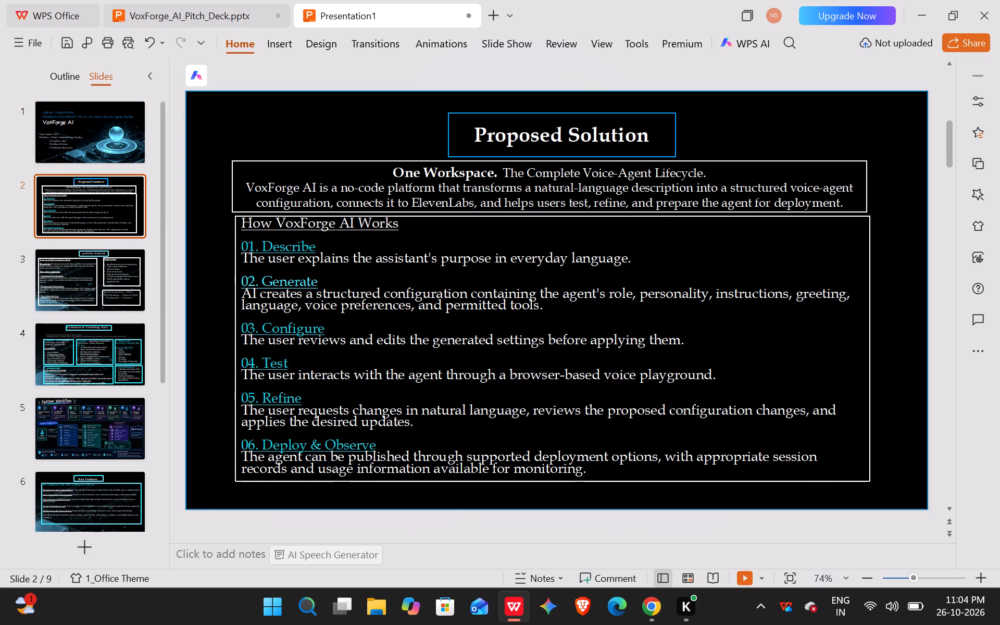
double_click(678, 146)
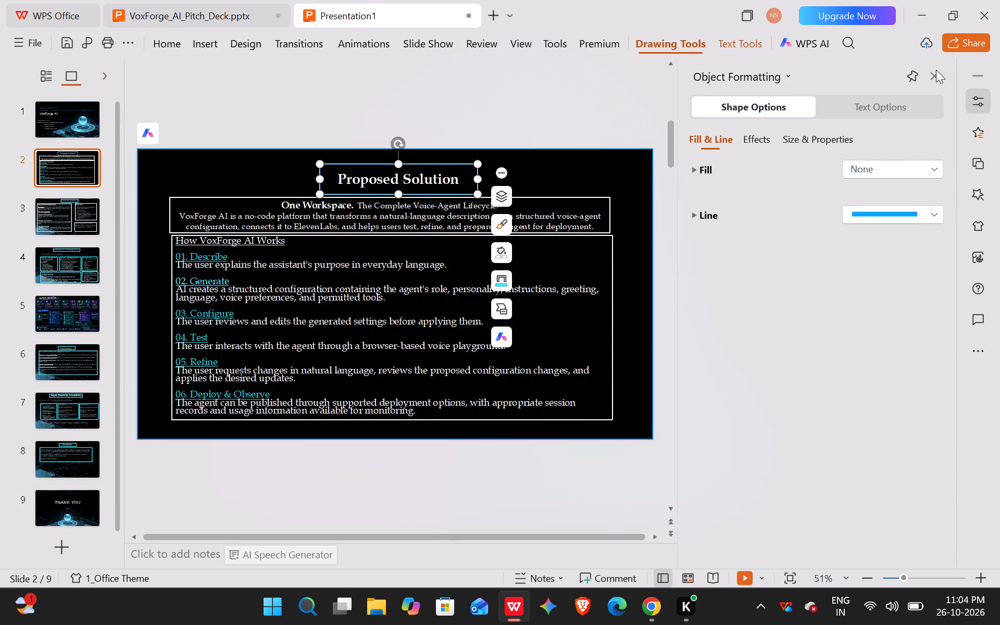
left_click(937, 72)
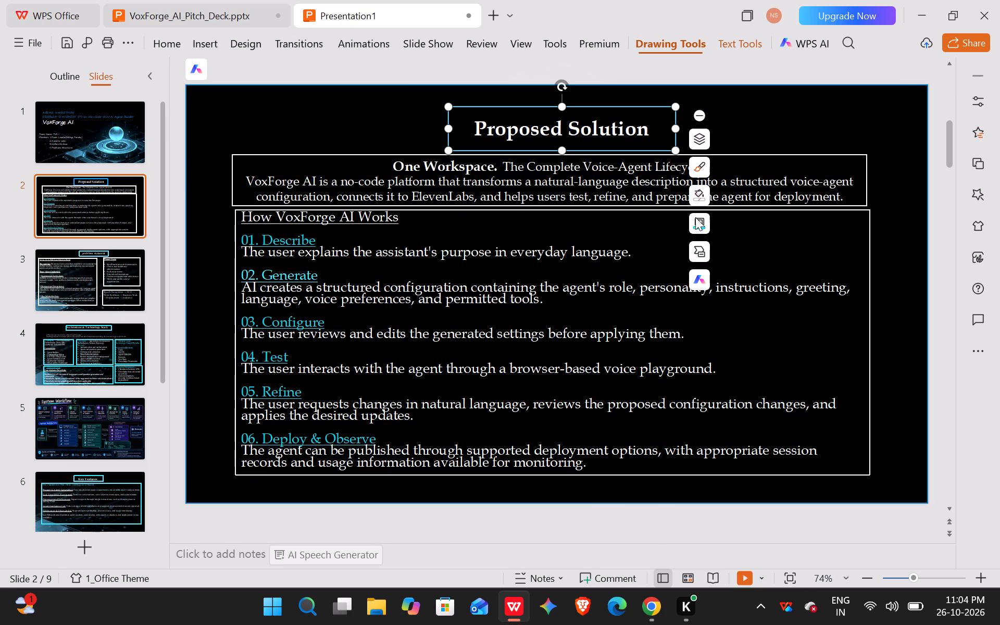
left_click(693, 225)
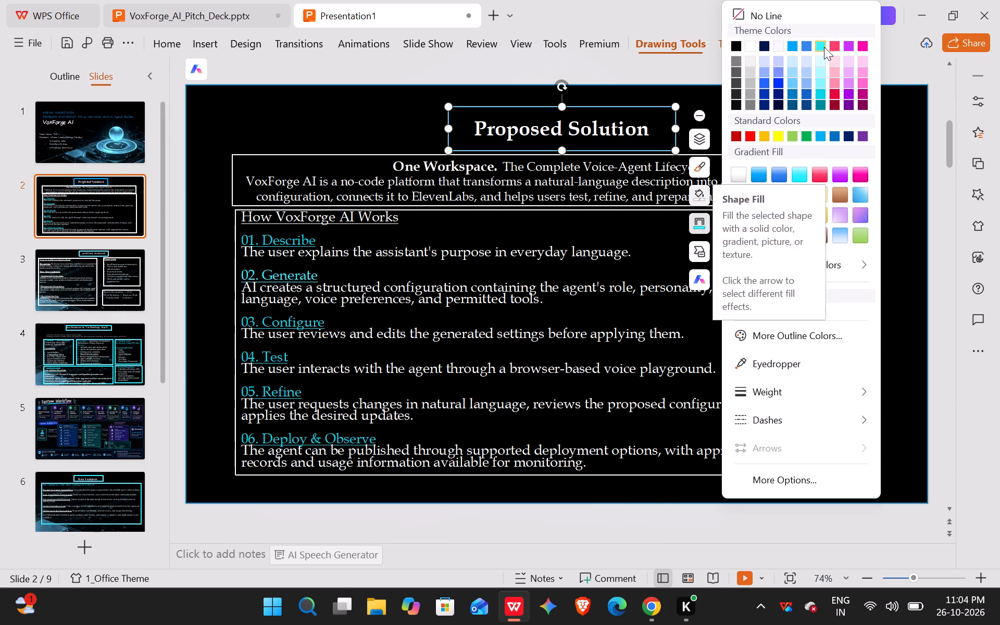
left_click(823, 47)
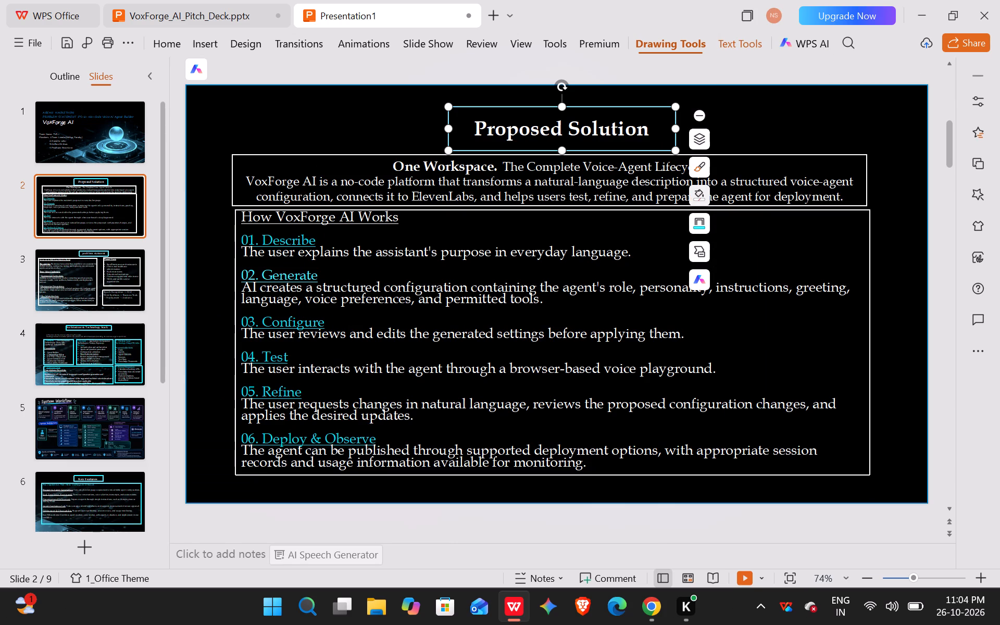
Change the outline of the "One Workspace." text box on slide 2 to the turquoise theme colour.
left_click(868, 193)
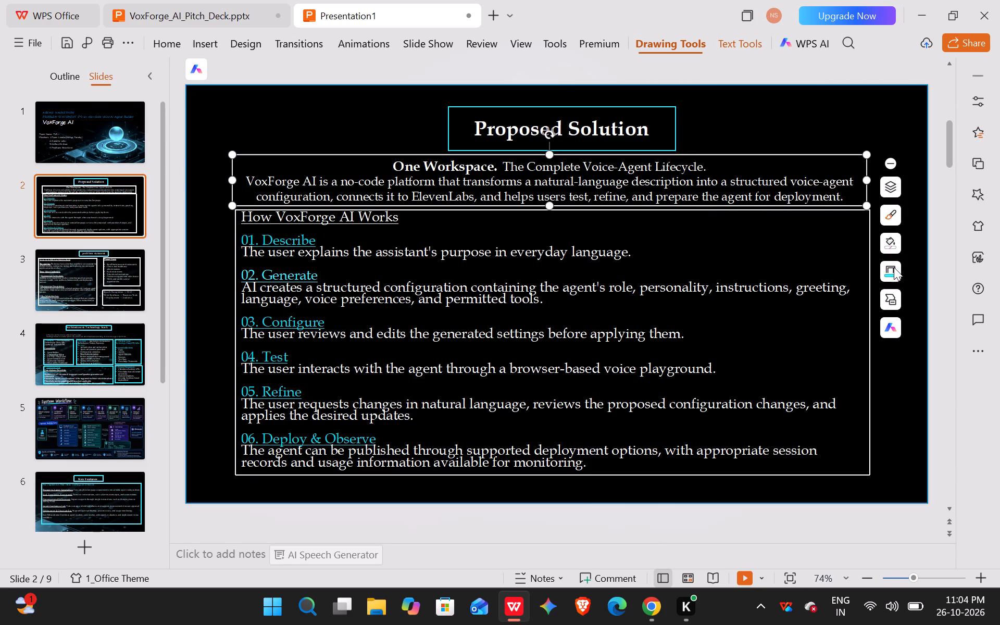
left_click(894, 267)
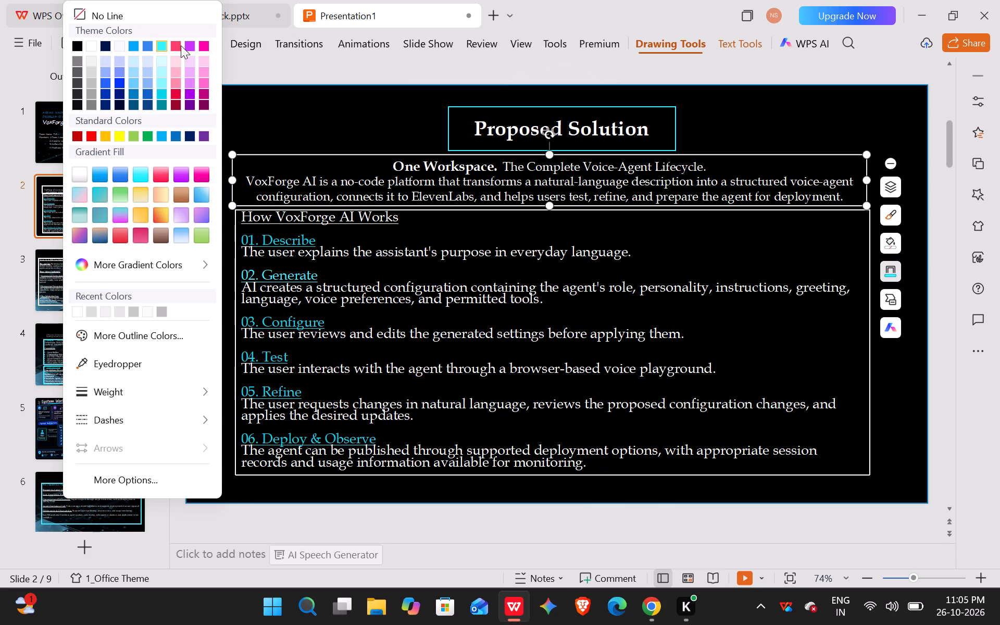
left_click(160, 43)
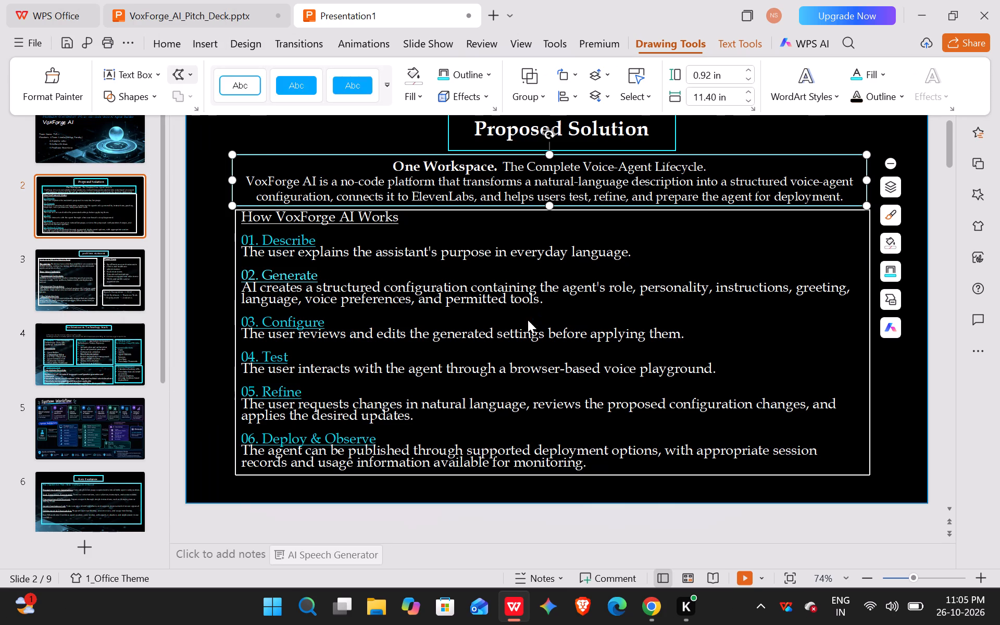
Change the outline of the "How VoxForge AI Works" text box on slide 2 to the turquoise theme colour.
left_click(868, 434)
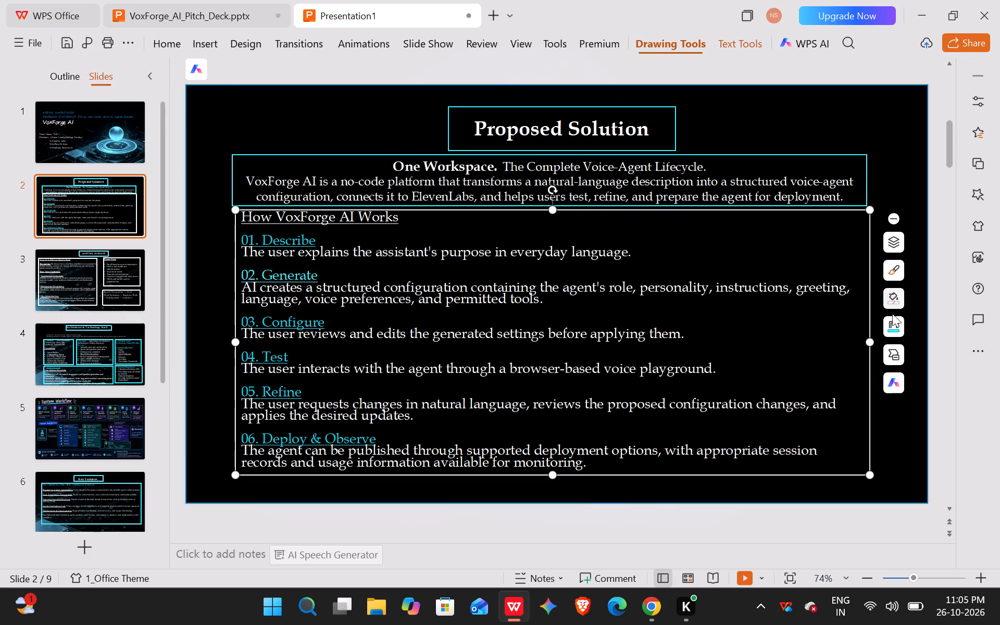
left_click(892, 324)
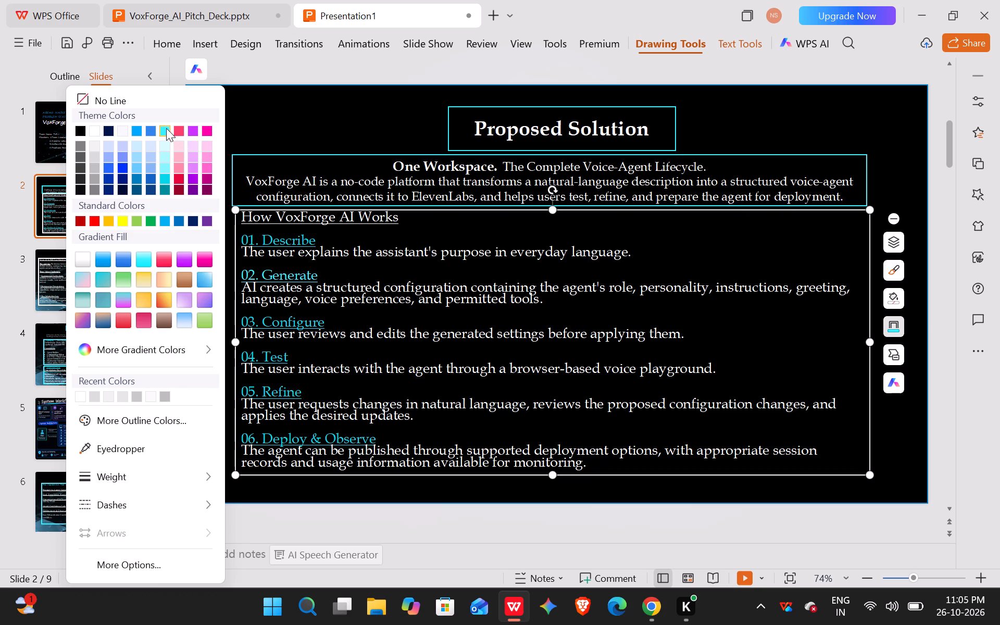
left_click(165, 128)
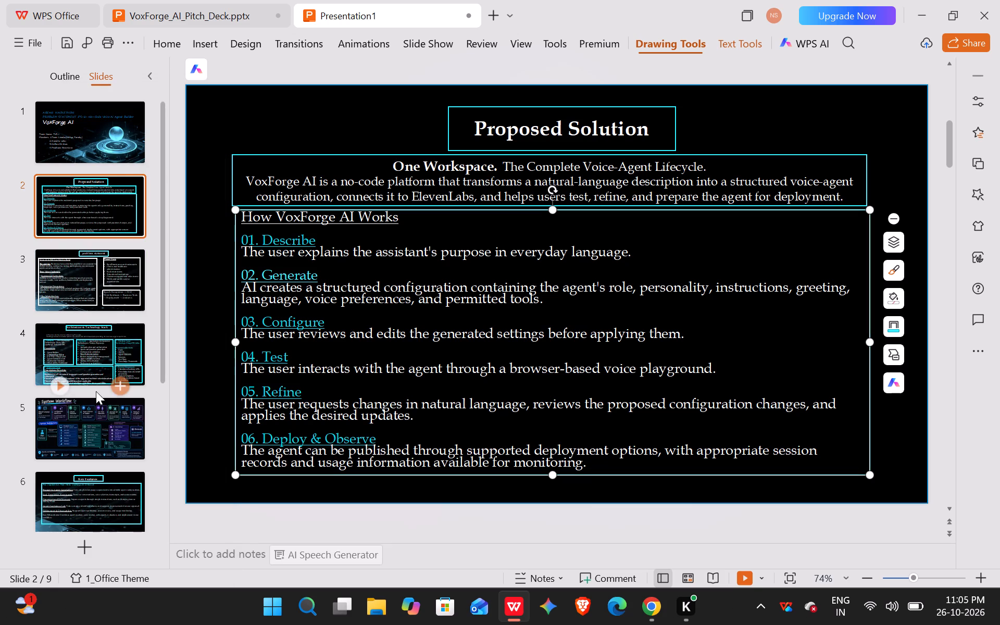
Review slides 1 to 9 for consistent box outlines and leftover placeholder text, including the closing THANK YOU slide.
left_click(93, 137)
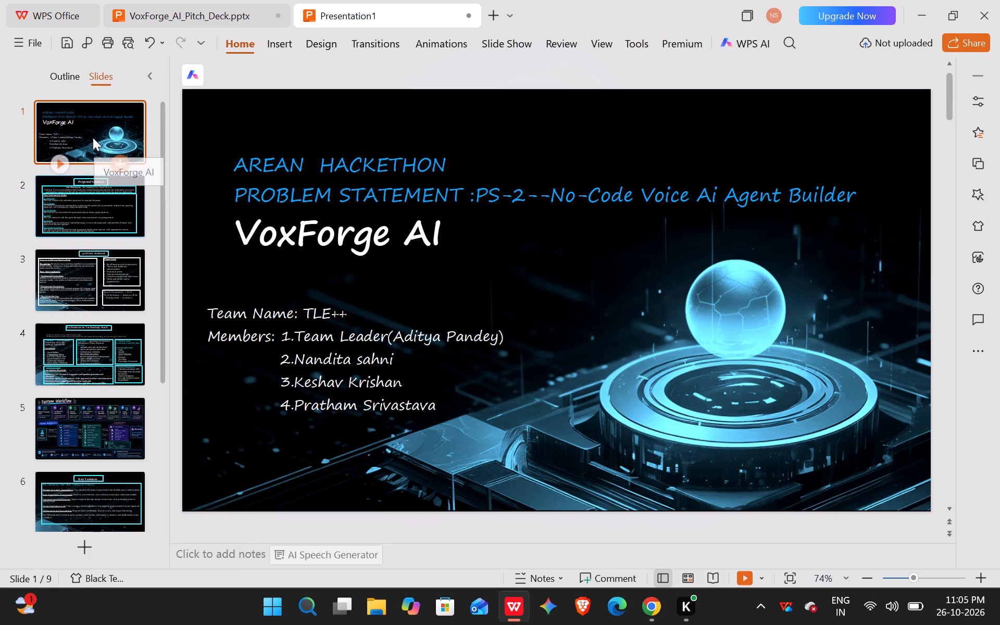
key("Down")
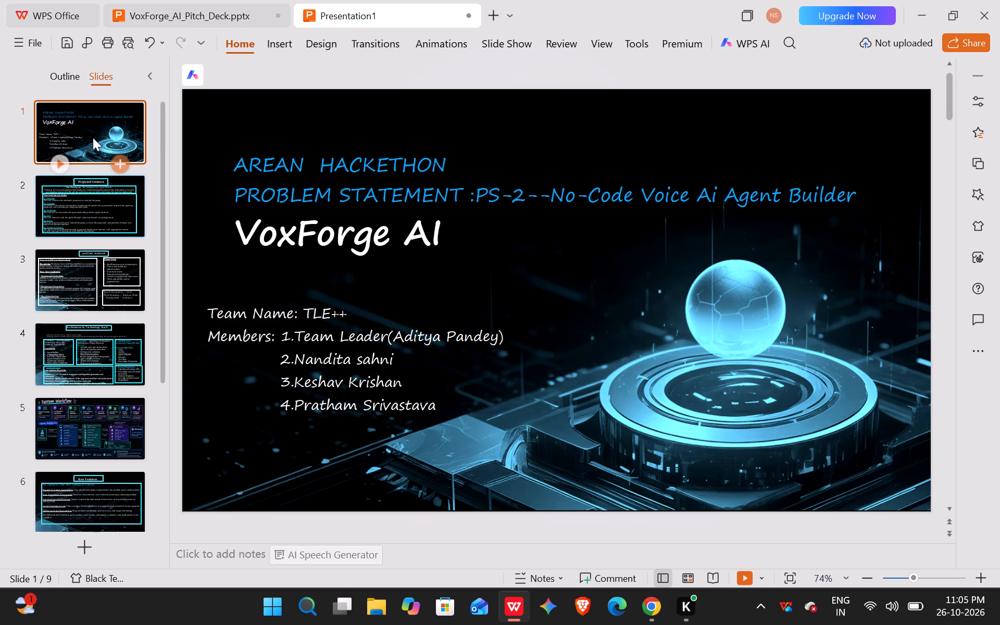
key("Down")
key("Down")
key("Down")
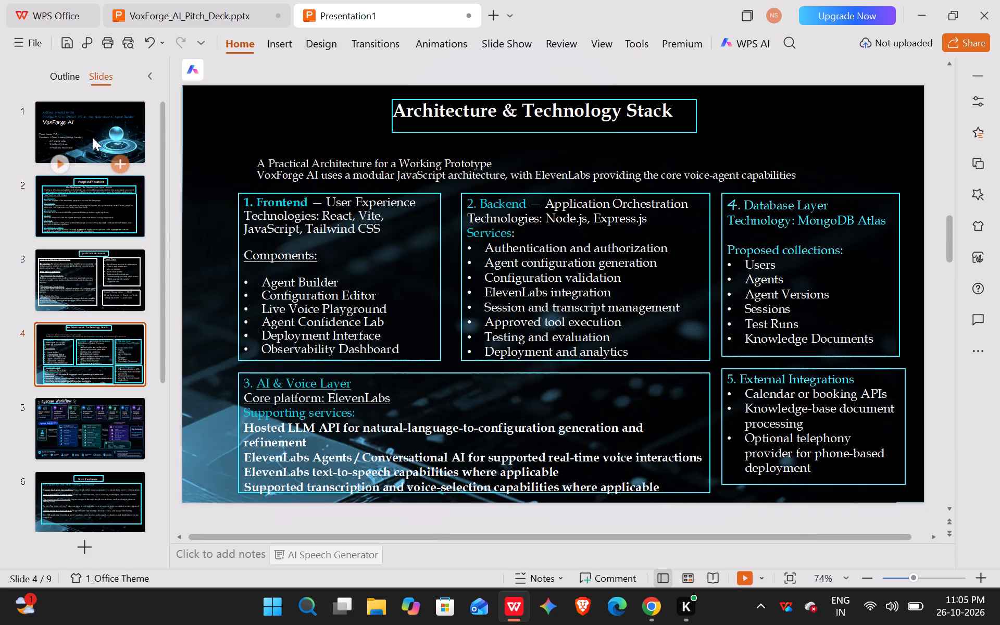
key("Down")
key("Down")
key("Down")
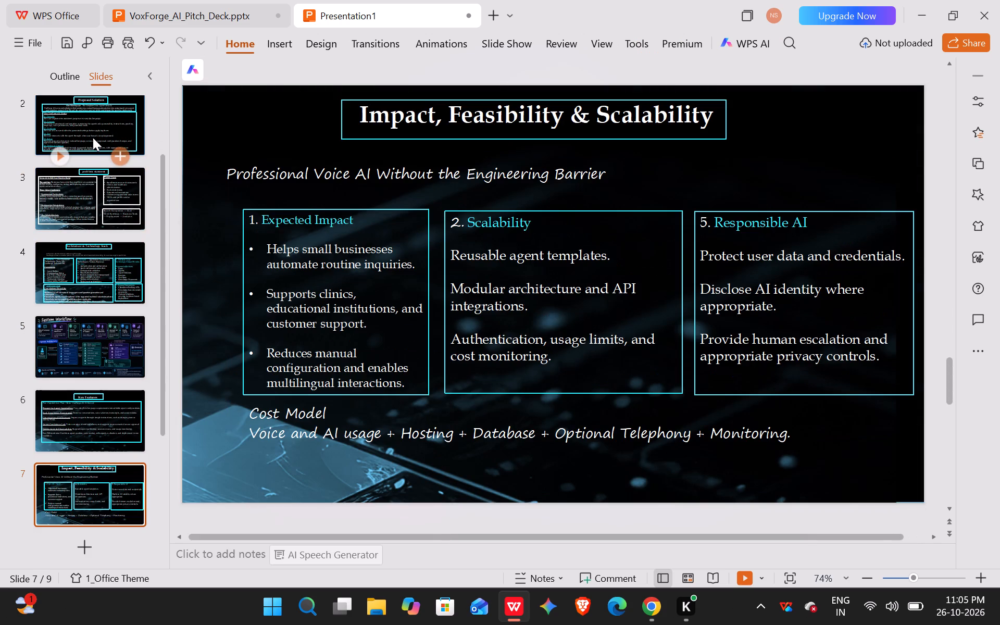
key("Down")
key("Down")
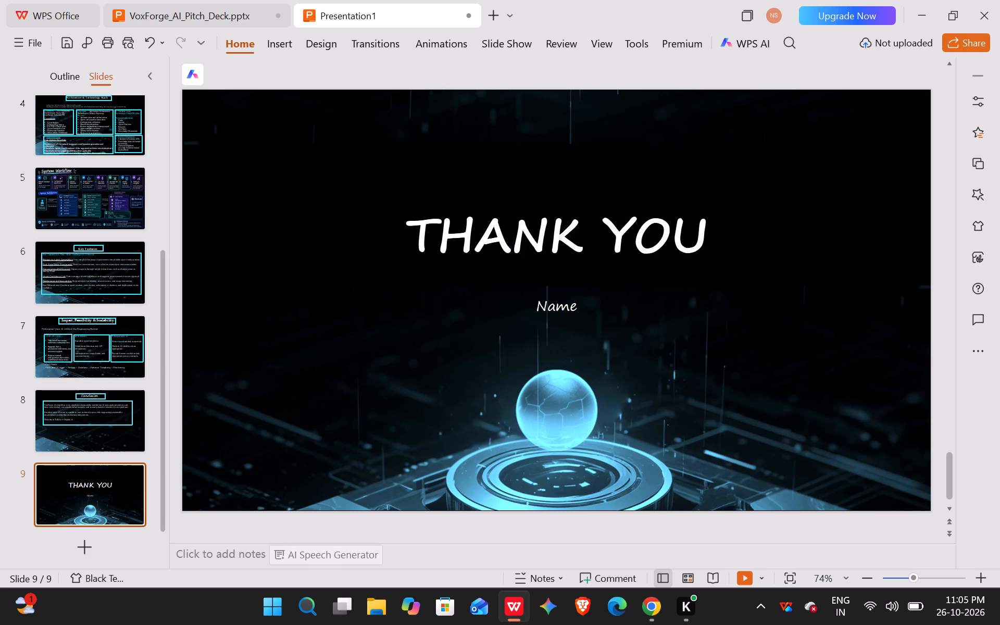
left_click(574, 302)
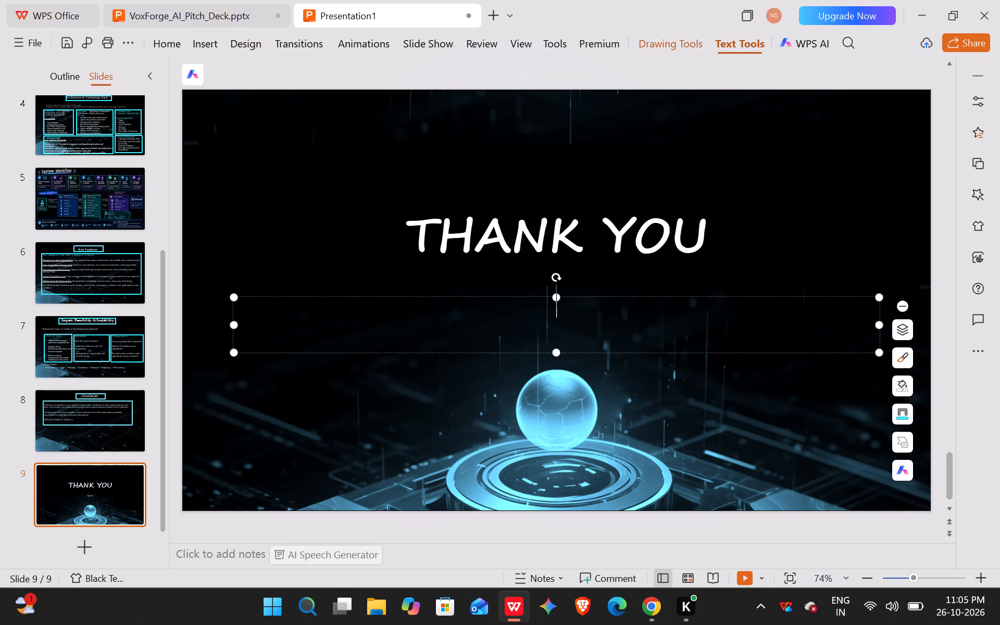
scroll(111, 333, "down", 1)
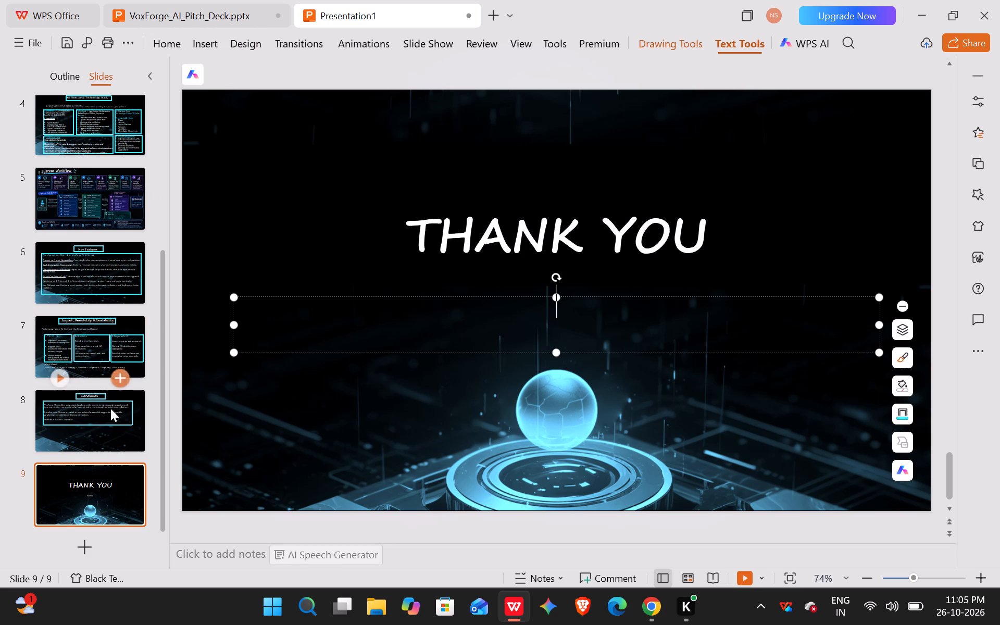
left_click(103, 468)
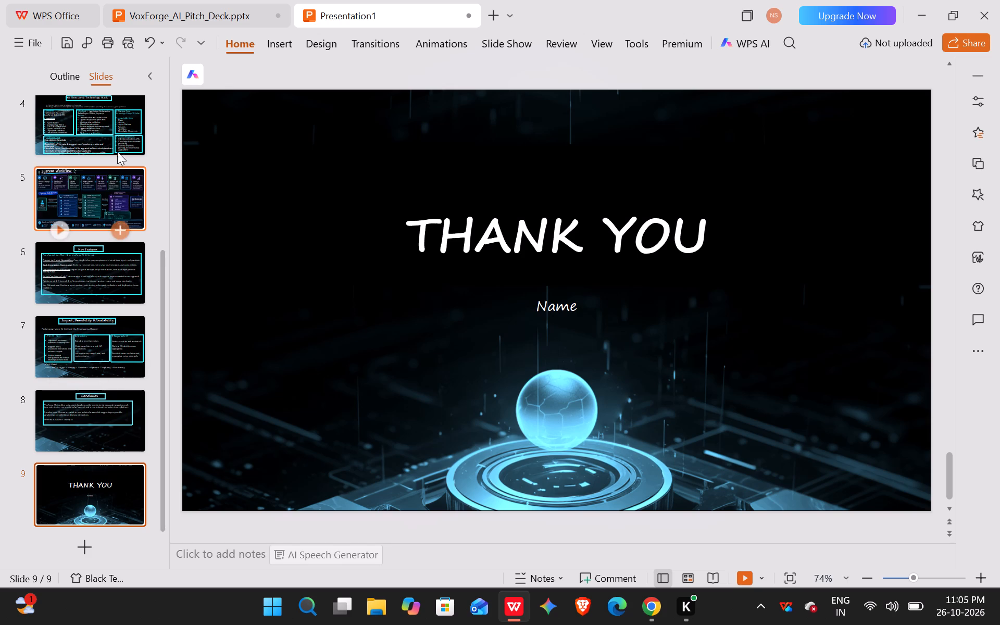
scroll(120, 116, "up", 6)
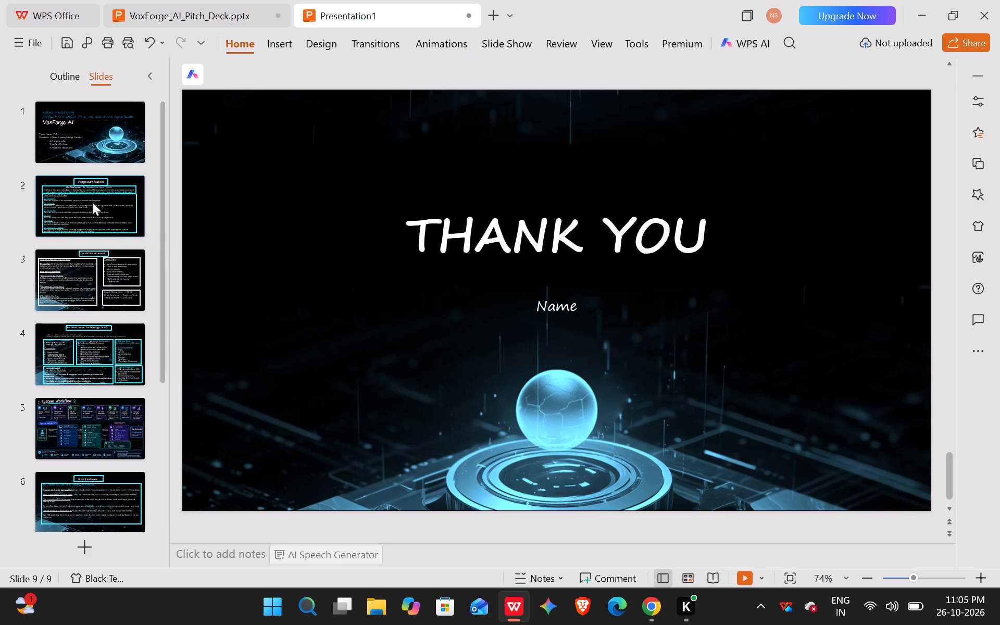
left_click(84, 199)
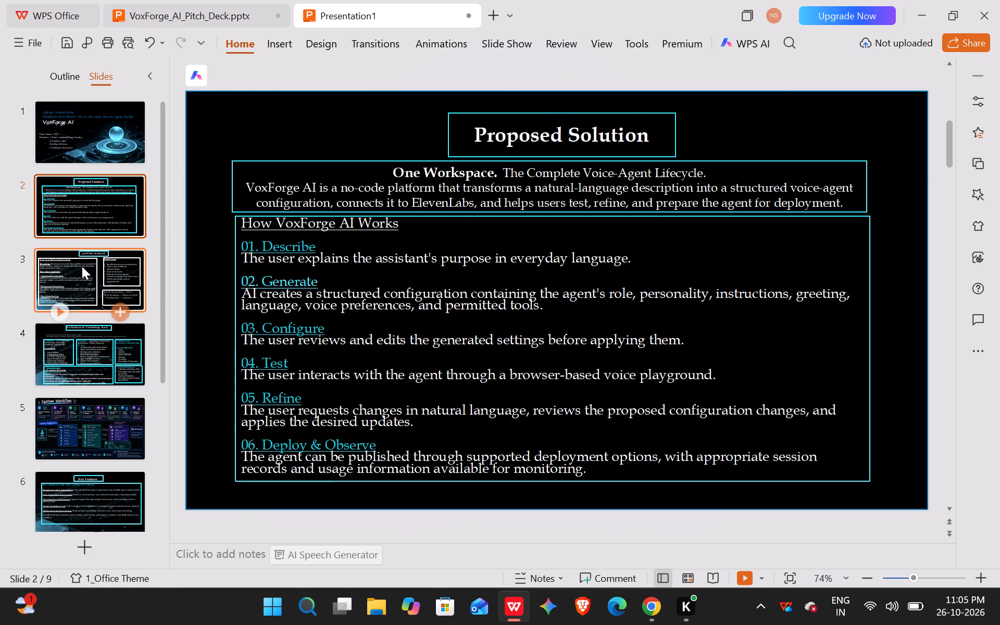
Change the white outlines of the text boxes on slide 3 to turquoise, starting with the large box.
left_click(82, 267)
left_click(601, 221)
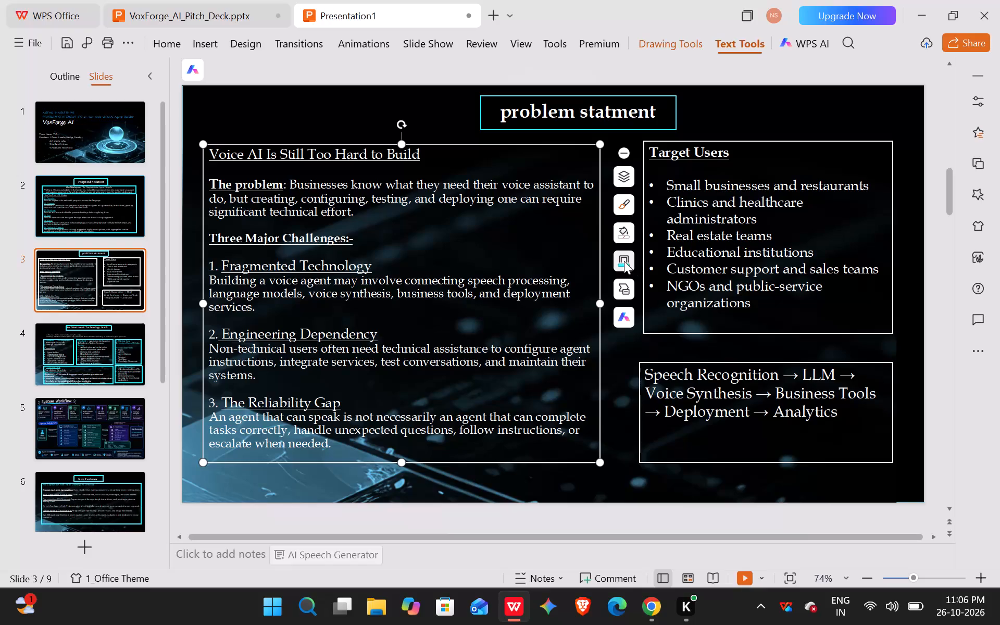
Change the outline of the large "Voice AI Is Still Too Hard to Build" text box to the turquoise theme colour.
left_click(623, 261)
left_click(745, 51)
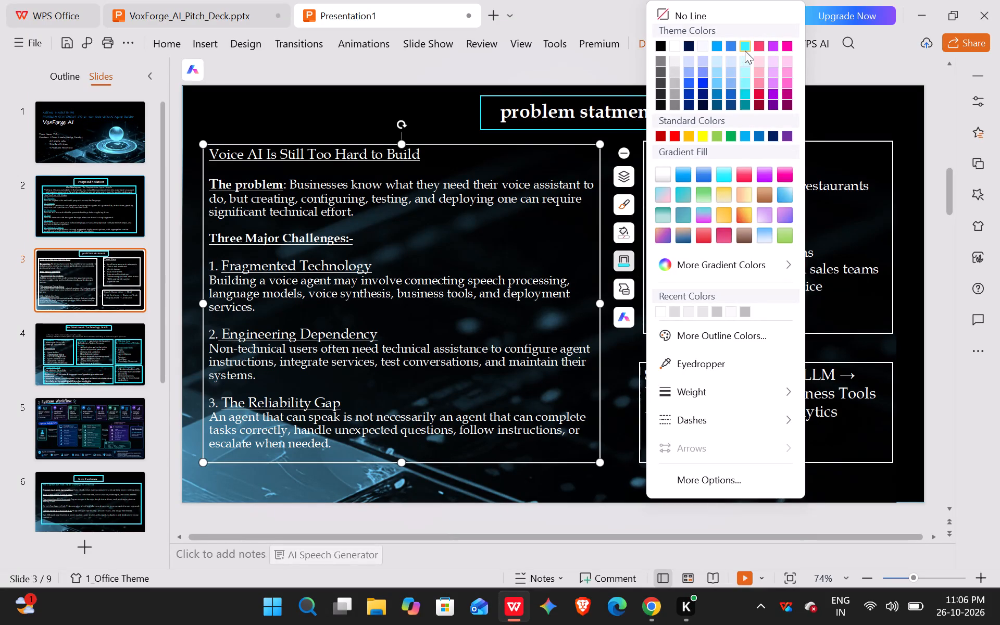
Change the outline of the "Target Users" text box on slide 3 to the turquoise theme colour.
left_click(892, 162)
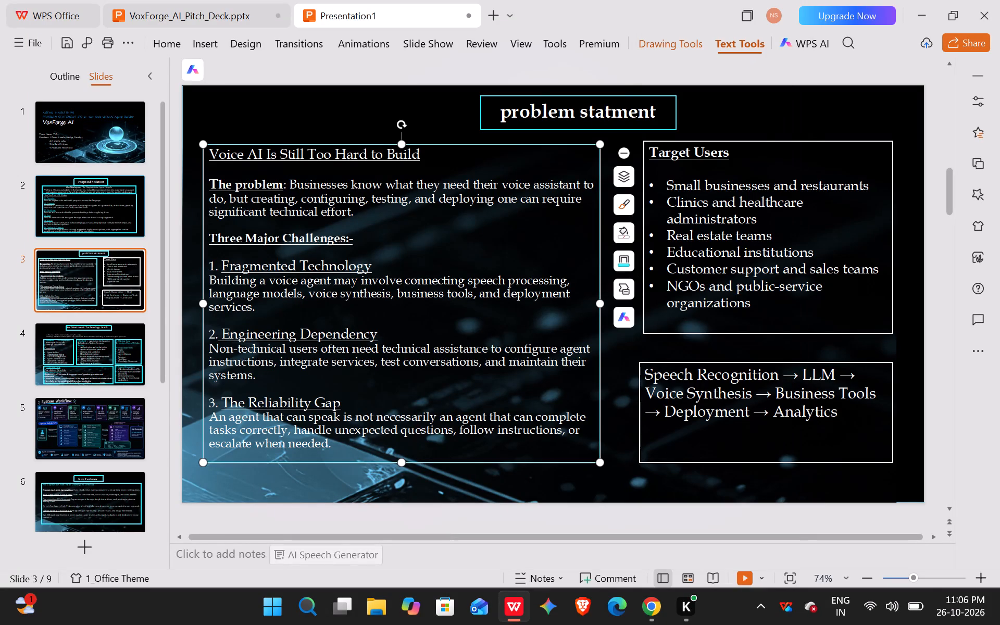
left_click(919, 258)
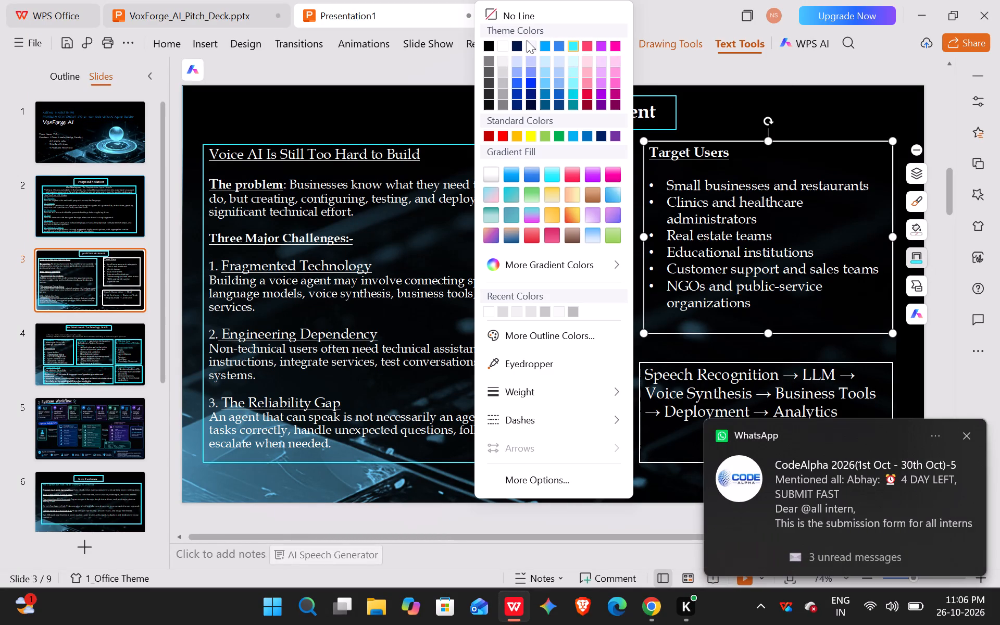
left_click(574, 40)
left_click(574, 46)
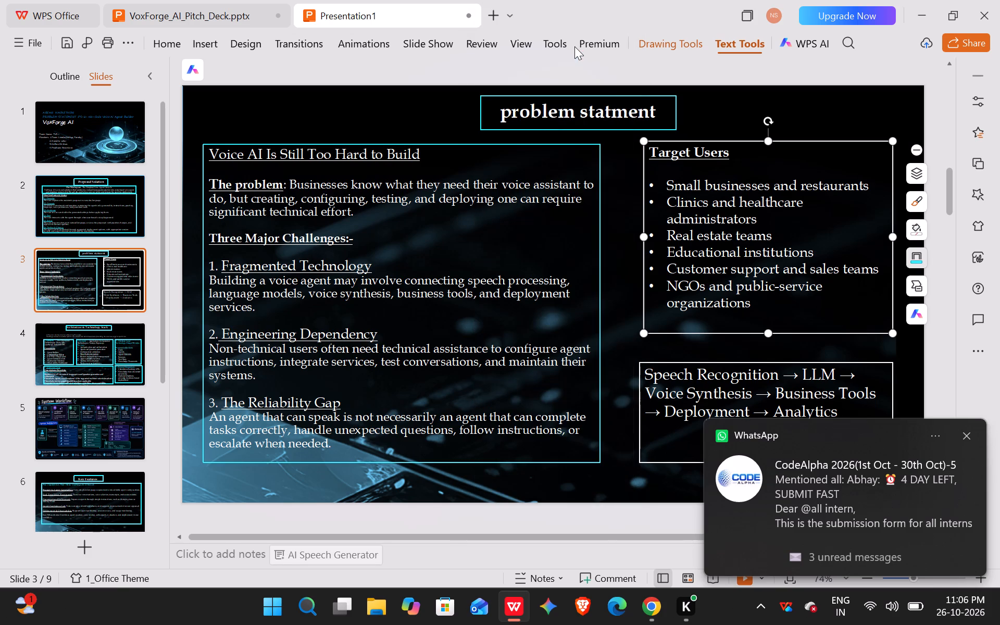
Change the outline of the "Speech Recognition → LLM" text box on slide 3 to the turquoise theme colour.
left_click(892, 385)
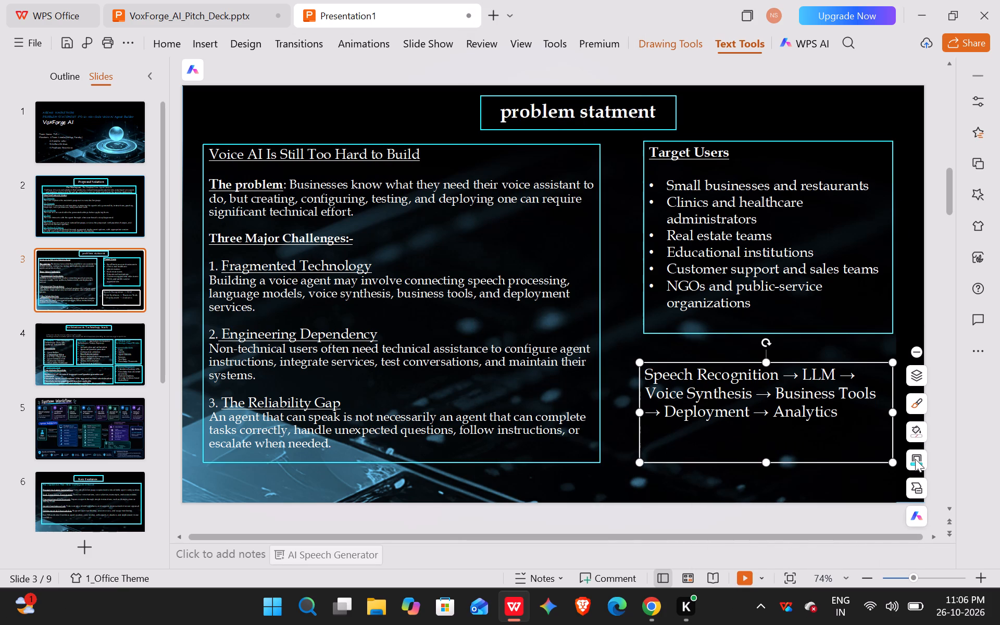
left_click(915, 459)
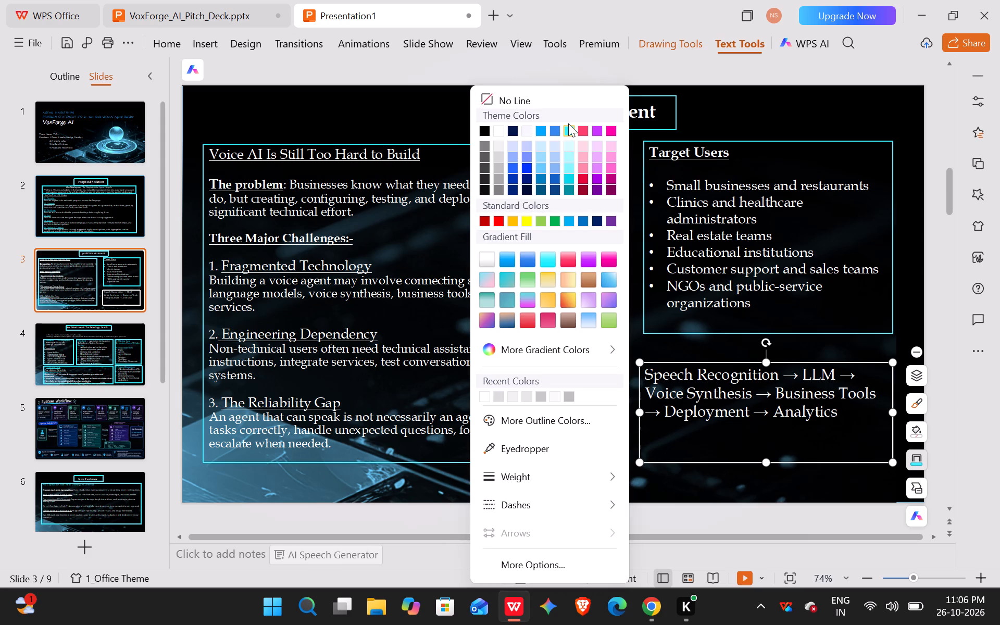
left_click(568, 123)
left_click(568, 125)
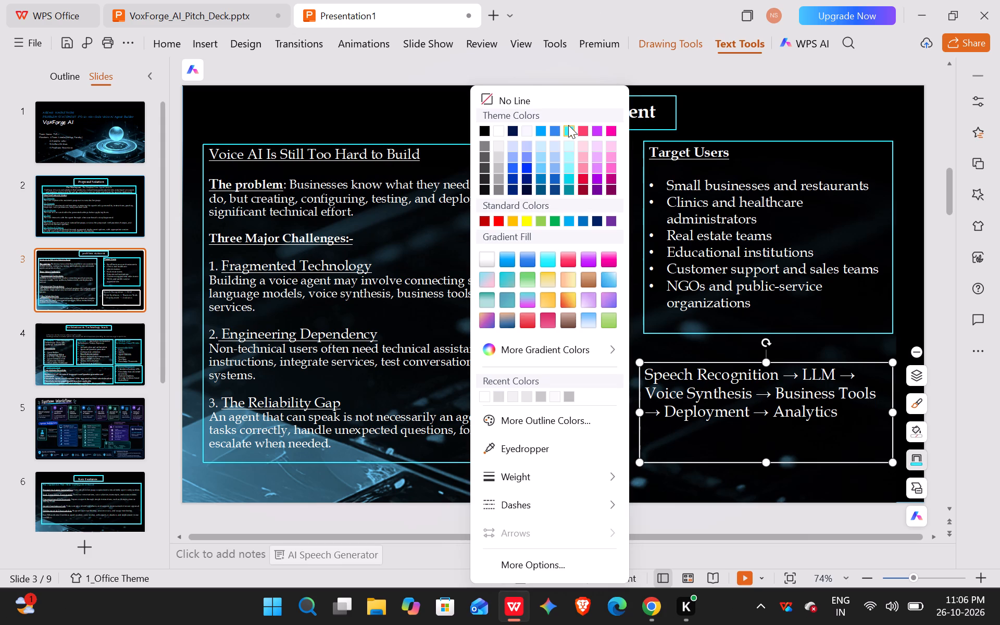
left_click(569, 127)
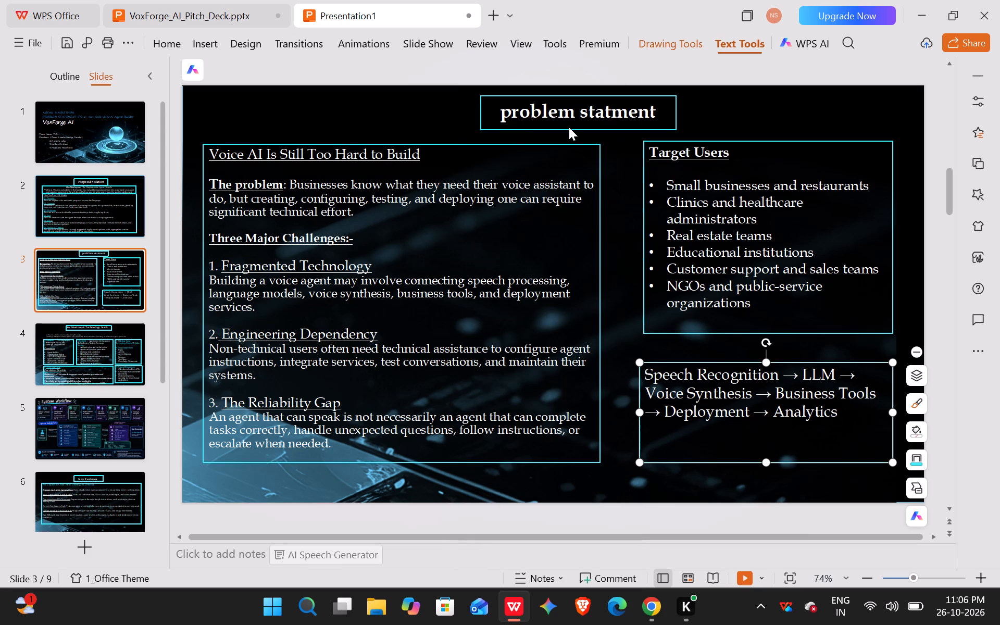
left_click(792, 106)
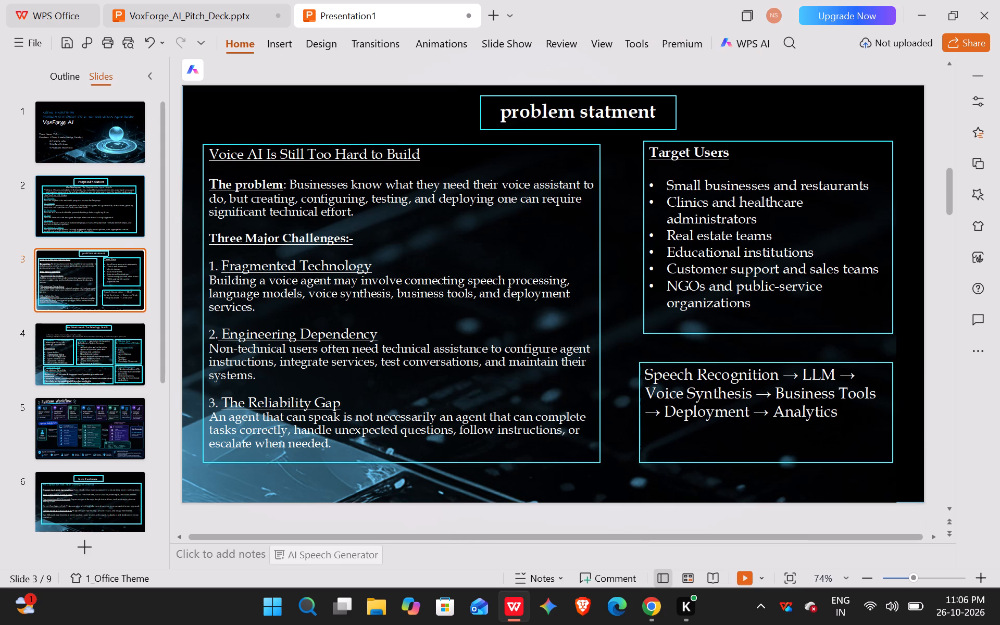
Review slides 1 to 7 for consistent box outlines and content, ending back on the cover slide.
left_click(104, 133)
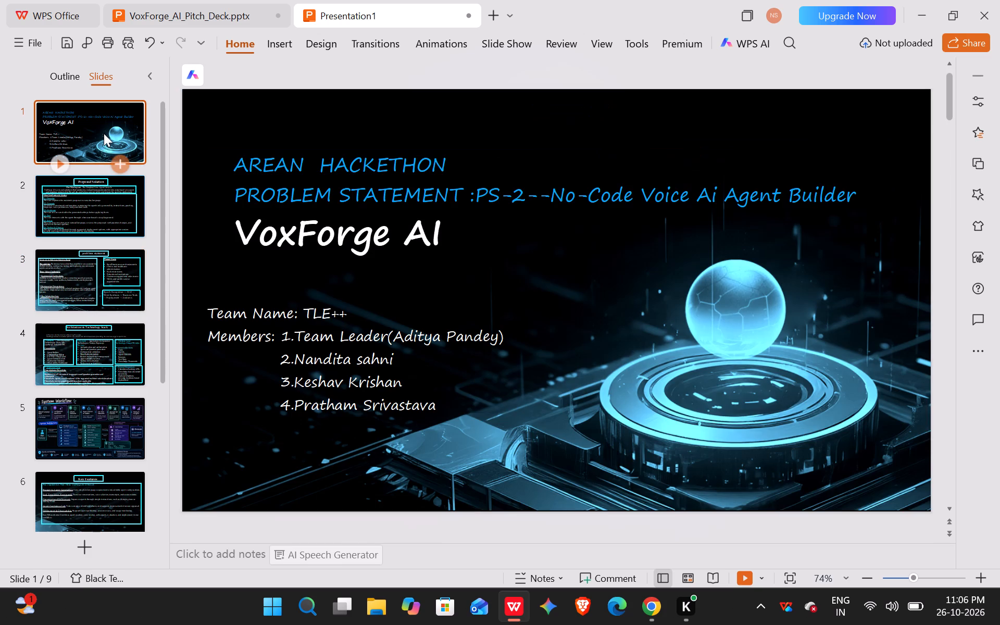
key("Down")
key("Down")
key("Down")
key("Down")
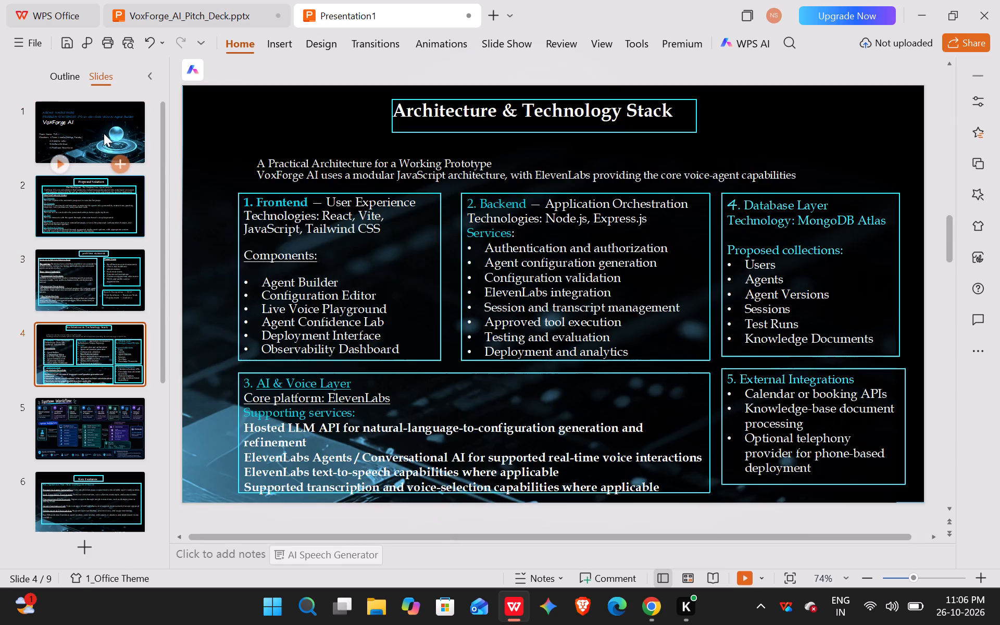
key("Down")
key("Down")
key("Down")
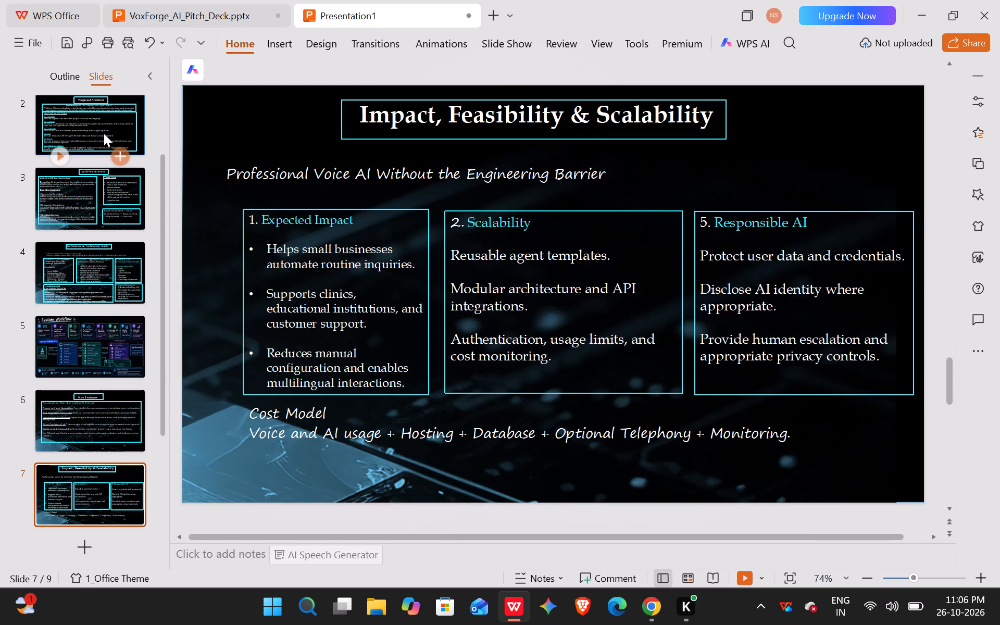
key("Up")
key("Up")
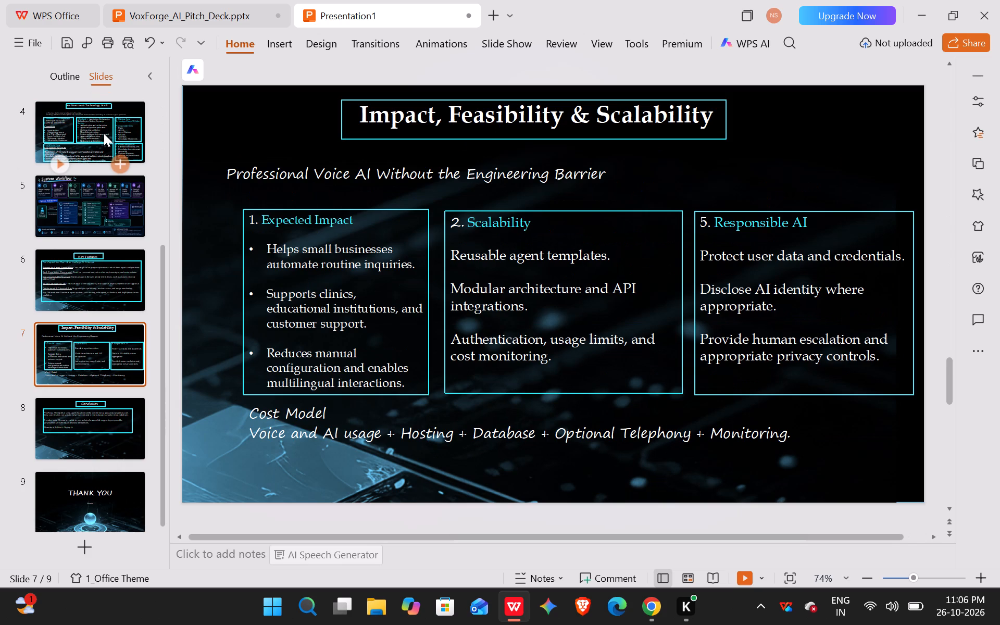
key("Up")
key("Up")
key("Up")
key("Up")
key("Up")
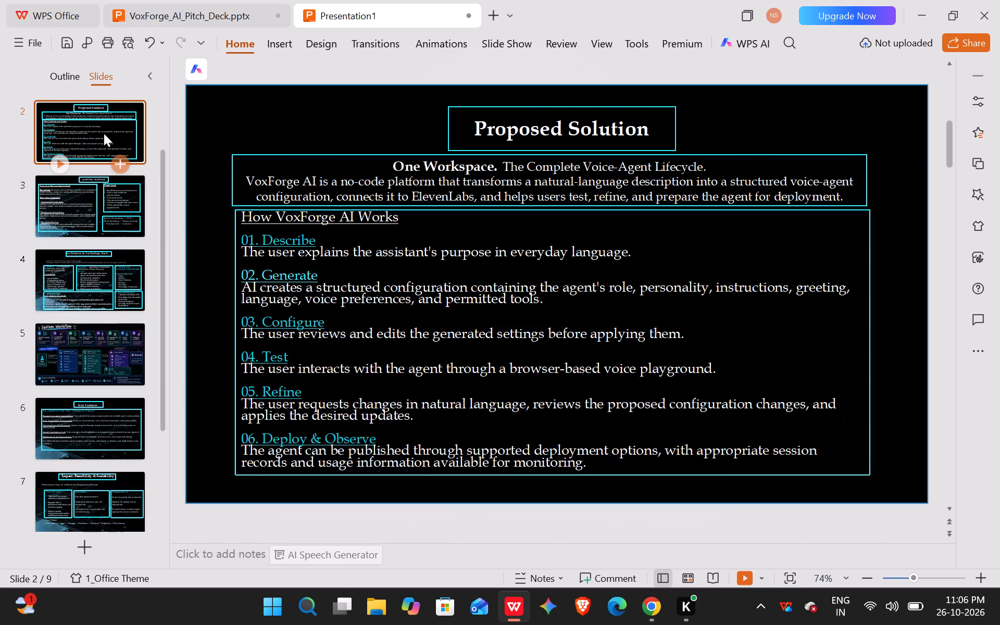
key("Up")
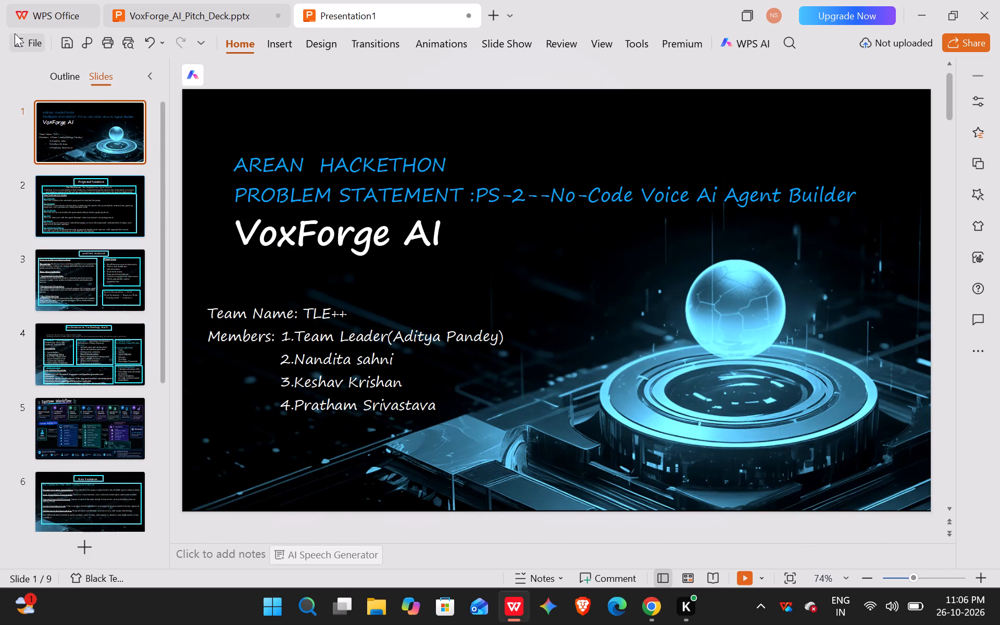
Save the presentation to the Desktop as VoxForge AI.pptx in PowerPoint format.
left_click(15, 33)
left_click(93, 129)
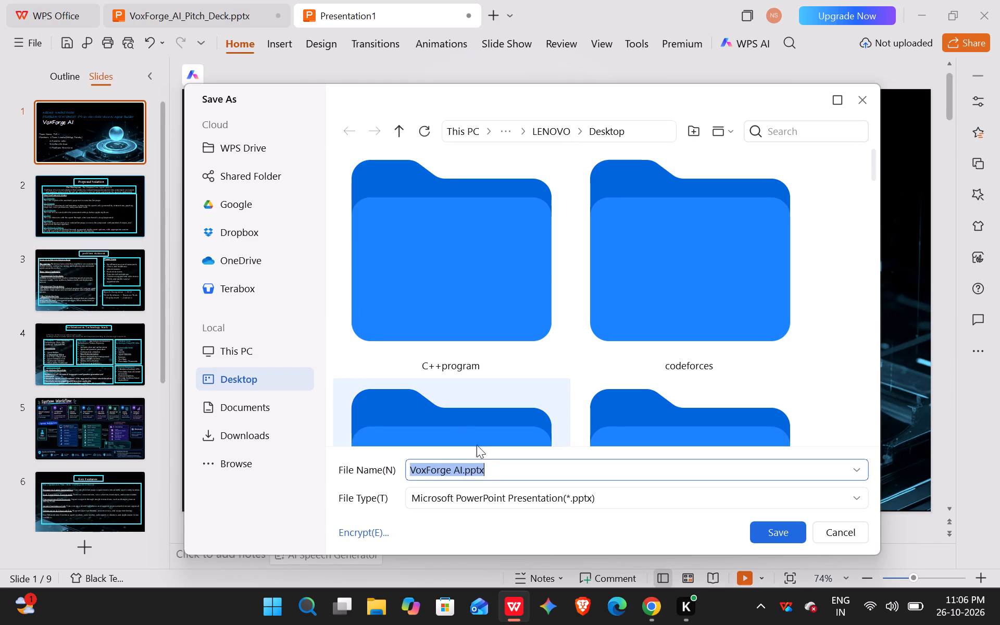
left_click(774, 536)
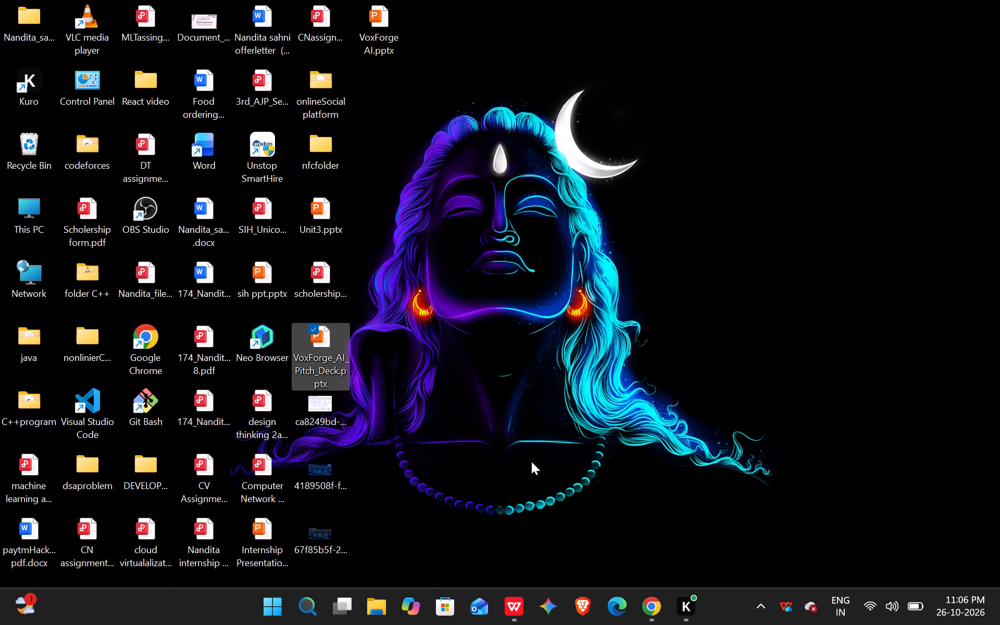
Open the sharing options for the VoxForge AI.pptx file on the desktop.
right_click(384, 10)
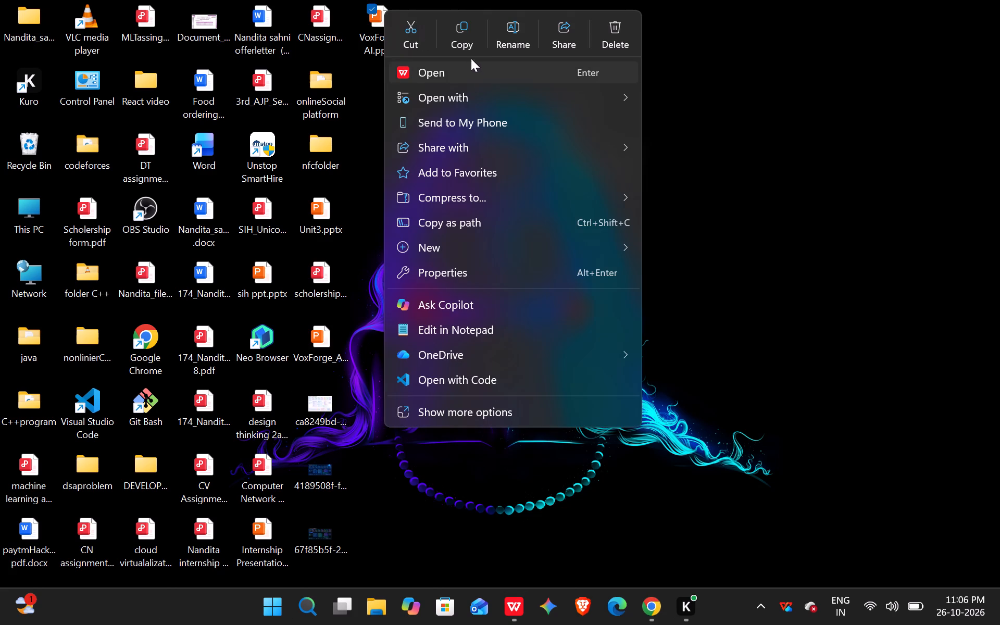
left_click(564, 37)
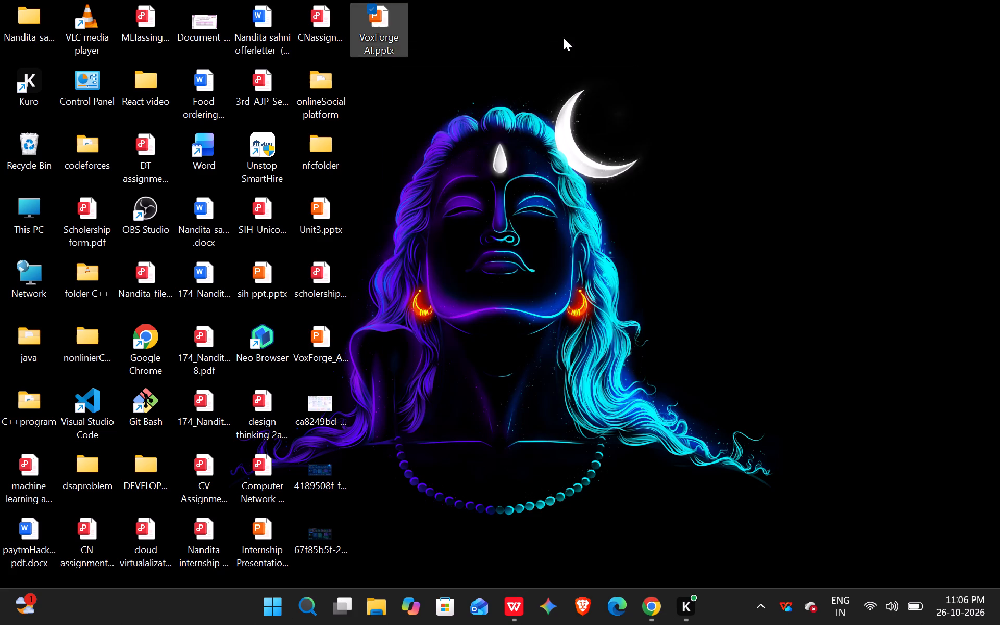
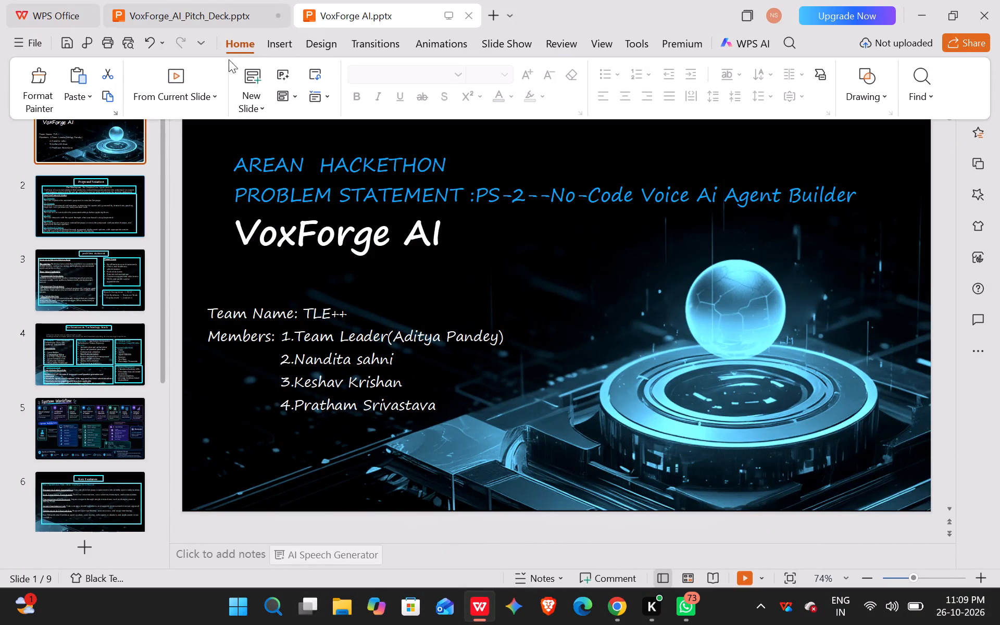
Apply the white theme with thin teal wavy lines from the selected themes to the VoxForge AI presentation.
left_click(320, 51)
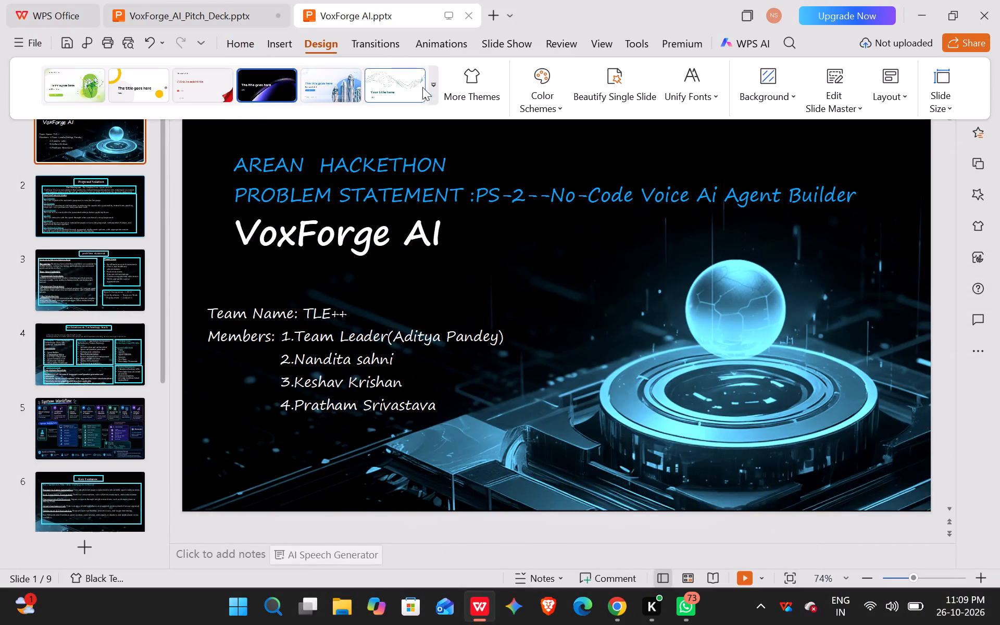
left_click(428, 89)
left_click(436, 84)
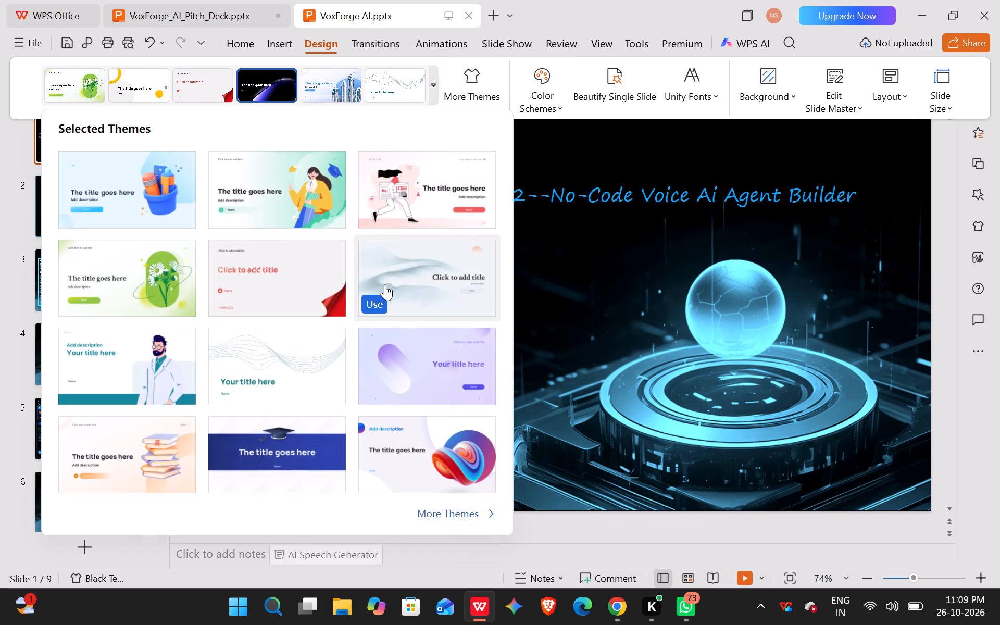
left_click(307, 344)
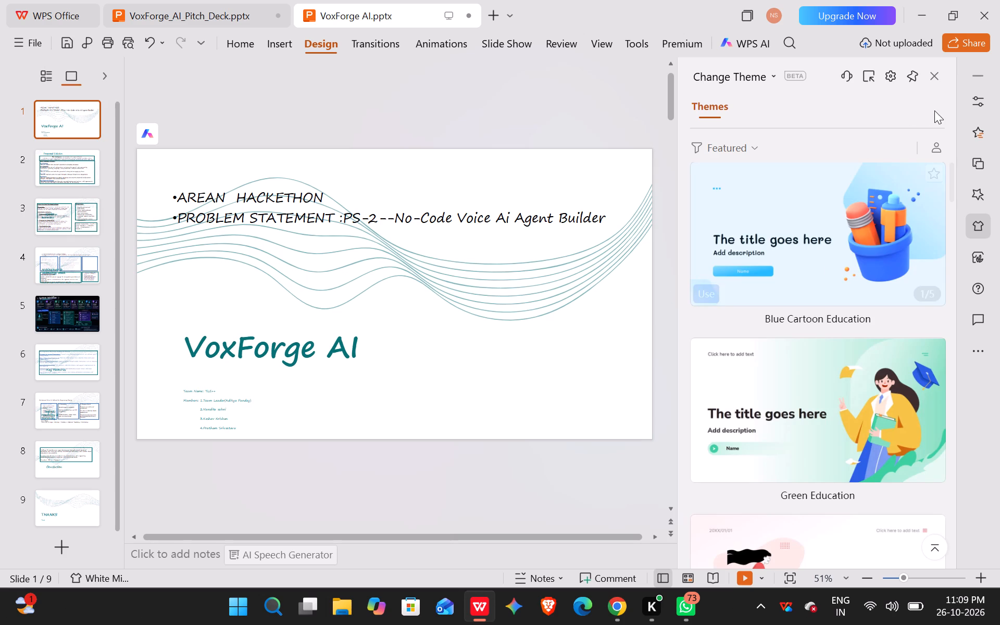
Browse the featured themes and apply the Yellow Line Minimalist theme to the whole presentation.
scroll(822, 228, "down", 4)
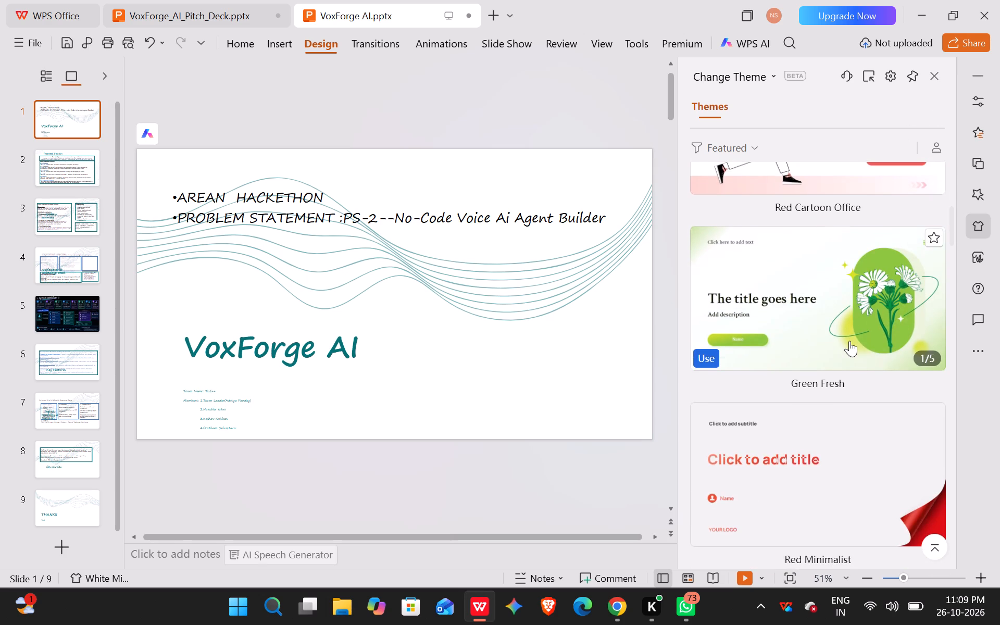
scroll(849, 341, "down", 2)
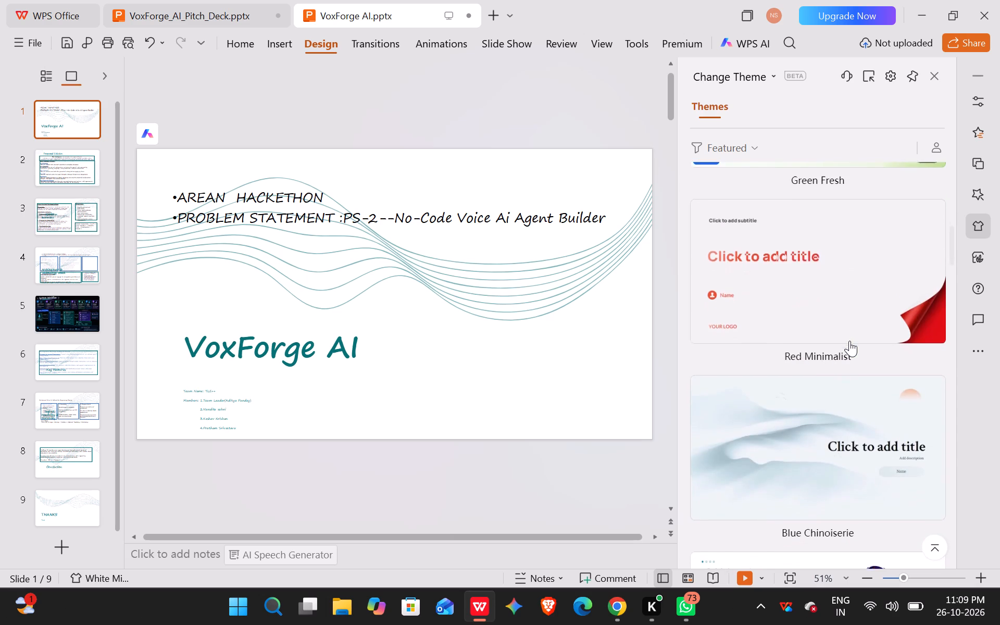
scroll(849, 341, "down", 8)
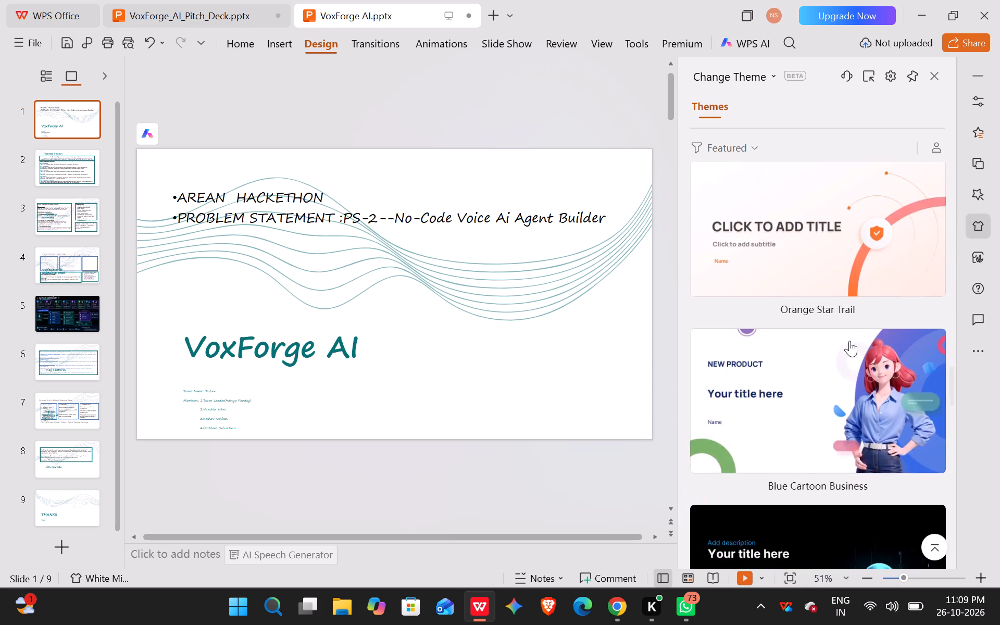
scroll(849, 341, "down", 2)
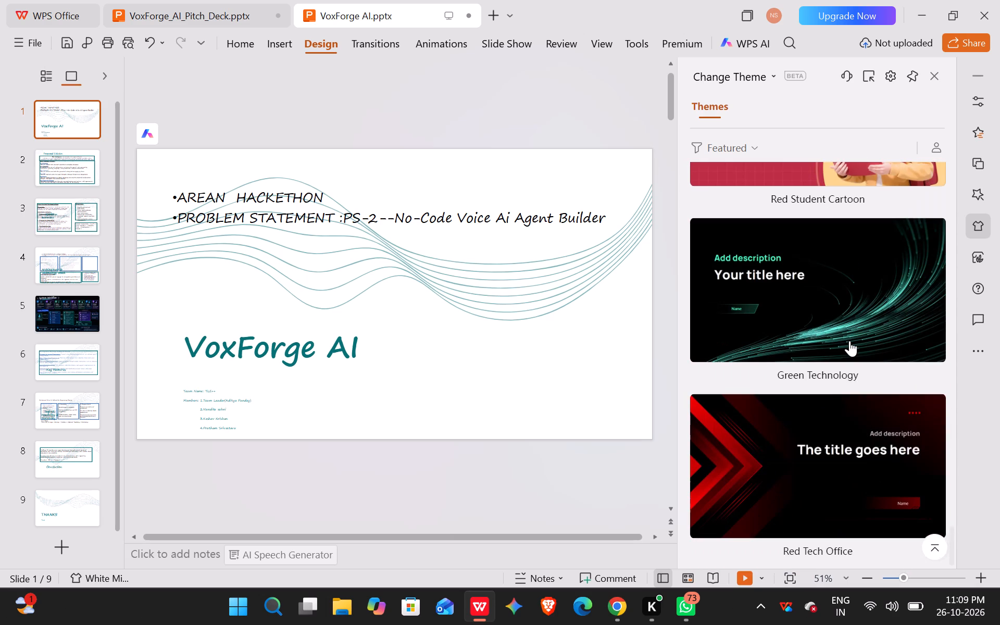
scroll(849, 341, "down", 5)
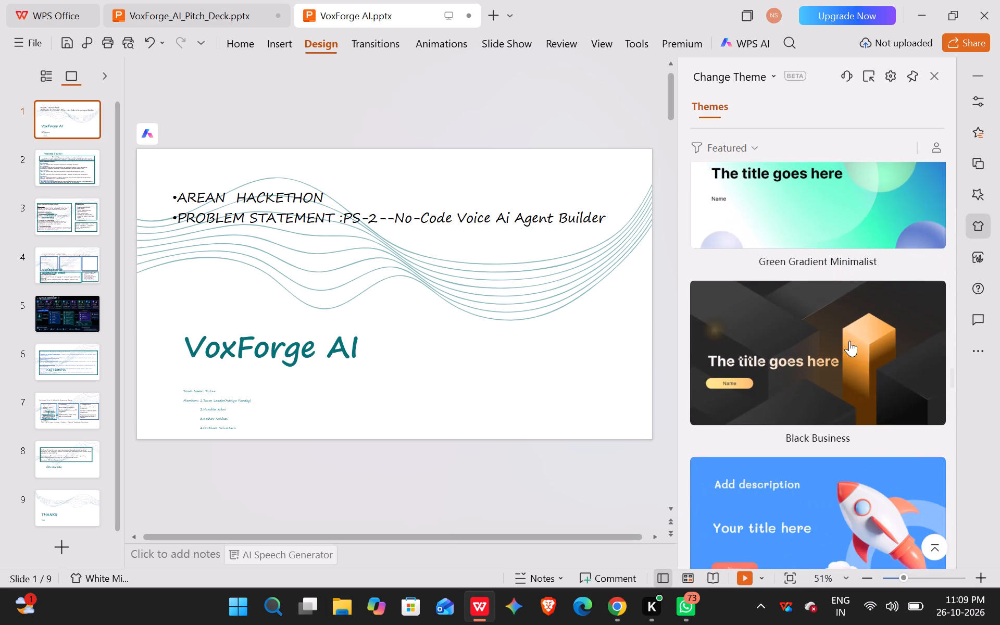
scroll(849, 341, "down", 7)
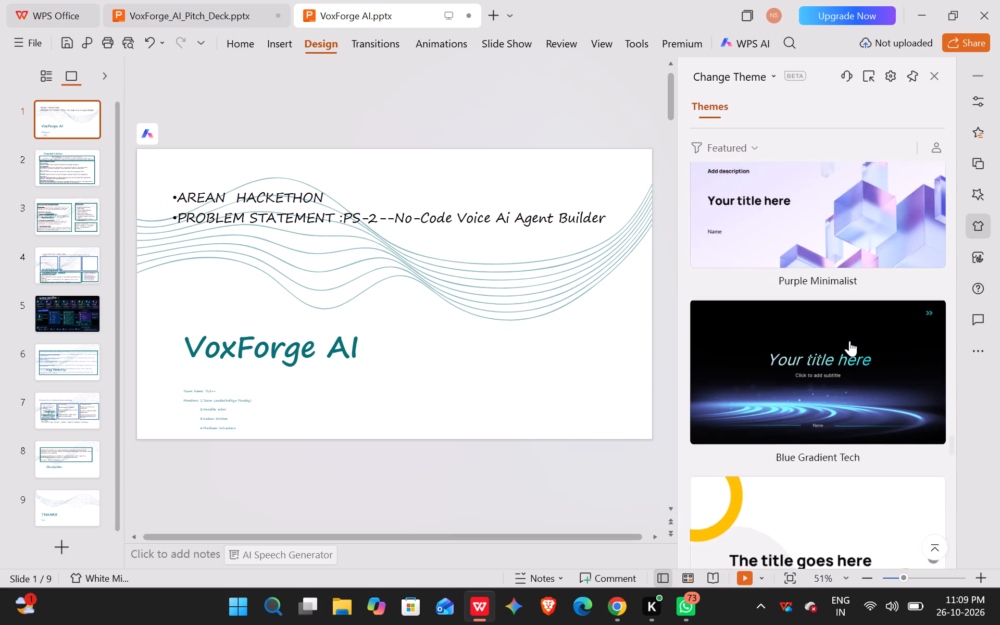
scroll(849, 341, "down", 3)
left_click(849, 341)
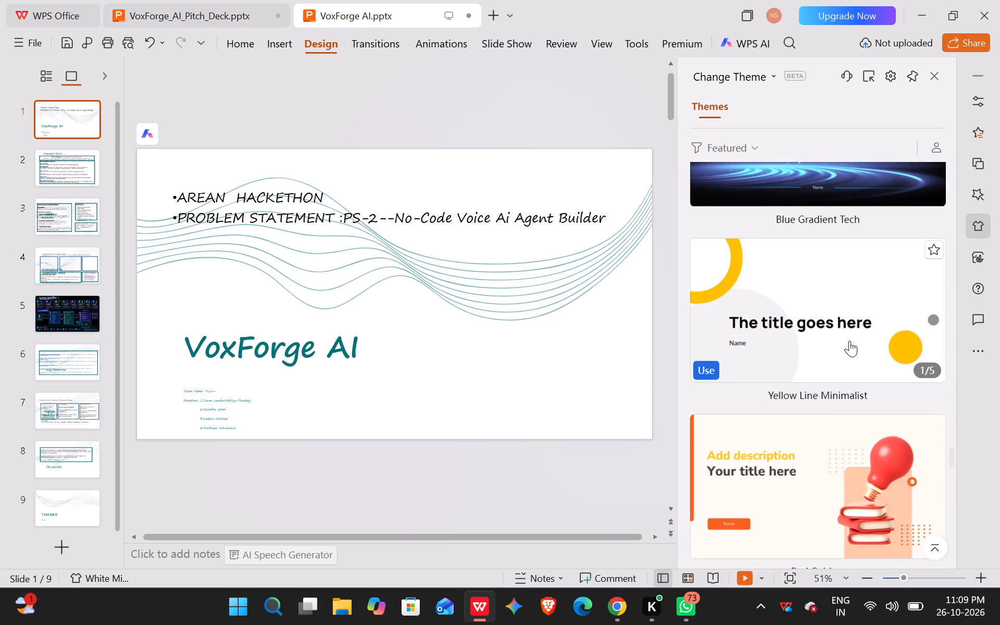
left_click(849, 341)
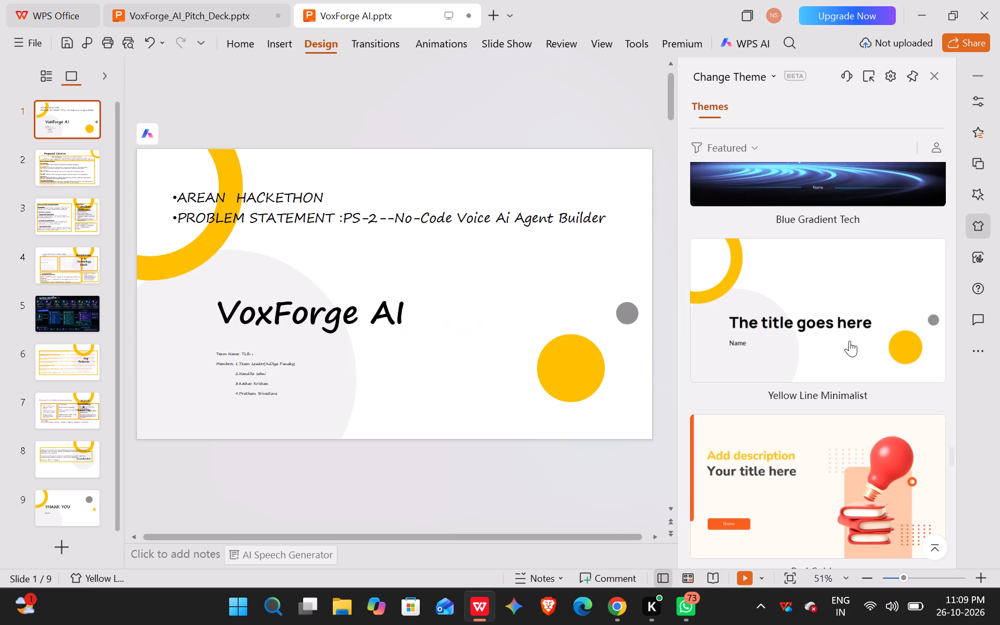
Examine how the text boxes and titles on slides 2 and 4 to 8 fit the yellow theme's layout.
scroll(811, 425, "down", 2)
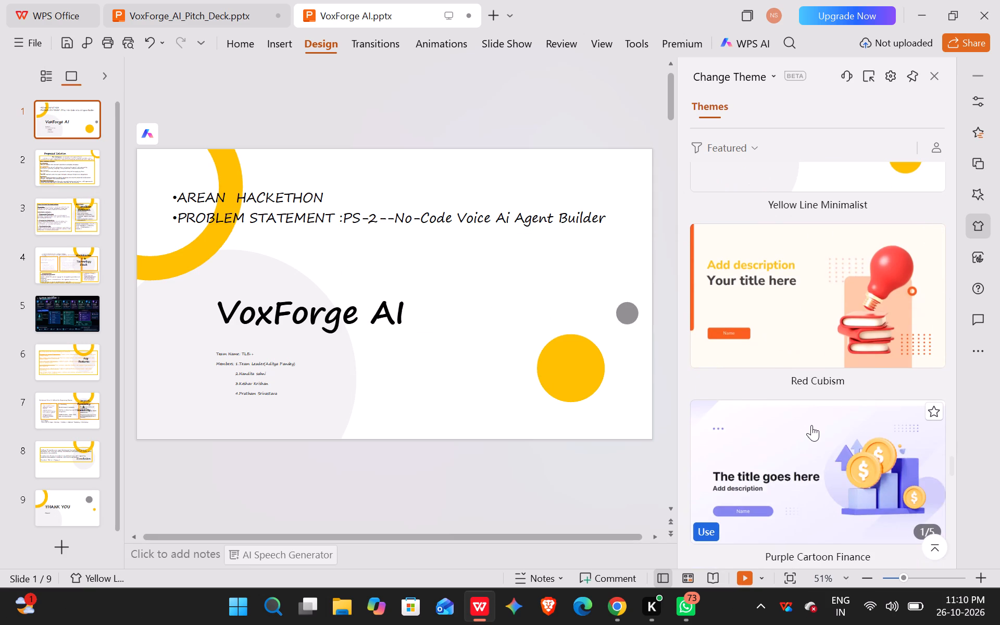
scroll(811, 425, "down", 1)
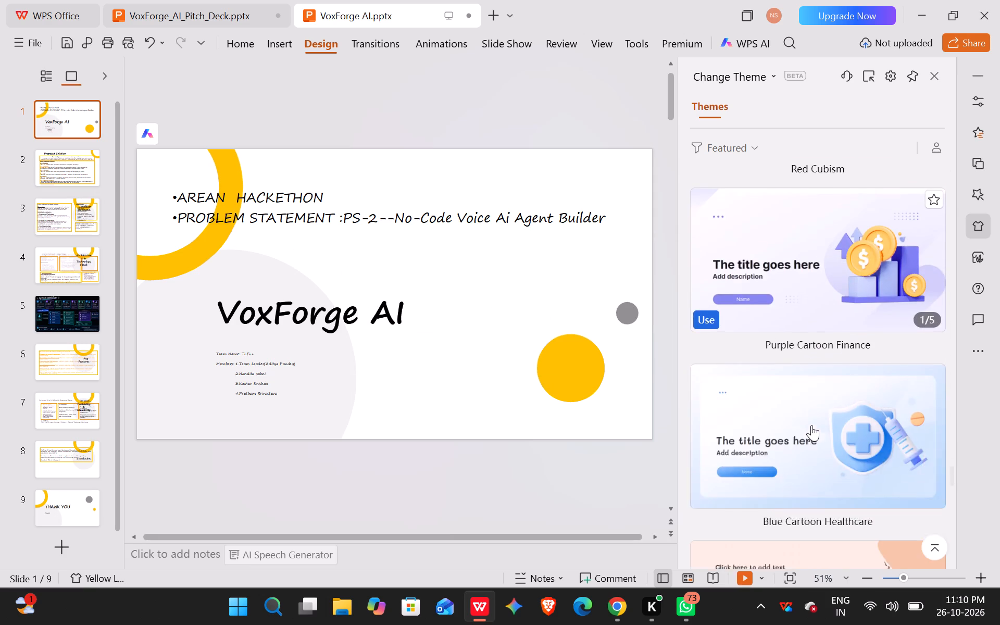
scroll(811, 425, "down", 2)
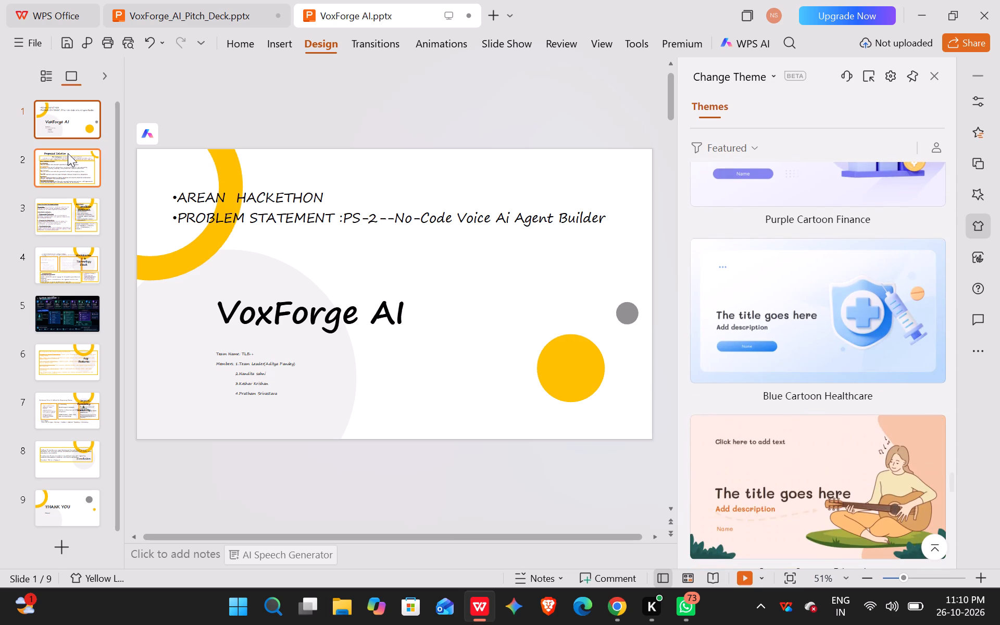
left_click(69, 160)
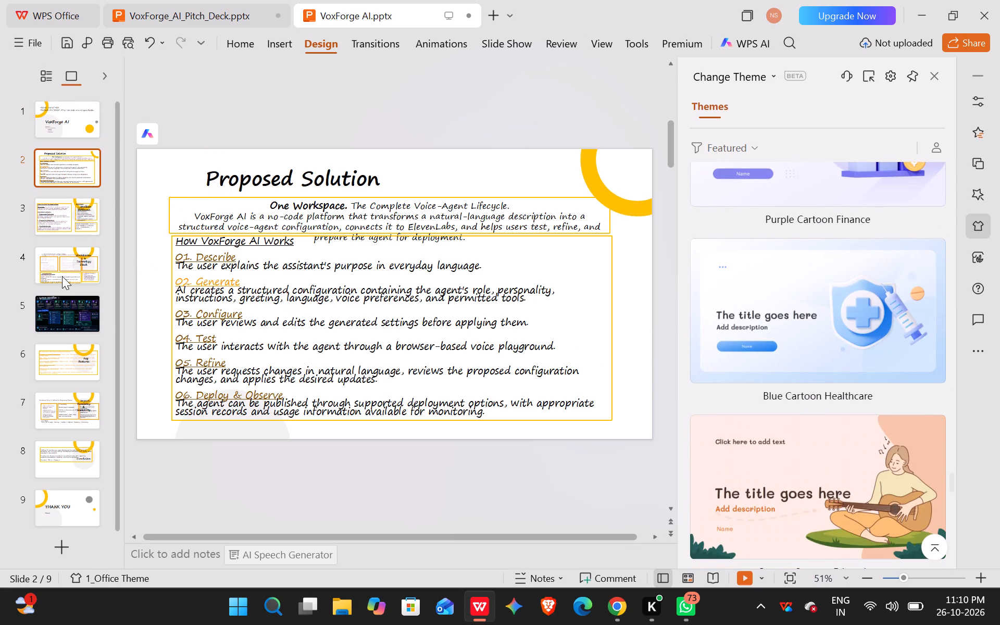
left_click(62, 276)
left_click(59, 331)
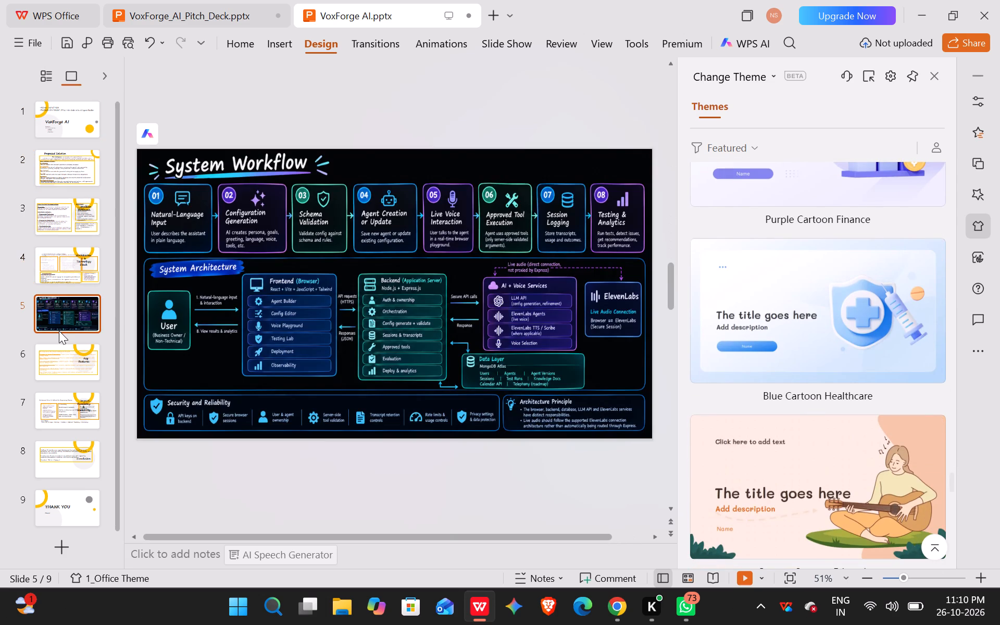
left_click(59, 368)
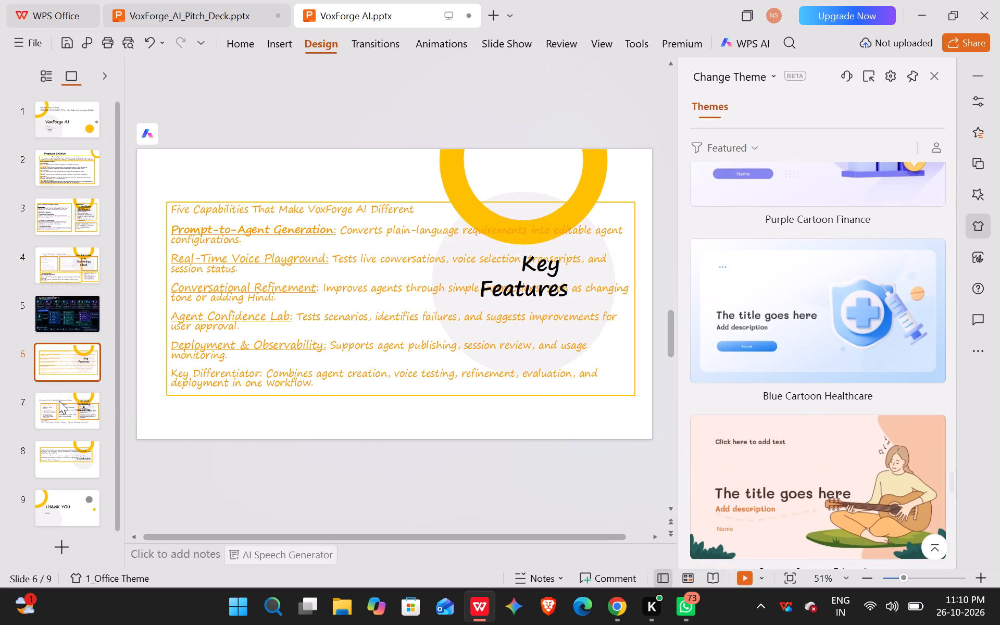
left_click(59, 401)
left_click(59, 455)
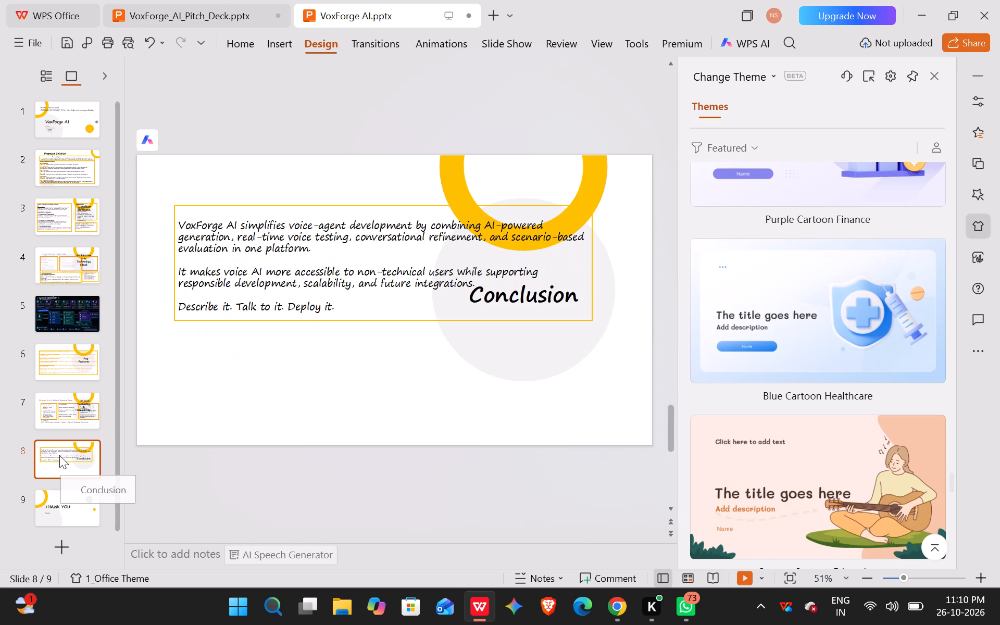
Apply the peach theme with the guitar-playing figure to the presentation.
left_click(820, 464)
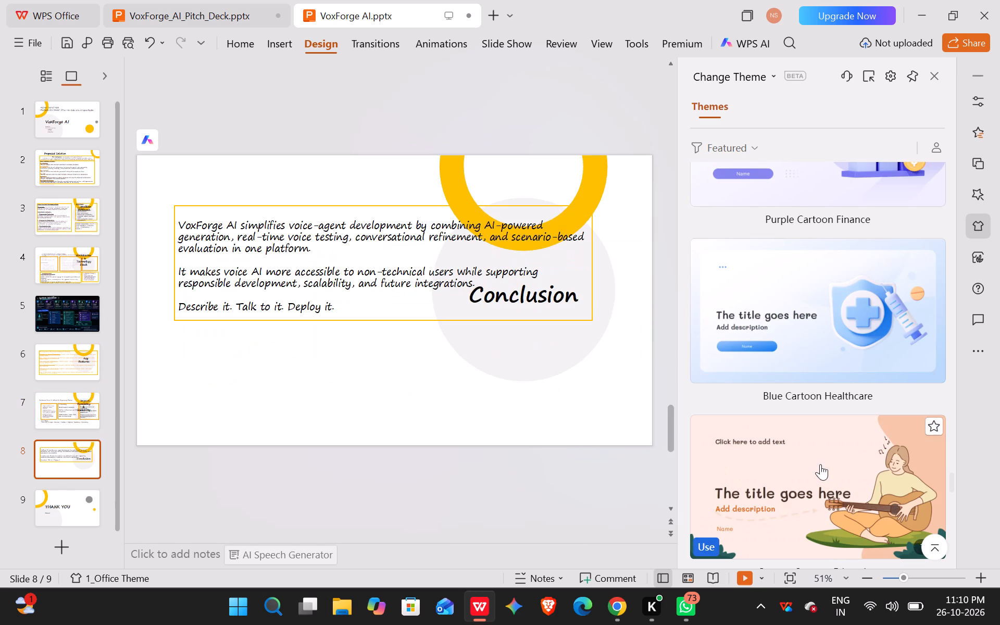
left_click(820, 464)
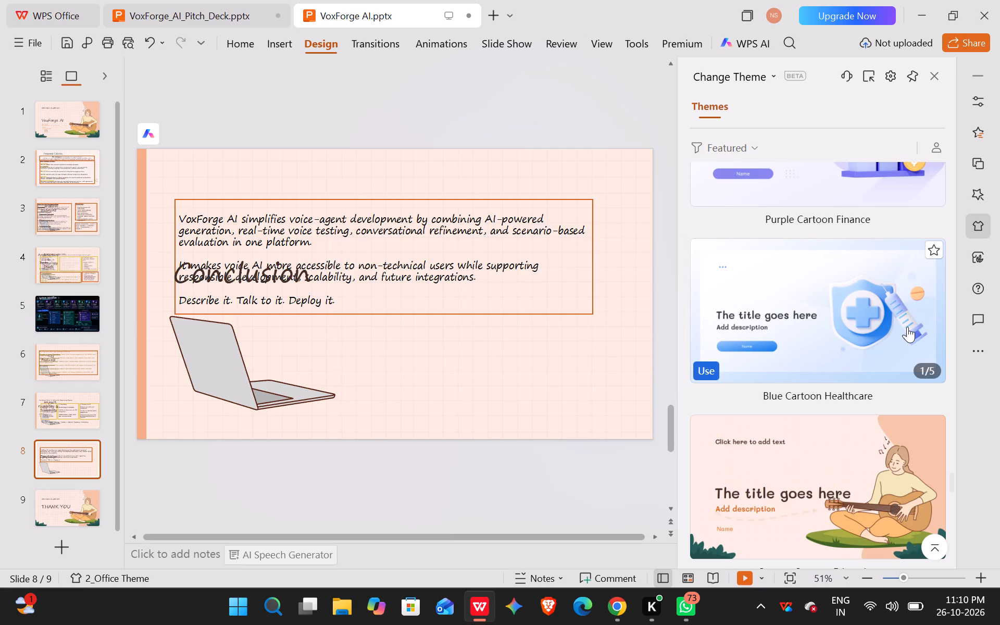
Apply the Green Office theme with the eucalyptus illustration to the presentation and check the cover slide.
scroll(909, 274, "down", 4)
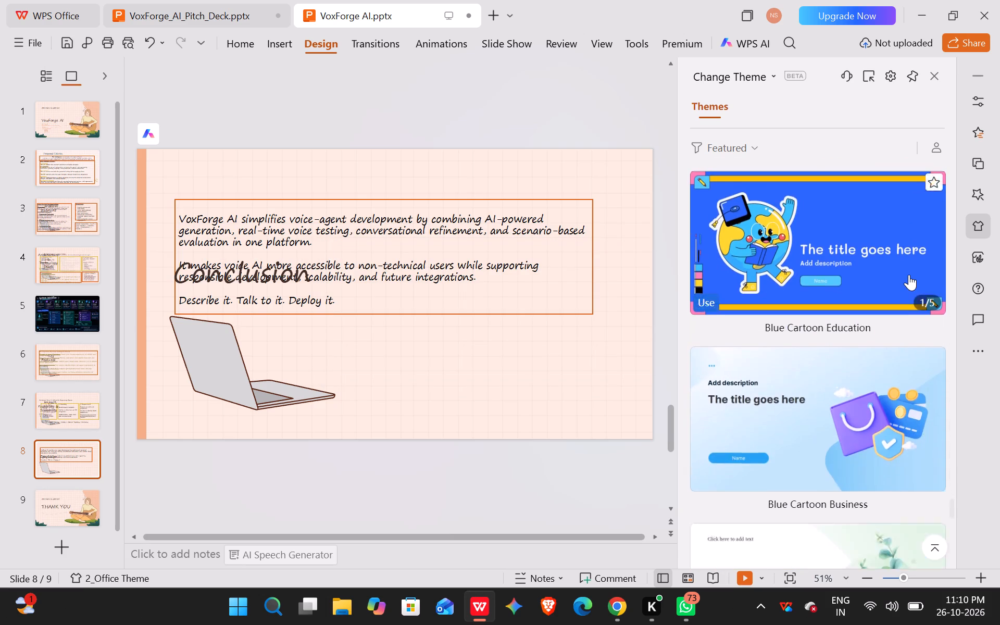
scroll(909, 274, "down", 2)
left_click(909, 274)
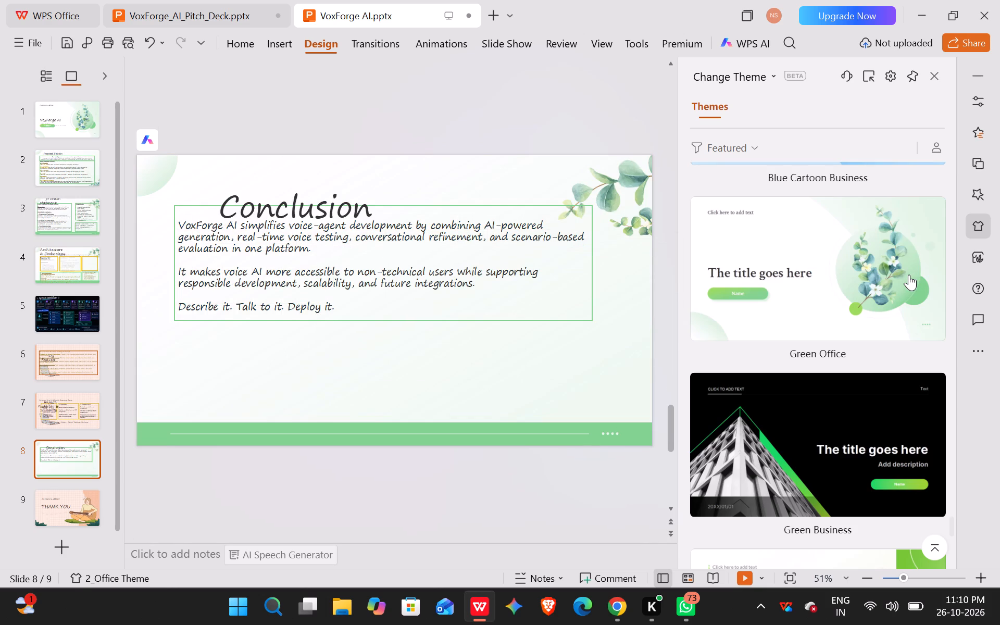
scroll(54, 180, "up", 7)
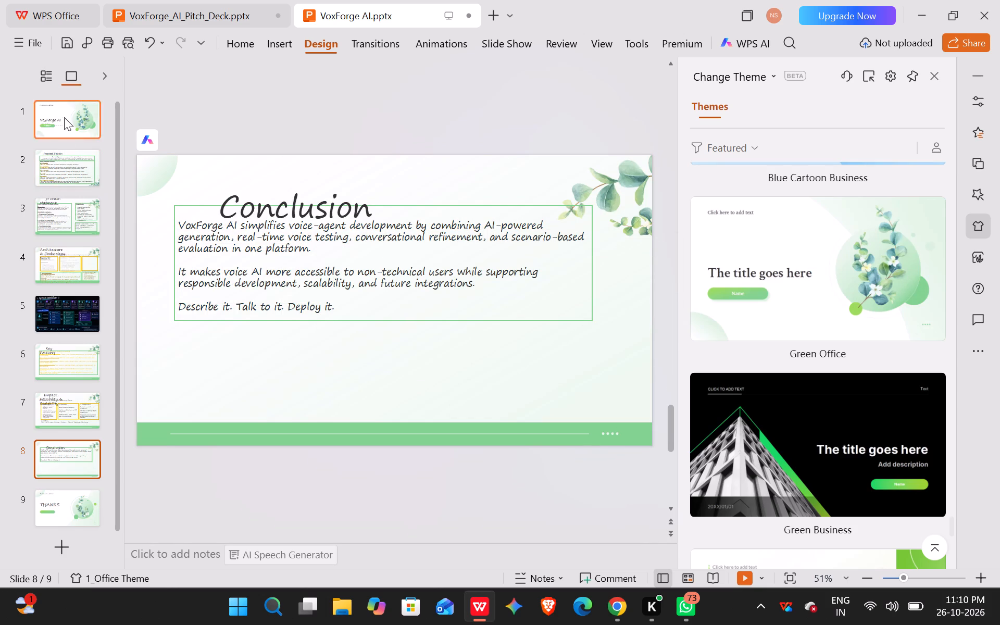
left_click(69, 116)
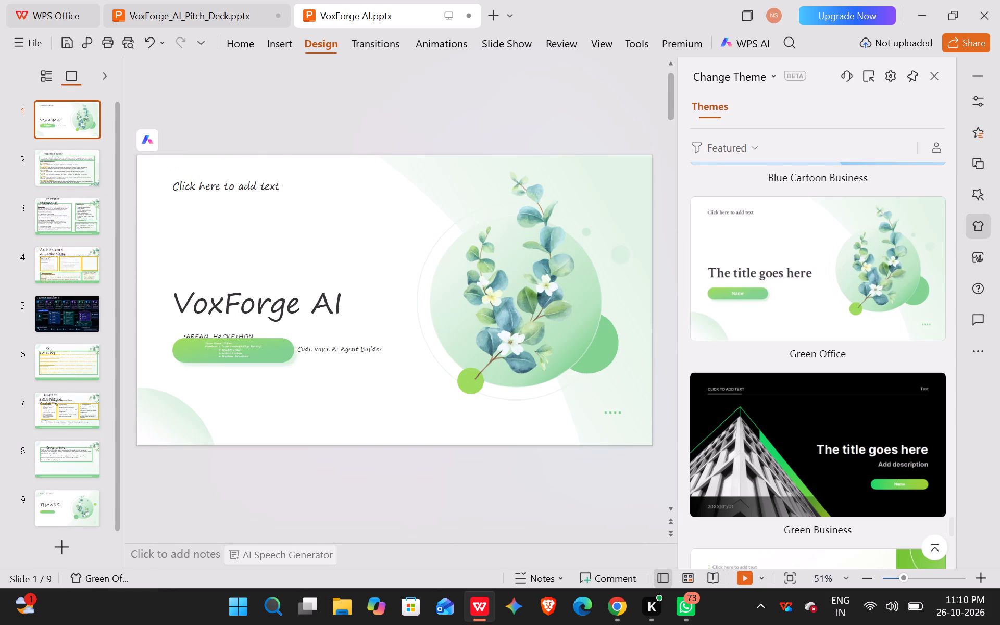
Apply the Blue Cartoon Healthcare theme with the doctor-and-laptop illustration to the whole presentation.
scroll(880, 281, "down", 1)
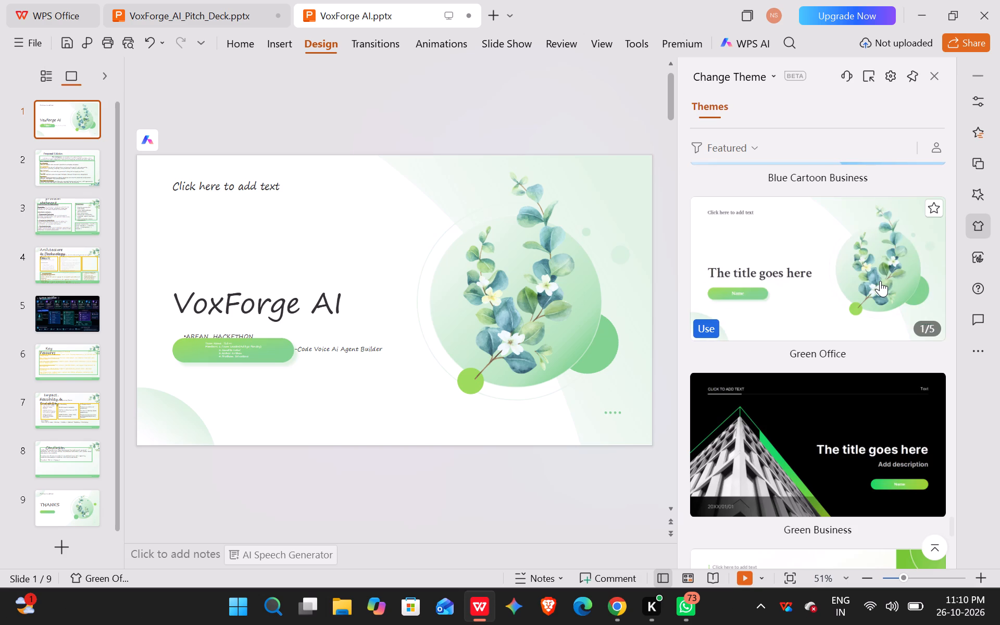
scroll(880, 281, "down", 5)
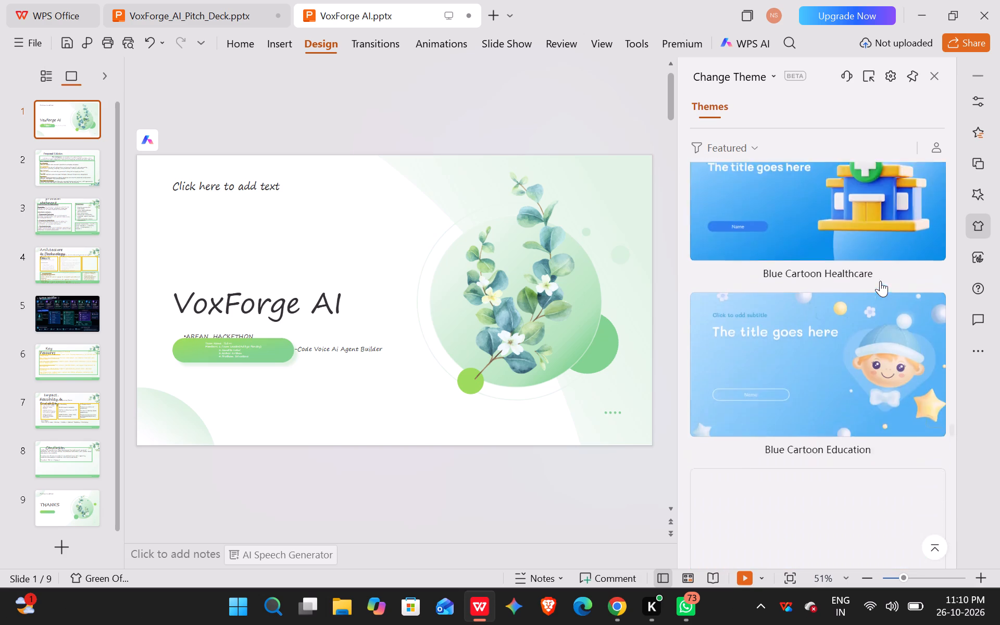
scroll(880, 281, "down", 4)
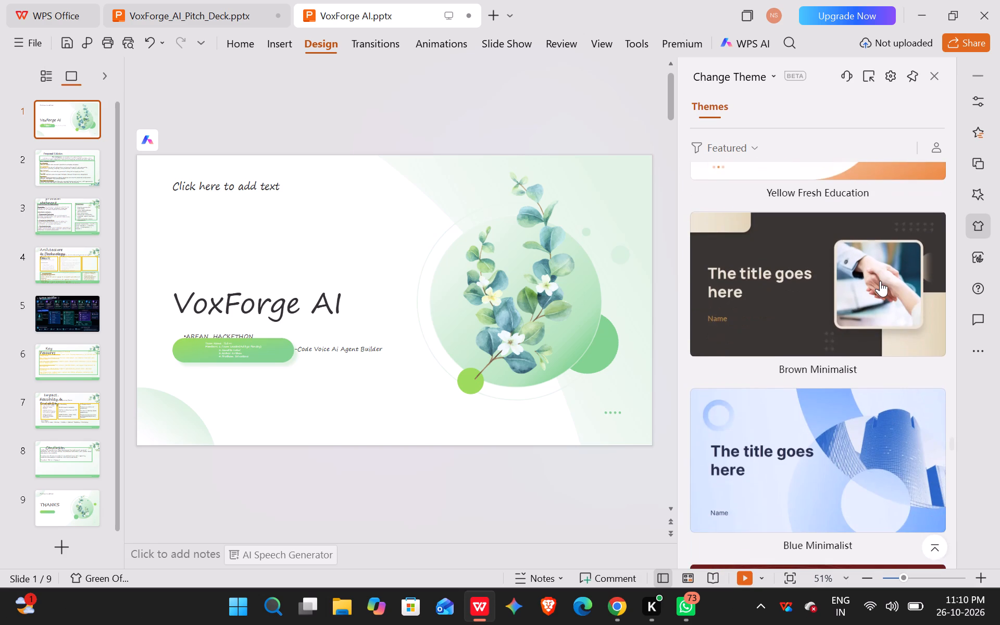
scroll(880, 281, "down", 1)
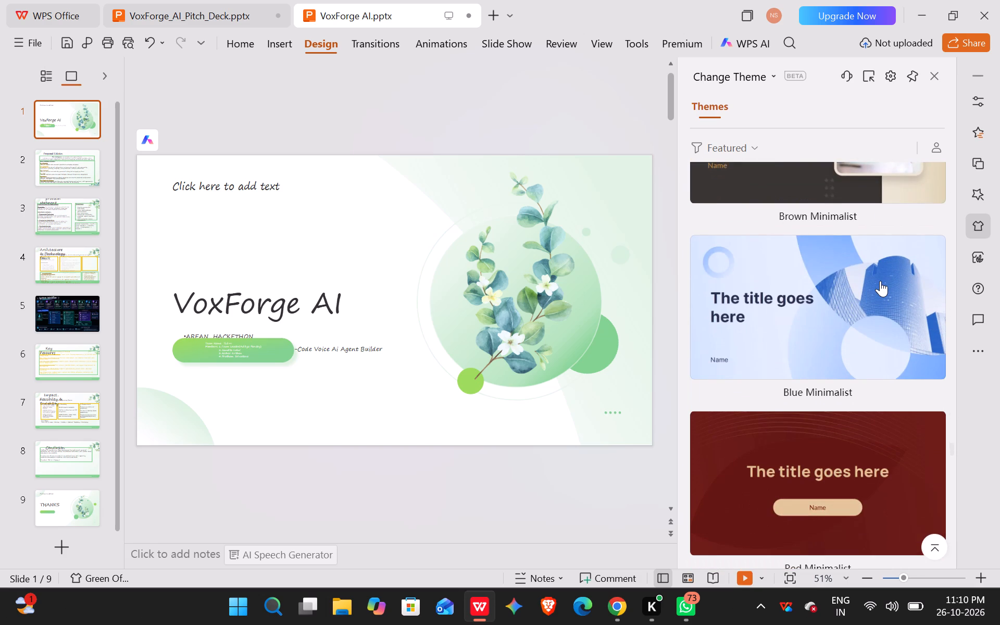
scroll(880, 281, "down", 3)
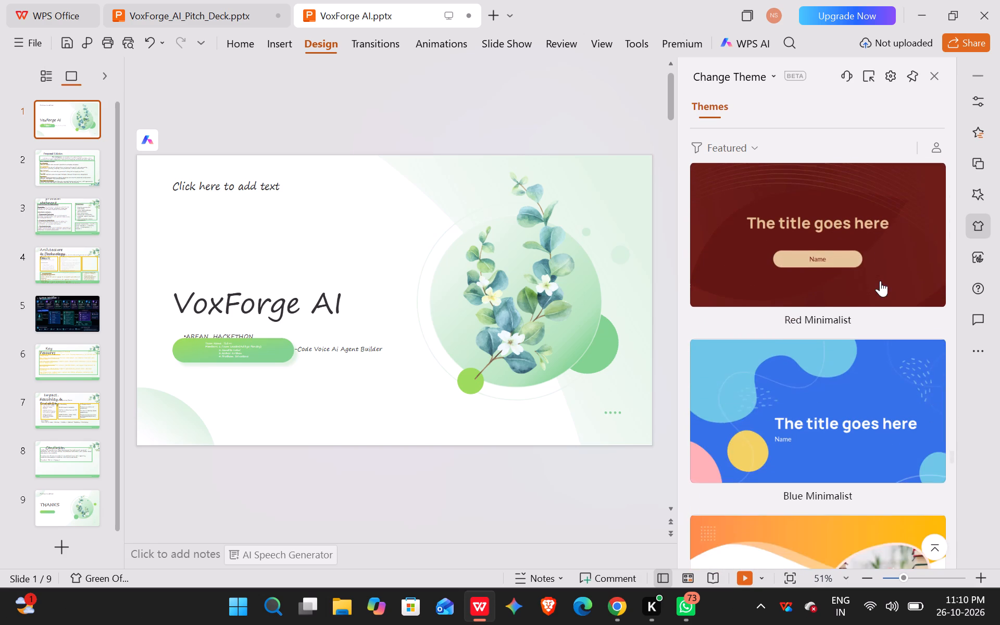
scroll(880, 281, "down", 1)
scroll(880, 281, "up", 17)
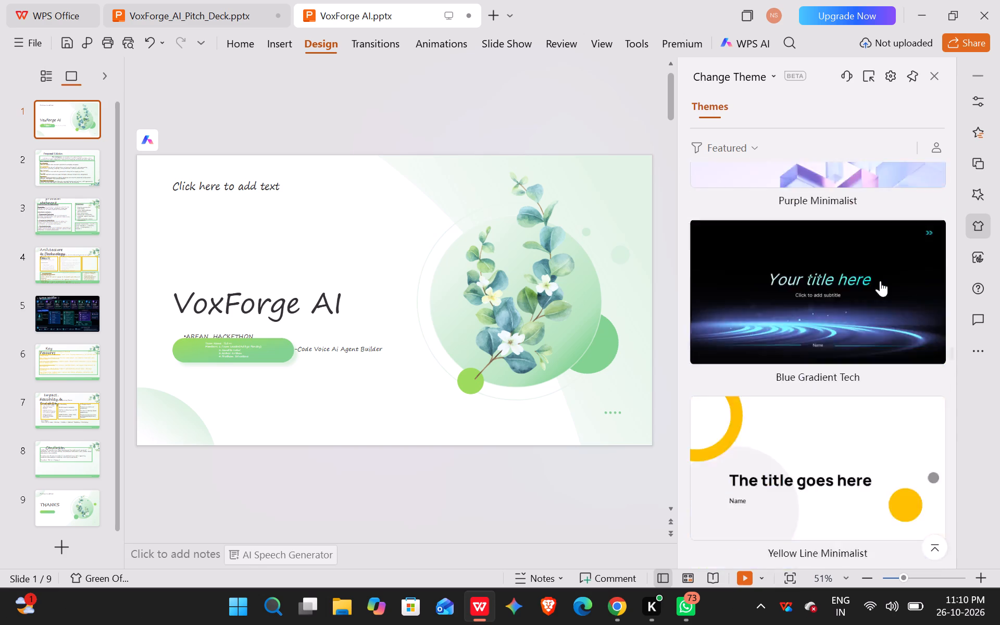
scroll(880, 281, "up", 5)
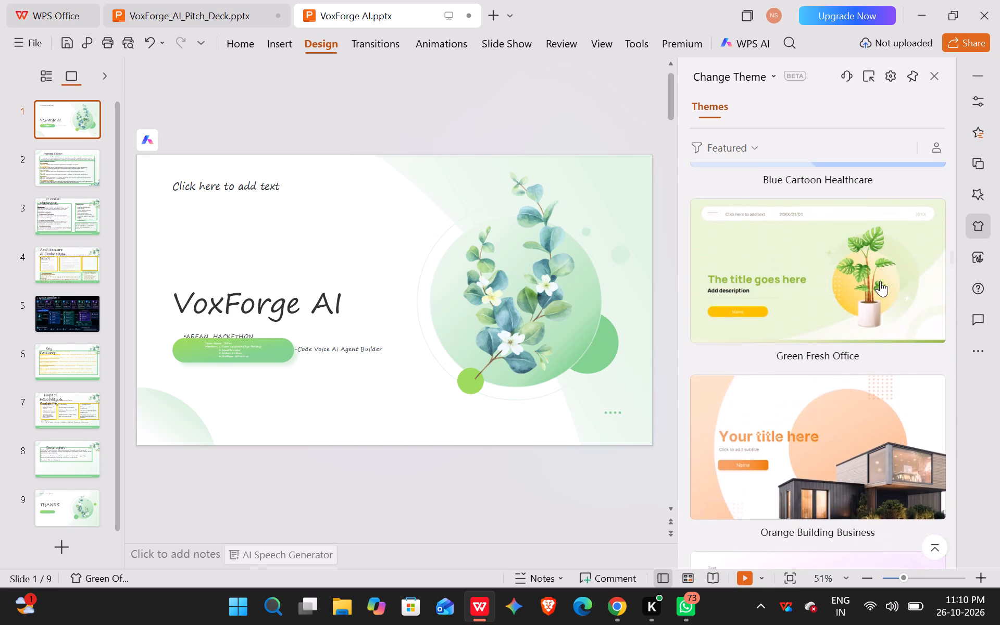
scroll(888, 444, "up", 3)
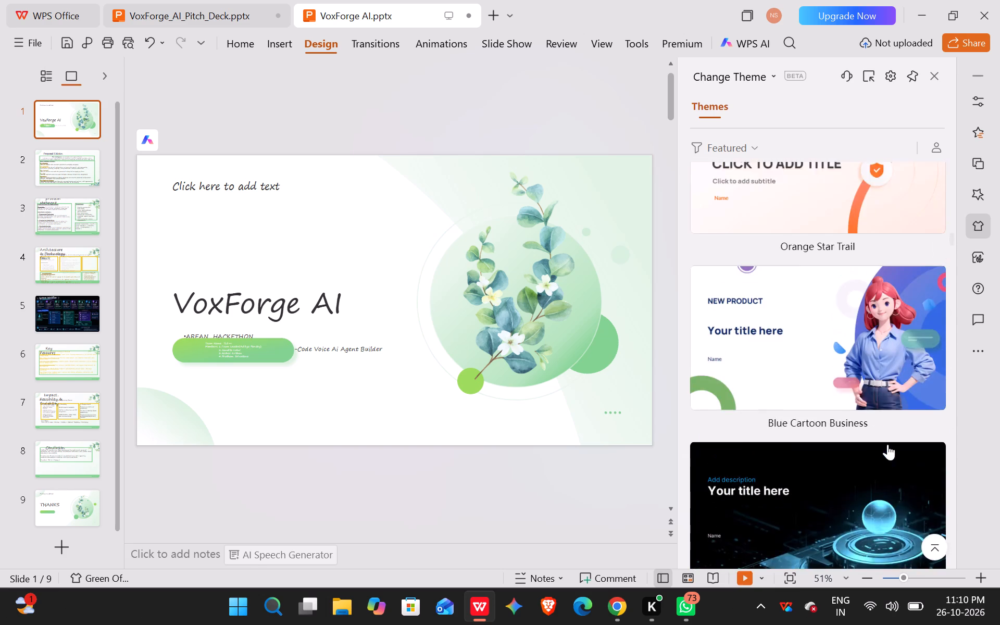
scroll(888, 444, "down", 3)
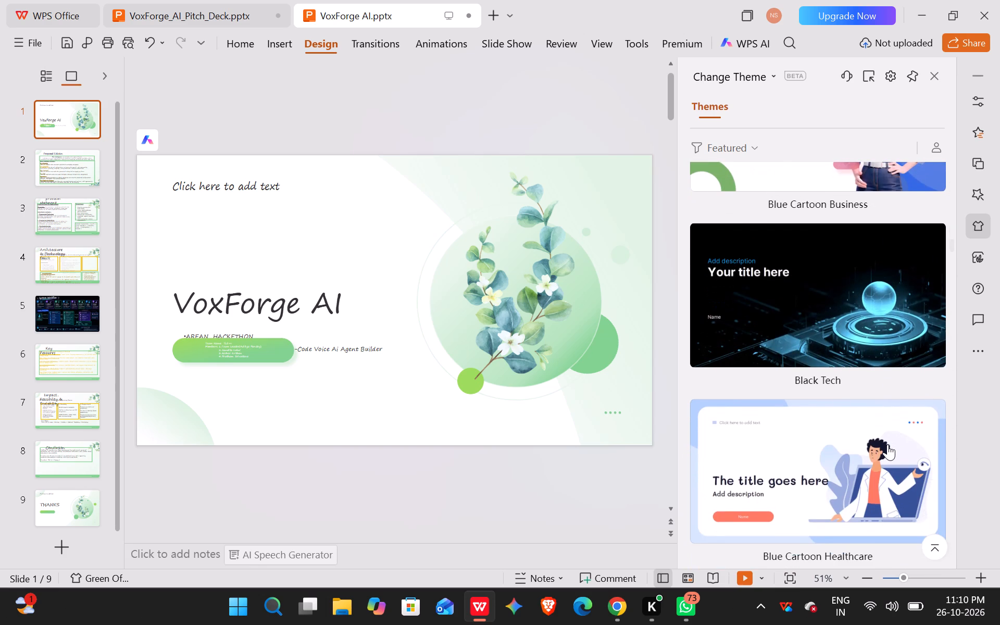
left_click(888, 444)
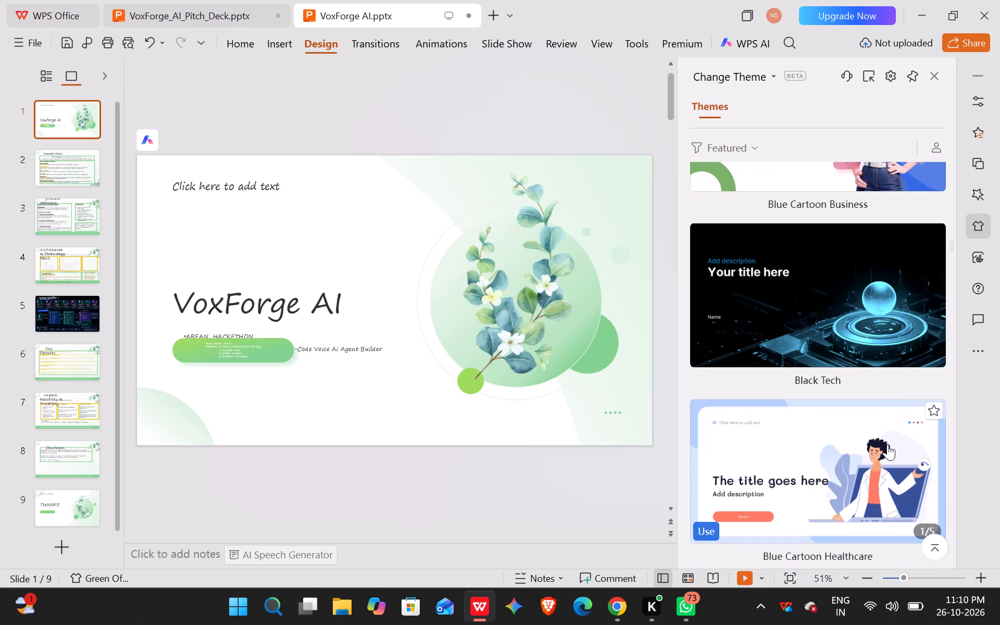
left_click(888, 444)
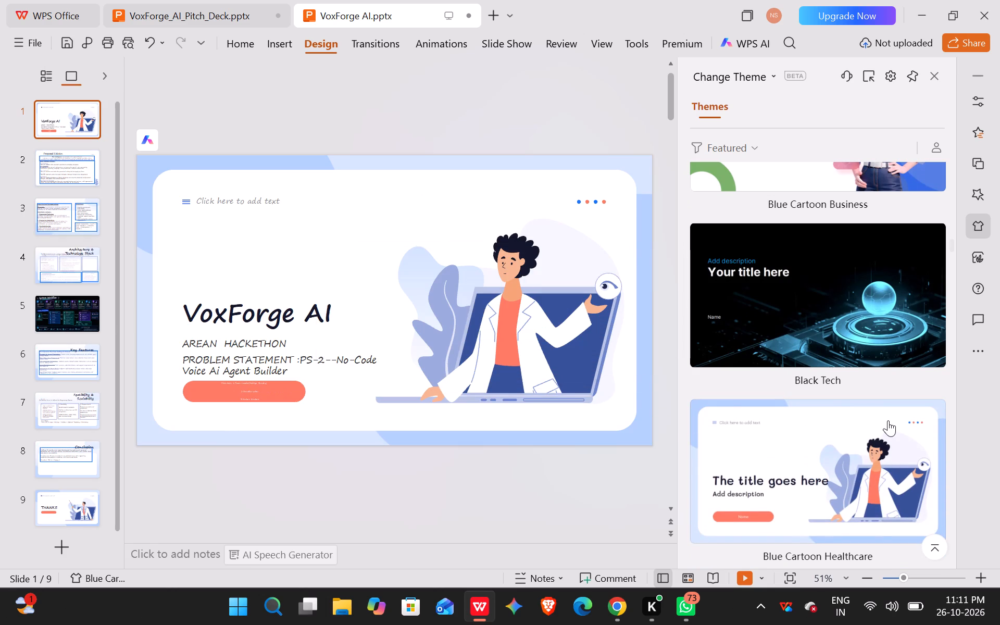
Check how the content of the Proposed Solution and Architecture & Technology Stack slides fits the blue theme.
left_click(76, 177)
left_click(77, 255)
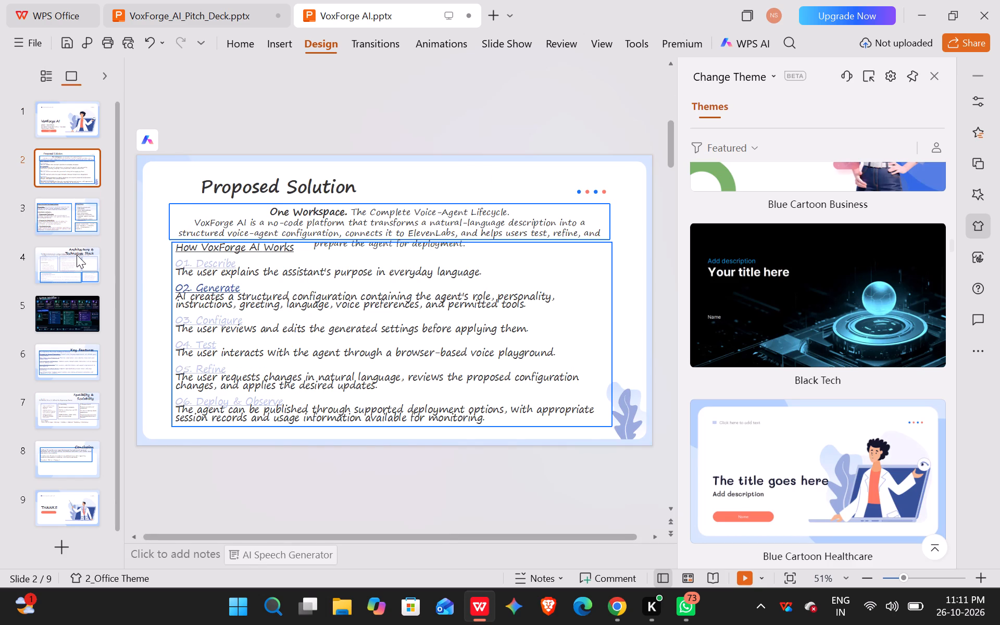
left_click(249, 272)
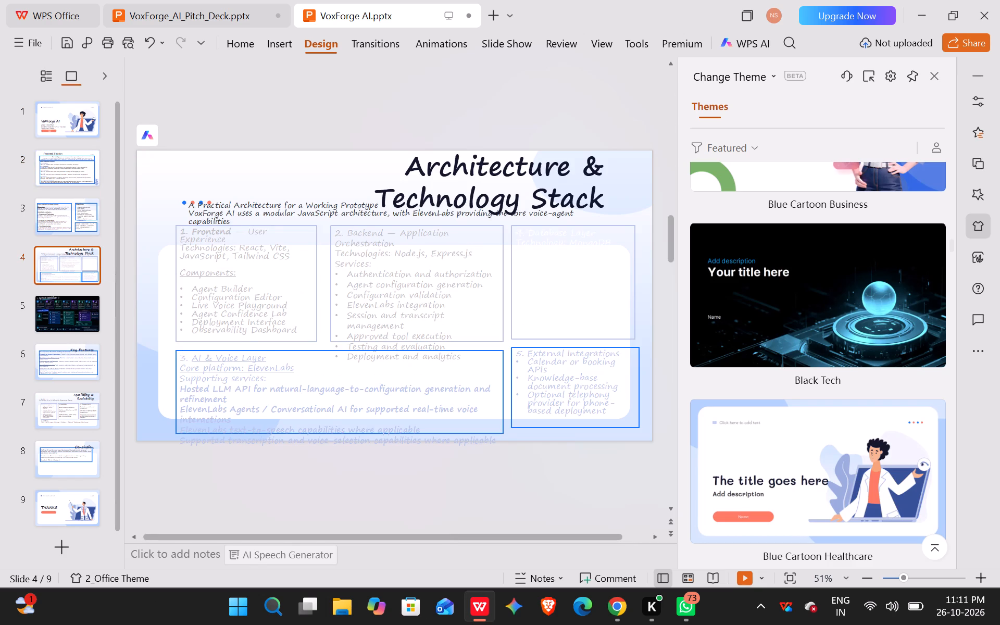
left_click(339, 151)
Review all the slides from the cover to the closing THANKS slide to judge how their content fits the blue healthcare theme.
left_click(76, 368)
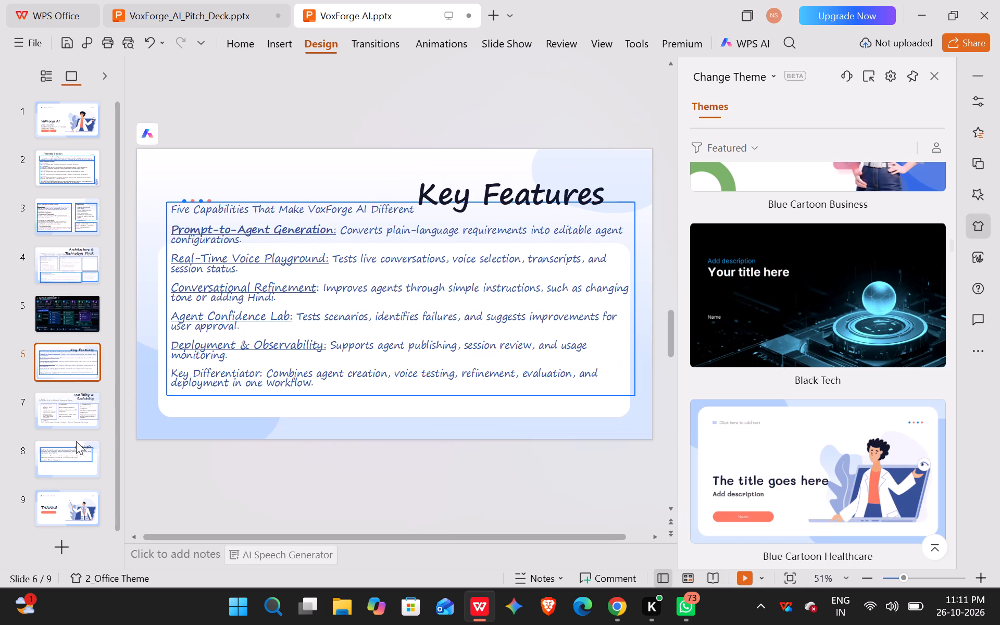
left_click(75, 453)
left_click(68, 501)
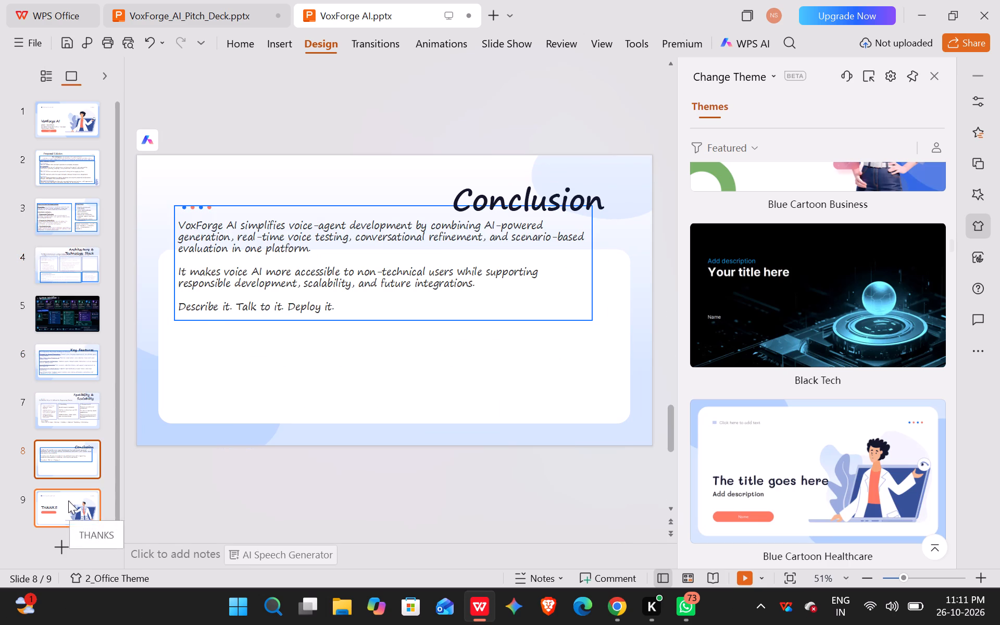
left_click(72, 443)
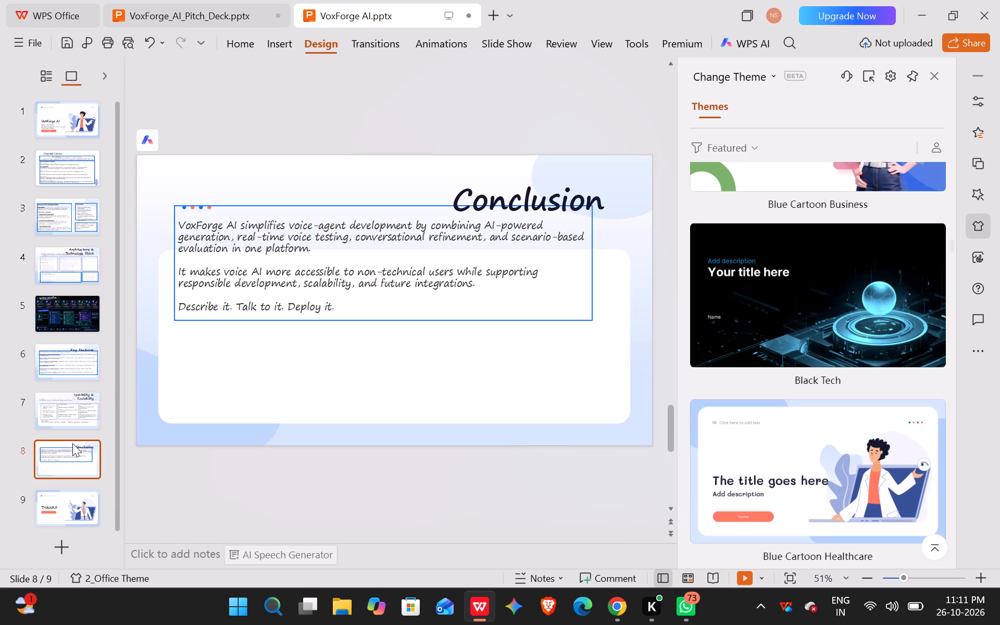
scroll(72, 443, "up", 3)
left_click(83, 115)
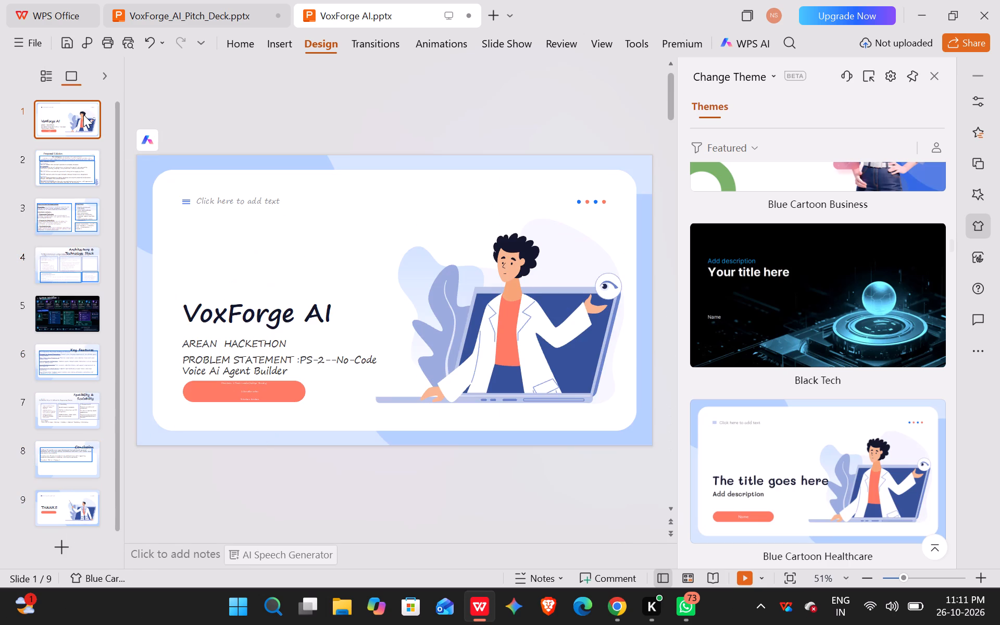
left_click(93, 181)
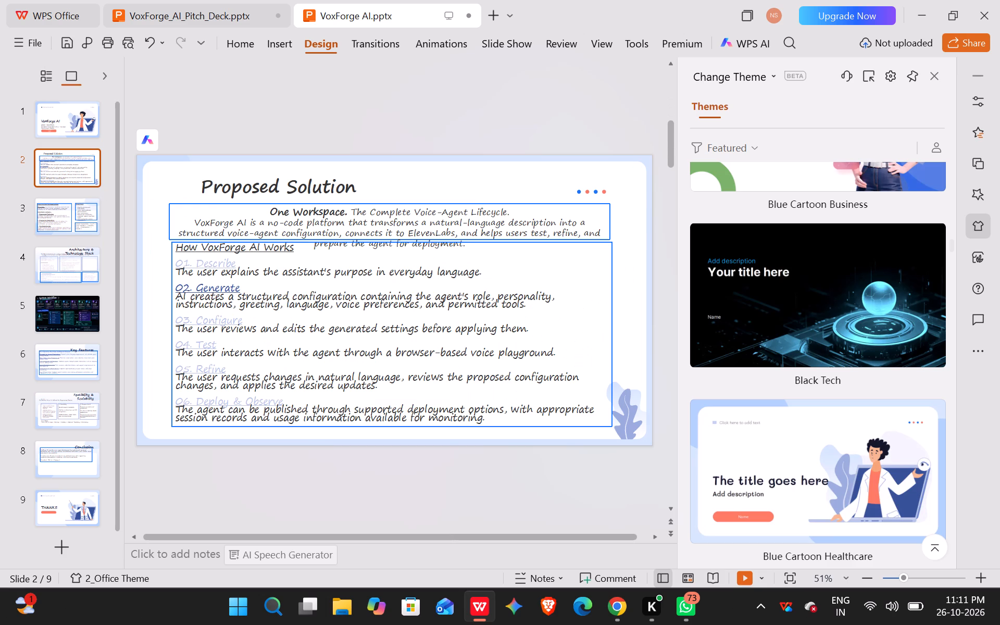
left_click(83, 251)
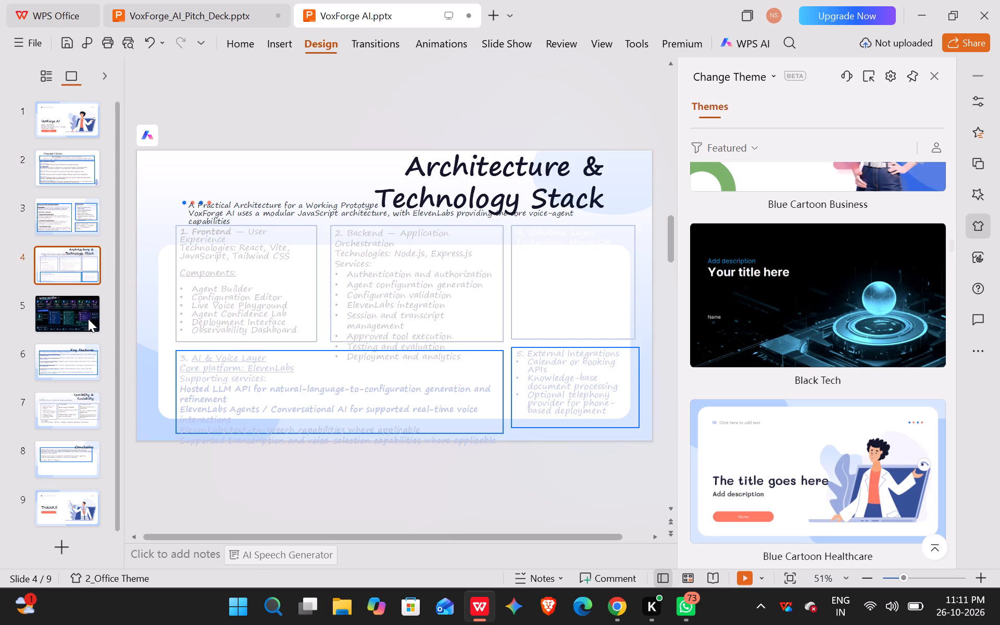
left_click(88, 319)
left_click(69, 371)
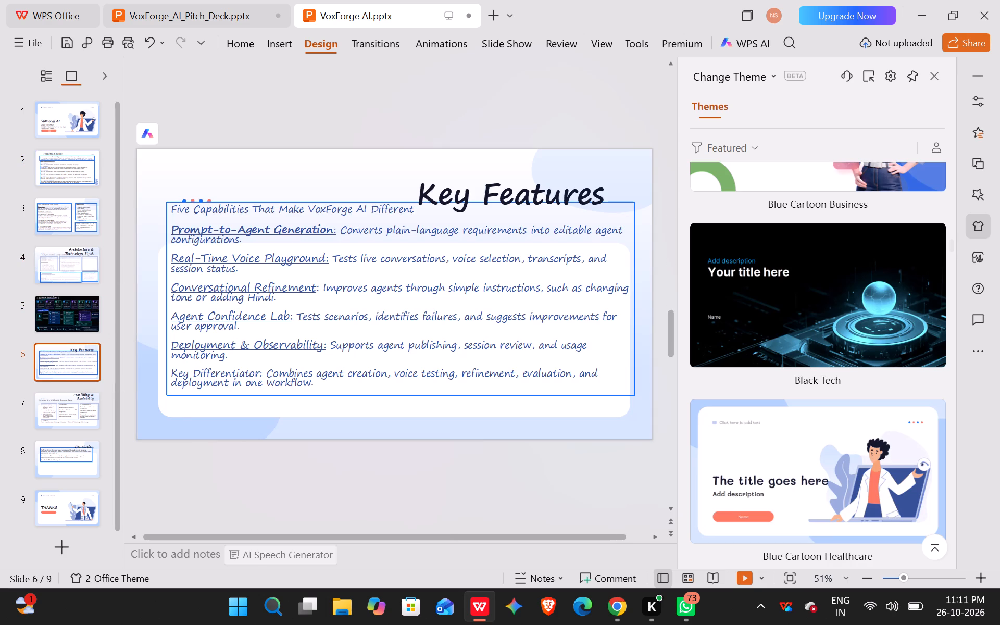
left_click(84, 423)
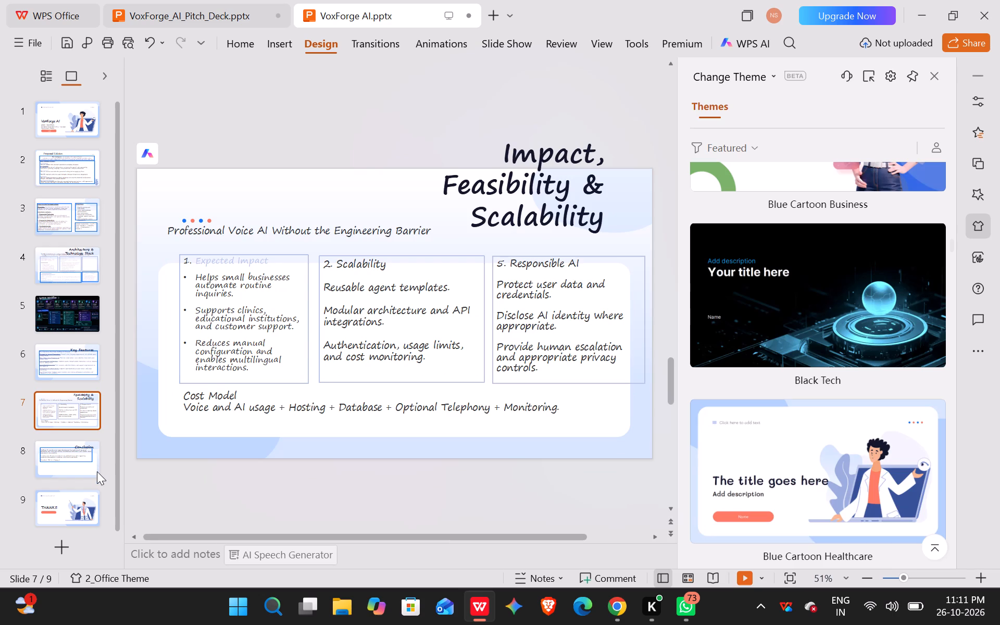
left_click(97, 471)
left_click(74, 510)
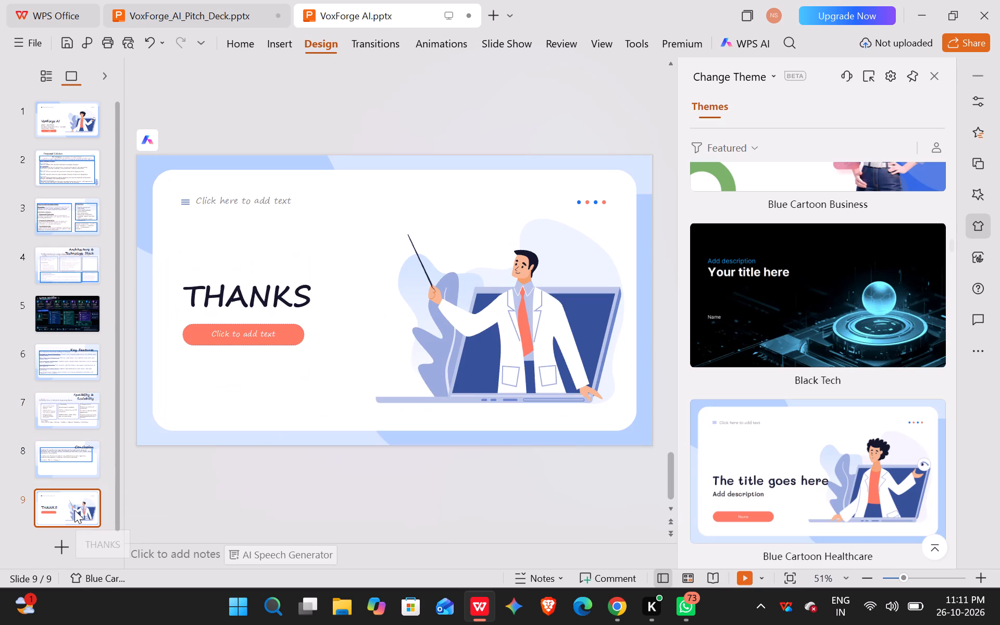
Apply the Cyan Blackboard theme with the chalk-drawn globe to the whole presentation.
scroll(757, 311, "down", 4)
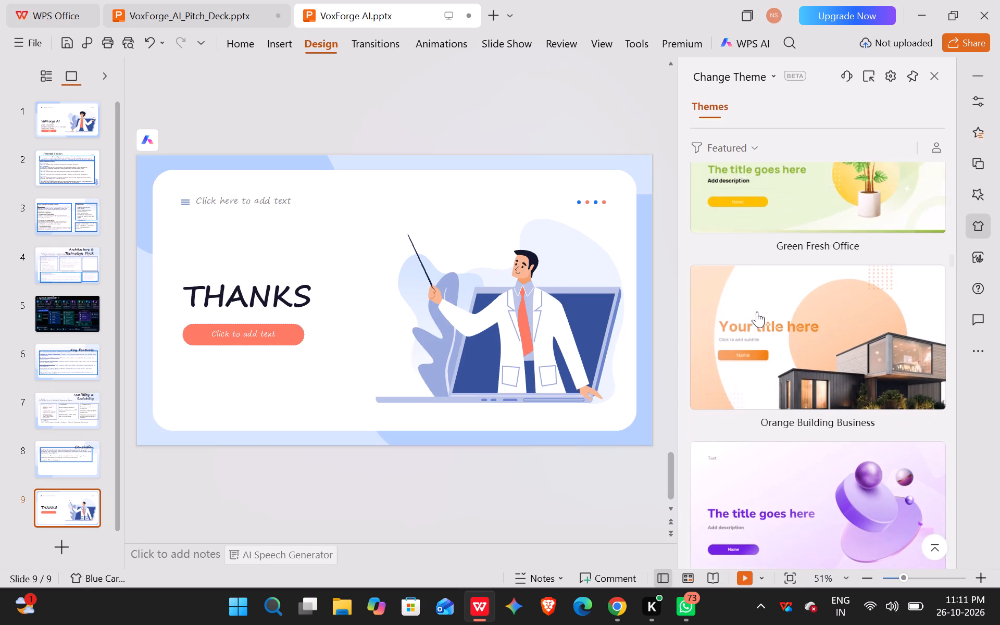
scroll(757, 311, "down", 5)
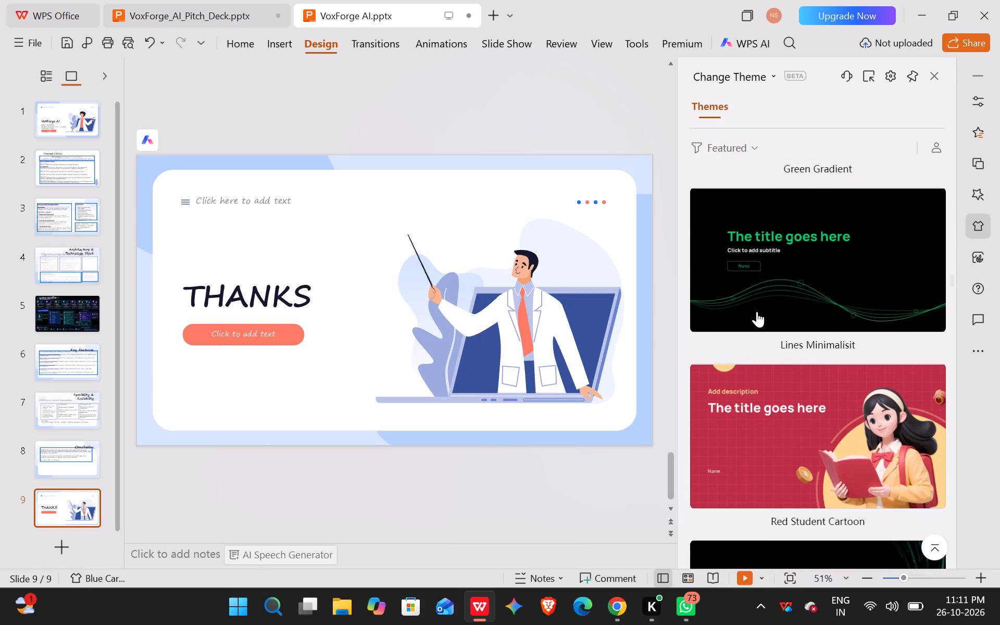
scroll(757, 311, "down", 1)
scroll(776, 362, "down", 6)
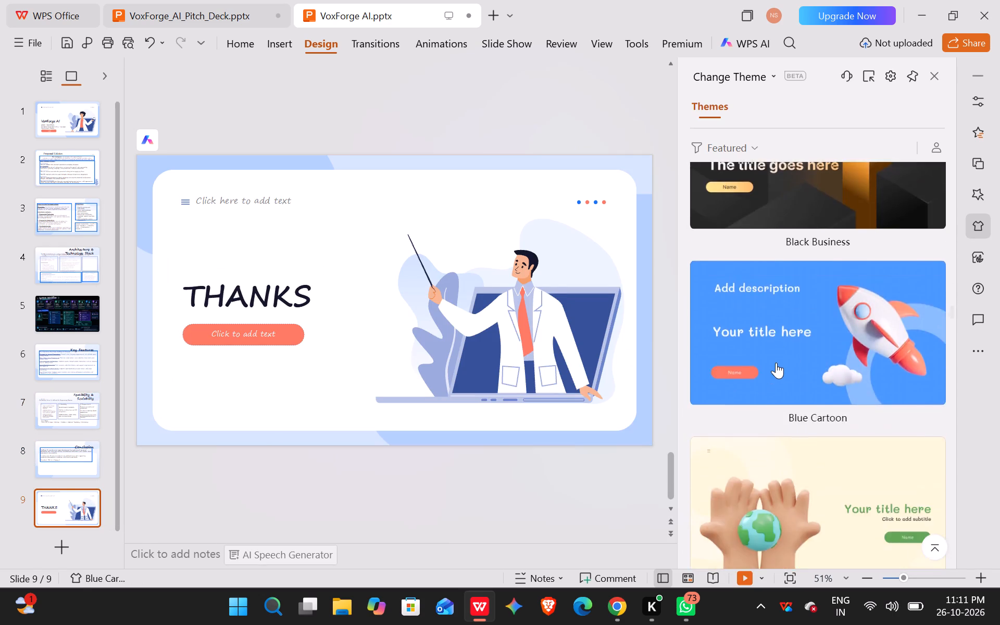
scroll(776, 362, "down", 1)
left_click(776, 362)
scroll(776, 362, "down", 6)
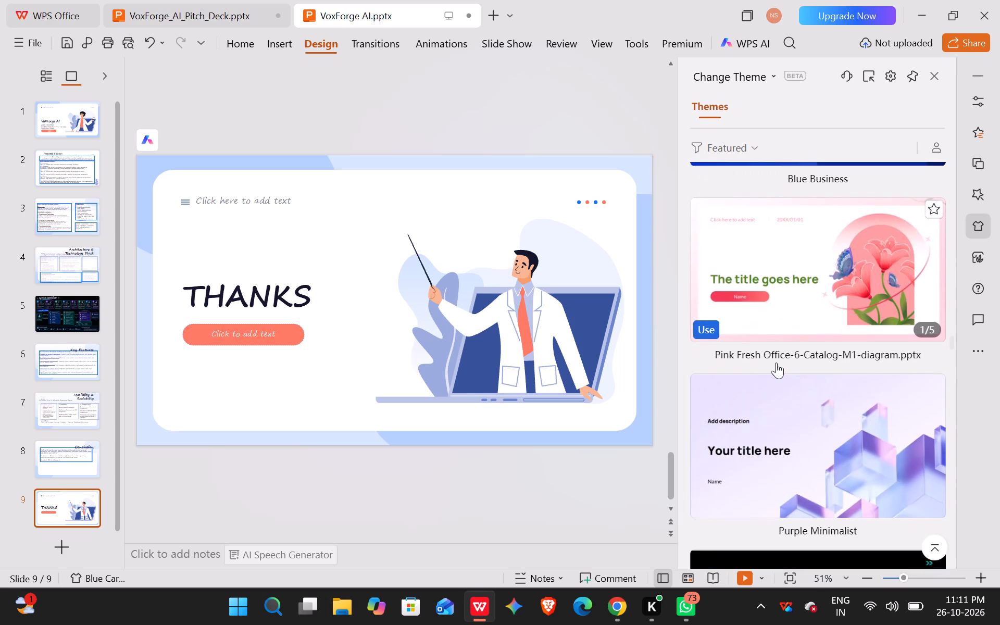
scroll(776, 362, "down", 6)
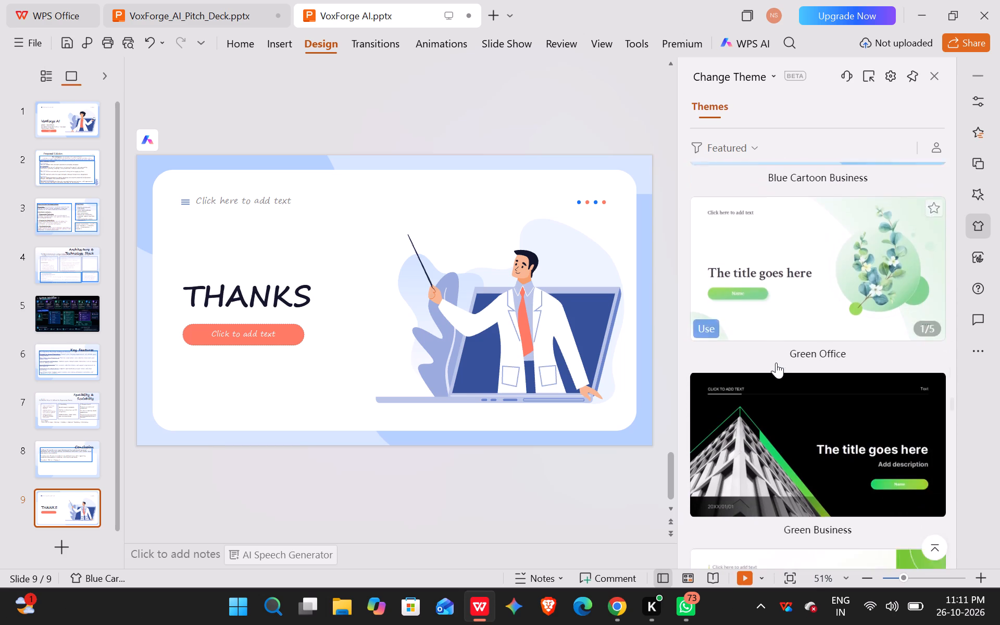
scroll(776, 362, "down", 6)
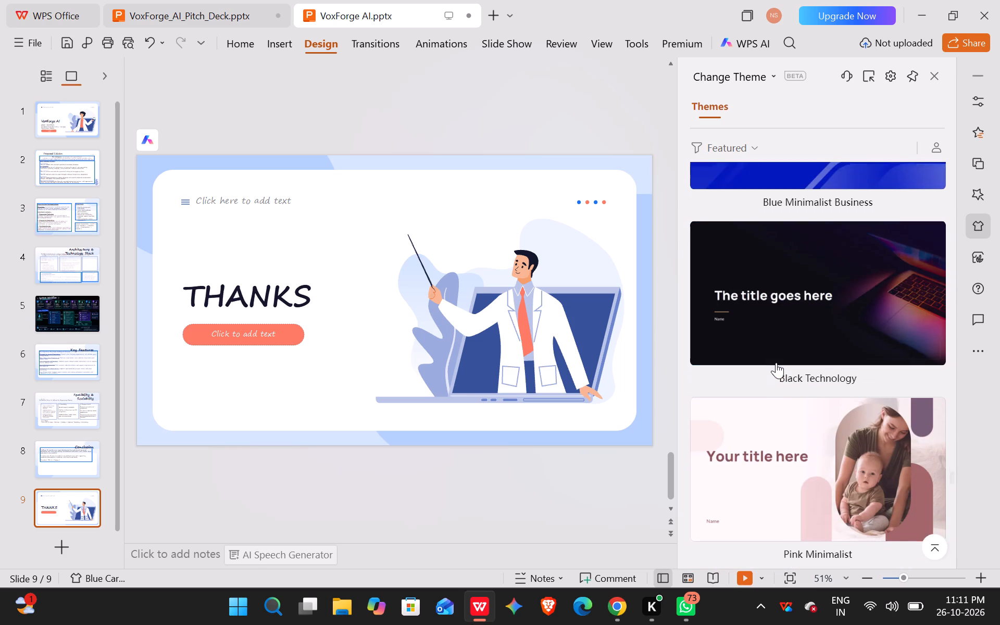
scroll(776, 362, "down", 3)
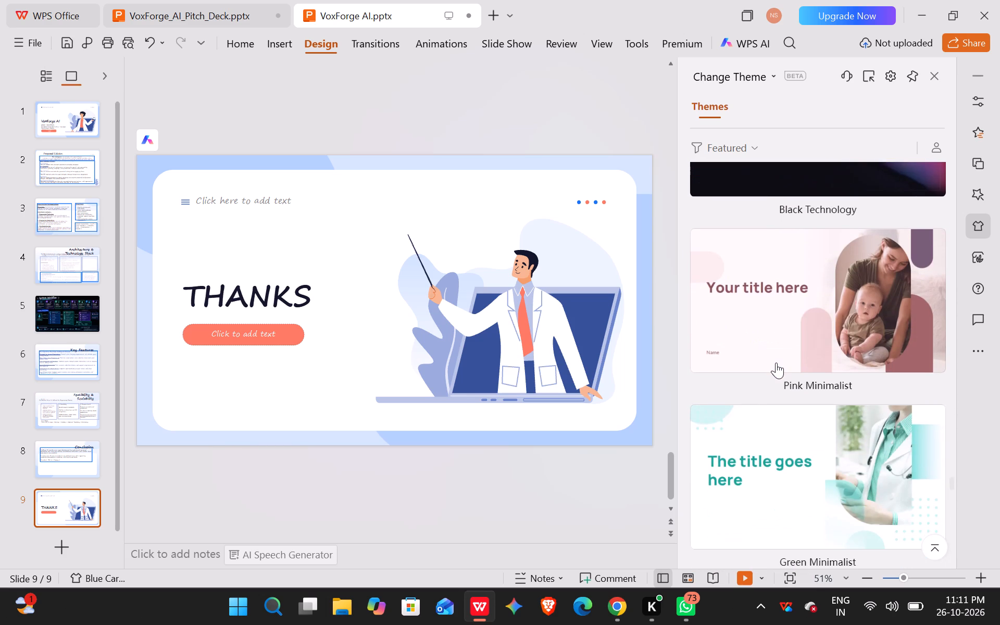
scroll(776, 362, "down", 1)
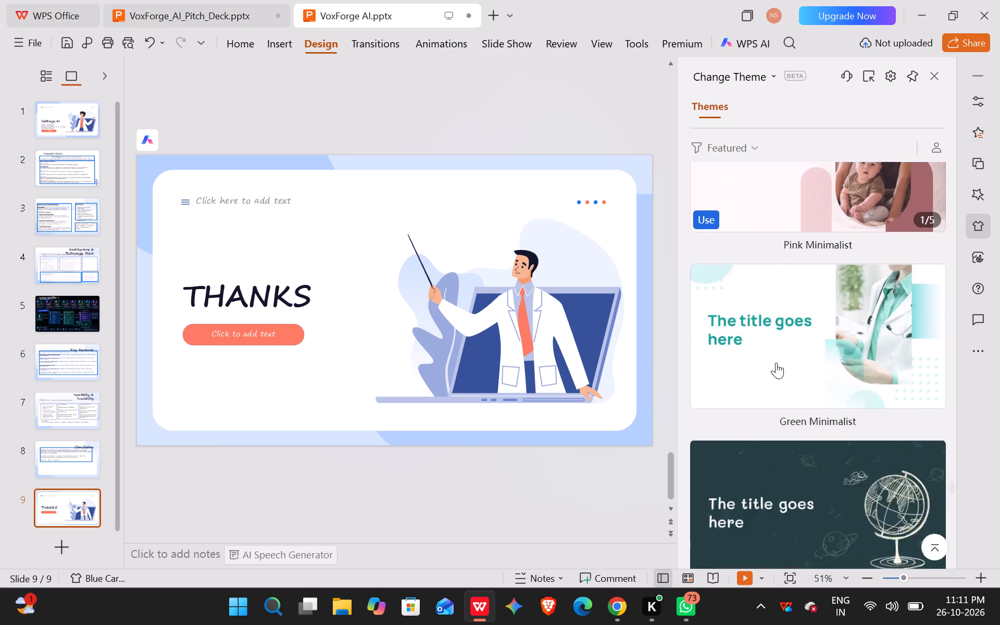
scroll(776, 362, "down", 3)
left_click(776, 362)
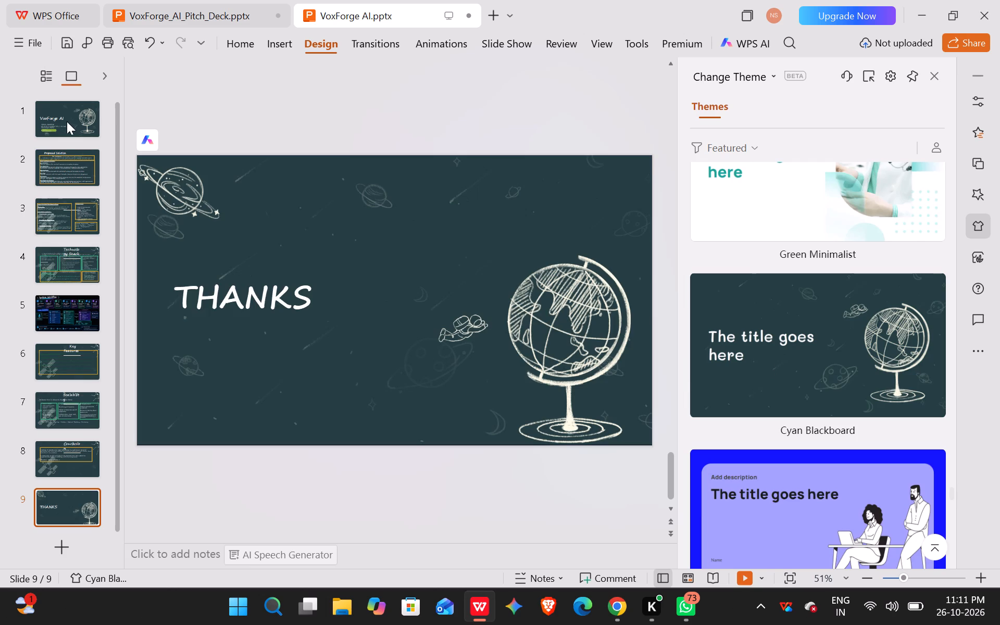
Check how the cover, Proposed Solution, problem statement and Architecture & Technology Stack slides look in the blackboard theme.
left_click(66, 121)
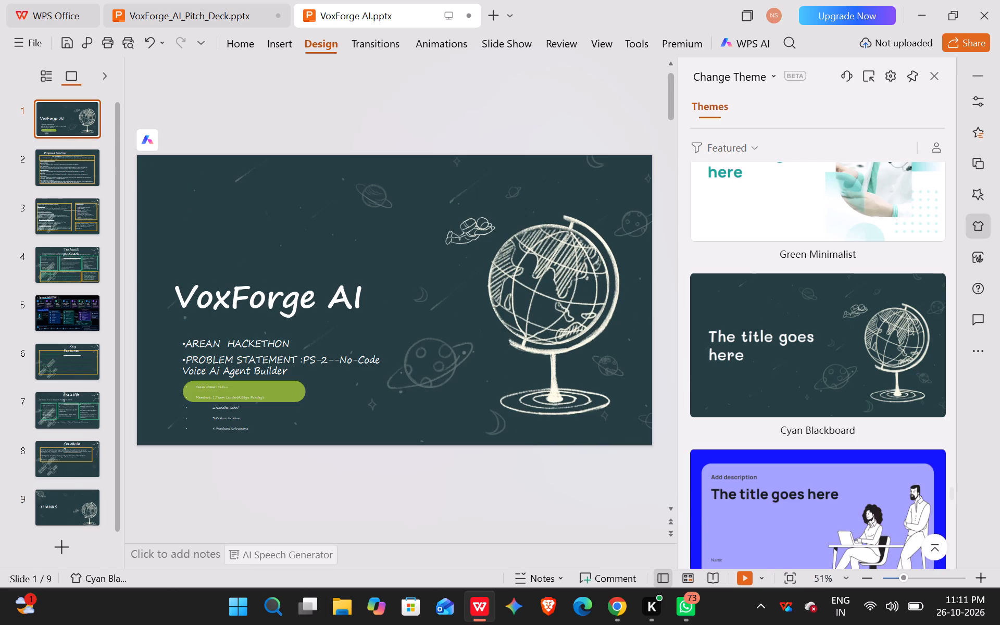
left_click(59, 165)
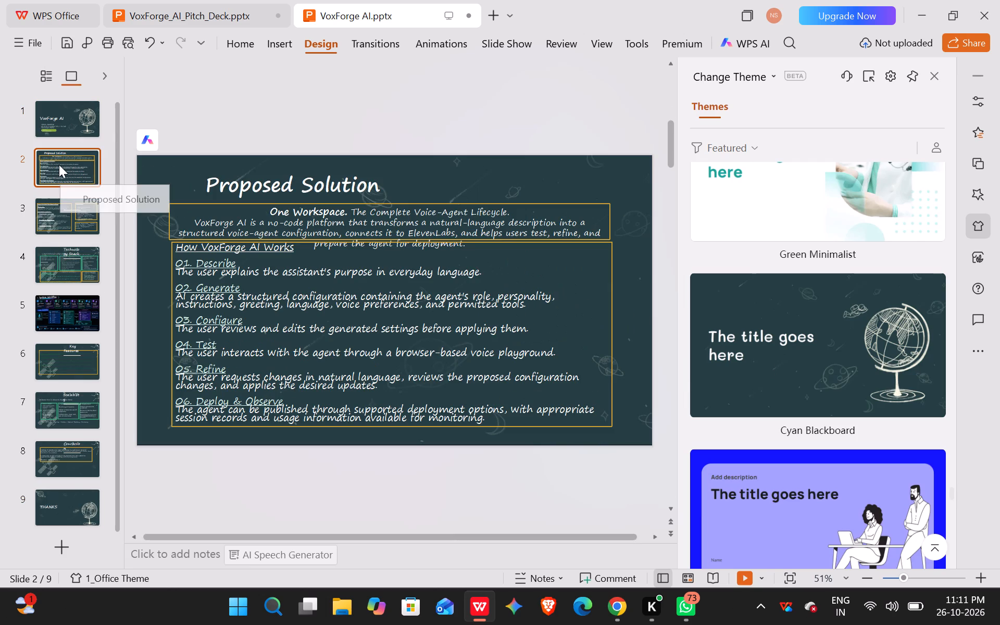
left_click(56, 230)
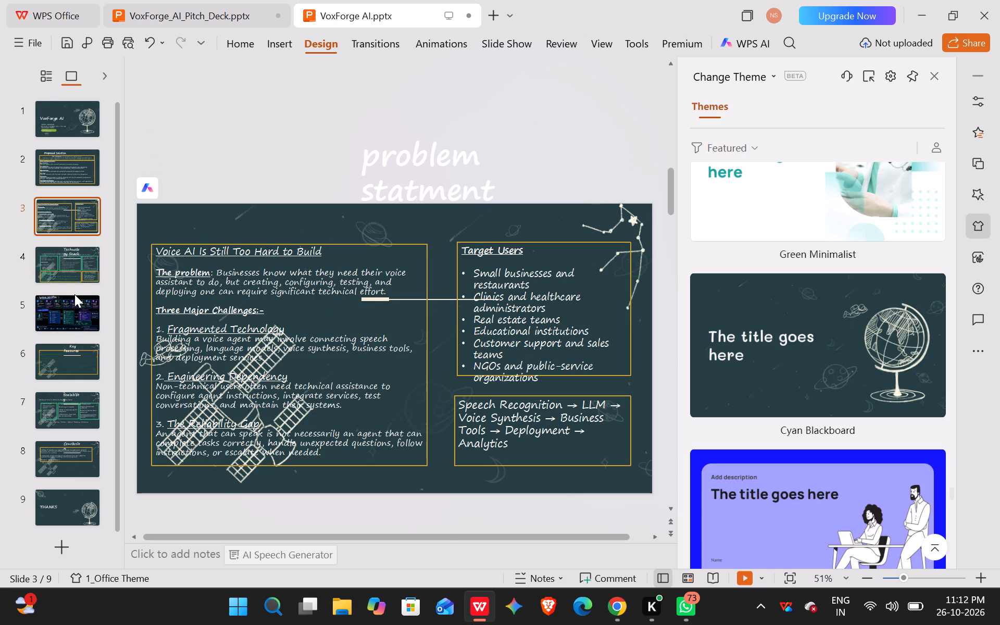
left_click(74, 294)
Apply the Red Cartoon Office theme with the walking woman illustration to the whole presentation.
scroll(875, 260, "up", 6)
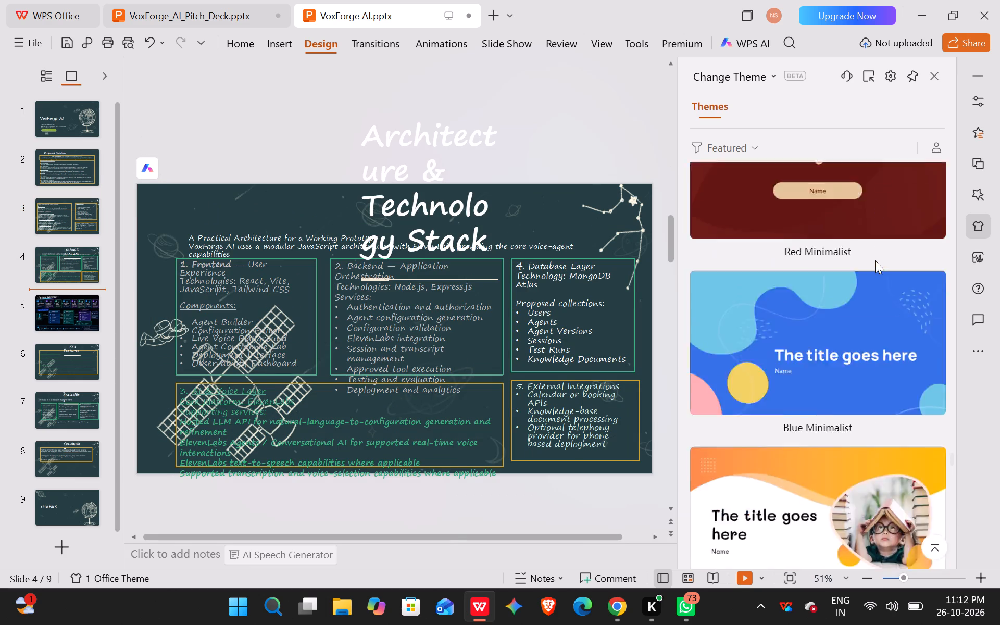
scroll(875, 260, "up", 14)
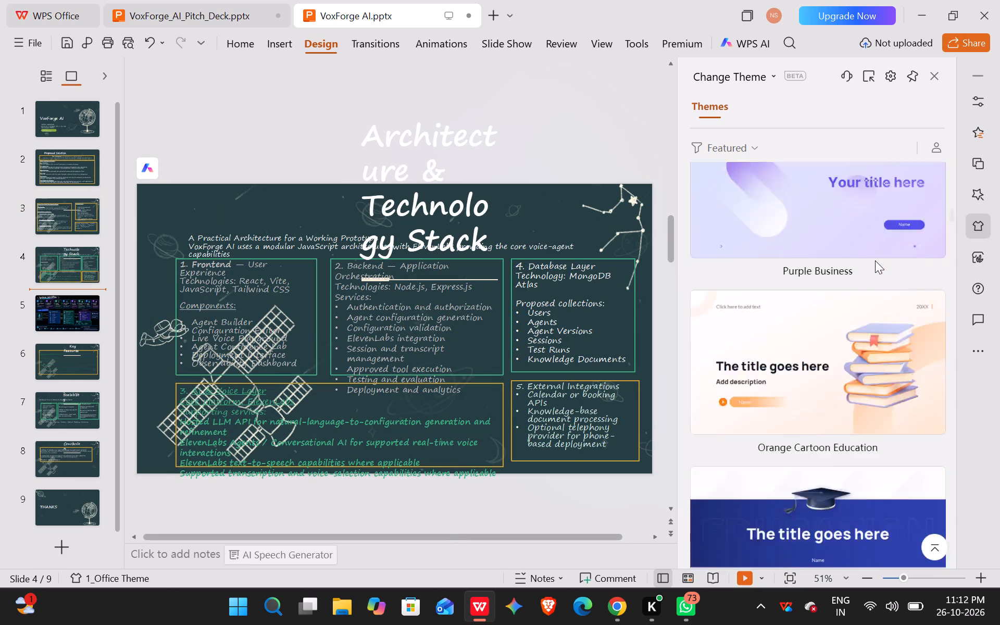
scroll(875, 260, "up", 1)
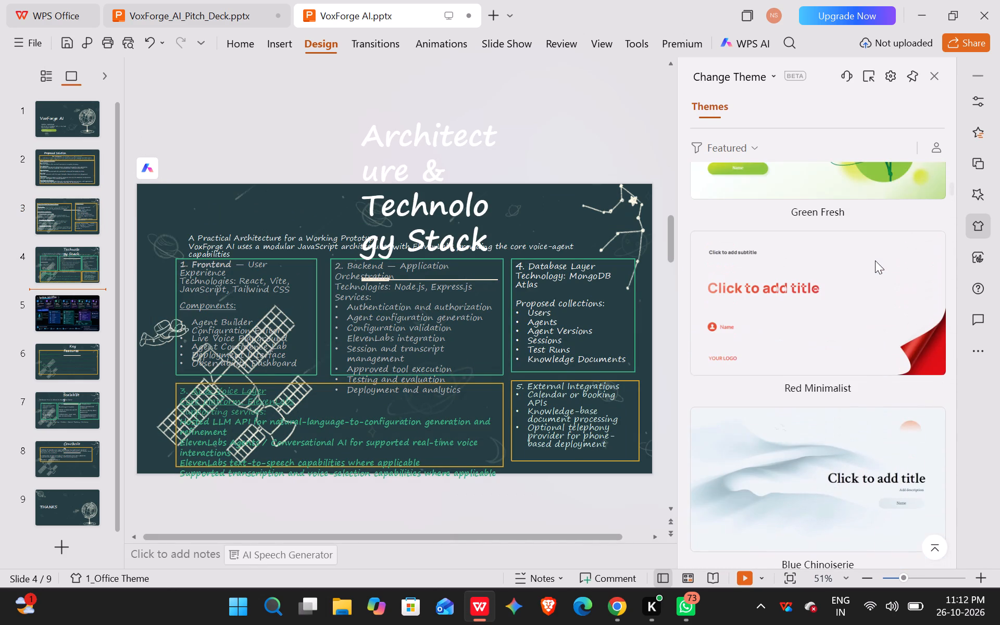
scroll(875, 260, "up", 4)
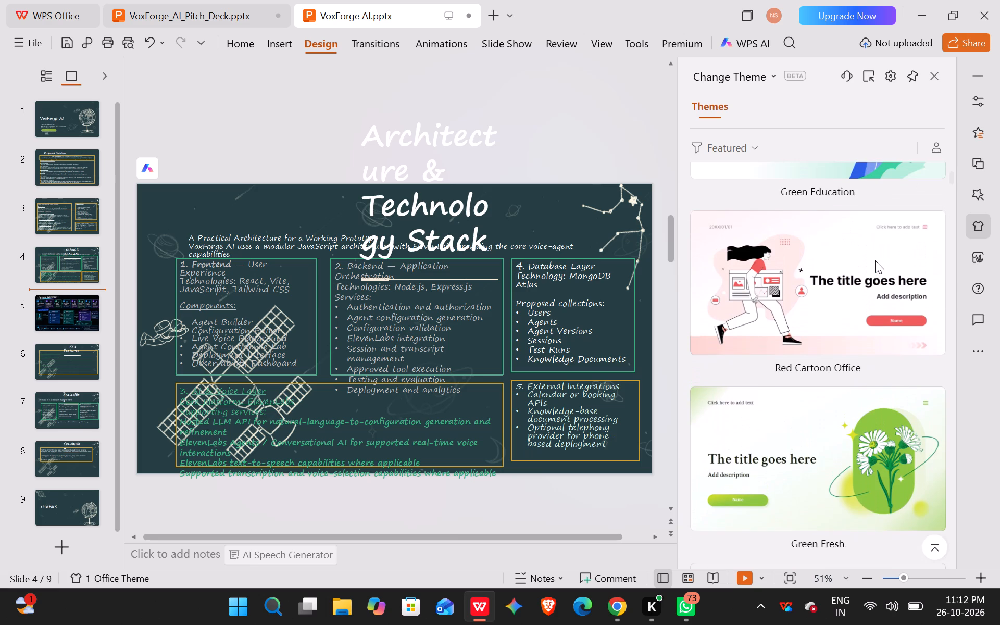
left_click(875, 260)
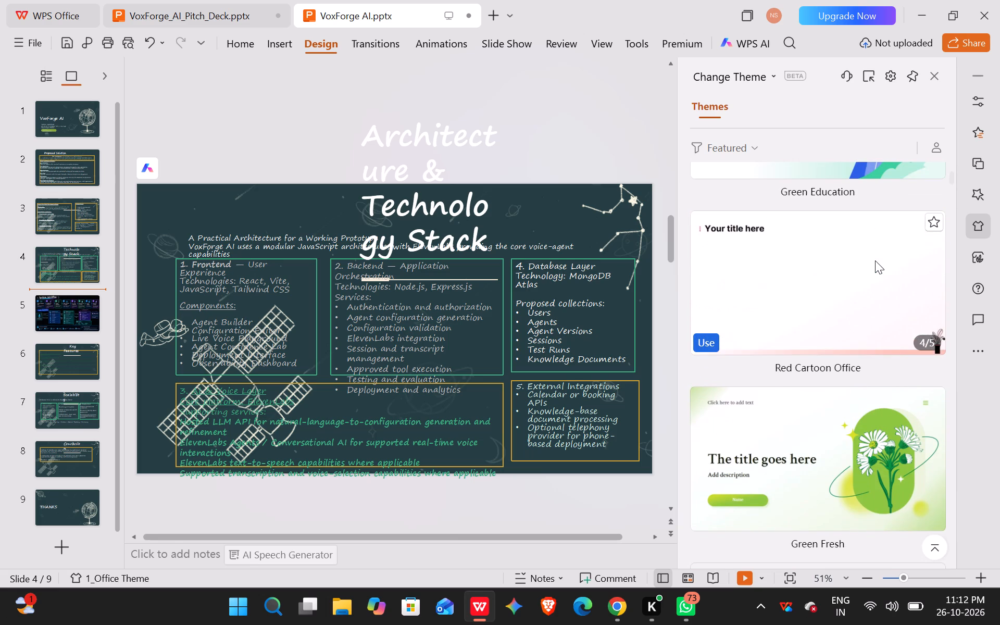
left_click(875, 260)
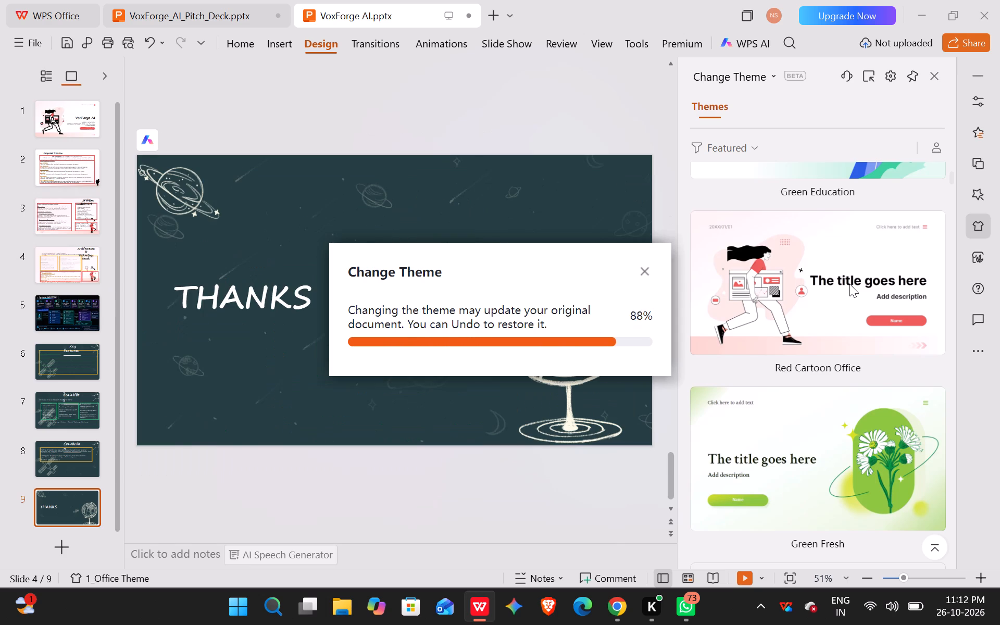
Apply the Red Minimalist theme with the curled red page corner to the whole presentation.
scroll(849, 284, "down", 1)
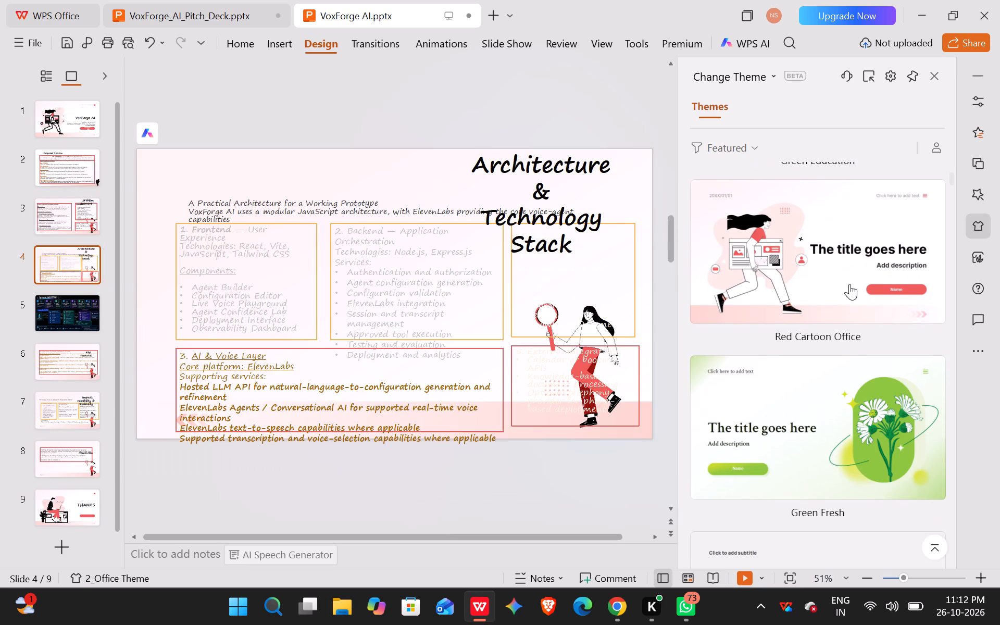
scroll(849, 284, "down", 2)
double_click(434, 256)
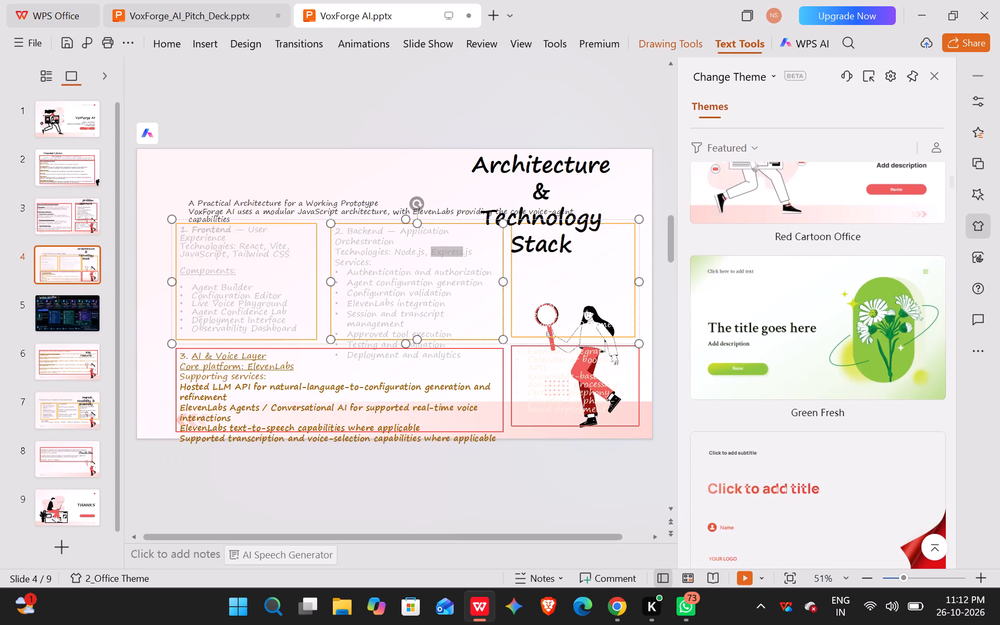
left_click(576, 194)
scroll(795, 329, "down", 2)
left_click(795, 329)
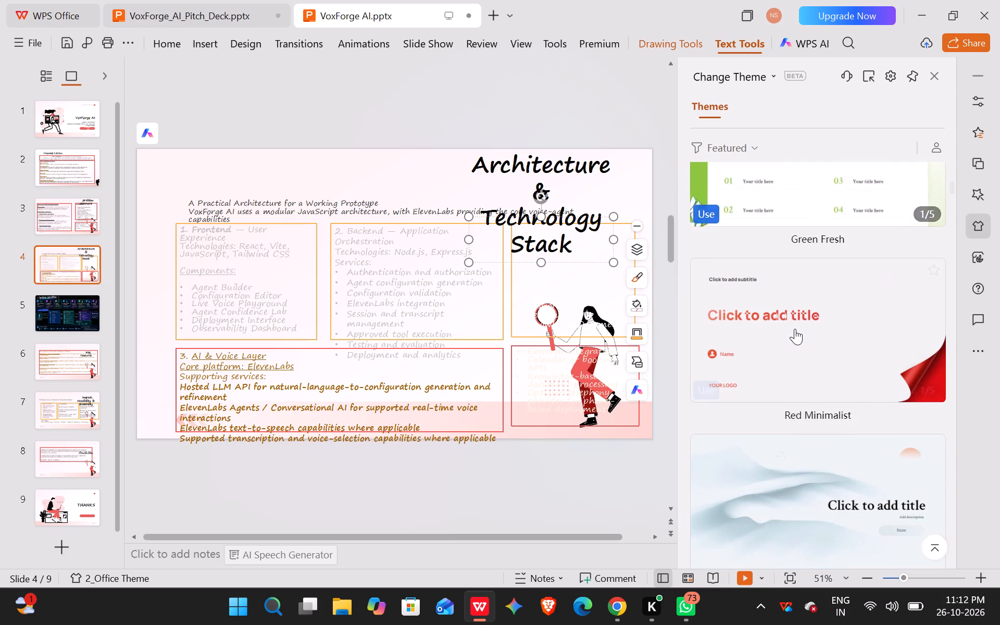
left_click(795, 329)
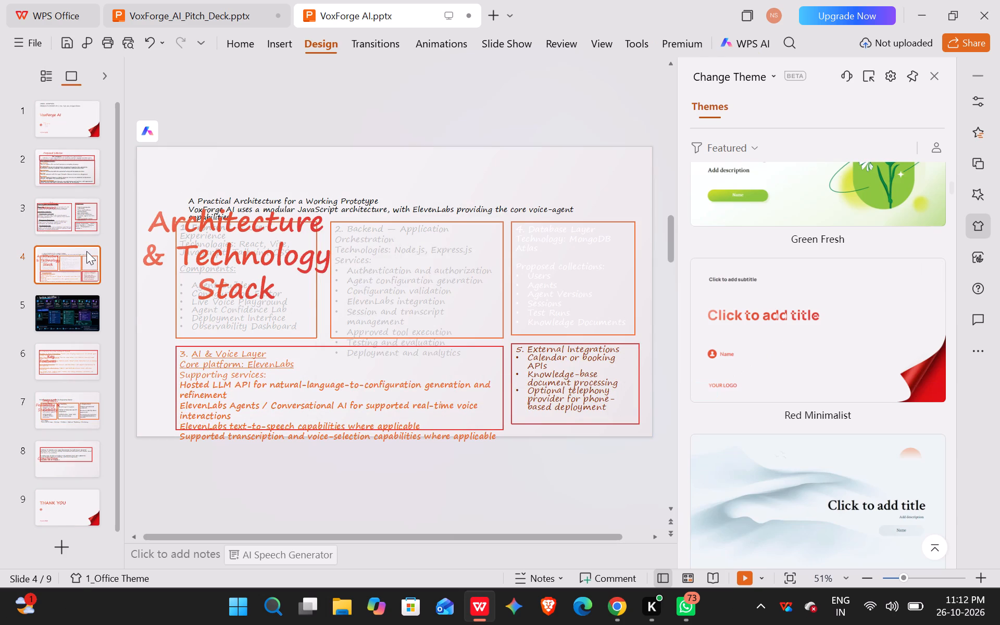
Check how the Proposed Solution and System Workflow slides look in the Red Minimalist theme.
scroll(86, 251, "up", 2)
left_click(62, 158)
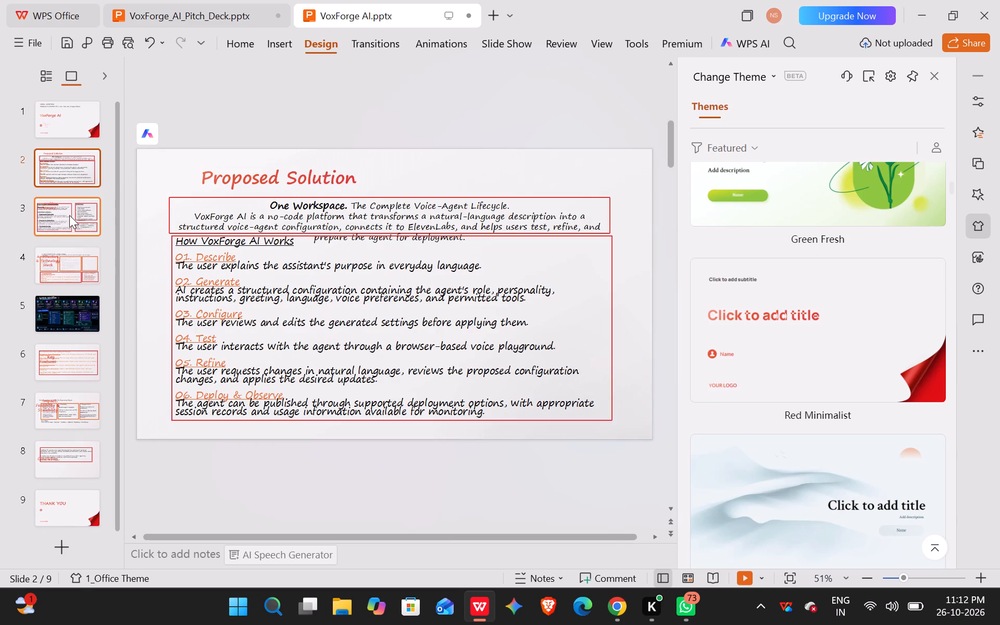
left_click(67, 297)
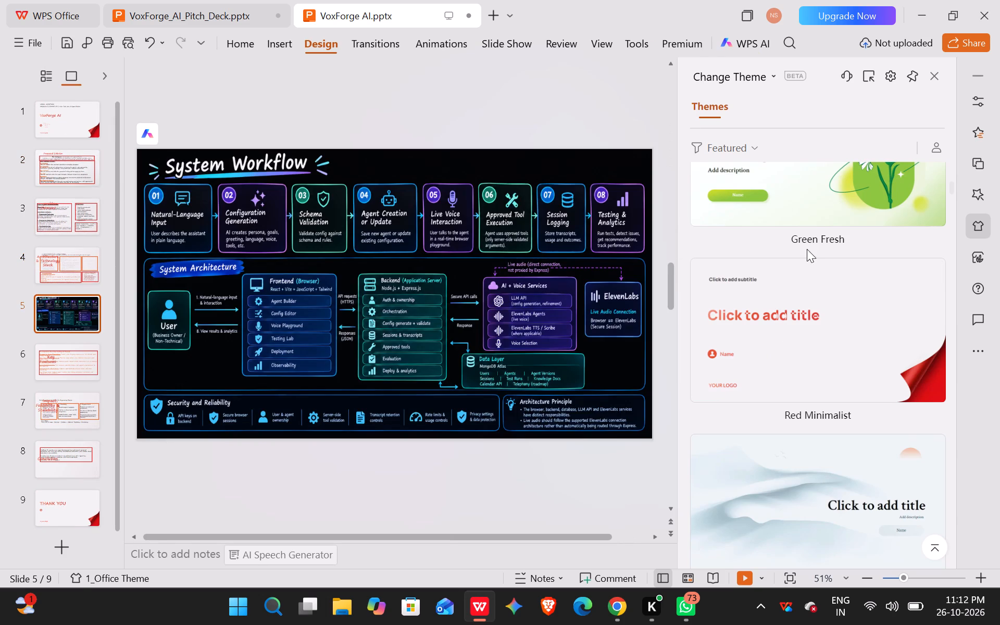
Apply the Green Business theme with the bearded doctor illustration to the whole presentation.
scroll(807, 249, "down", 5)
left_click(807, 249)
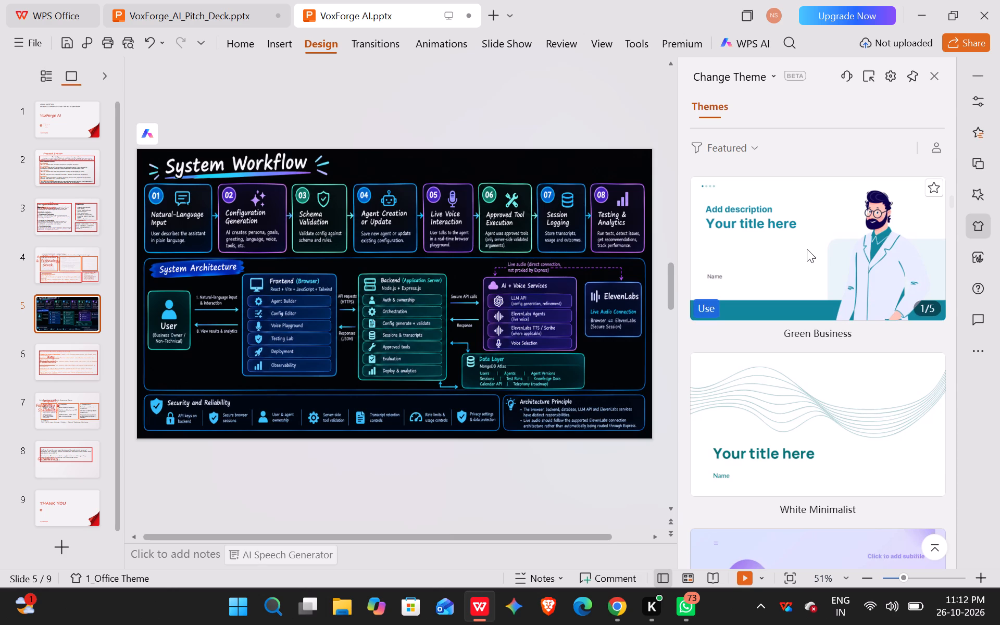
left_click(807, 249)
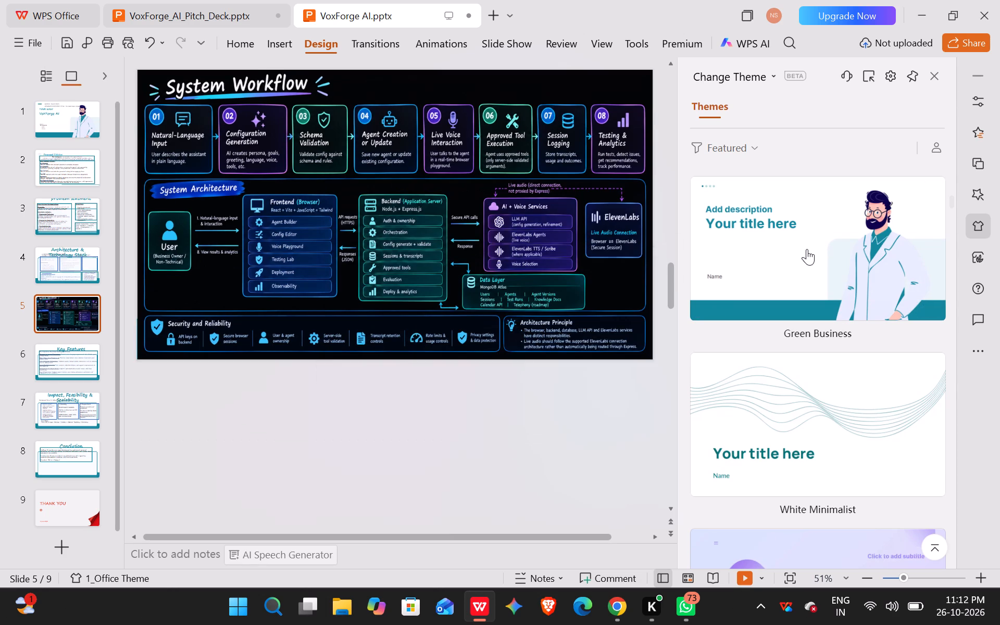
Check how the title, Problem Statement, Impact, Key Features and Thank You slides look in the Green Business theme.
left_click(60, 113)
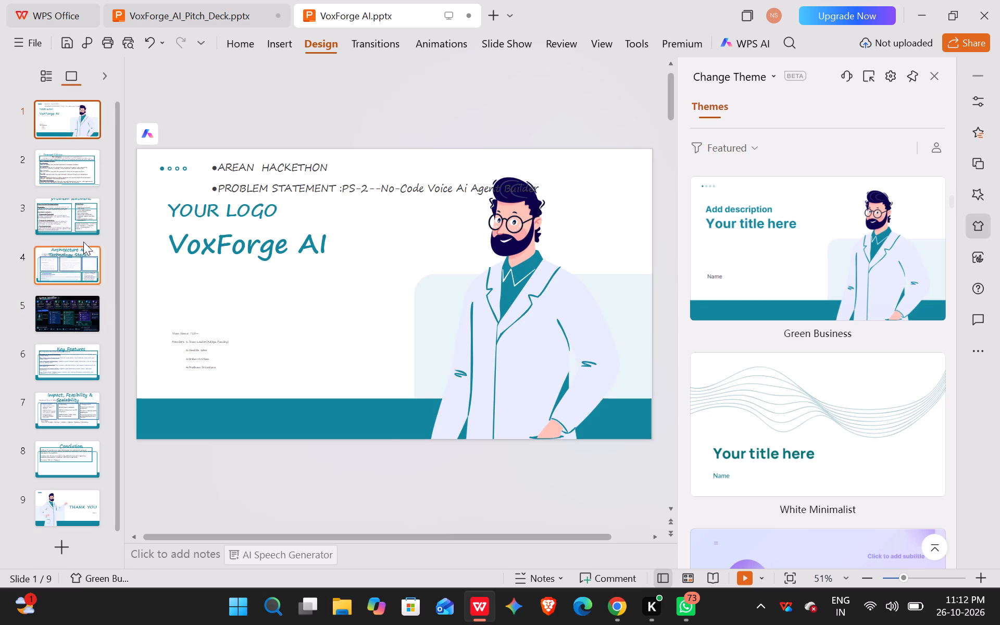
left_click(59, 169)
left_click(60, 211)
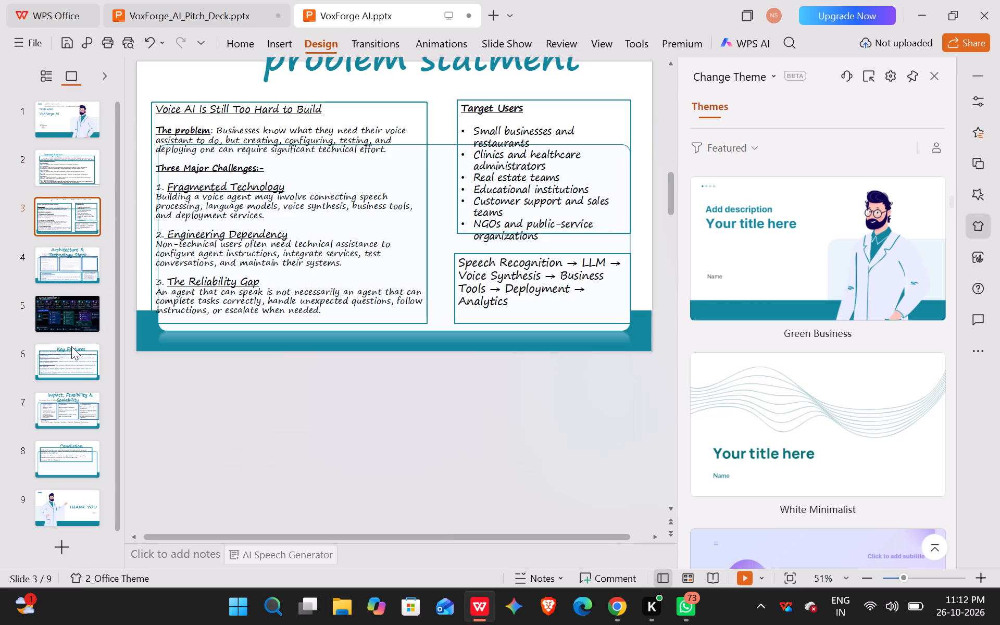
left_click(78, 408)
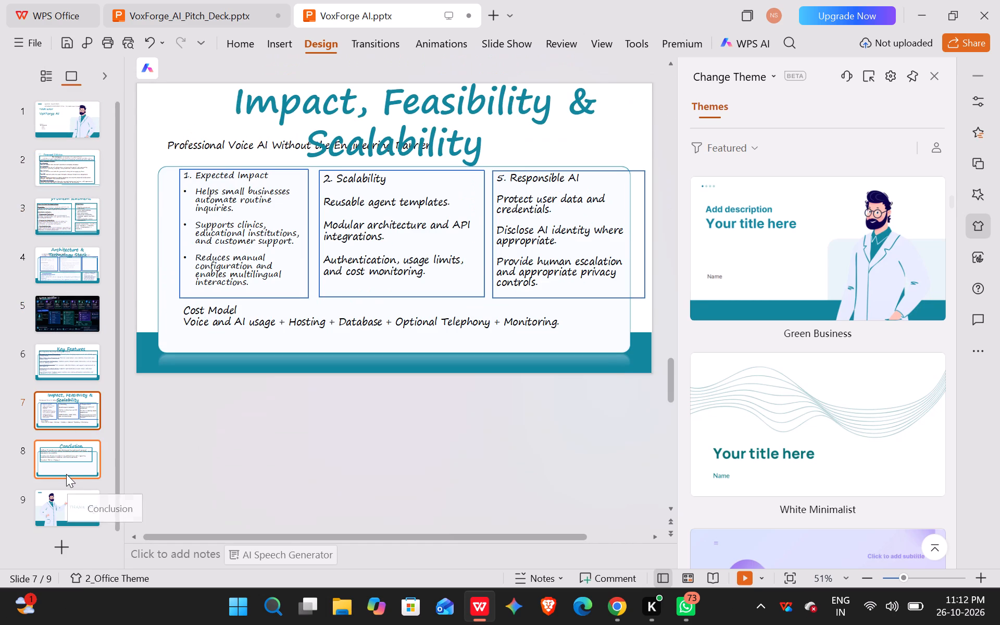
scroll(66, 474, "down", 2)
scroll(66, 474, "up", 2)
scroll(66, 474, "down", 1)
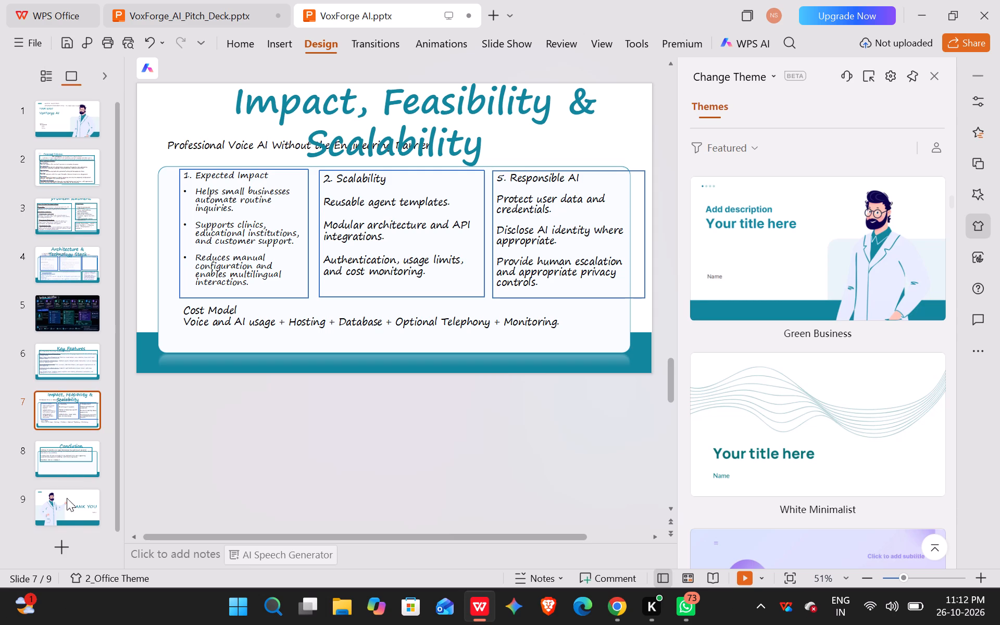
left_click(65, 528)
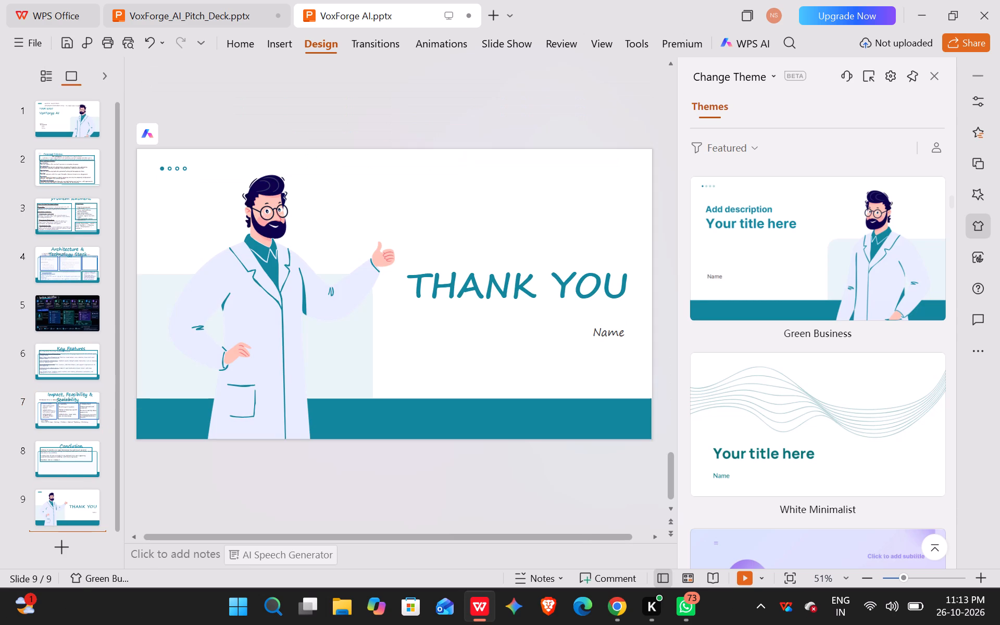
left_click(270, 320)
scroll(270, 320, "up", 2)
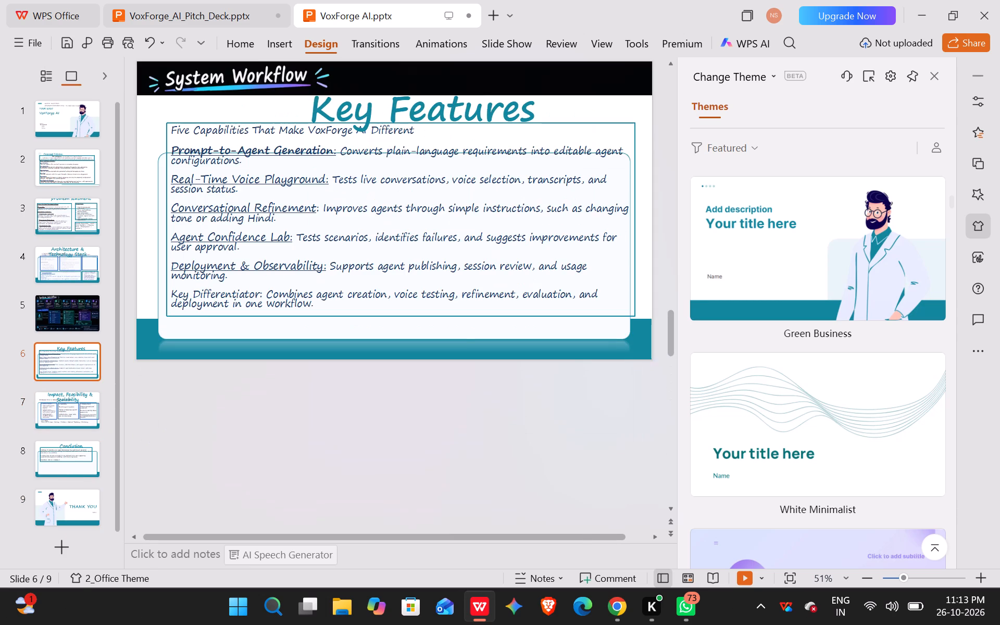
Extend the team details text box on the title slide slightly upward.
left_click(61, 114)
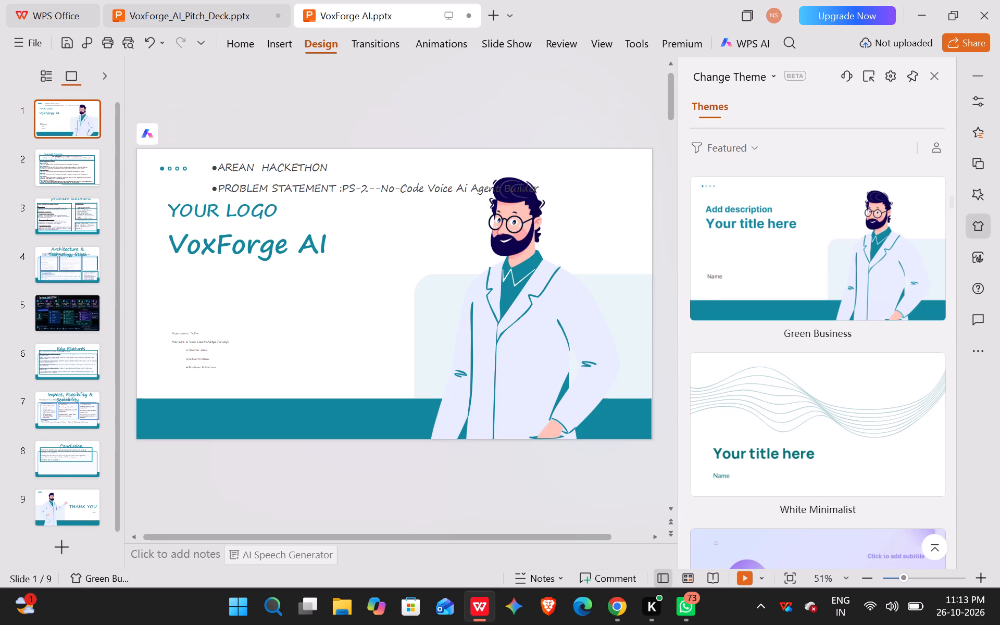
left_click(170, 334)
left_click(202, 356)
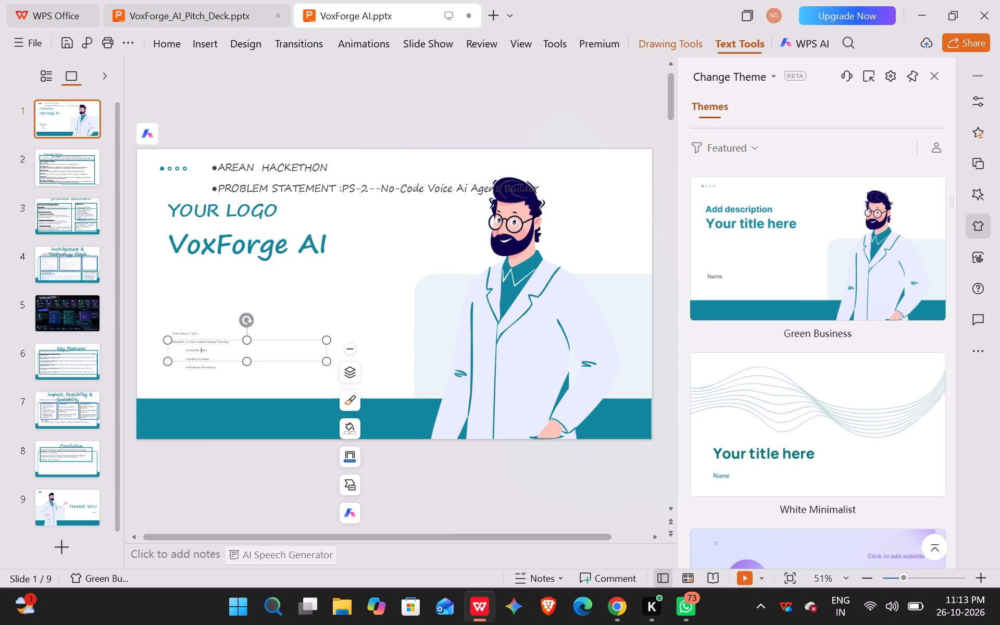
left_click_drag(168, 338, 166, 323)
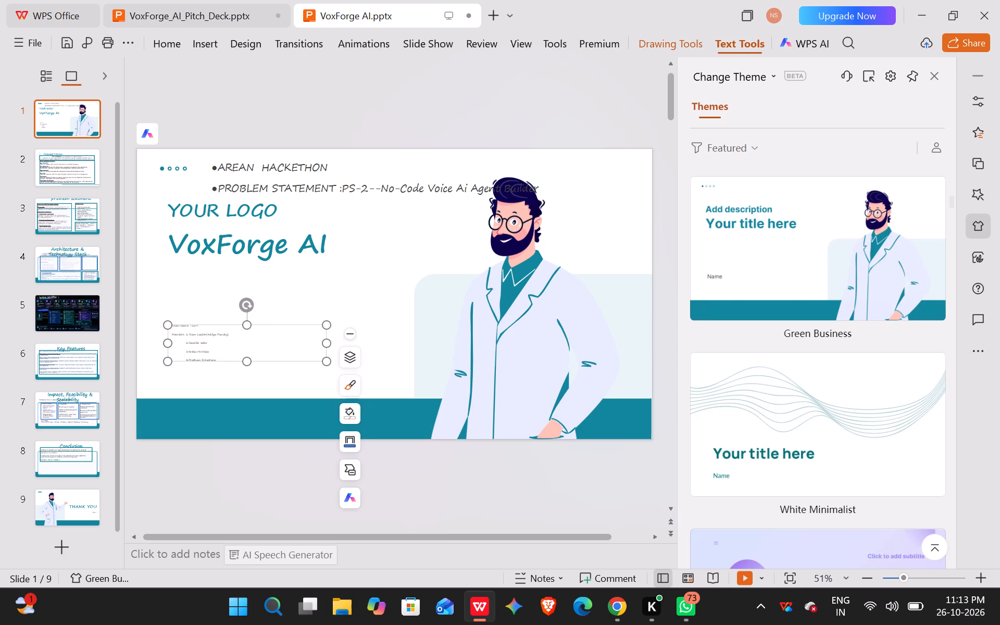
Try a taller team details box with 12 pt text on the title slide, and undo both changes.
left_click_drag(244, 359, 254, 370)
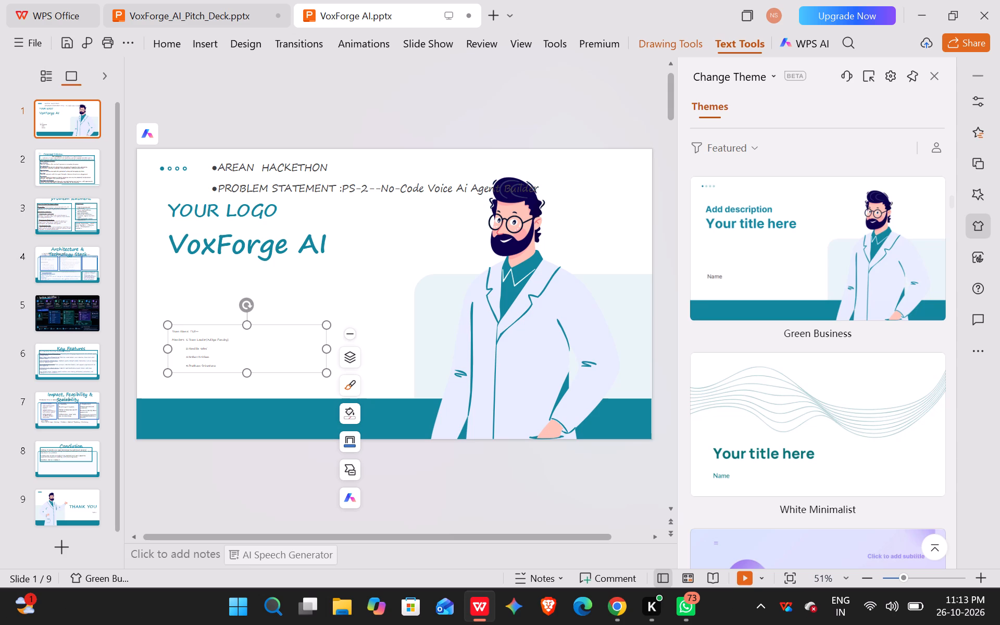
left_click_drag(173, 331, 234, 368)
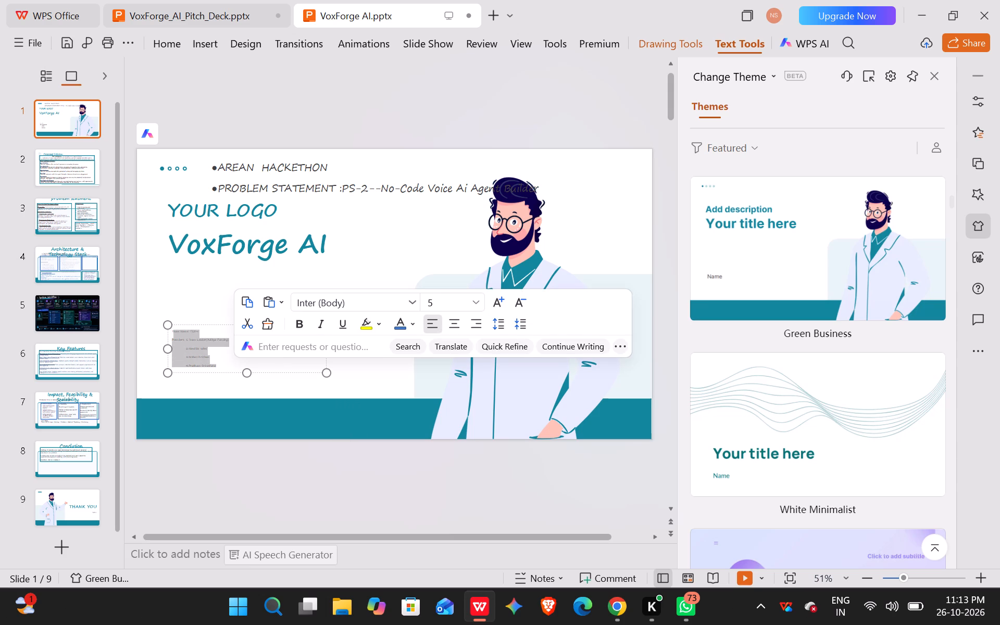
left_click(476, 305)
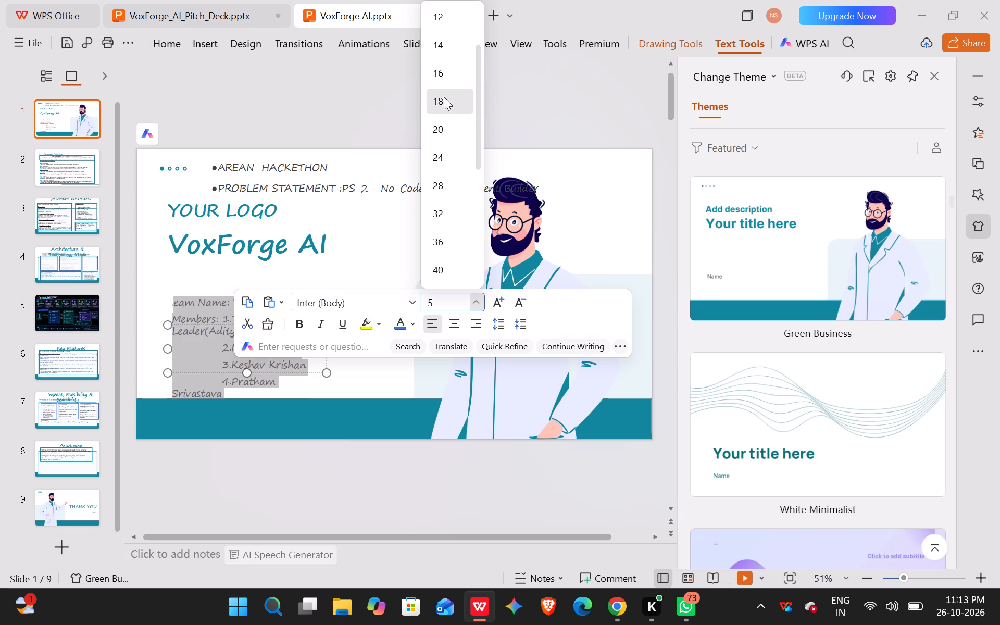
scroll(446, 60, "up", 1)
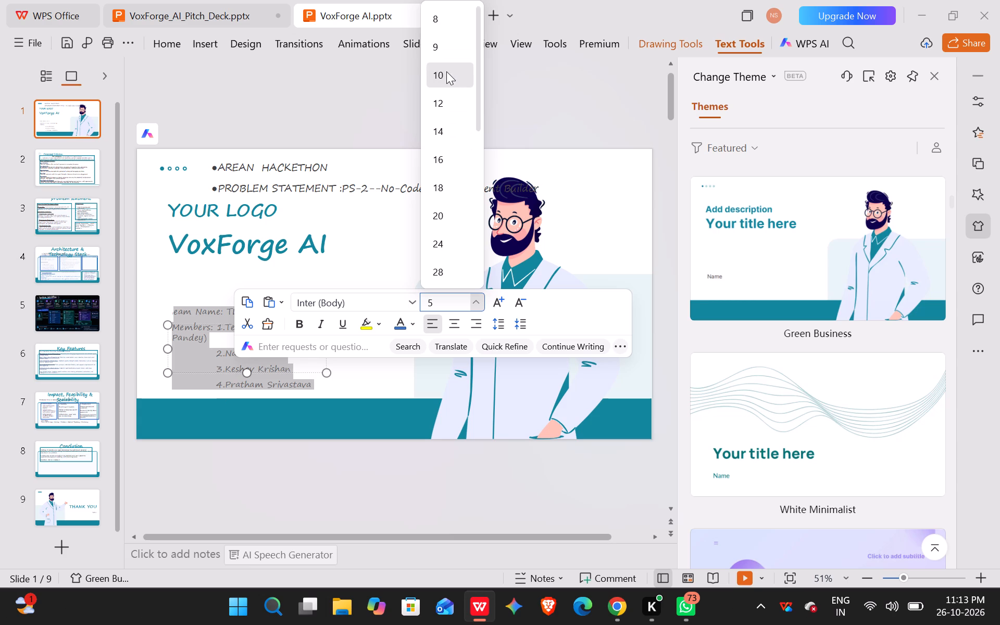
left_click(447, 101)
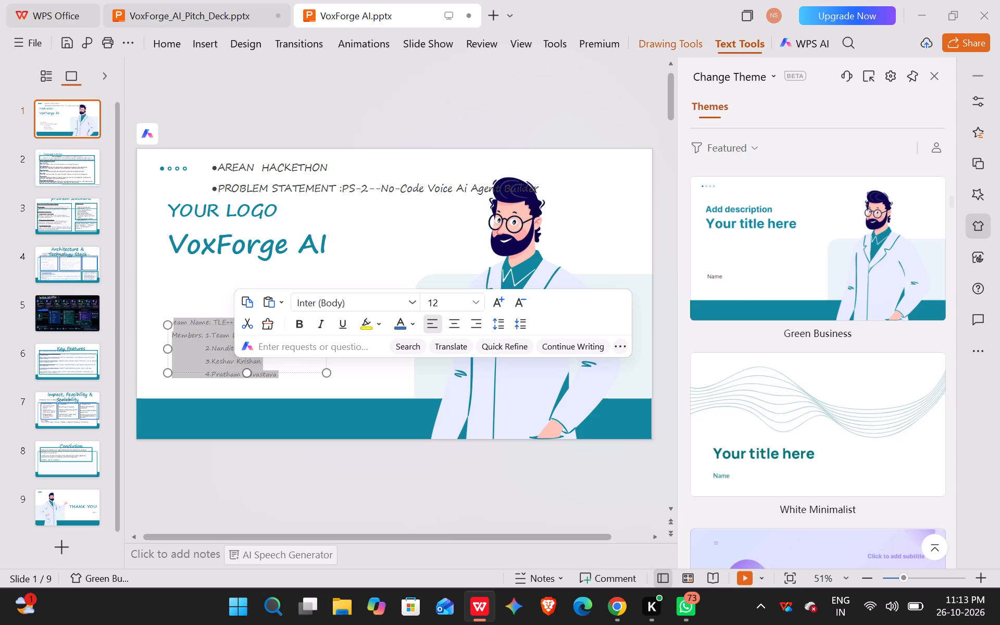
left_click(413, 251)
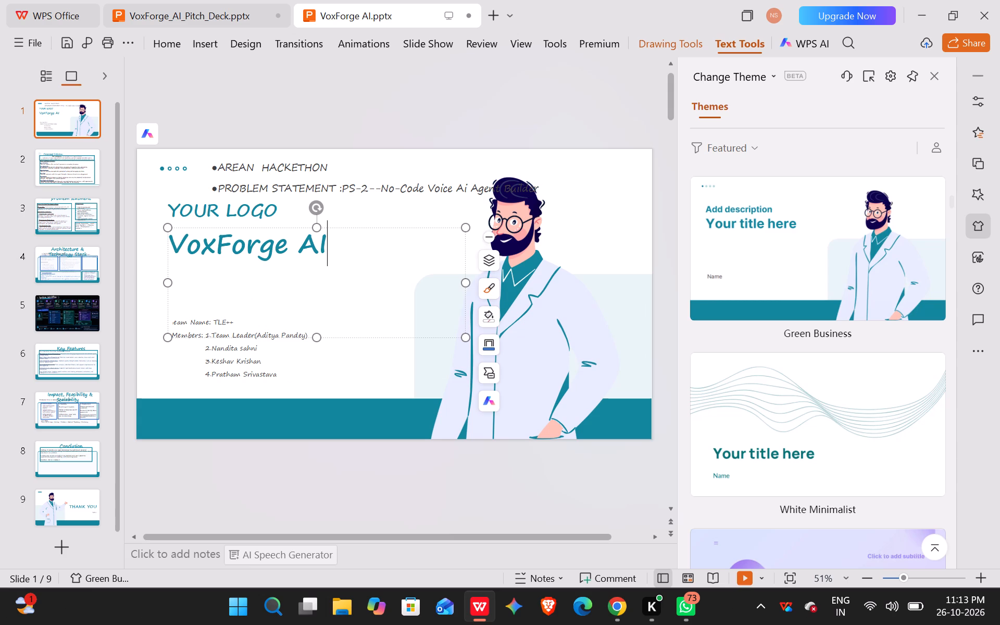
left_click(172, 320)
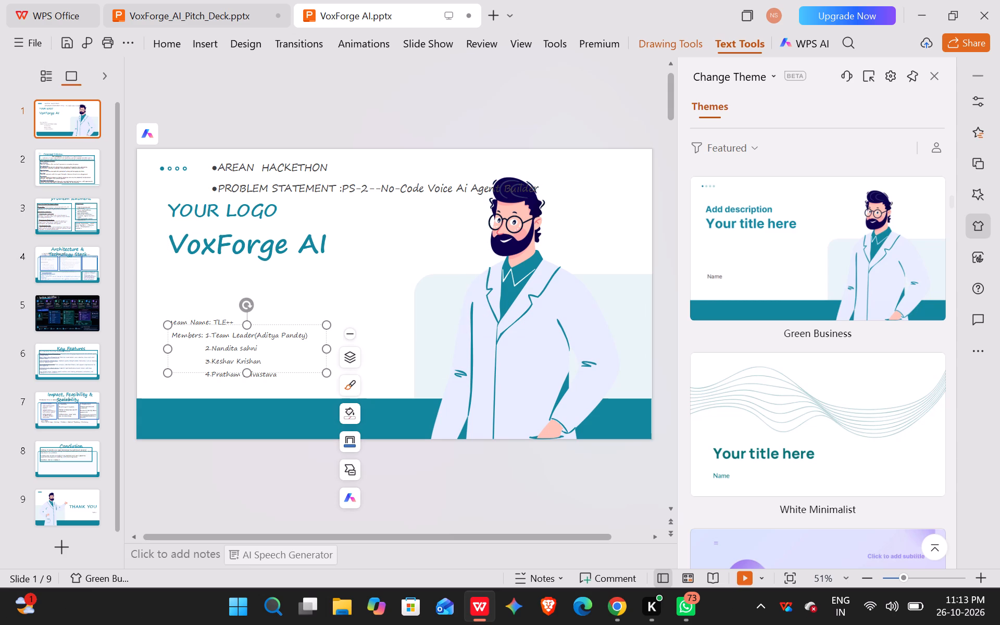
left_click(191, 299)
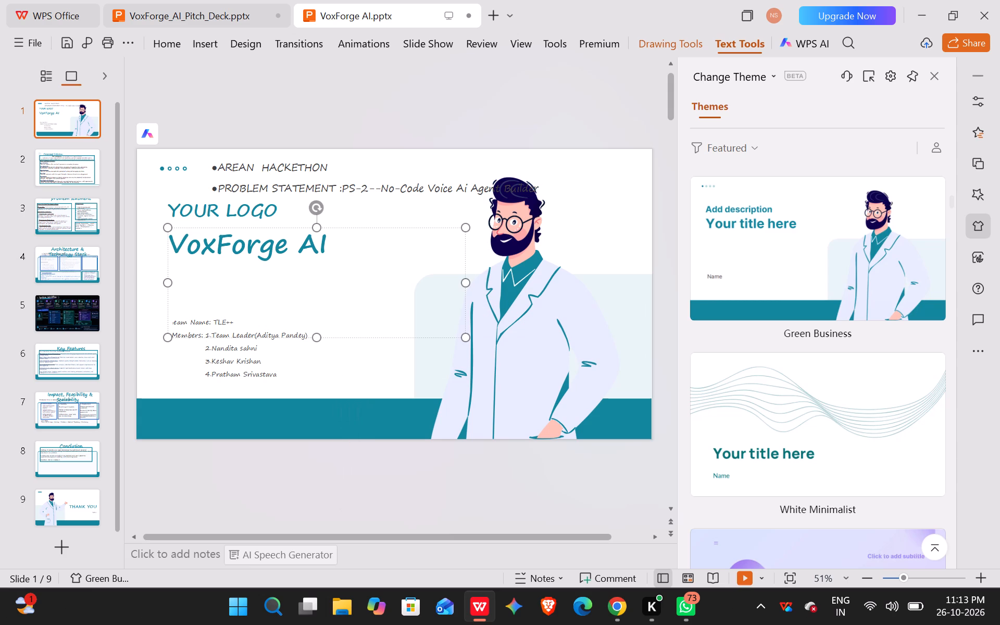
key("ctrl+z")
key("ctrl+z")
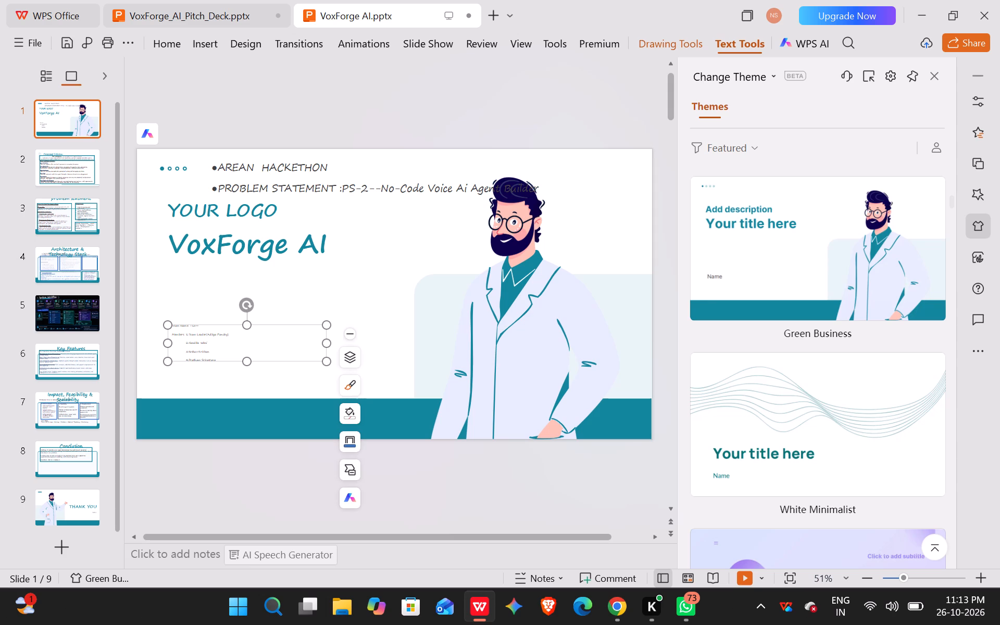
Enlarge the title slide's team details box toward its upper-left corner and set all its text to 14 pt.
left_click(162, 303)
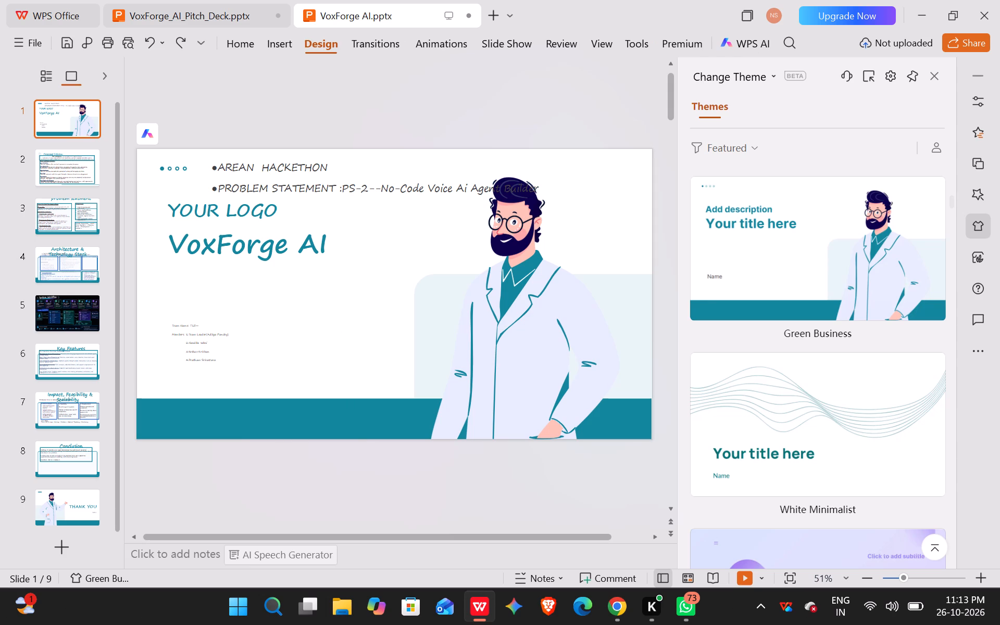
left_click(169, 322)
left_click_drag(169, 322, 156, 310)
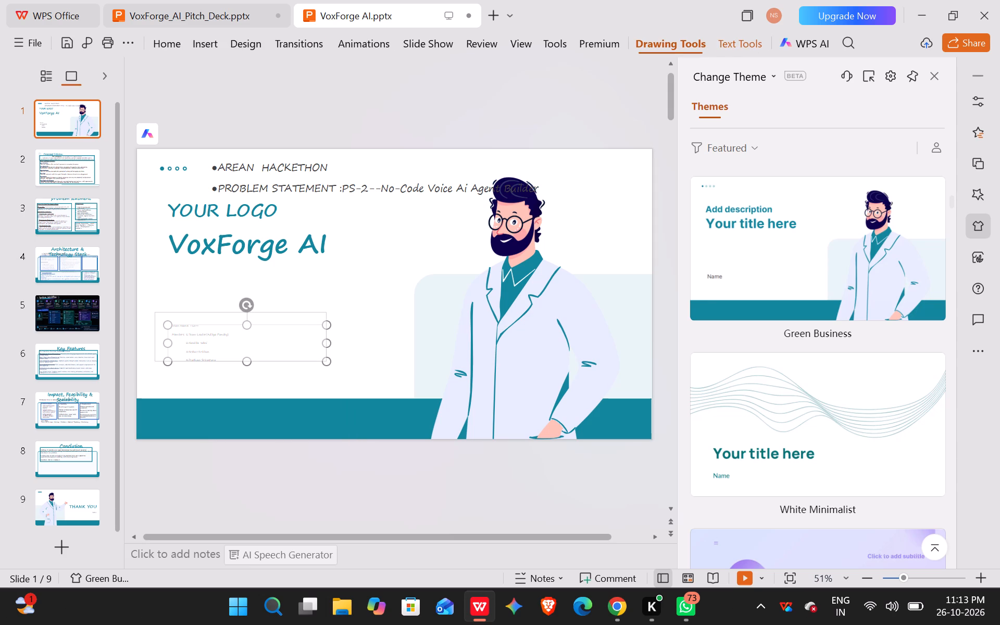
left_click_drag(159, 319, 207, 346)
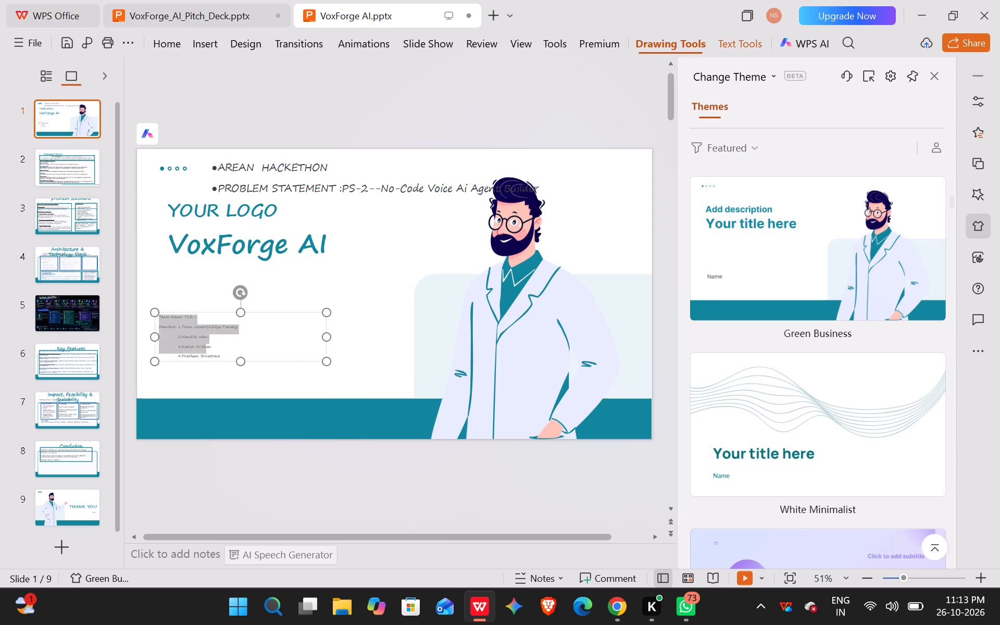
left_click_drag(207, 346, 233, 357)
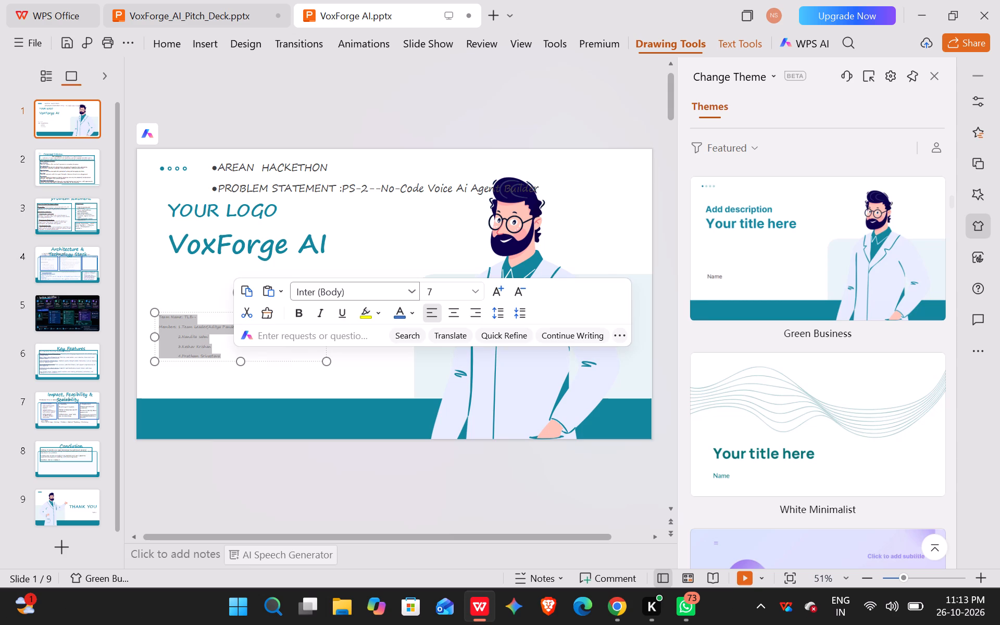
left_click(476, 290)
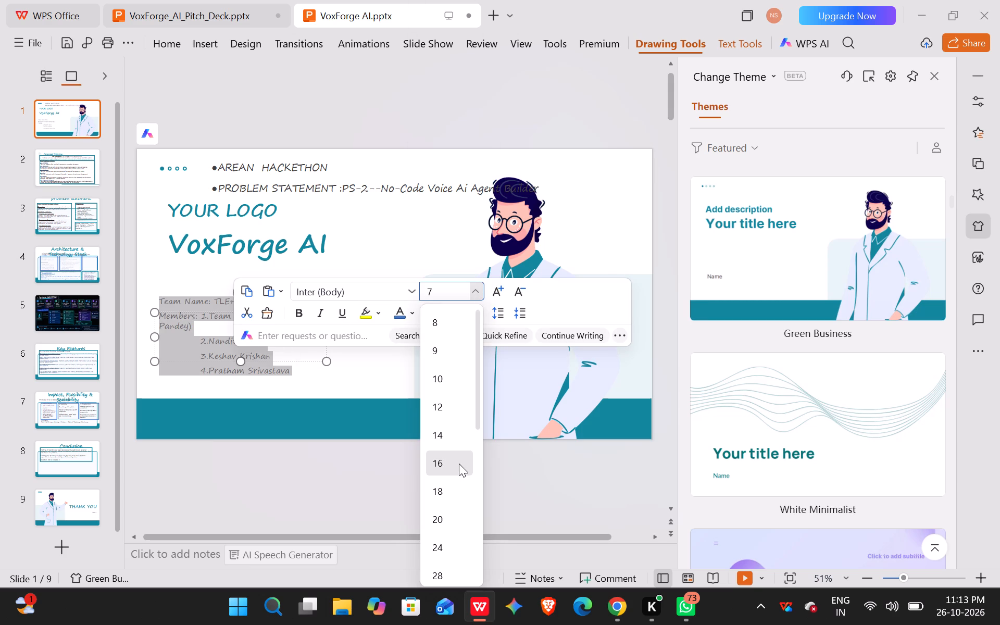
left_click(453, 436)
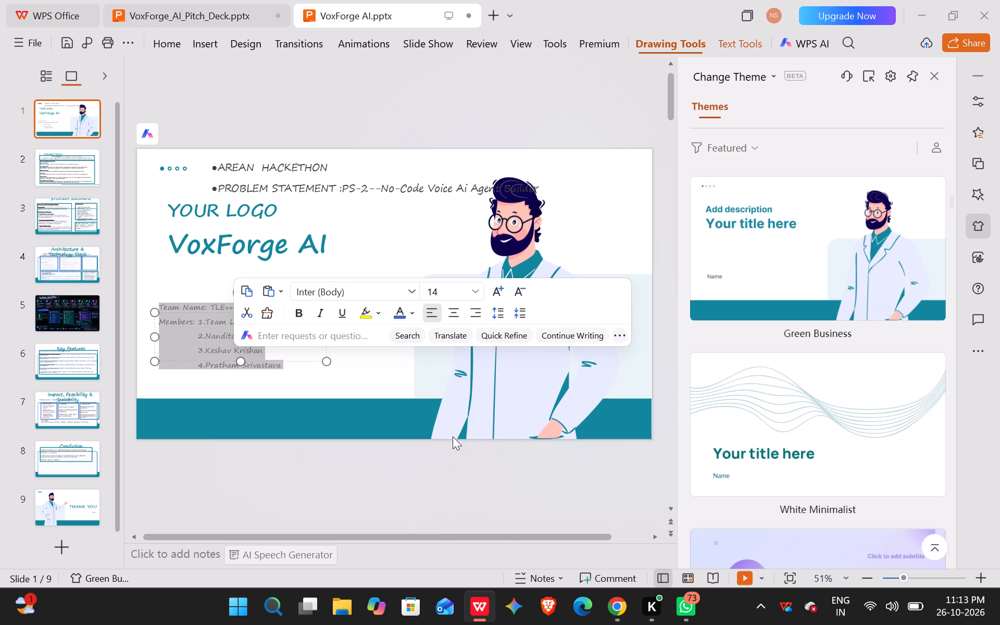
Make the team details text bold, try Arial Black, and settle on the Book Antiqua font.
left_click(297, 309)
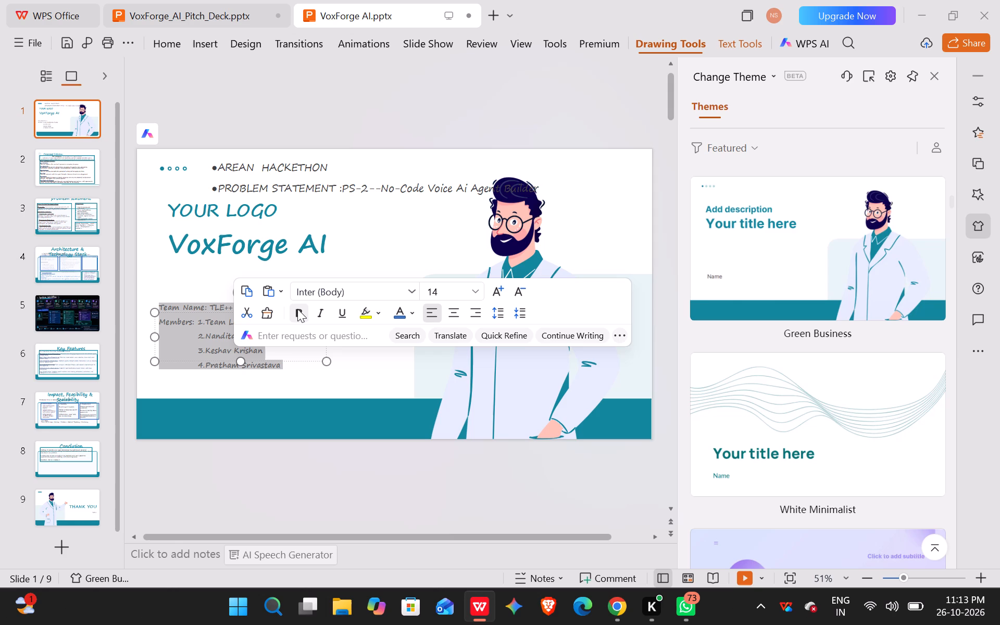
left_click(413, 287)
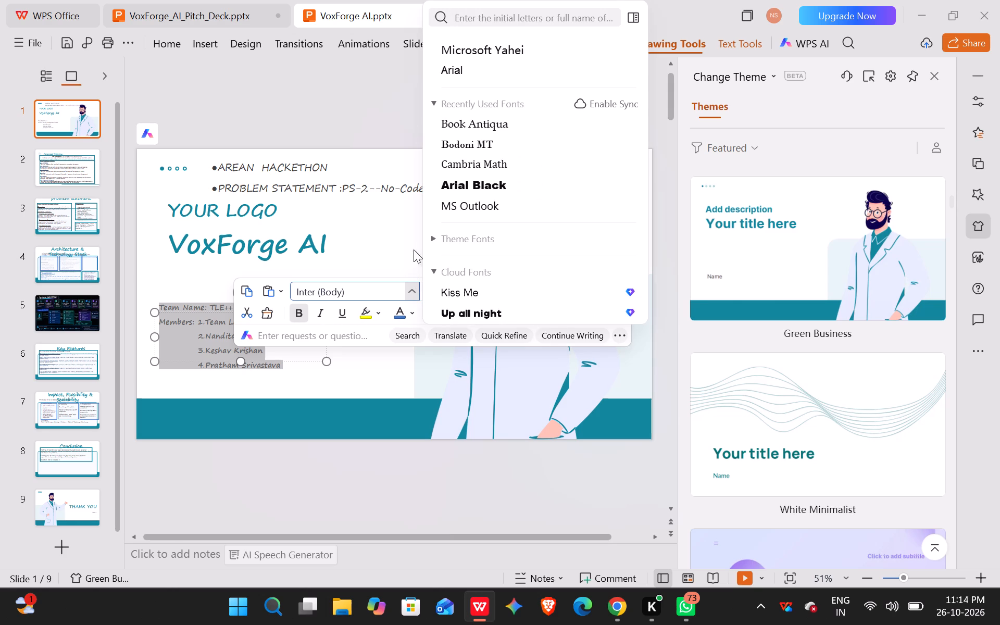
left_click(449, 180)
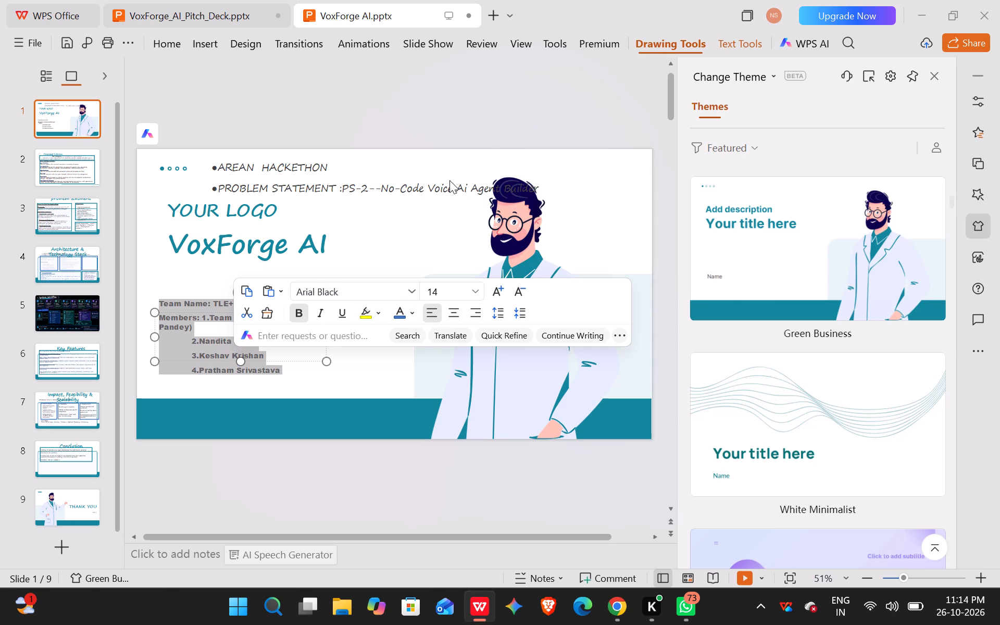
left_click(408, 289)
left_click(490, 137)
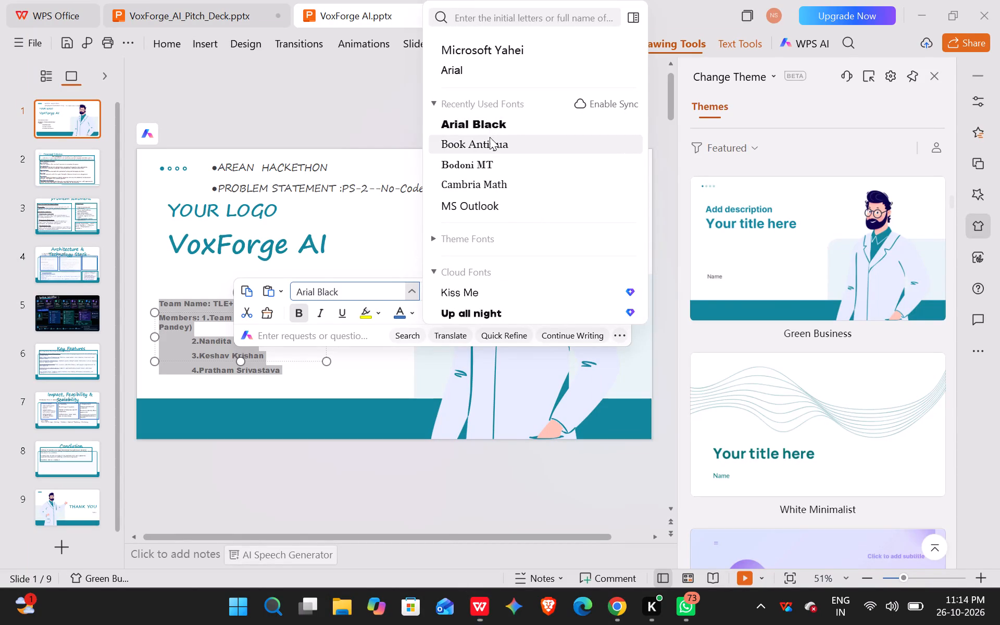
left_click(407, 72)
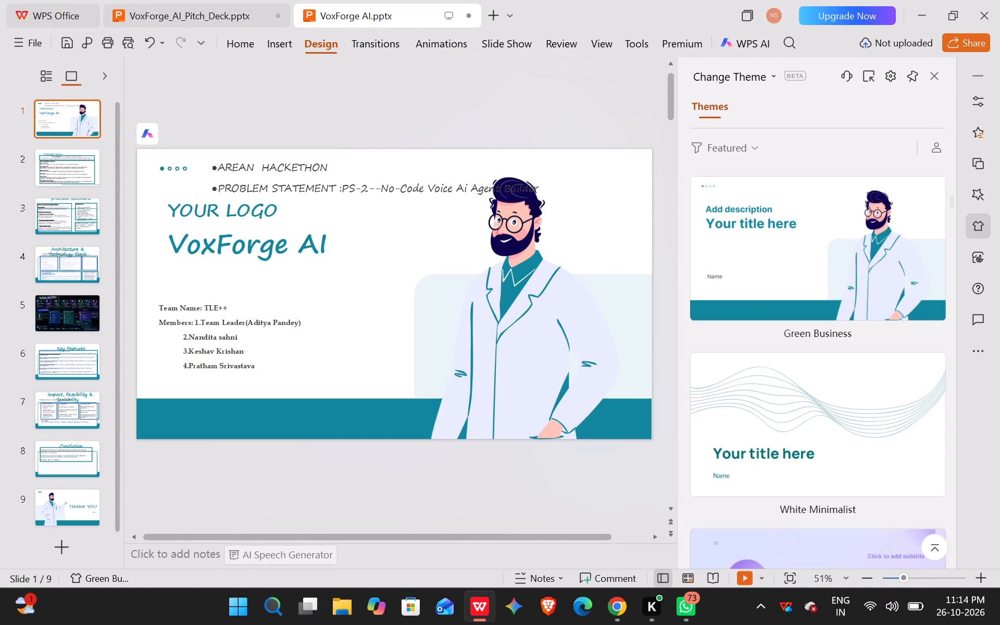
Apply the Purple Business theme with the rounded gradient capsule to the whole presentation.
left_click(549, 344)
scroll(879, 322, "down", 3)
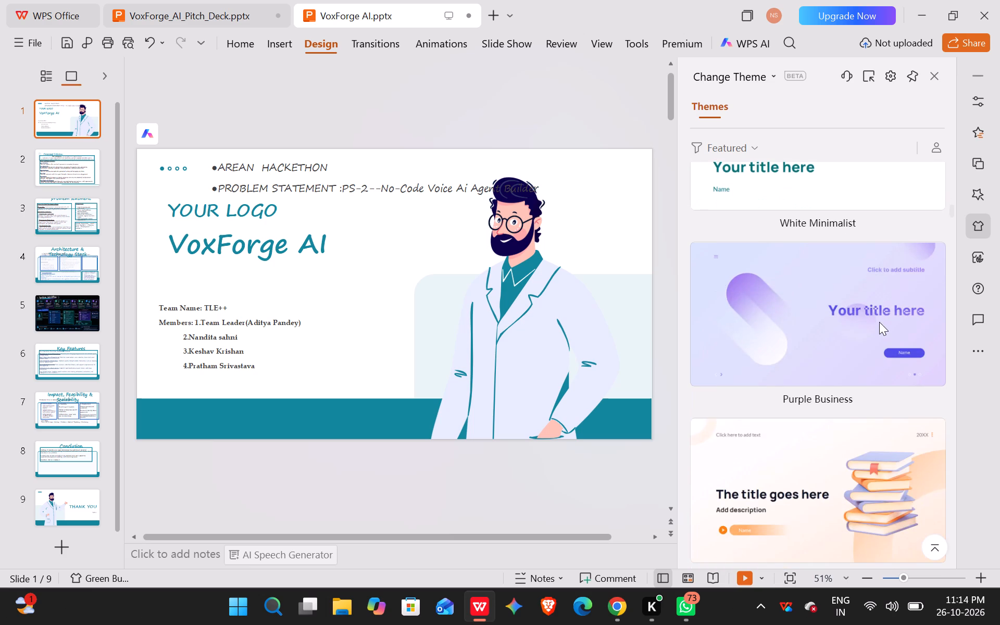
left_click(879, 321)
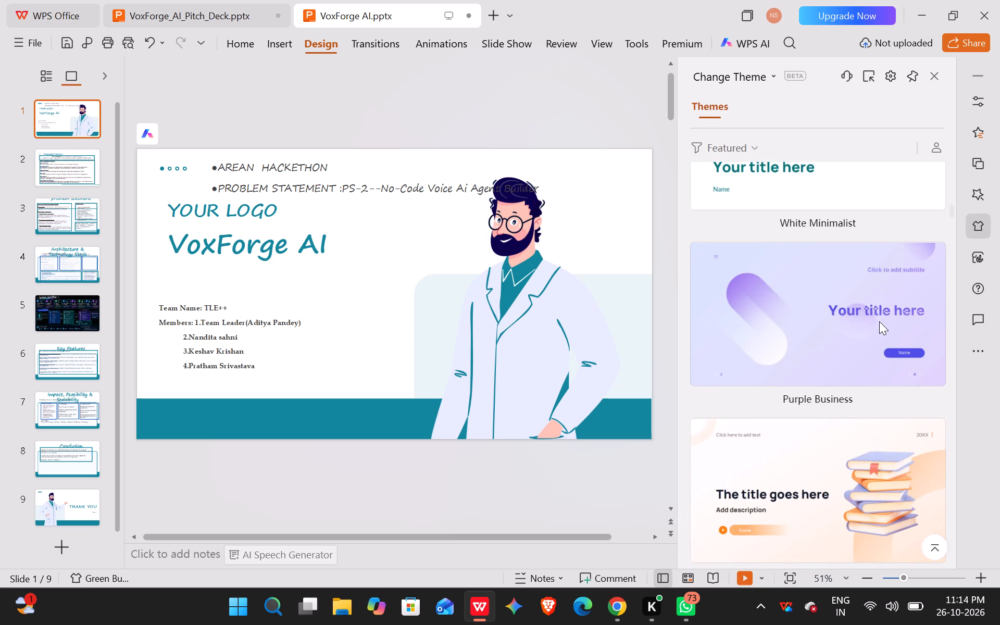
left_click(879, 321)
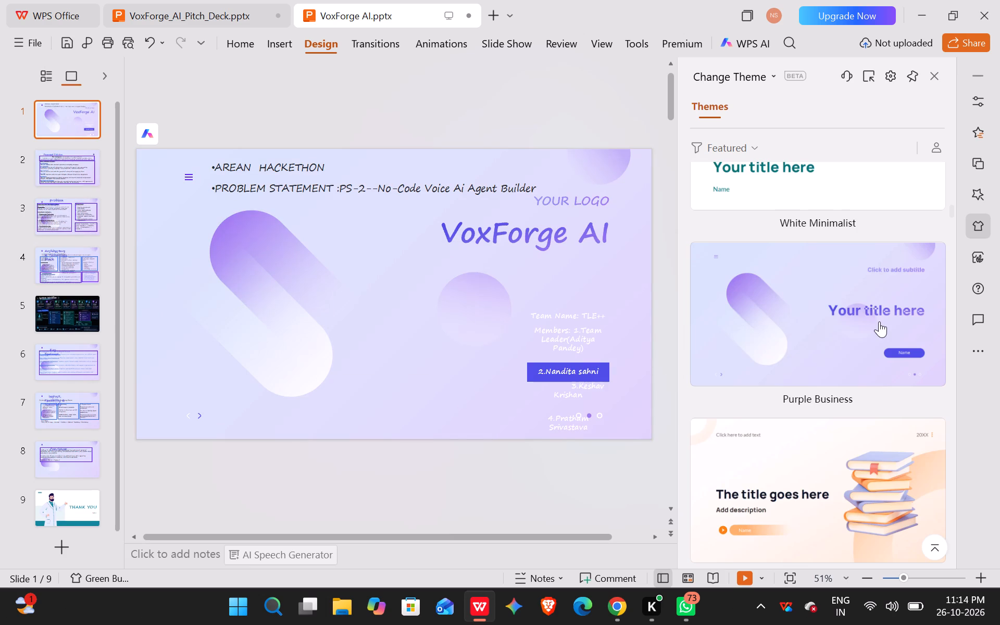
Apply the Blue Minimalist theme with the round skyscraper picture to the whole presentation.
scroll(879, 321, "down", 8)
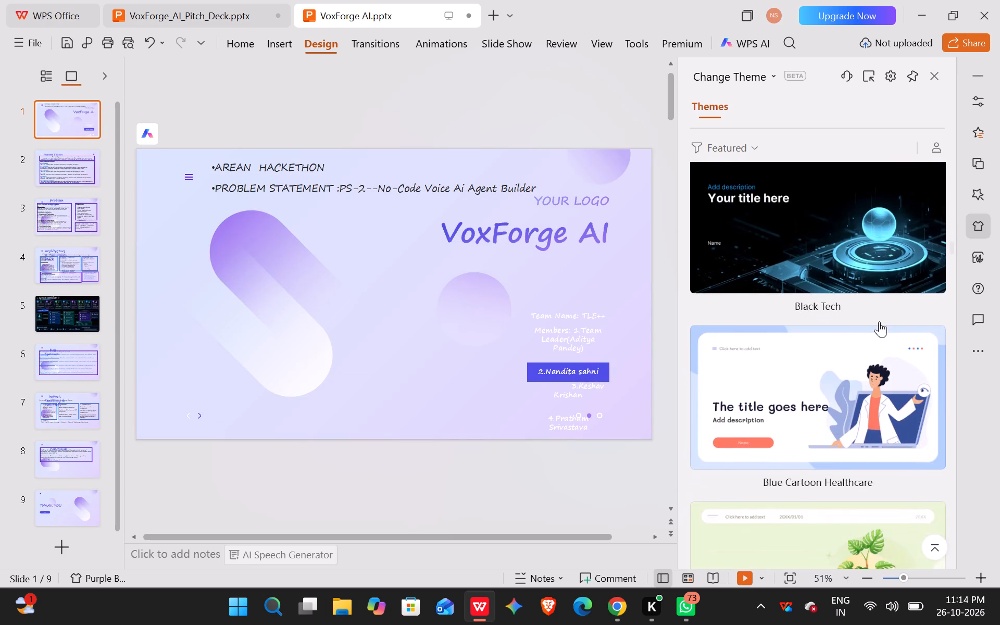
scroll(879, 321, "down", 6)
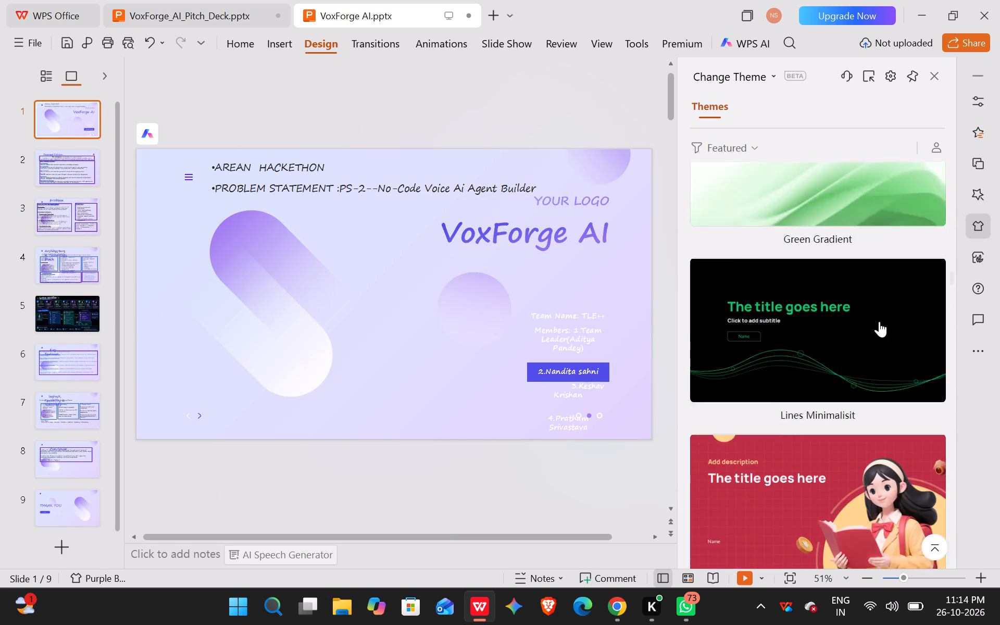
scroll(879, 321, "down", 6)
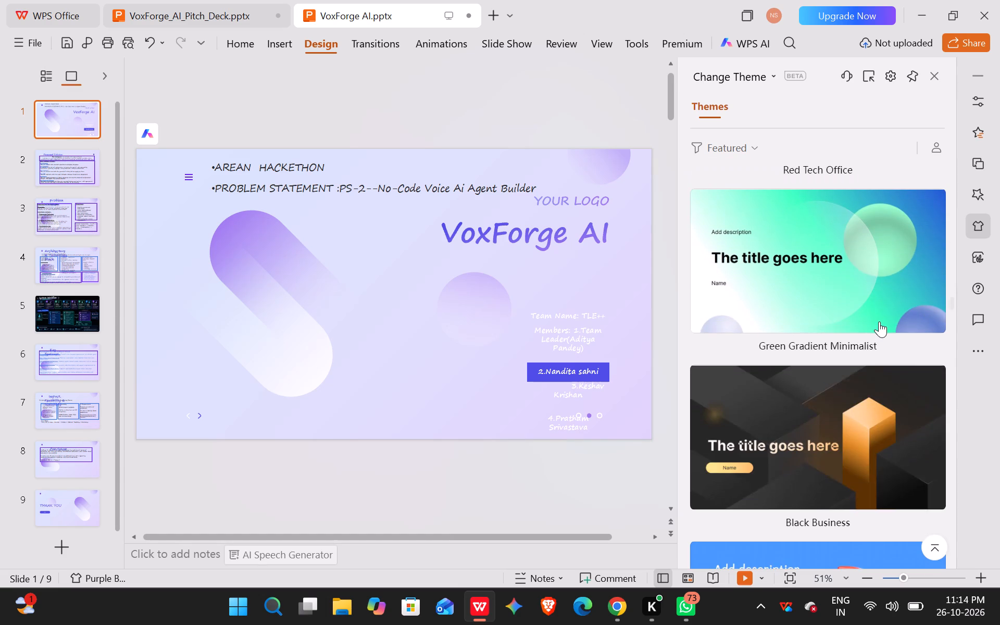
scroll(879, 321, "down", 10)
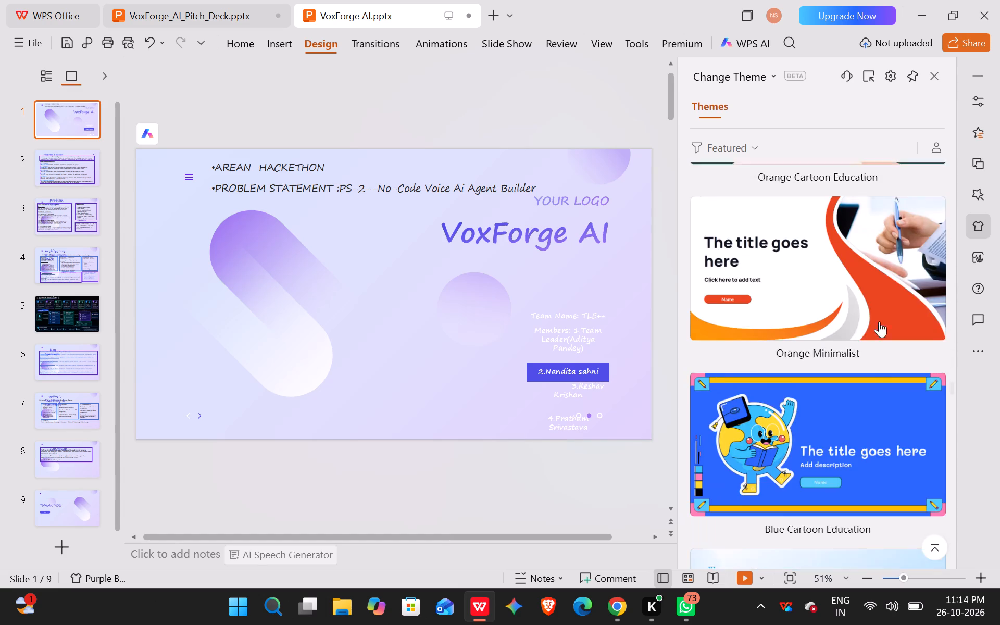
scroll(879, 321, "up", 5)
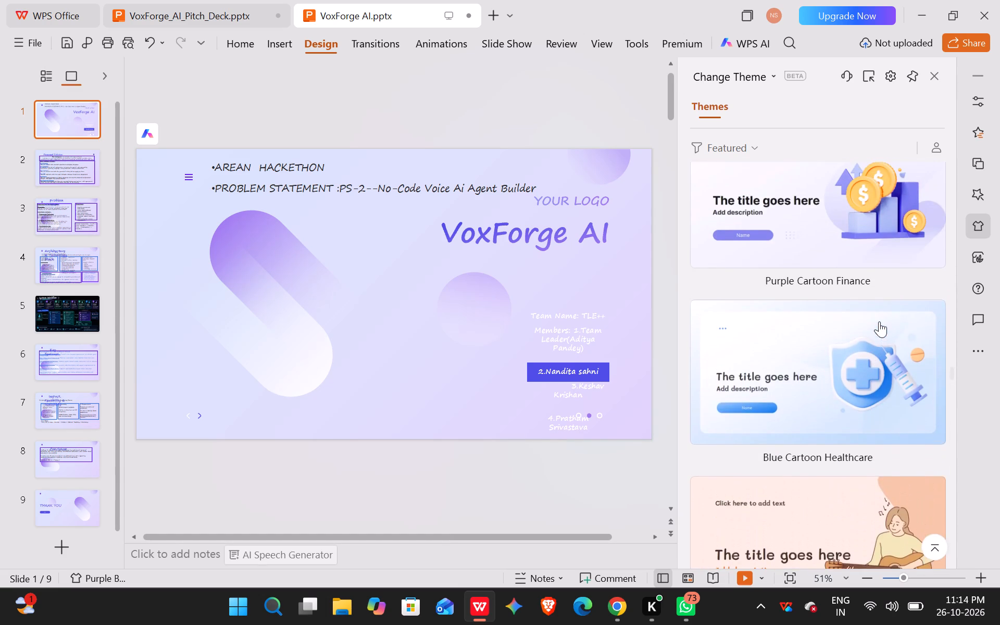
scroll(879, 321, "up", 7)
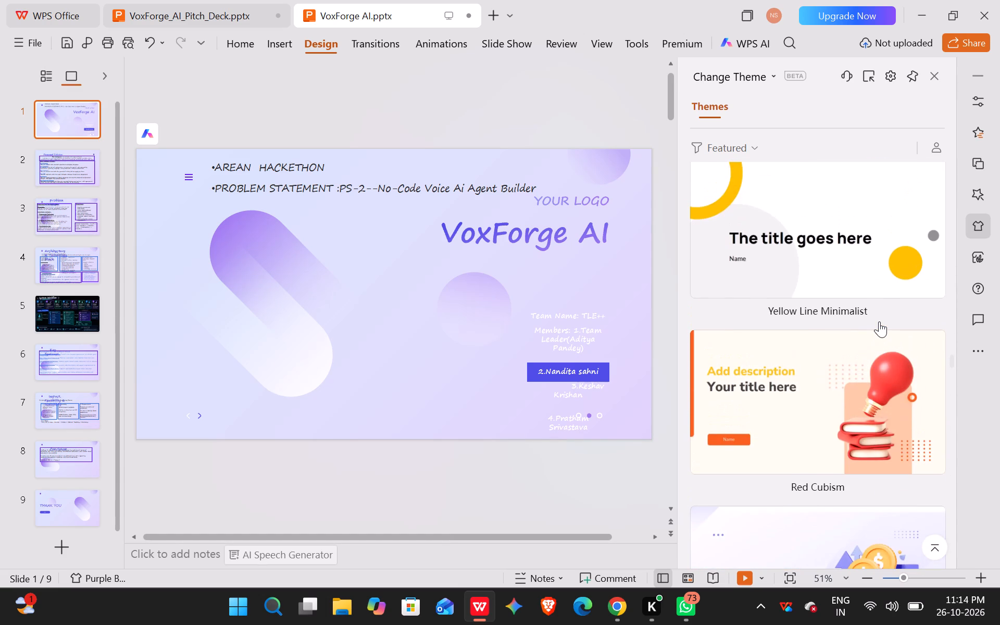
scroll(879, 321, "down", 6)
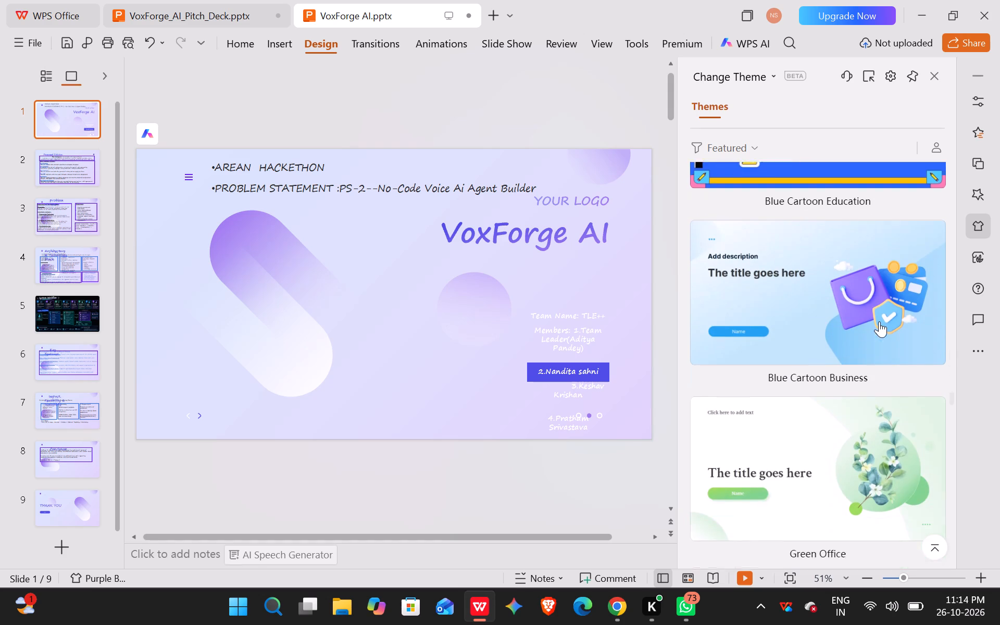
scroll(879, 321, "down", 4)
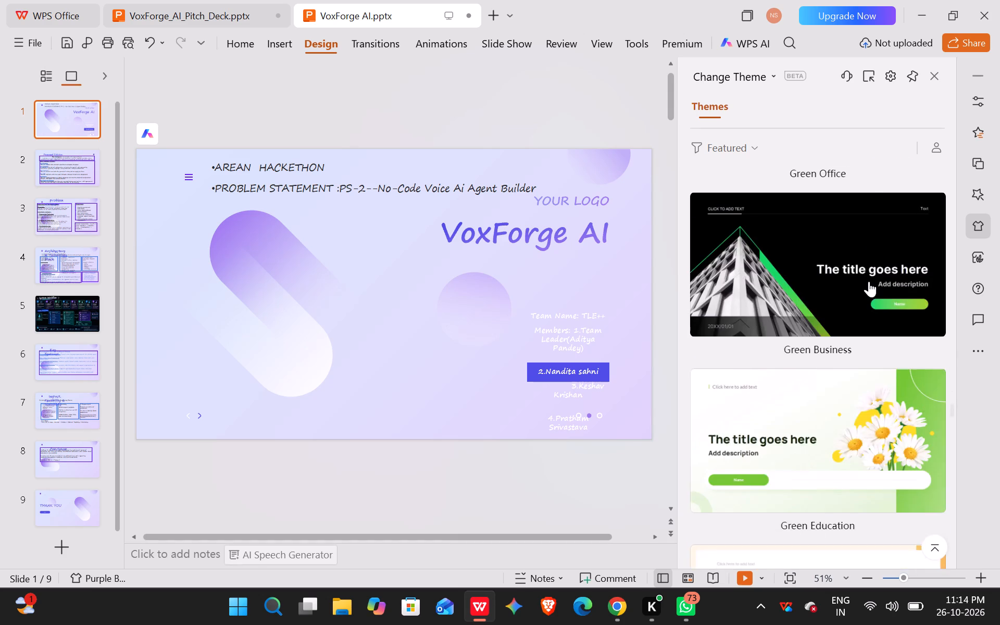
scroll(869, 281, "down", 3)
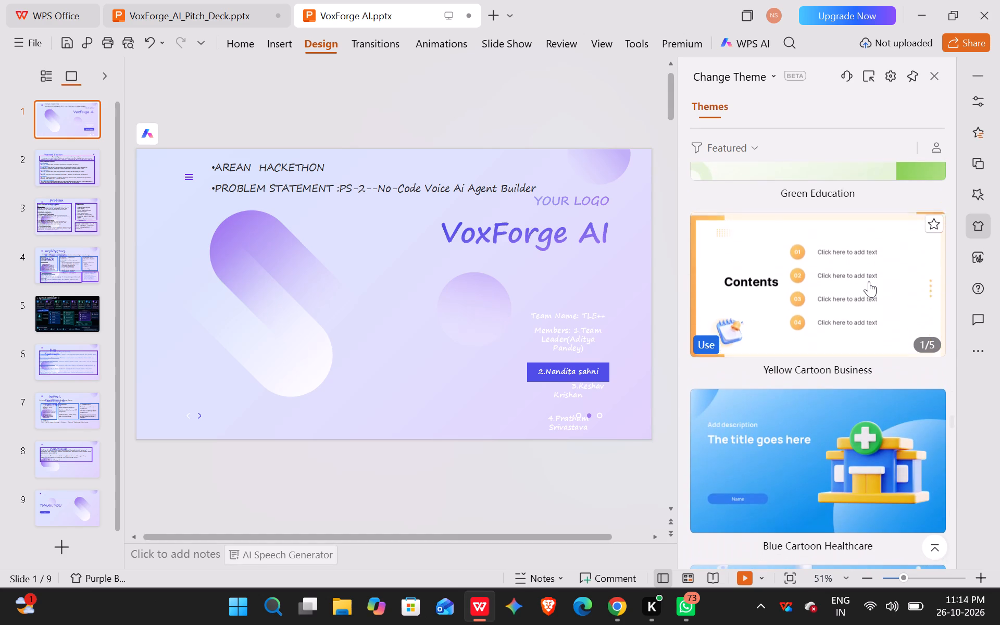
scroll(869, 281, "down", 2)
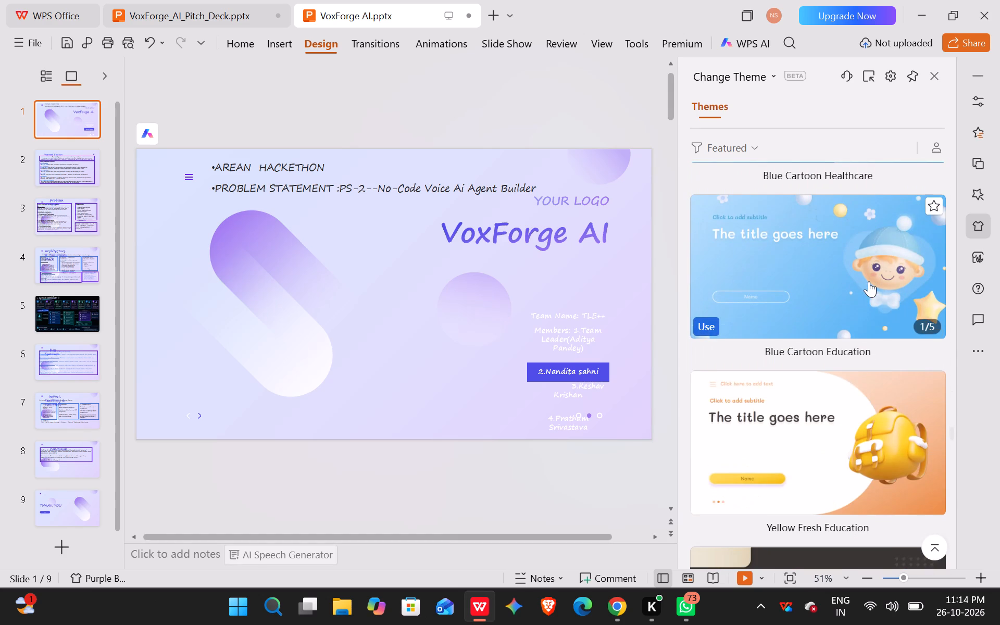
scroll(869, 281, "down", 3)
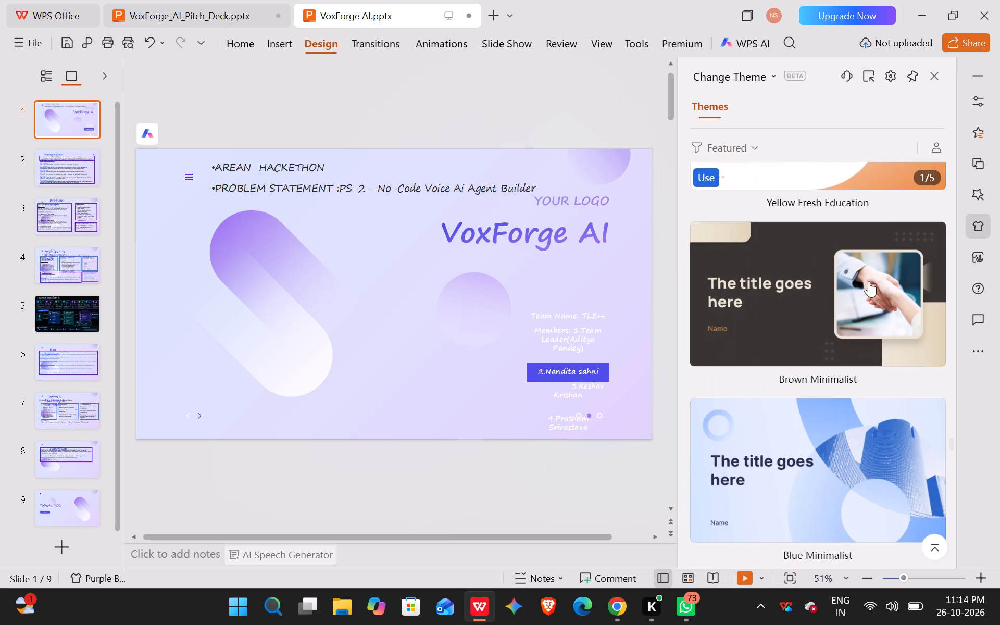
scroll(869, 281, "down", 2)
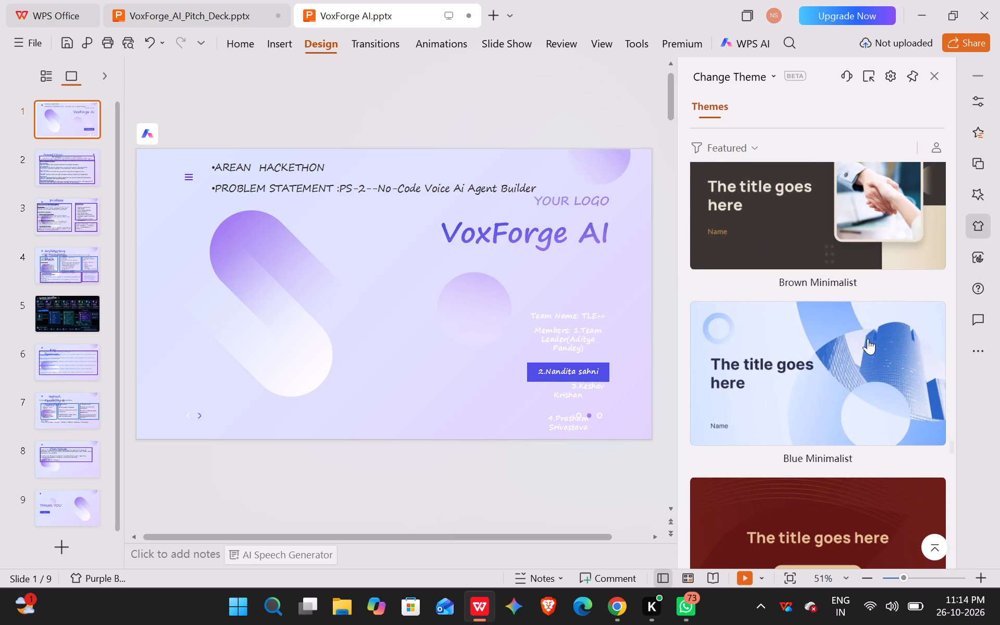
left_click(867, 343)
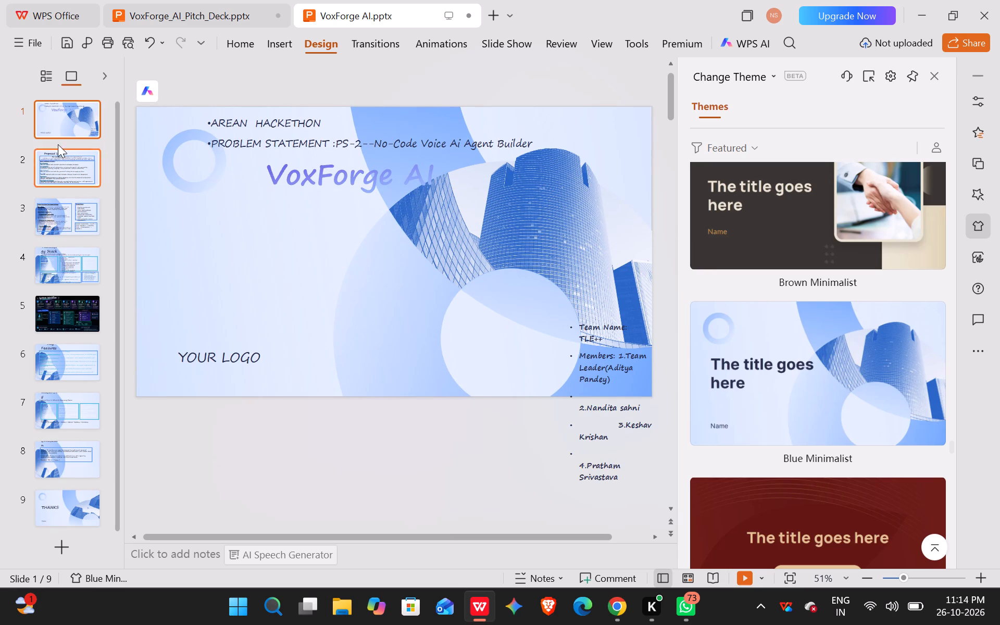
Check how the text and boxes on slides 1 to 6 look with the skyscraper theme.
left_click(61, 107)
left_click(59, 182)
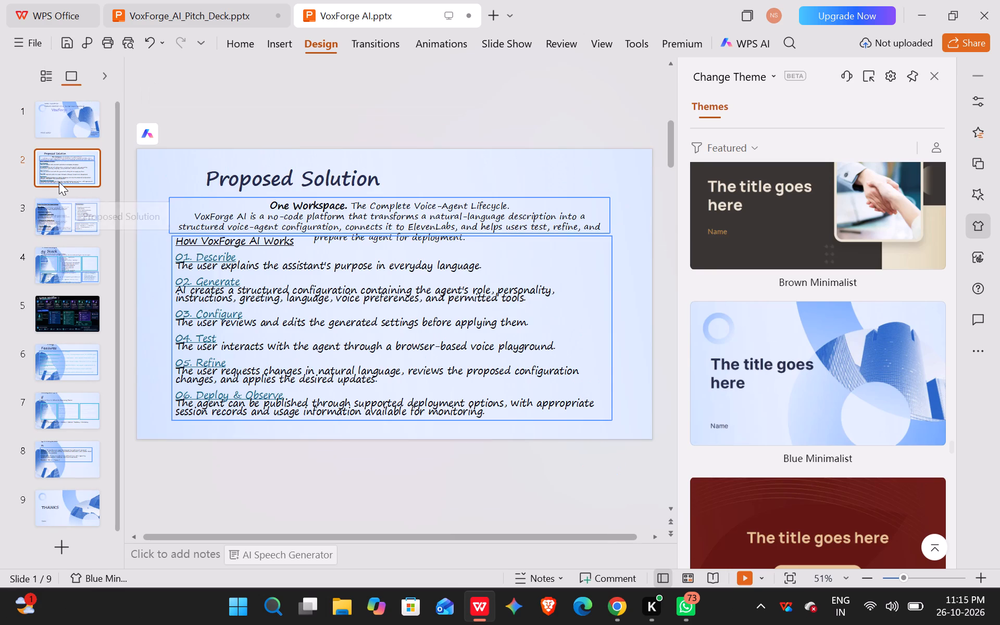
left_click(67, 242)
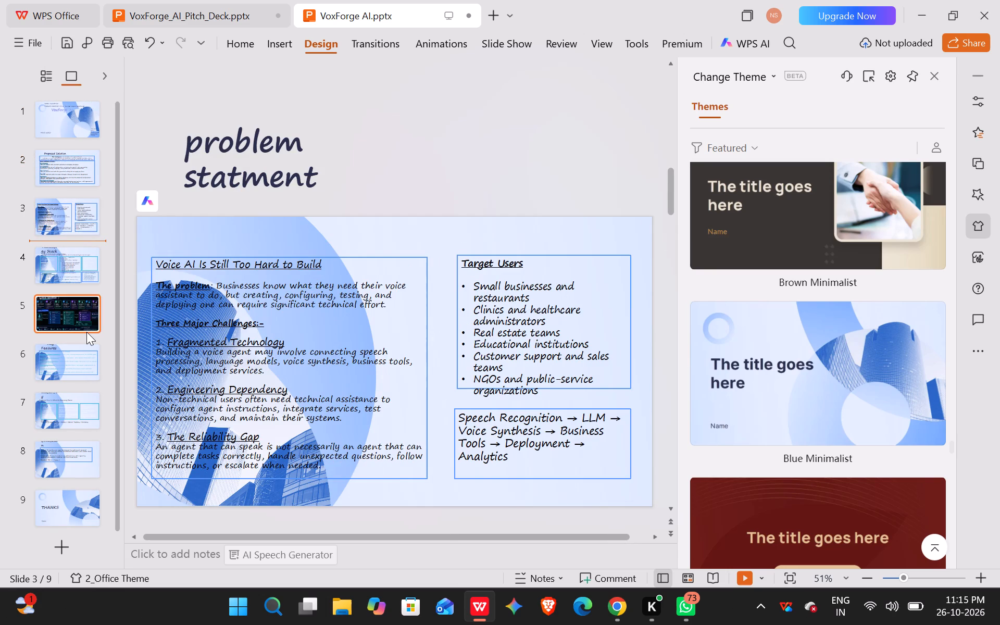
left_click(86, 332)
left_click(91, 367)
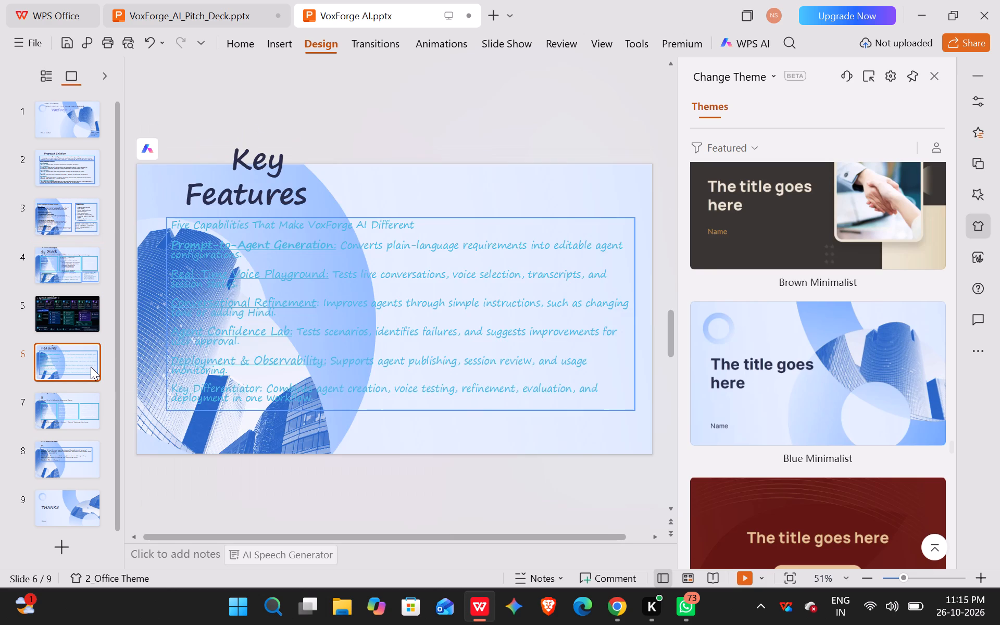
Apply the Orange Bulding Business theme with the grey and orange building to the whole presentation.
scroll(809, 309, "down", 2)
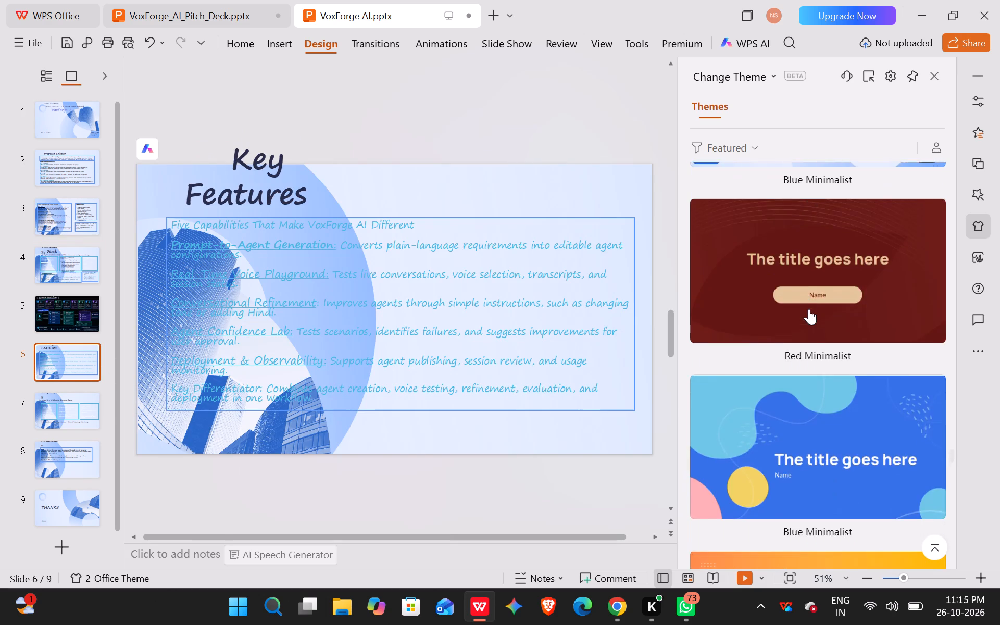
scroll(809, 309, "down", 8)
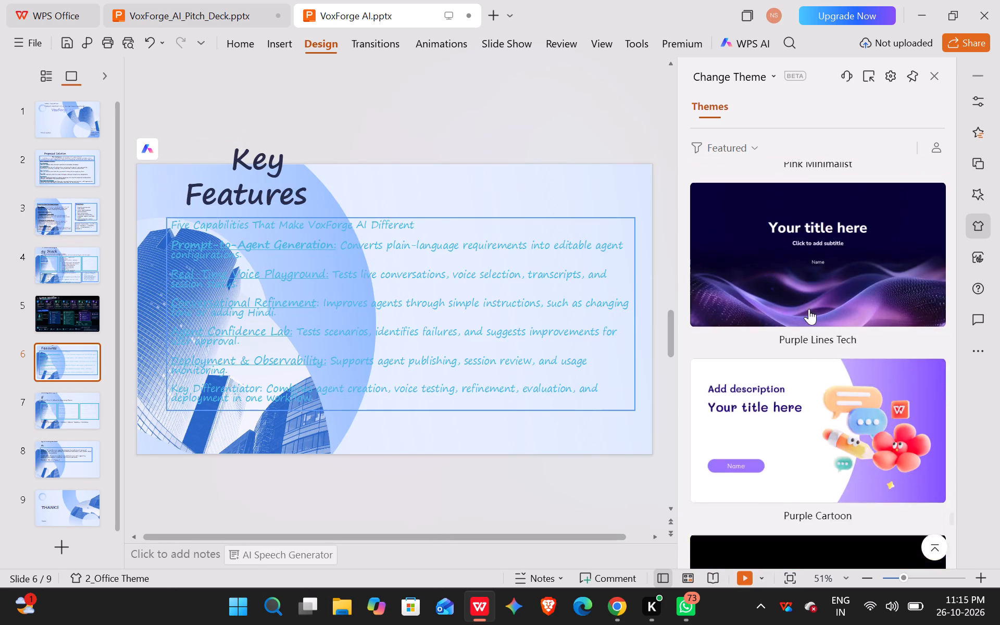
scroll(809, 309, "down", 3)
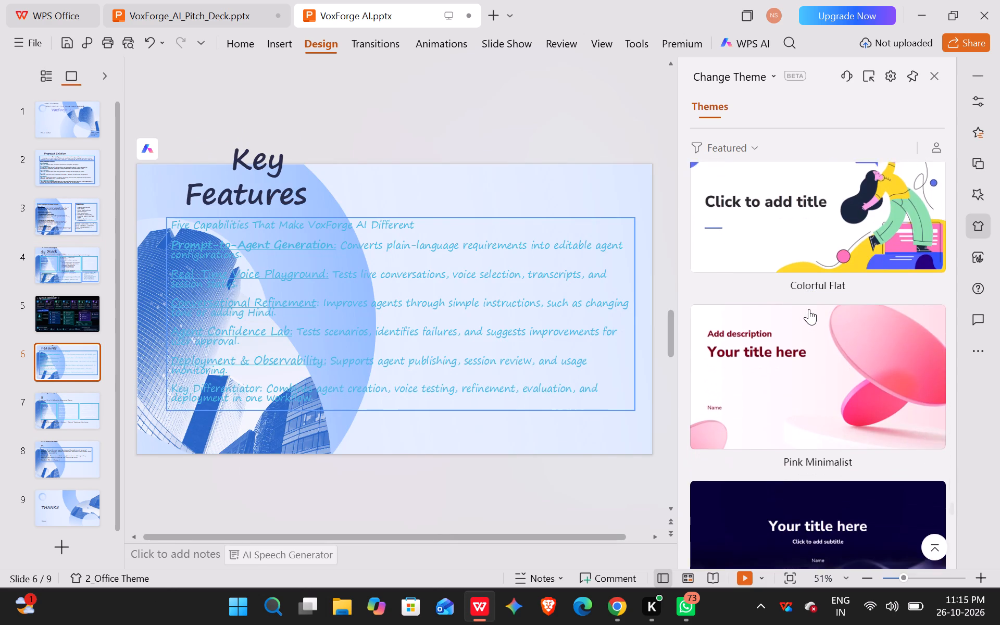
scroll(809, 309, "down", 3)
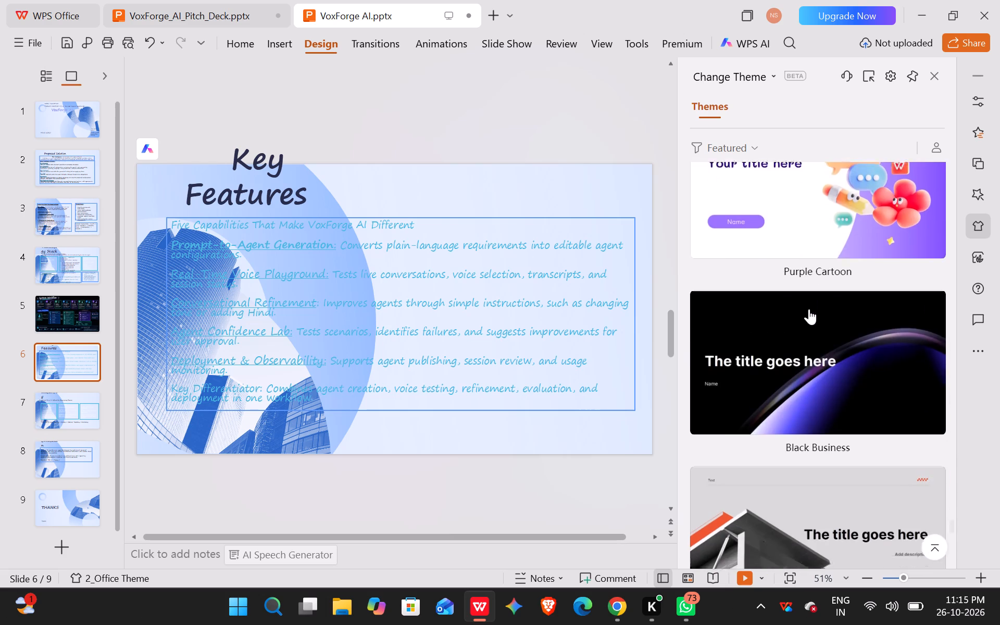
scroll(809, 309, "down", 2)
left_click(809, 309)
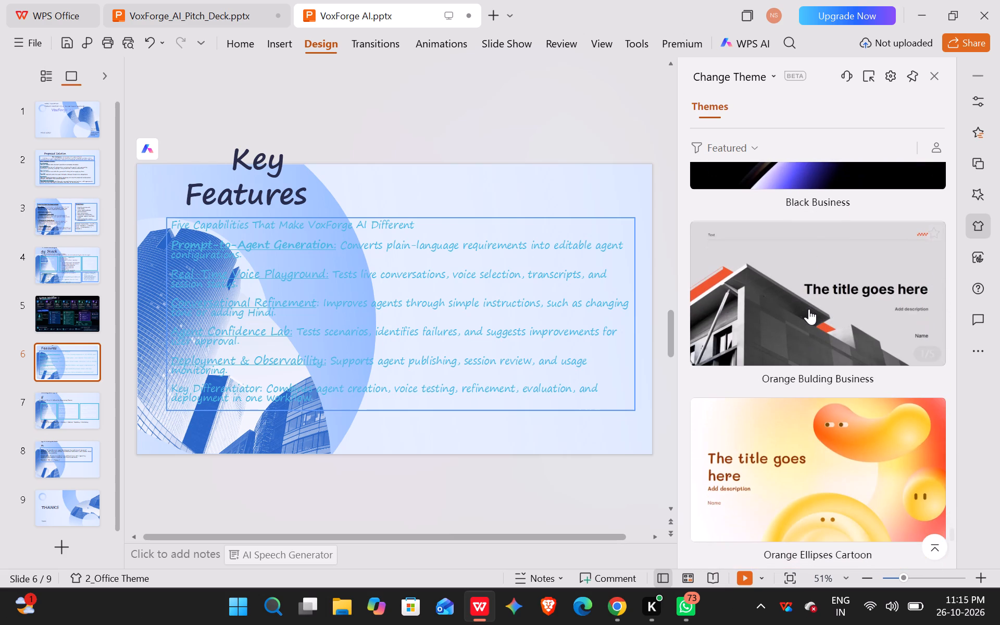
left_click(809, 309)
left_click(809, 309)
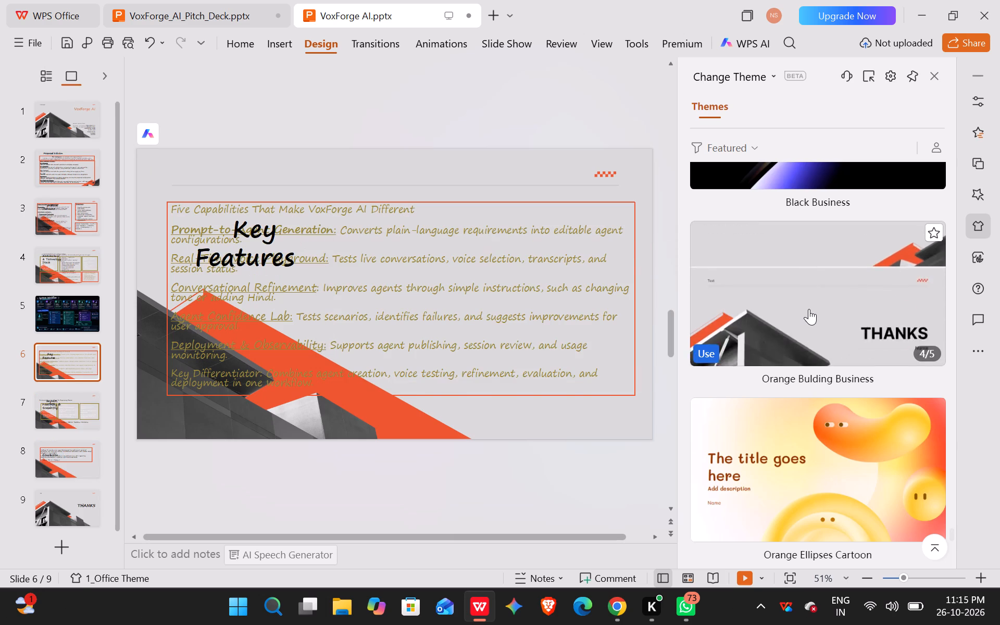
Check the presentation's title and closing slides in the orange building theme.
scroll(77, 245, "up", 4)
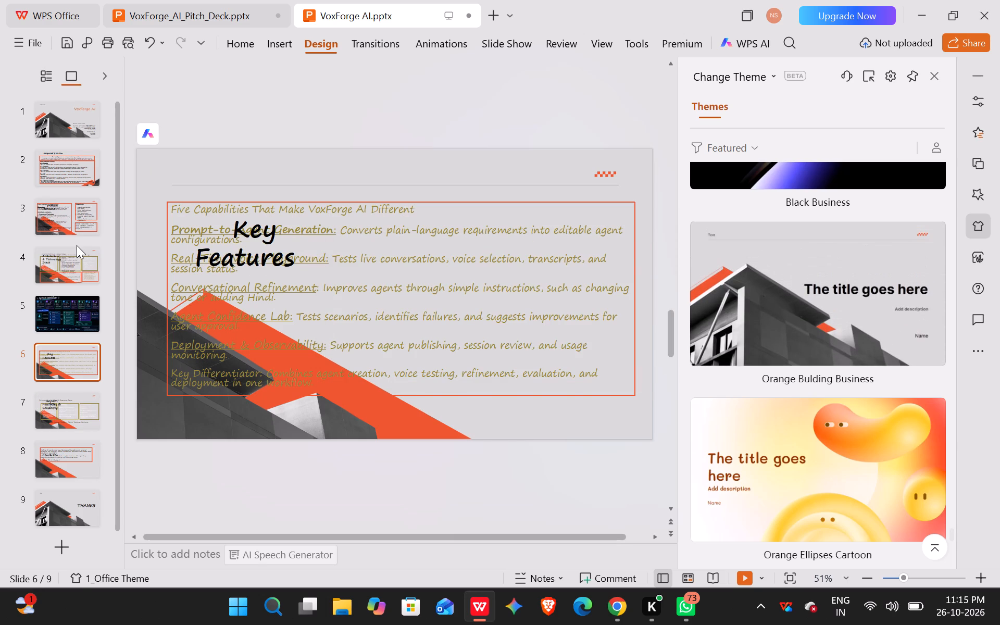
scroll(77, 245, "up", 1)
left_click(66, 118)
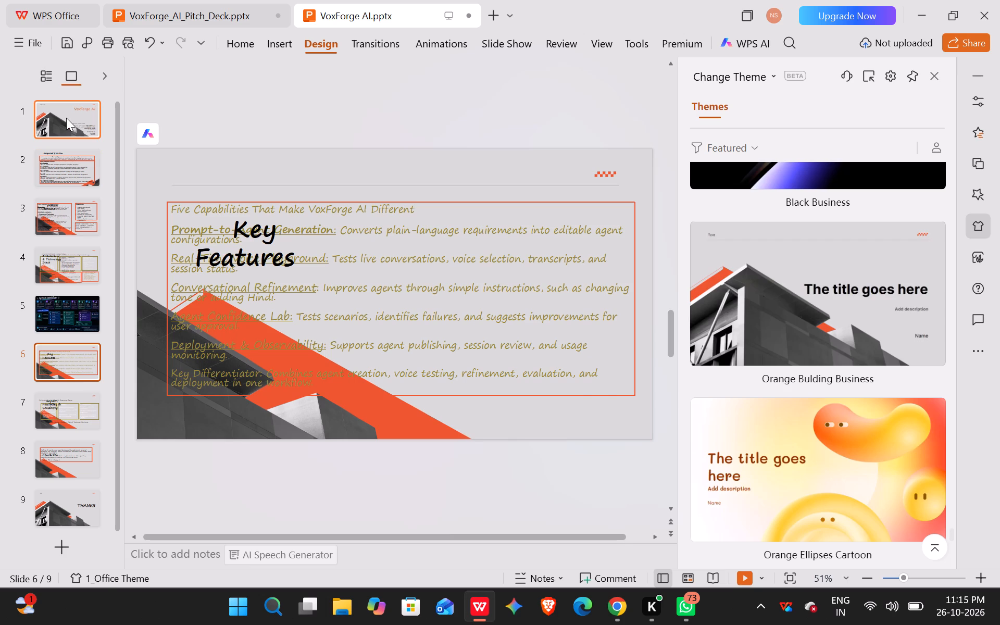
scroll(604, 324, "down", 5)
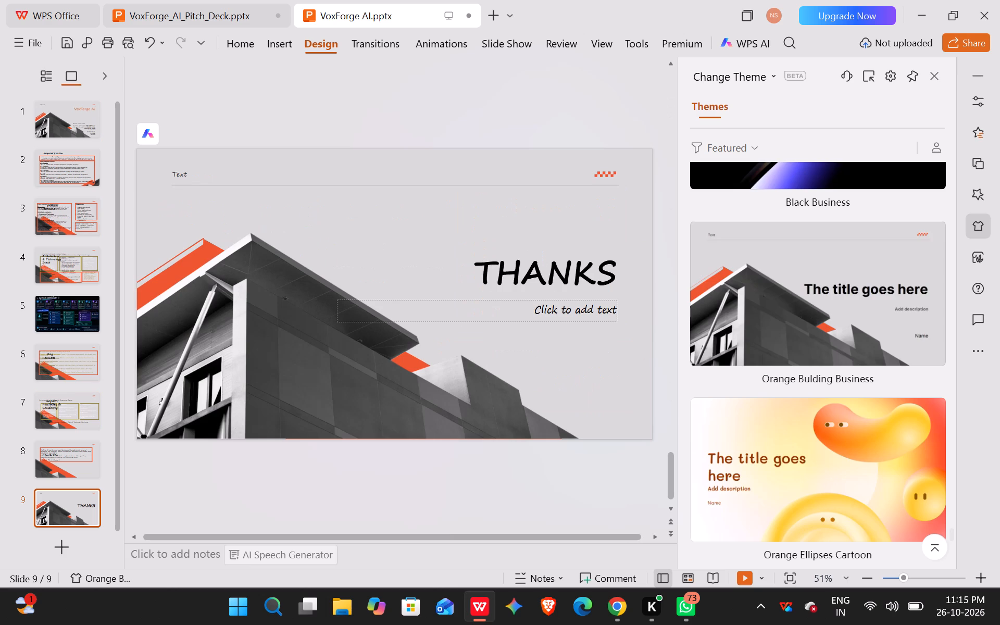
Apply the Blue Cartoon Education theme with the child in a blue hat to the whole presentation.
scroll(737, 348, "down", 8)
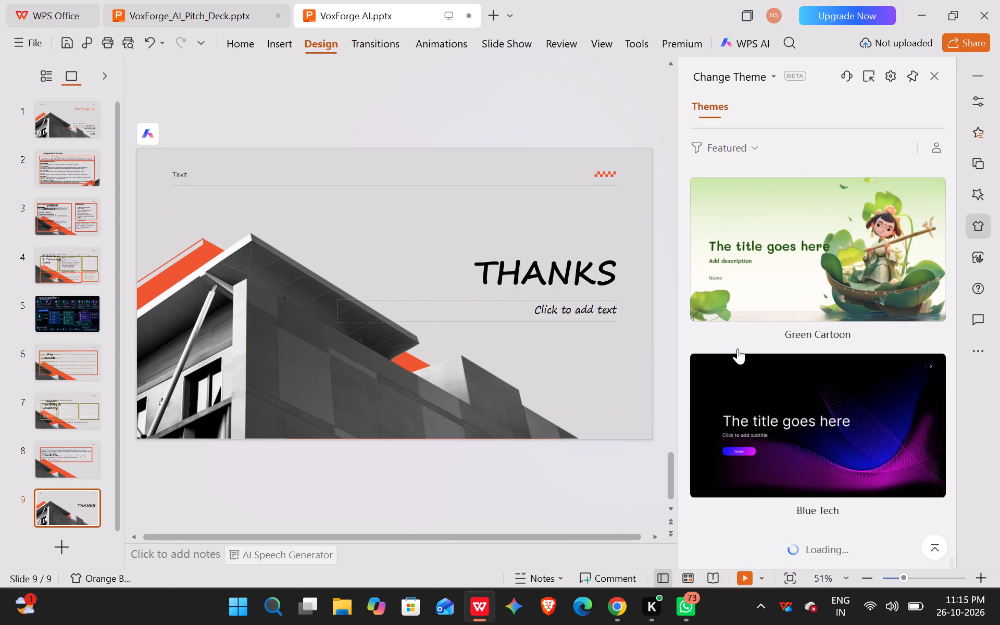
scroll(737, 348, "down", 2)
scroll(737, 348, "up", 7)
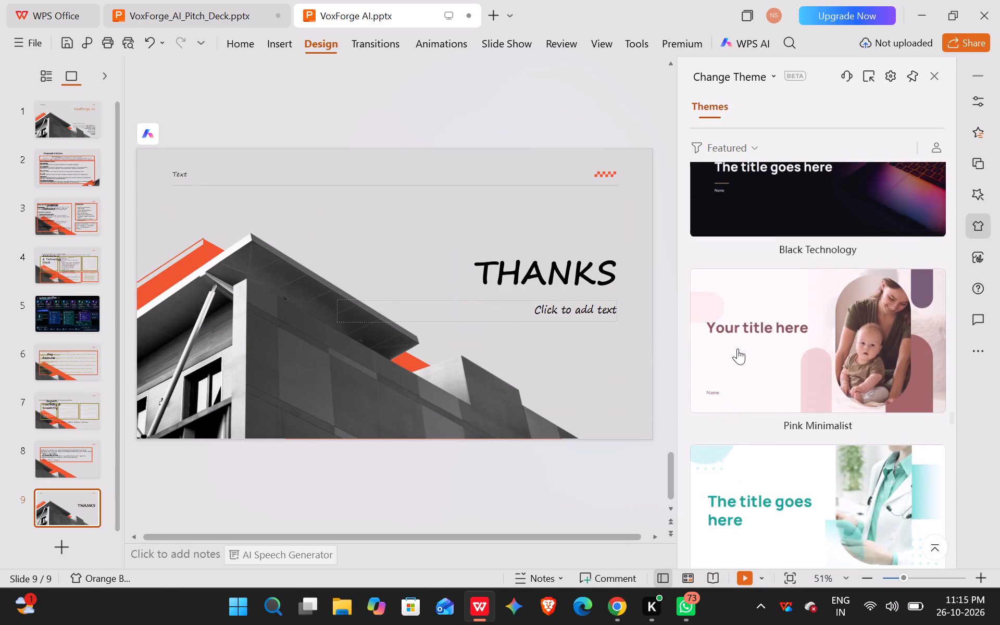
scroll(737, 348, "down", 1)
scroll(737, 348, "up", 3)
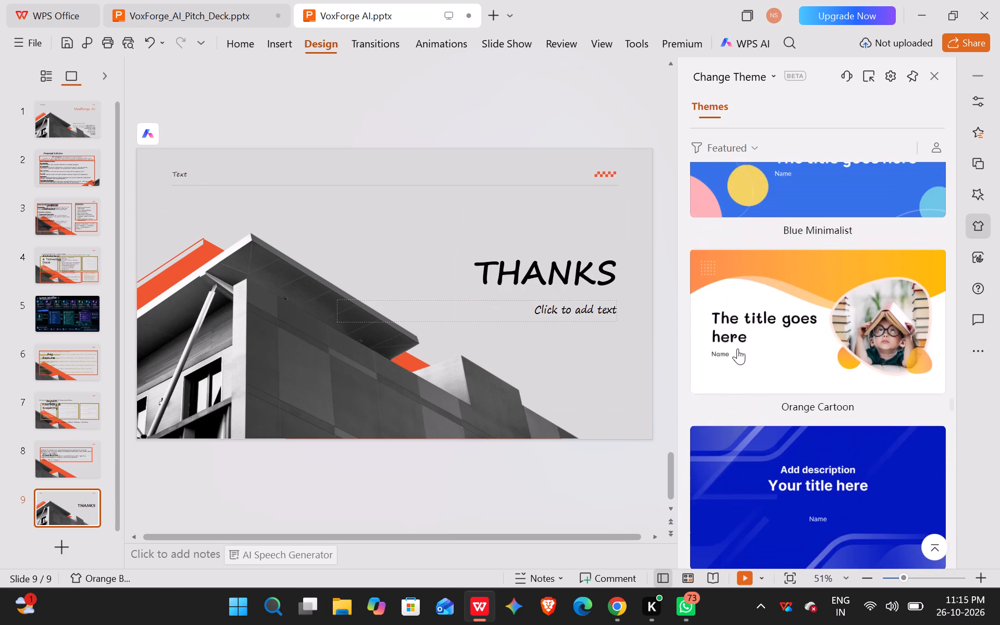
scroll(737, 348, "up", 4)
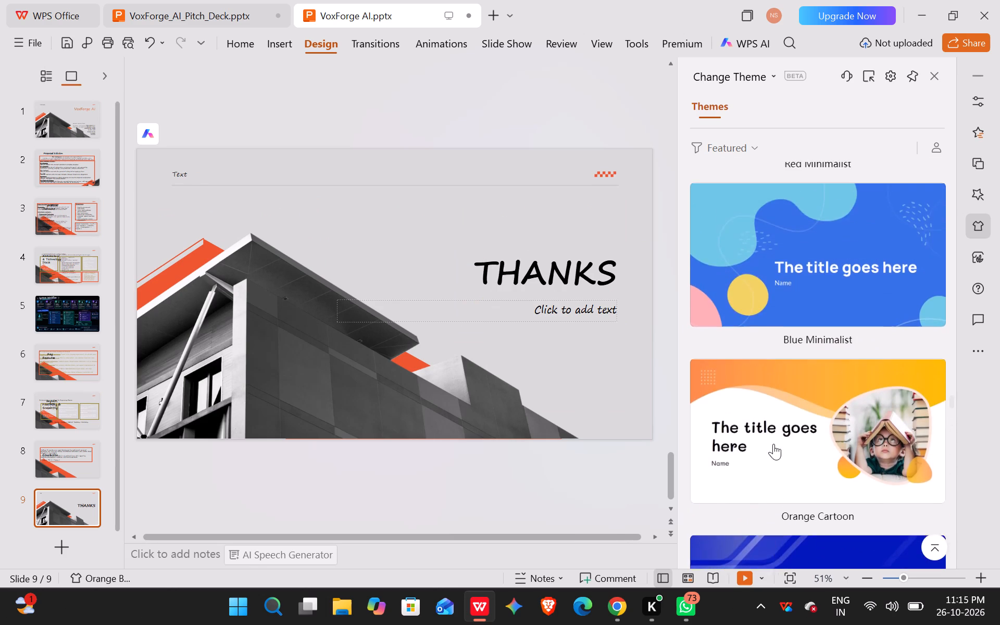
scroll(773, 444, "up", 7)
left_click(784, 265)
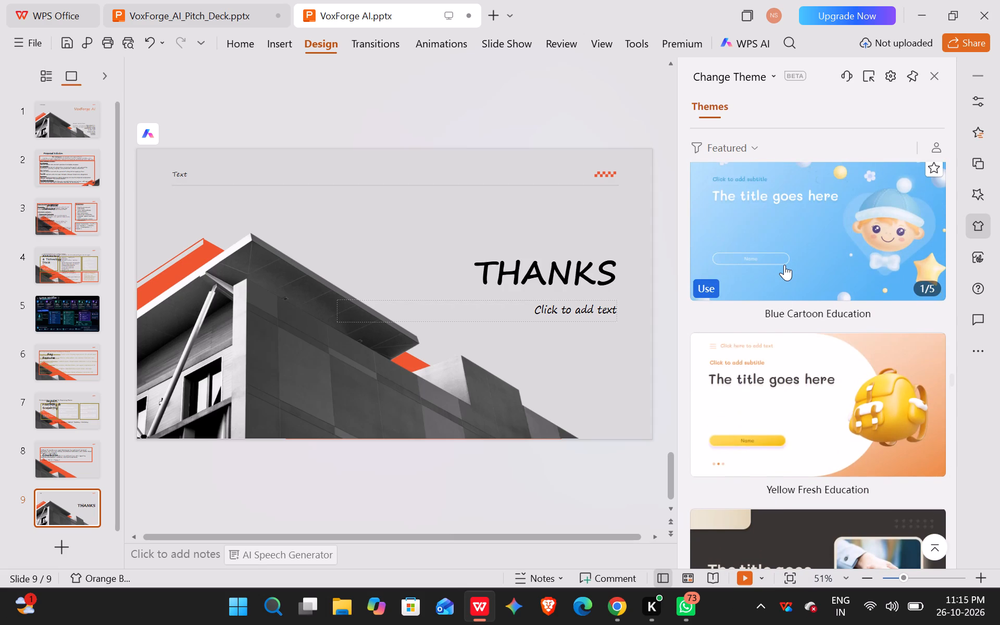
Apply the Yellow Line Minimalist theme with yellow and grey circles to the whole presentation.
scroll(784, 265, "up", 6)
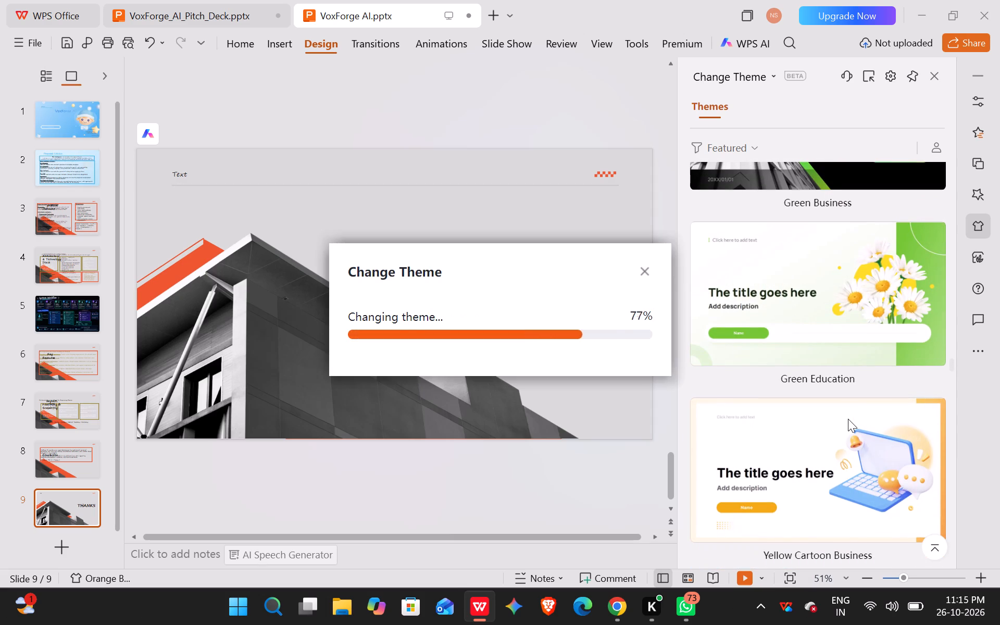
scroll(848, 419, "up", 7)
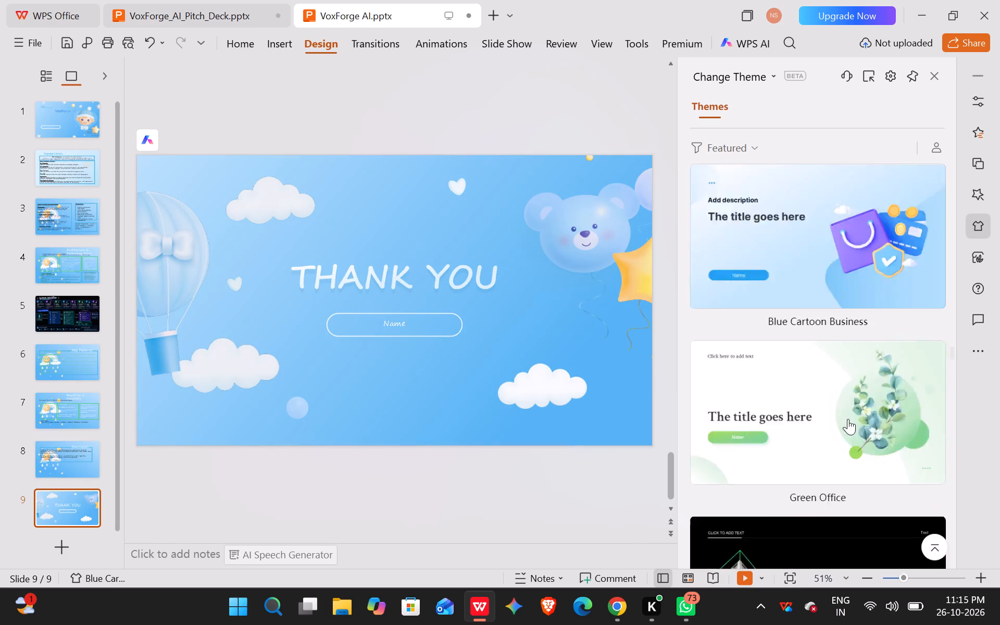
scroll(848, 419, "up", 1)
scroll(848, 419, "down", 4)
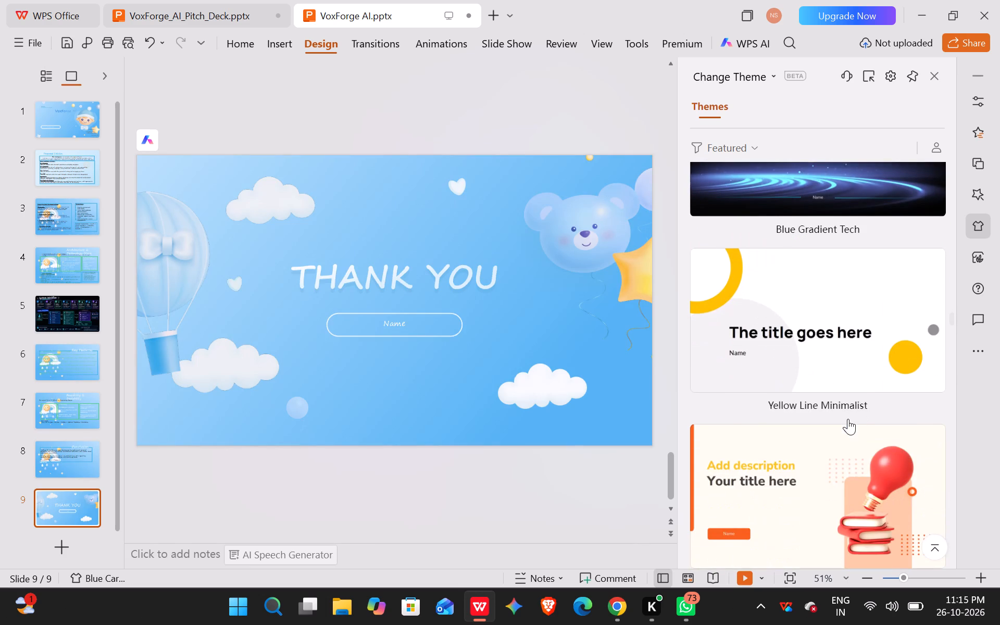
scroll(848, 419, "down", 1)
left_click(840, 333)
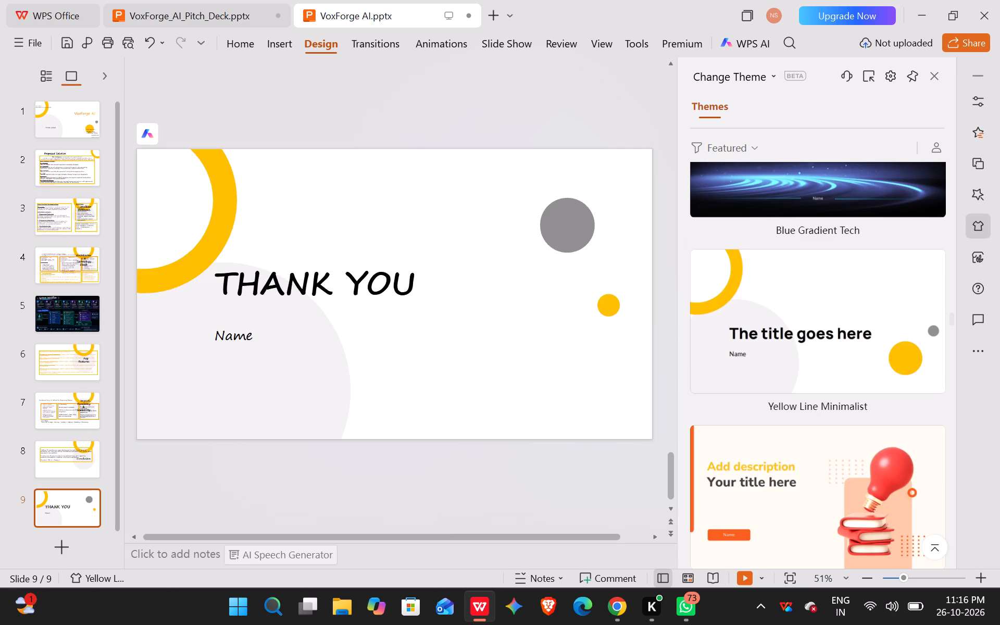
scroll(37, 201, "up", 3)
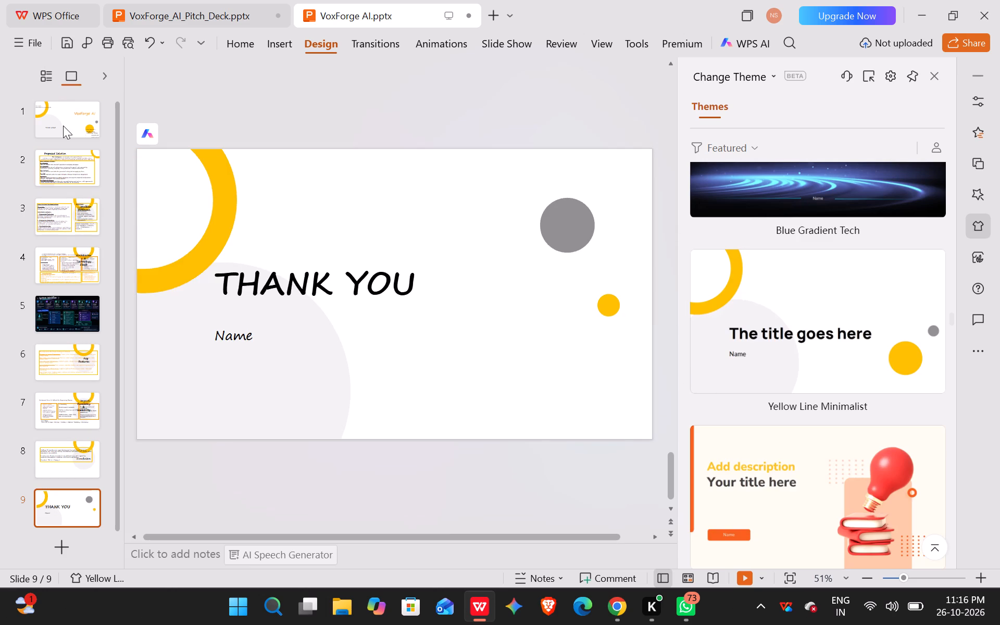
Close the theme pane and shift the team details text box slightly upward on the title slide.
left_click(63, 126)
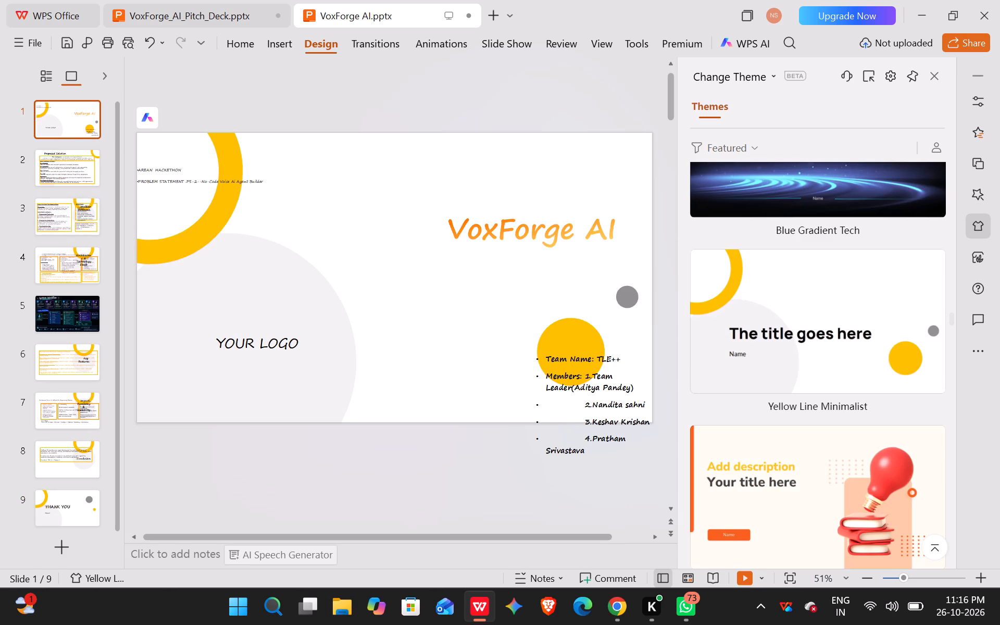
left_click(499, 187)
left_click(927, 90)
left_click(936, 80)
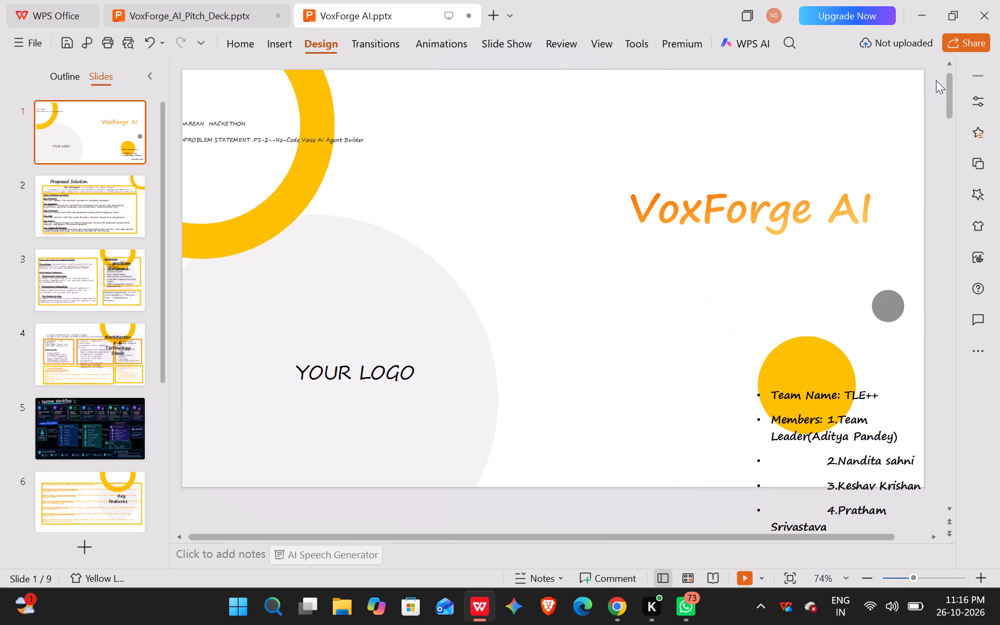
left_click_drag(753, 391, 751, 386)
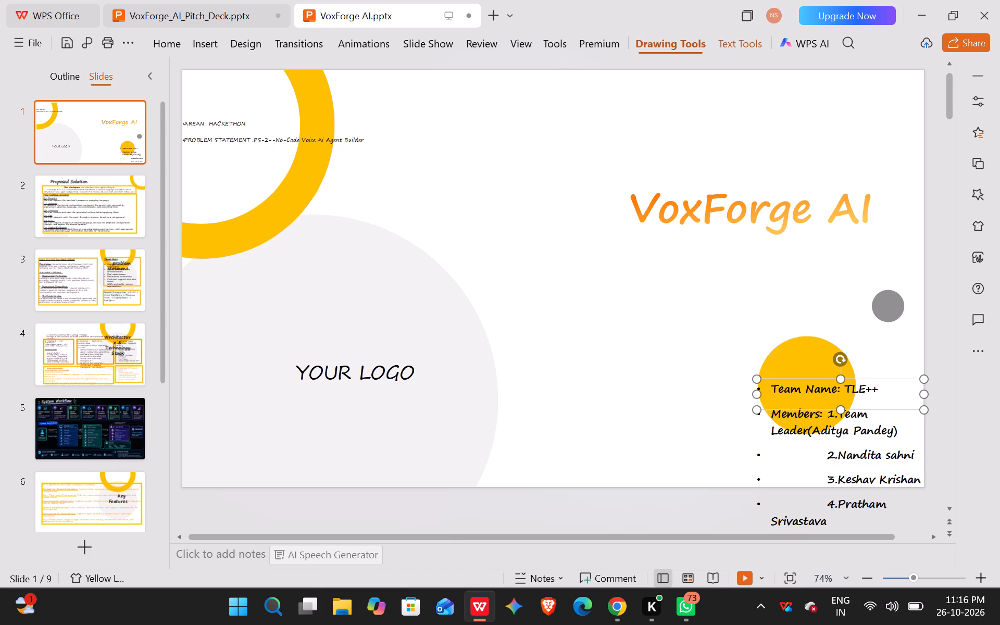
Review the presentation's slides in the yellow circle theme for overlapping titles, text and box outlines.
left_click(113, 204)
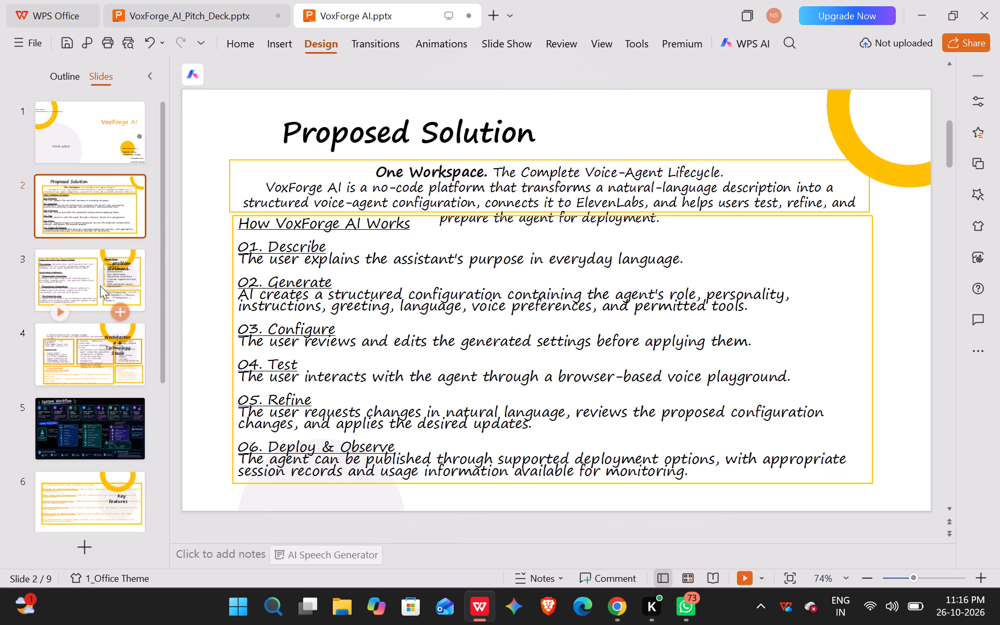
left_click(100, 285)
left_click(103, 332)
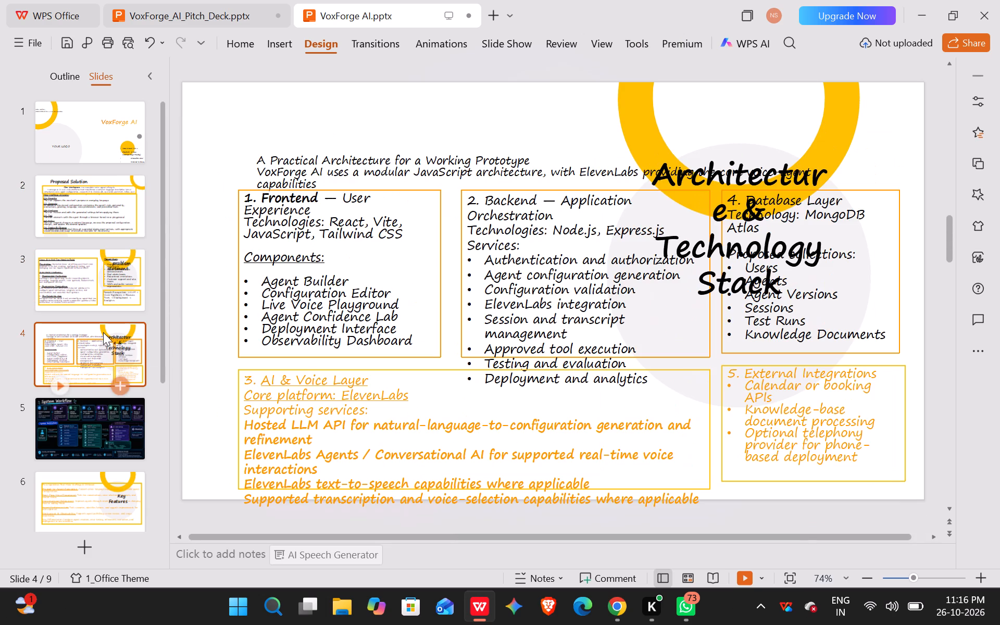
left_click(101, 436)
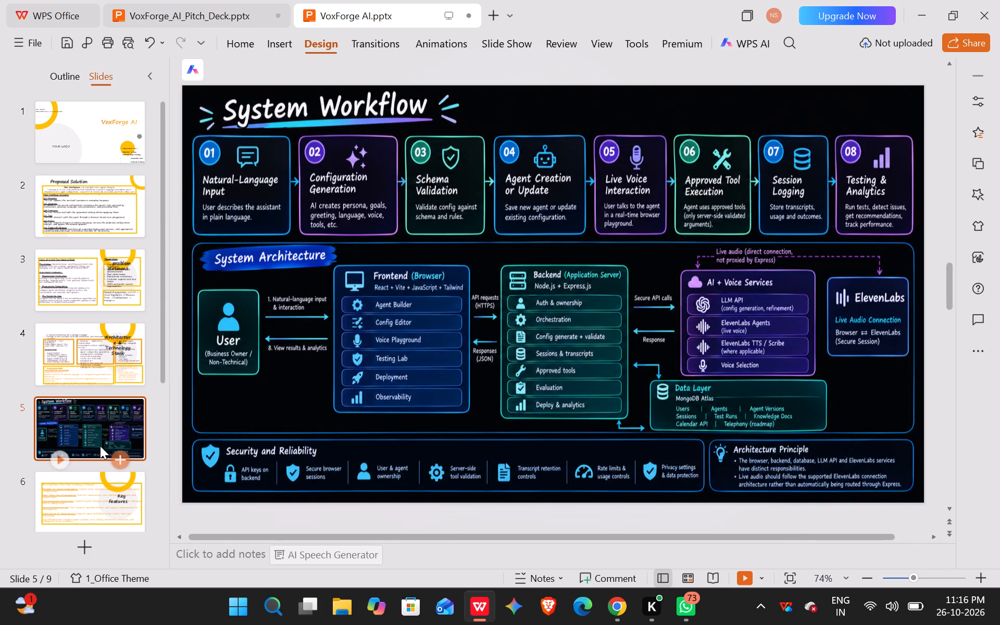
left_click(92, 492)
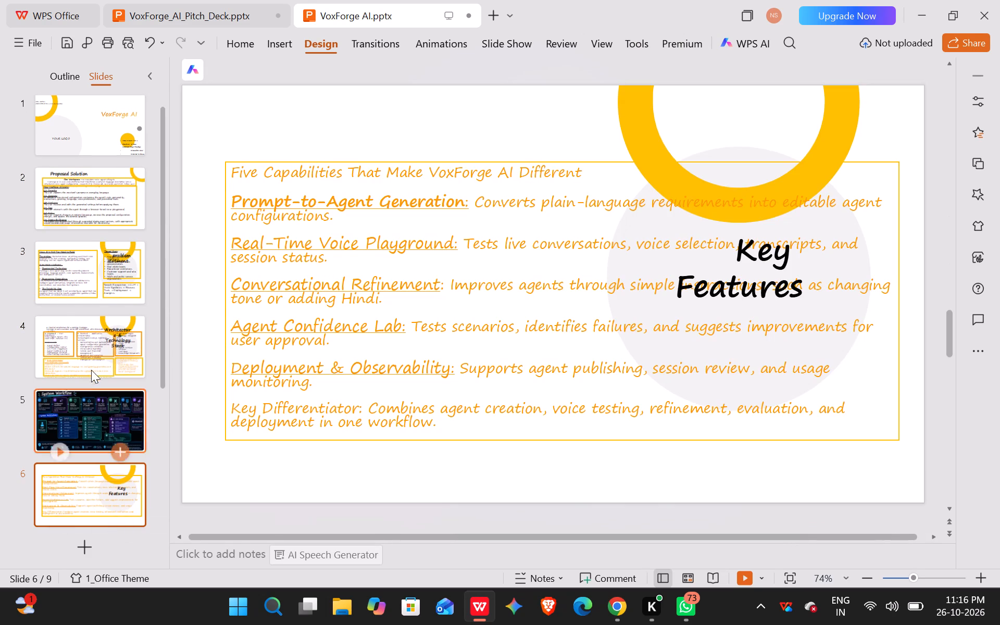
scroll(89, 365, "down", 1)
left_click(86, 416)
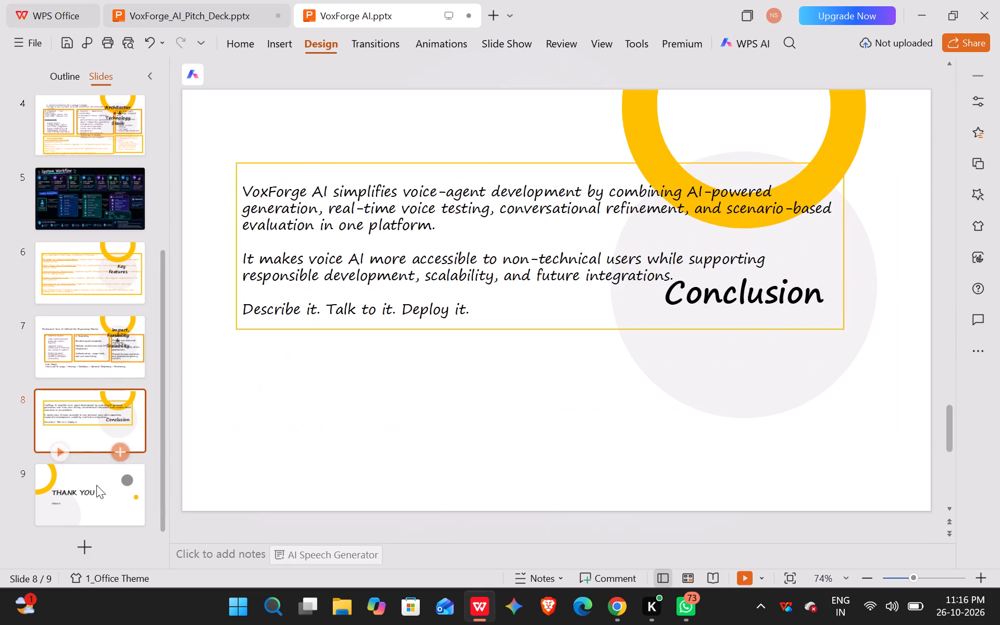
left_click(98, 501)
scroll(75, 271, "up", 3)
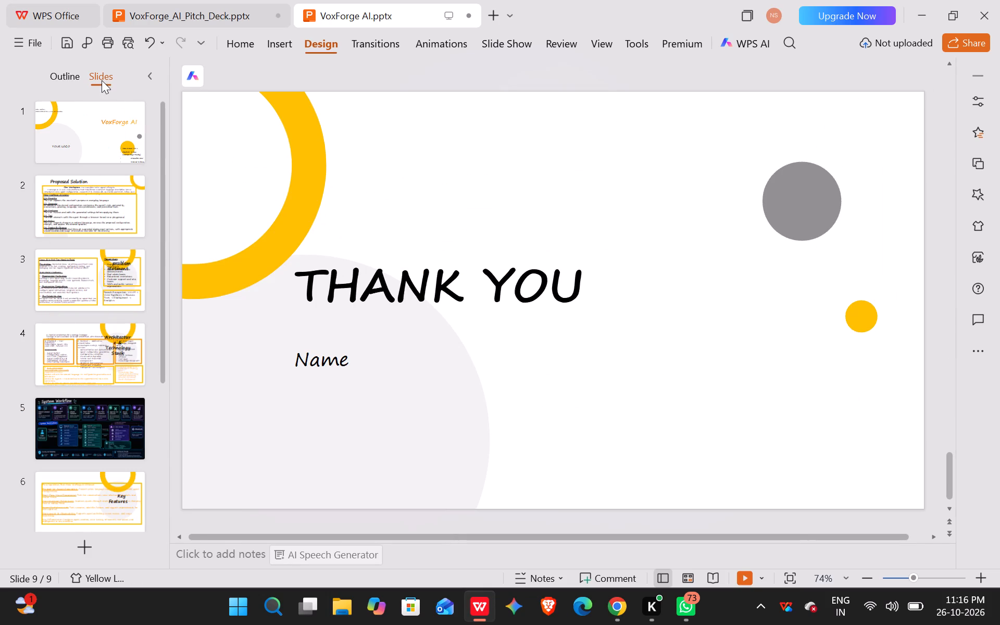
left_click(96, 121)
left_click(100, 229)
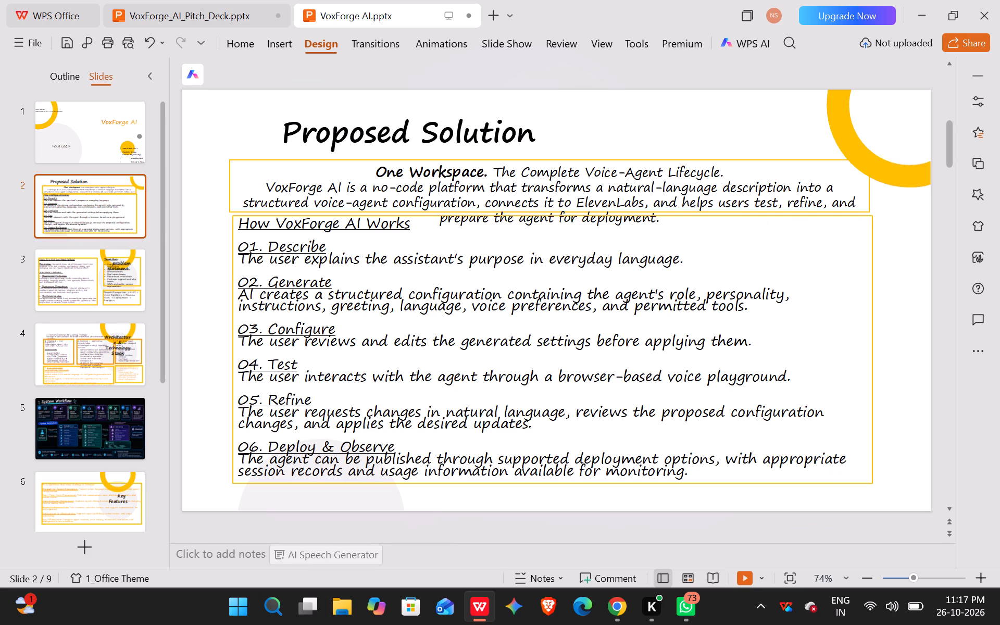
left_click(103, 132)
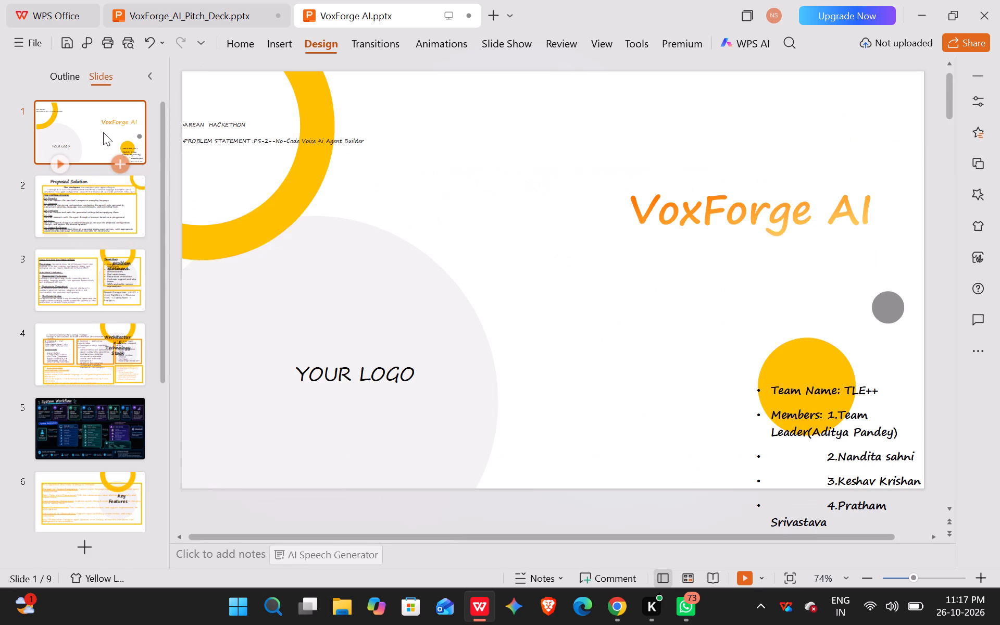
Enlarge the team name and members text box downward and place it over the large pale grey circle.
left_click(841, 424)
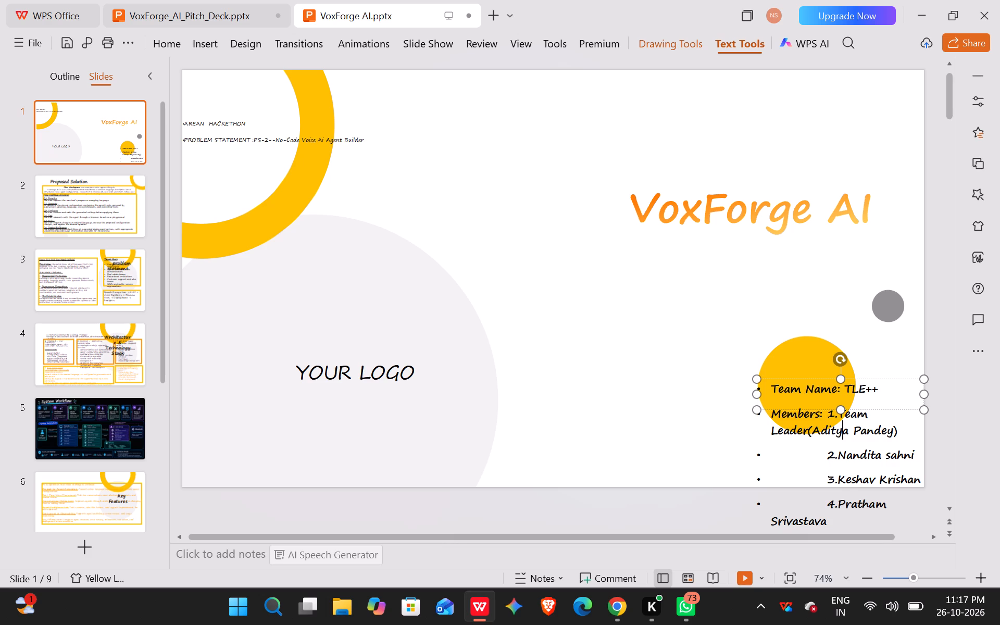
left_click_drag(843, 410, 876, 557)
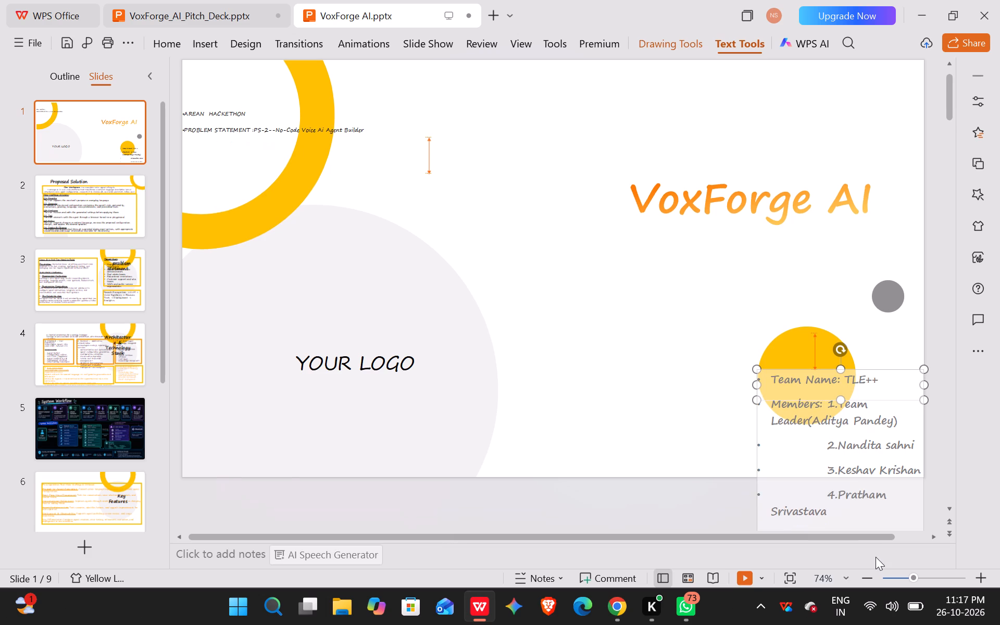
left_click_drag(827, 370, 278, 296)
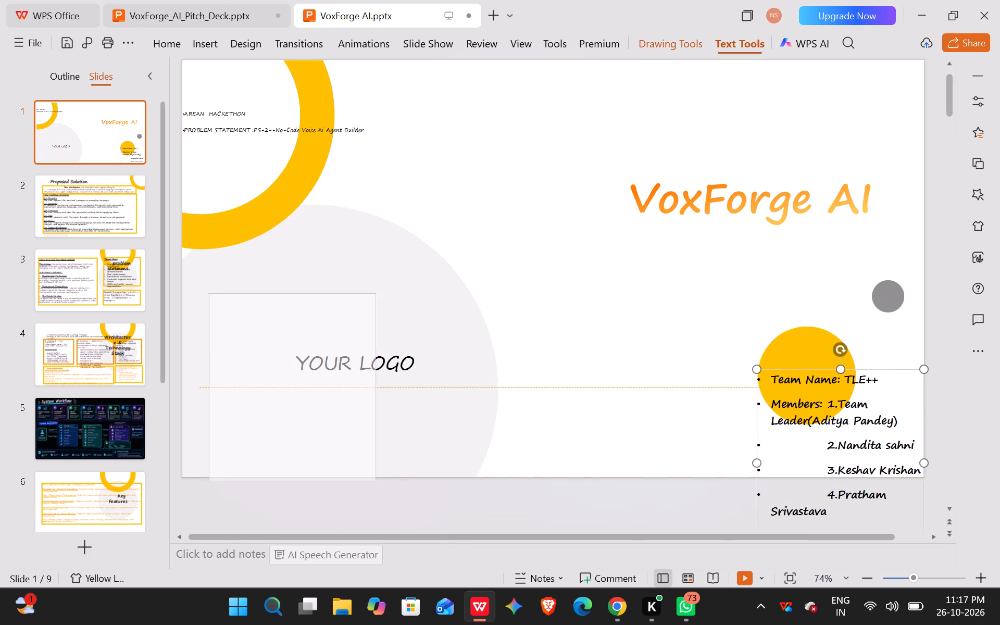
left_click_drag(278, 296, 277, 282)
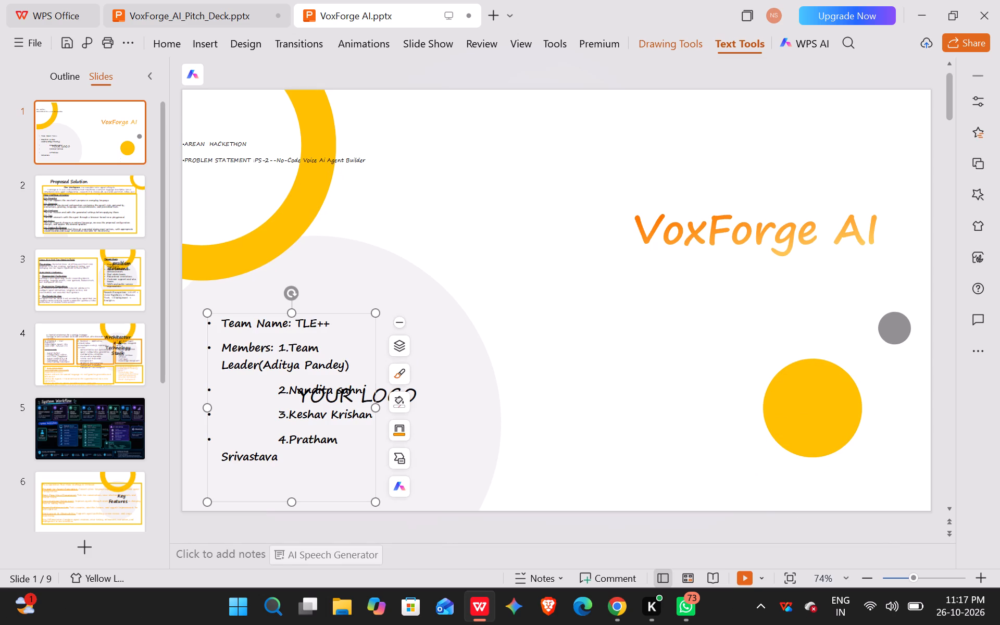
Clear the YOUR LOGO text from its placeholder on the title slide.
left_click(446, 394)
left_click(403, 398)
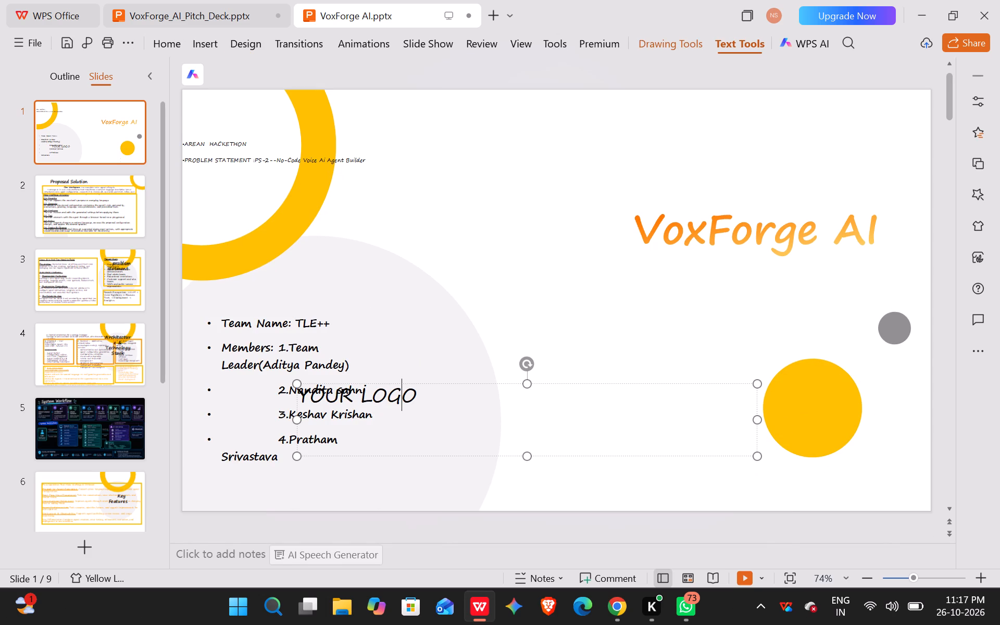
left_click(506, 397)
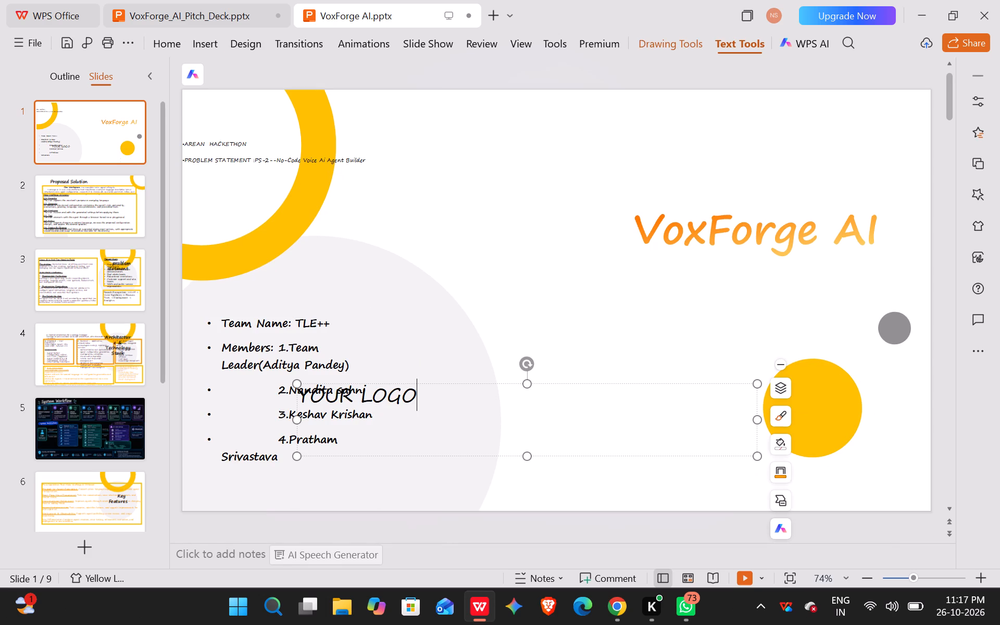
key("Delete")
key("BackSpace")
key("BackSpace")
key("BackSpace")
key("BackSpace")
key("BackSpace")
key("BackSpace")
key("BackSpace")
key("BackSpace")
key("BackSpace")
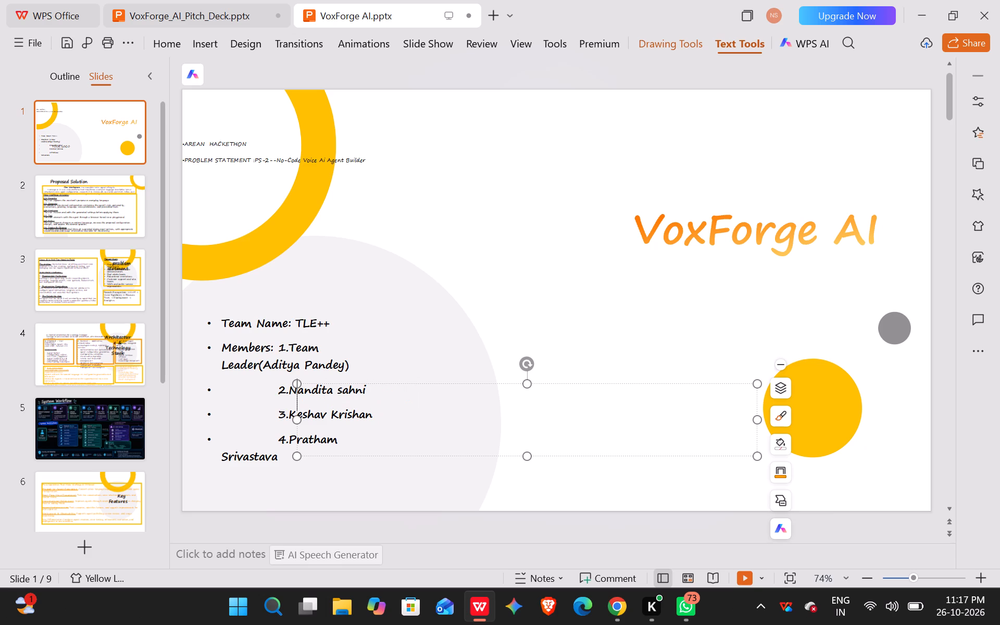
key("BackSpace")
Delete the emptied logo placeholder that overlaps the team members list on the title slide.
left_click(663, 309)
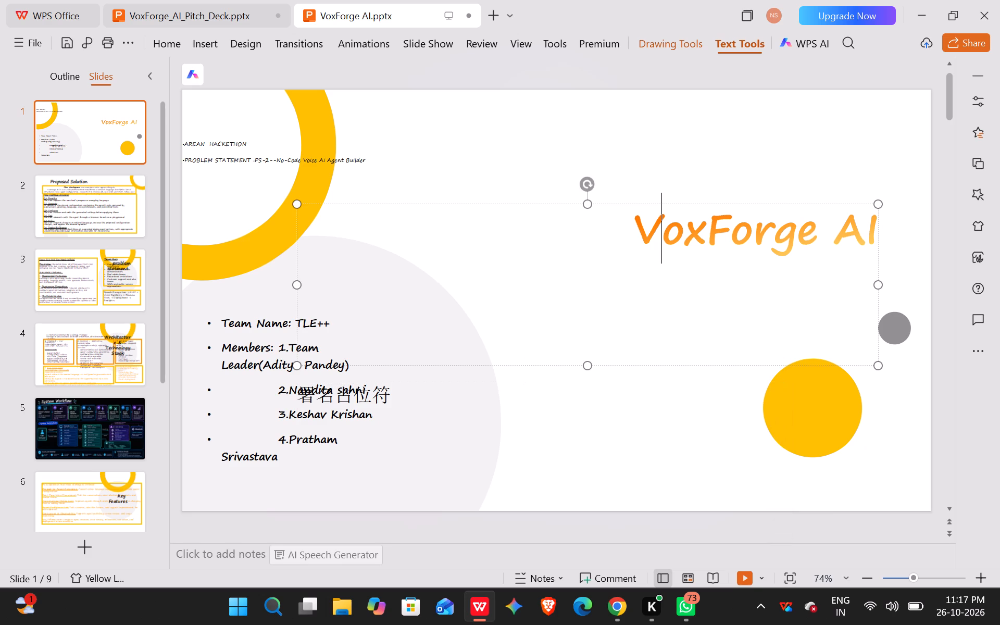
left_click(380, 335)
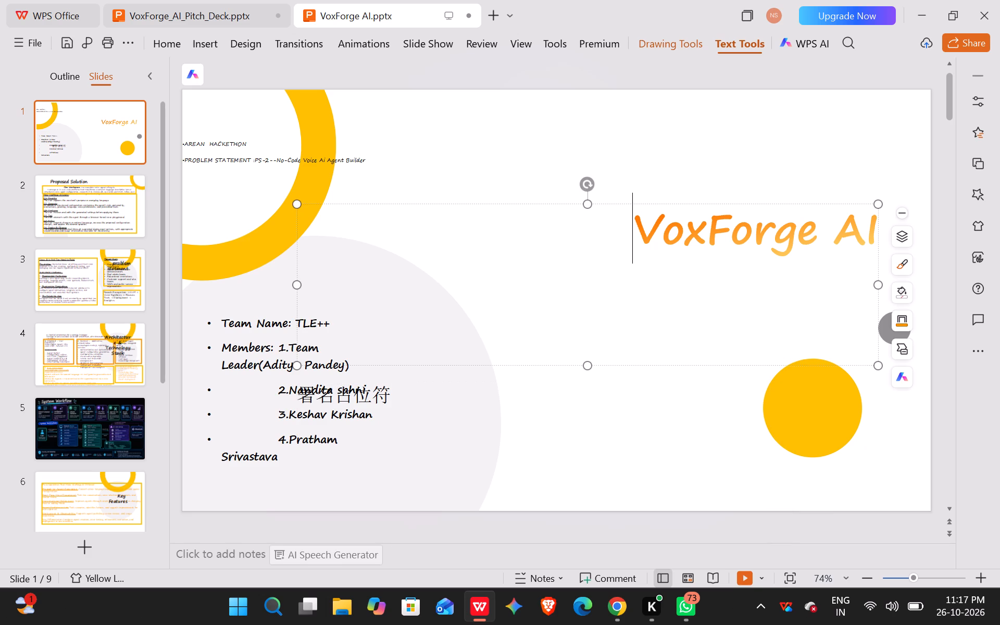
left_click(556, 423)
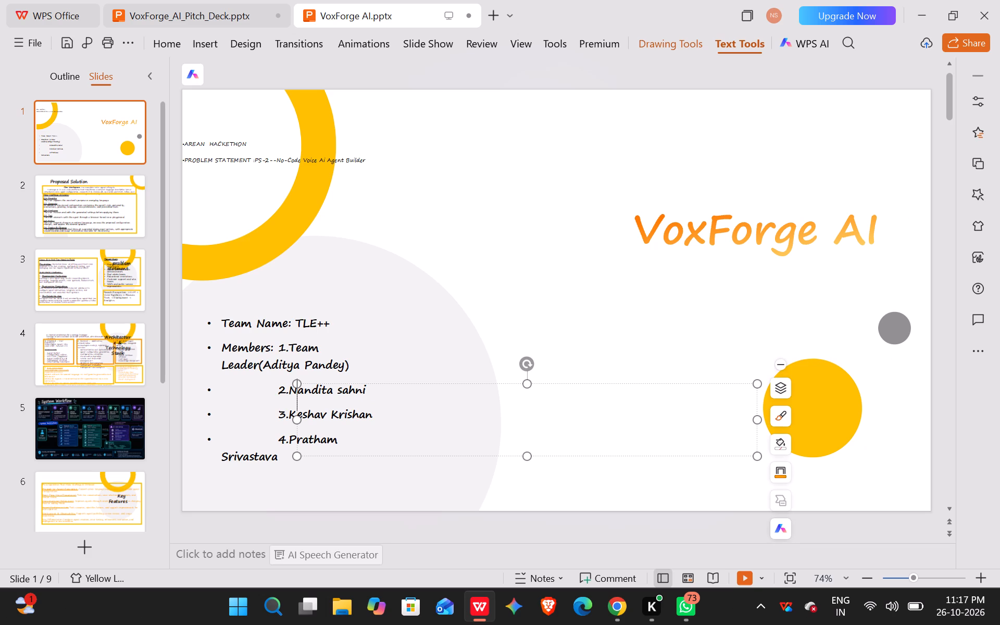
left_click(555, 167)
left_click(404, 399)
left_click(449, 384)
left_click(449, 384)
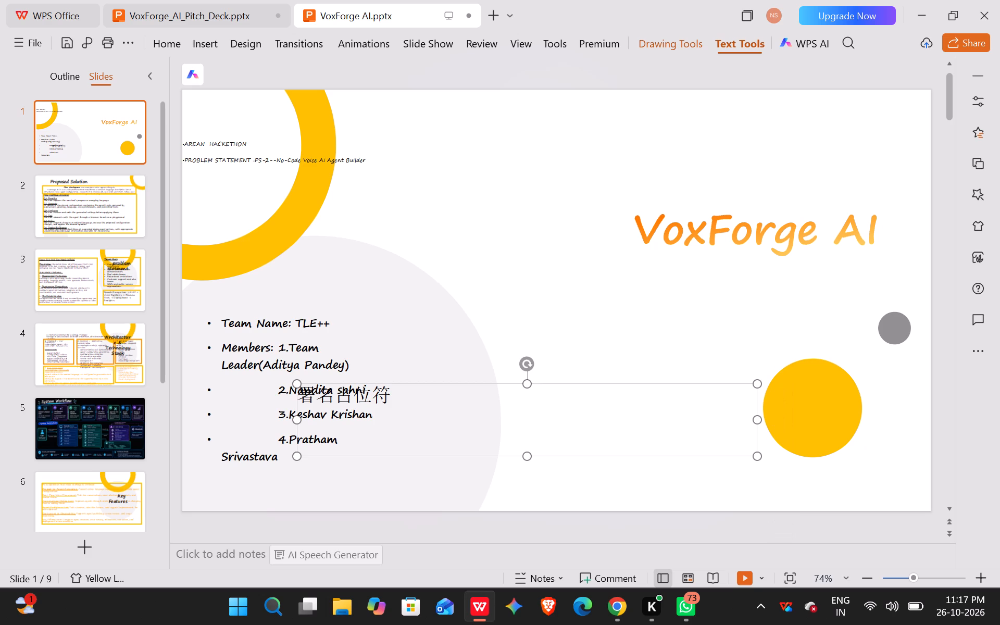
right_click(449, 384)
left_click(449, 384)
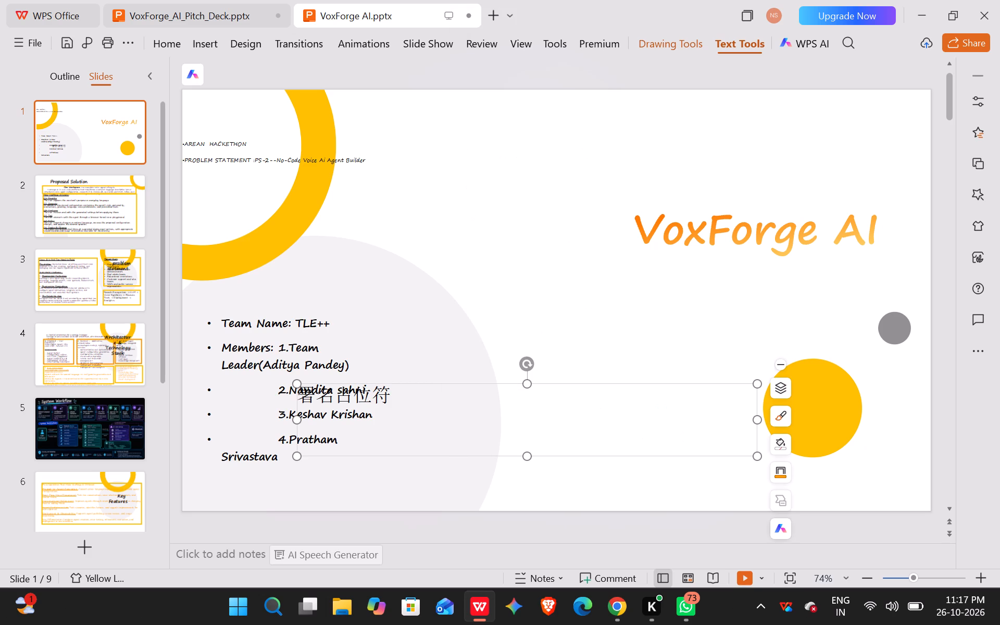
right_click(470, 383)
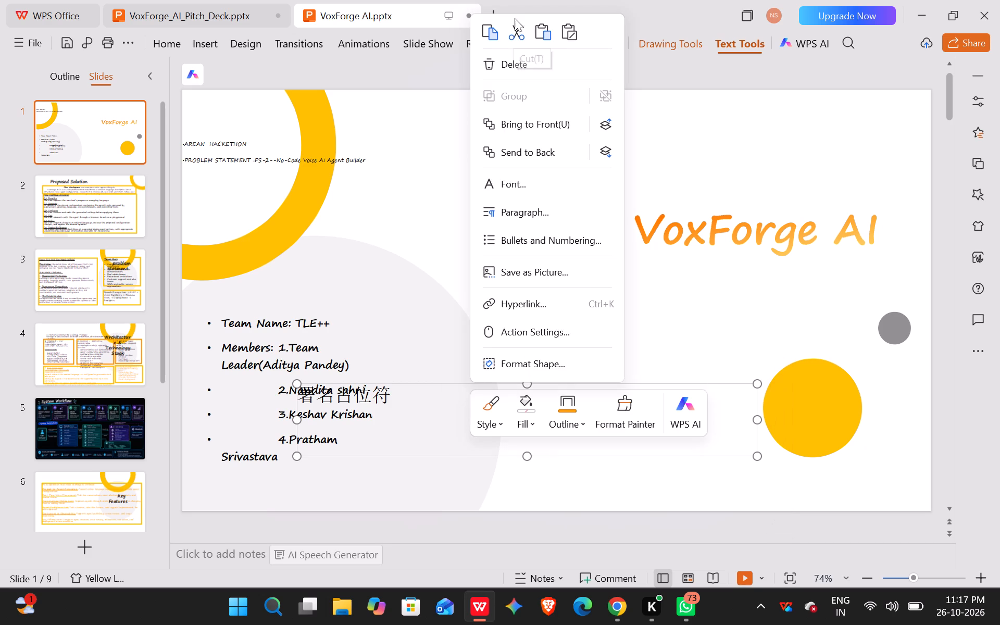
left_click(519, 69)
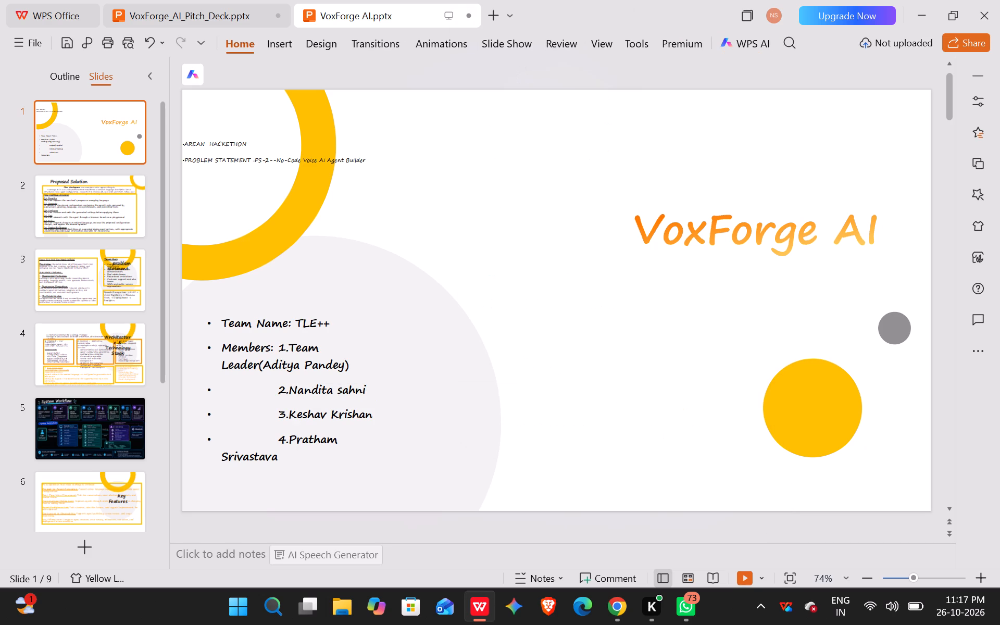
Move the hackathon and problem statement text box to just above the VoxForge AI title.
left_click(205, 149)
left_click_drag(322, 139, 733, 166)
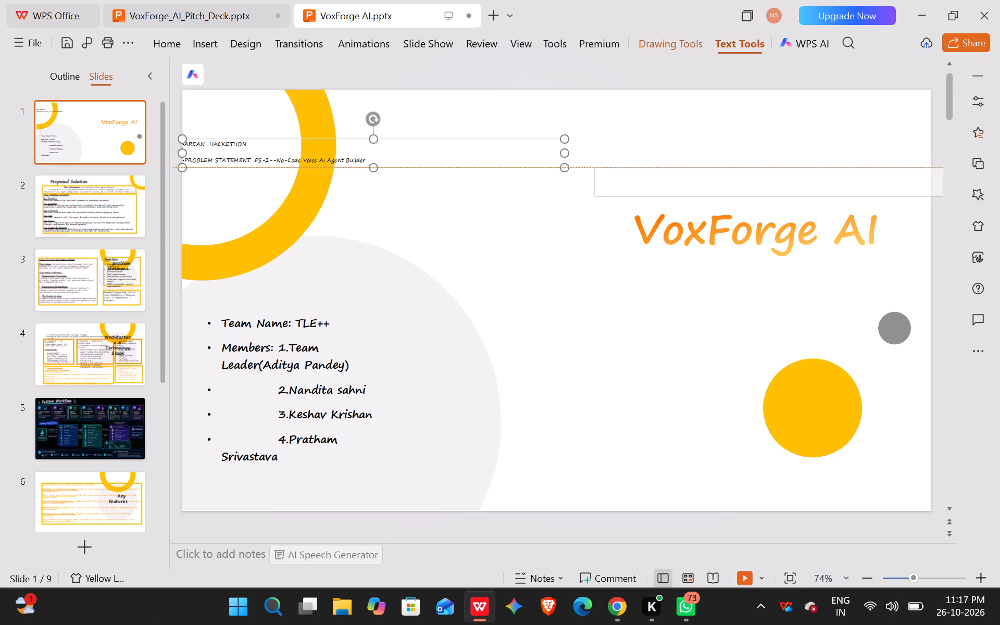
left_click_drag(733, 166, 685, 161)
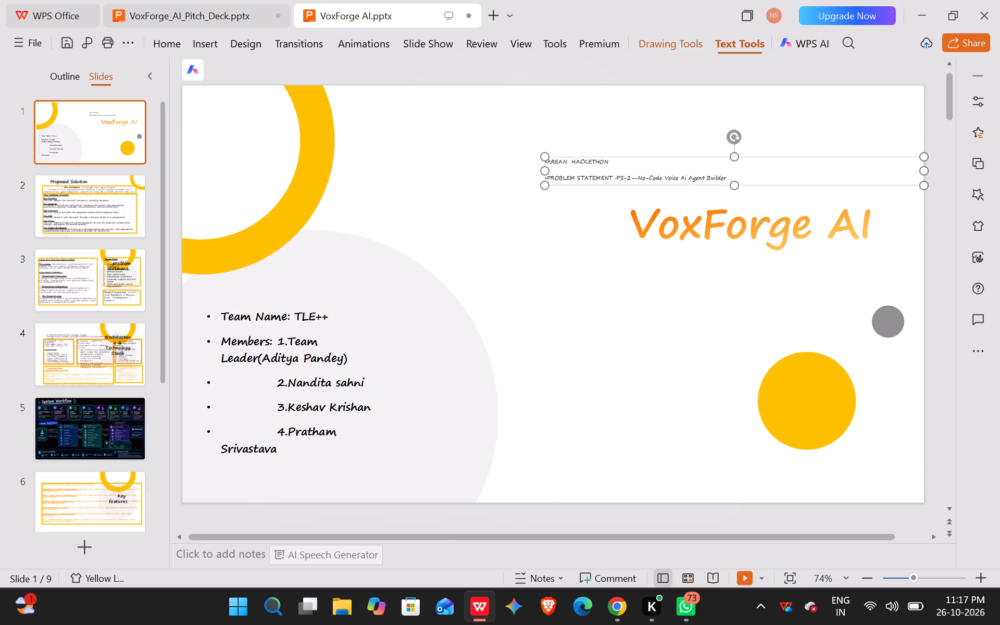
left_click(629, 122)
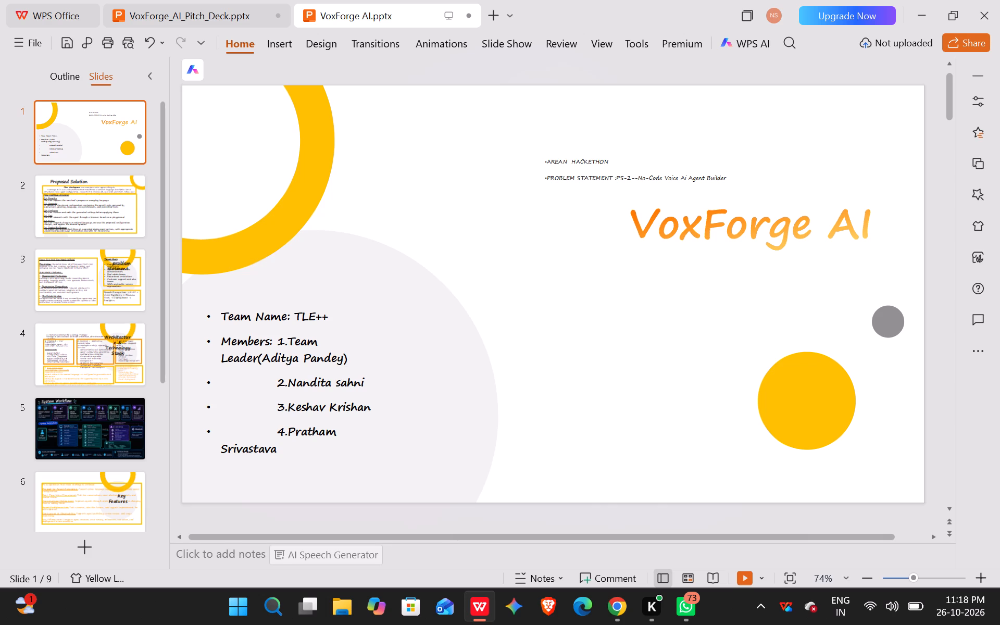
Make the hackathon and problem statement lines bold and set their font size to 12.
left_click_drag(547, 160, 752, 173)
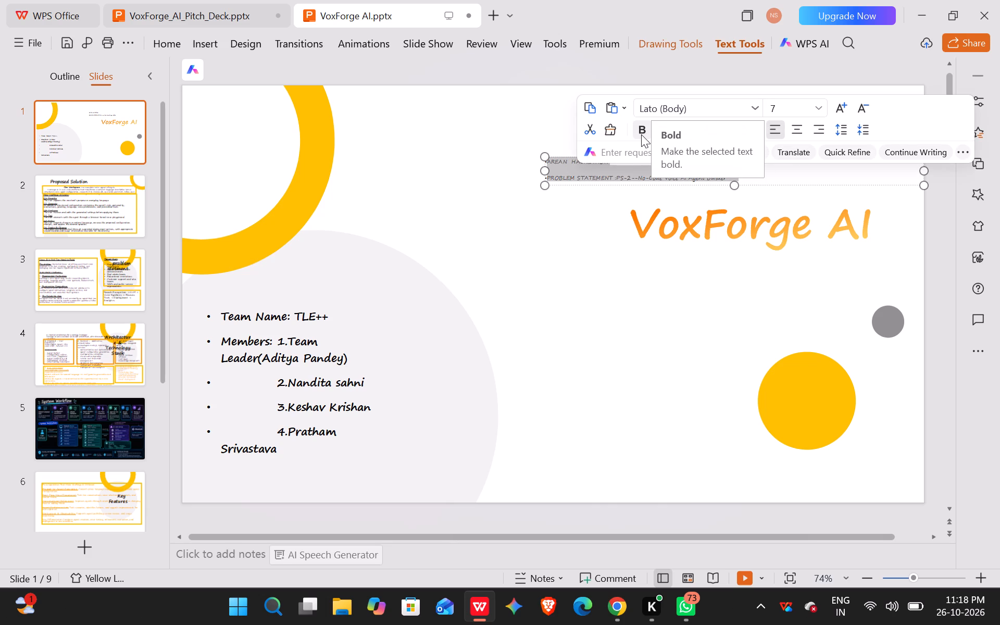
left_click(641, 134)
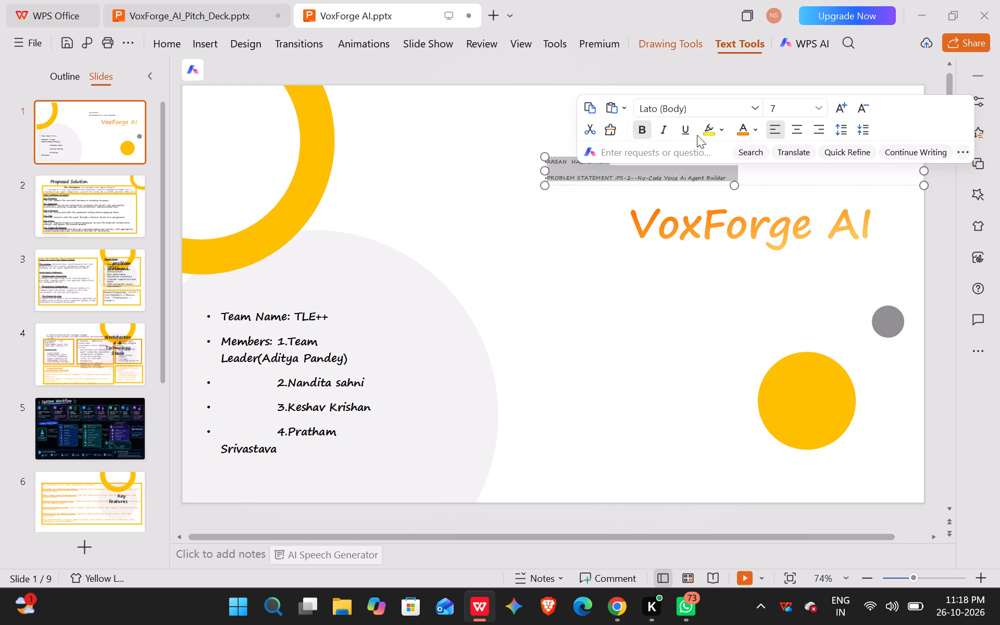
left_click(823, 113)
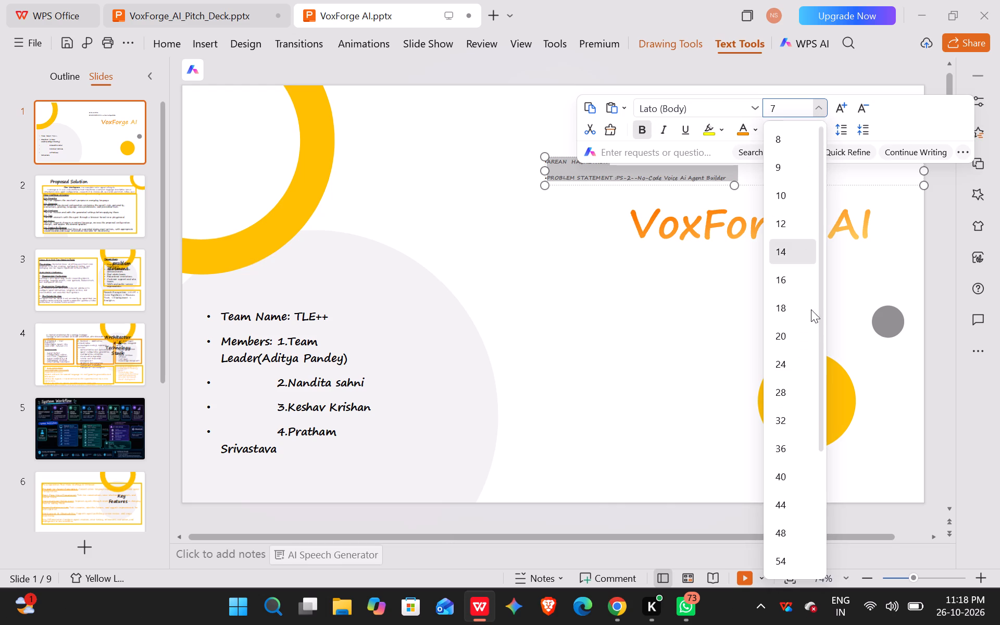
left_click(784, 218)
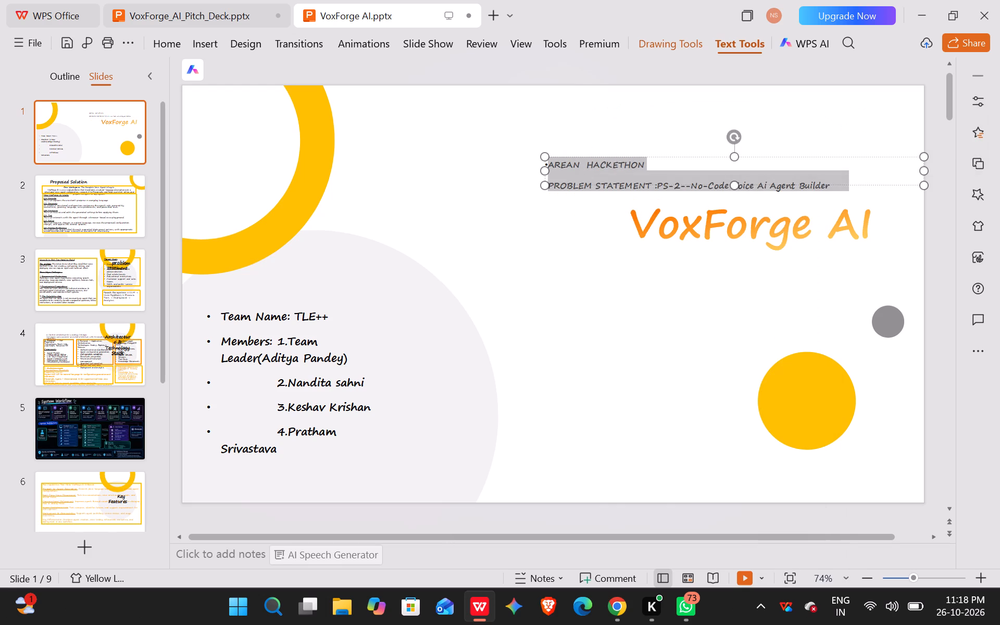
Delete the extra hyphen after PS-2 in the problem statement line on the title slide.
left_click(698, 300)
left_click(771, 111)
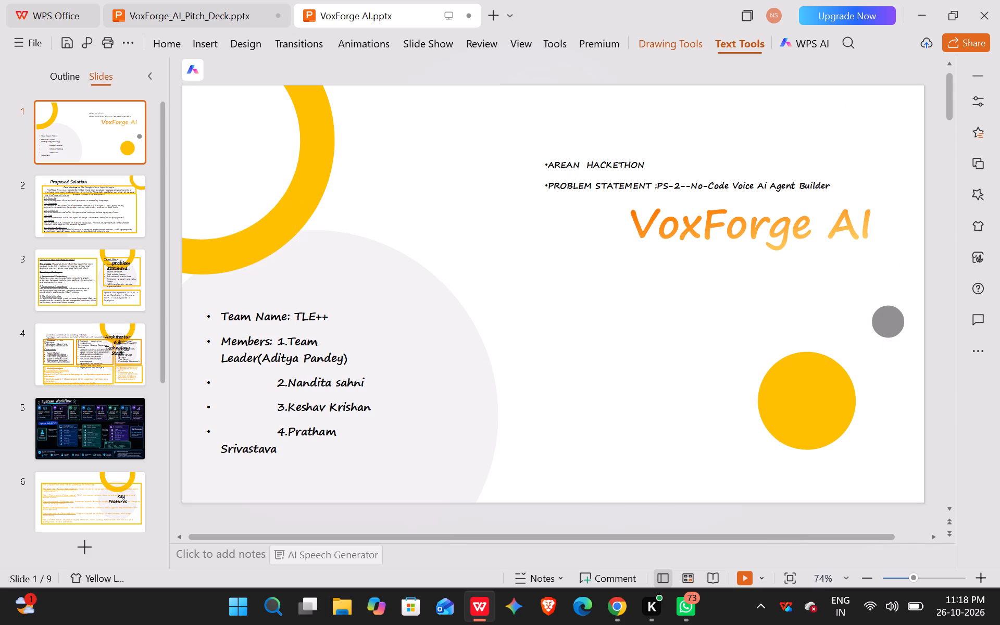
left_click(688, 183)
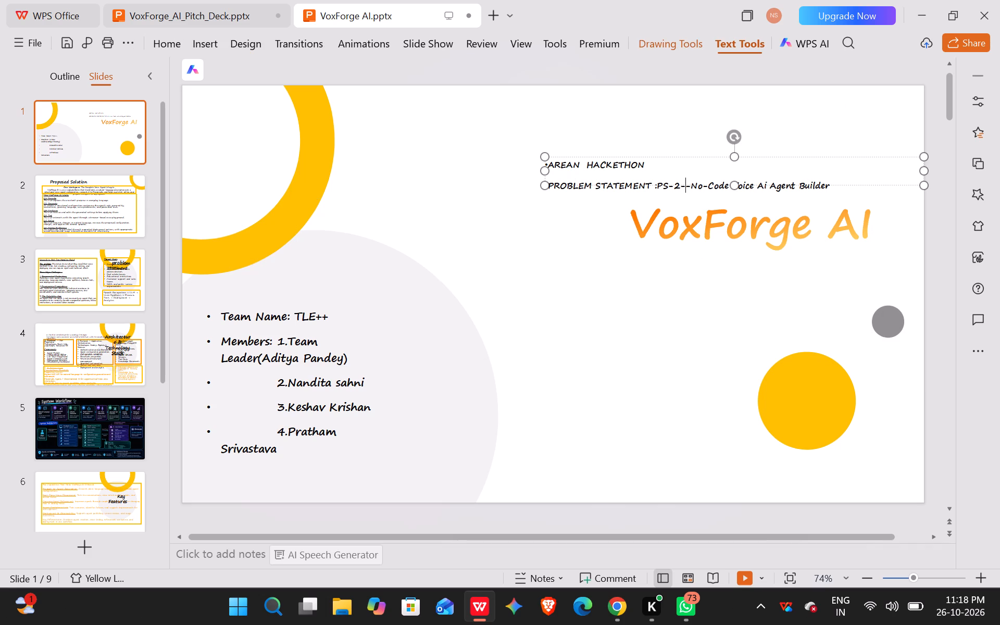
key("BackSpace")
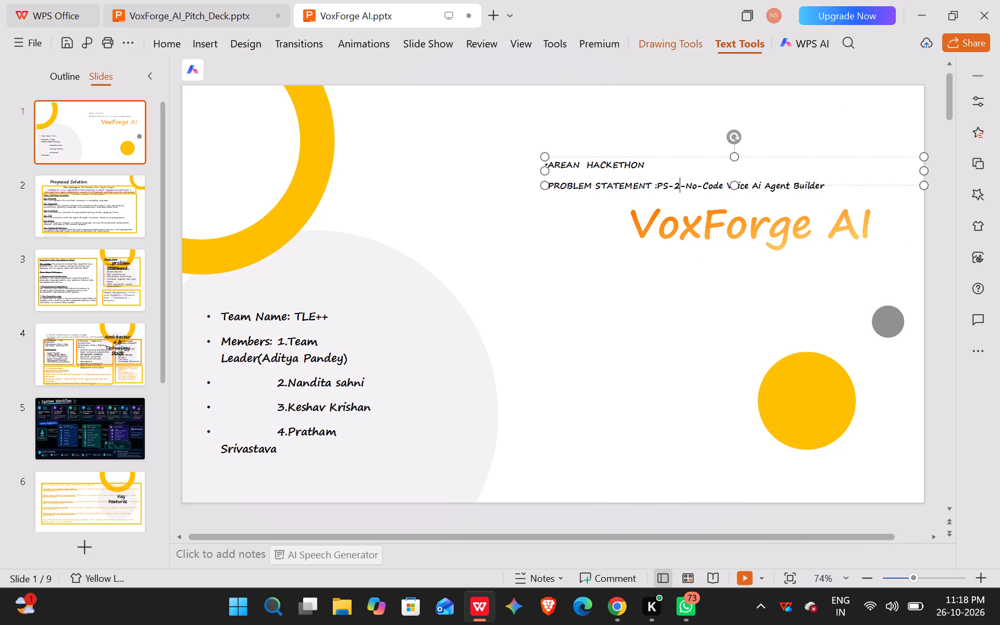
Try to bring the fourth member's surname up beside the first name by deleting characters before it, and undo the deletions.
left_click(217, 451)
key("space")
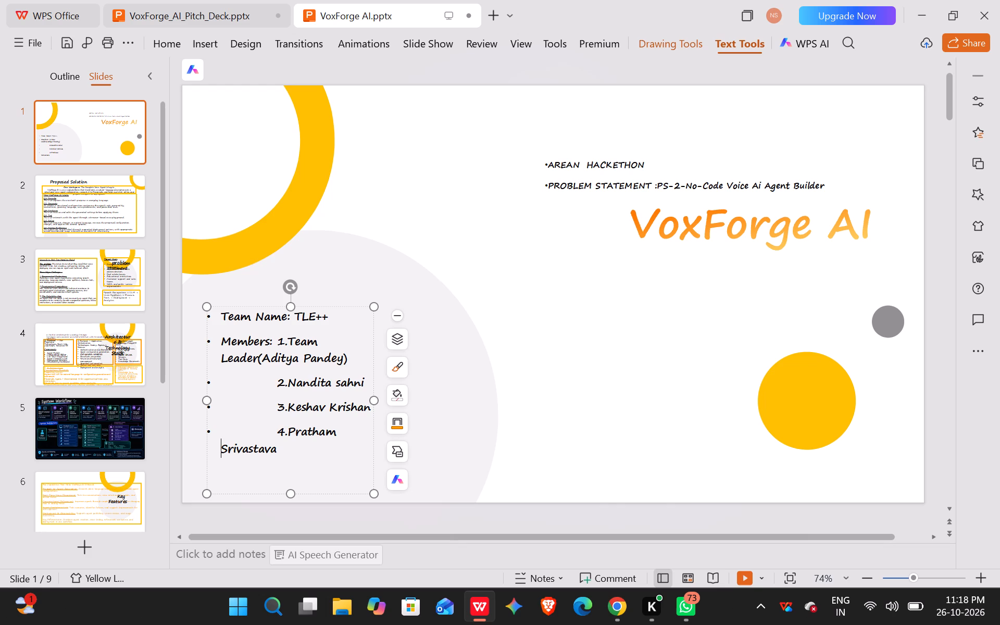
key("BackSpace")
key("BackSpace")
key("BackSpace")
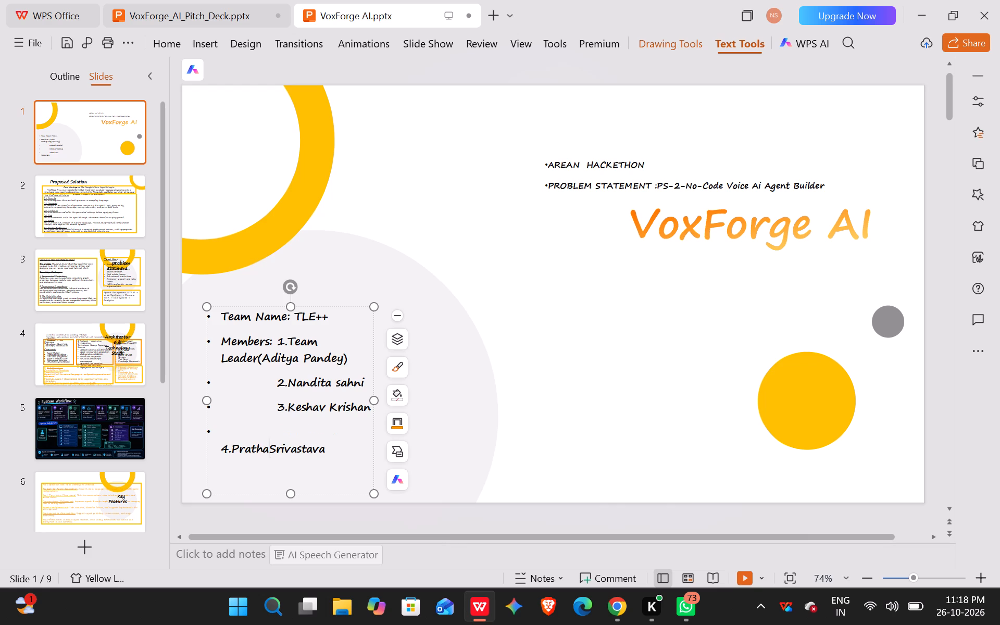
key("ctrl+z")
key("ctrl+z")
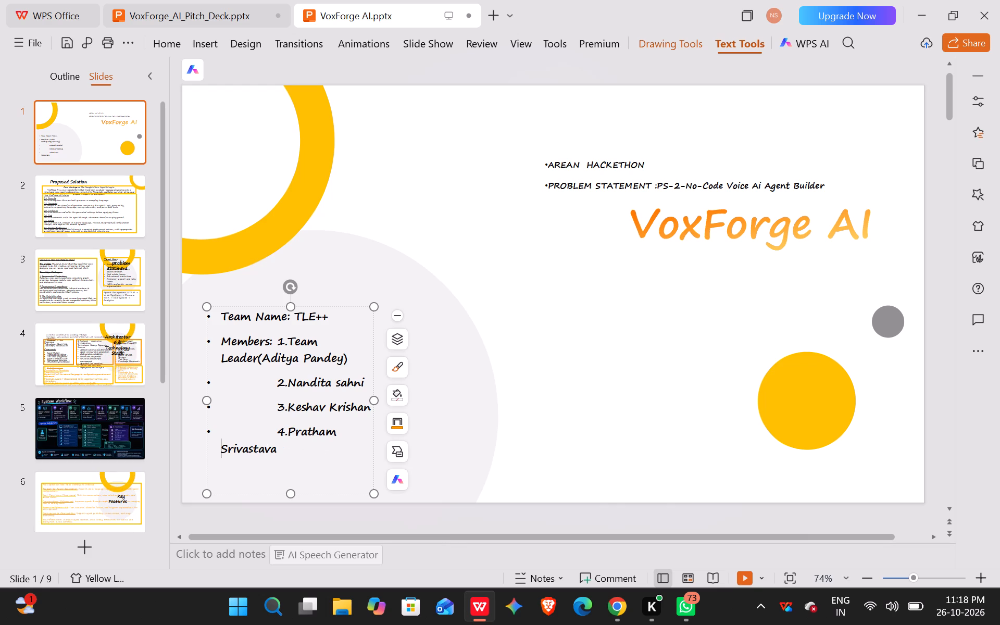
Widen the team members text box on the title slide until each member's name fits on a single line.
left_click_drag(373, 399, 433, 397)
left_click(606, 355)
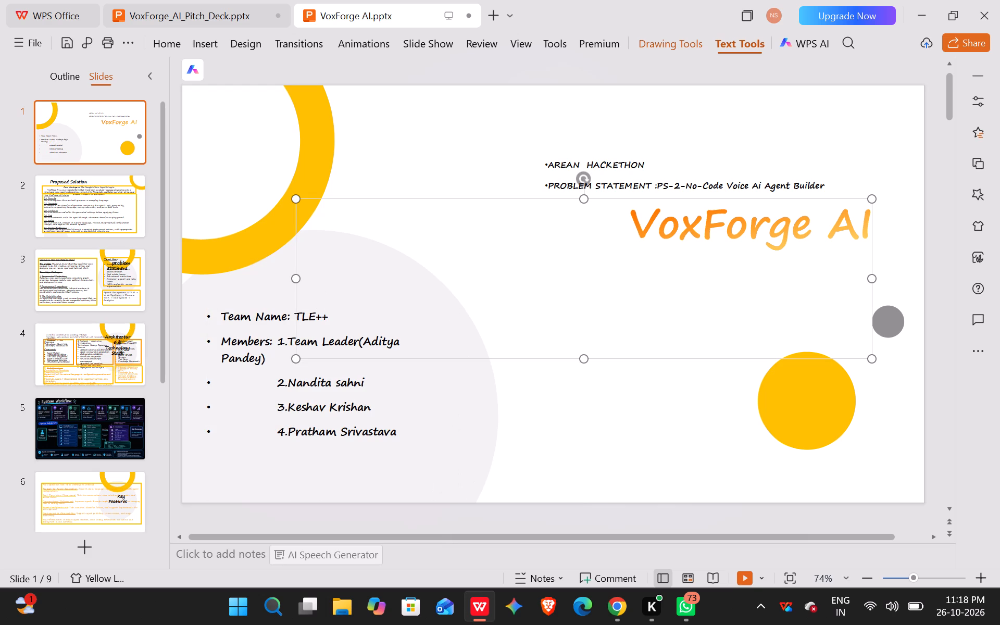
left_click(252, 342)
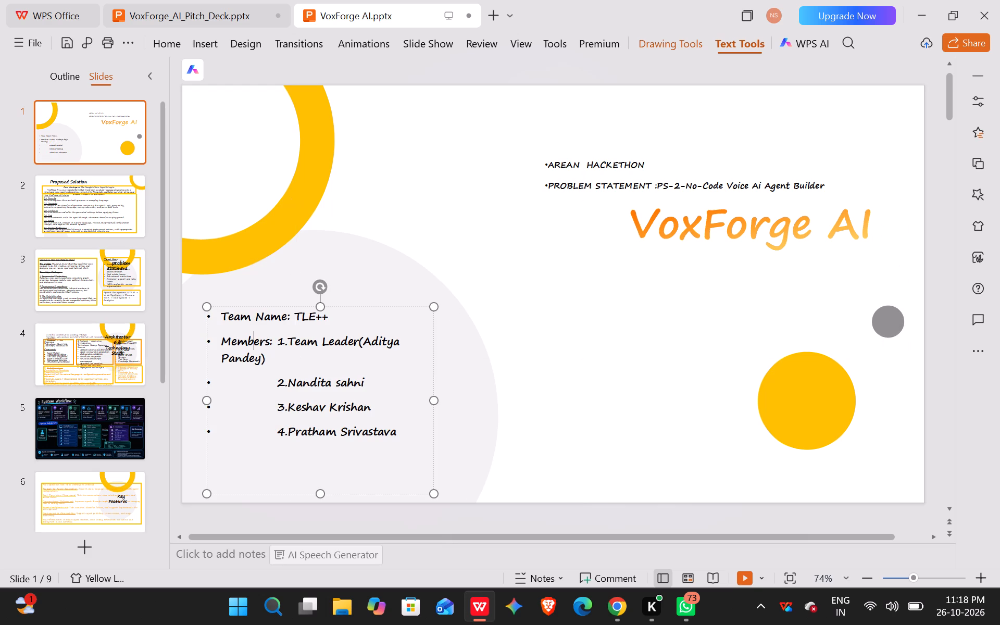
left_click_drag(436, 401, 578, 398)
left_click(508, 192)
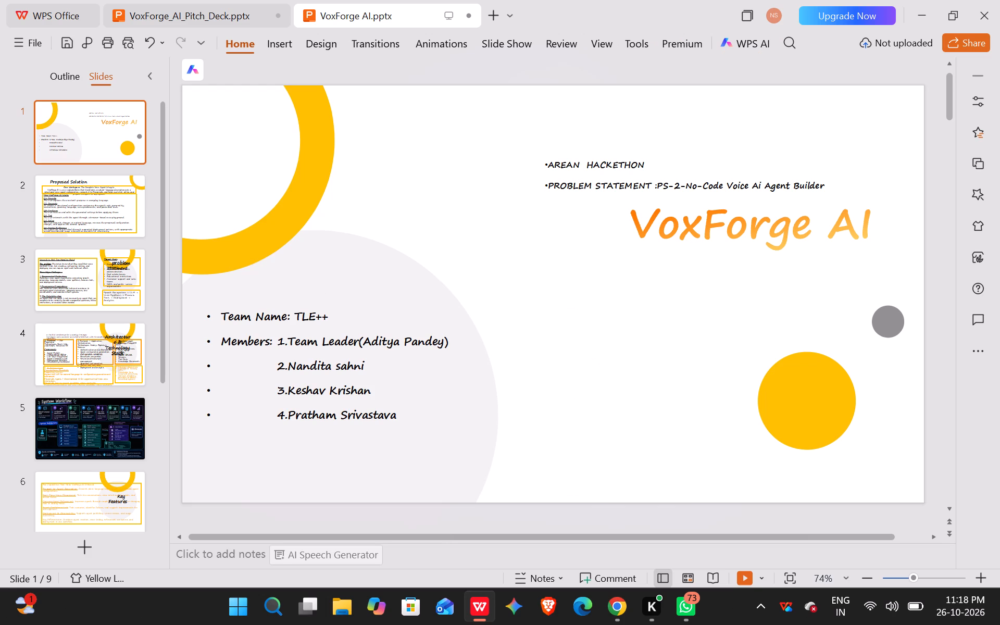
Set the font of the How VoxForge AI Works text on the Proposed Solution slide to Book Antiqua.
left_click(99, 184)
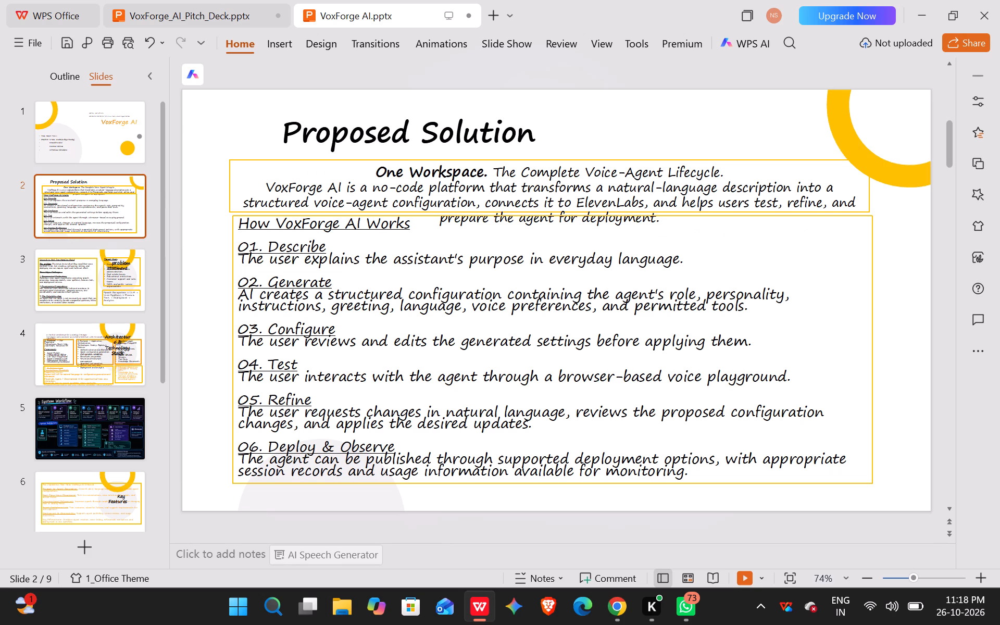
left_click_drag(241, 221, 821, 473)
left_click(752, 406)
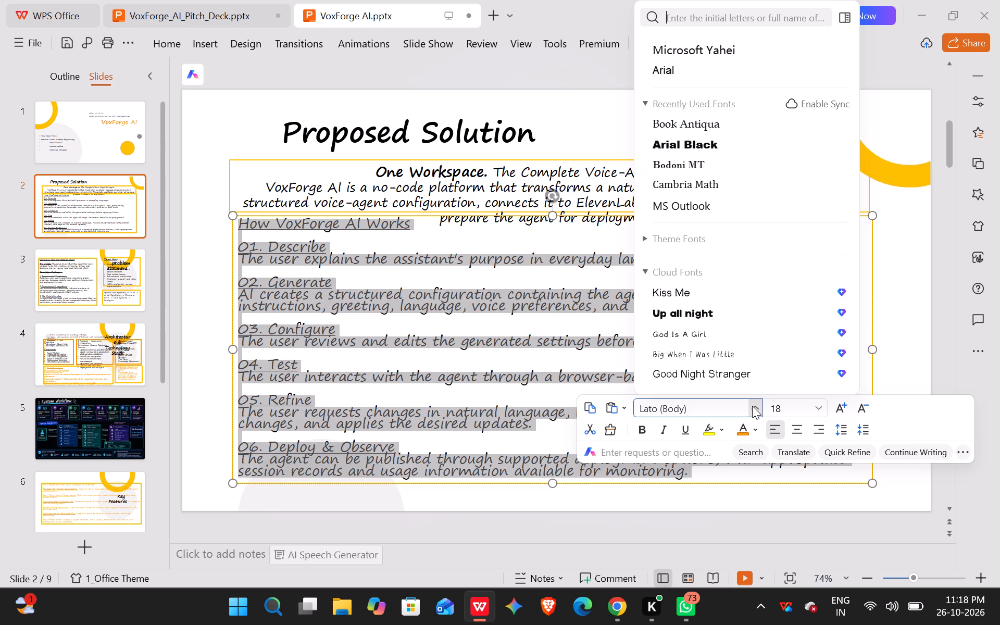
left_click(710, 133)
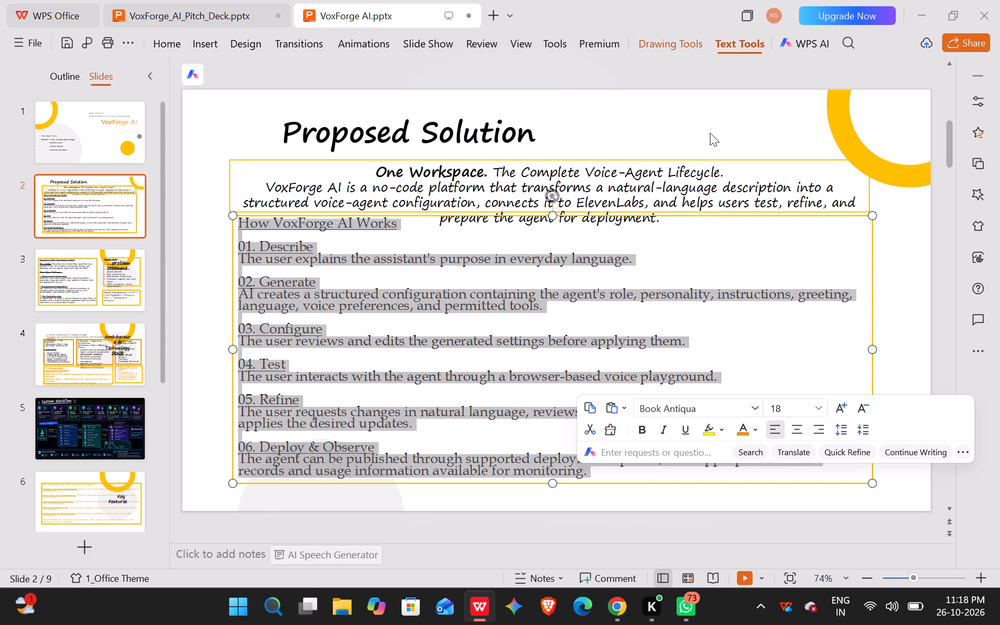
Set the font of the One Workspace introduction on the Proposed Solution slide to Book Antiqua.
left_click_drag(380, 169, 409, 189)
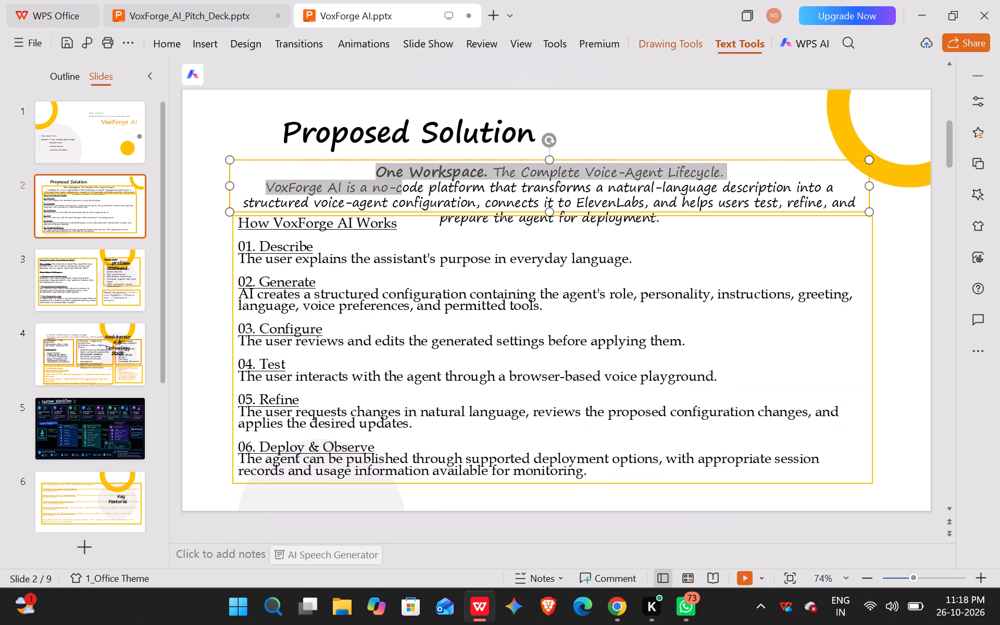
left_click_drag(409, 189, 865, 210)
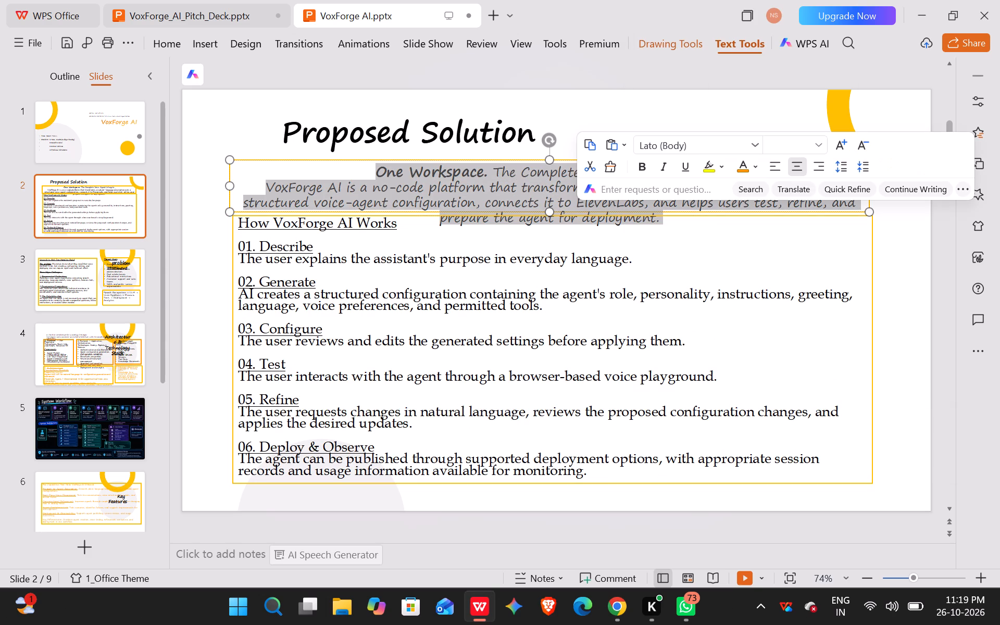
left_click(756, 146)
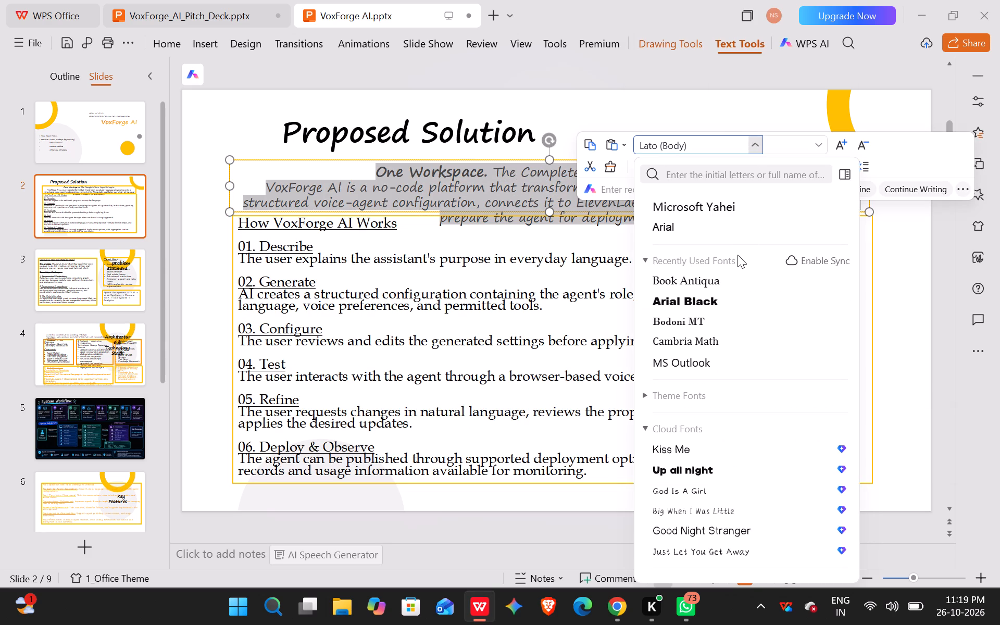
left_click(720, 285)
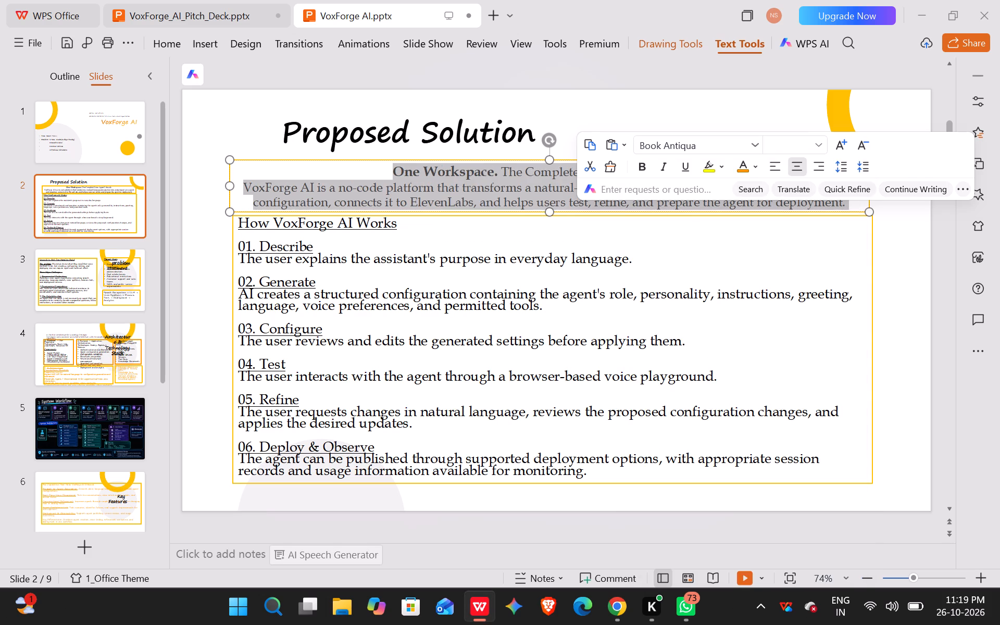
left_click(602, 95)
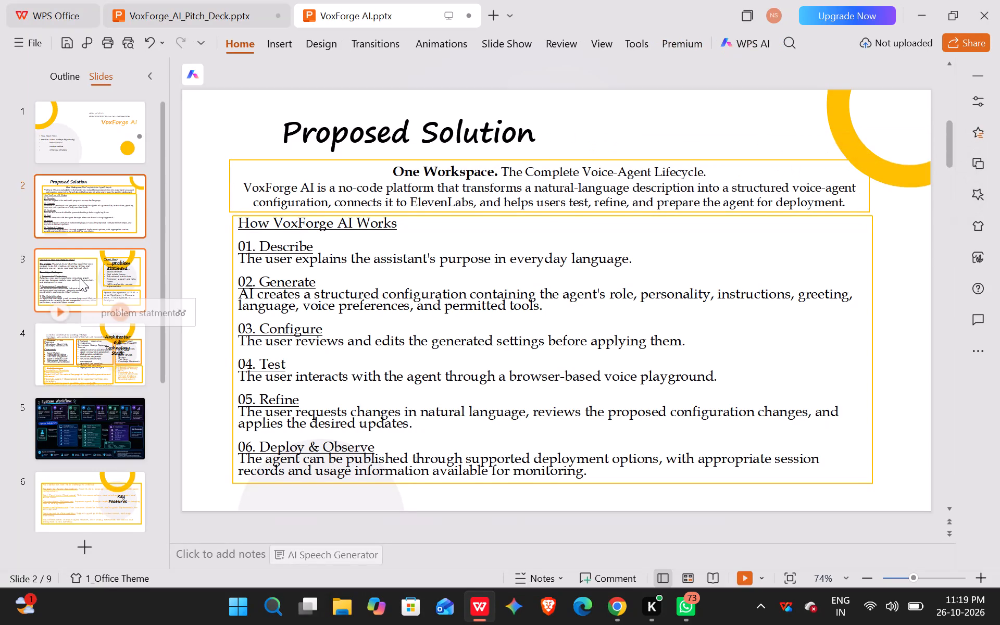
Examine the heading and Target Users box on the problem statement slide, and compare the title and Proposed Solution slides.
left_click(80, 278)
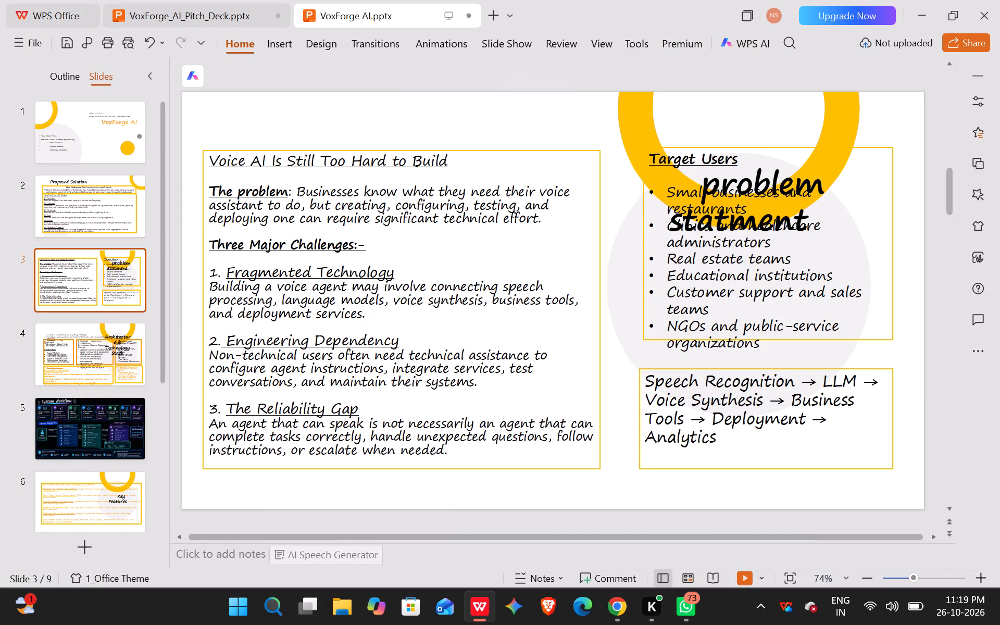
left_click(801, 180)
left_click(816, 180)
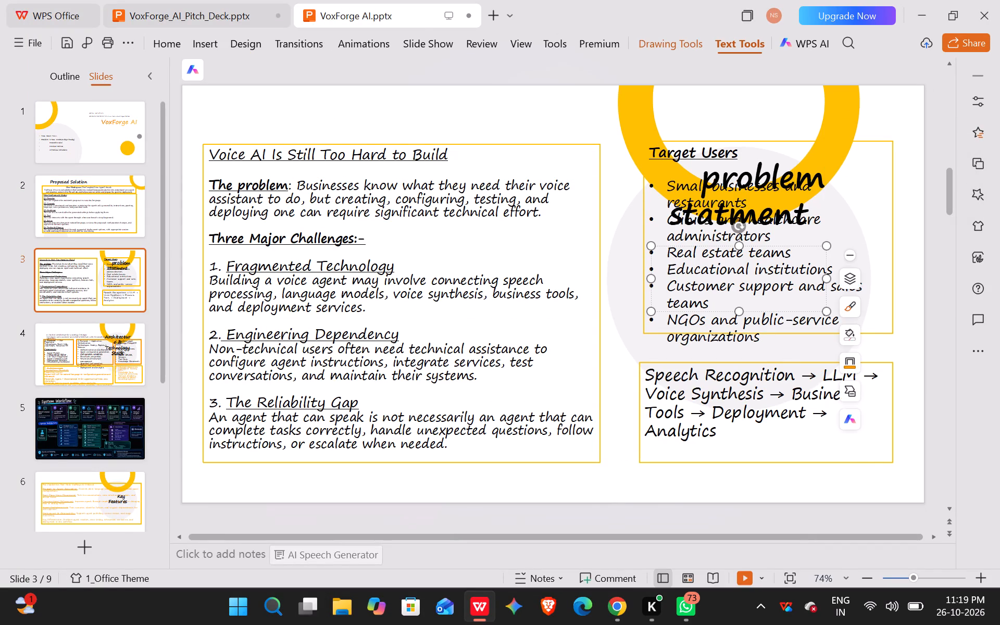
double_click(816, 180)
left_click(852, 199)
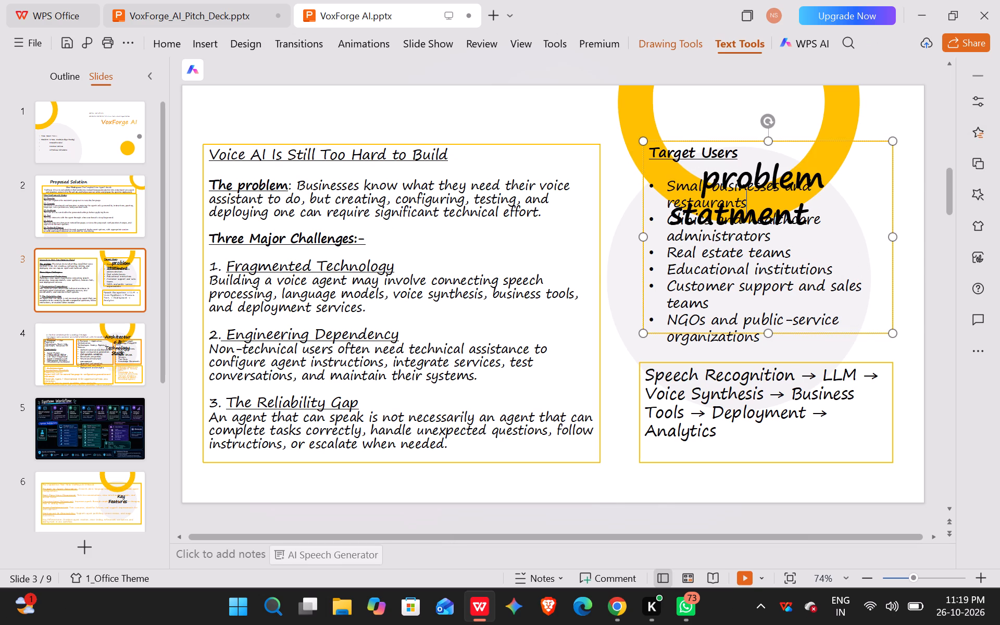
scroll(87, 387, "down", 3)
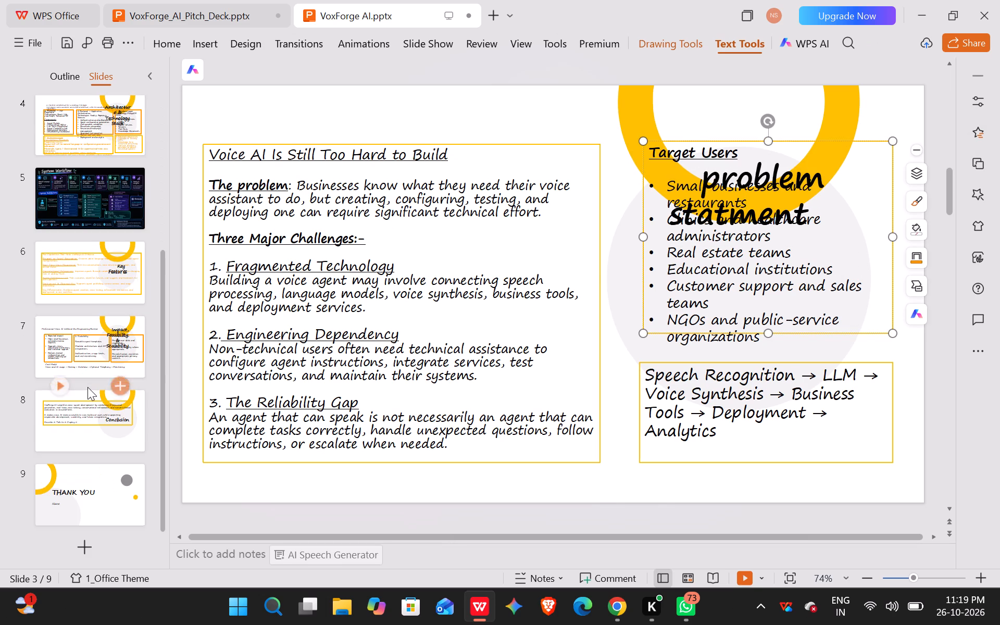
scroll(87, 387, "down", 2)
scroll(87, 387, "up", 4)
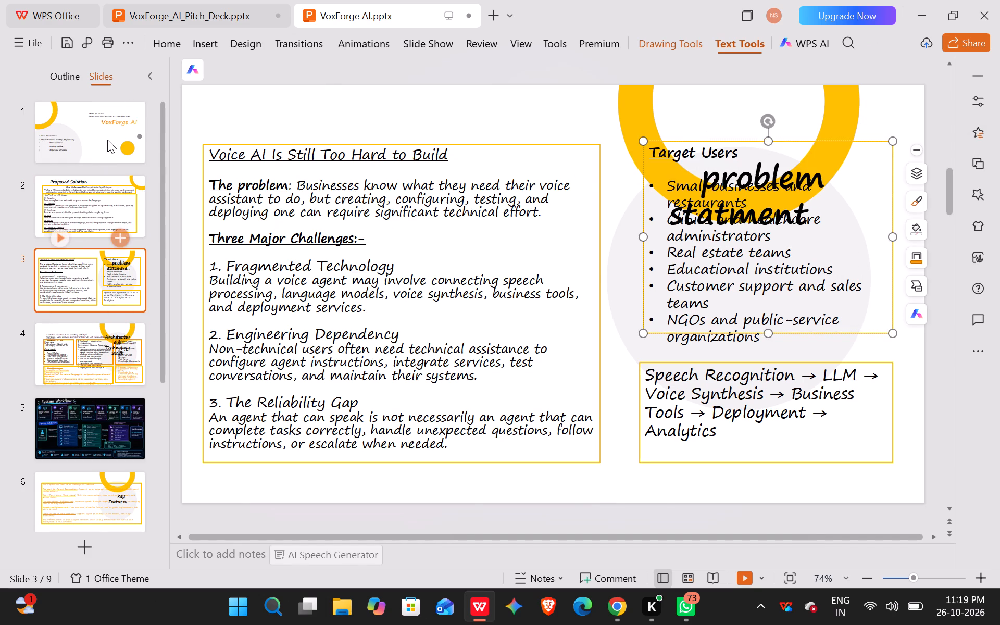
left_click(107, 140)
left_click(99, 207)
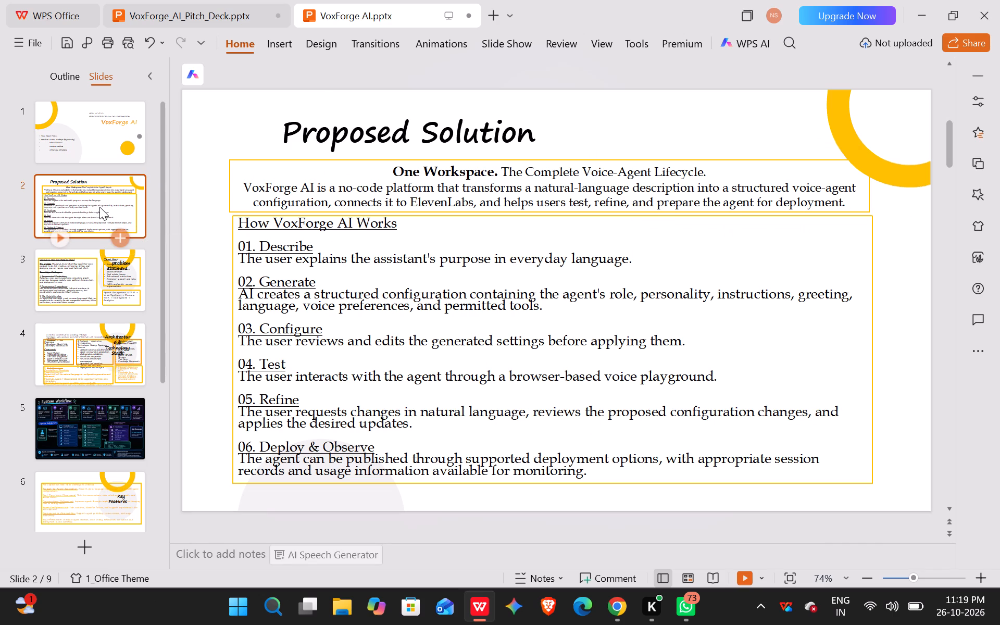
left_click(115, 140)
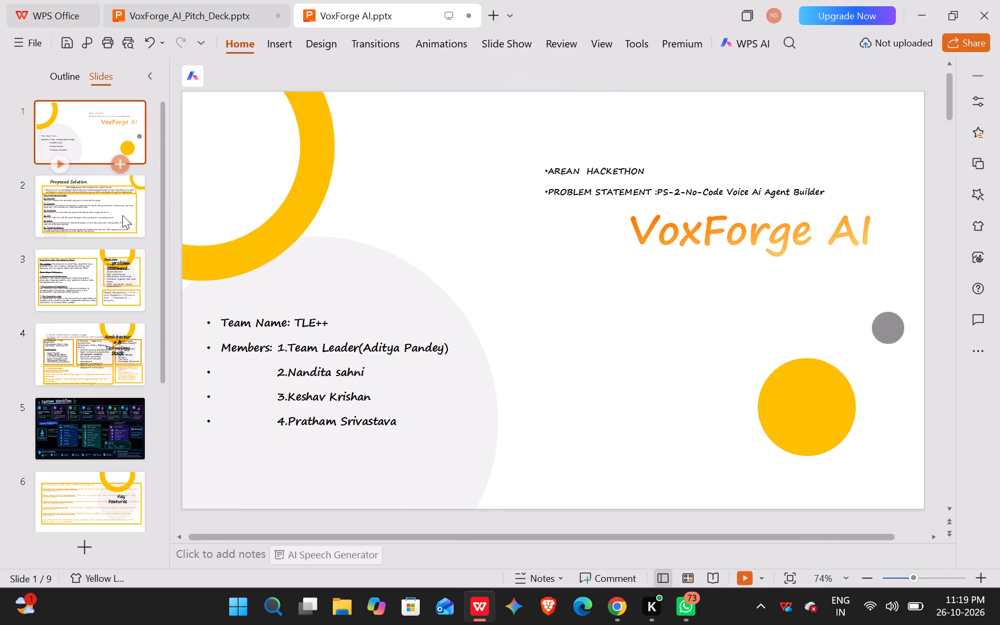
left_click(96, 122)
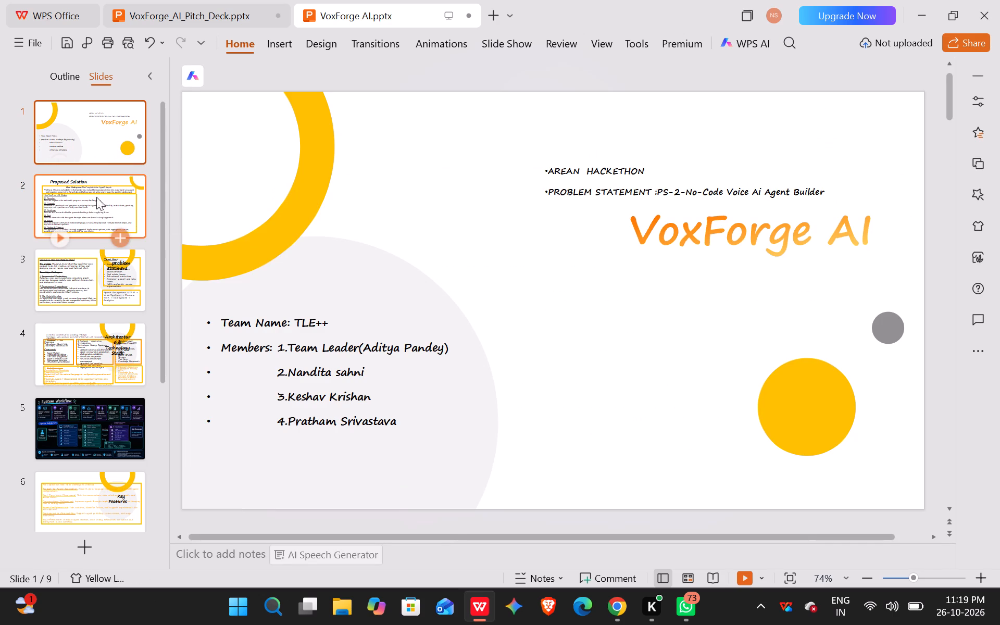
left_click(98, 204)
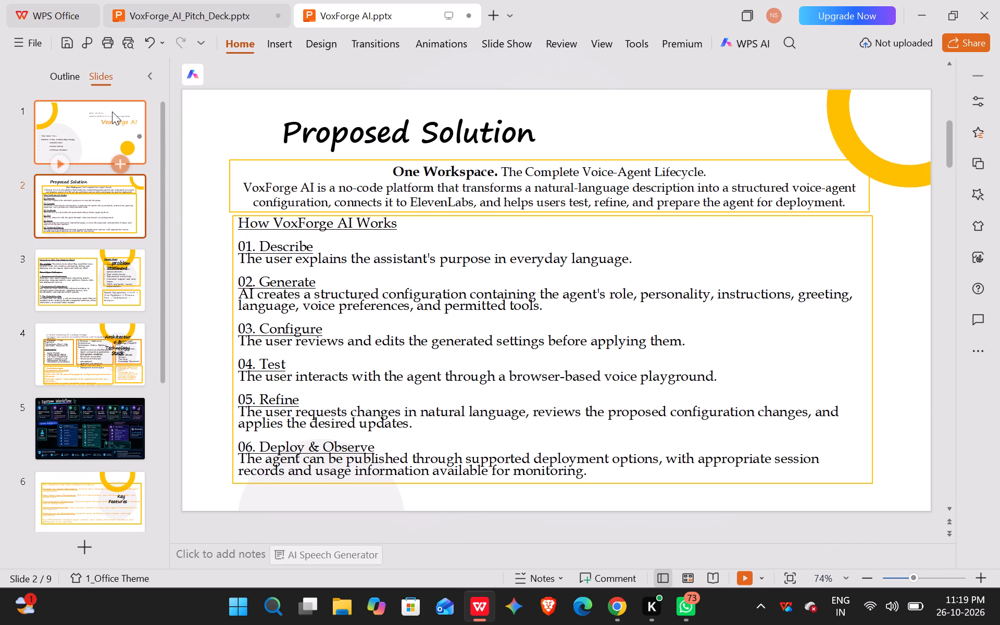
left_click(112, 111)
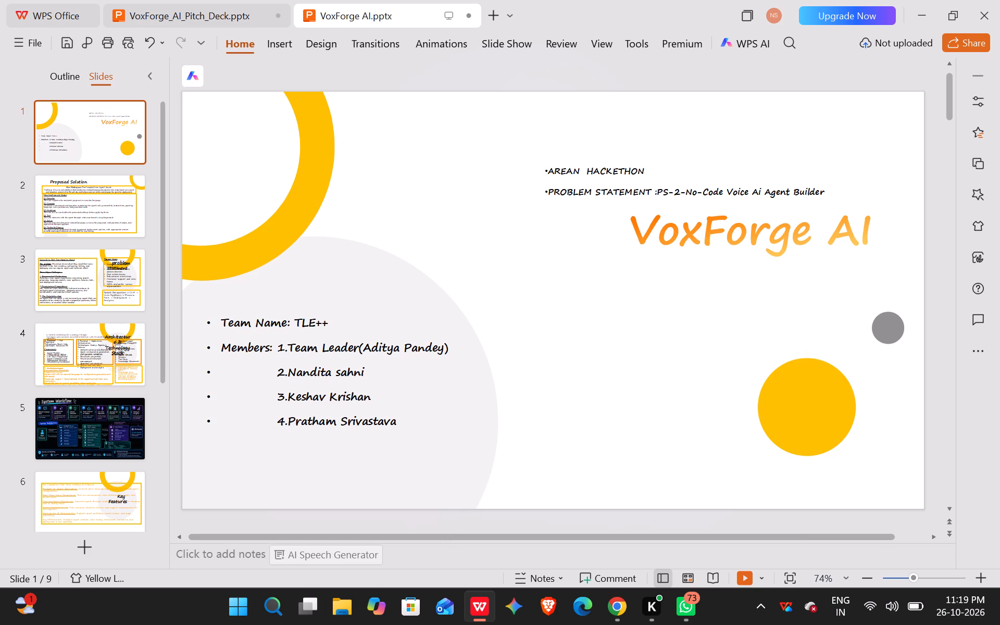
left_click(112, 227)
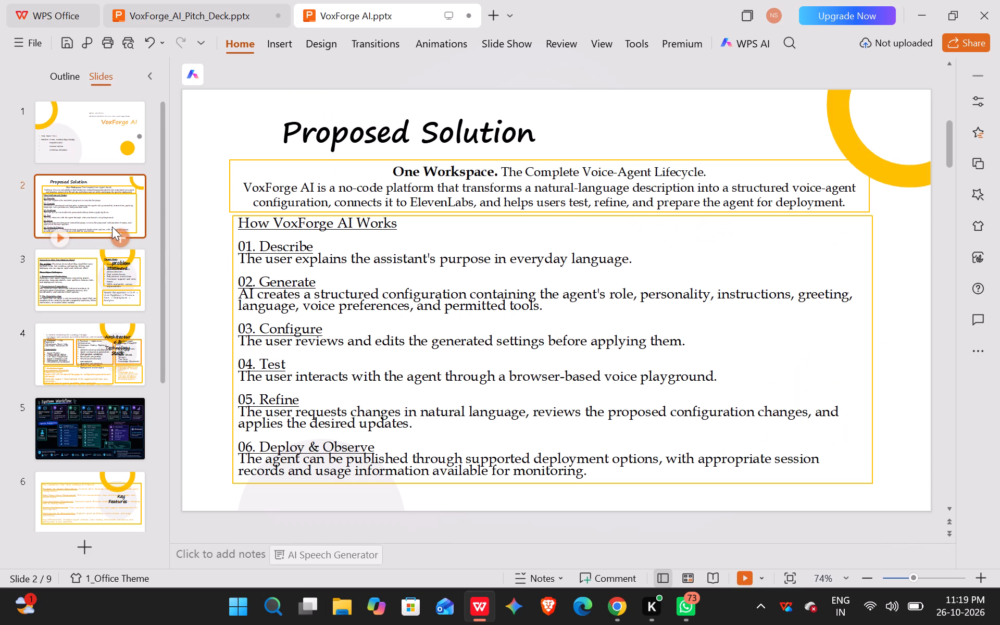
Examine the problem statement heading and Target Users box, and compare them with the architecture, System Workflow and title slides.
left_click(117, 279)
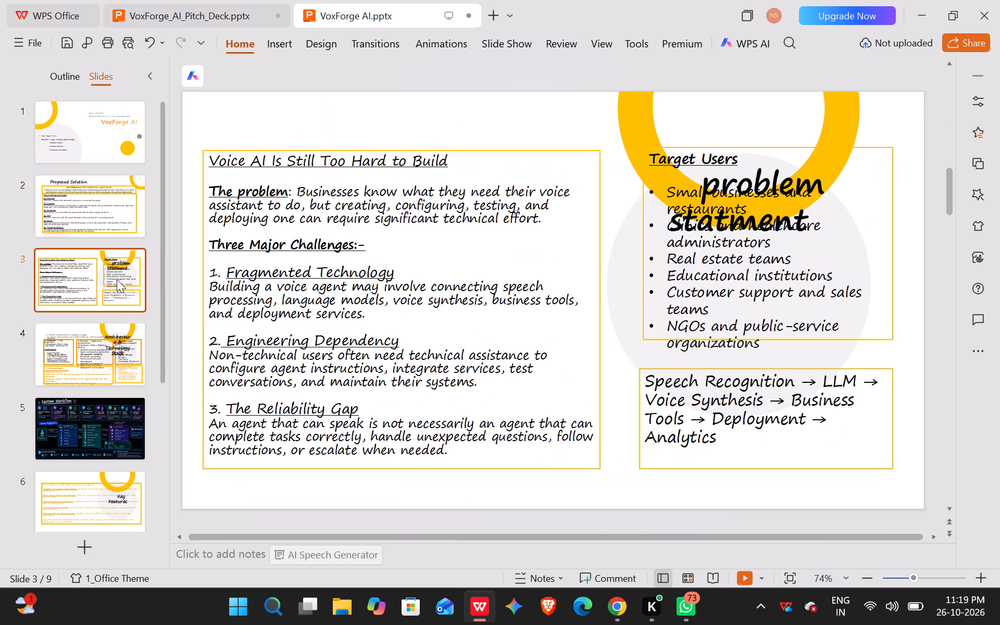
left_click(707, 190)
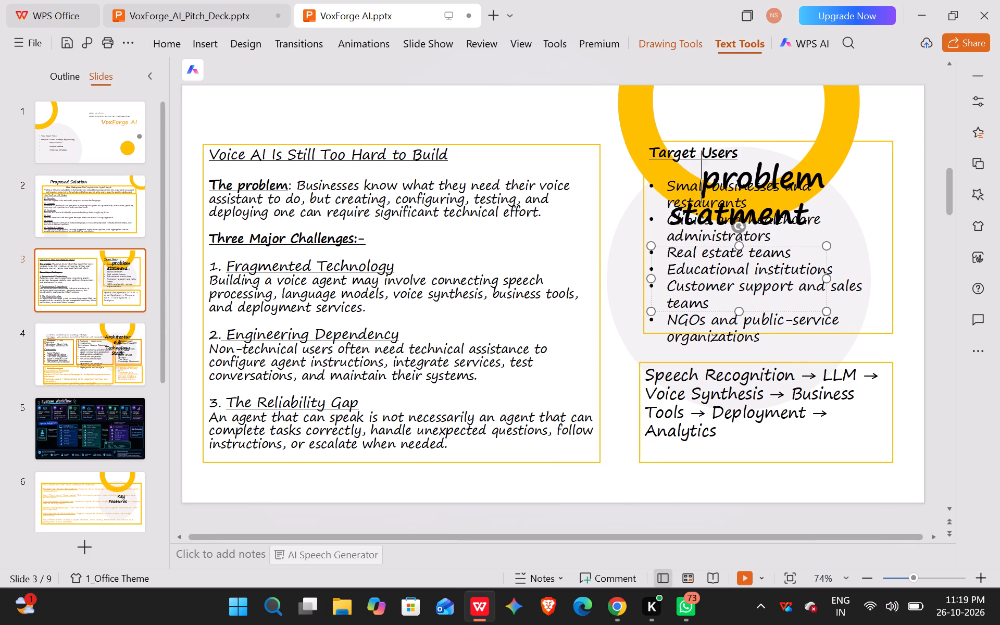
left_click(746, 173)
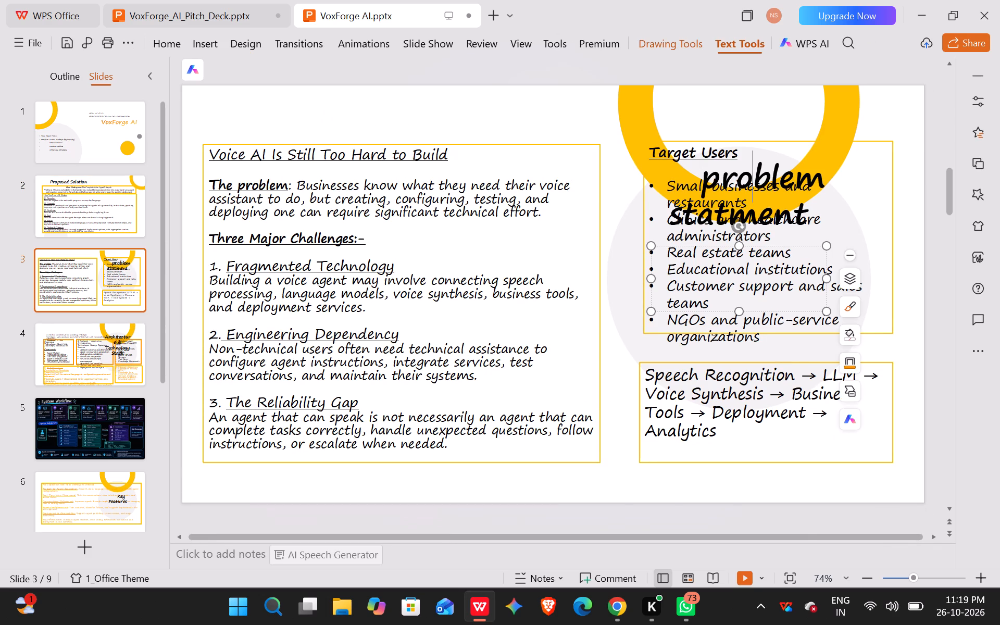
left_click_drag(704, 177, 707, 179)
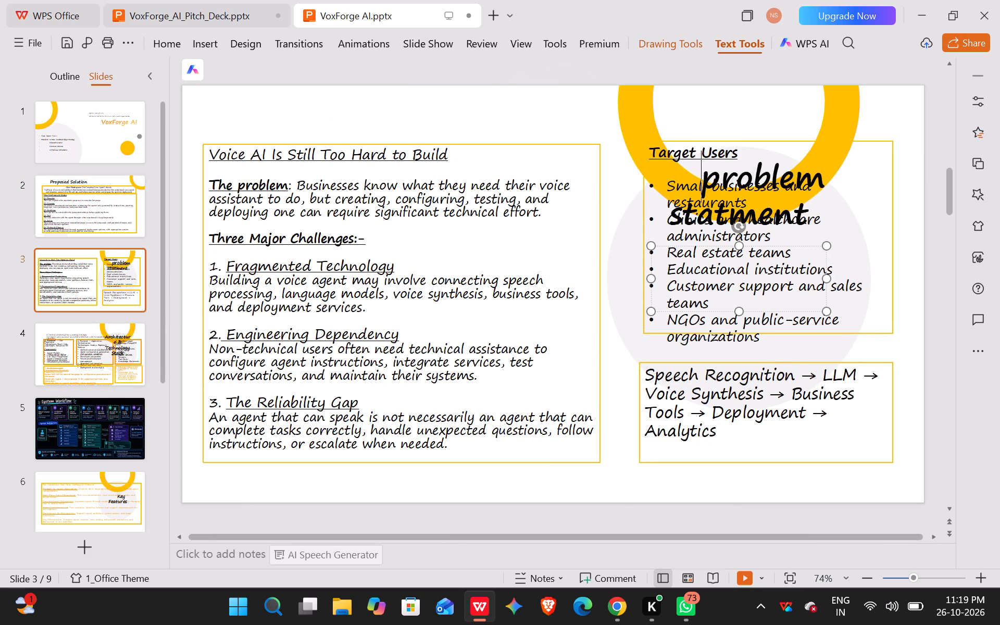
left_click_drag(707, 179, 821, 220)
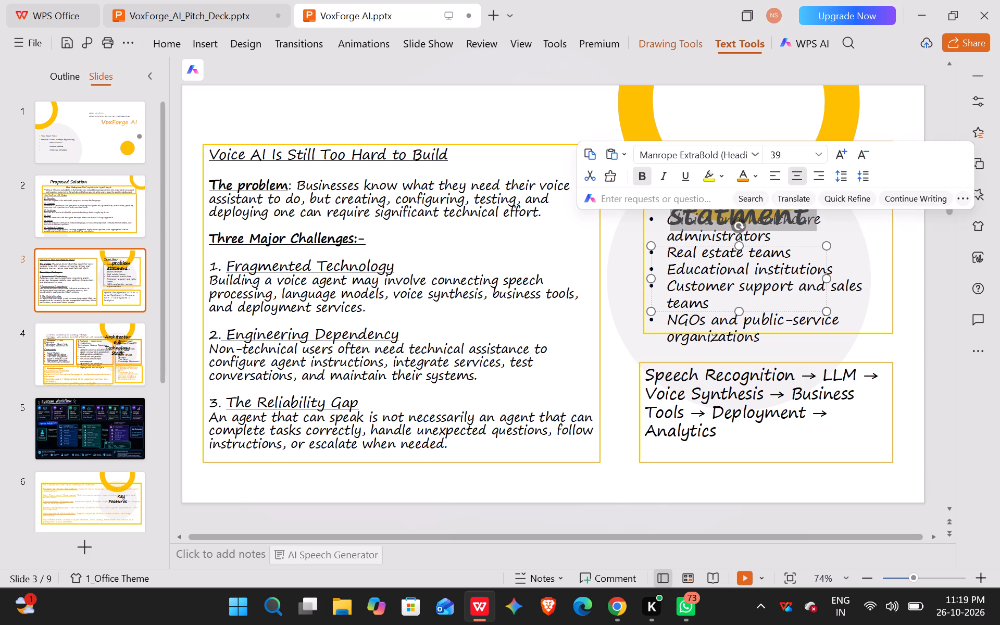
left_click(877, 216)
left_click(864, 208)
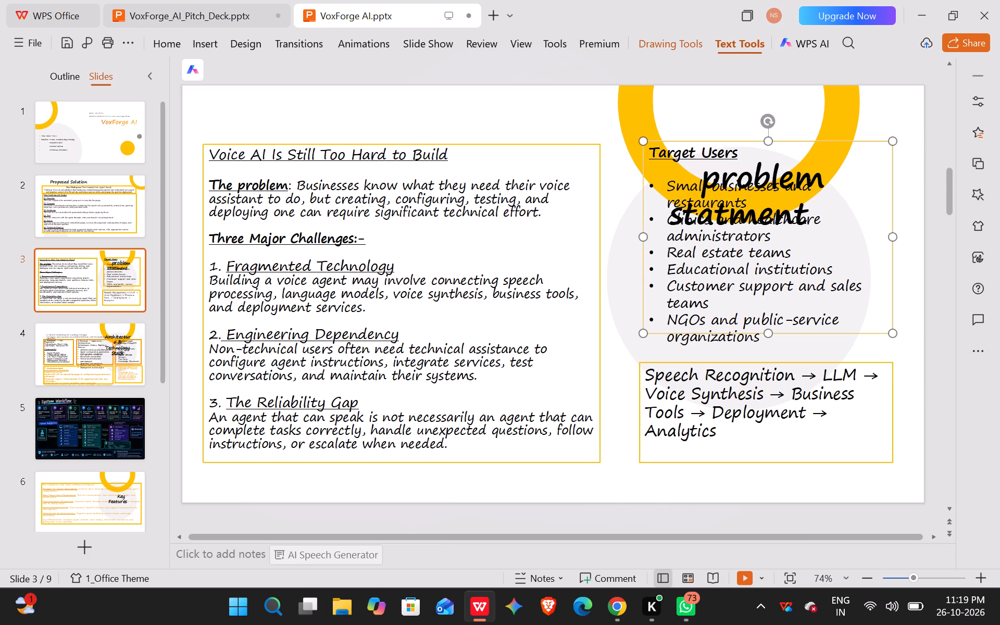
left_click(106, 360)
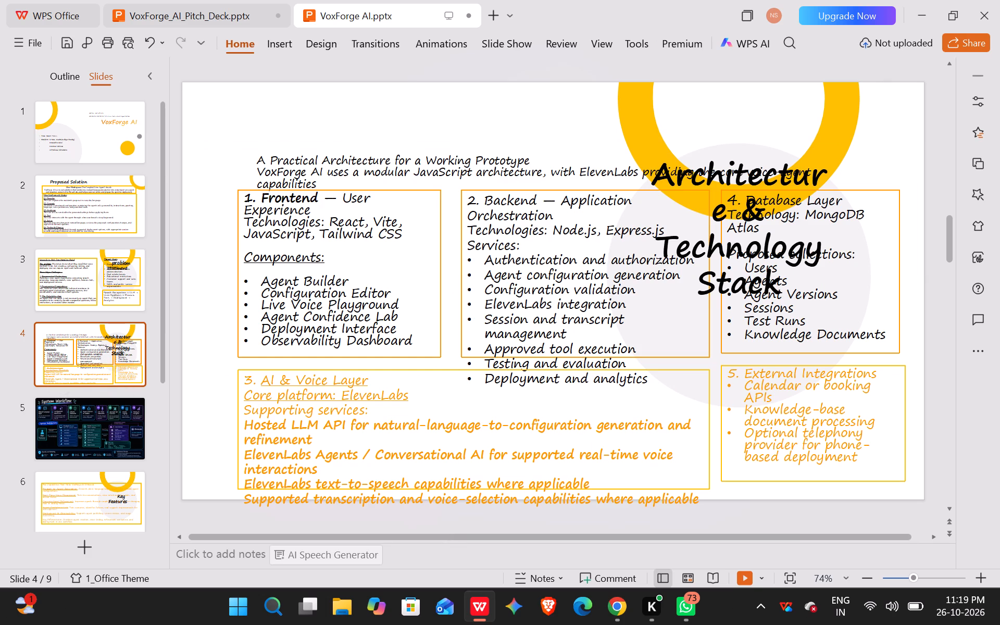
left_click(91, 418)
scroll(91, 418, "down", 2)
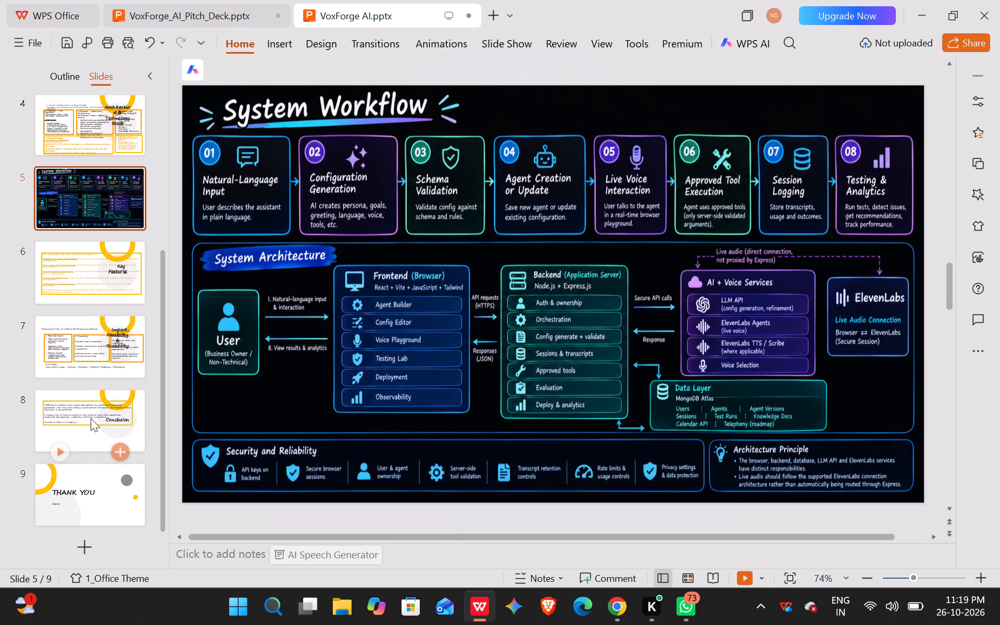
scroll(86, 303, "up", 6)
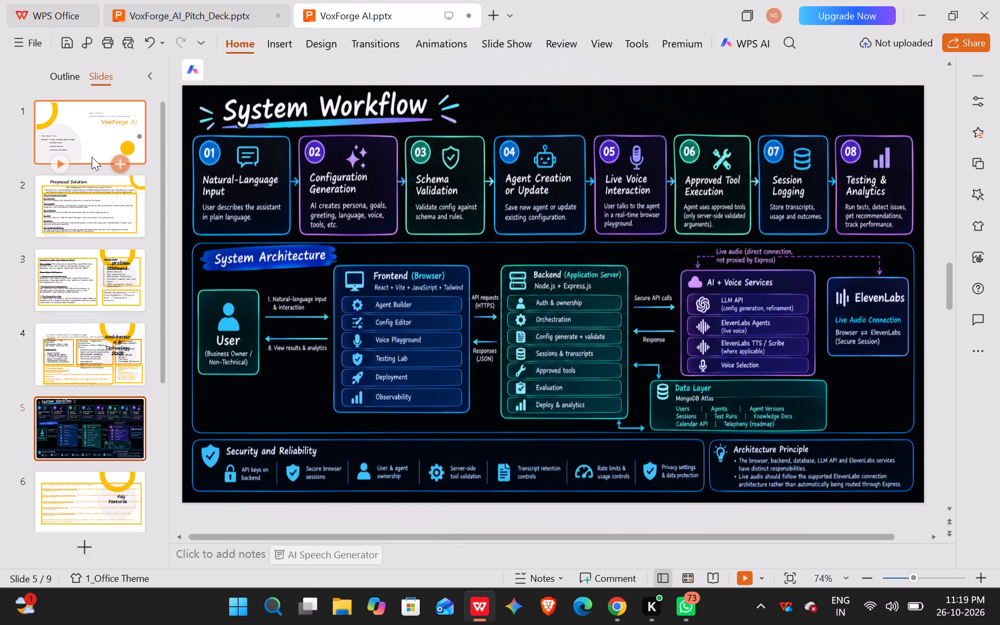
left_click(92, 157)
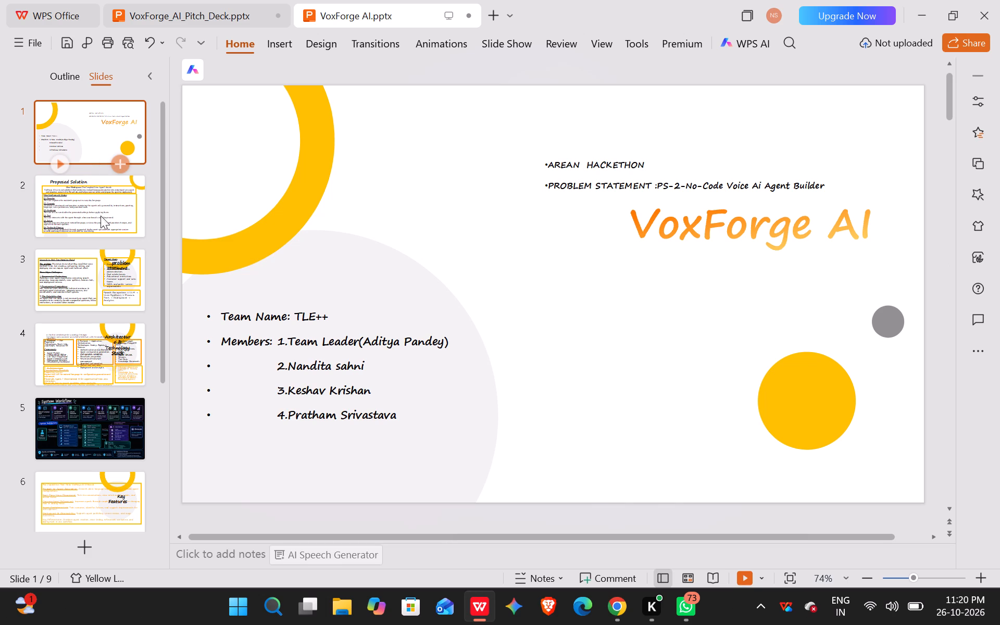
Move the problem statment heading text out of the Target Users area into a new text box above the content on slide 3.
left_click(111, 280)
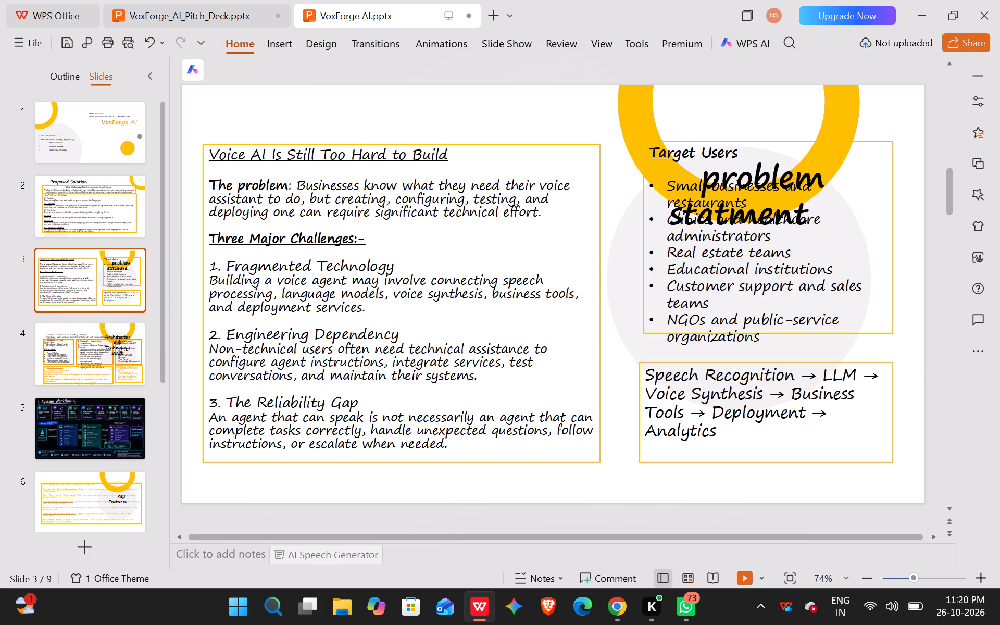
left_click_drag(702, 169, 817, 220)
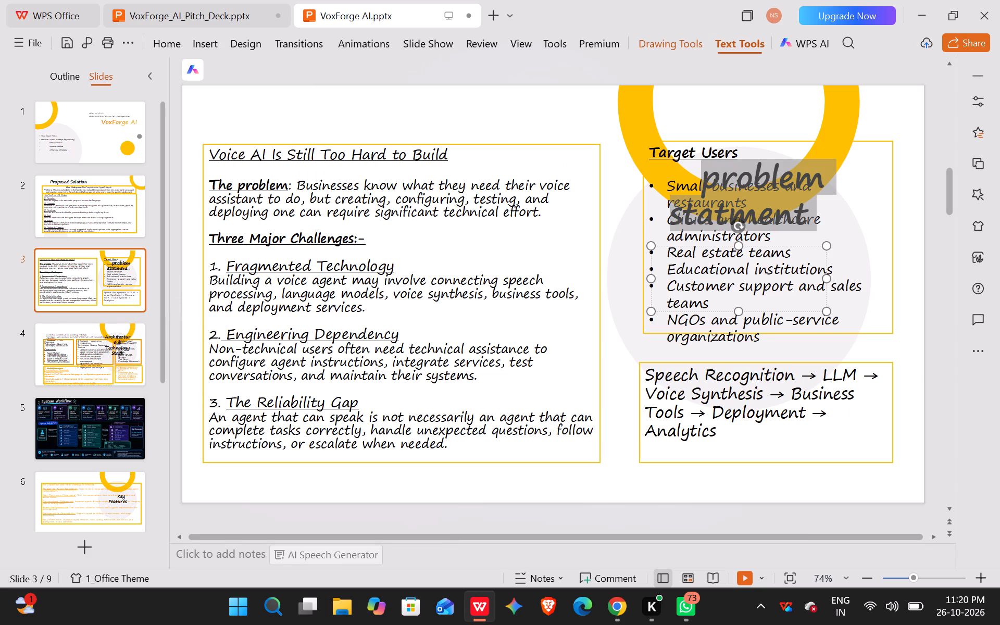
left_click_drag(817, 220, 818, 221)
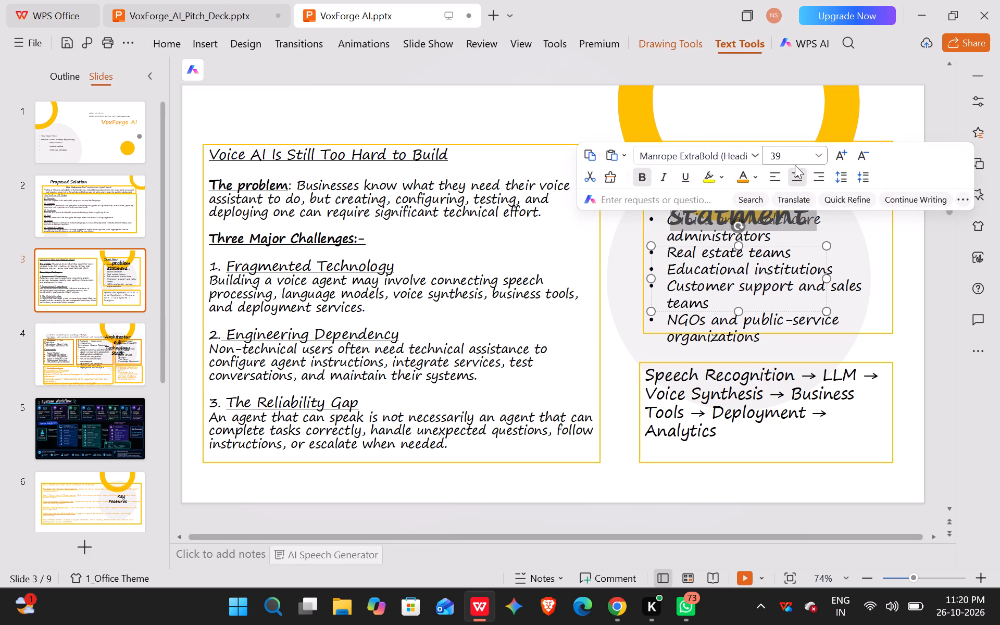
left_click(899, 240)
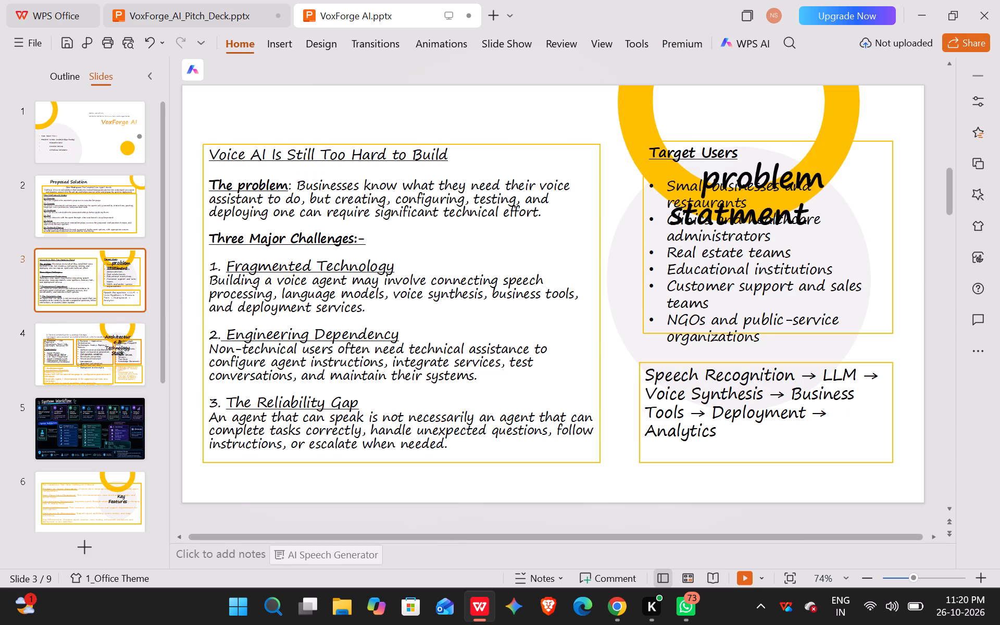
left_click(780, 192)
left_click(736, 170)
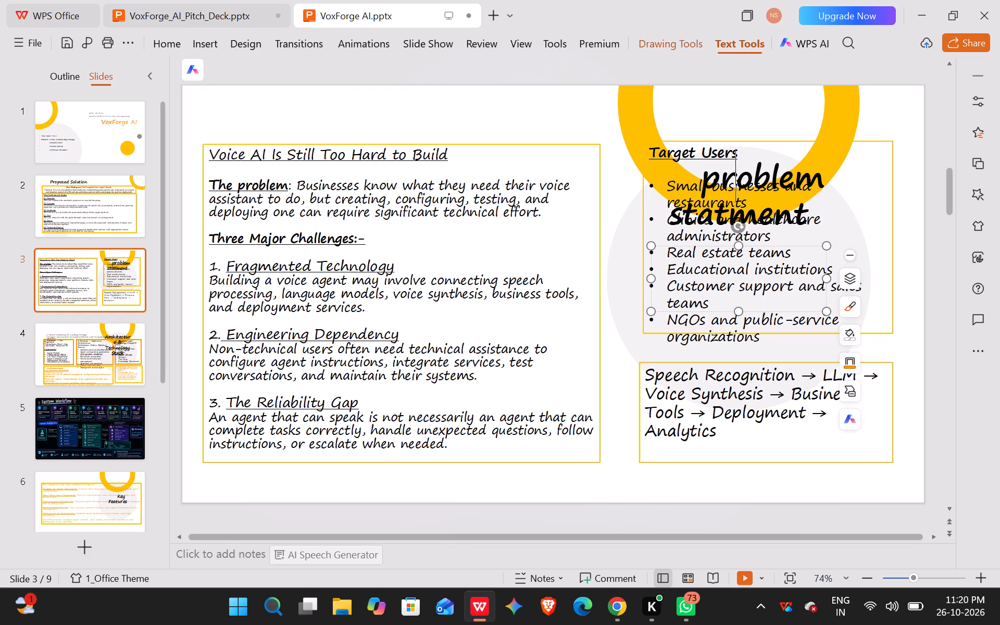
left_click(583, 108)
double_click(583, 108)
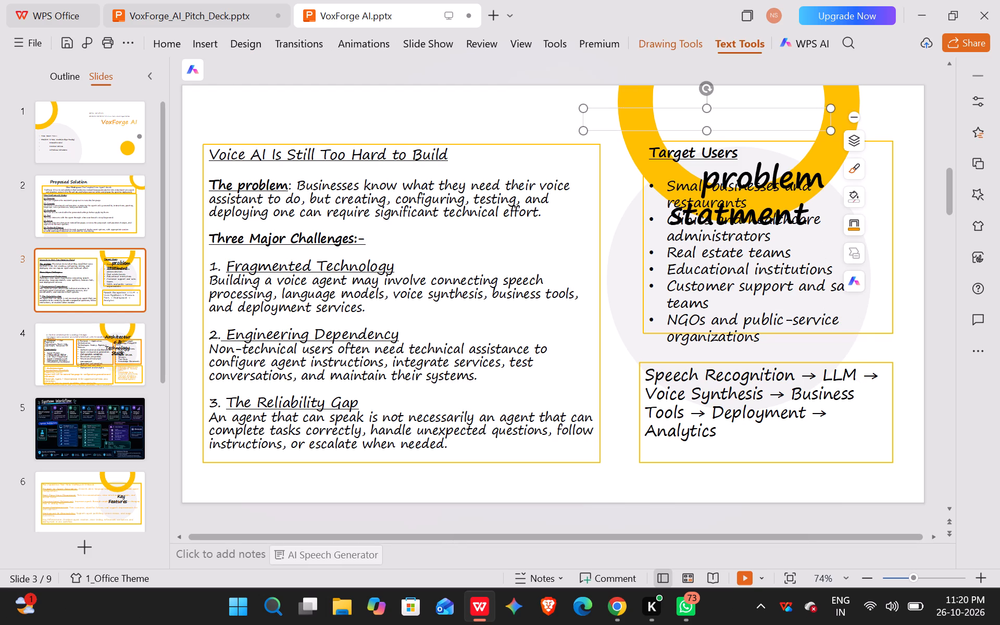
left_click(709, 177)
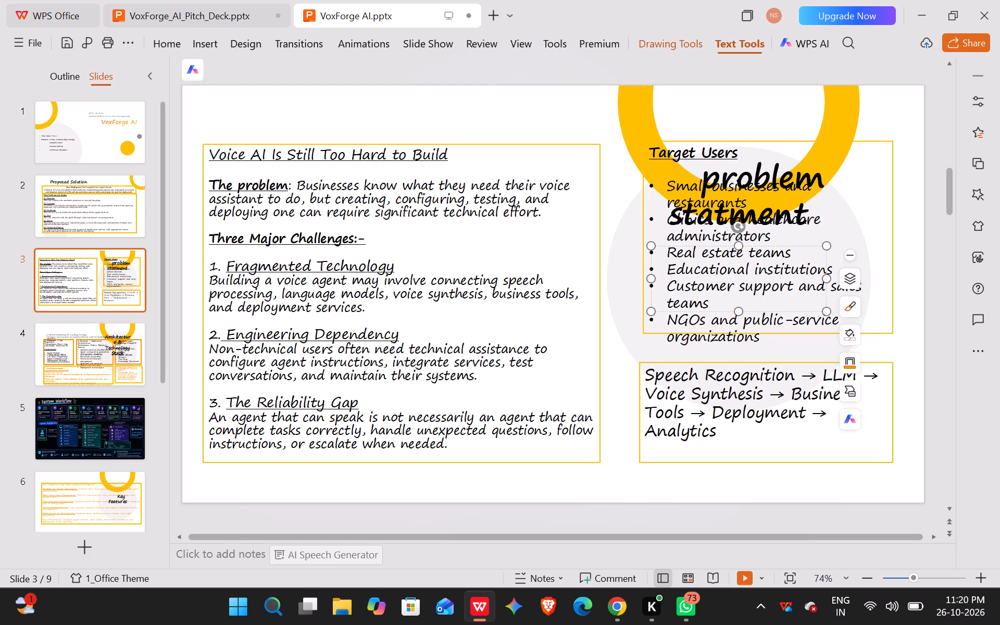
left_click_drag(709, 177, 807, 220)
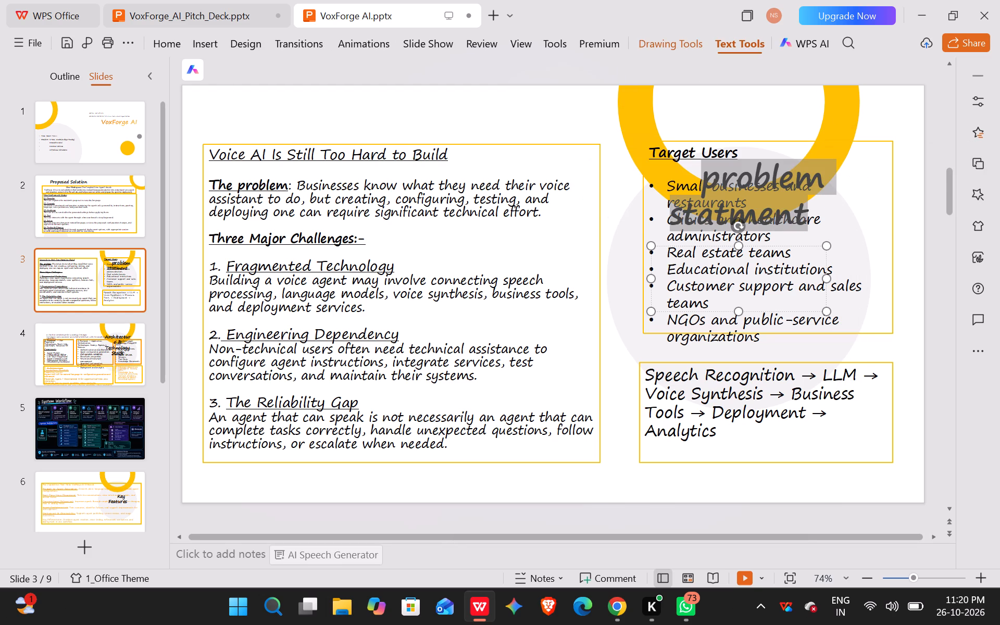
key("ctrl+c")
key("BackSpace")
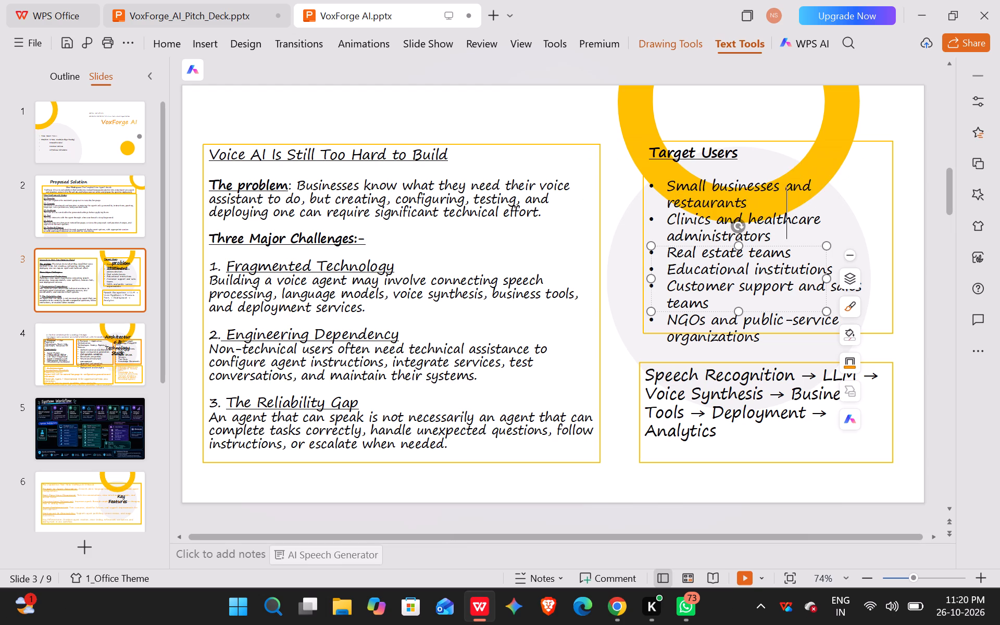
double_click(498, 110)
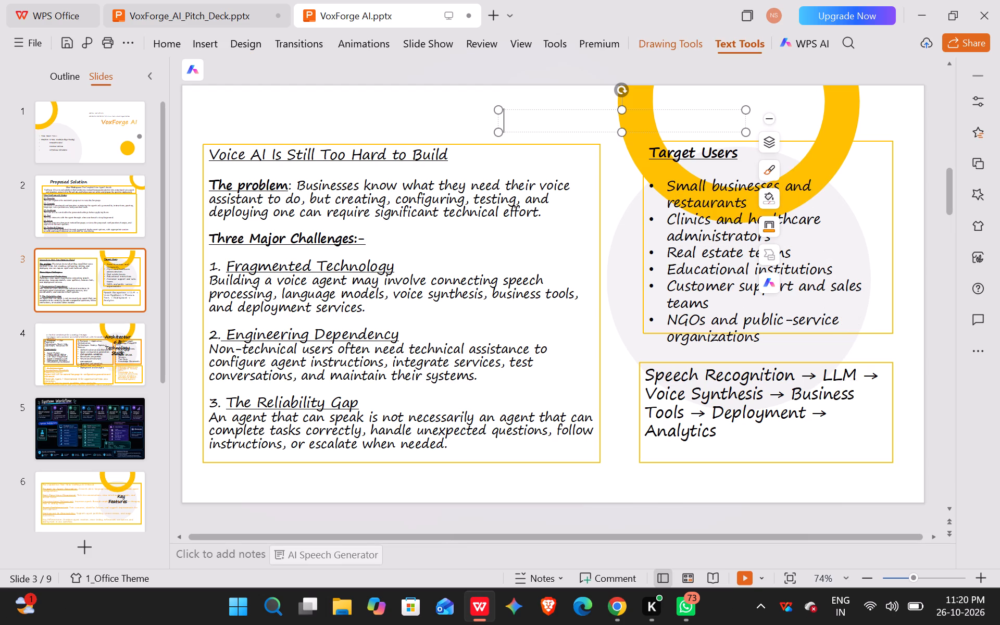
key("ctrl+v")
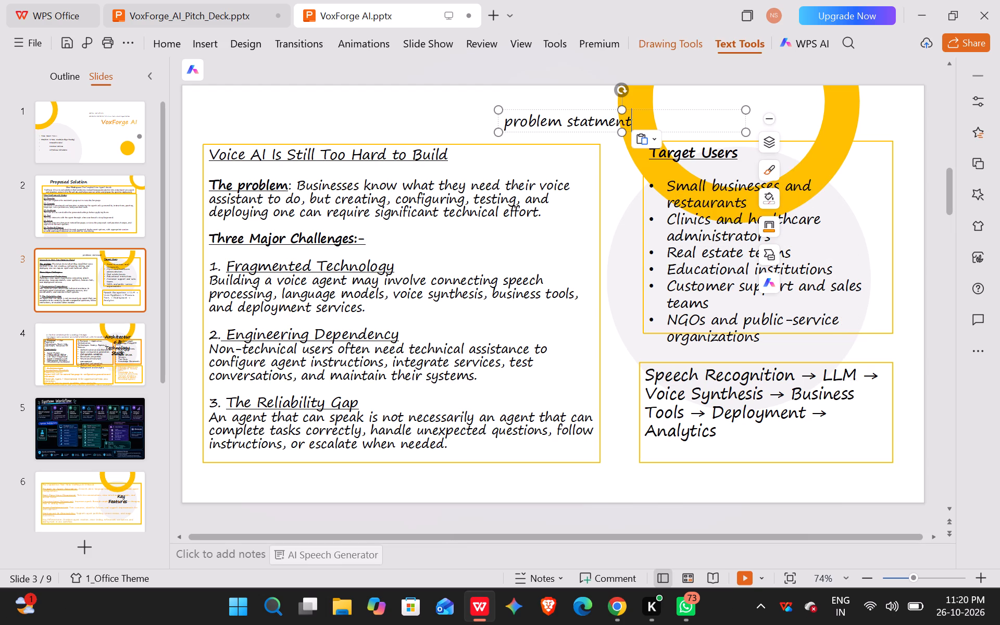
Reposition the new problem statment text box near the slide's top edge and enlarge it towards its upper-left corner.
left_click_drag(613, 110, 510, 100)
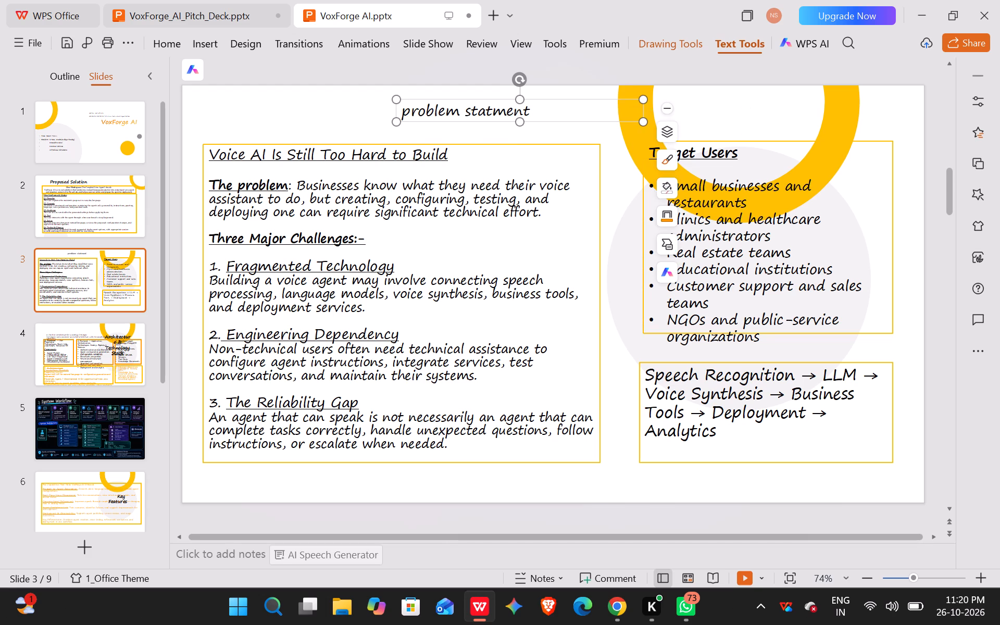
left_click_drag(489, 97, 555, 105)
left_click_drag(463, 106, 402, 93)
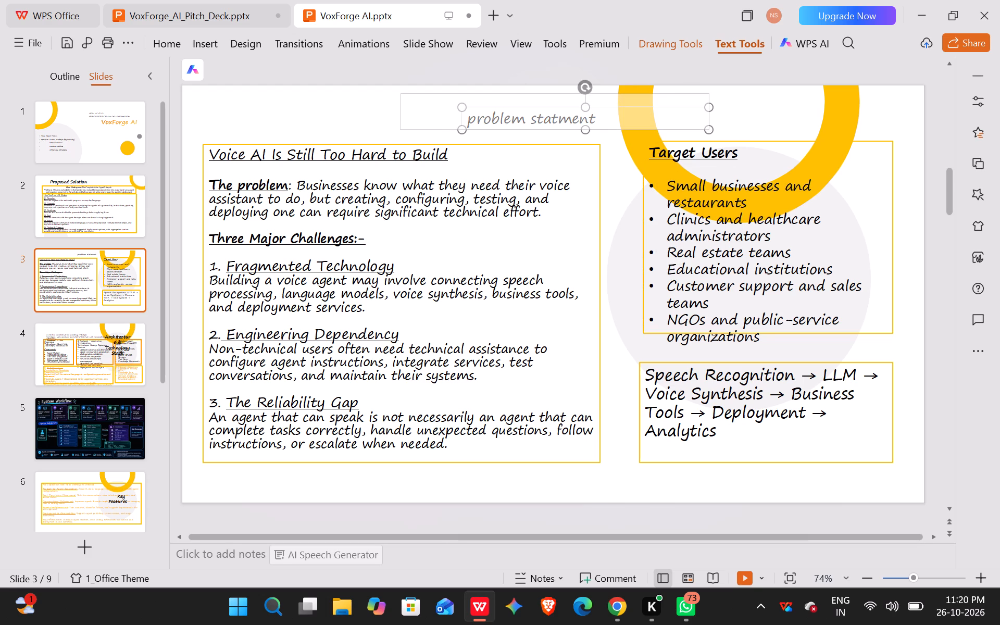
left_click_drag(402, 93, 401, 93)
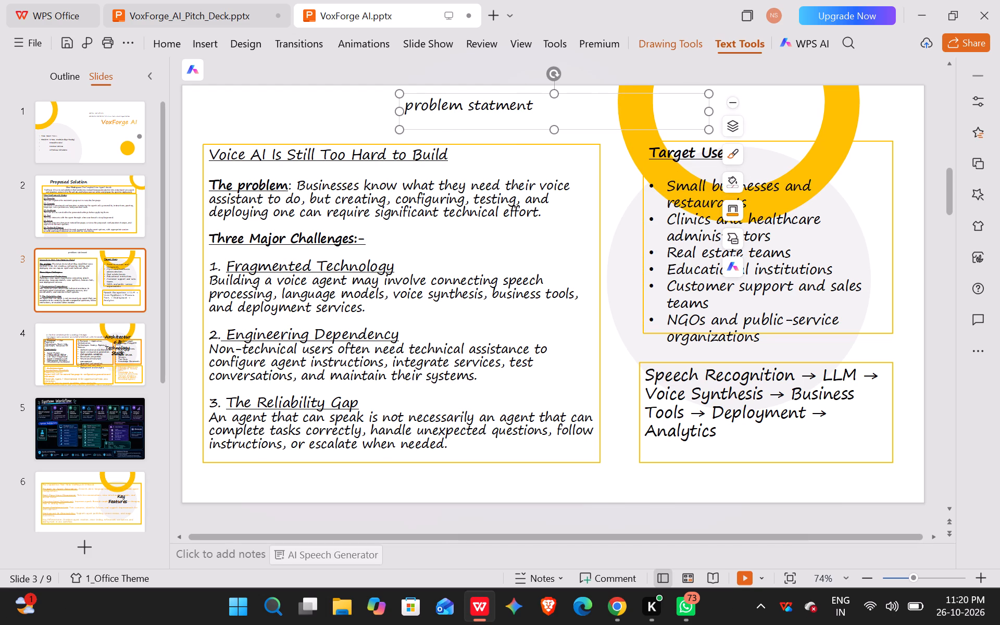
Set the problem statment heading to size 24 in Book Antiqua.
left_click_drag(406, 103, 572, 130)
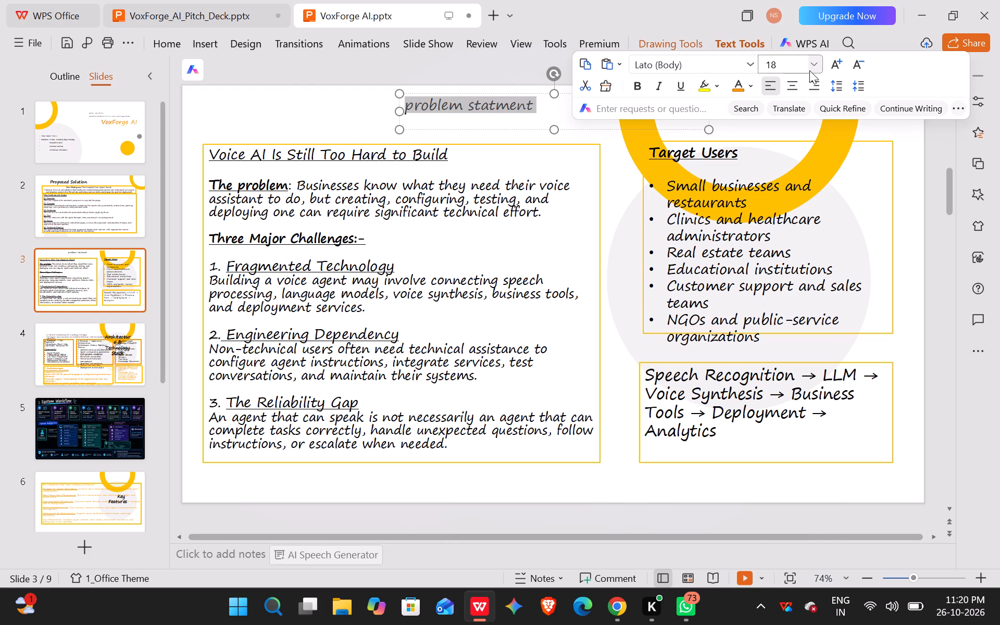
left_click(809, 70)
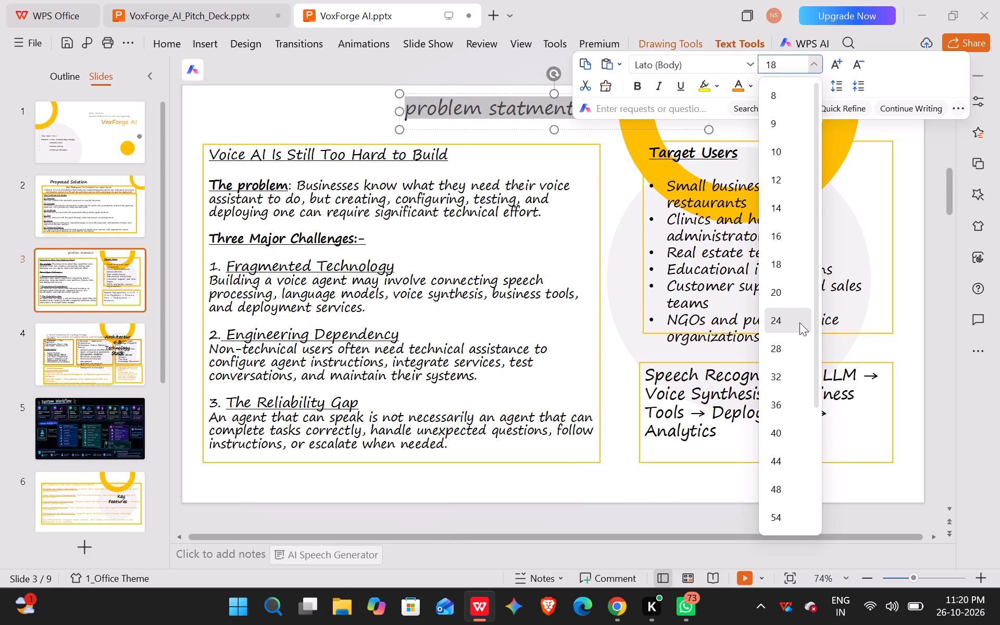
left_click(799, 322)
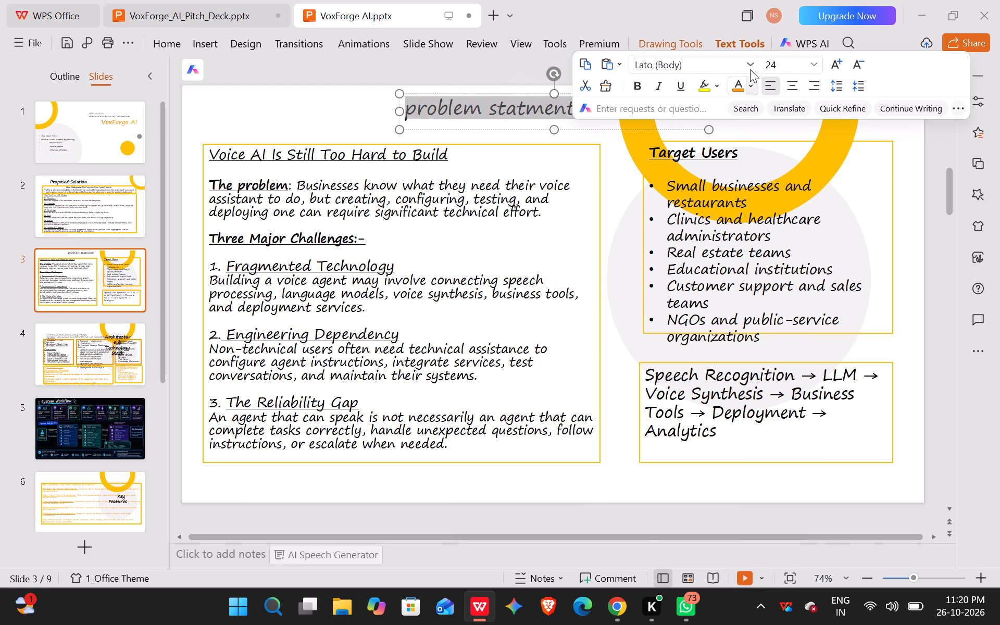
left_click(750, 69)
left_click(719, 199)
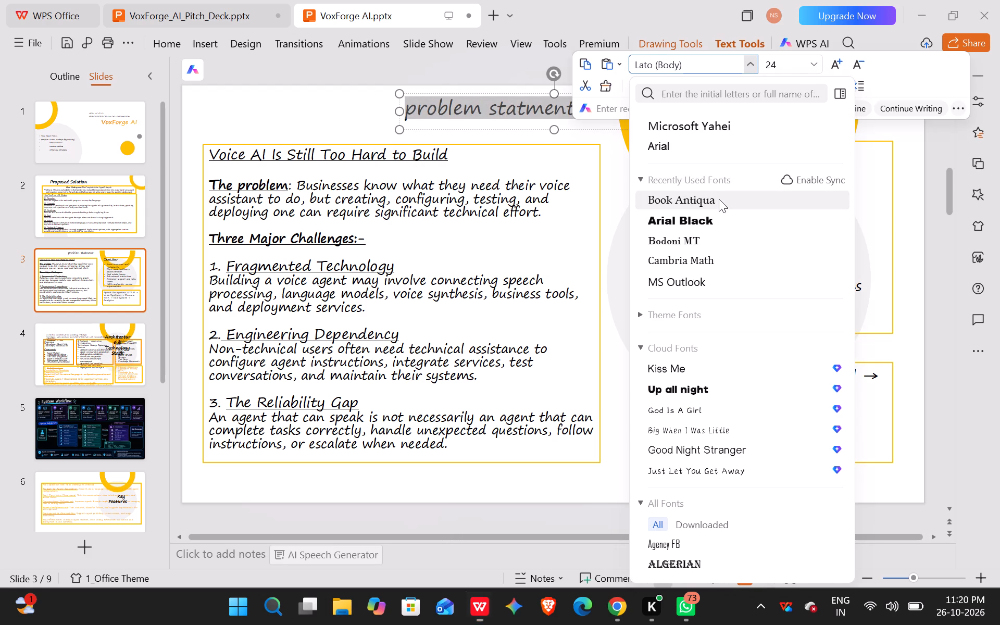
left_click(276, 113)
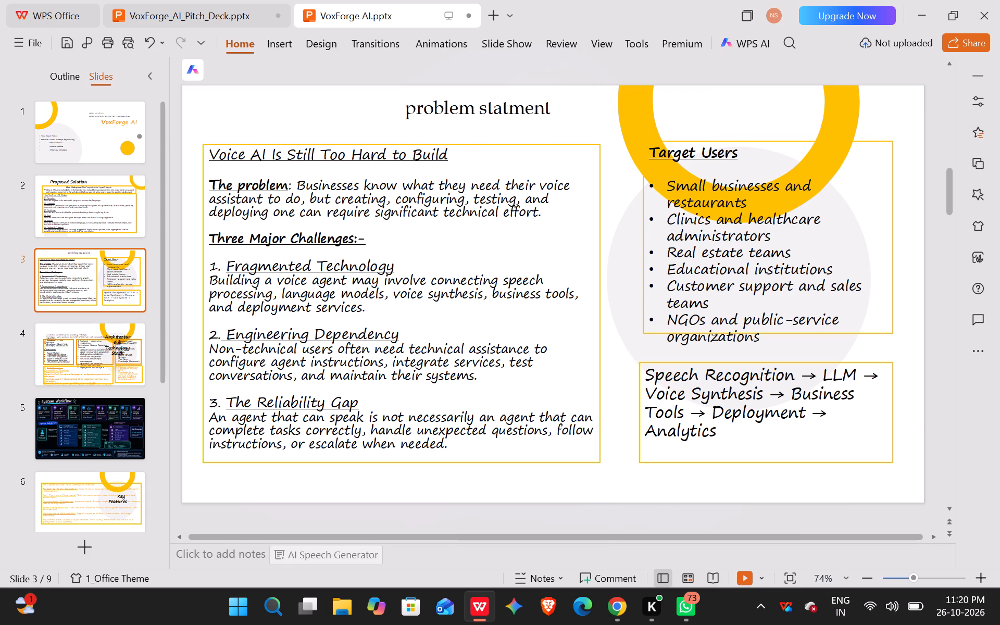
Shift the problem statment heading right and slightly down, just above the Voice AI Is Still Too Hard to Build box.
left_click(475, 110)
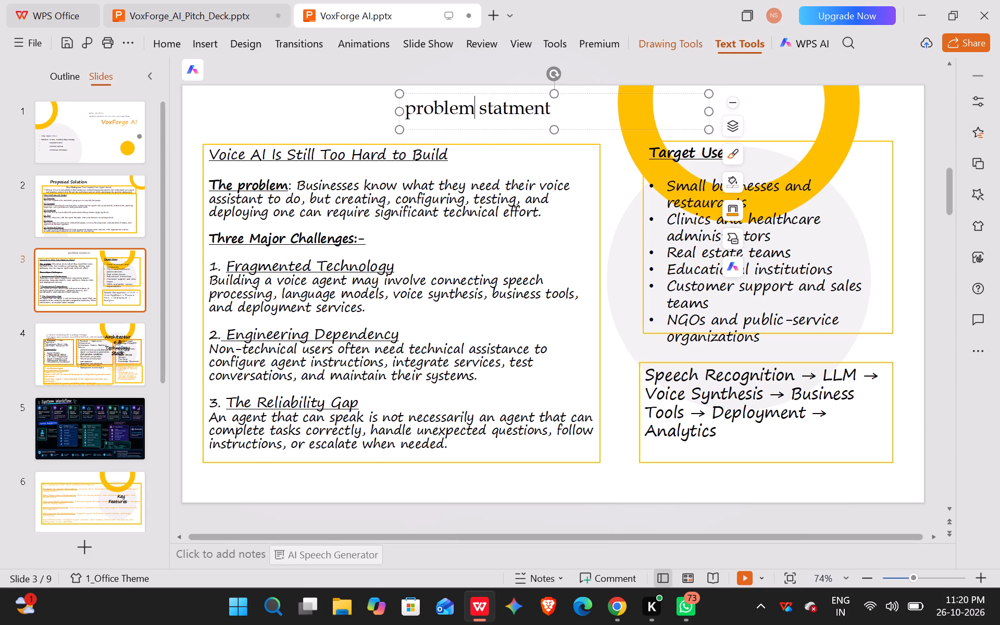
left_click_drag(527, 92, 607, 104)
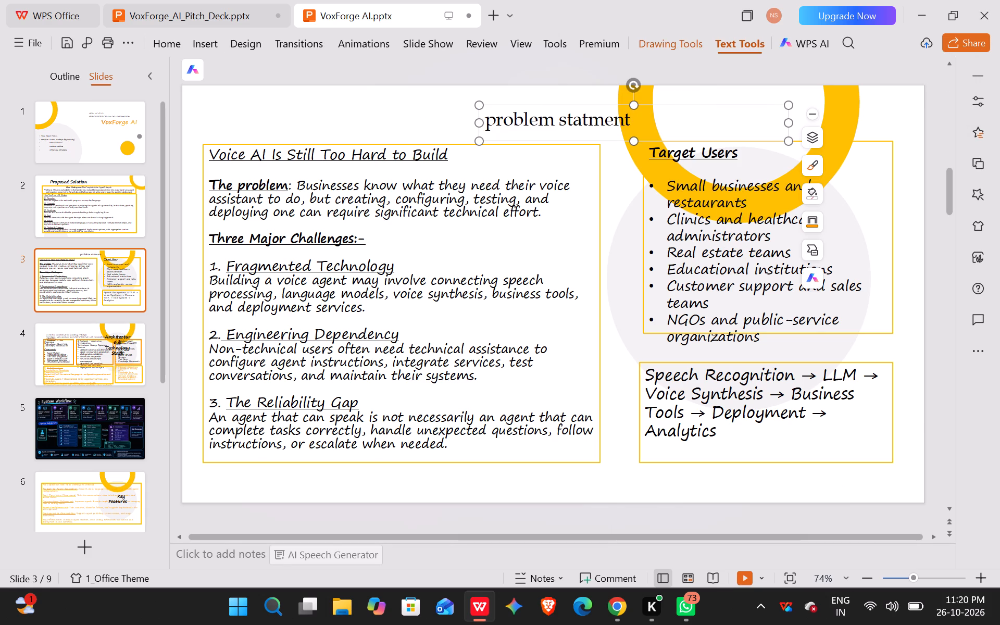
left_click(357, 83)
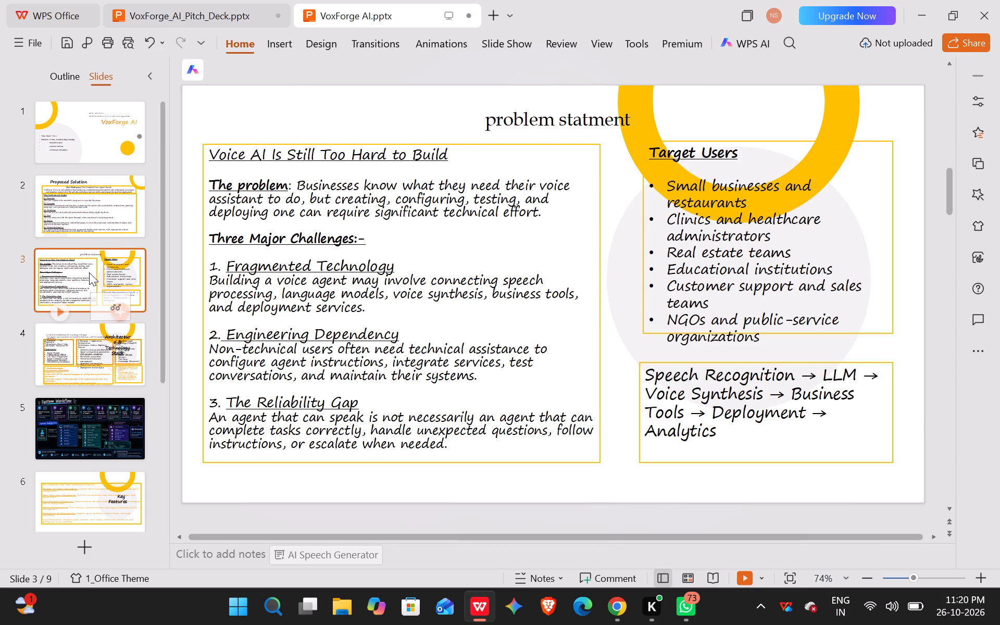
Copy the Architecture & Technology Stack heading text on slide 4 and delete it from over the content boxes.
left_click(95, 209)
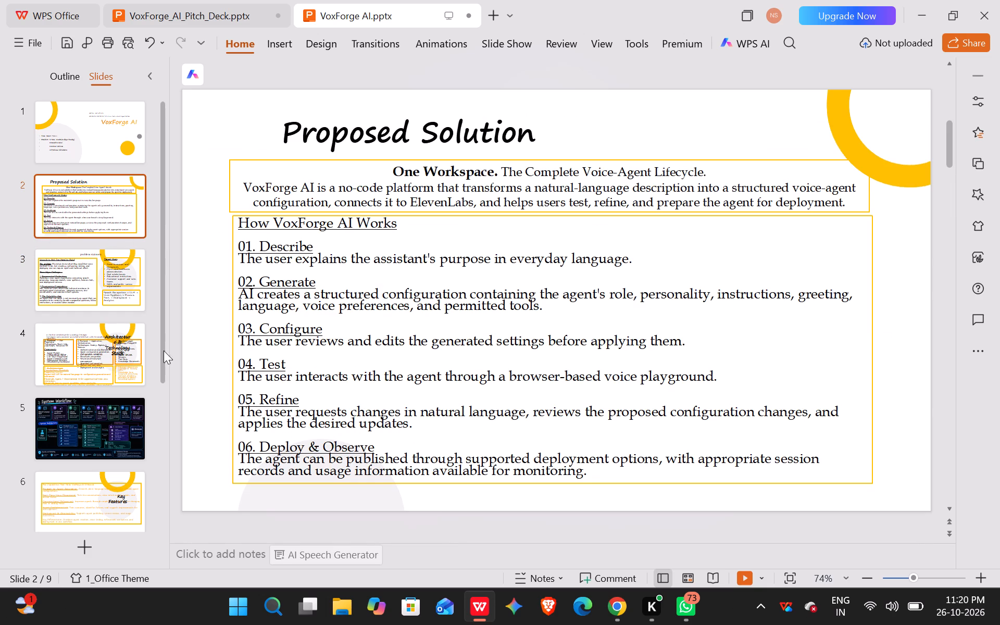
left_click(102, 337)
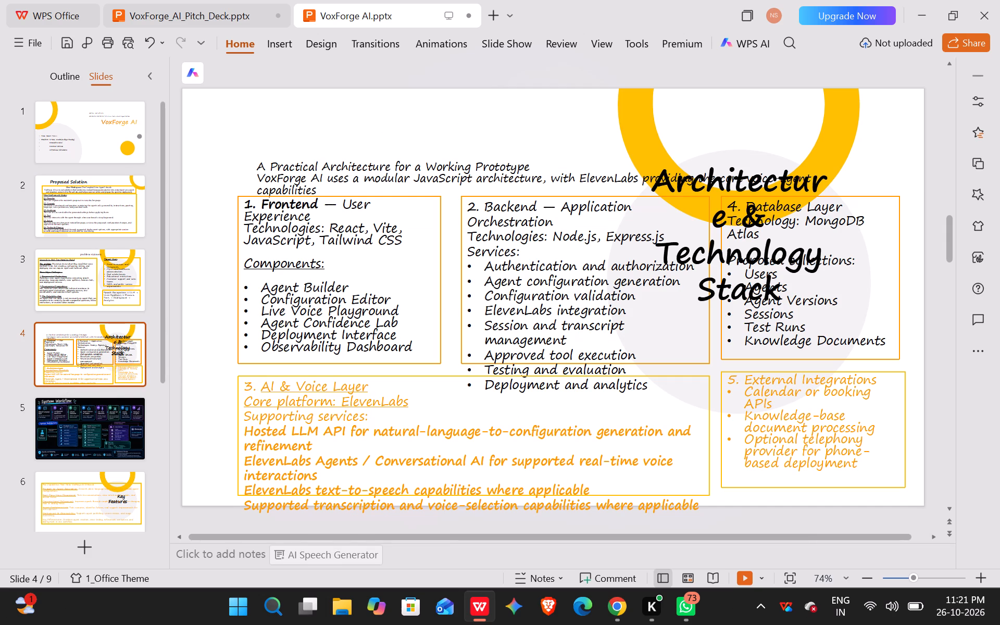
double_click(482, 114)
left_click_drag(663, 167, 823, 310)
key("ctrl+c")
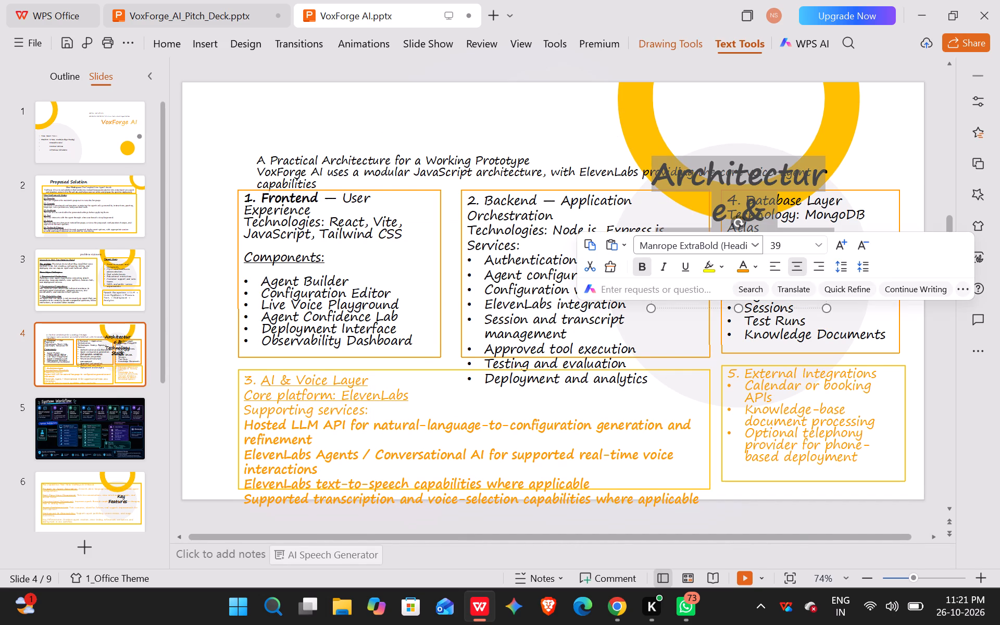
key("BackSpace")
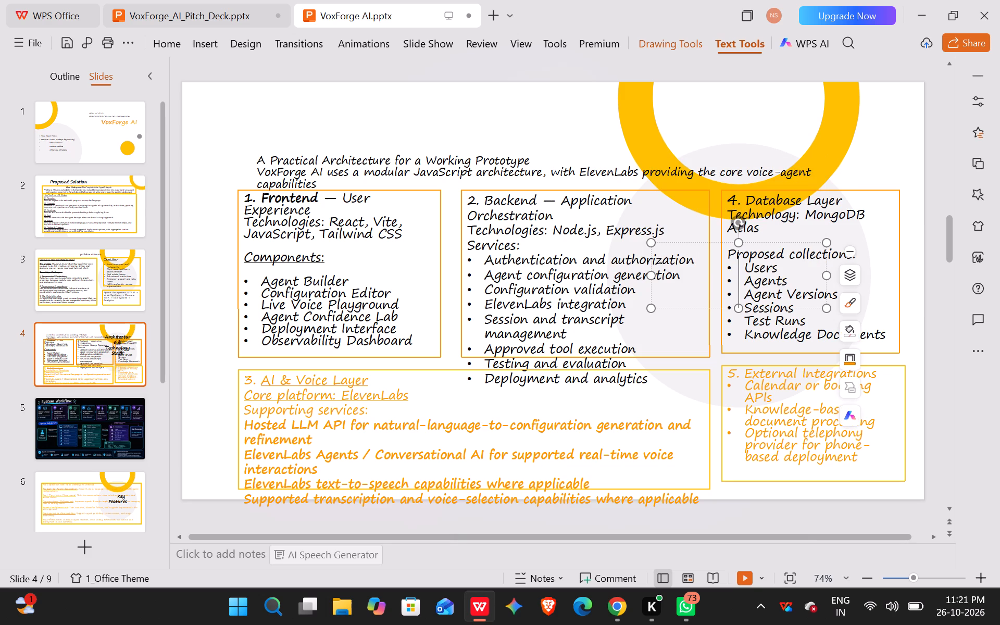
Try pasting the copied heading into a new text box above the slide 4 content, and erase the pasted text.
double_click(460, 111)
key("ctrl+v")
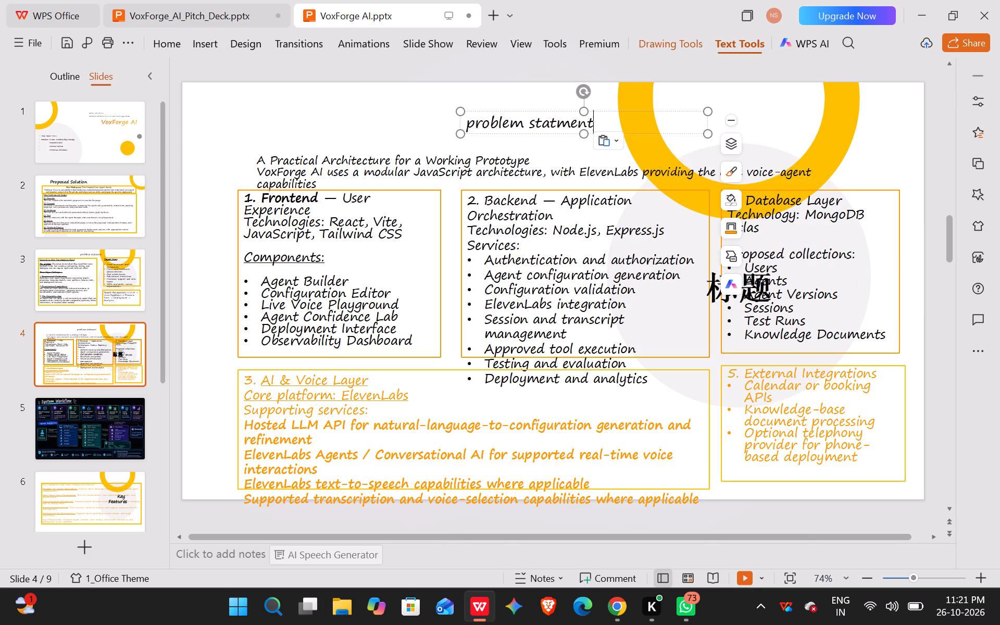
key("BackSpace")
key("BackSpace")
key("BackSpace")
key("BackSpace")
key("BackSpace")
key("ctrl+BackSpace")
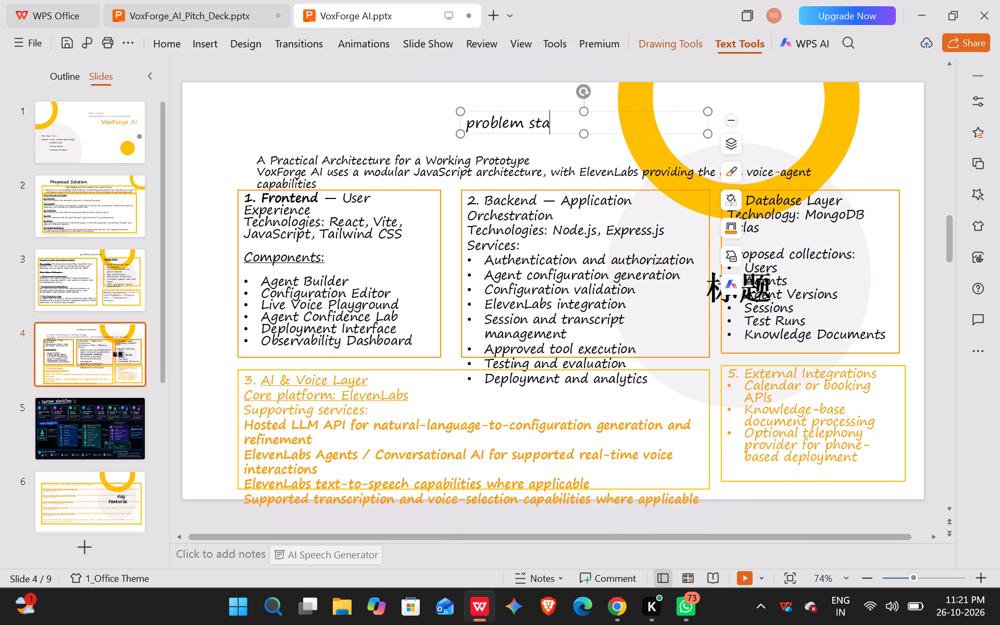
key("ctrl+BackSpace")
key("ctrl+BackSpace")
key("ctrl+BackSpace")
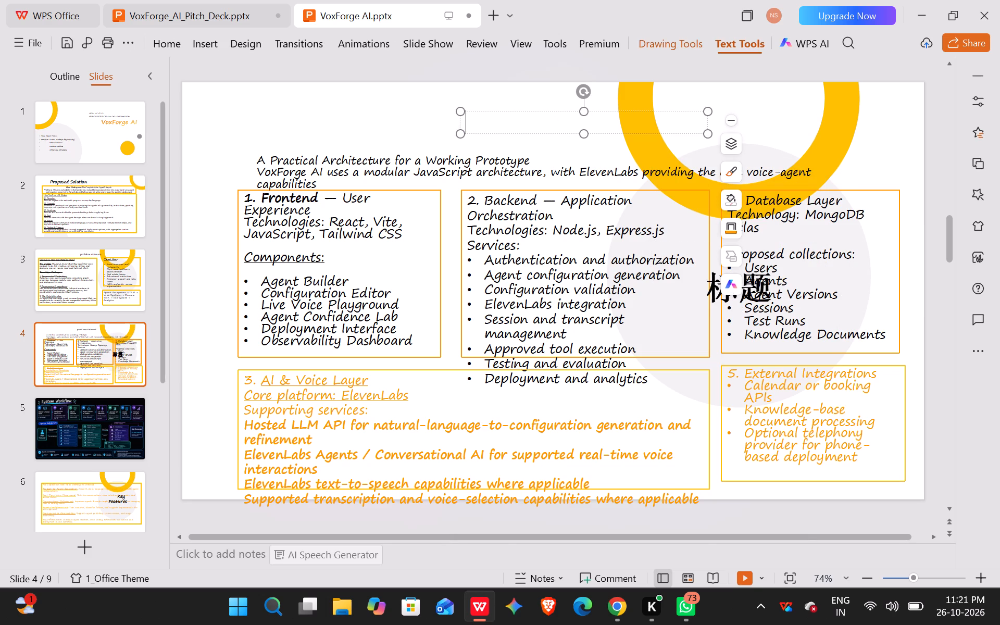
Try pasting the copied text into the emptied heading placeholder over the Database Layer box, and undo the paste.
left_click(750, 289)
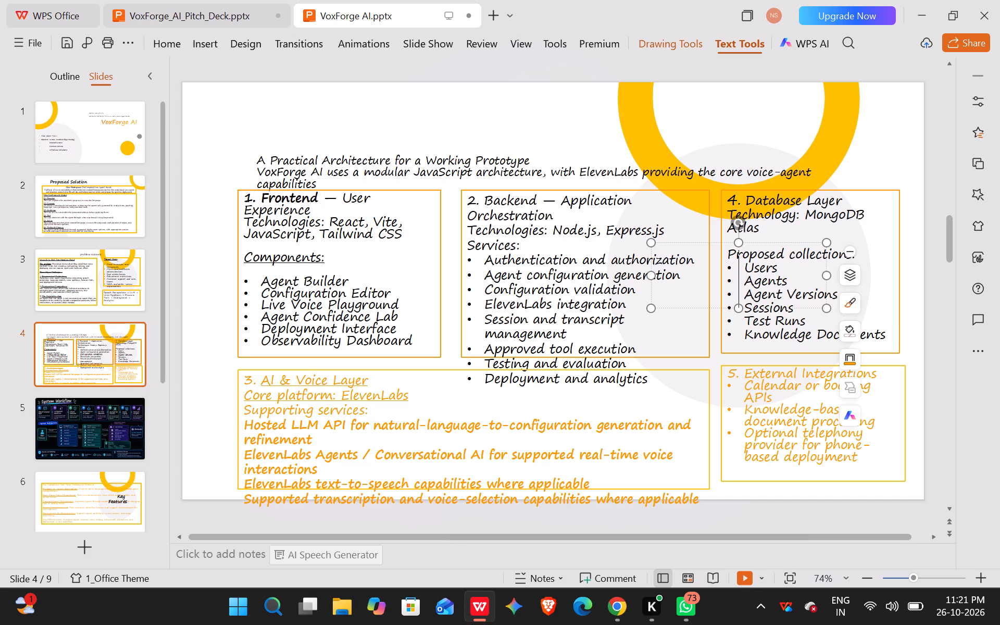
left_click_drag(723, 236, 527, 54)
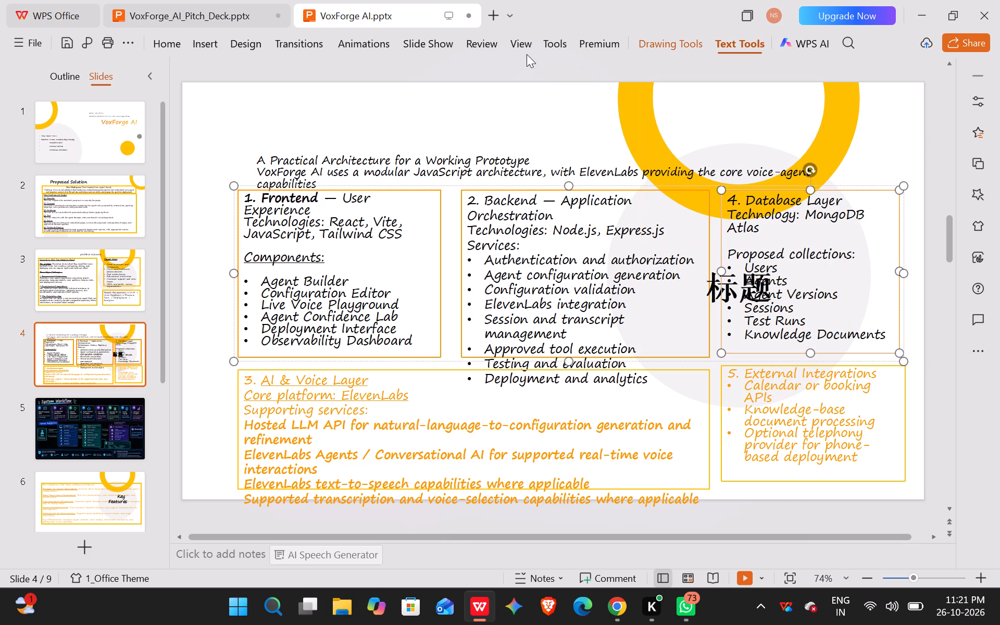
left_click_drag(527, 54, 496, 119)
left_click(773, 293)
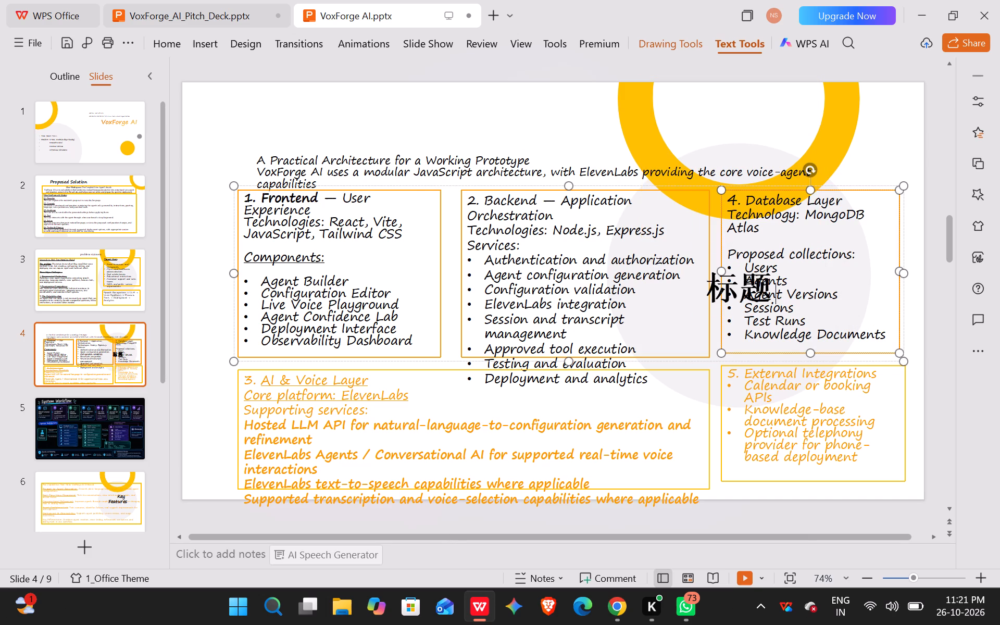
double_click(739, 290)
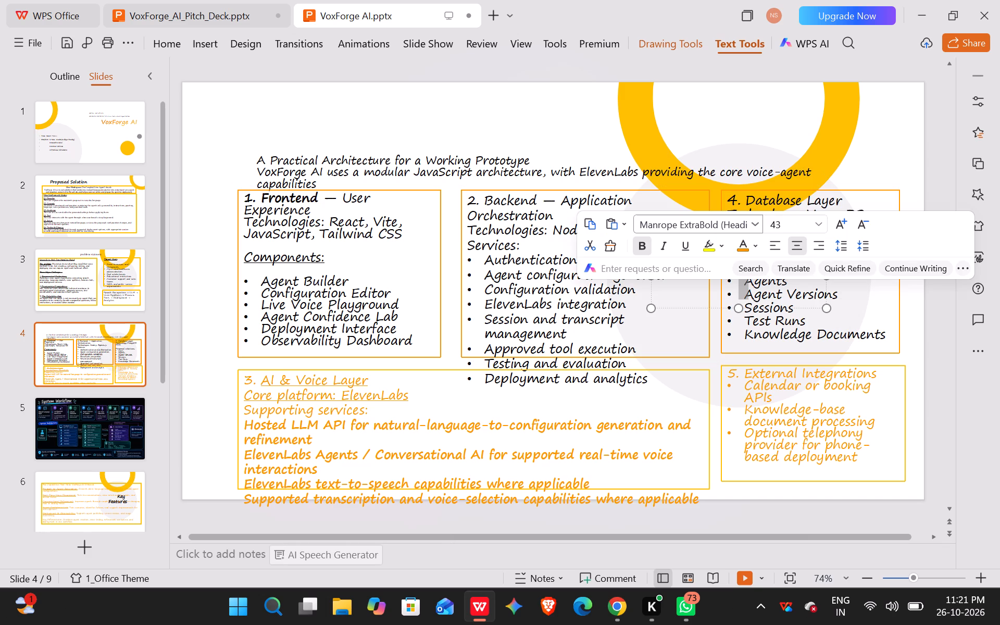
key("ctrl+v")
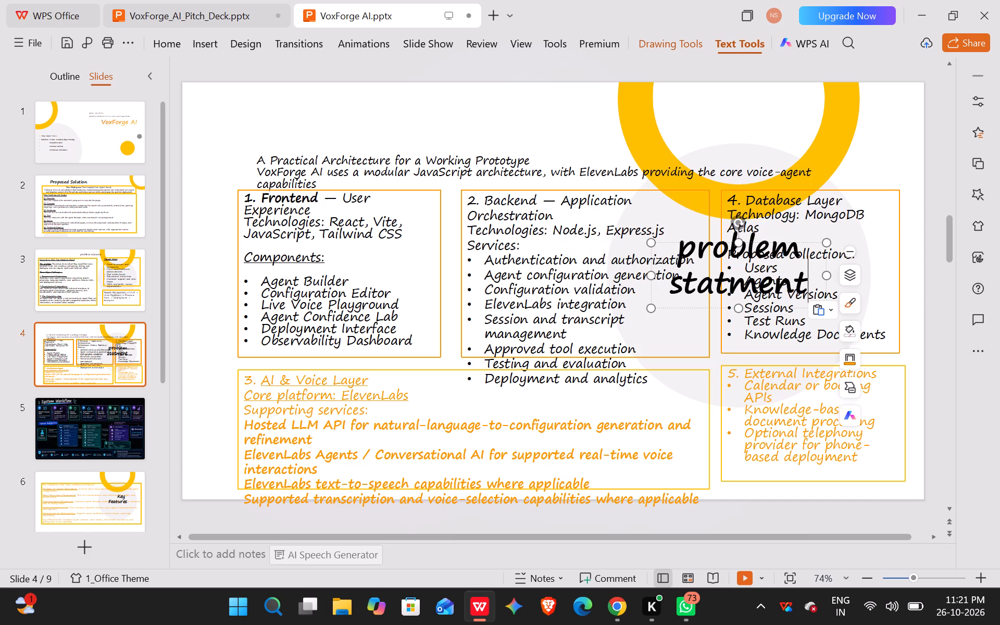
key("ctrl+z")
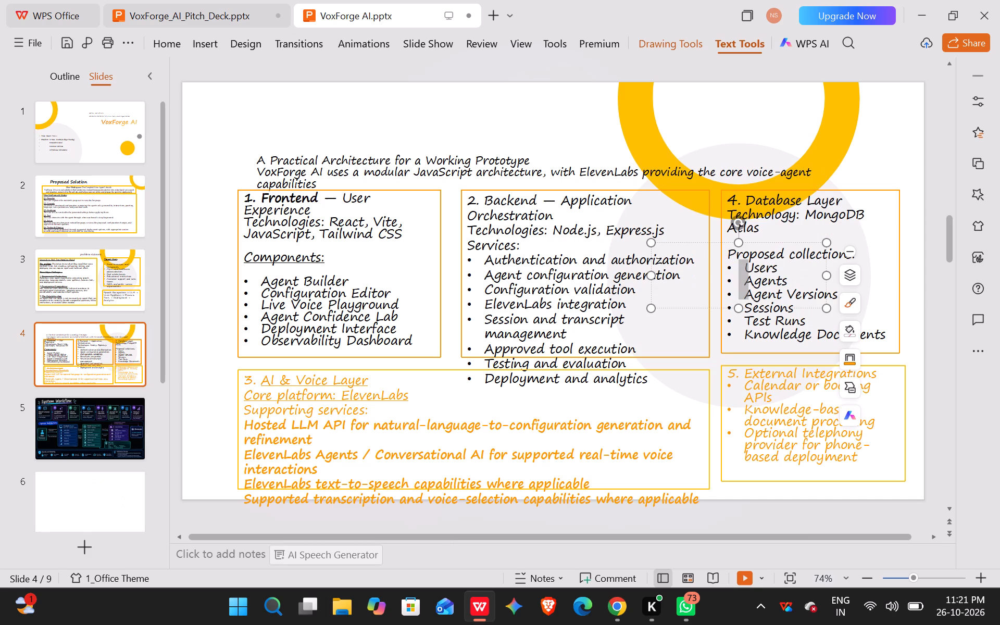
Enter "architecture and tech stack" as the heading in the emptied placeholder on slide 4.
type("architect")
type("ure")
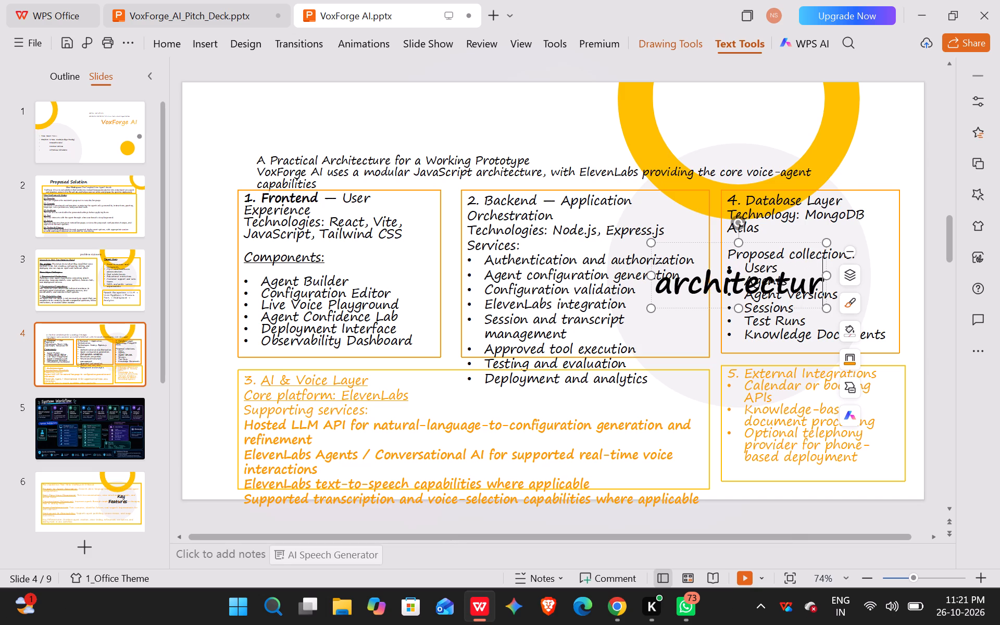
key("space")
type("and te")
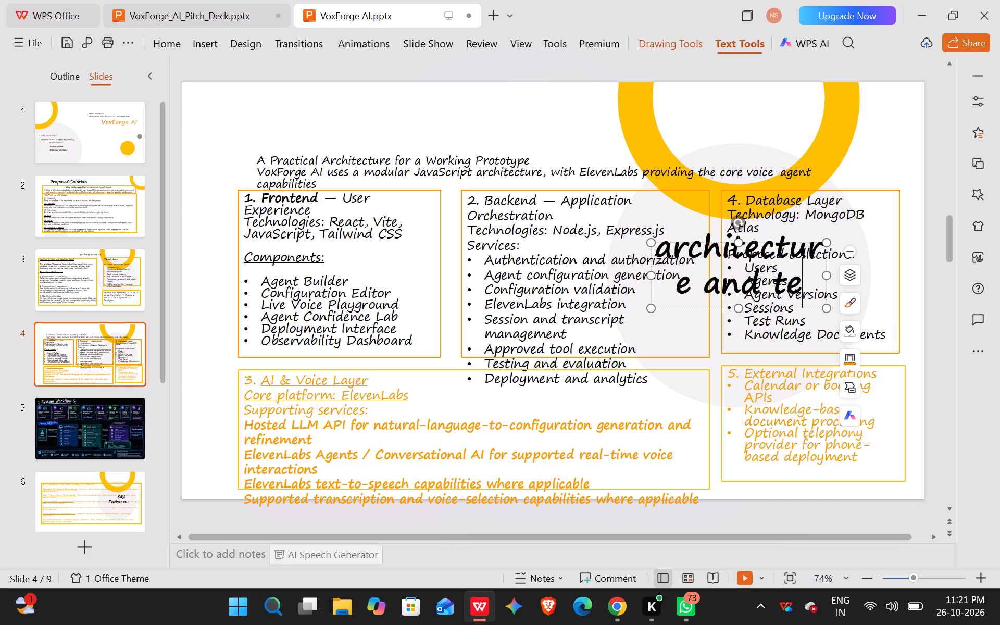
type("ch stack")
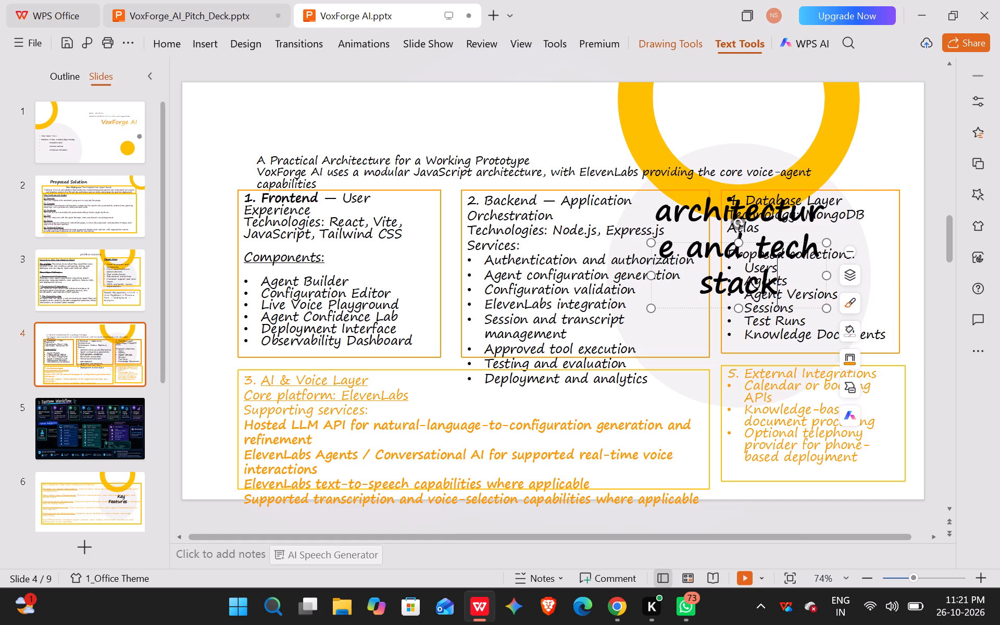
Widen the architecture and tech stack heading box and move it above the introductory text, near the slide's top edge.
left_click_drag(672, 205, 830, 304)
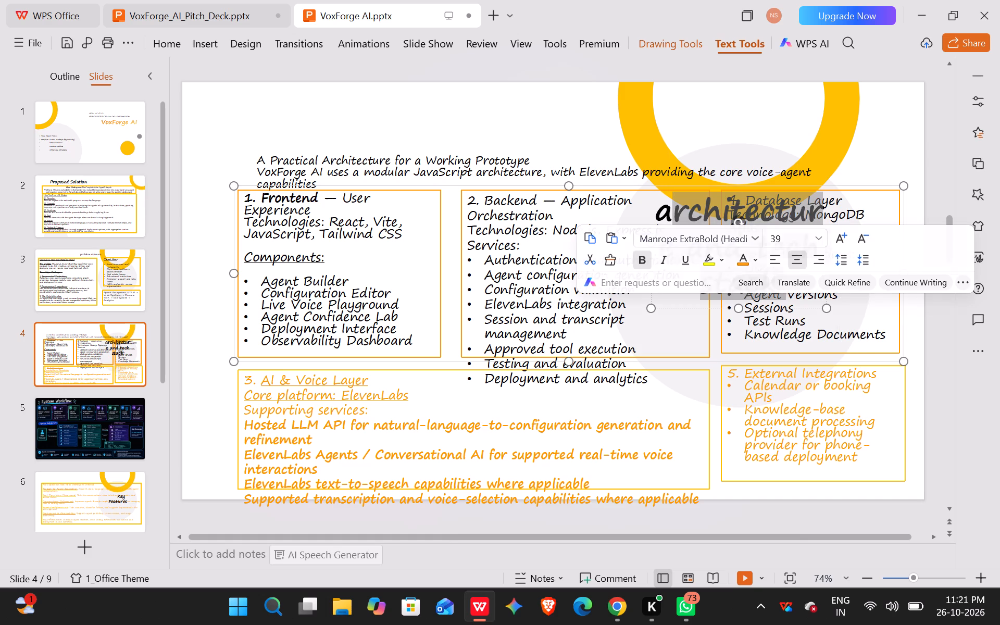
left_click(748, 208)
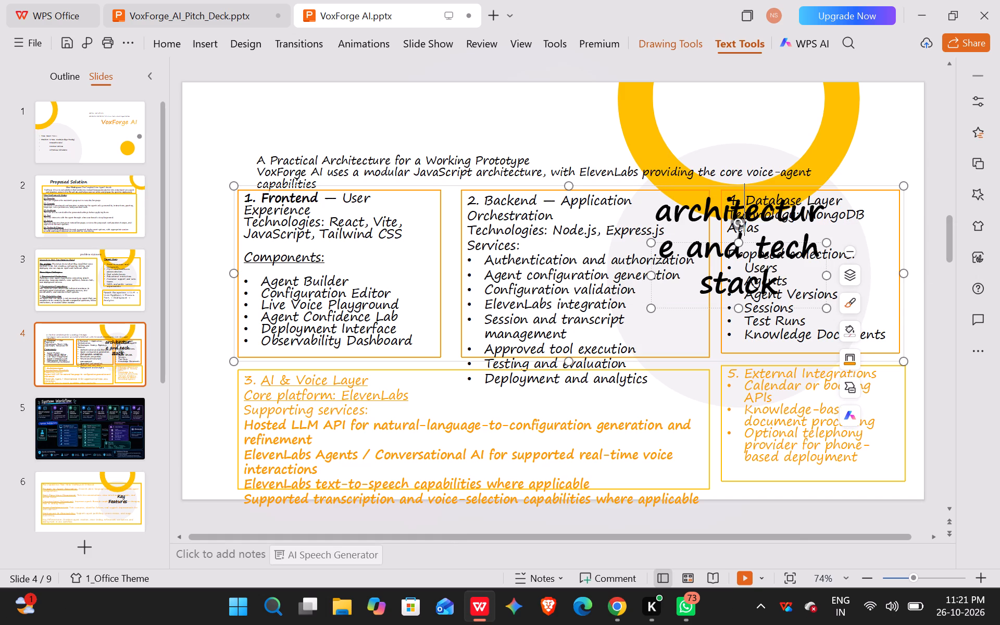
left_click_drag(739, 226, 738, 186)
left_click(896, 127)
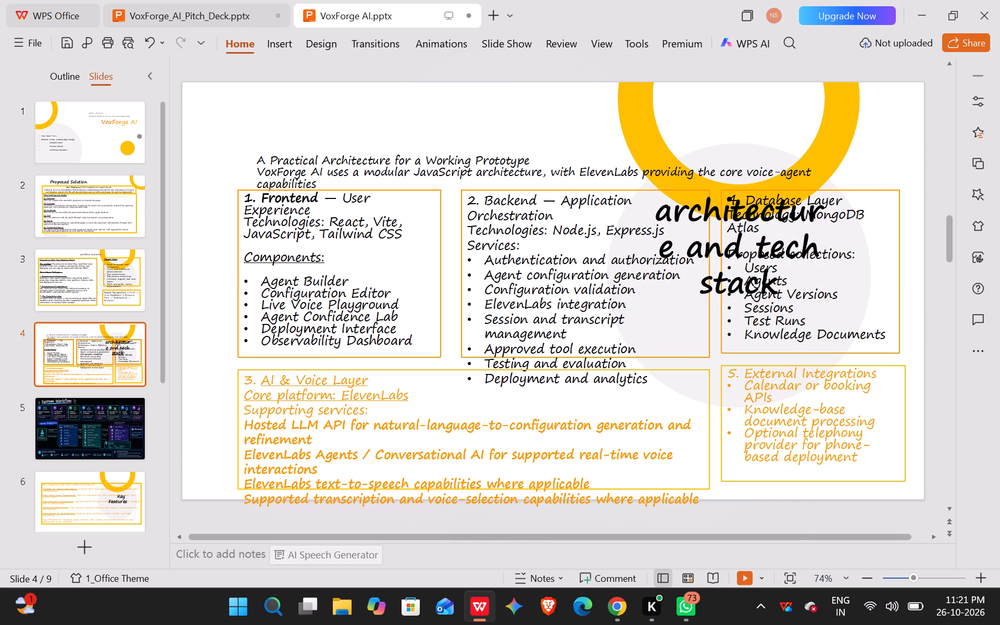
left_click(698, 204)
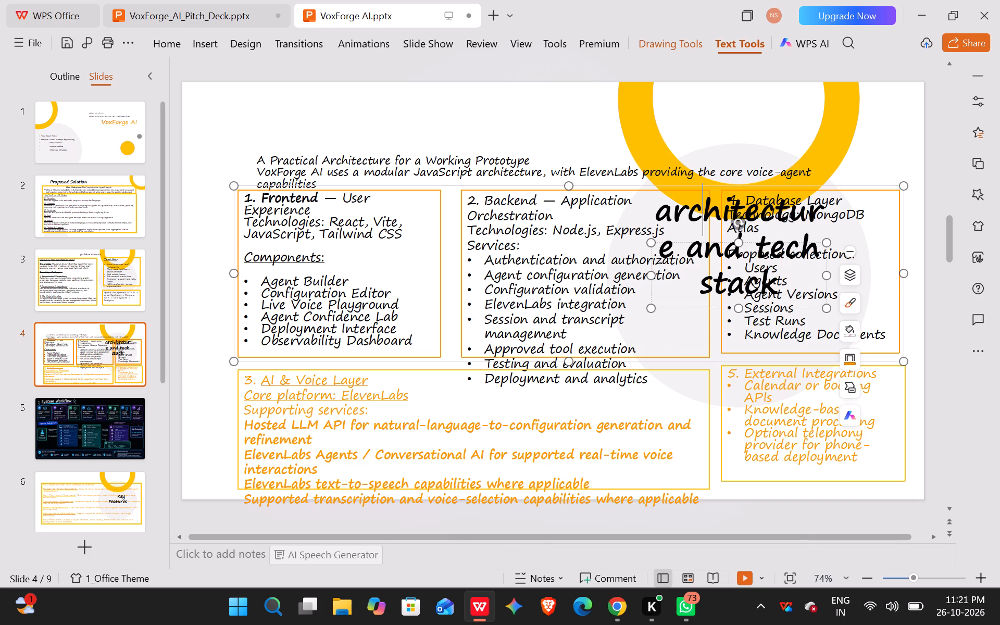
left_click_drag(651, 272, 581, 273)
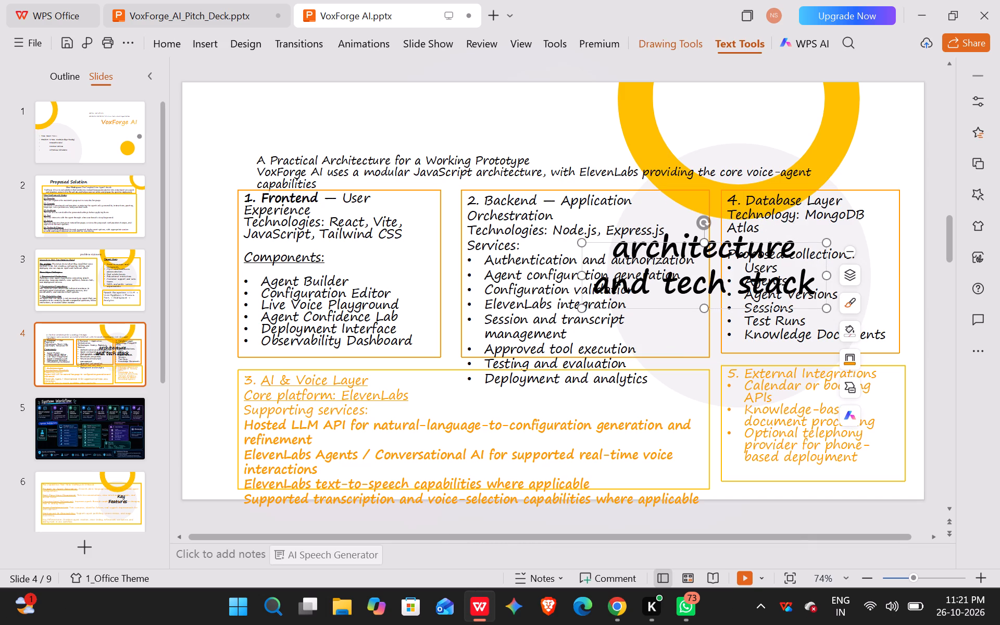
left_click_drag(674, 243, 516, 91)
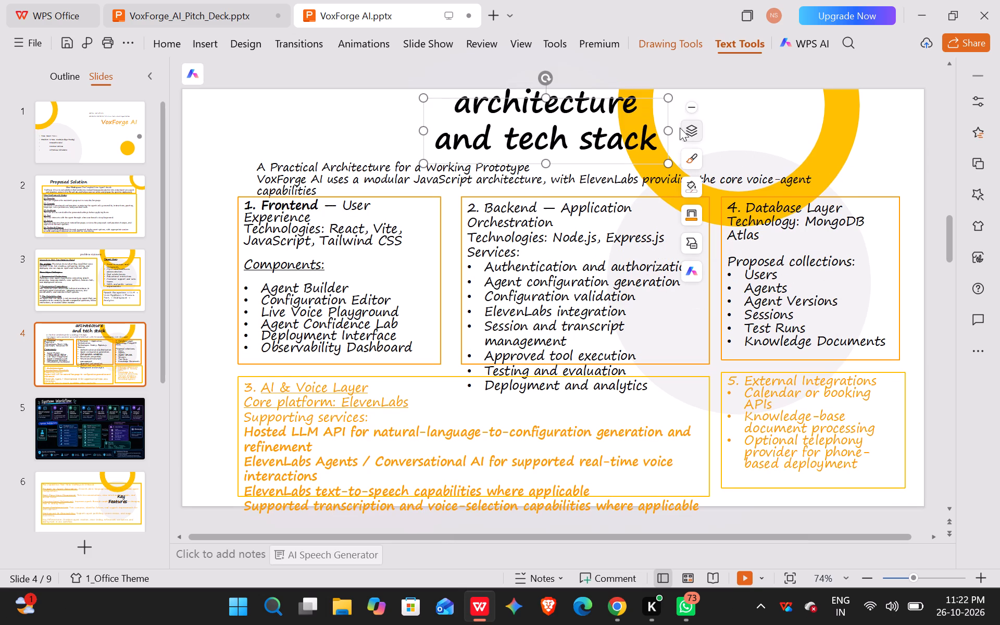
Resize the heading box to be wider and shorter so the heading fits one line, and position it clear of the introductory text.
left_click_drag(667, 130, 832, 152)
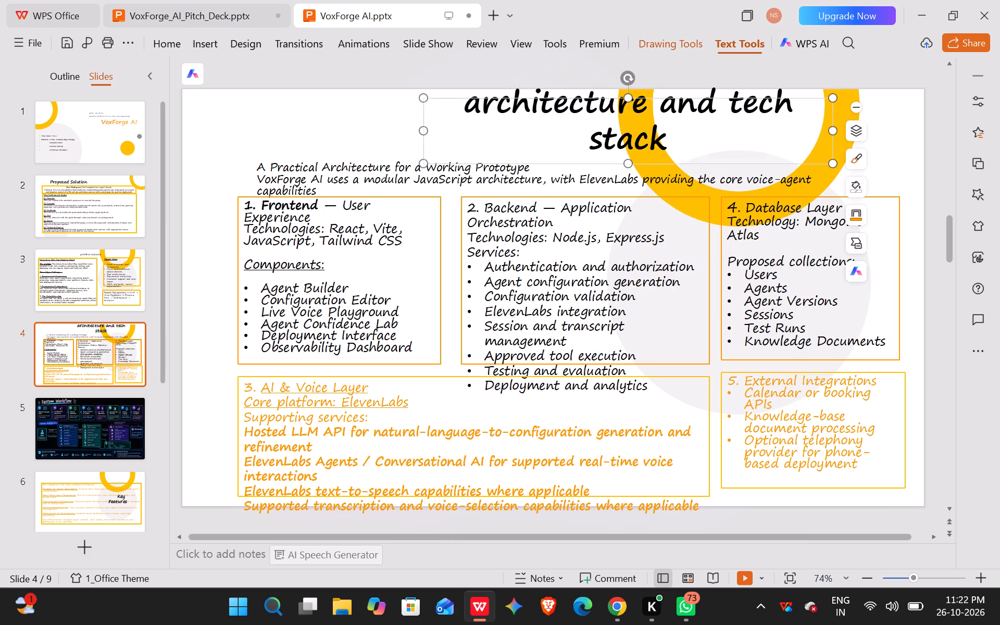
left_click_drag(424, 128, 420, 132)
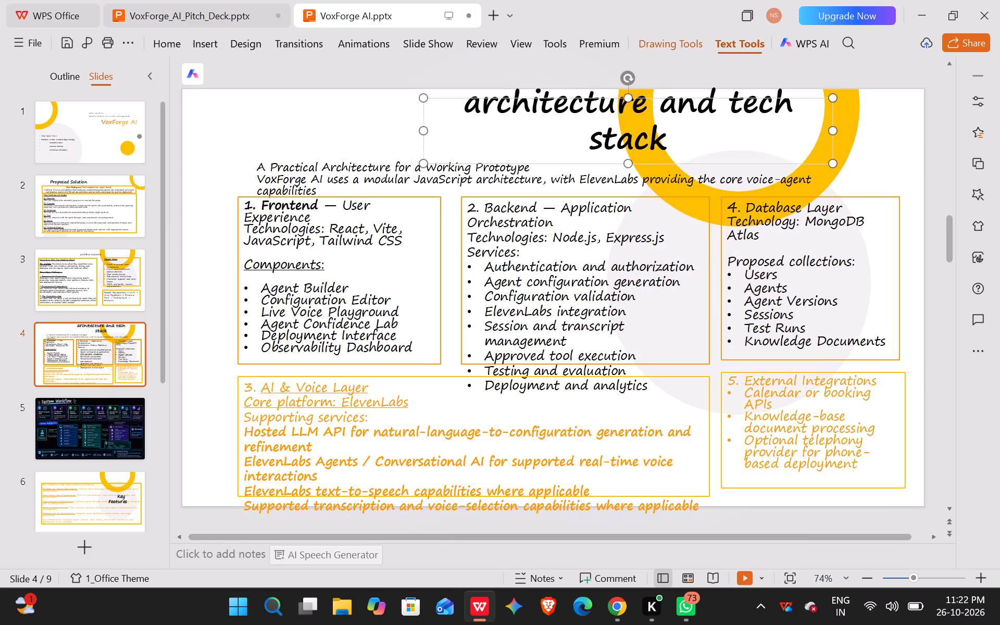
left_click_drag(420, 132, 405, 141)
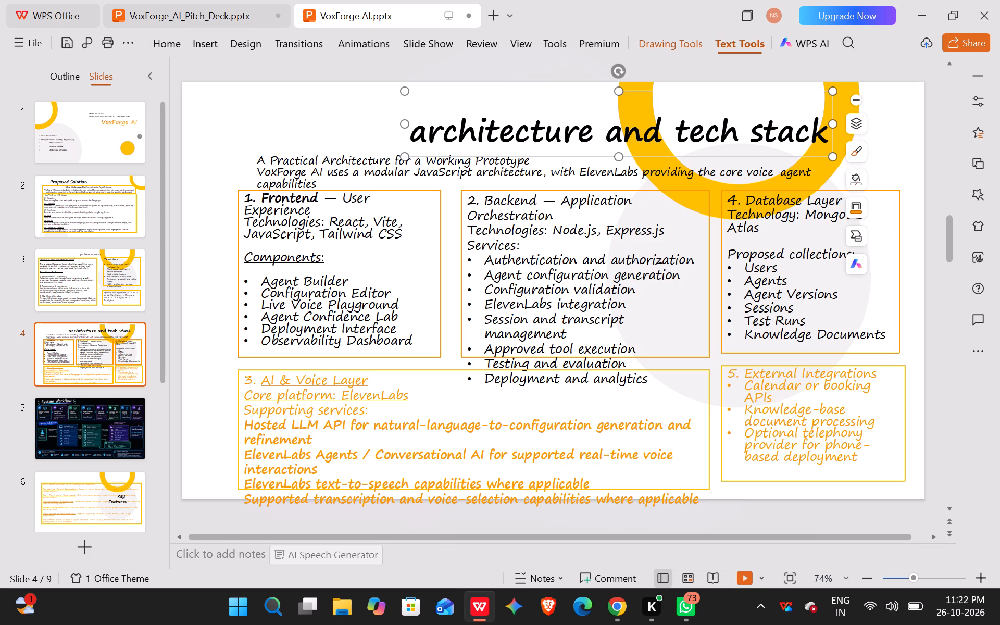
left_click_drag(619, 88, 622, 110)
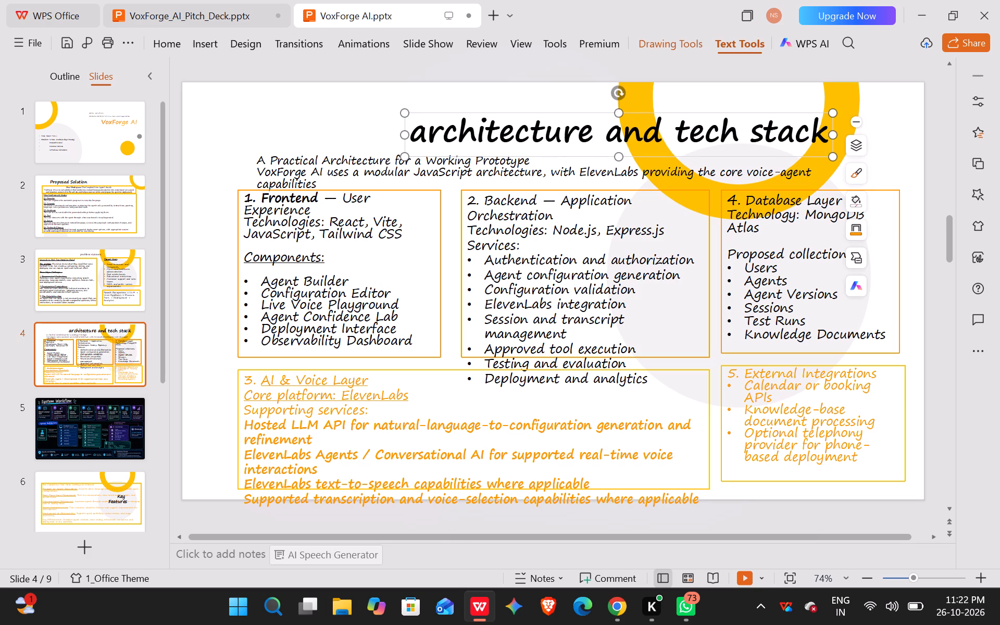
left_click_drag(595, 113, 562, 97)
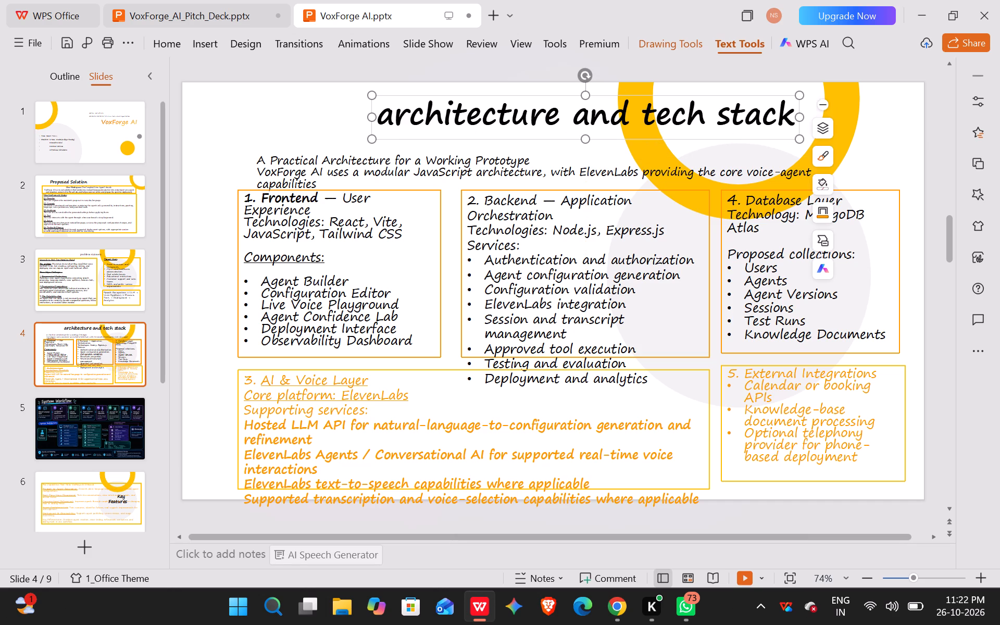
left_click(879, 129)
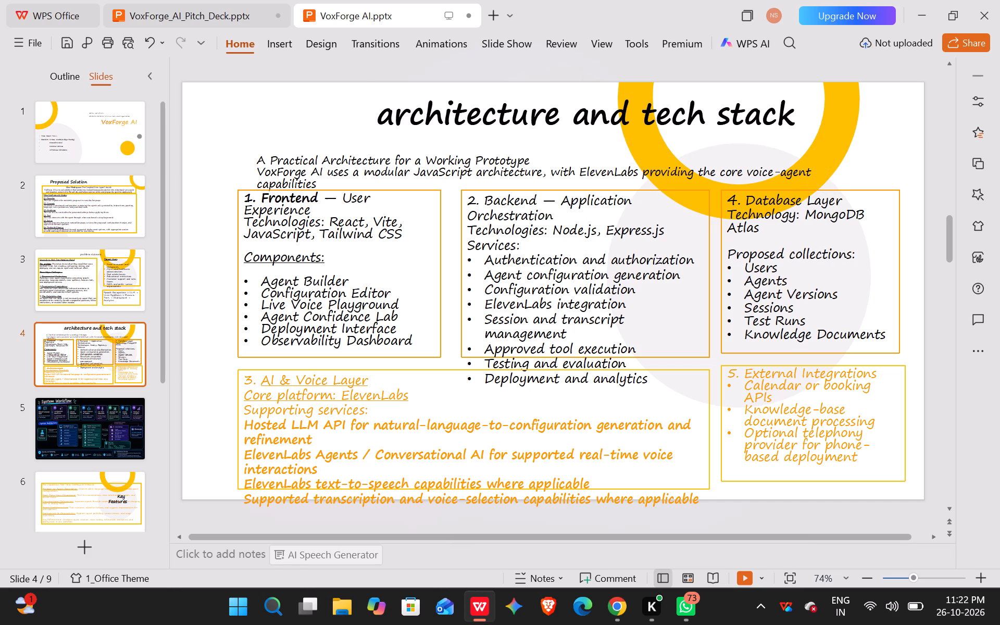
Set the A Practical Architecture for a Working Prototype introductory text to Book Antiqua.
left_click_drag(259, 161, 326, 198)
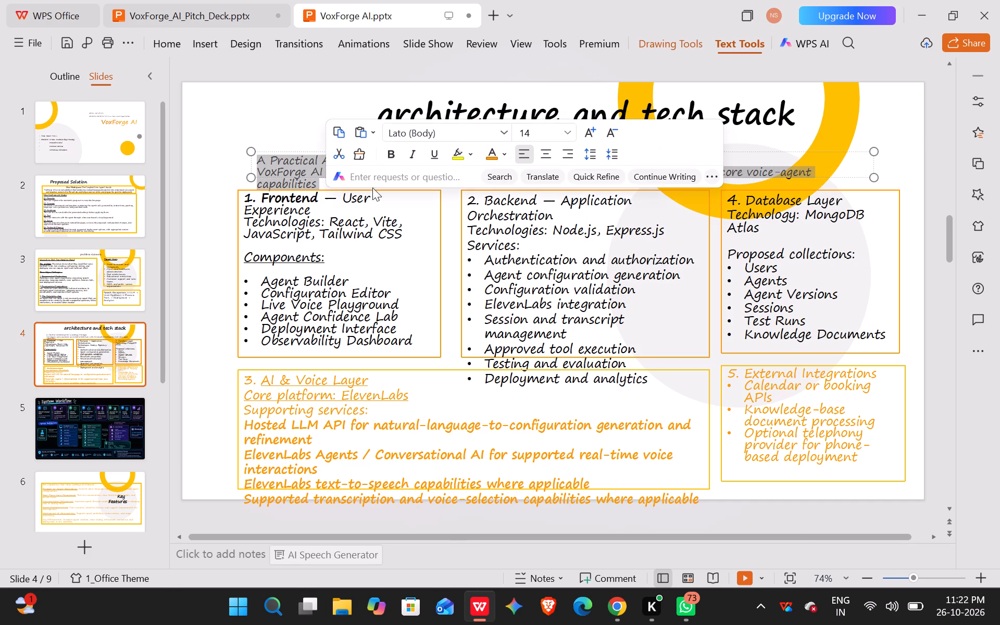
left_click(504, 126)
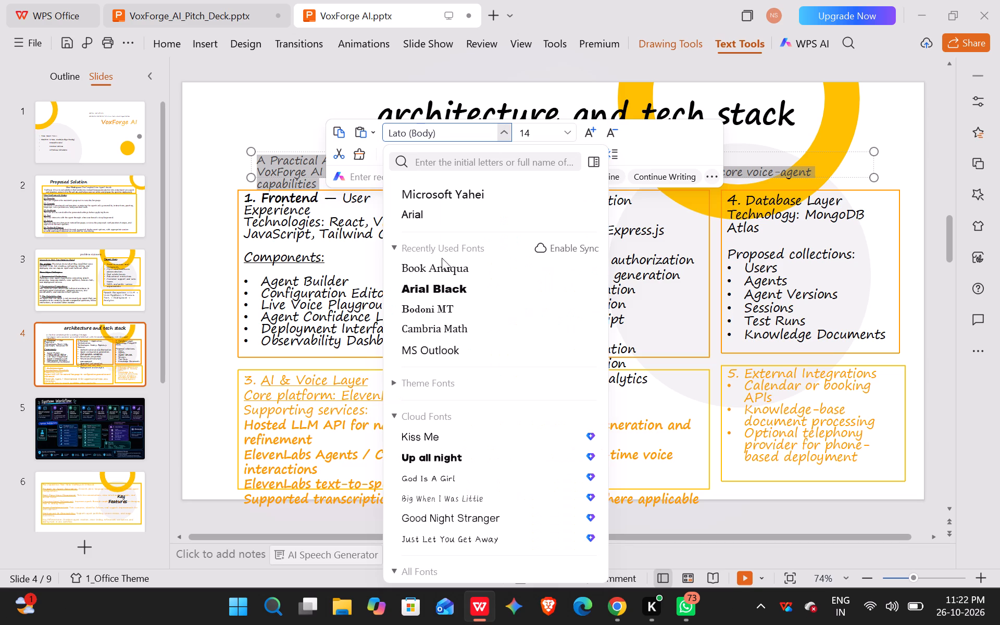
left_click(442, 268)
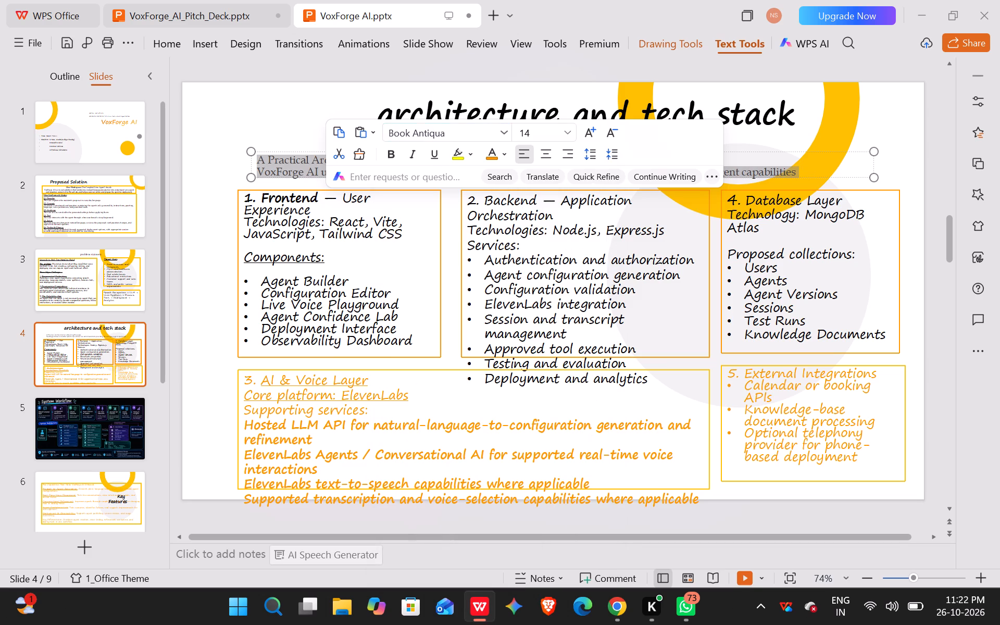
left_click(285, 116)
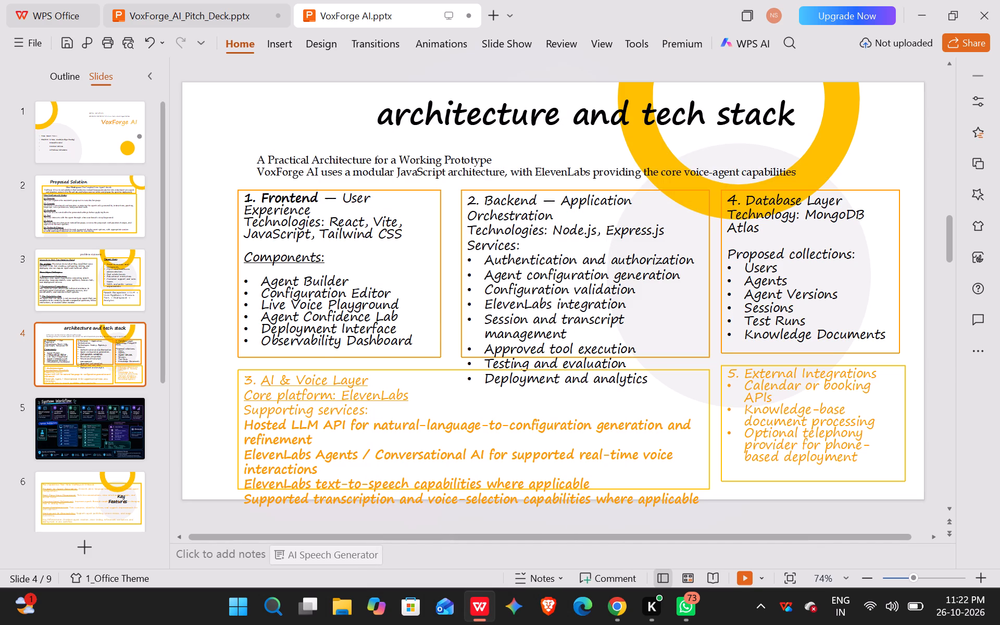
Set all the text in the 1. Frontend box to Book Antiqua.
left_click_drag(246, 195, 422, 343)
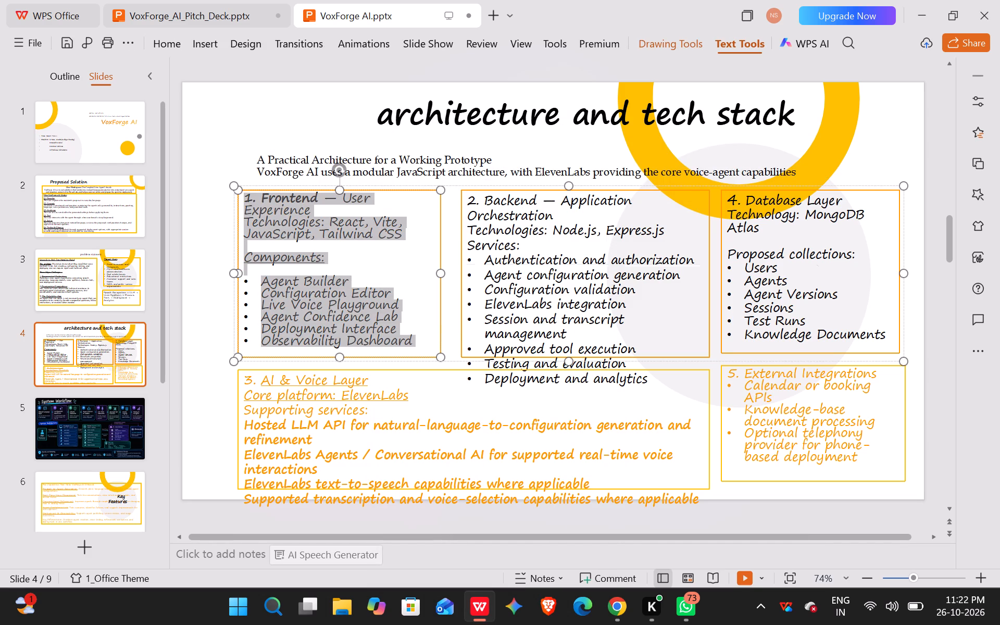
left_click(598, 284)
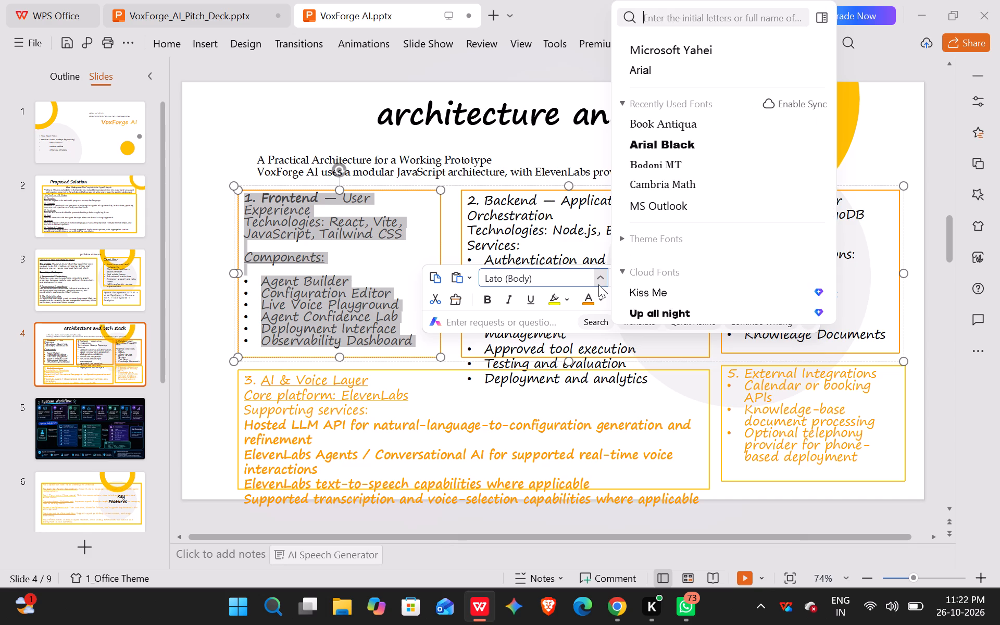
left_click(685, 129)
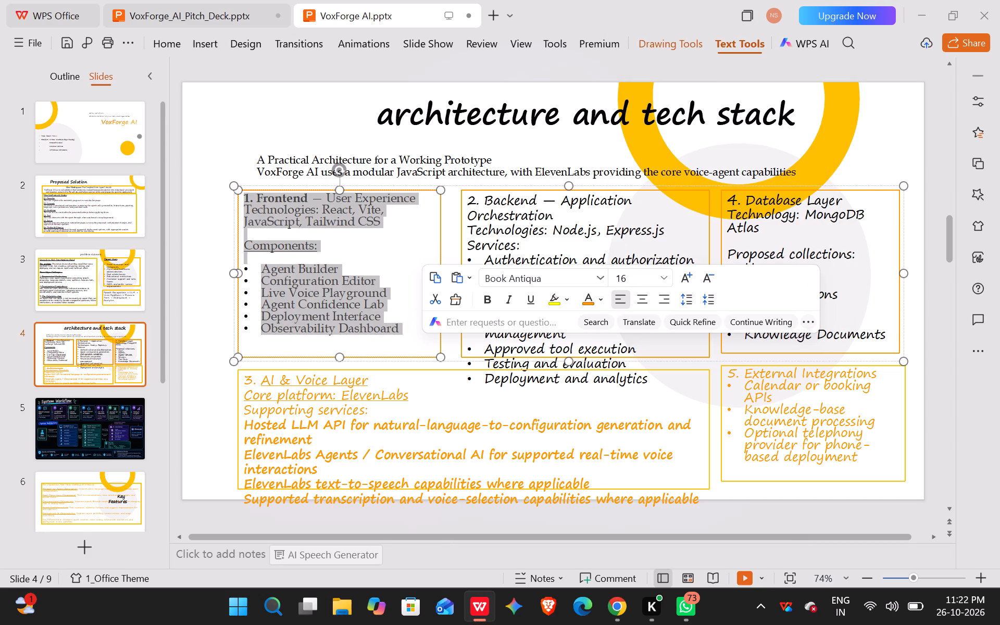
Set all the text in the 2. Backend box to Book Antiqua.
left_click_drag(468, 201, 644, 357)
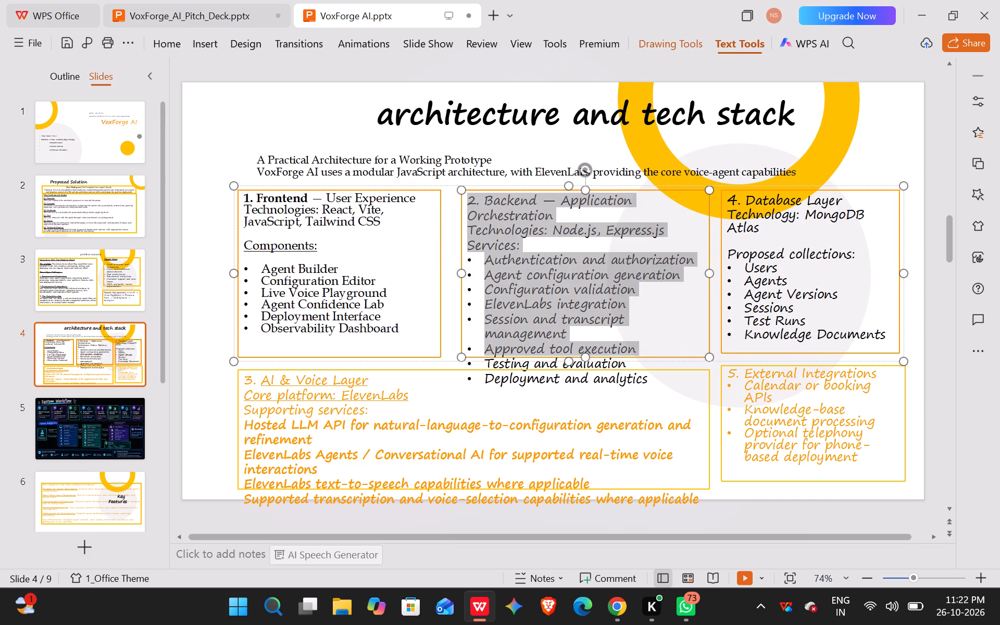
left_click_drag(644, 357, 660, 383)
left_click(756, 316)
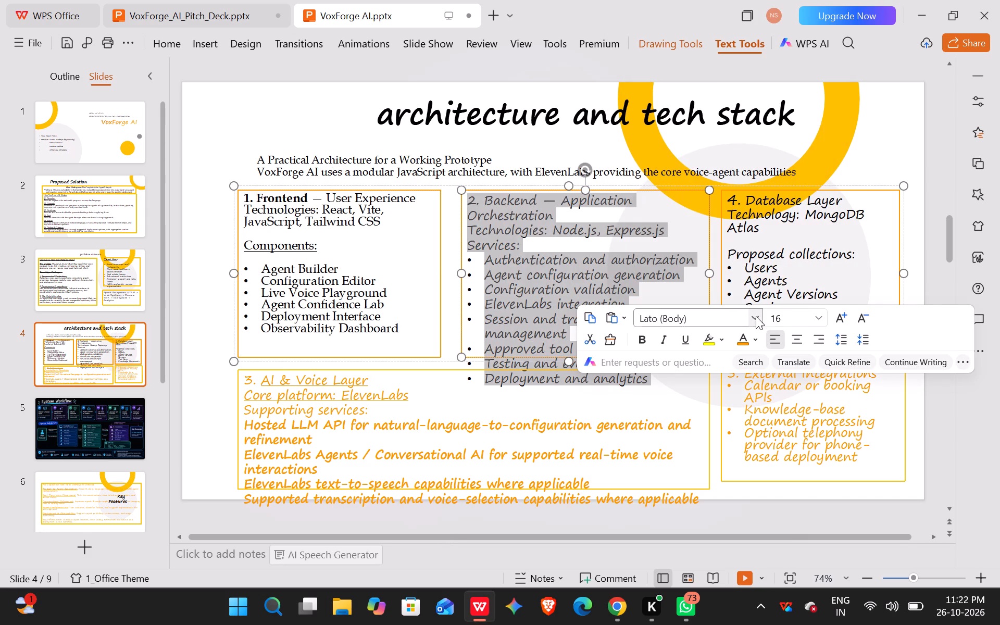
left_click(789, 380)
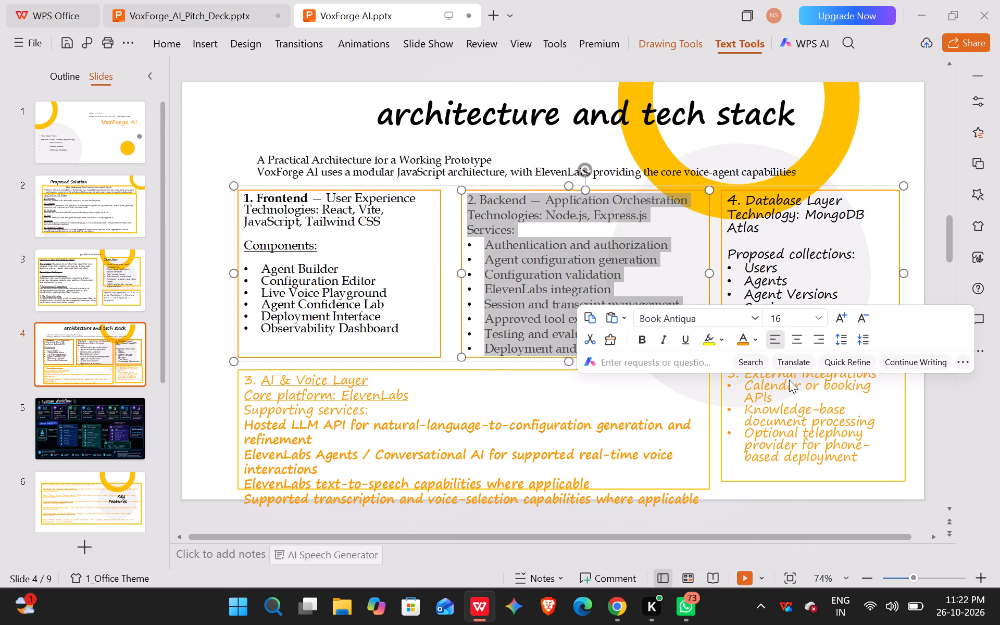
Set all the text in the 4. Database Layer box to Book Antiqua.
left_click_drag(729, 201, 869, 362)
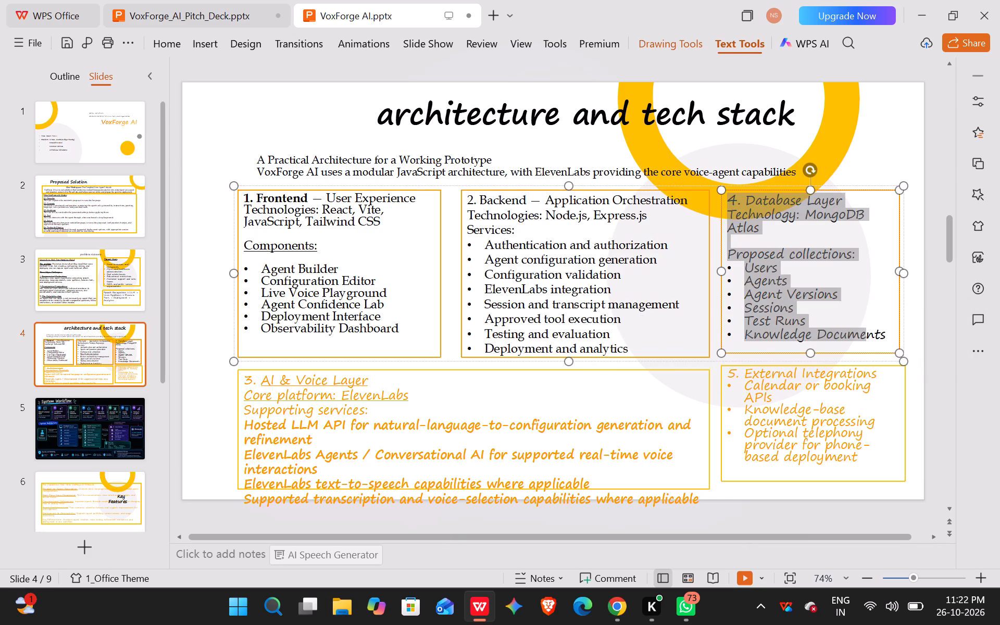
left_click_drag(869, 362, 891, 360)
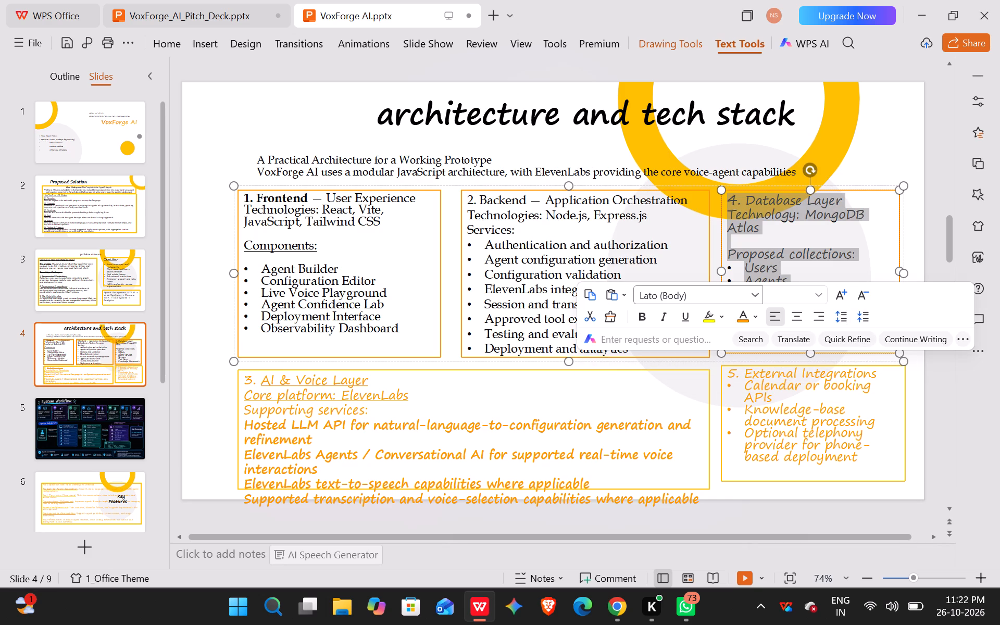
left_click(757, 295)
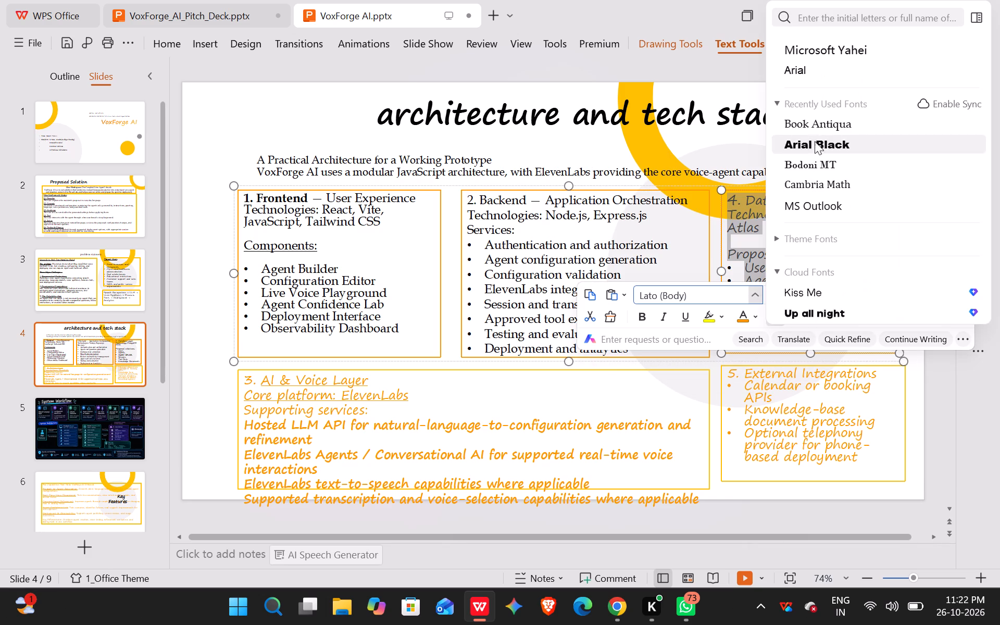
left_click(818, 126)
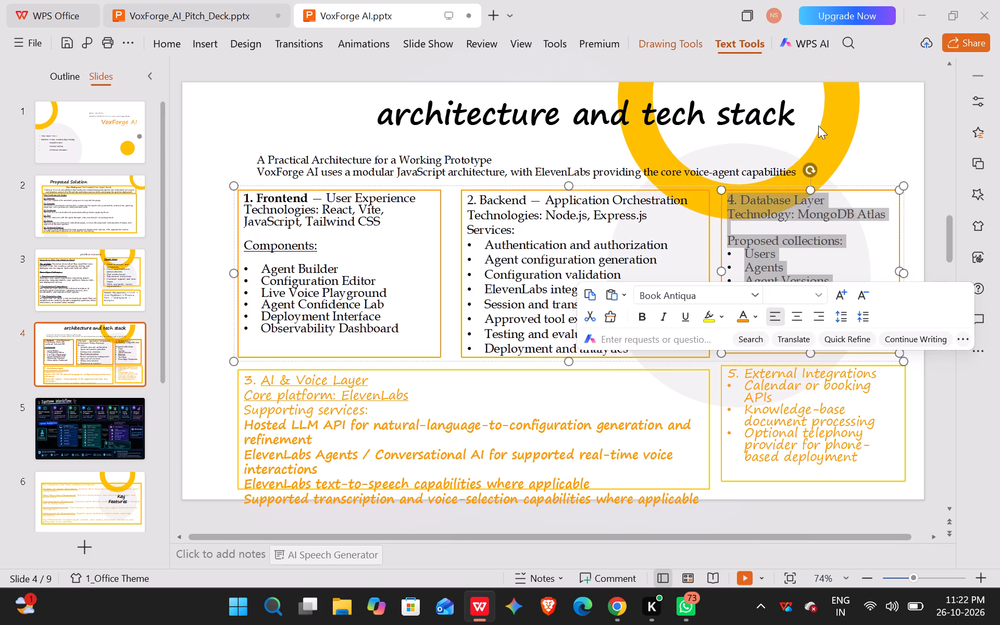
Set all the text in the 3. AI & Voice Layer box to Book Antiqua.
left_click_drag(260, 377, 584, 514)
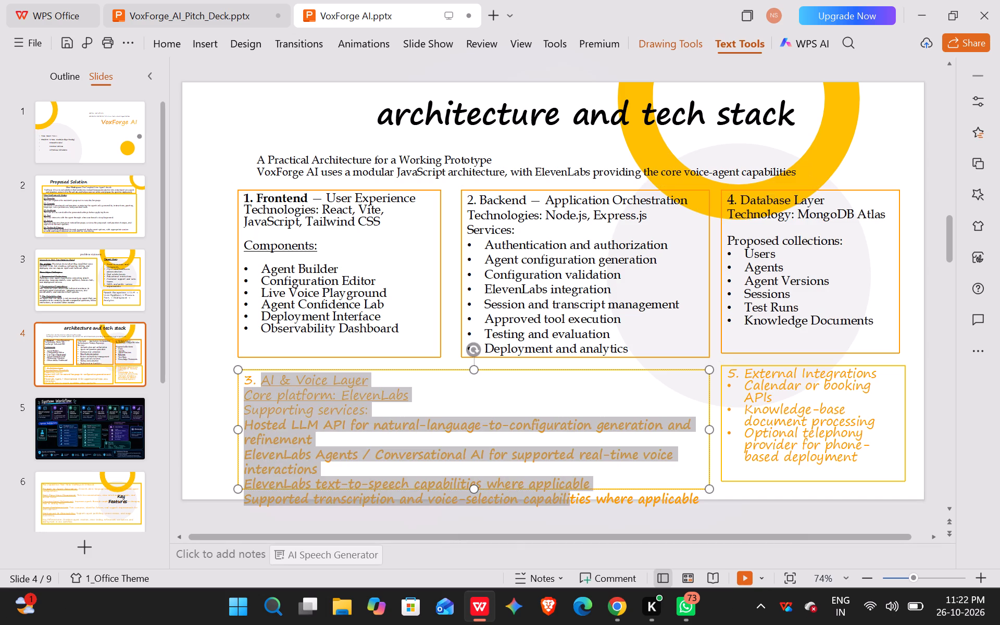
left_click_drag(584, 514, 702, 498)
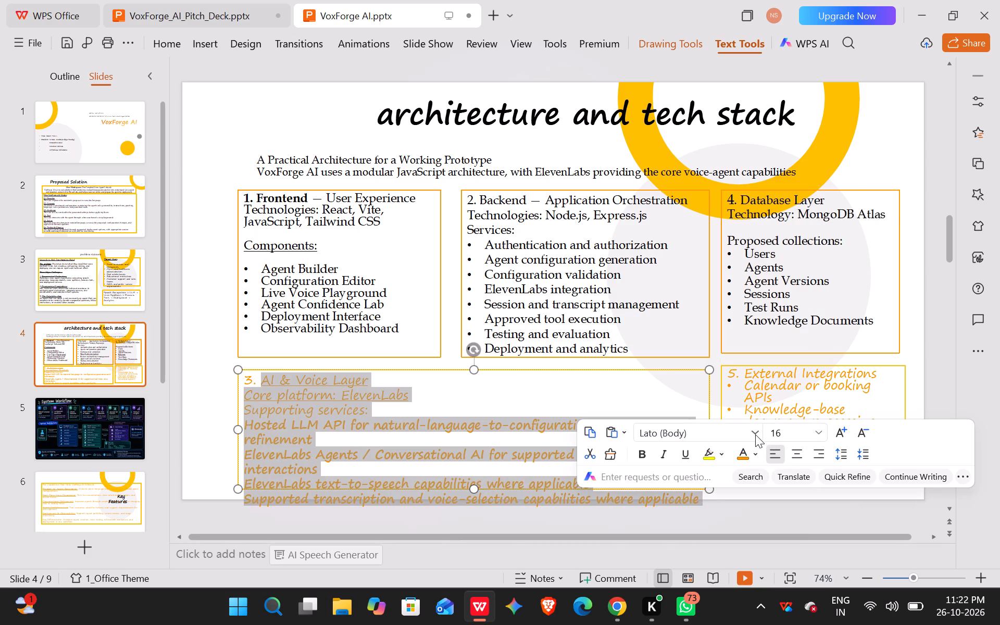
left_click(755, 434)
left_click(726, 133)
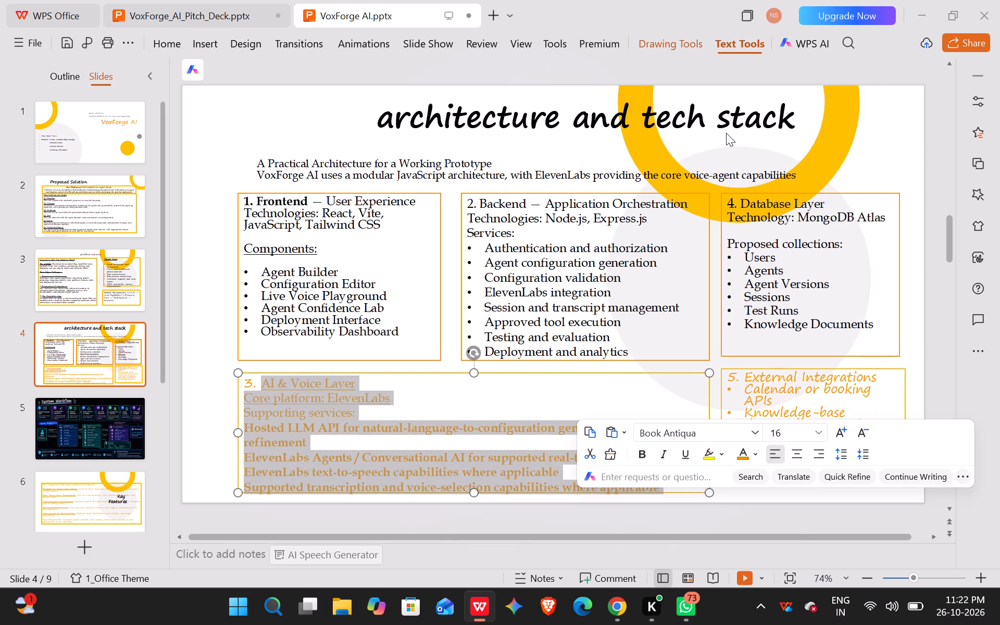
Set all the text in the 5. External Integrations box to Book Antiqua.
left_click_drag(749, 374, 869, 456)
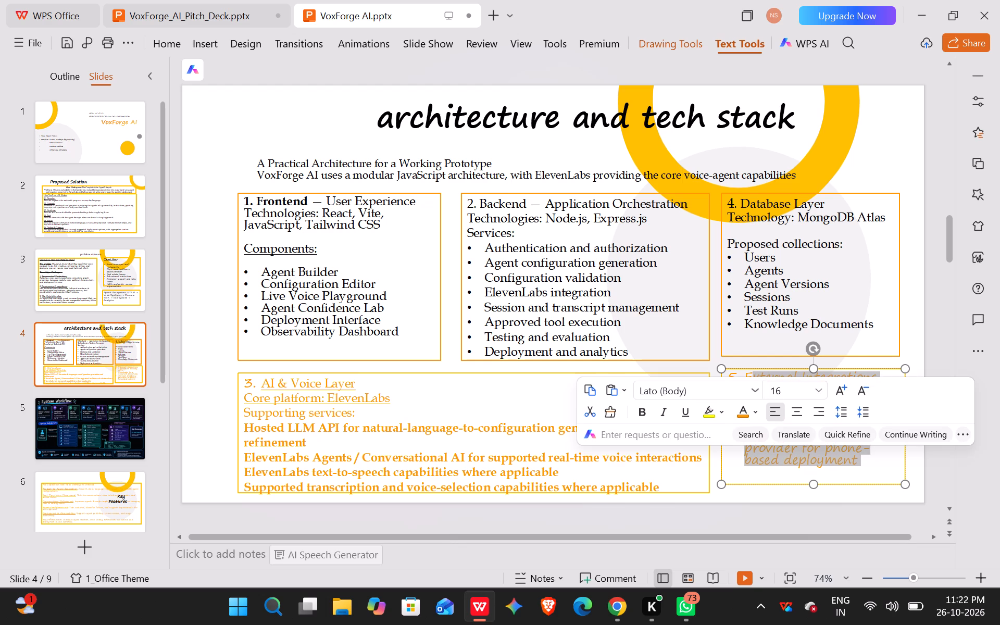
left_click(752, 373)
left_click_drag(747, 374, 848, 460)
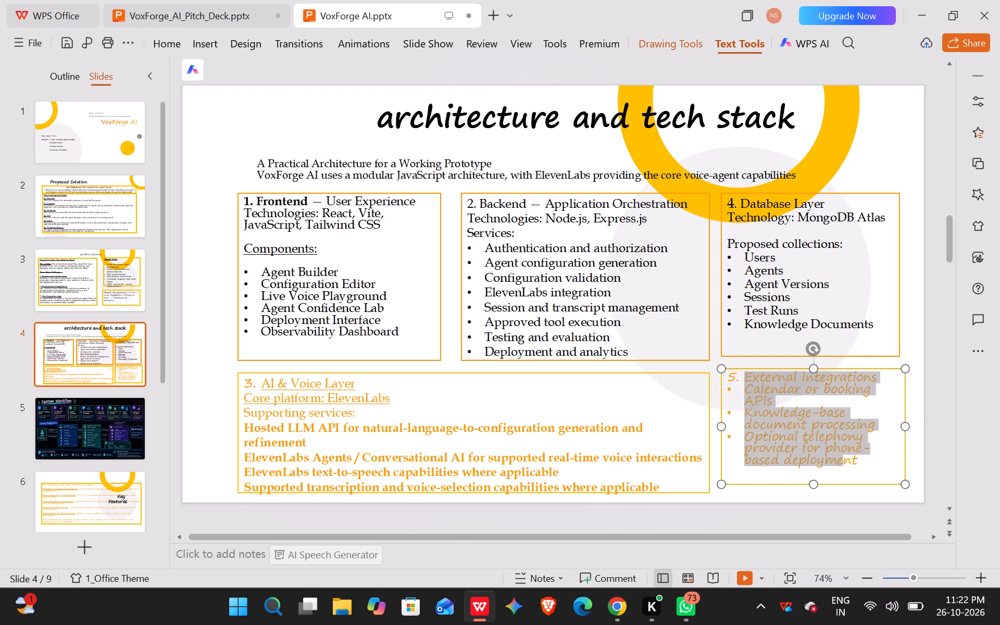
left_click_drag(848, 460, 863, 471)
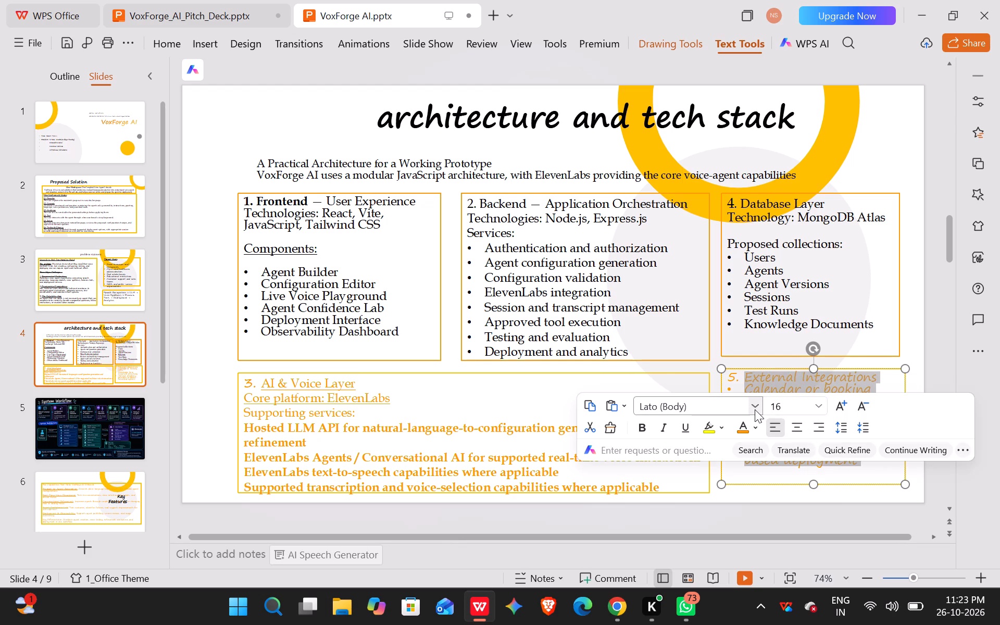
left_click(755, 409)
left_click(709, 119)
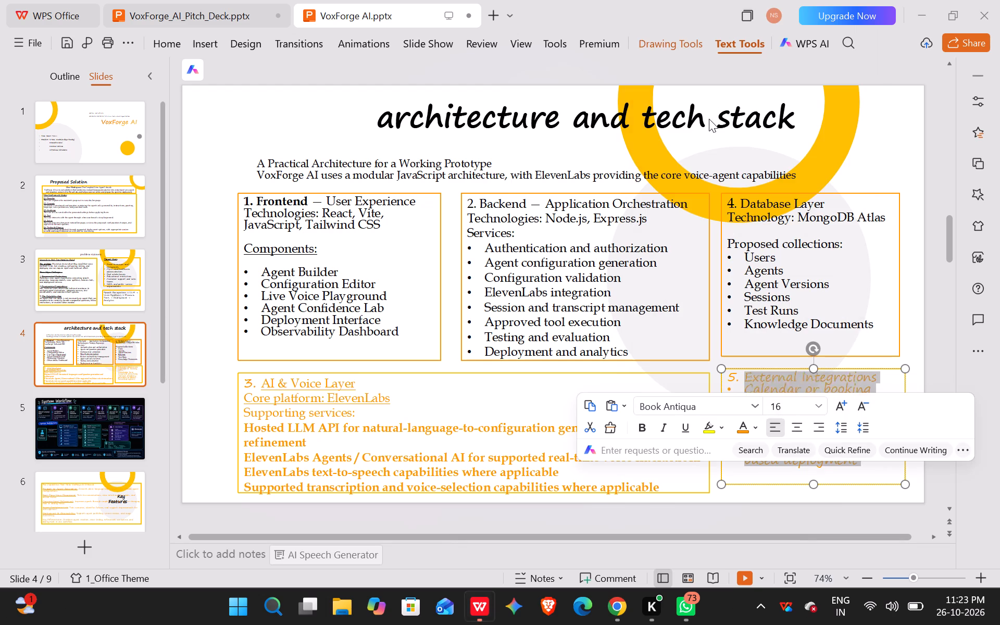
On the Key Features slide, set all the text in the Five Capabilities box to Book Antiqua.
left_click(106, 420)
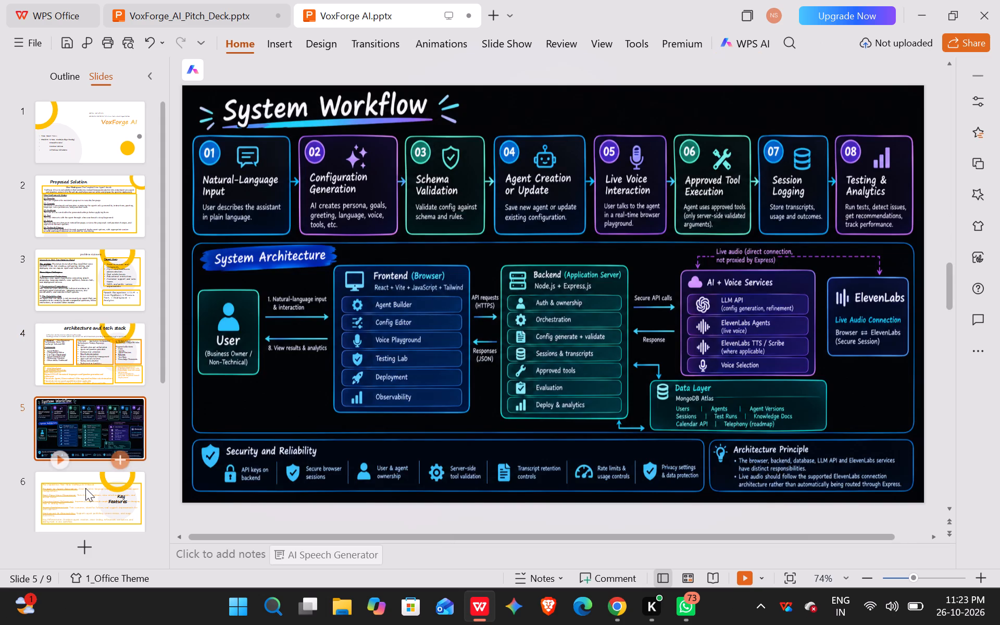
left_click(84, 492)
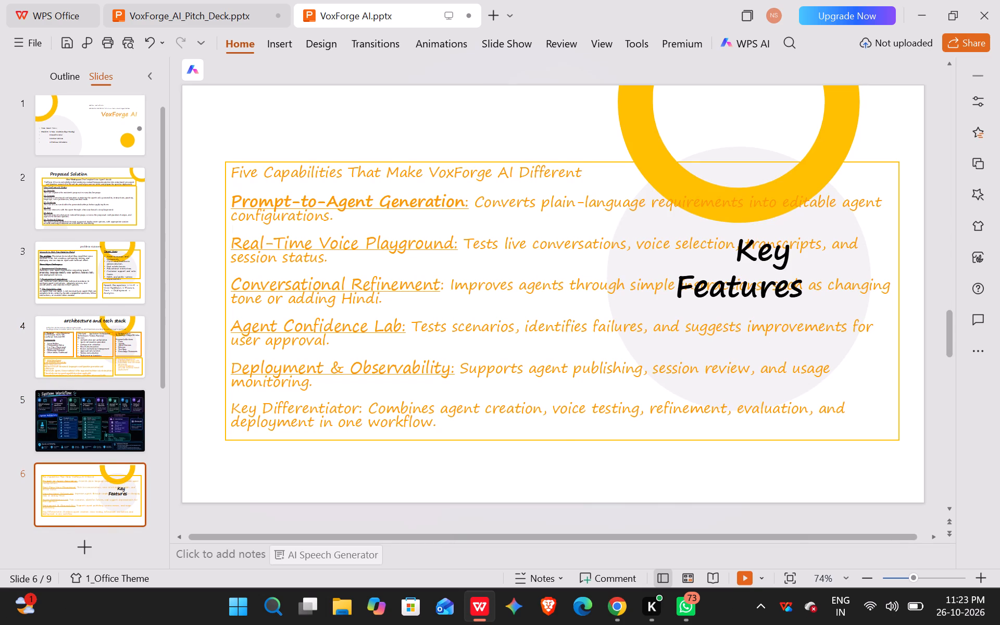
left_click_drag(234, 167, 654, 438)
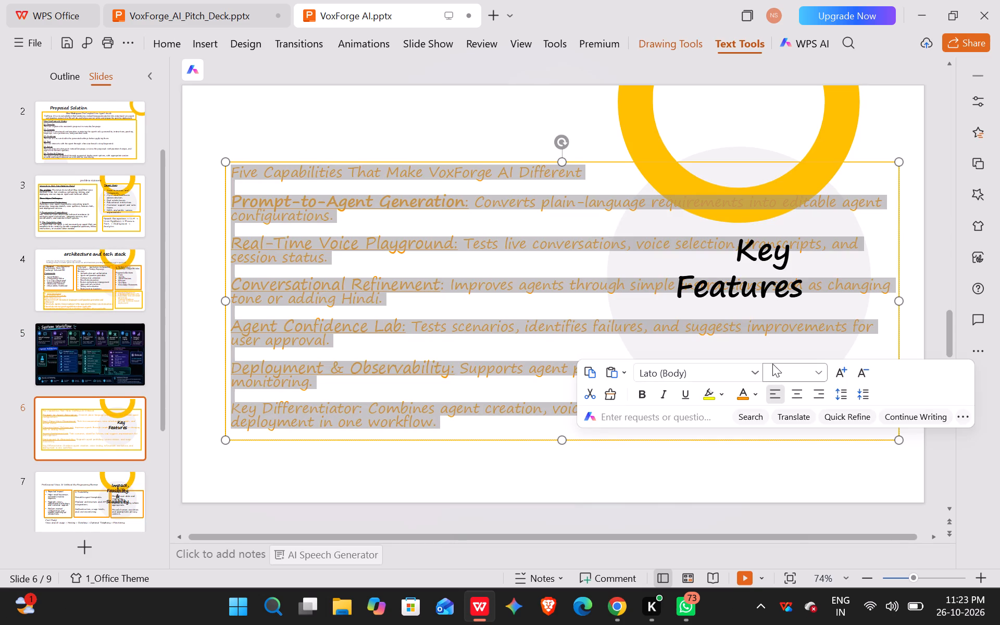
left_click(760, 371)
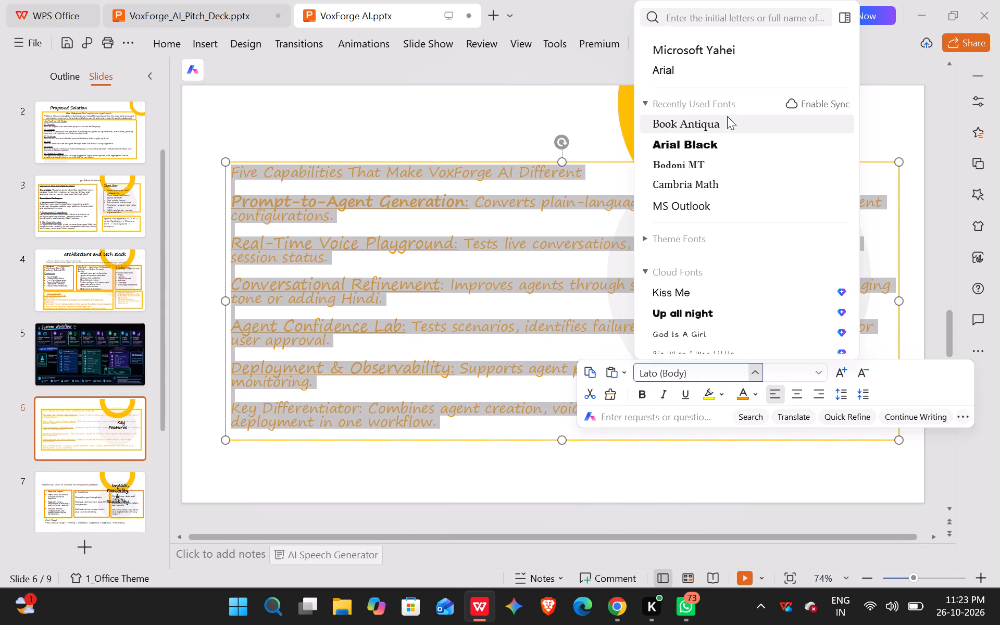
left_click(727, 116)
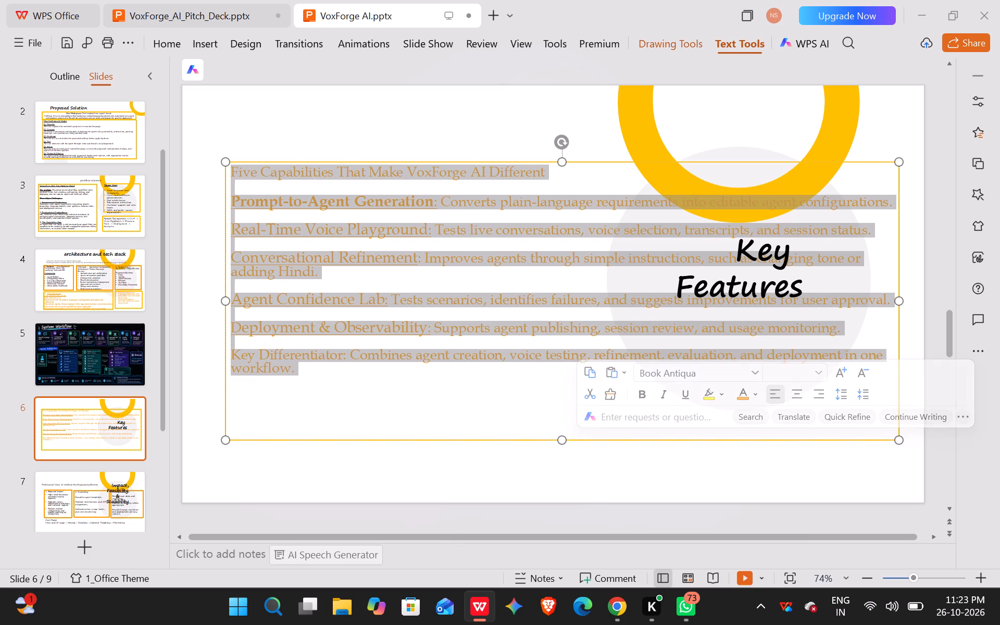
left_click(532, 395)
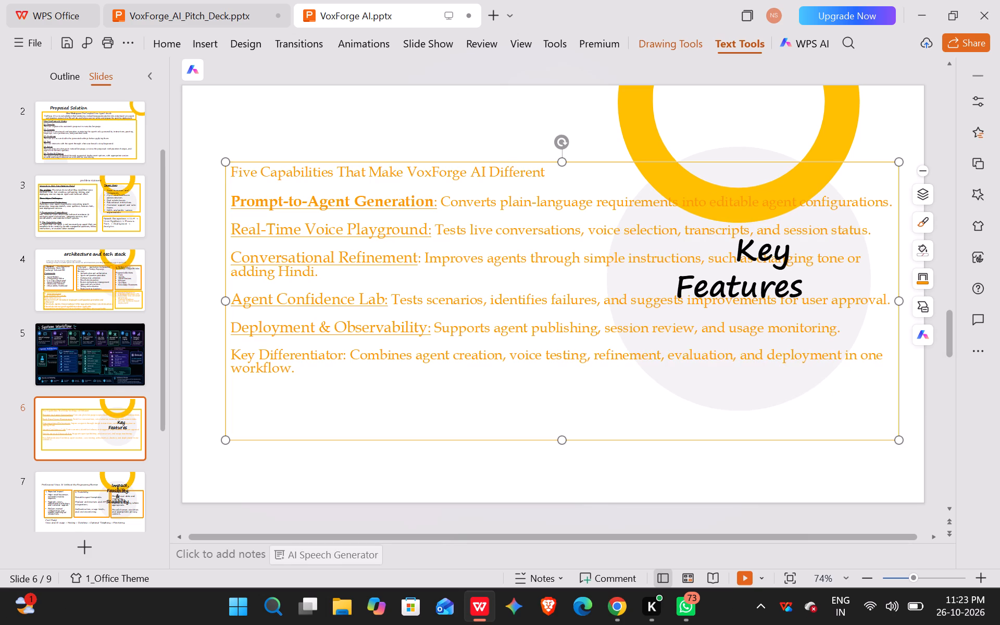
Move the Key Features heading above the Five Capabilities box and widen it so the heading fits on one line.
left_click(763, 258)
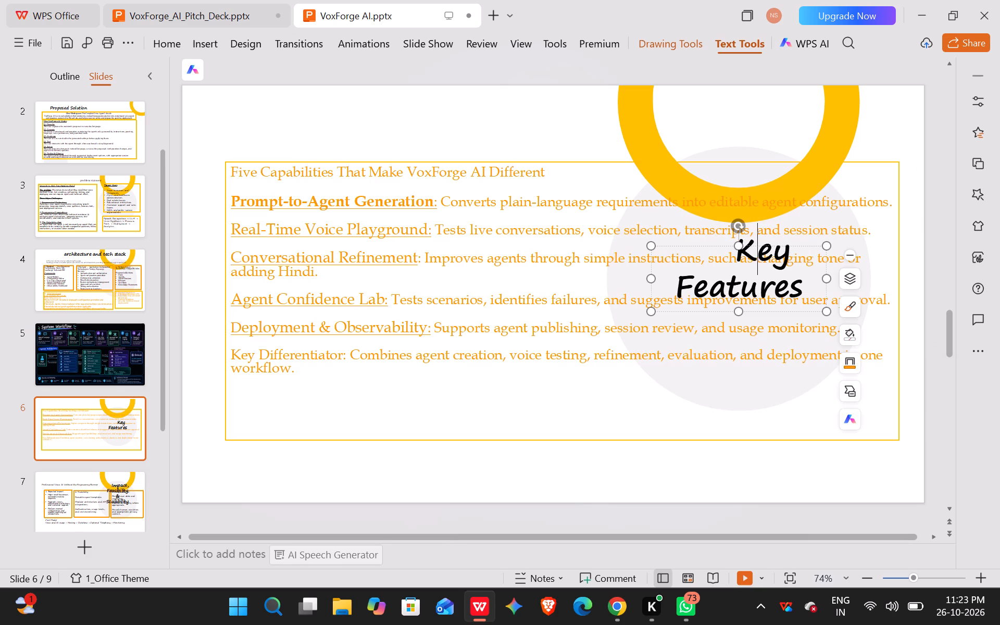
left_click_drag(723, 245, 511, 93)
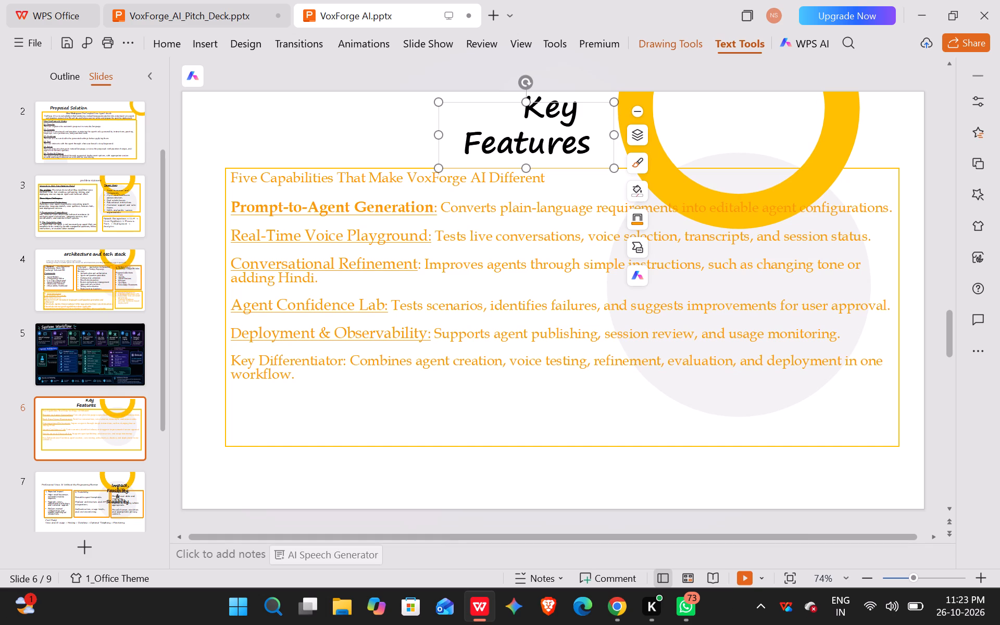
left_click_drag(614, 133, 684, 125)
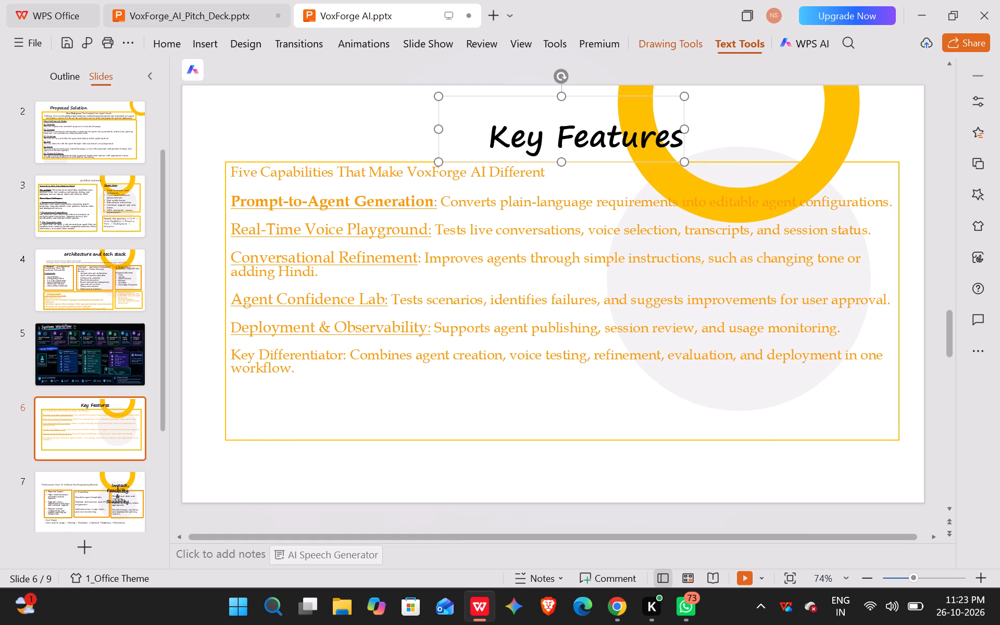
Set the Key Features heading to Book Antiqua.
left_click_drag(485, 129, 698, 133)
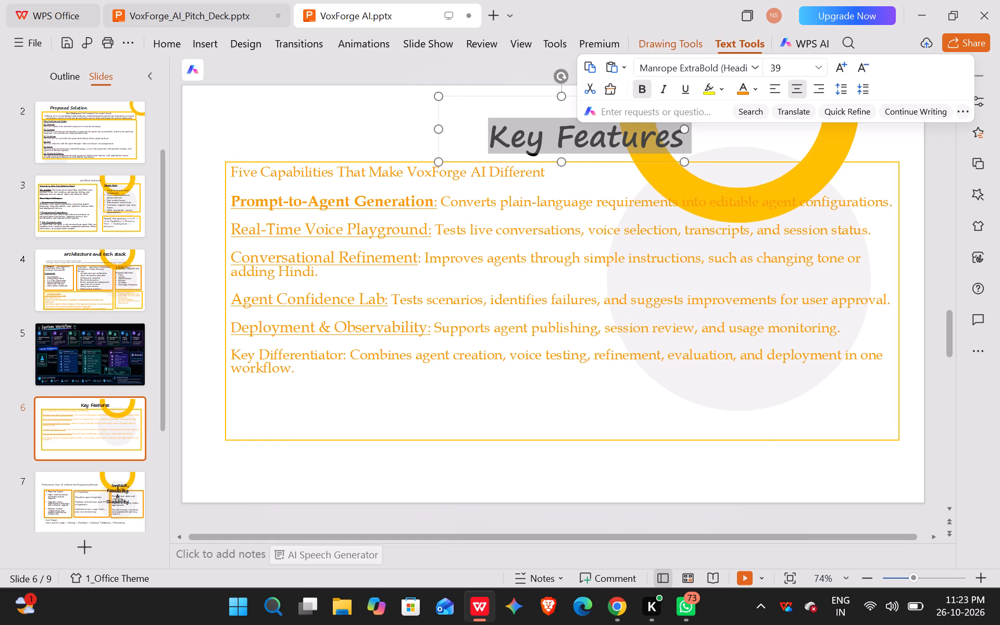
left_click(755, 67)
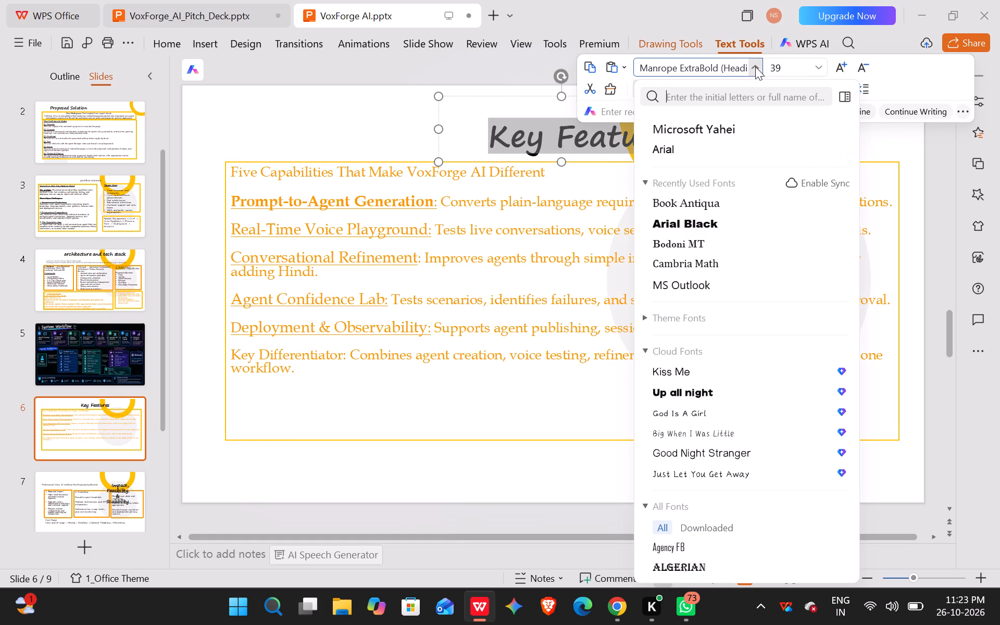
left_click(697, 203)
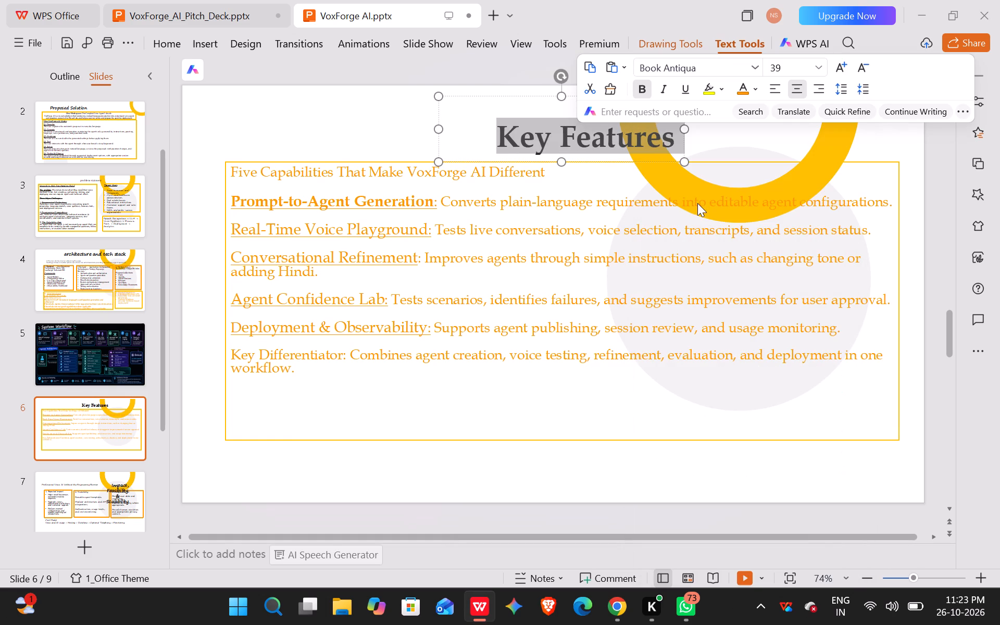
left_click(769, 167)
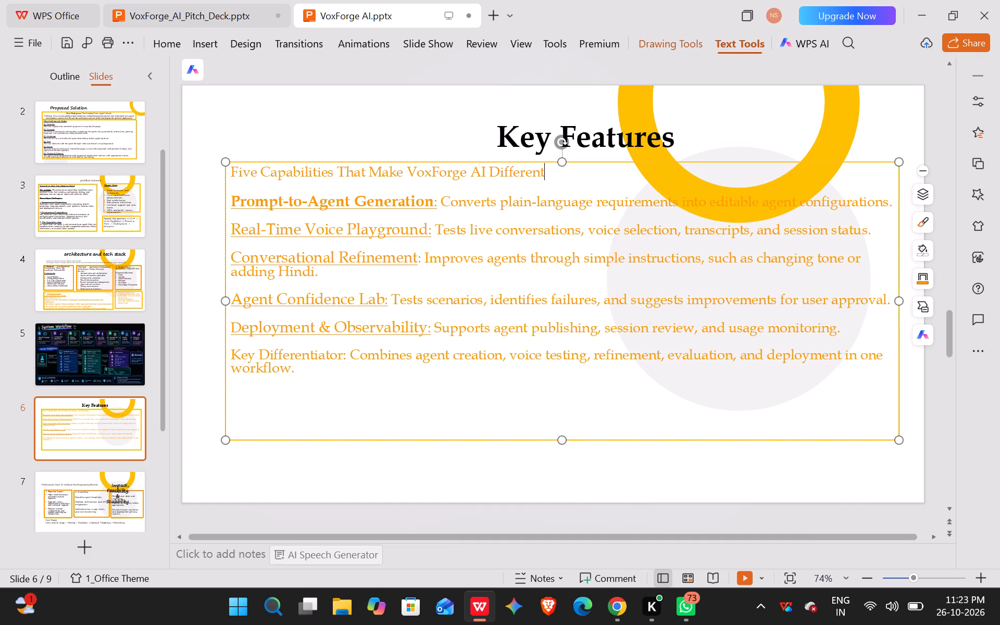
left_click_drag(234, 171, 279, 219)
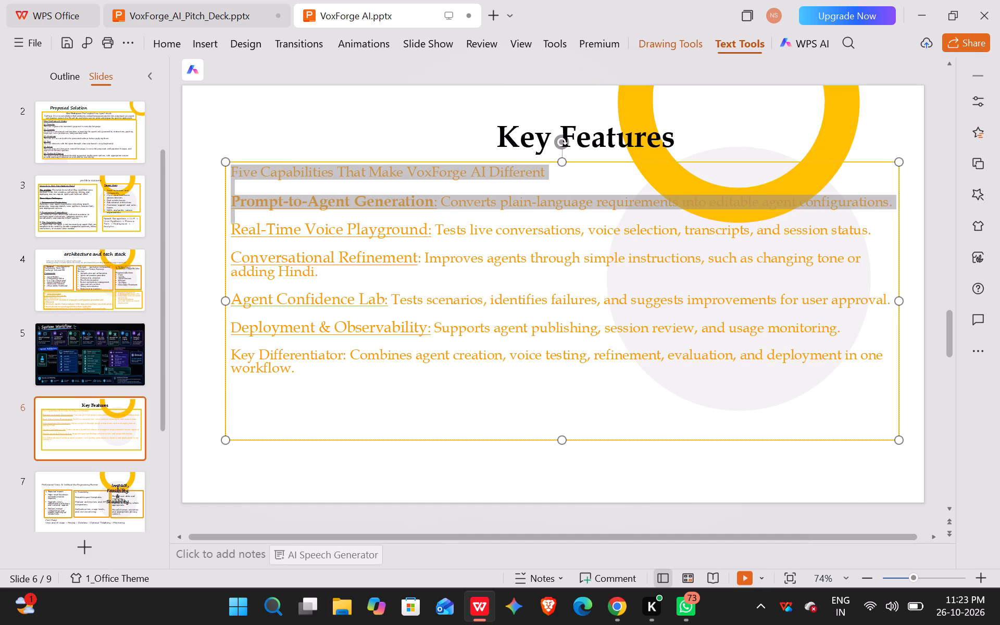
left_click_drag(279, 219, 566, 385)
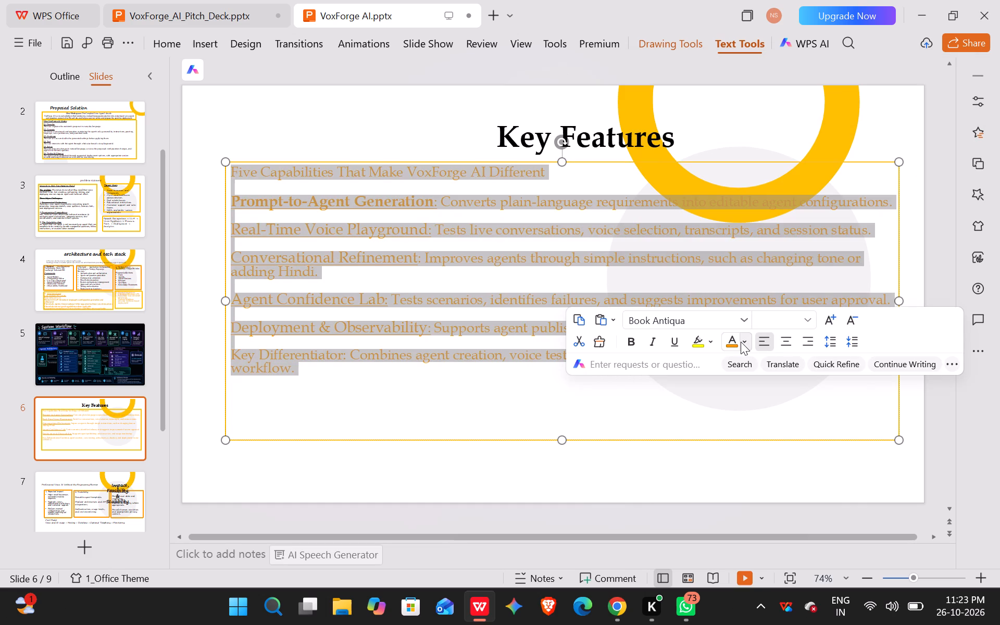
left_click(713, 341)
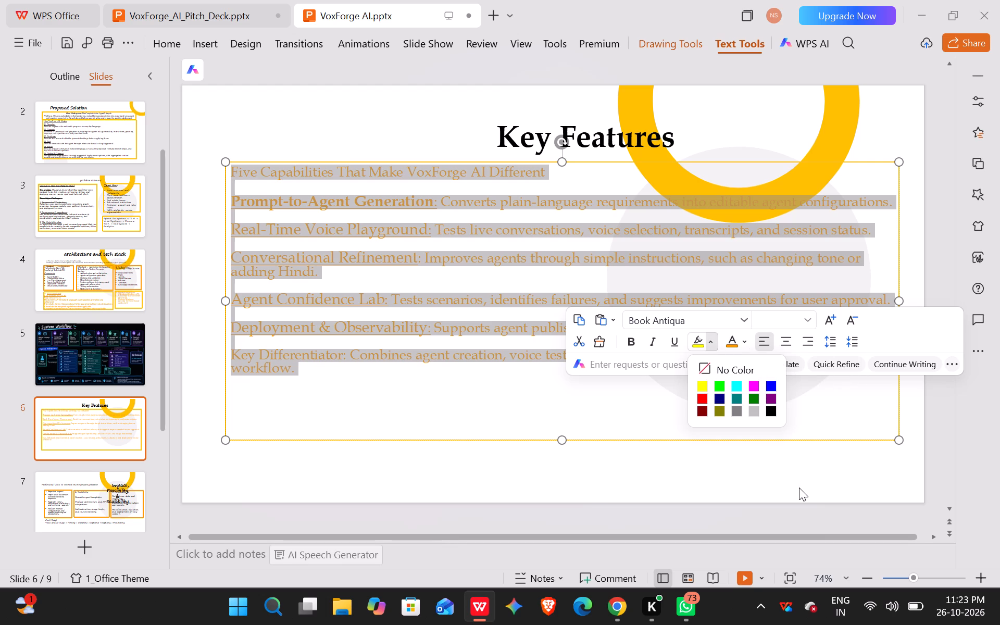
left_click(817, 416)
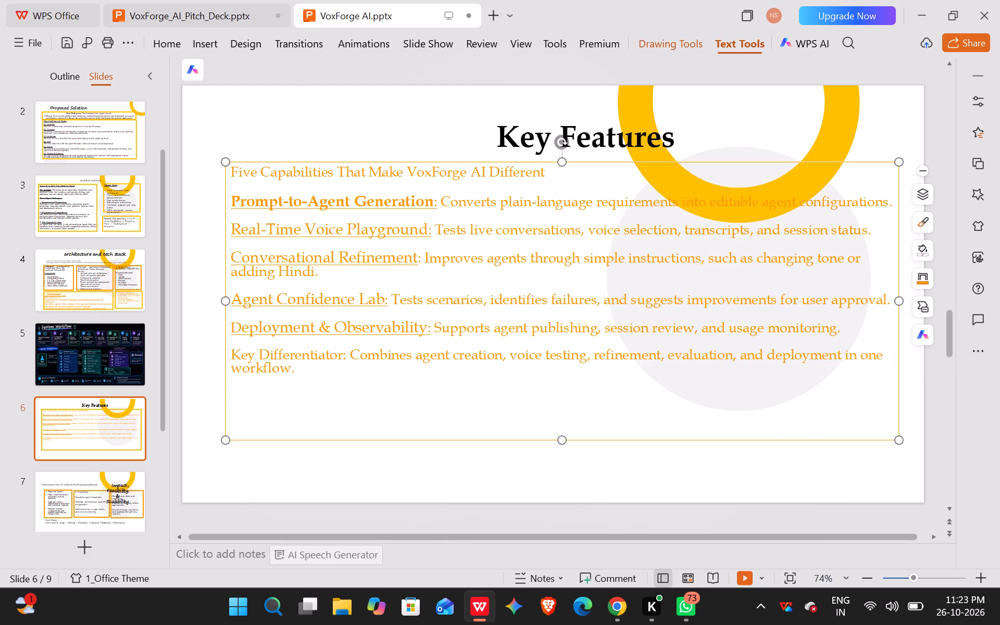
Look through the impact and scalability, architecture and problem statement slides to check which fonts and headings still need tidying.
left_click(104, 495)
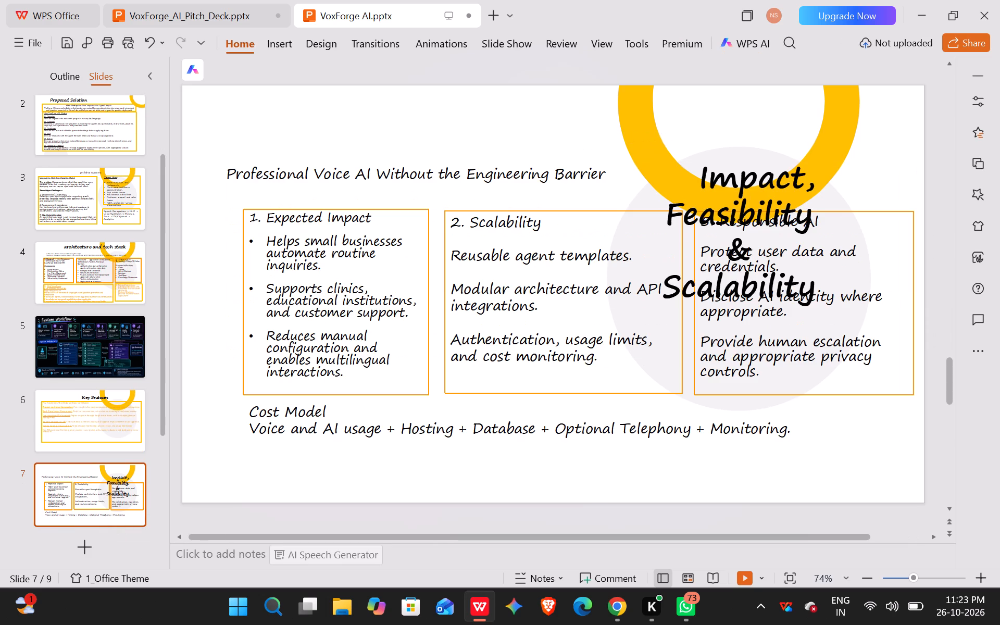
scroll(113, 332, "down", 2)
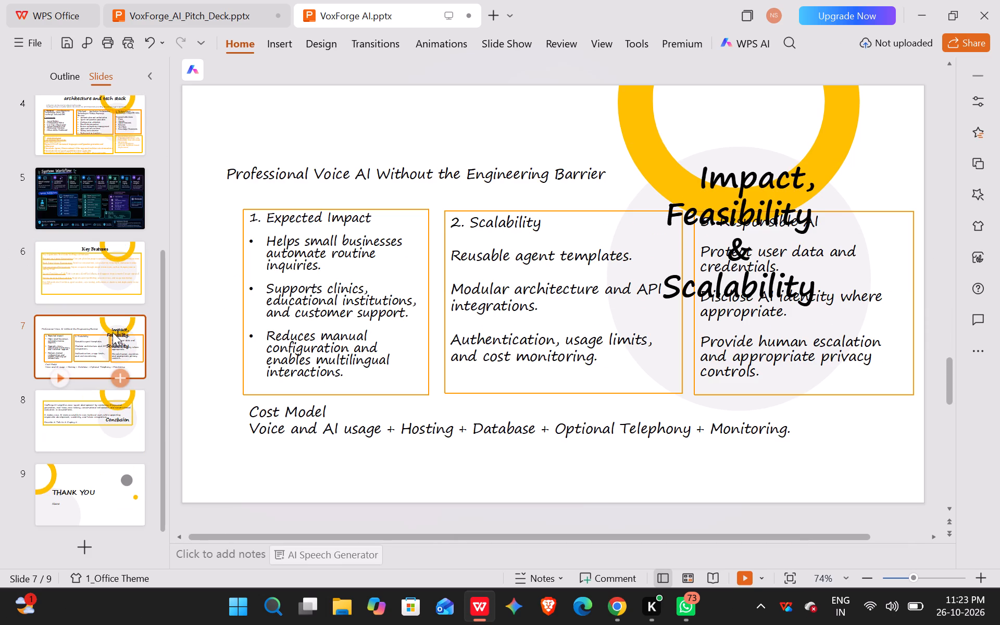
scroll(95, 150, "up", 2)
left_click(91, 335)
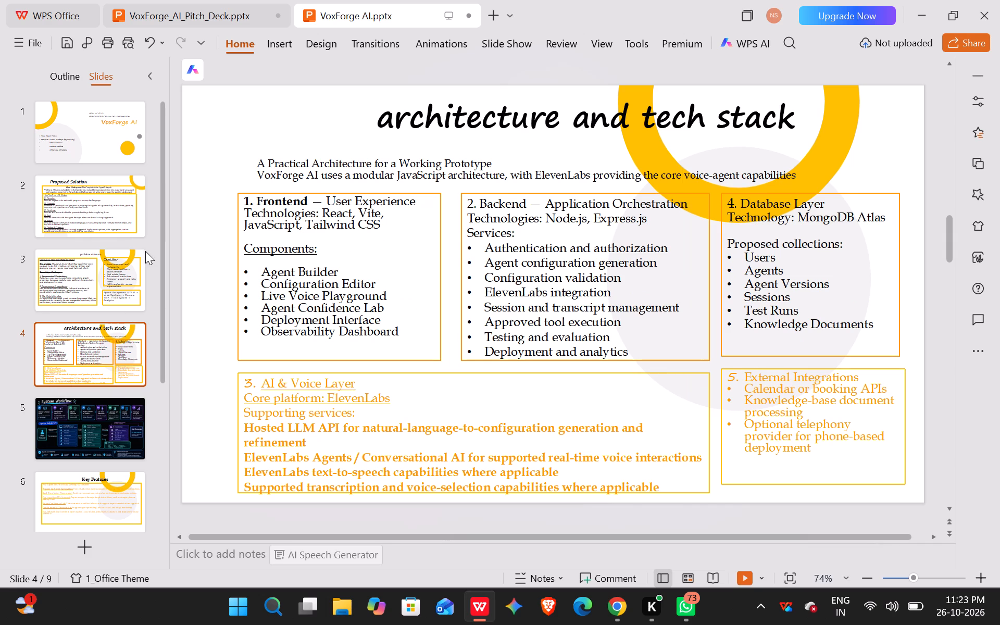
scroll(129, 169, "up", 2)
left_click_drag(99, 120, 94, 206)
left_click(94, 206)
left_click(89, 266)
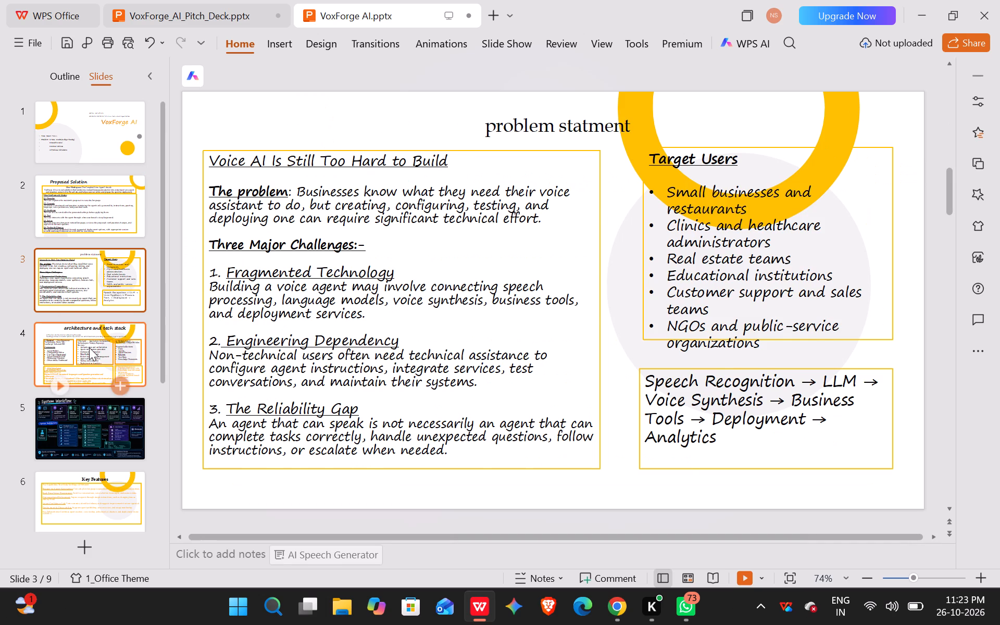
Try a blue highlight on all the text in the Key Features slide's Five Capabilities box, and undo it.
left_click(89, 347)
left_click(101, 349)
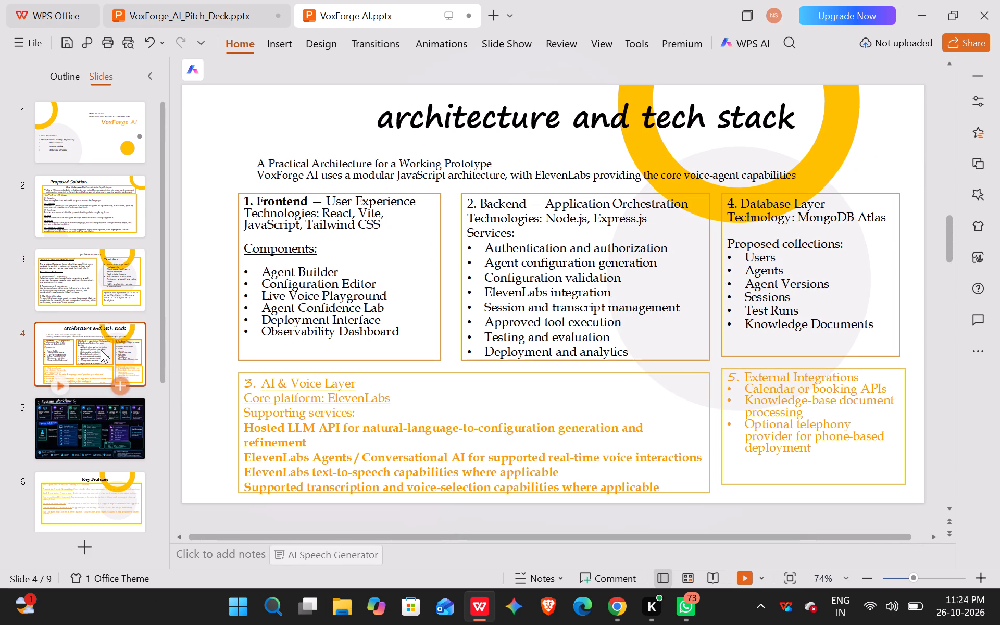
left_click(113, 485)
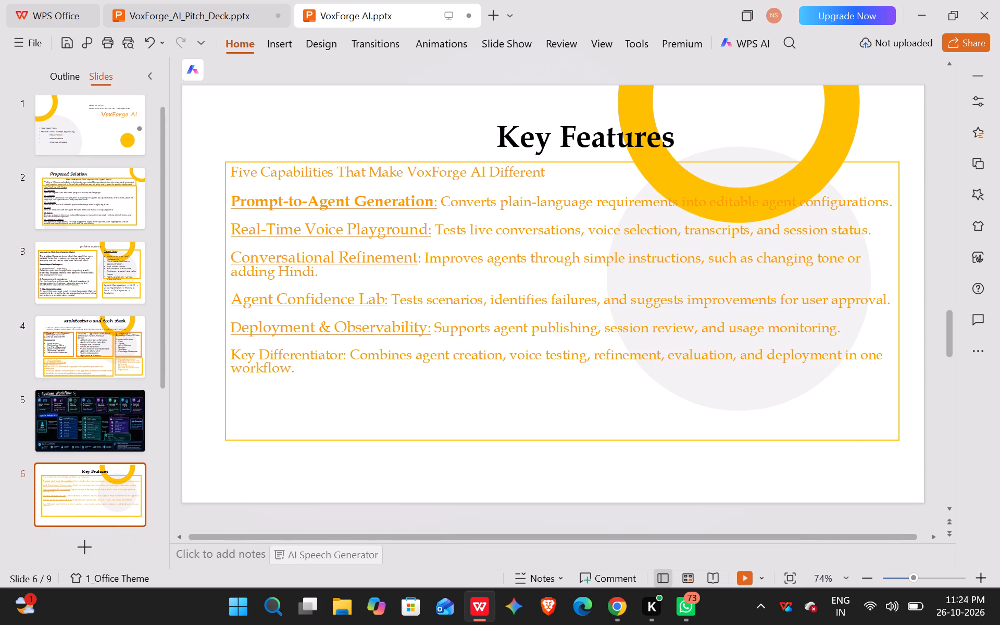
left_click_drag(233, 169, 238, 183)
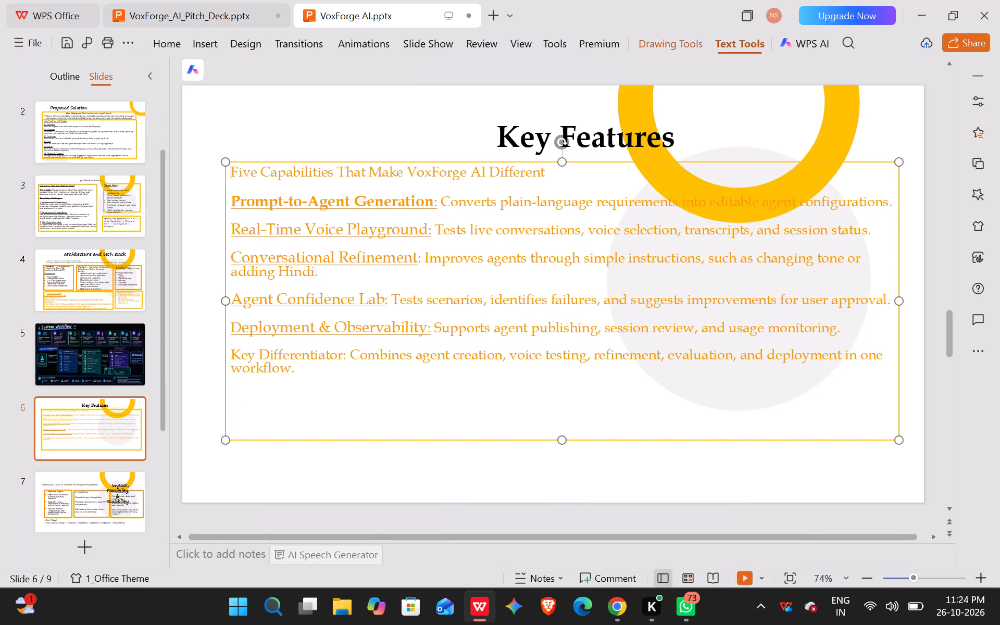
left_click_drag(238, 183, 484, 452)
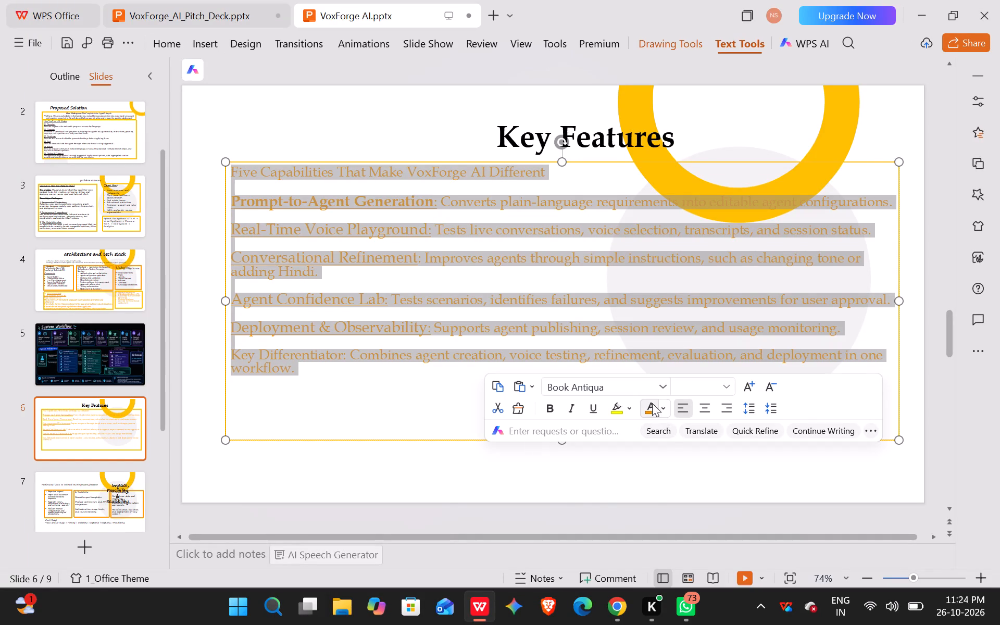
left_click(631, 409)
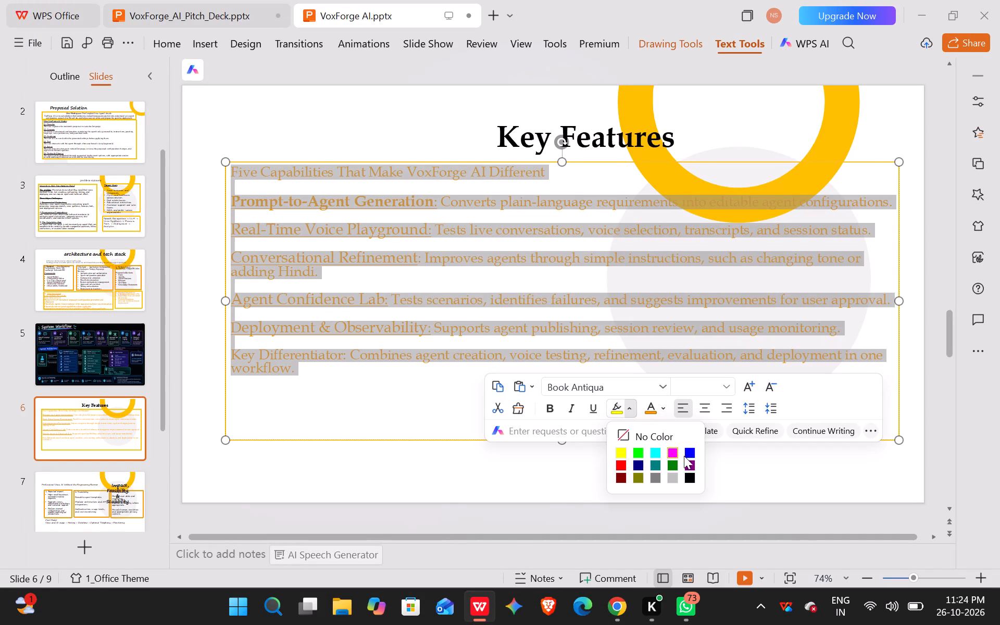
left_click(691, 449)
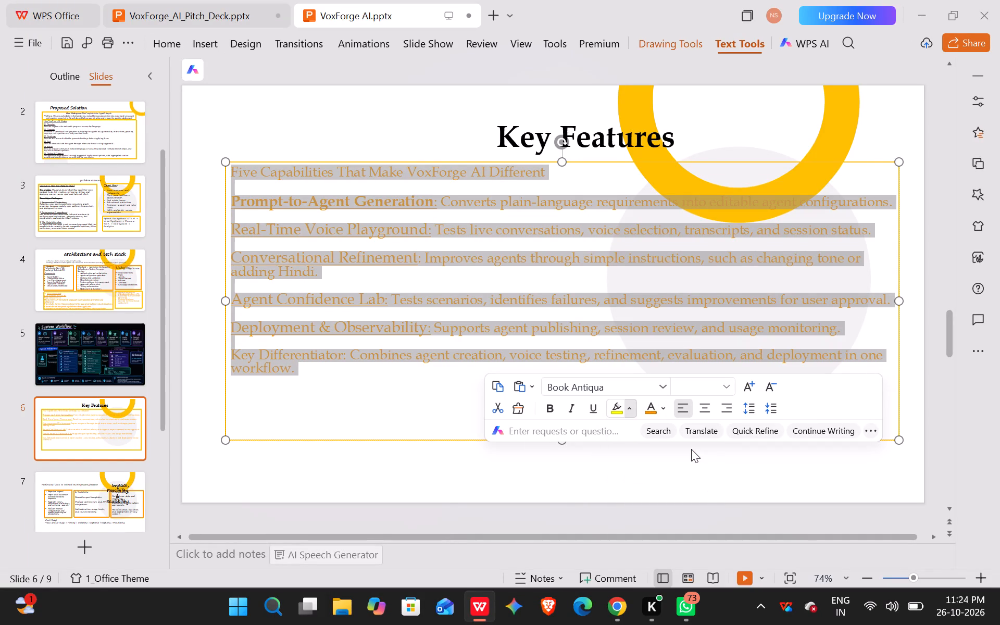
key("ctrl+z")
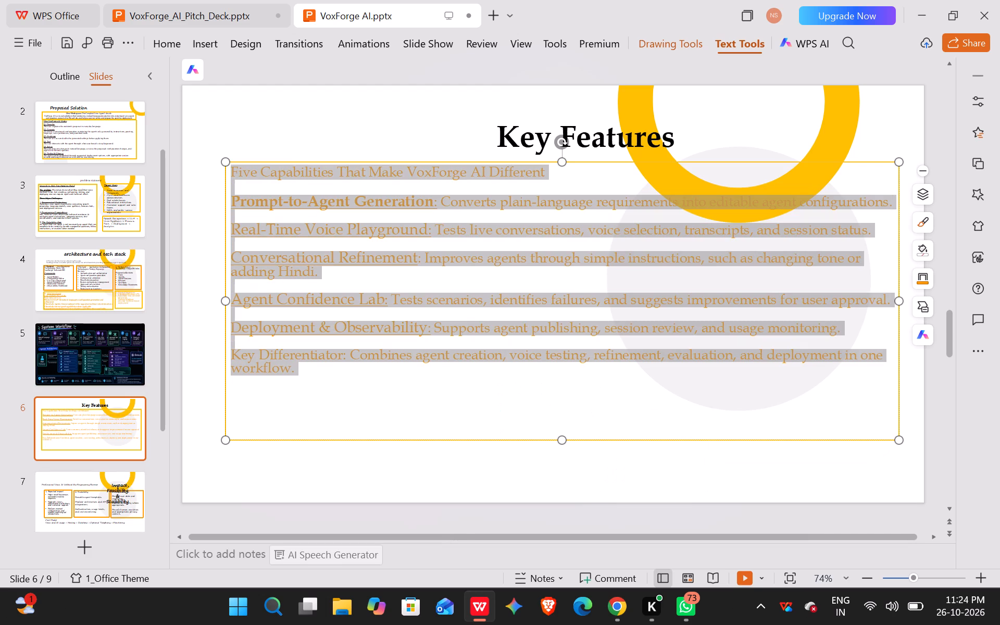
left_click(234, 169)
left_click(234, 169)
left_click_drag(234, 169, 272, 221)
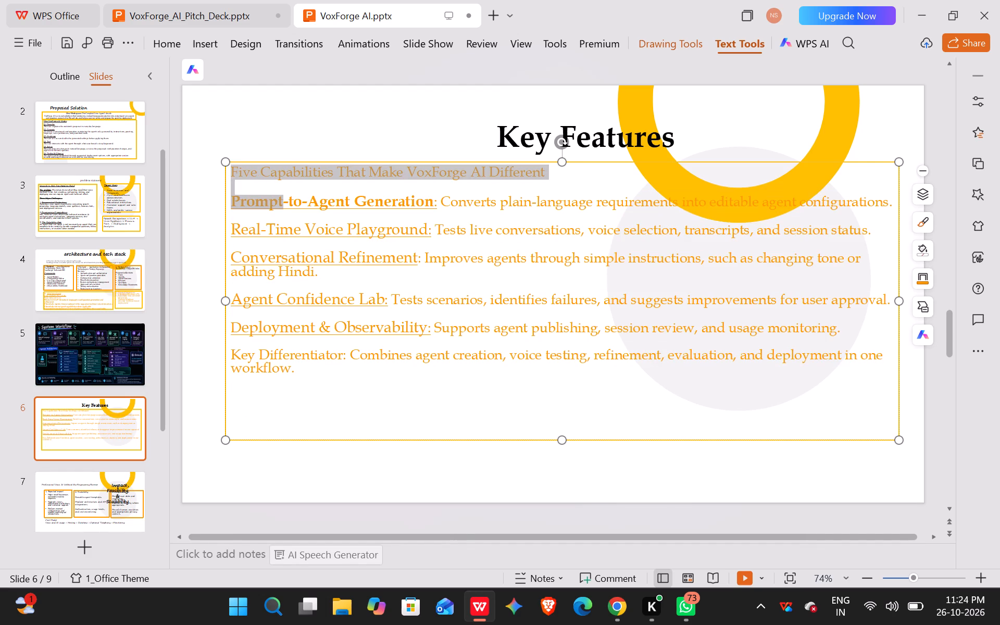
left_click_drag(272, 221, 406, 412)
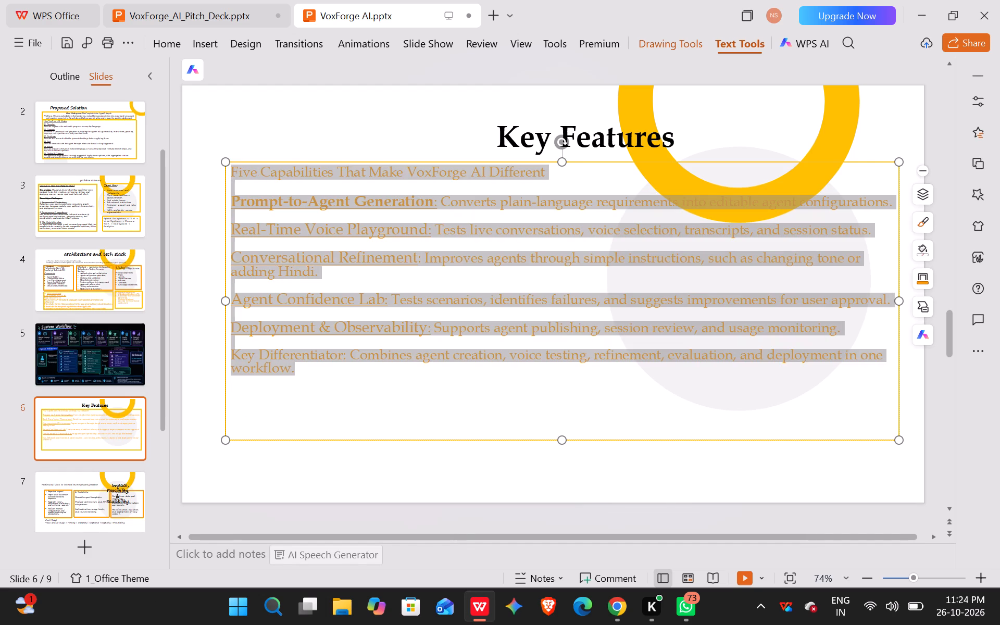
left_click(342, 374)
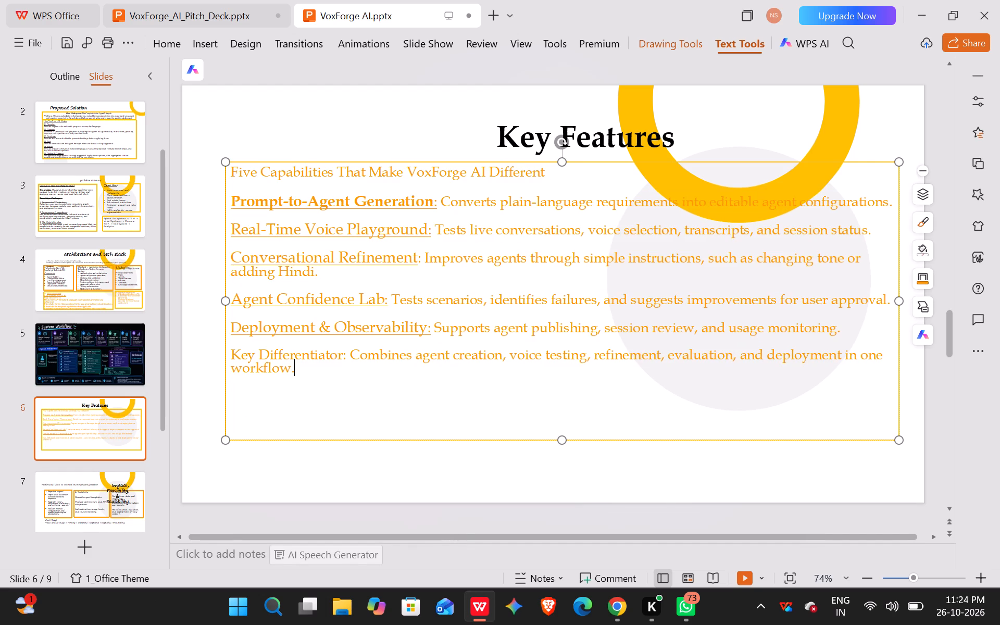
Shift the Five Capabilities box slightly upward, closer to the Key Features heading.
left_click_drag(231, 171, 292, 246)
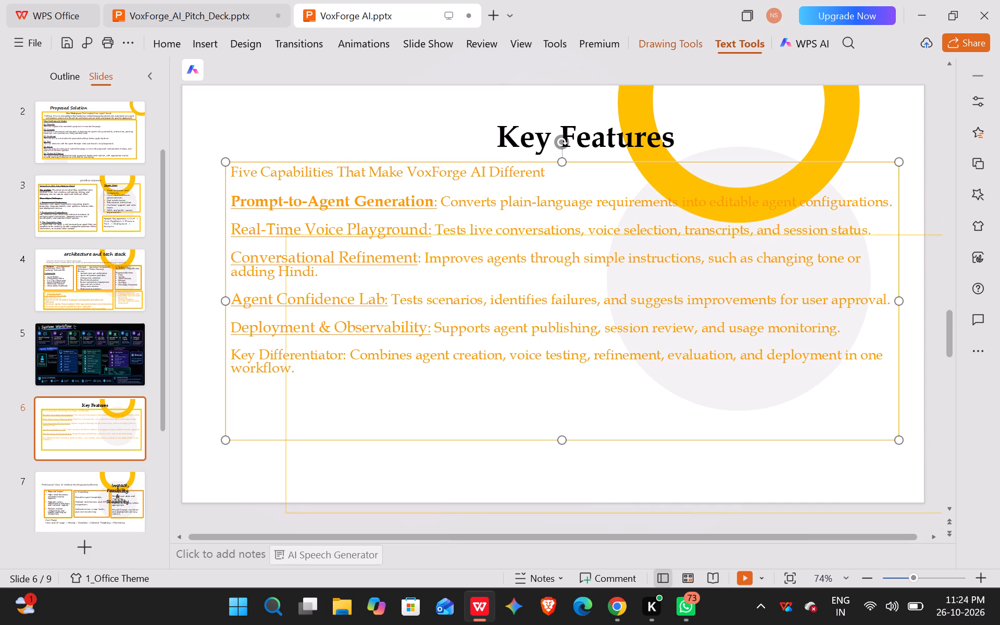
left_click_drag(292, 246, 232, 166)
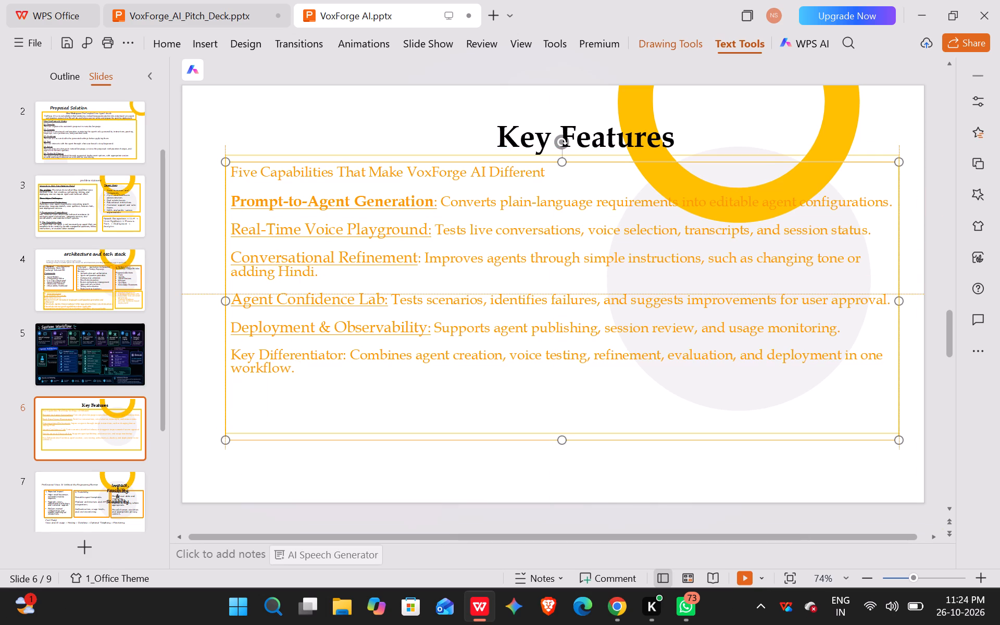
left_click_drag(232, 166, 233, 166)
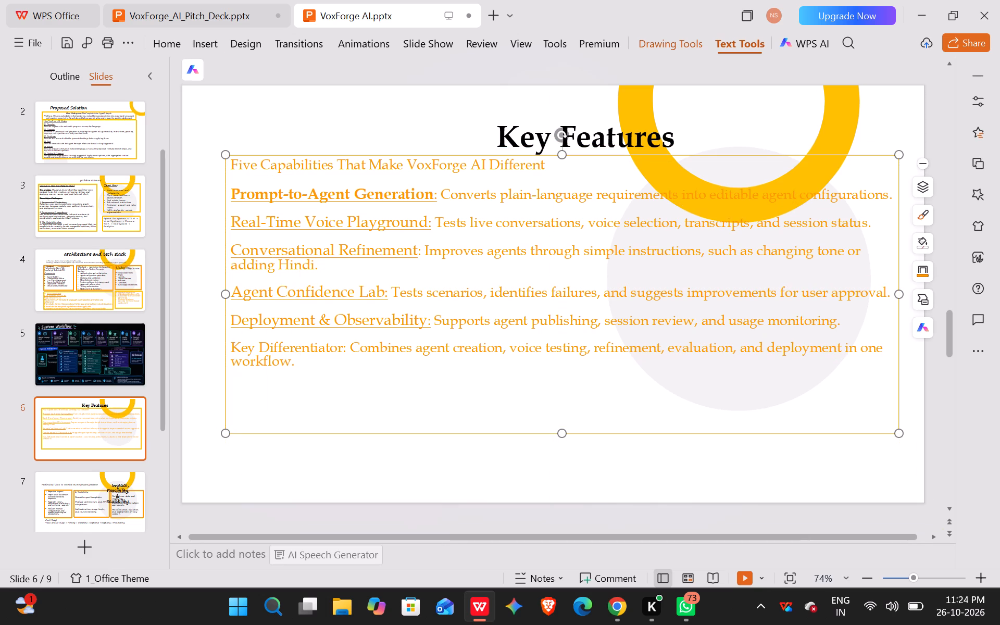
left_click(187, 91)
On the Impact, Feasibility & Scalability slide, widen the heading and move it above the subtitle and the three boxes.
scroll(29, 370, "down", 1)
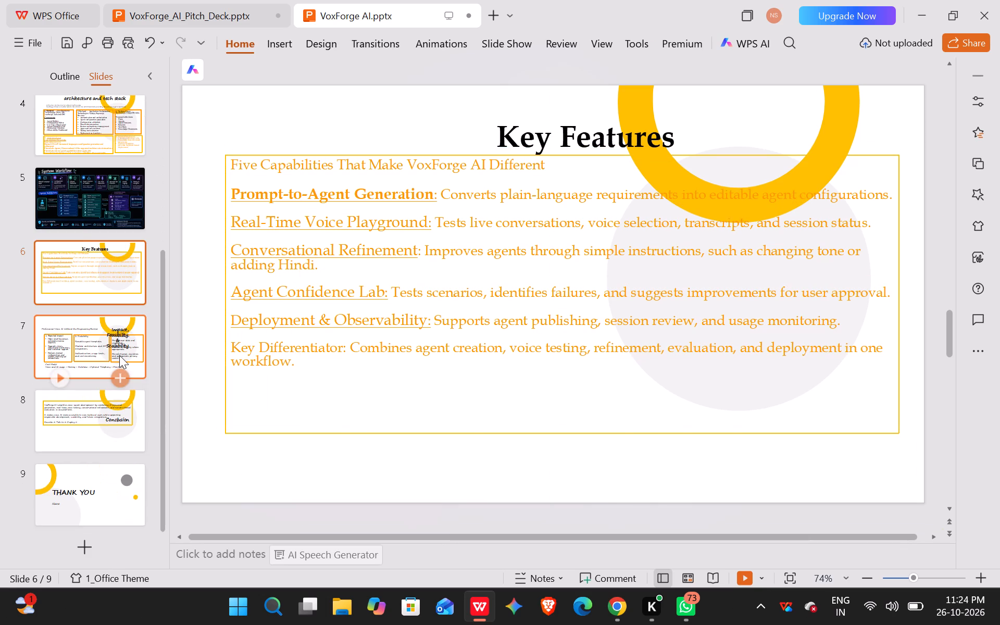
left_click(119, 355)
double_click(727, 186)
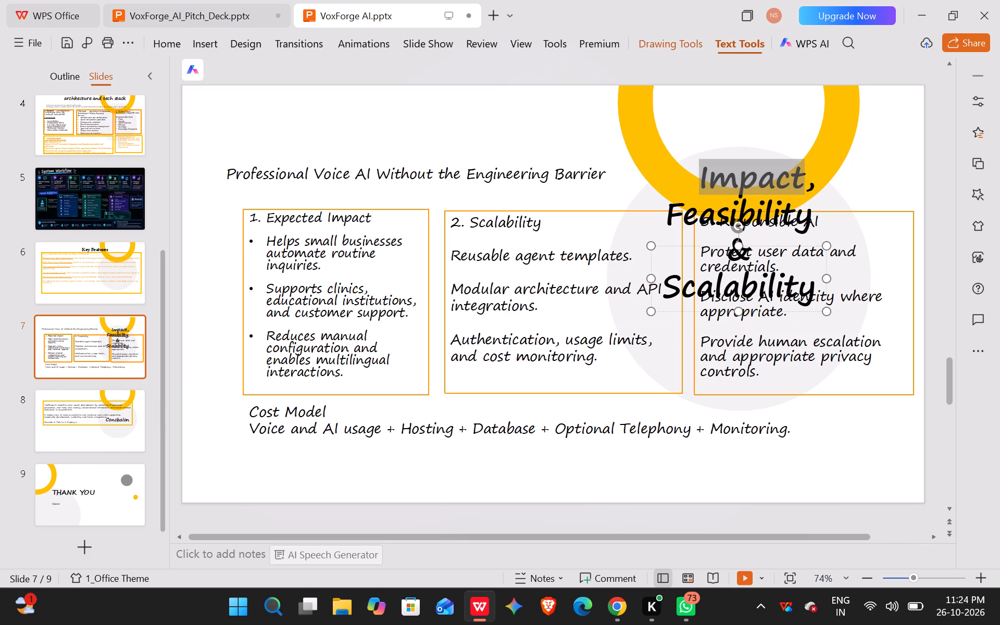
left_click(716, 187)
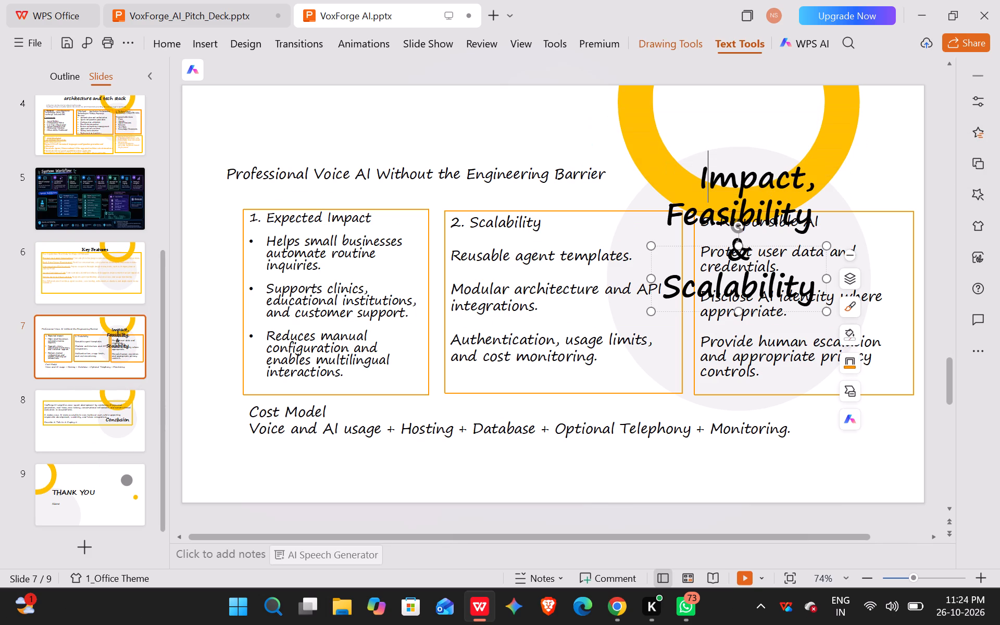
left_click_drag(649, 278, 438, 274)
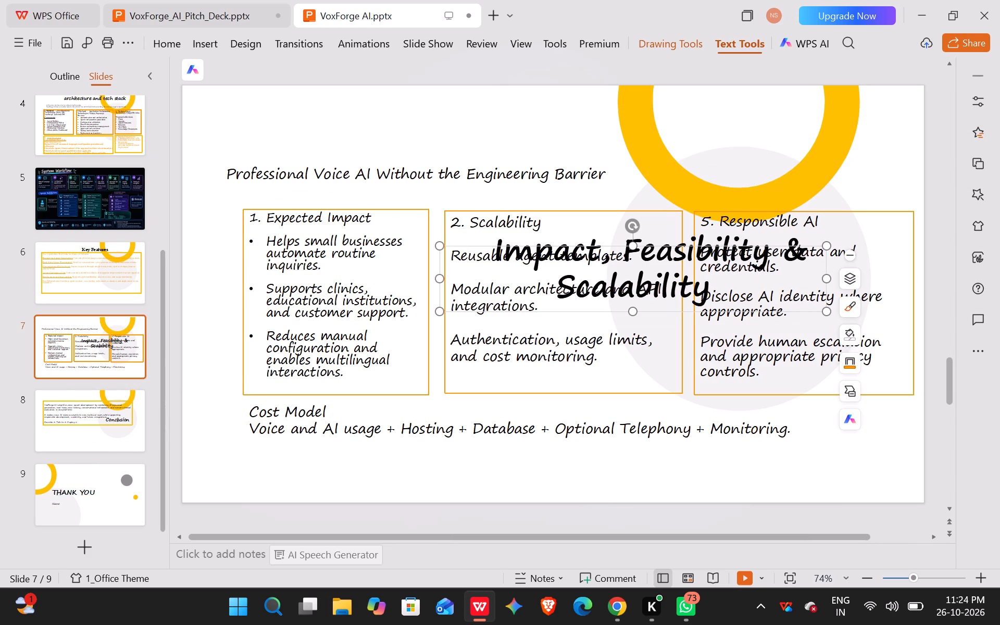
left_click_drag(655, 245, 546, 102)
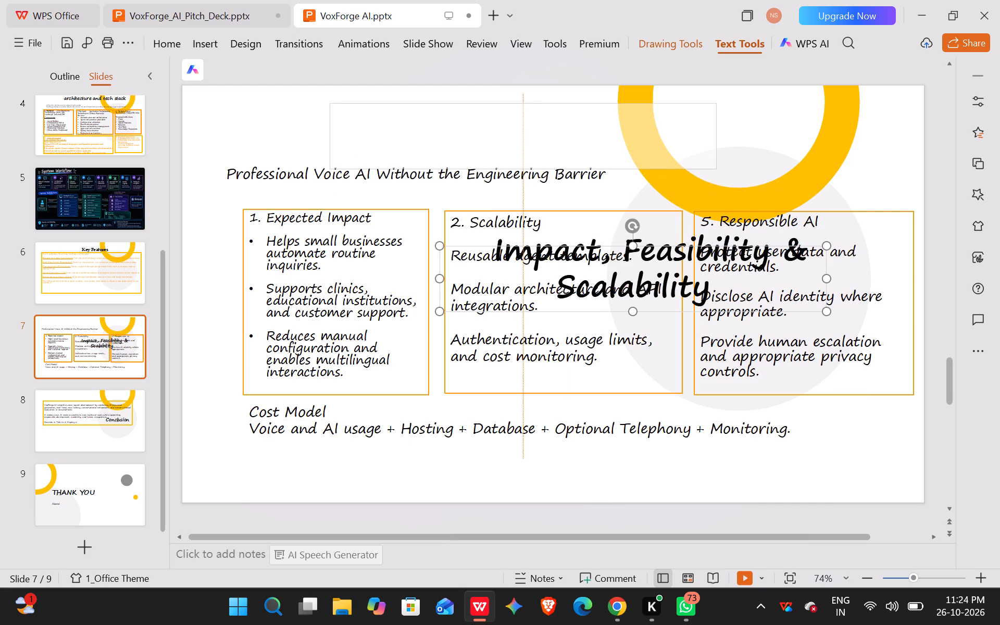
left_click_drag(546, 102, 554, 96)
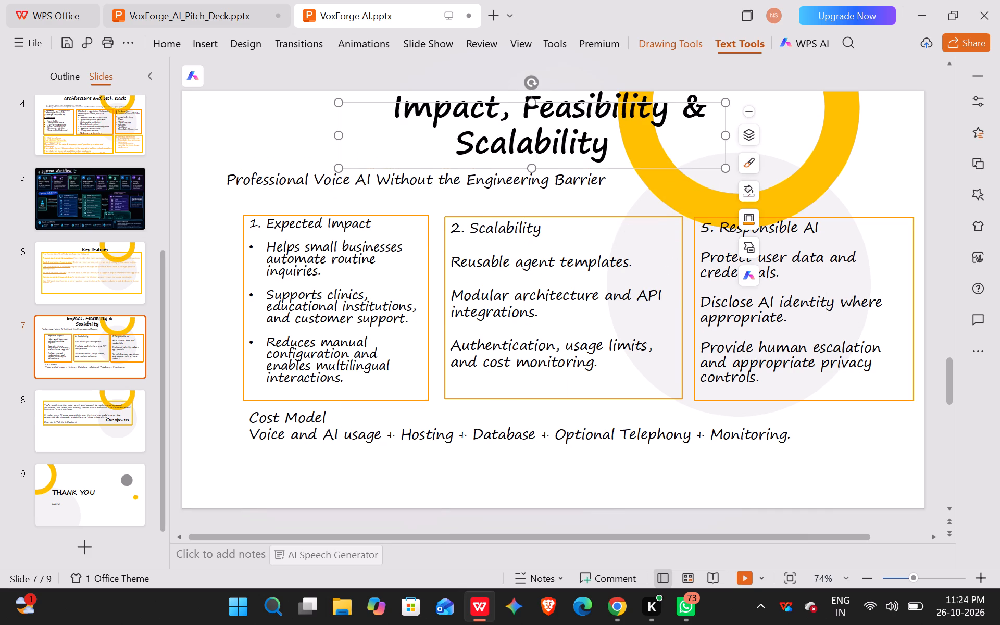
Set the Impact, Feasibility & Scalability heading to Book Antiqua, size 28.
left_click_drag(397, 98, 671, 166)
left_click(758, 97)
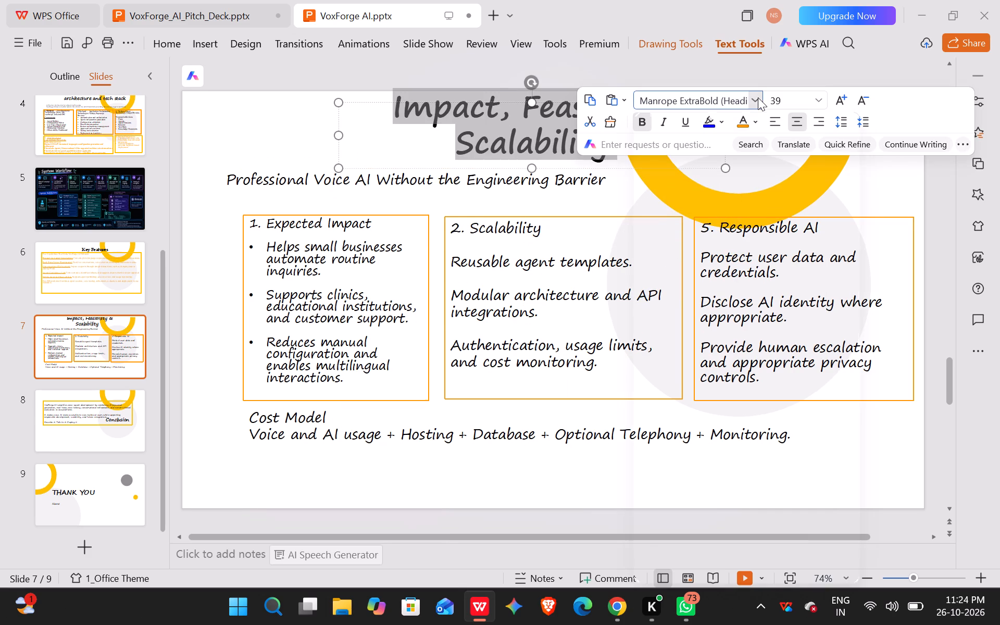
left_click(736, 228)
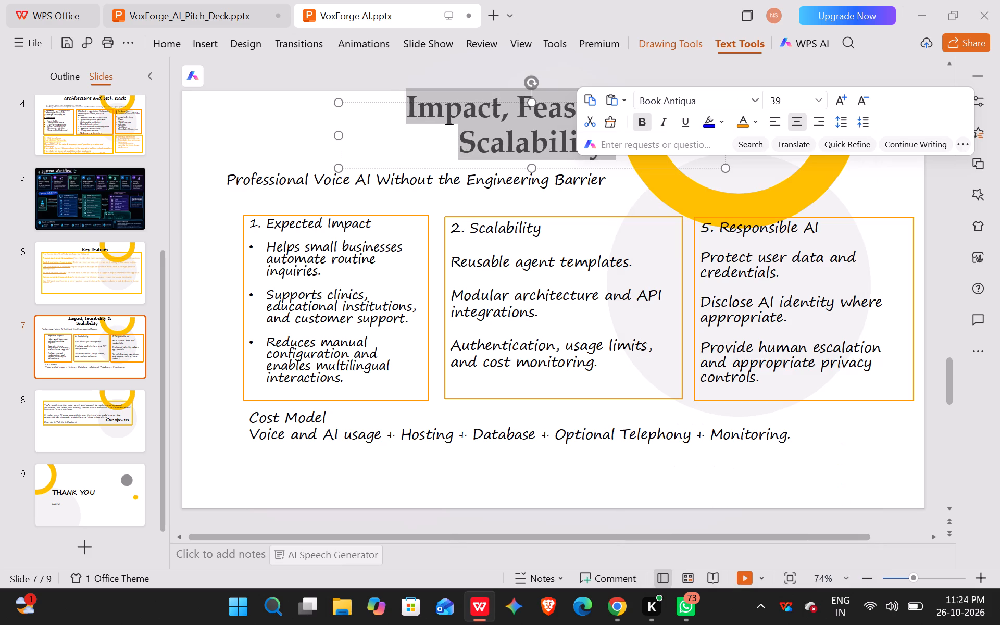
left_click(821, 102)
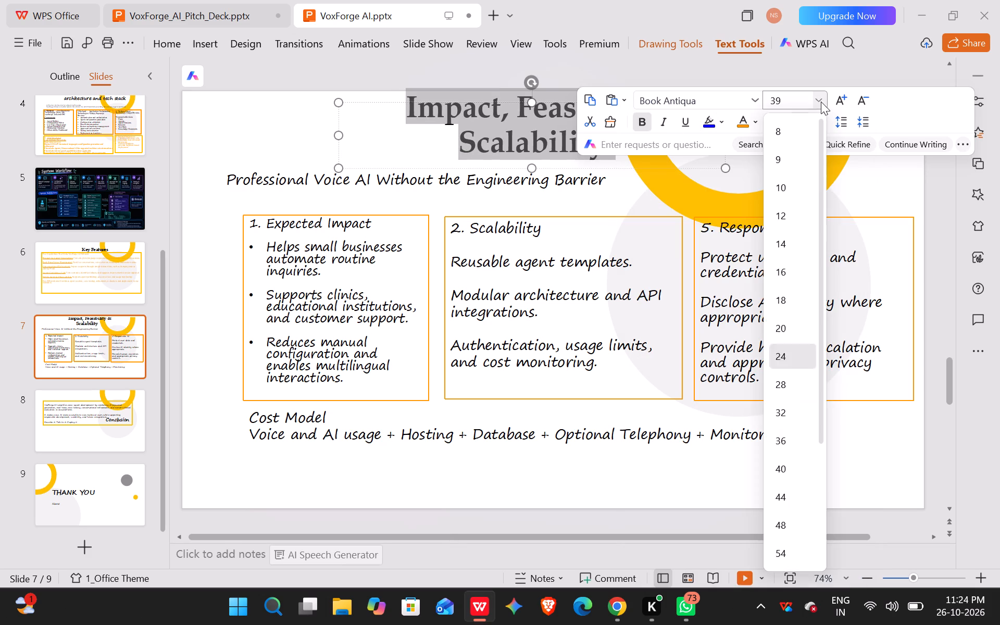
left_click(784, 374)
left_click(305, 127)
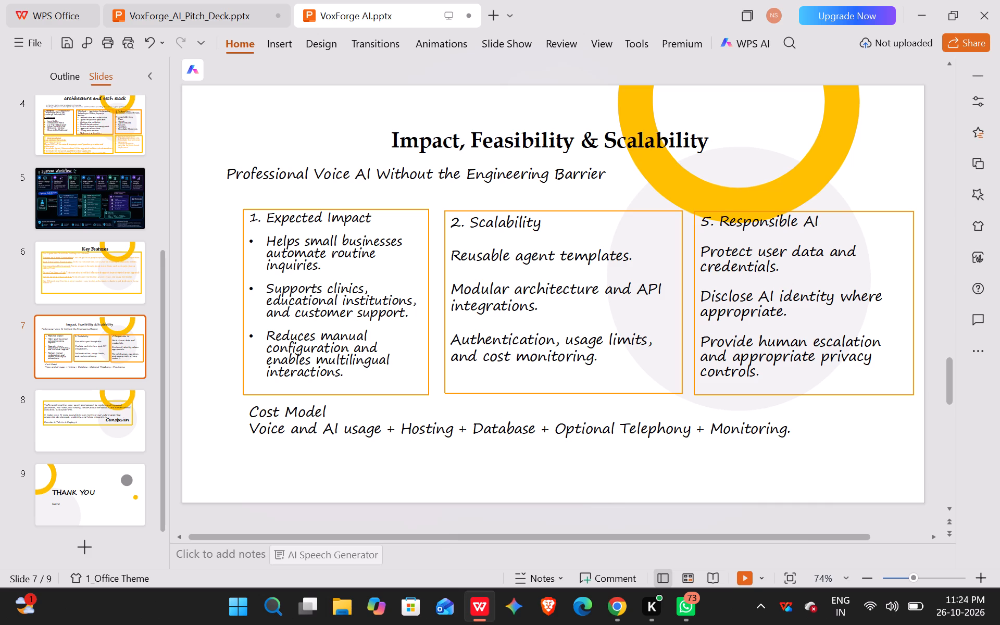
Set the subtitle "Professional Voice AI Without the Engineering Barrier" to Book Antiqua.
left_click_drag(231, 170, 626, 178)
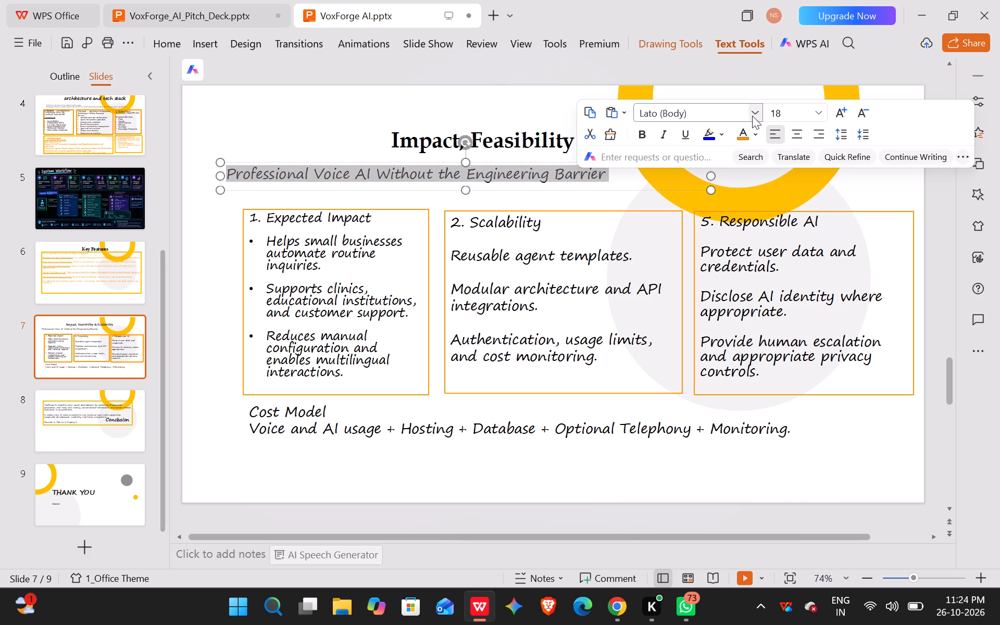
left_click(756, 117)
left_click(683, 242)
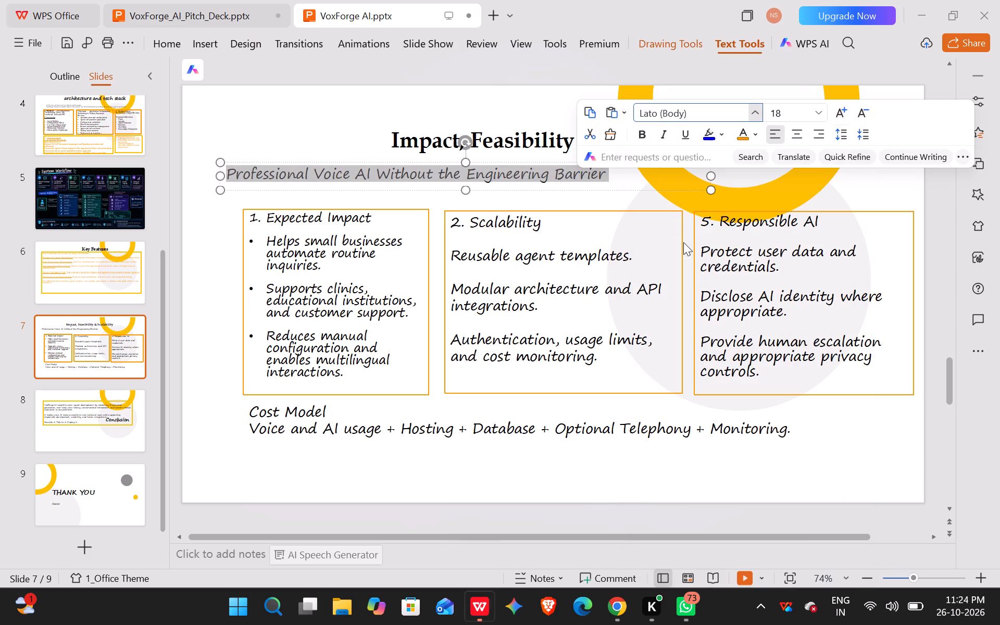
Set the text in the Expected Impact box to Book Antiqua.
left_click_drag(257, 211, 381, 367)
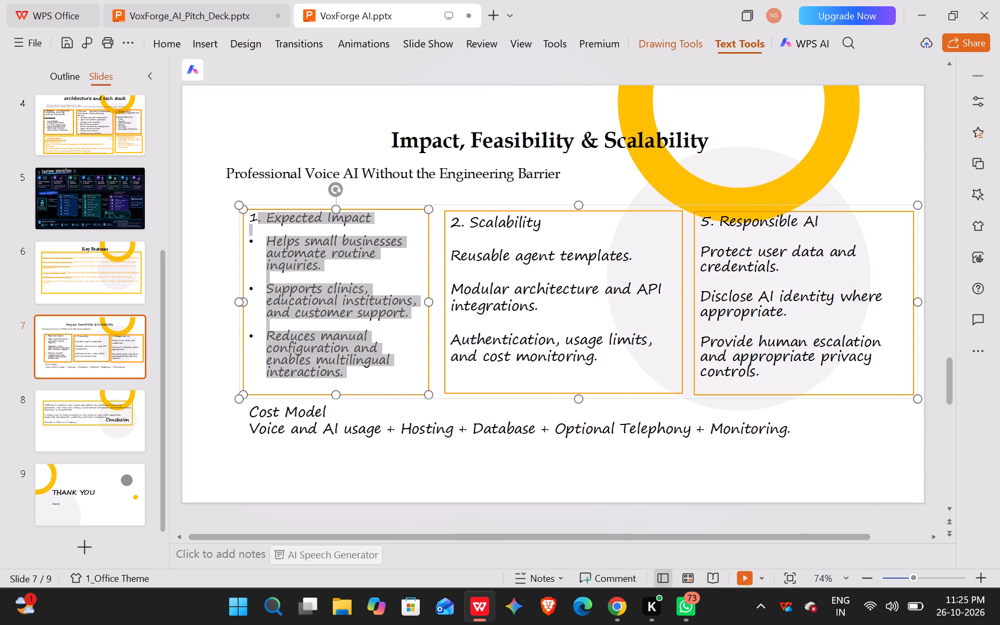
left_click_drag(381, 367, 389, 380)
left_click(571, 318)
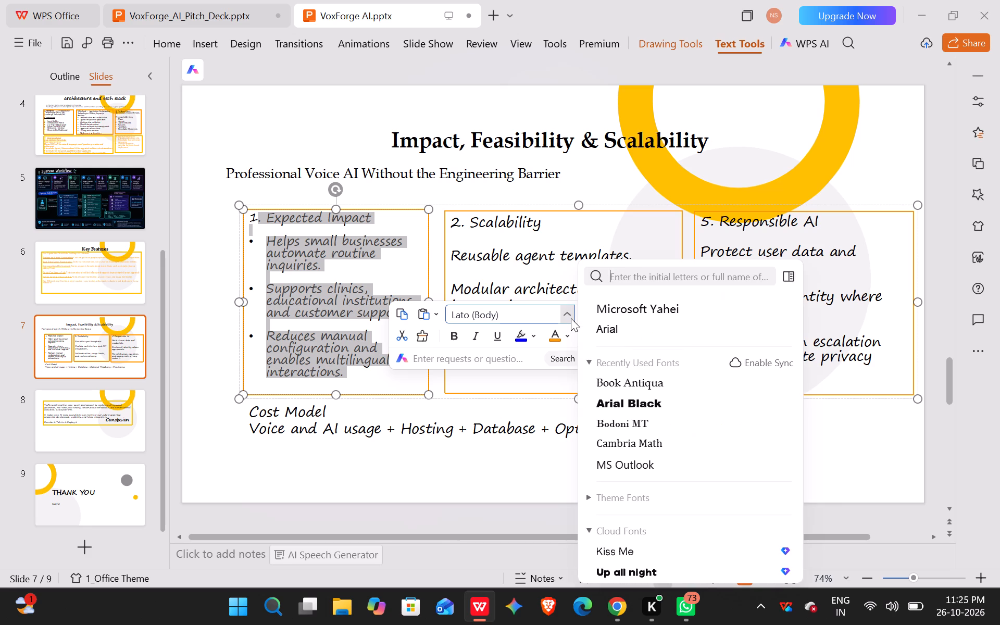
left_click(630, 387)
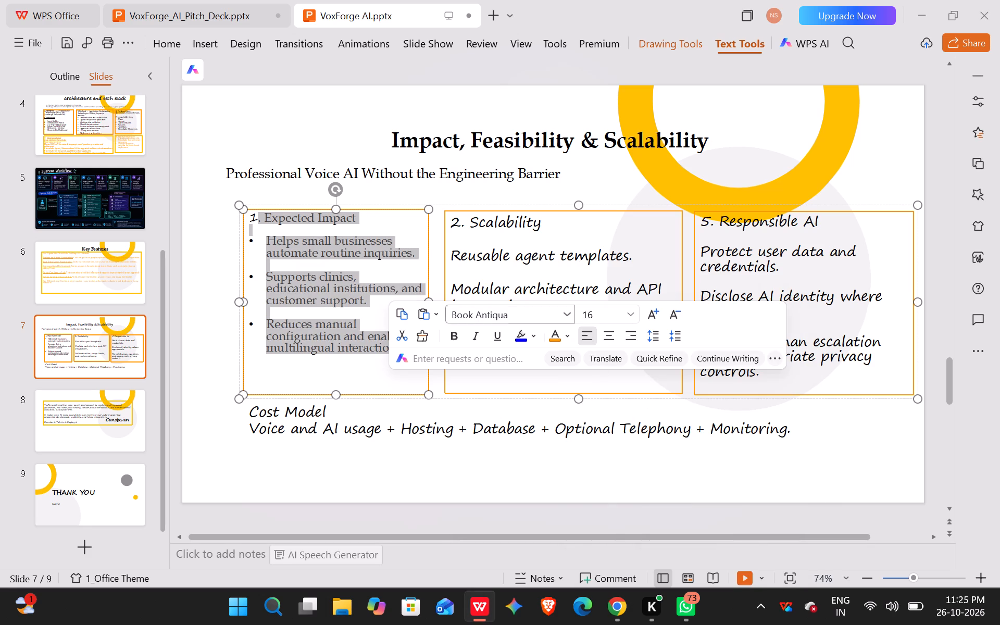
Set the text in the Scalability box to Book Antiqua.
left_click_drag(461, 220, 617, 403)
left_click(757, 336)
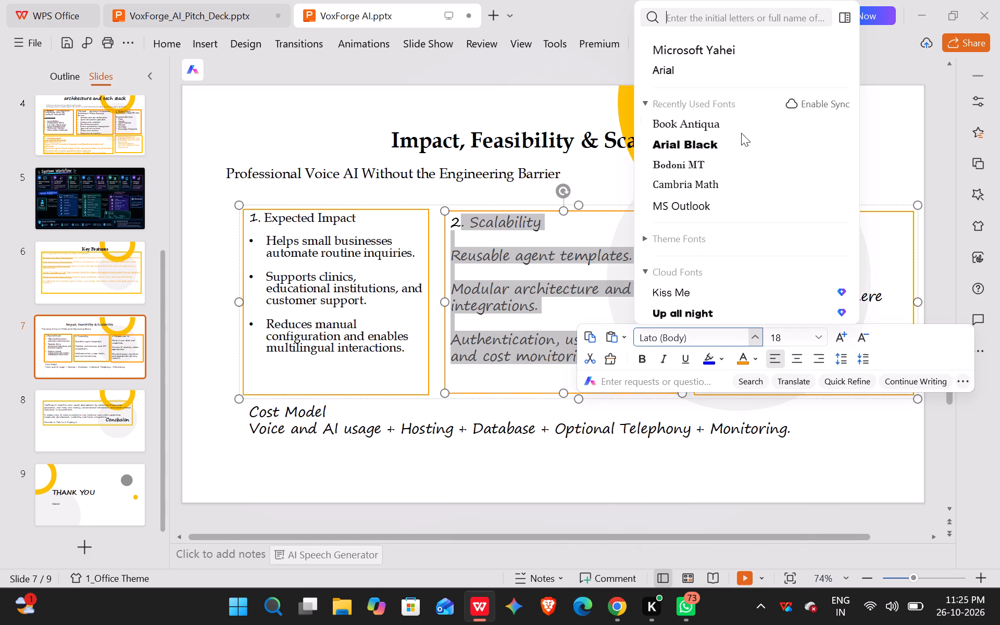
left_click(736, 121)
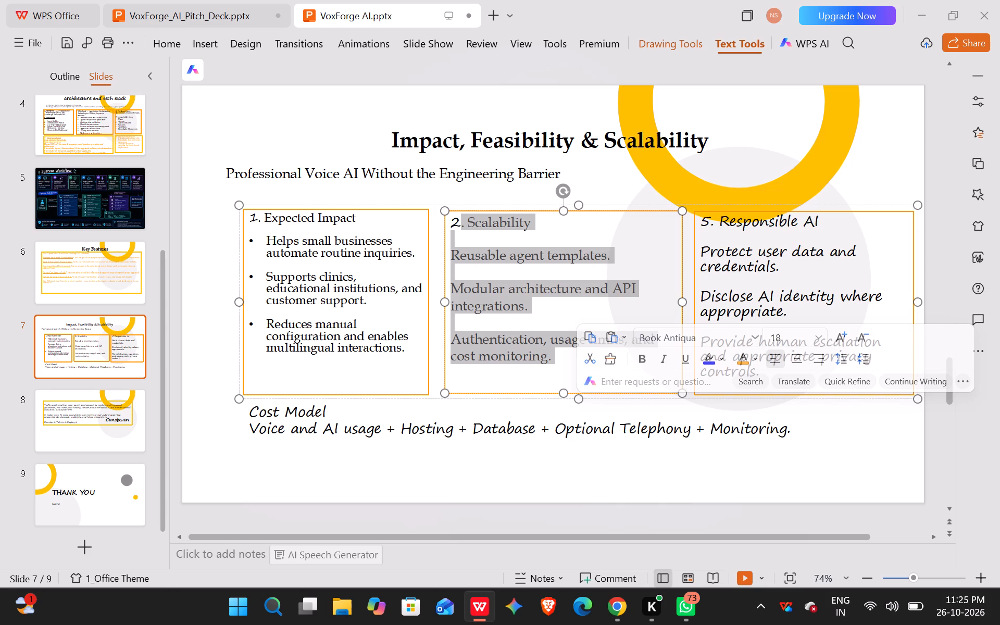
Set the text in the Responsible AI box to Book Antiqua, size 14.
left_click_drag(721, 218, 847, 391)
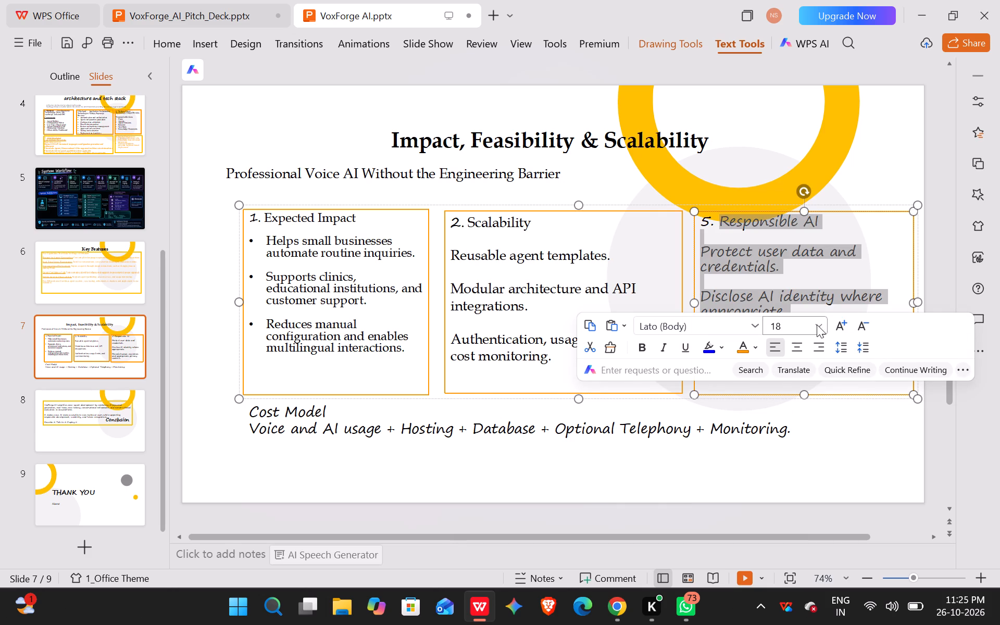
left_click(823, 324)
left_click(786, 131)
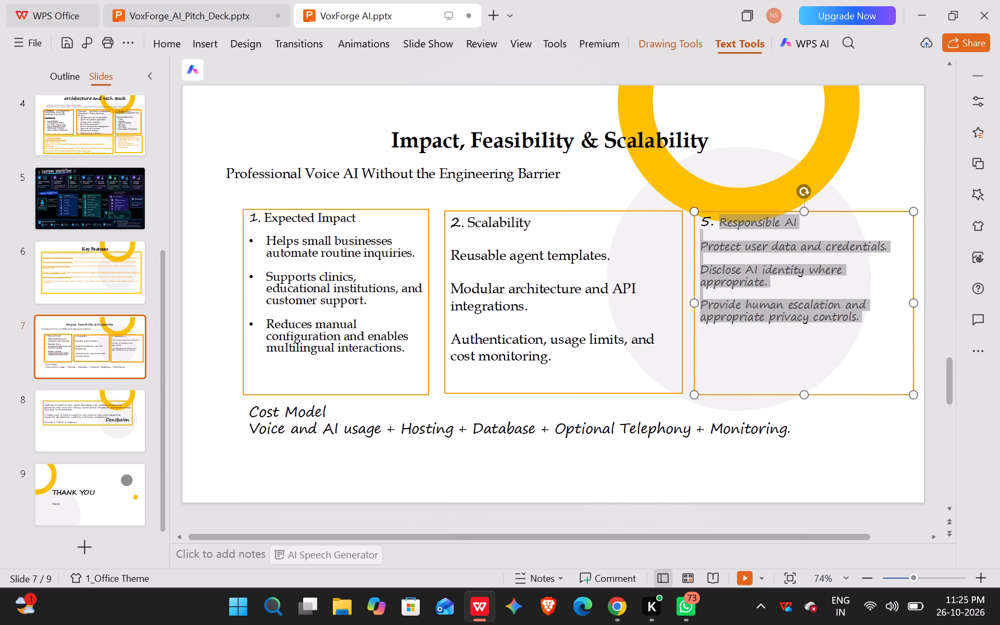
left_click(768, 147)
left_click_drag(719, 213, 737, 239)
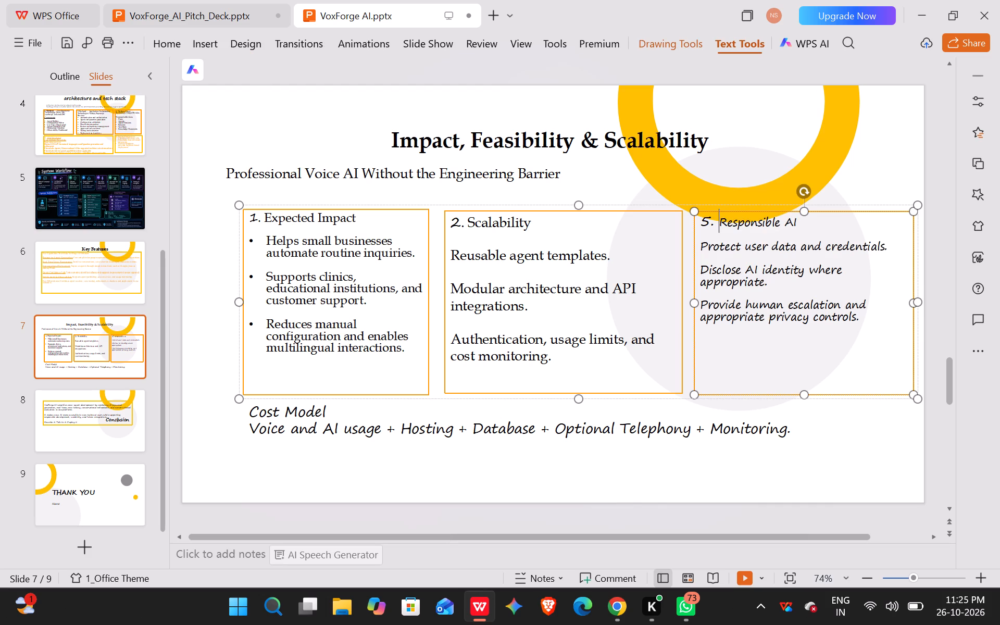
left_click_drag(737, 239, 858, 356)
left_click(758, 289)
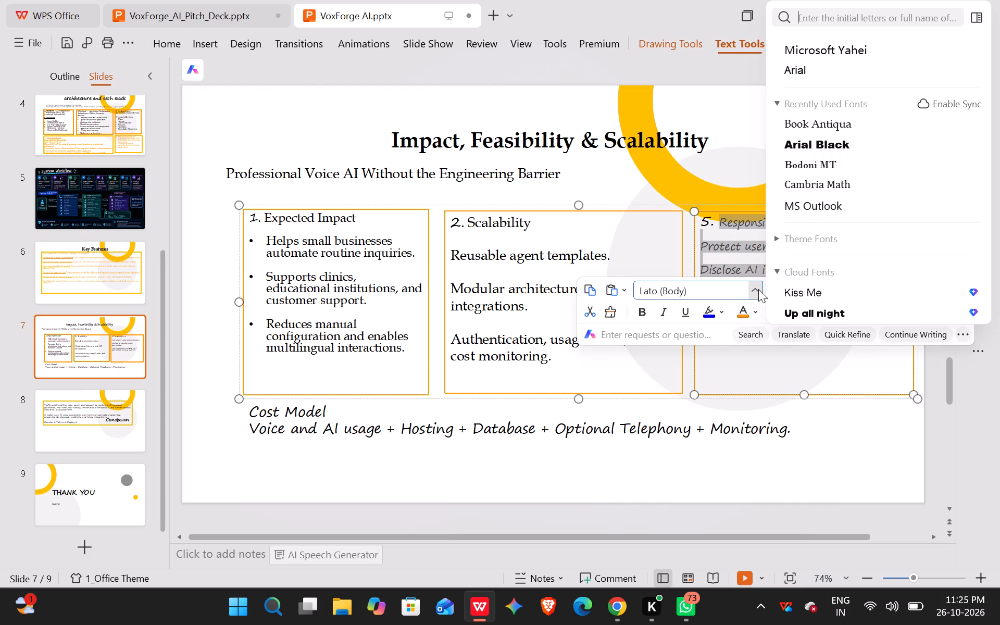
left_click(828, 124)
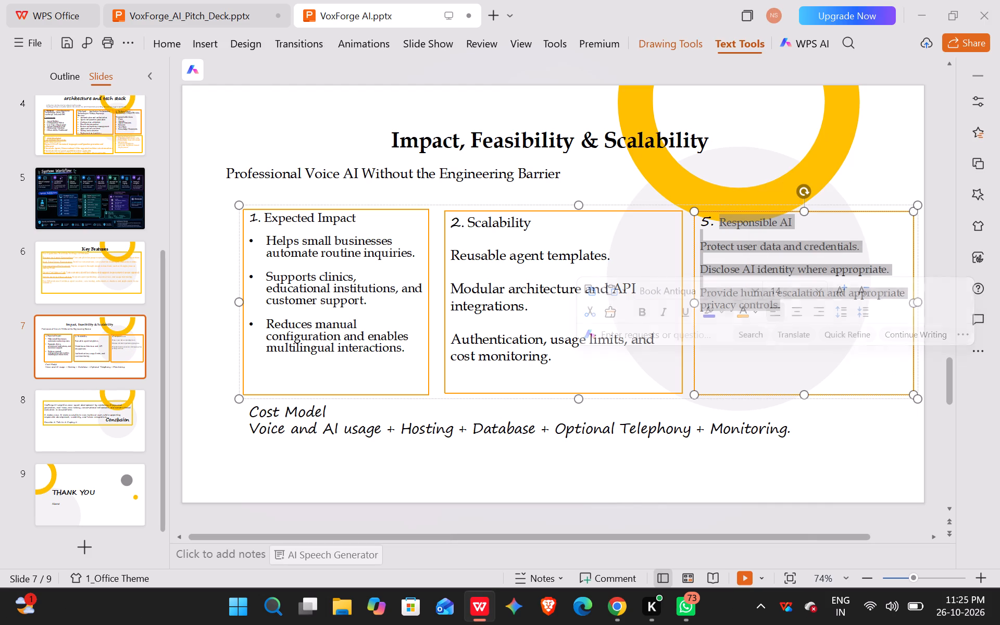
Move the Conclusion heading on slide 8 above the text box, clear of the body text.
left_click(96, 425)
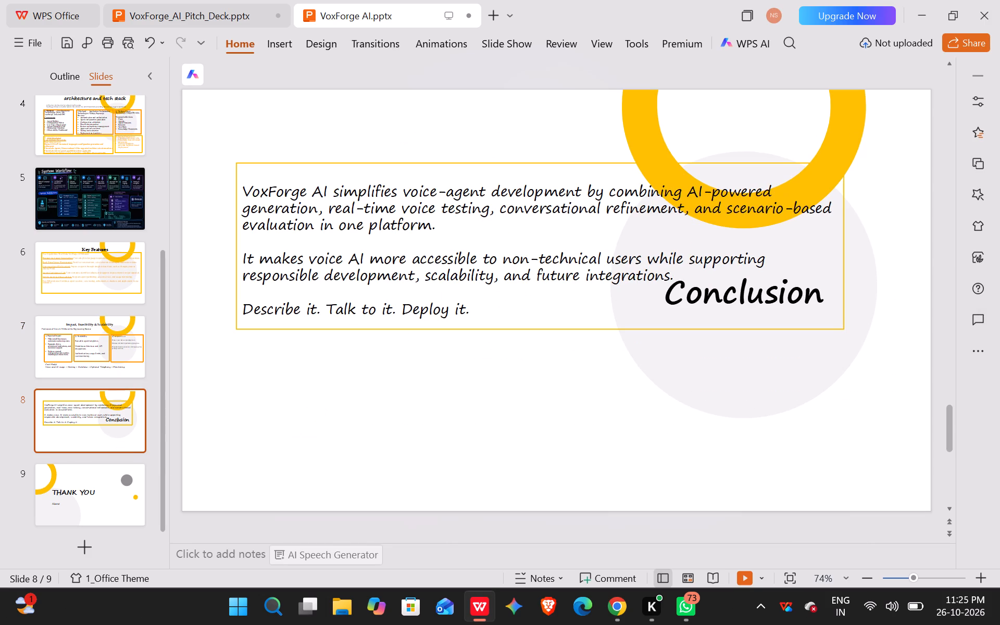
left_click(709, 289)
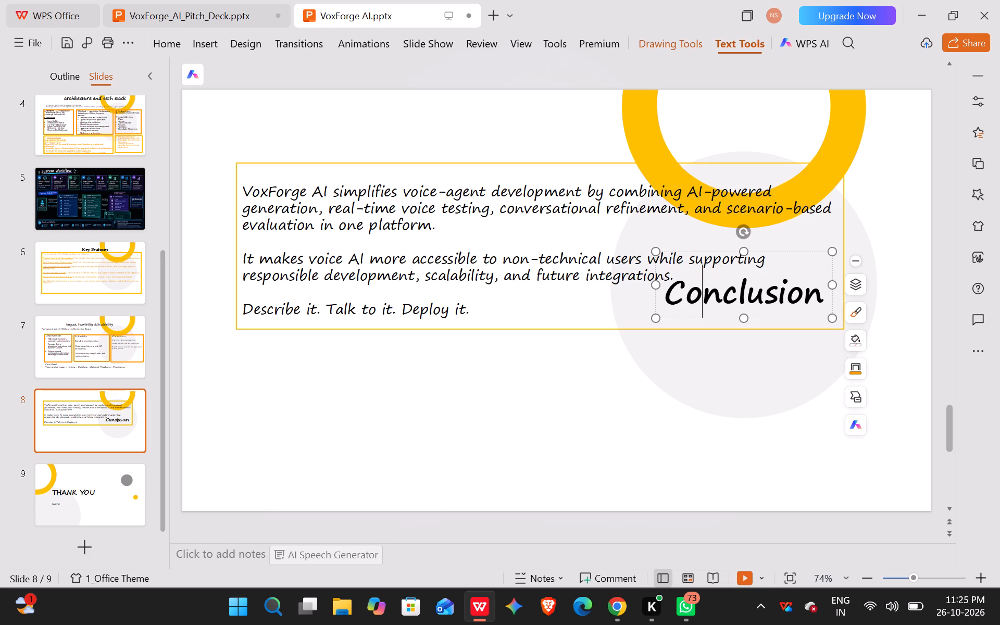
left_click_drag(729, 251, 505, 118)
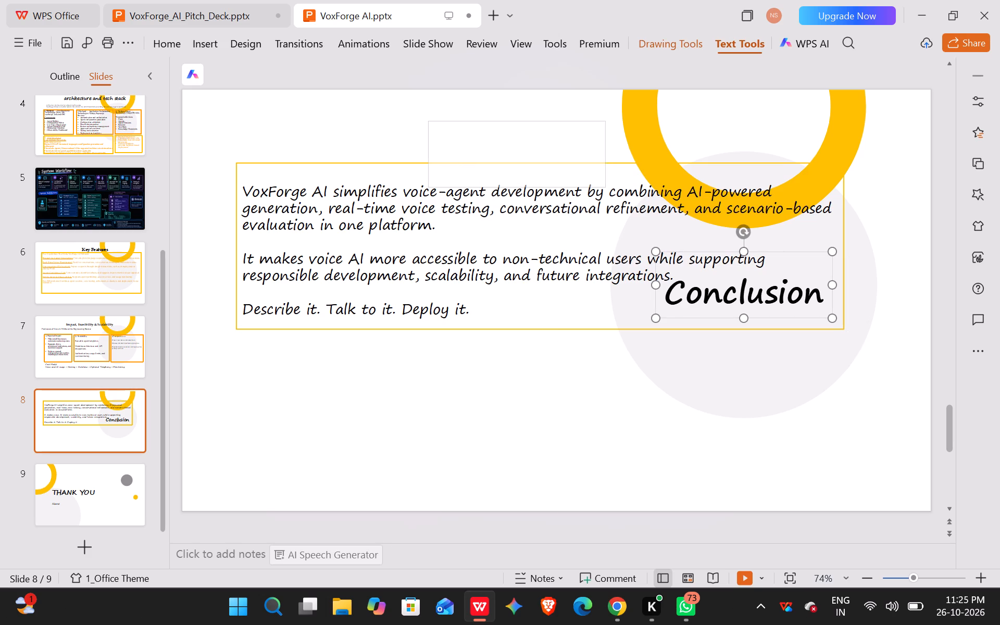
left_click_drag(505, 118, 518, 98)
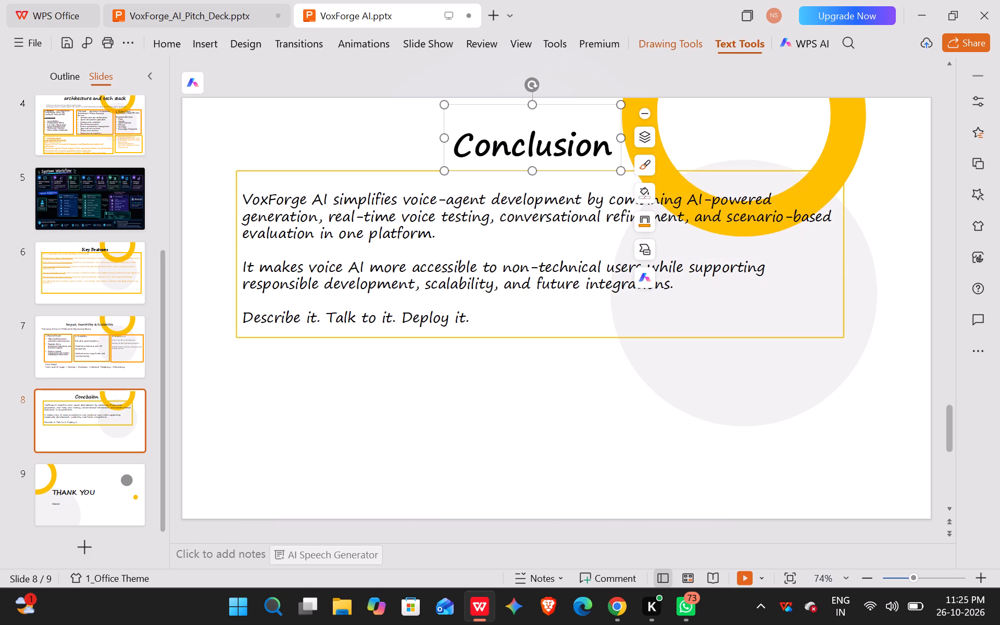
left_click(375, 116)
Set all the body text in the Conclusion slide's box to Book Antiqua.
left_click_drag(244, 195, 312, 235)
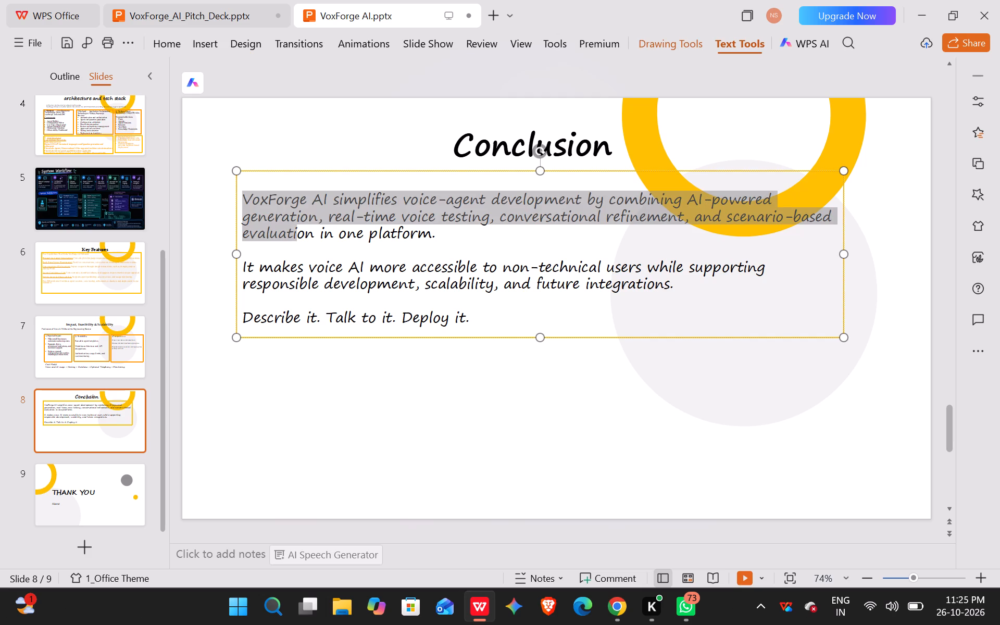
left_click_drag(312, 235, 535, 327)
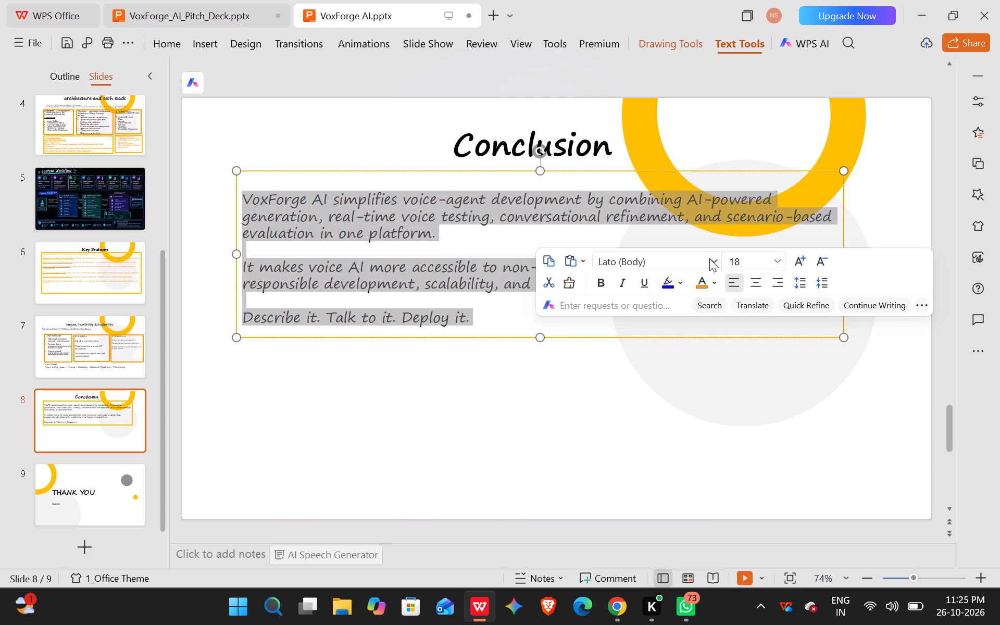
left_click(709, 259)
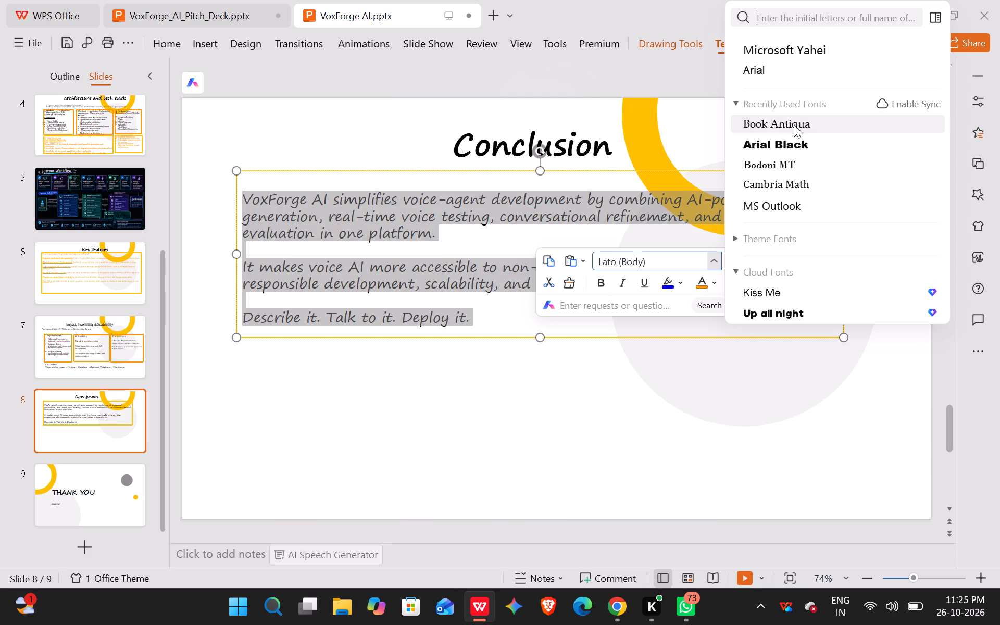
left_click(794, 124)
Delete the dark System Workflow picture from slide 5.
scroll(88, 271, "up", 1)
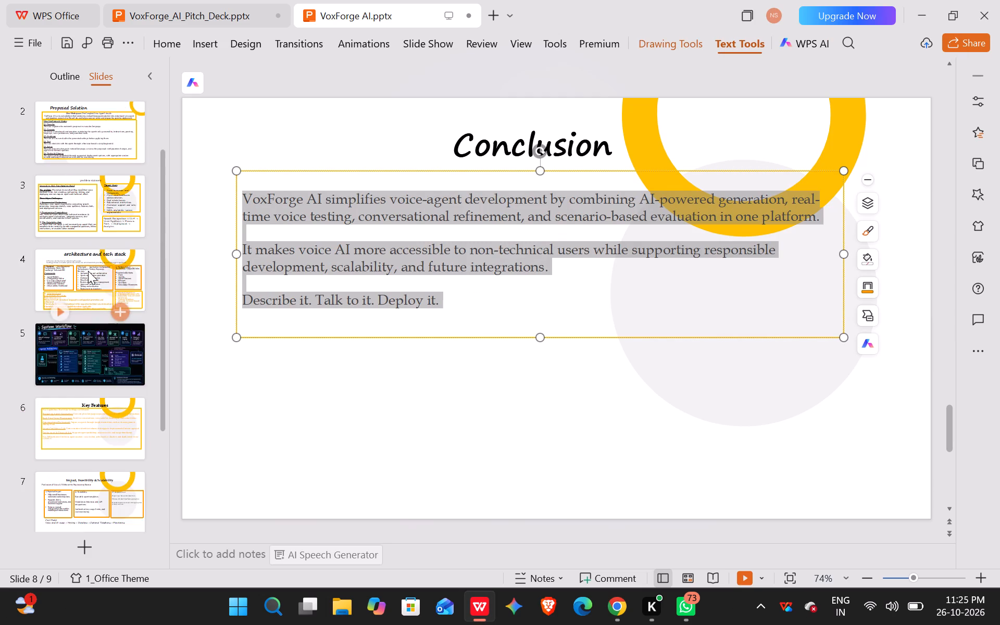
left_click(94, 421)
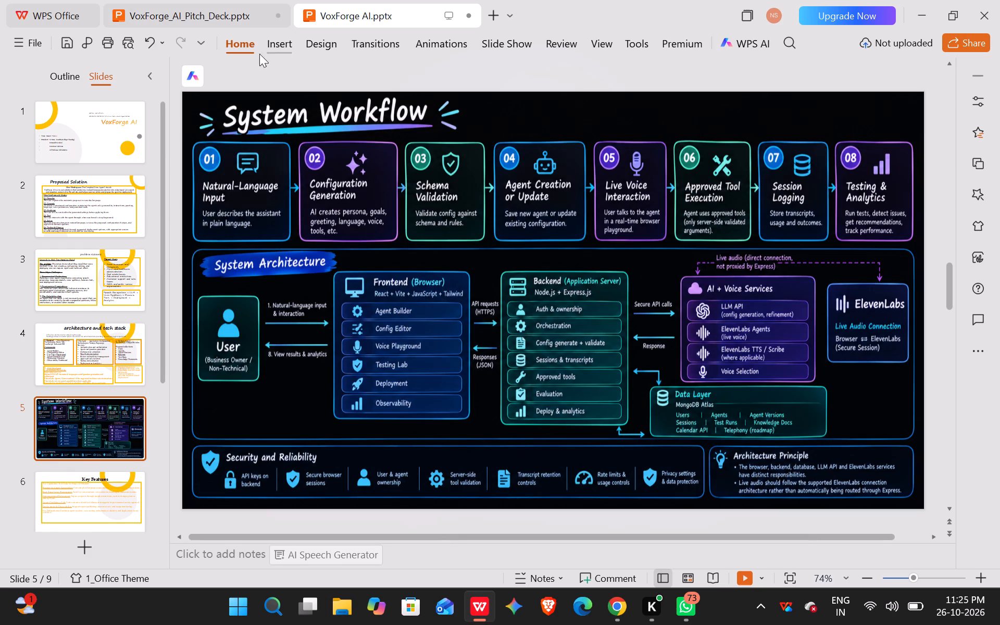
right_click(553, 176)
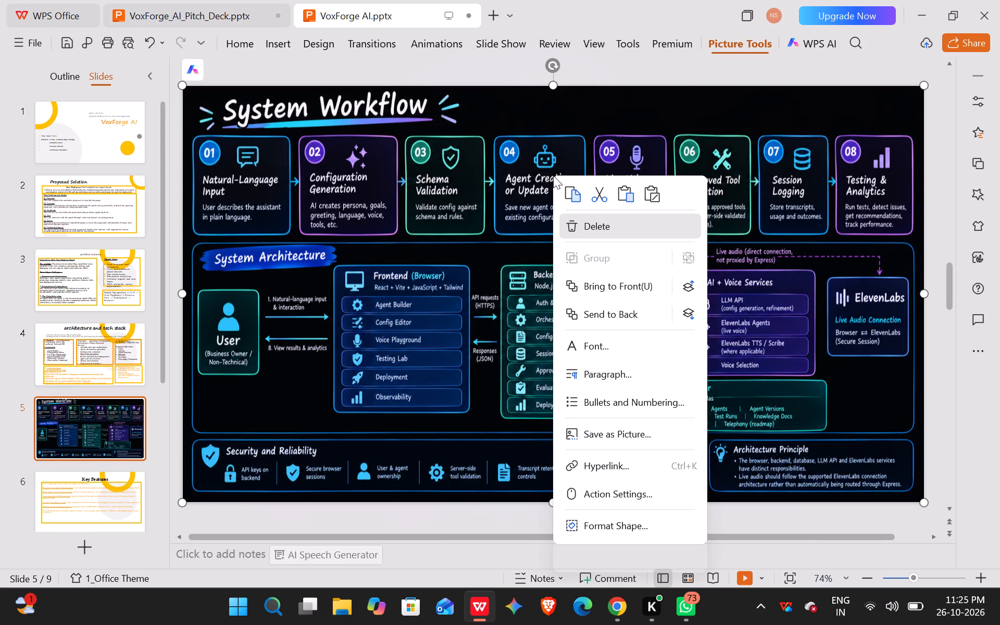
left_click(596, 228)
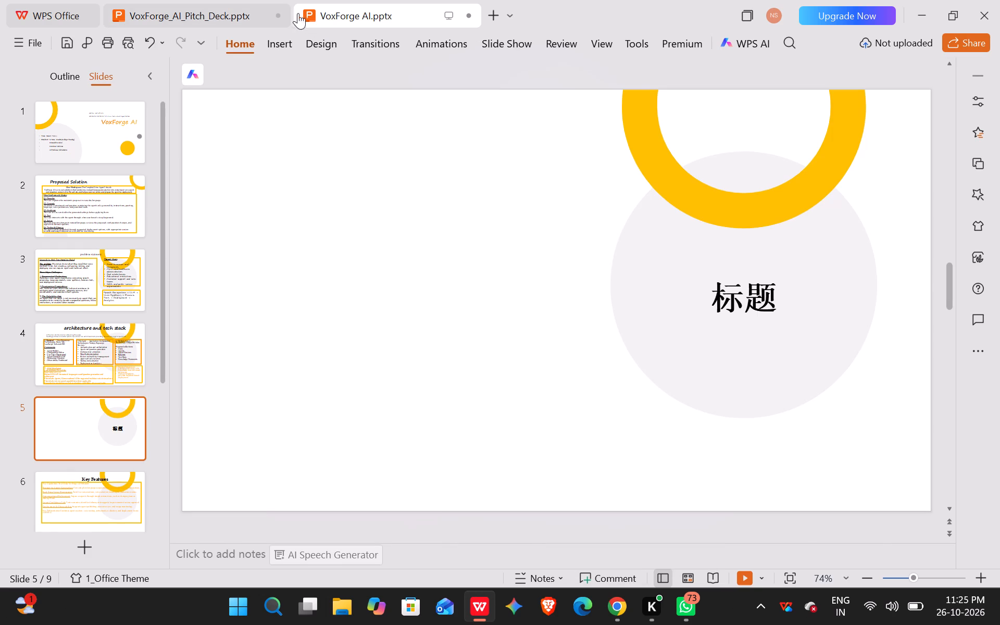
Insert the light System Workflow picture ca8249bd-9380-4da6-80cb-6521a77f27e8.png from the Desktop folder onto slide 5.
left_click(273, 50)
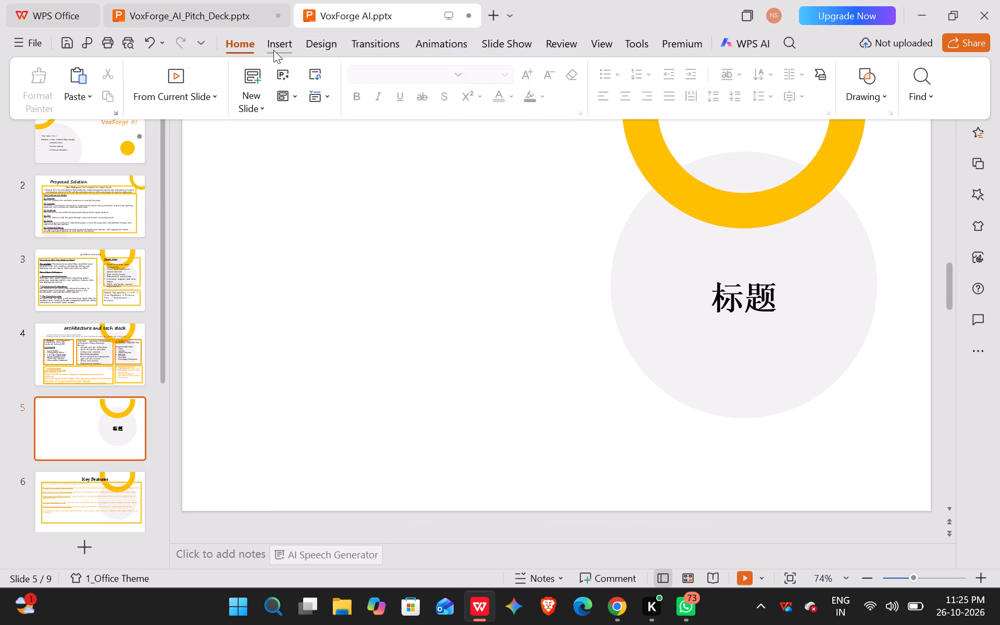
left_click(209, 95)
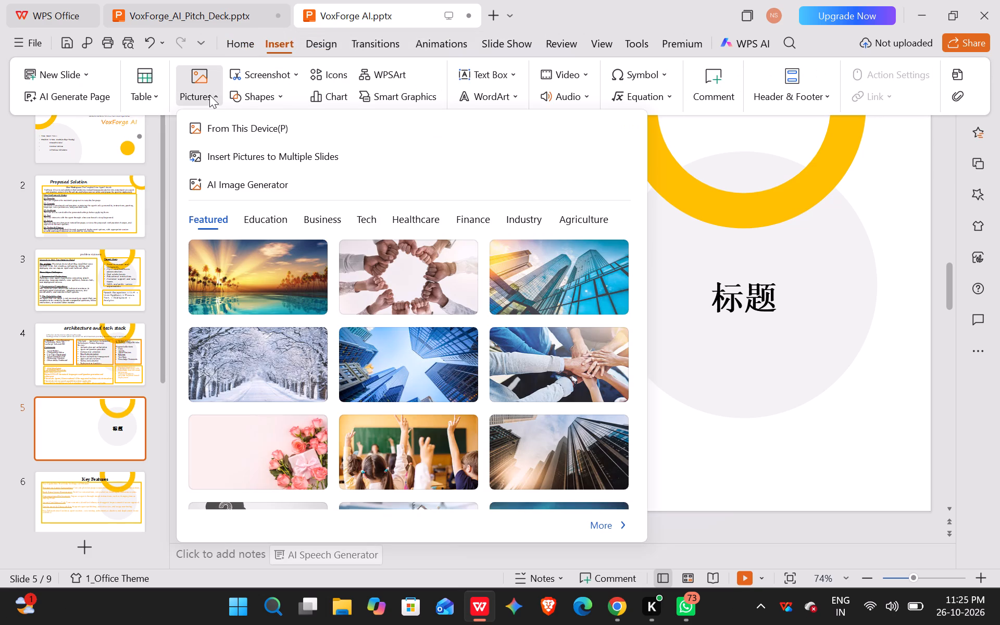
left_click(242, 124)
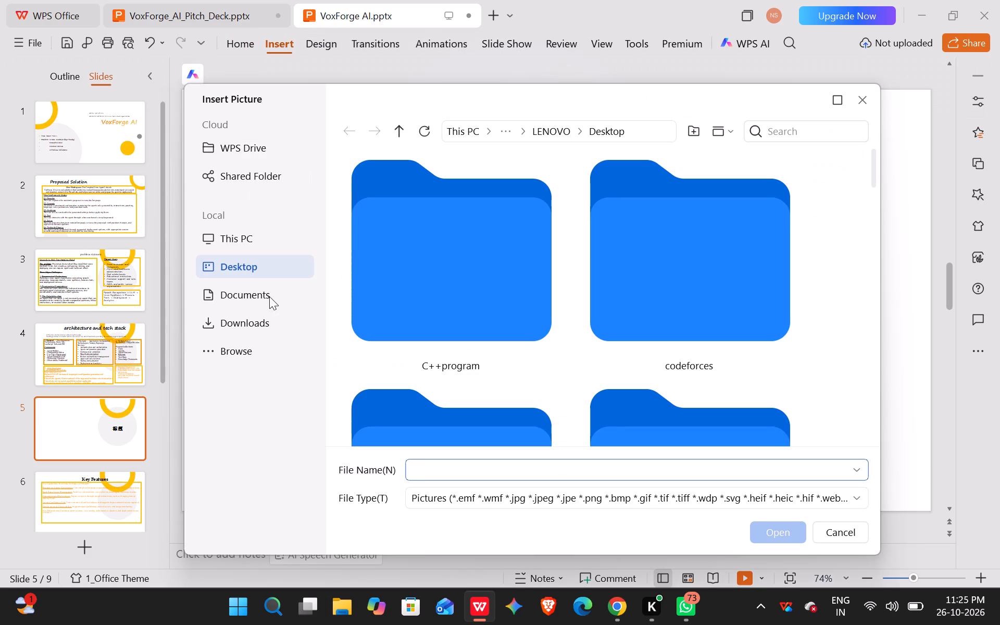
scroll(459, 292, "down", 6)
left_click(459, 292)
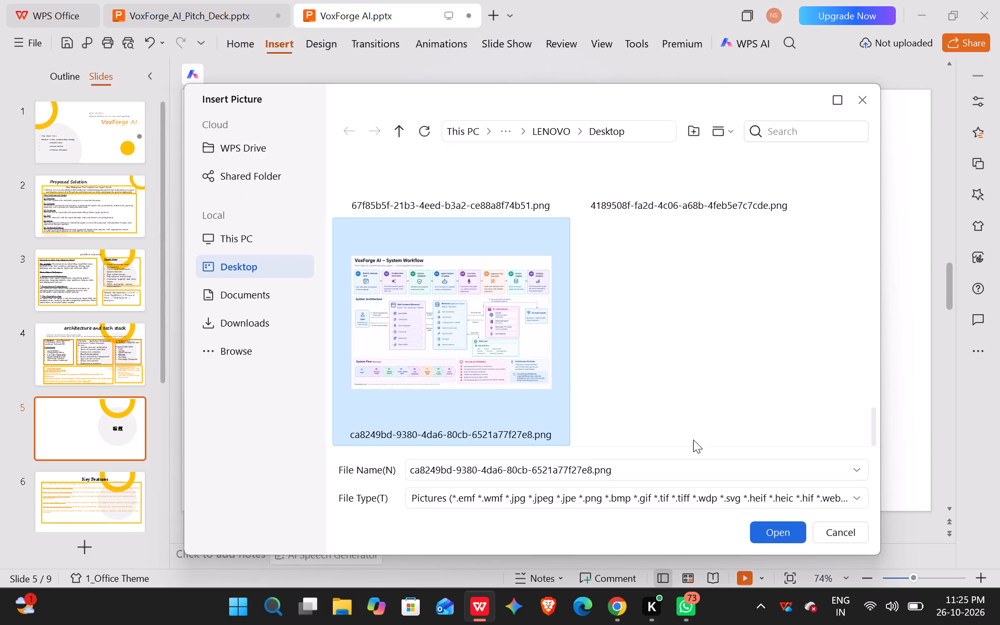
left_click(792, 543)
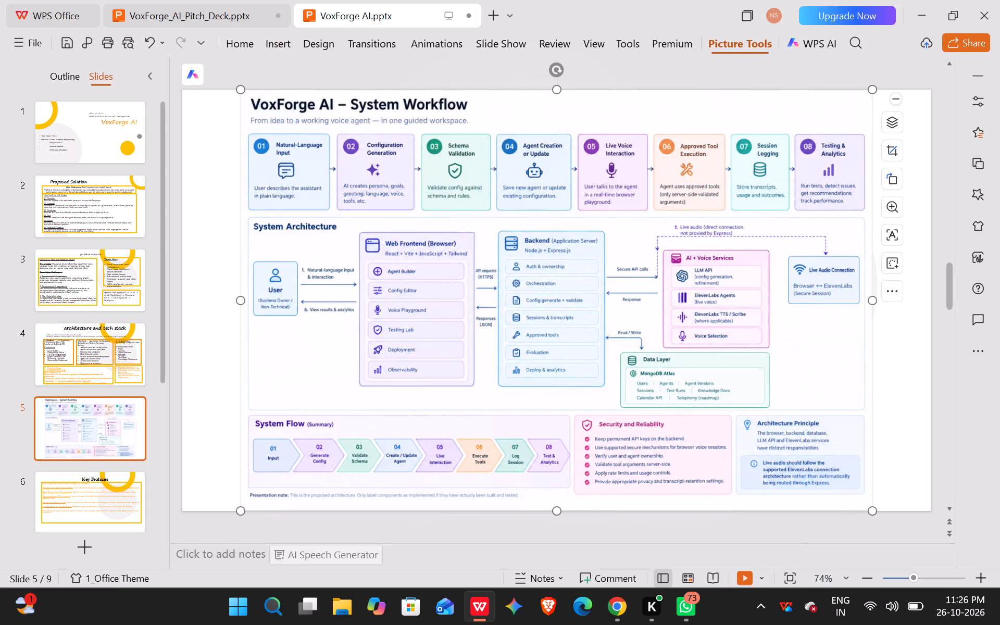
Widen the System Workflow picture on both sides so it spans nearly the full slide width.
left_click_drag(874, 301, 910, 287)
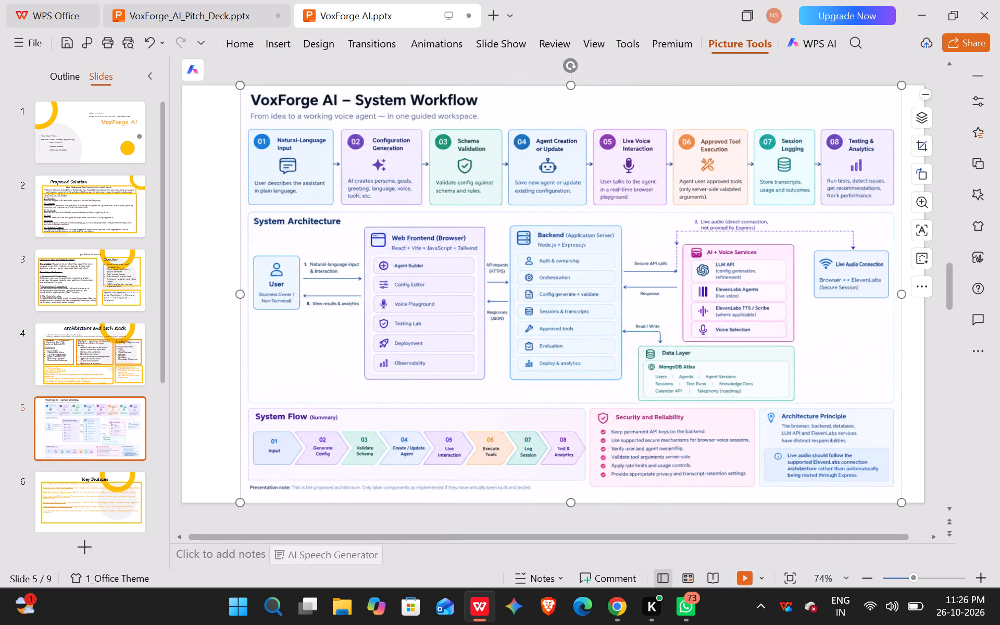
left_click_drag(240, 294, 196, 292)
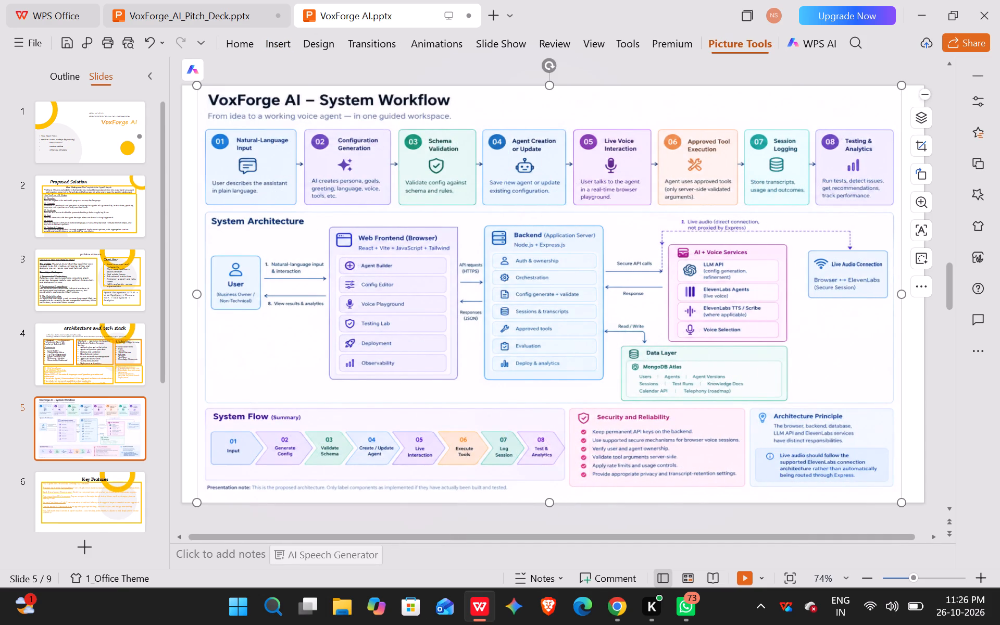
left_click_drag(906, 296, 909, 296)
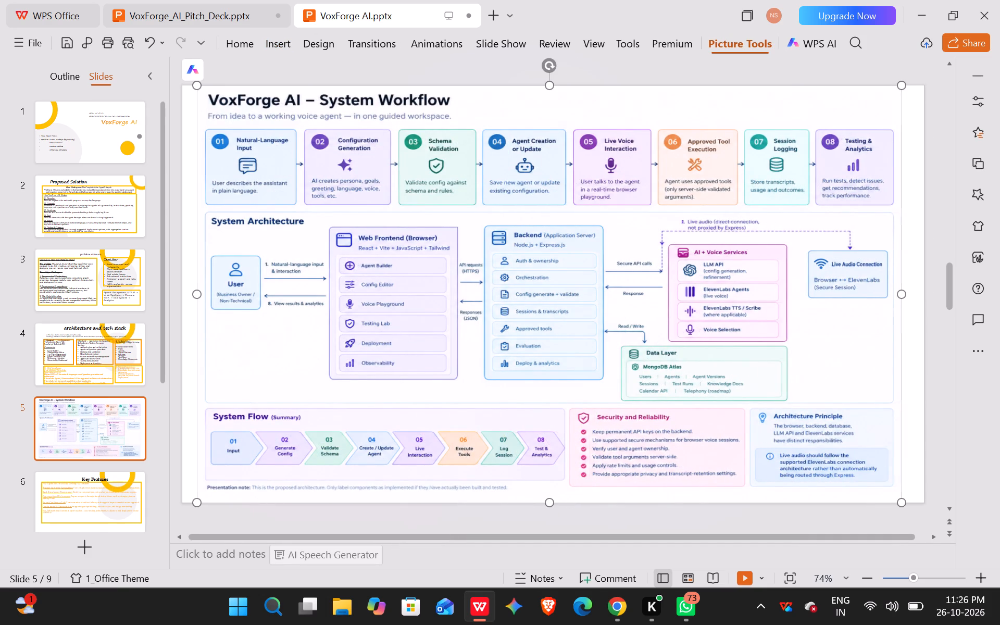
left_click_drag(909, 296, 926, 295)
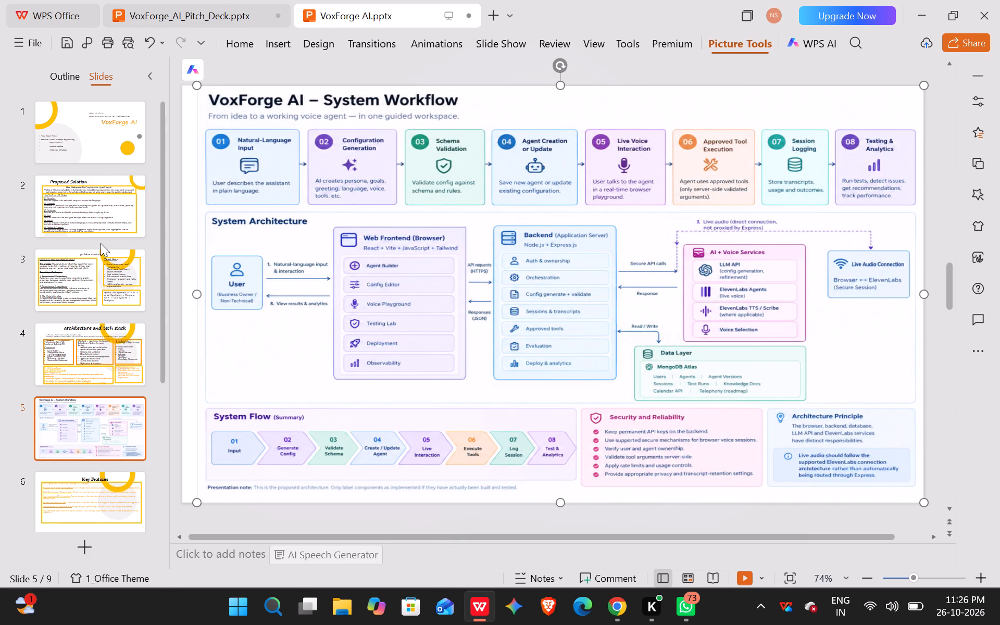
Move the Conclusion slide up to position 6, directly after the System Workflow slide.
scroll(92, 259, "down", 3)
left_click_drag(91, 419, 110, 254)
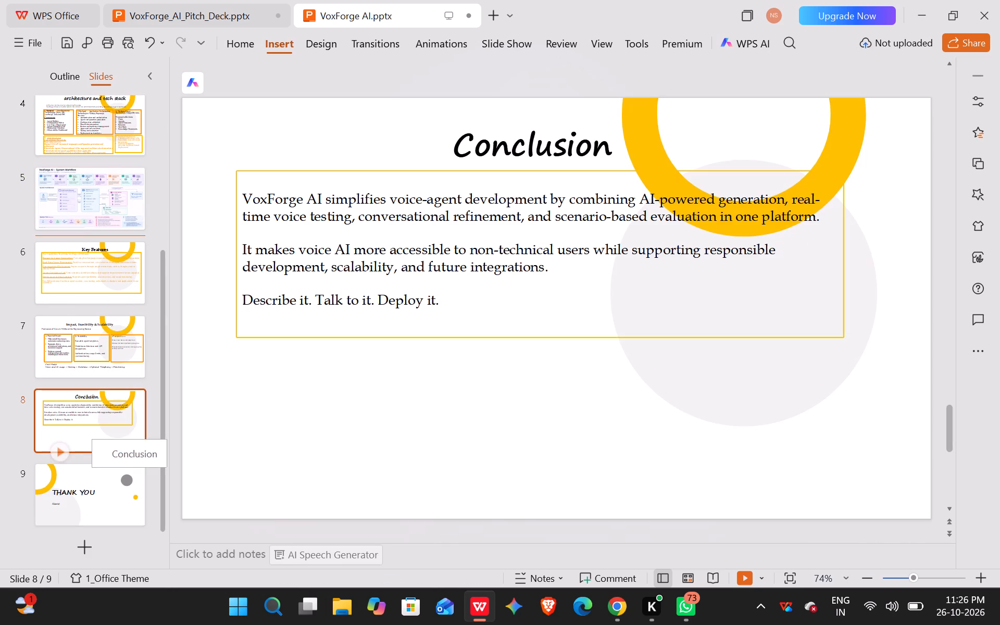
left_click_drag(110, 254, 110, 254)
left_click(110, 254)
Set the text in the "Voice AI Is Still Too Hard to Build" box on slide 3 to Book Antiqua.
scroll(110, 254, "up", 4)
left_click(97, 130)
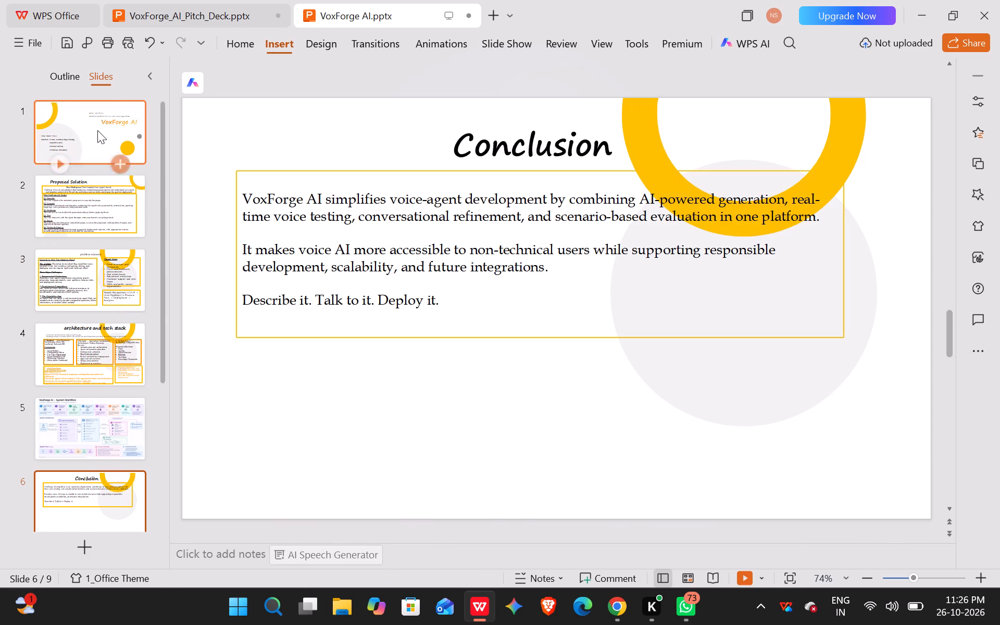
left_click(123, 226)
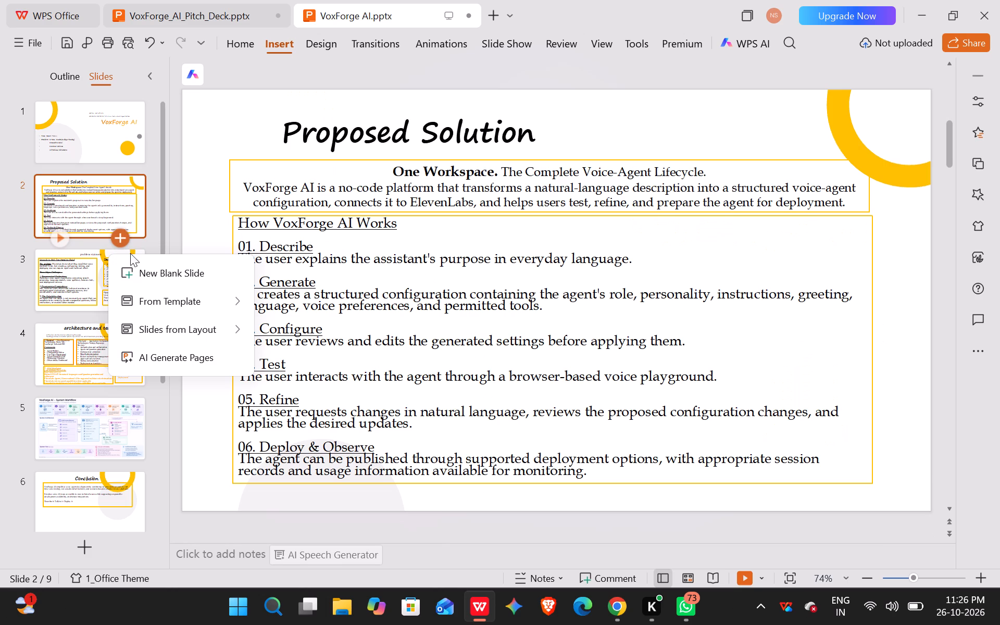
left_click(72, 293)
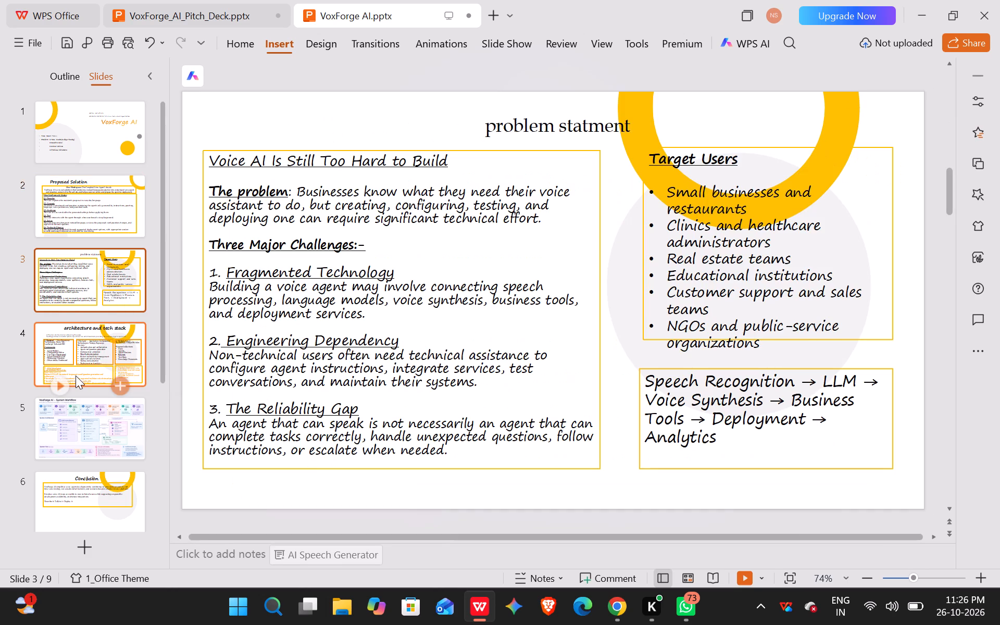
left_click_drag(213, 156, 523, 457)
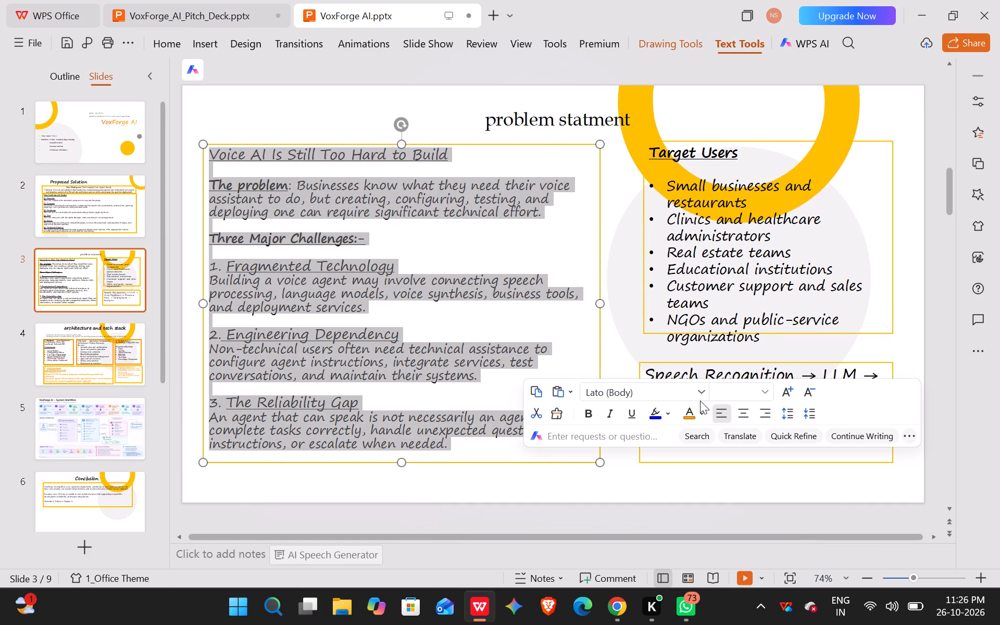
left_click(707, 395)
left_click(678, 119)
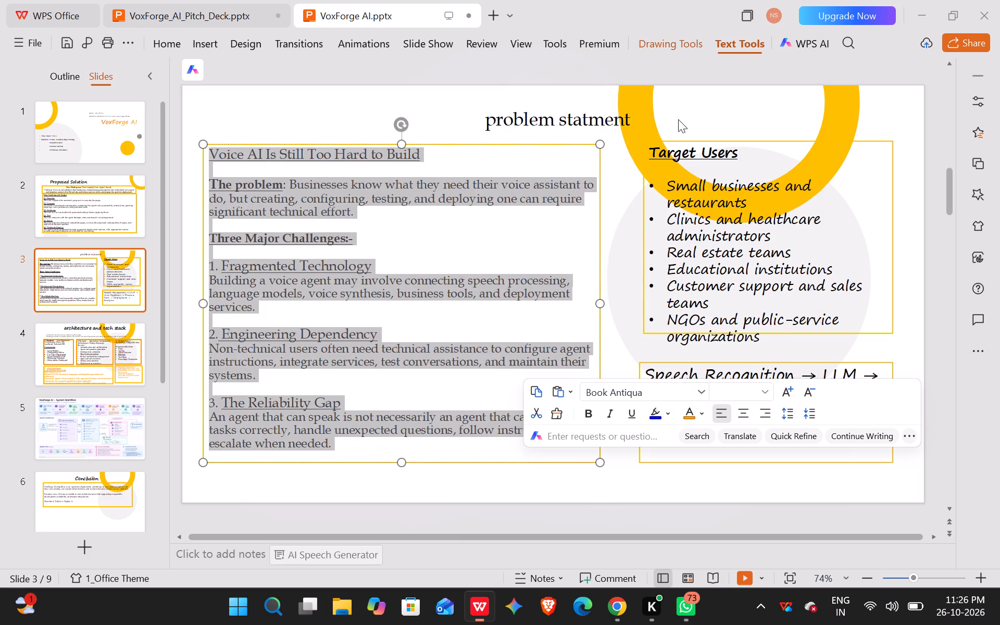
Set the Target Users heading and its bullet list to Book Antiqua.
left_click_drag(658, 149, 881, 425)
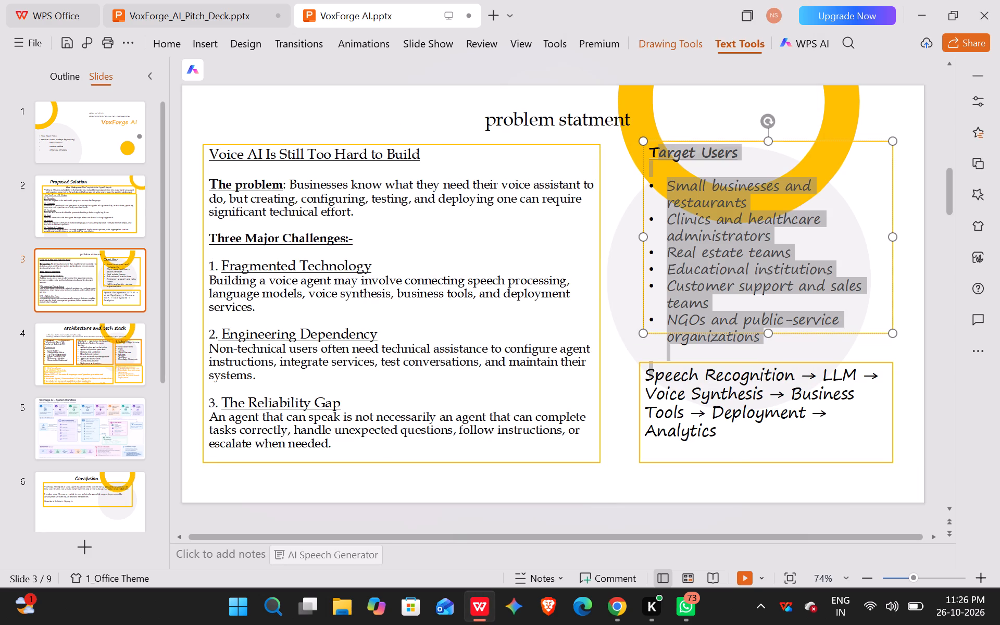
left_click_drag(881, 425, 851, 344)
left_click(760, 275)
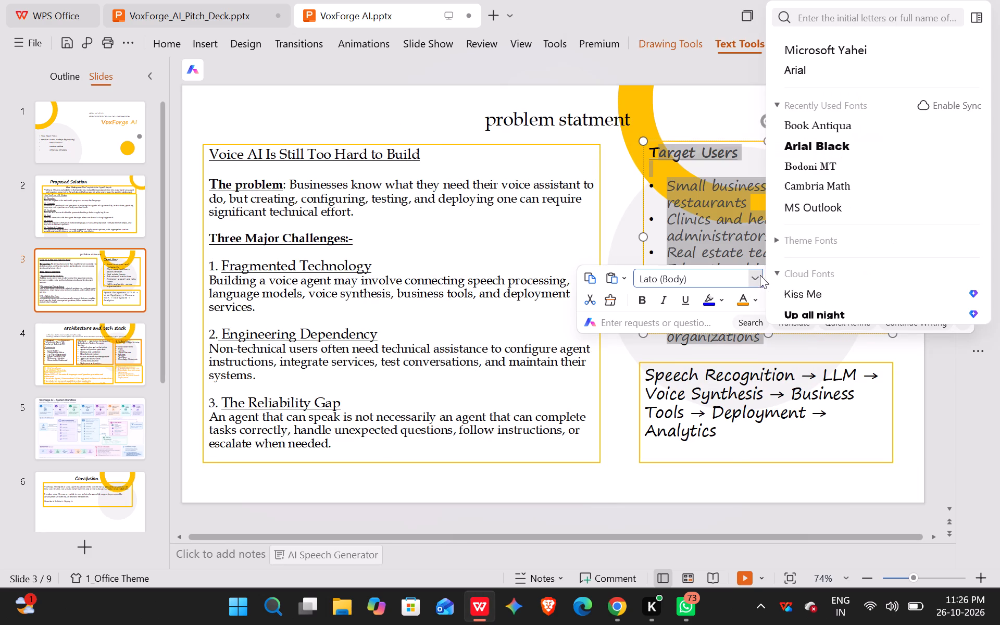
left_click(815, 117)
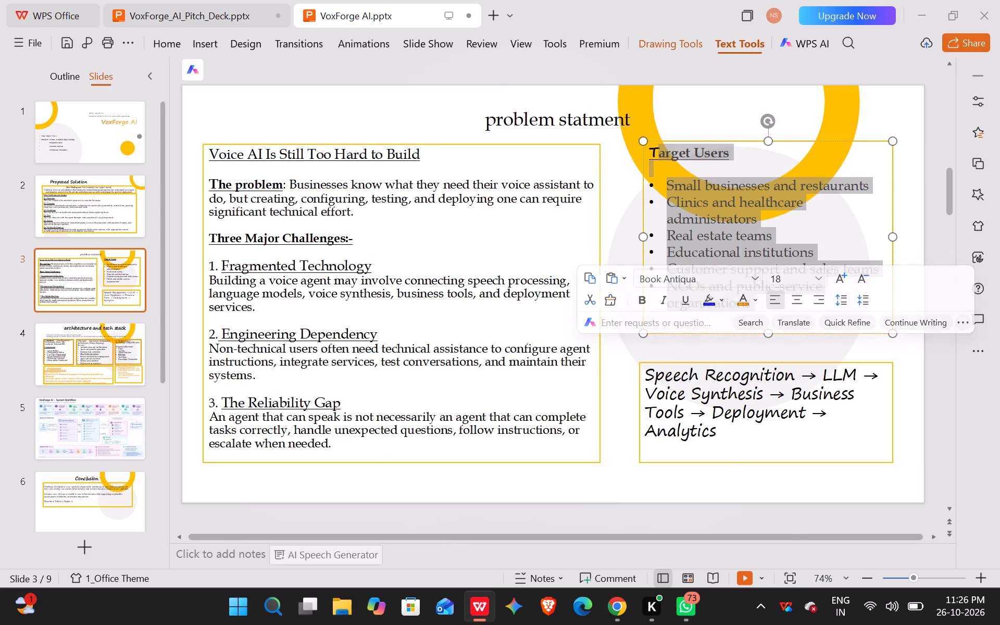
Set the text in the Speech Recognition to Analytics flow box to Book Antiqua.
left_click_drag(645, 372, 762, 444)
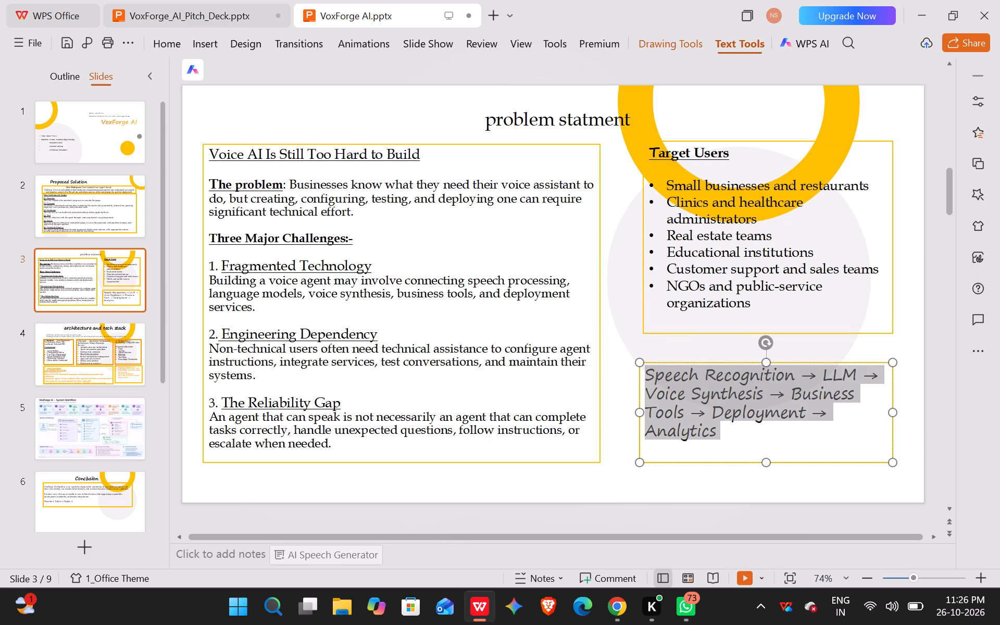
left_click(760, 379)
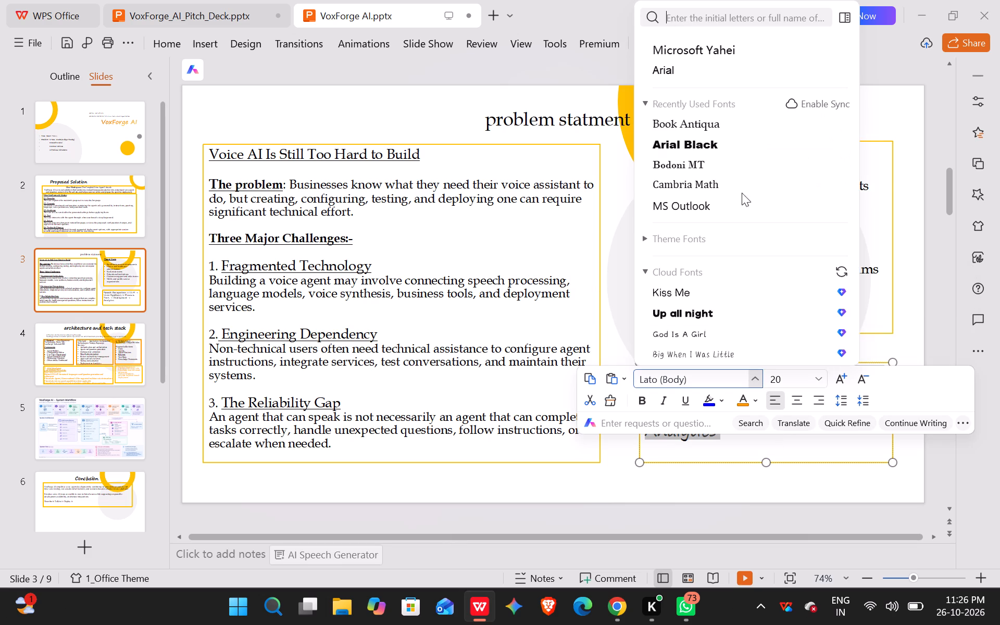
left_click(731, 119)
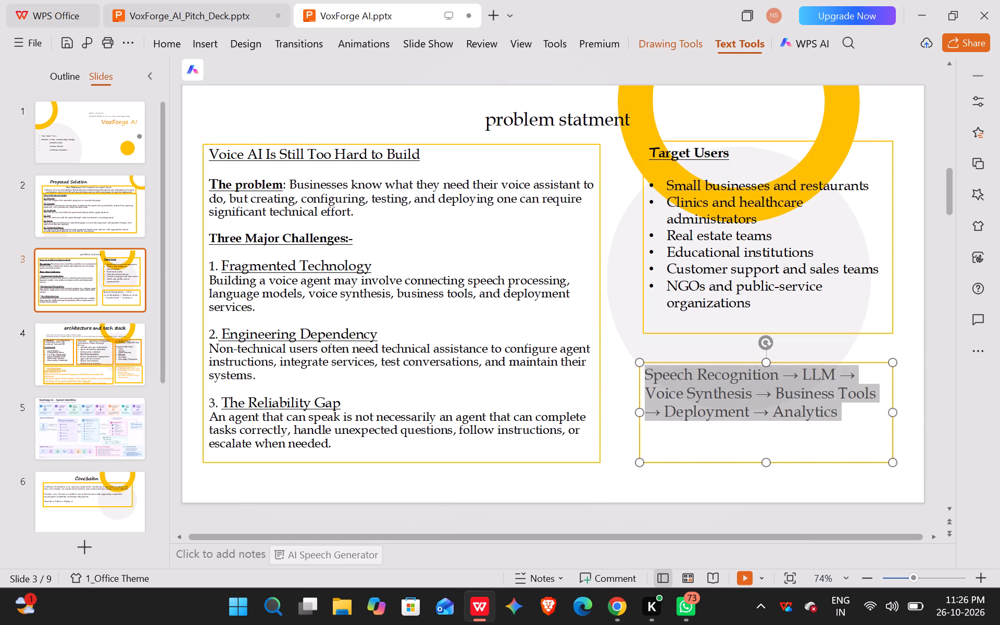
left_click(363, 122)
Move the VoxForge AI title slide down to position 3, after the problem statement slide.
left_click_drag(52, 147, 64, 208)
left_click_drag(64, 208, 82, 299)
left_click(82, 299)
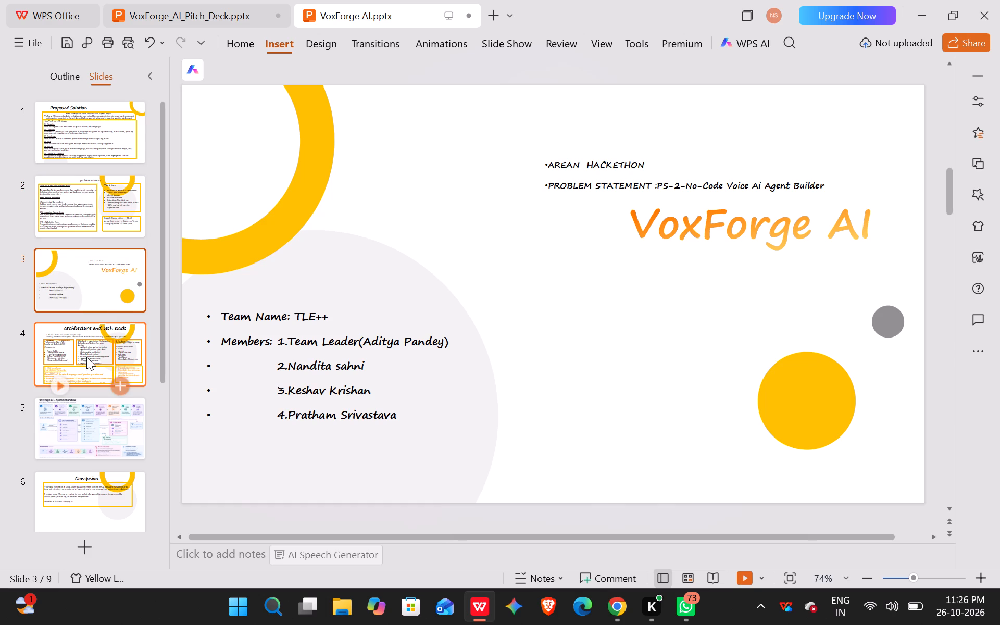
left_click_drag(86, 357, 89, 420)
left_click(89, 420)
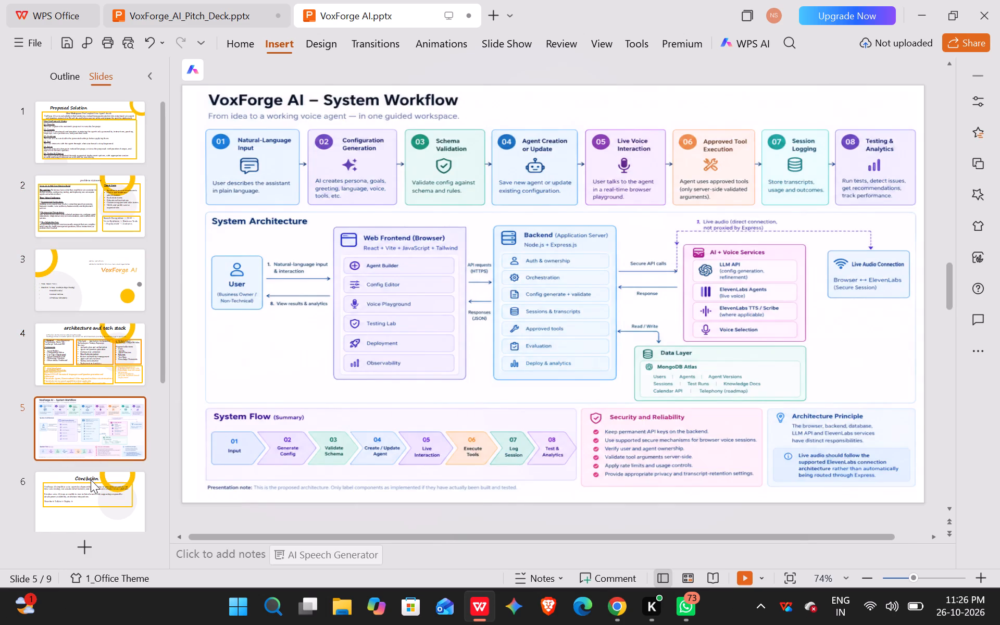
Delete the Name text box below the THANK YOU heading on the closing slide.
left_click(91, 480)
scroll(91, 480, "down", 2)
left_click(91, 480)
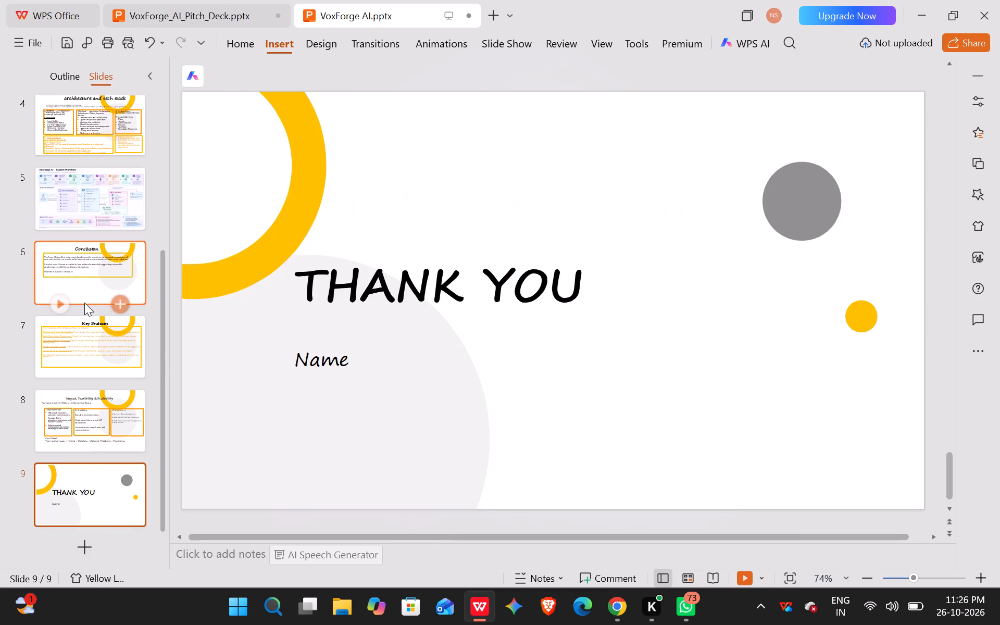
left_click(347, 361)
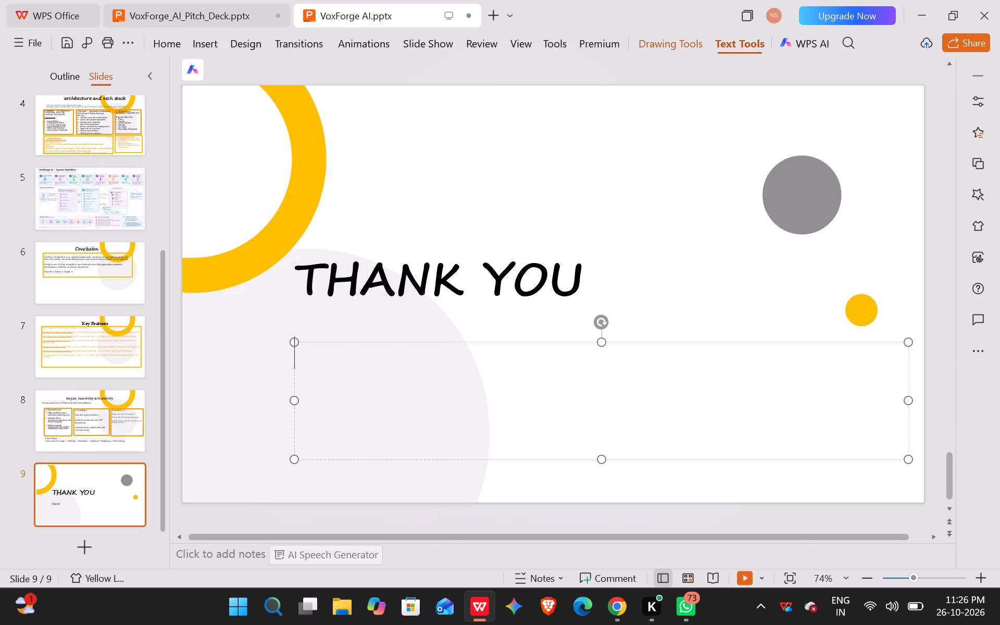
key("BackSpace")
right_click(347, 361)
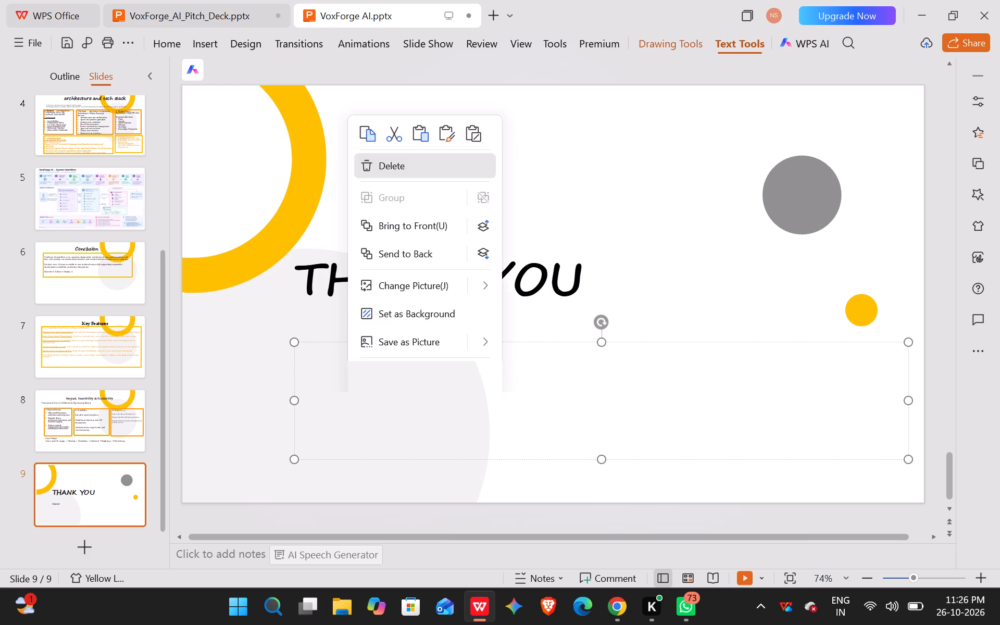
left_click(549, 180)
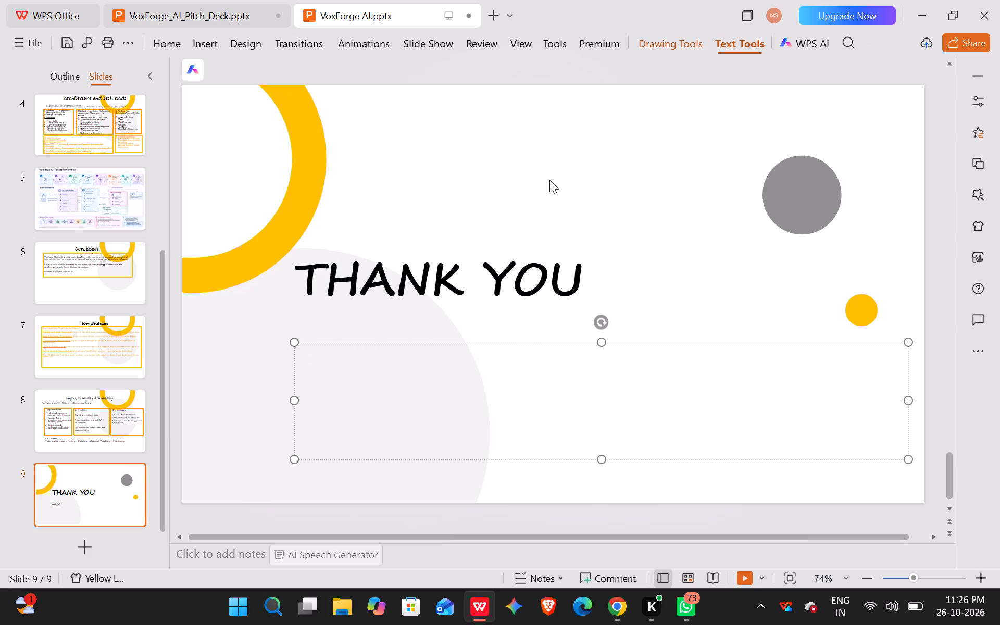
left_click(606, 316)
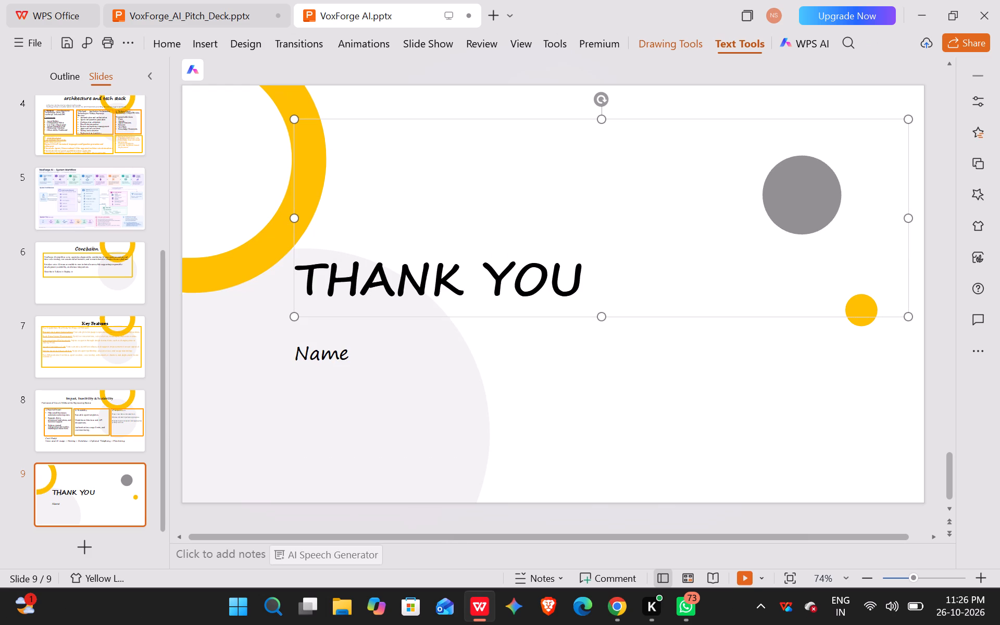
left_click(348, 346)
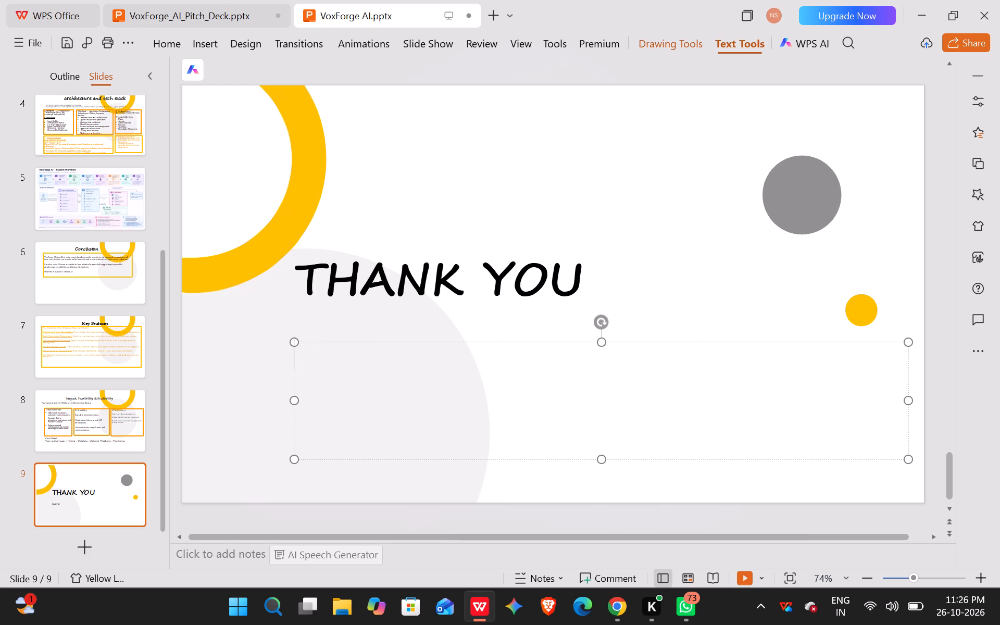
left_click(399, 341)
right_click(399, 341)
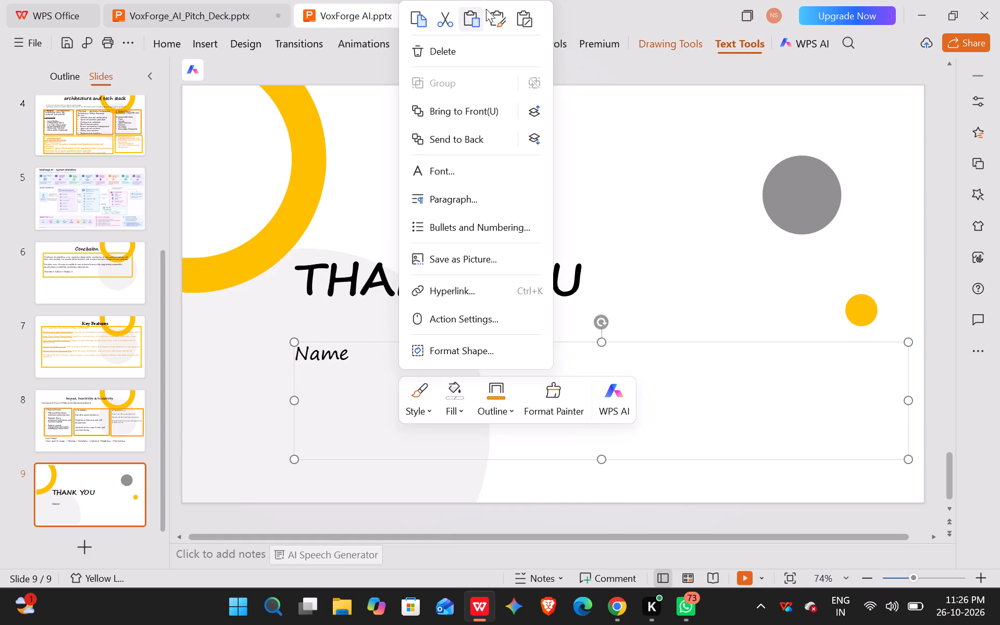
left_click(441, 53)
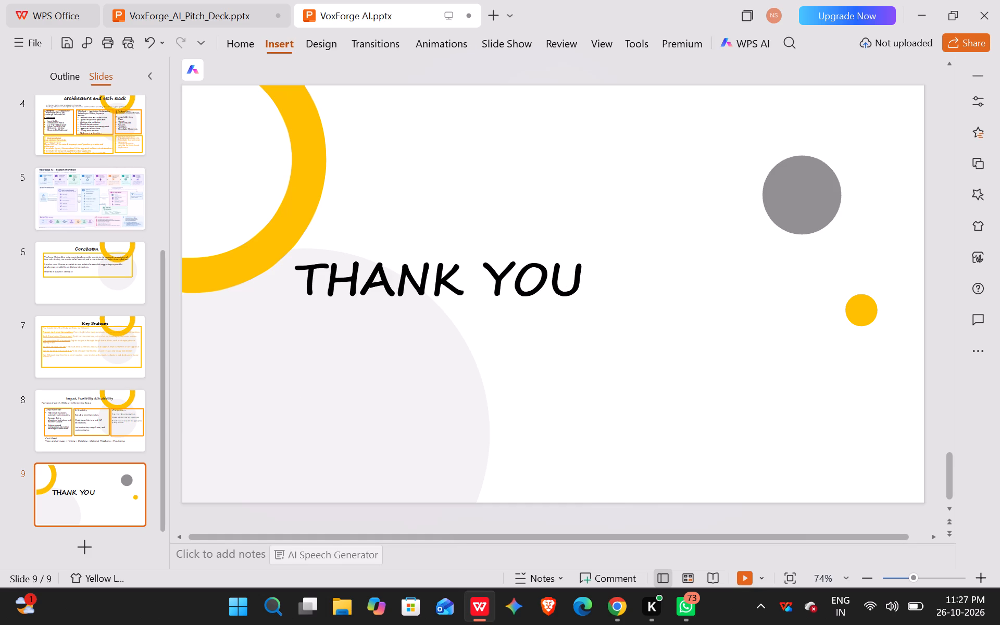
Change the font colour of all the body text in the Key Features box on slide 7 to black.
left_click(105, 144)
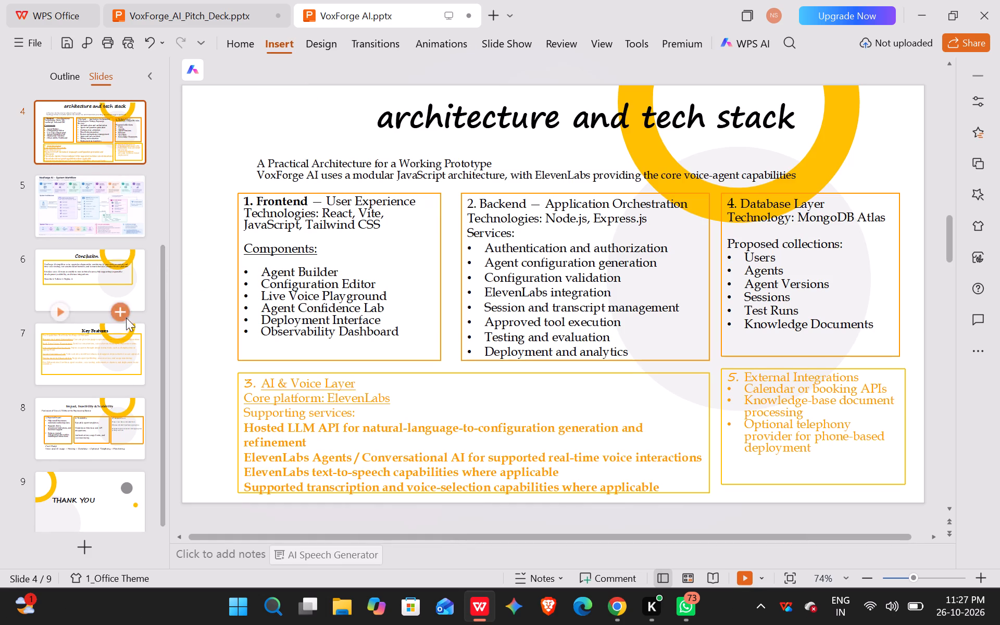
left_click(81, 343)
scroll(81, 343, "down", 2)
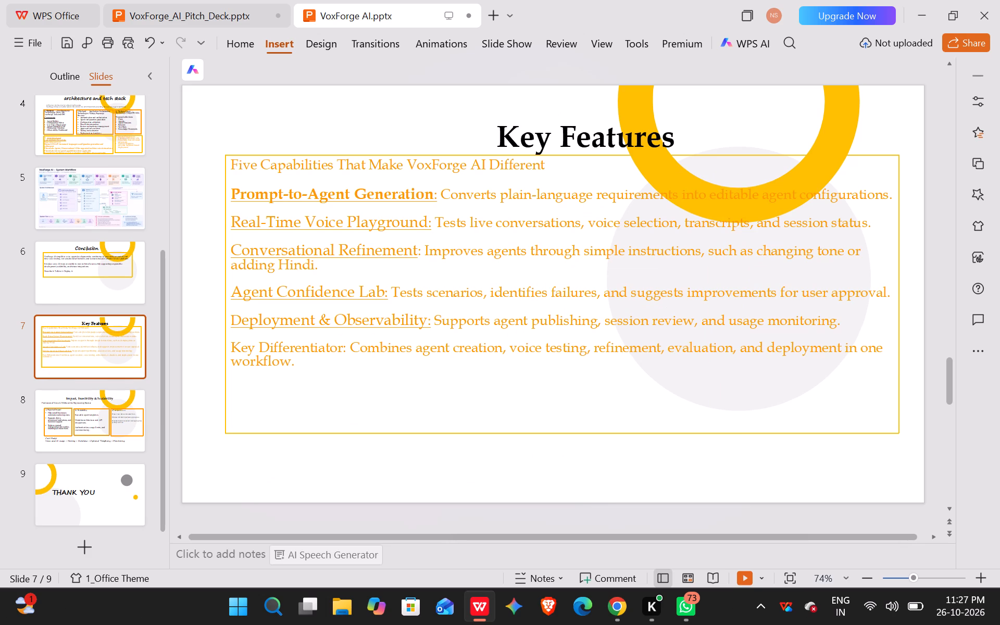
left_click_drag(236, 164, 261, 196)
left_click_drag(294, 366, 247, 253)
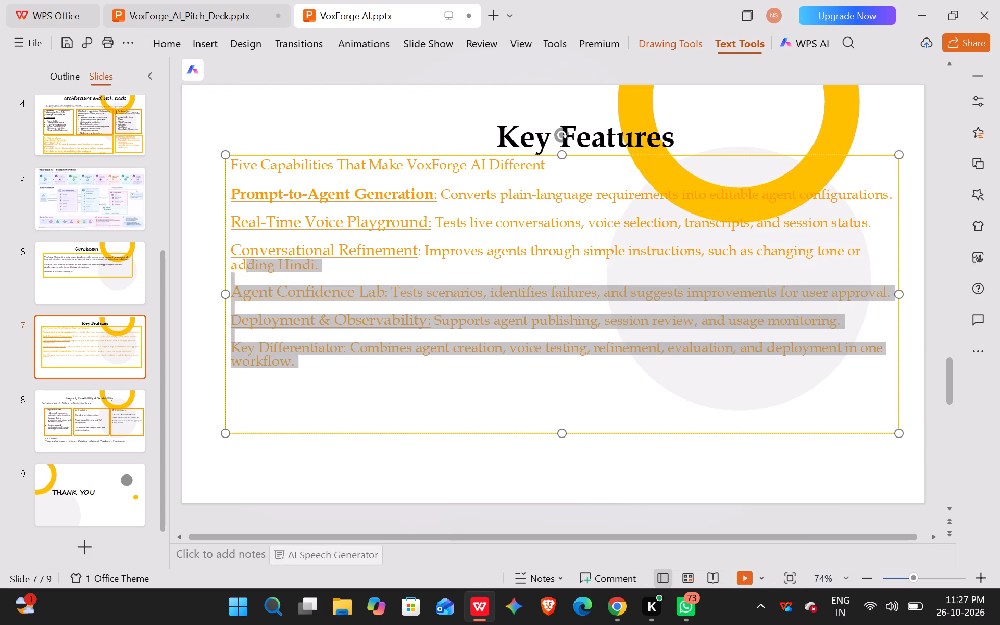
left_click_drag(247, 253, 232, 124)
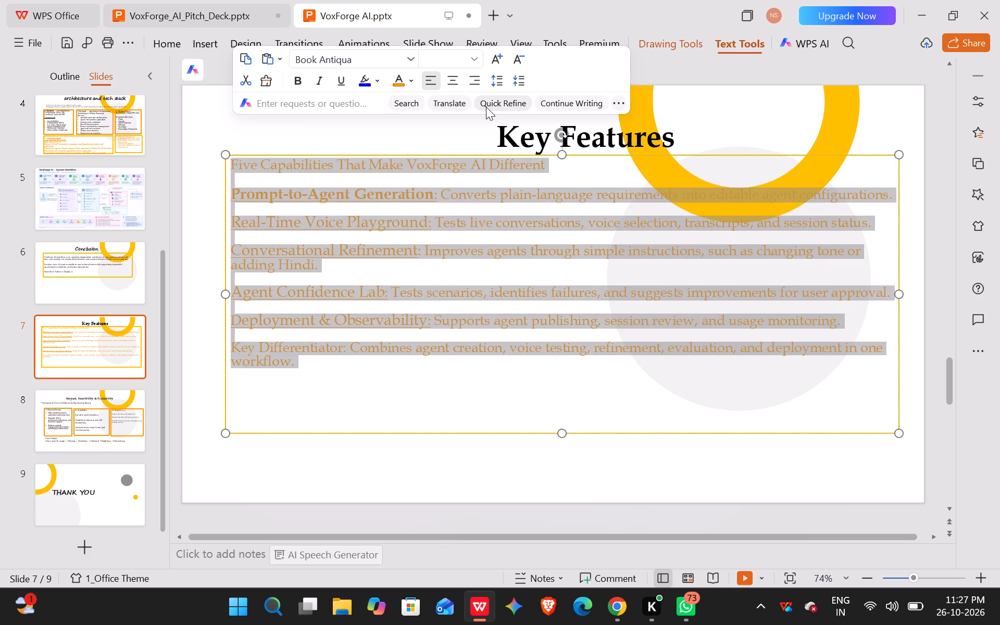
left_click(324, 81)
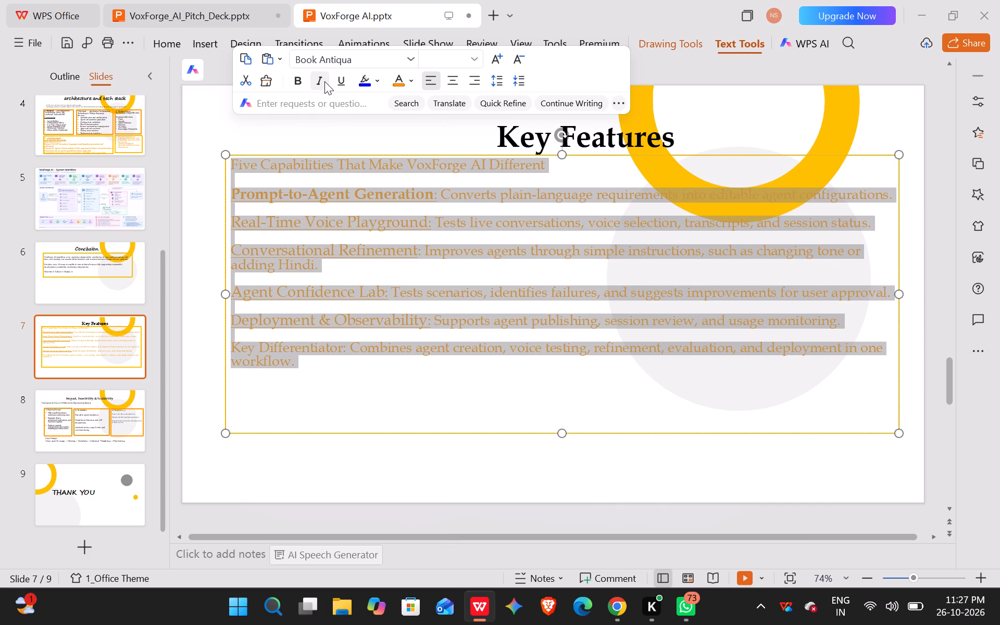
left_click(324, 81)
left_click(408, 81)
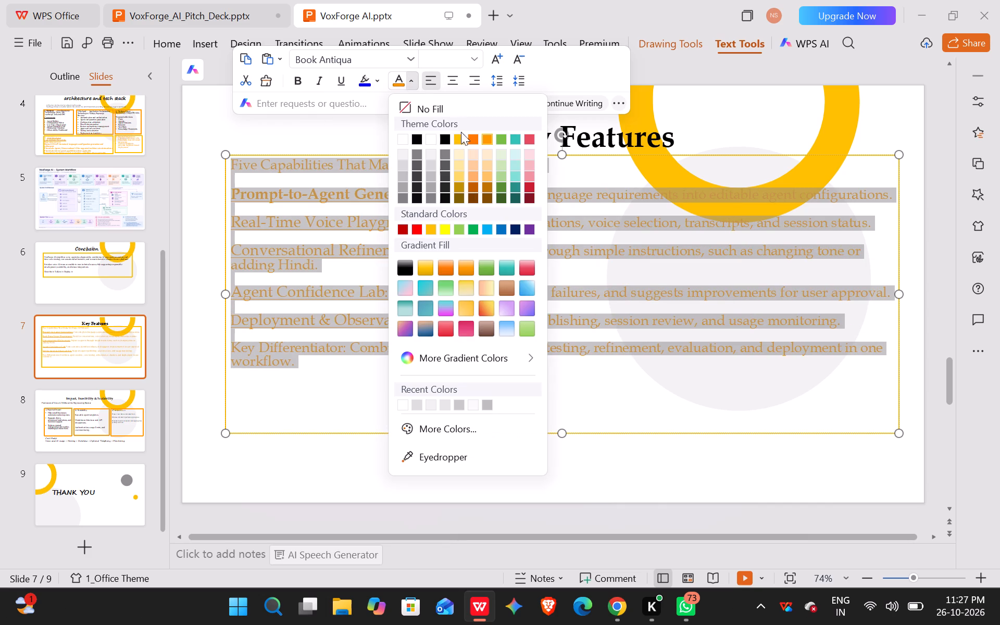
left_click(446, 140)
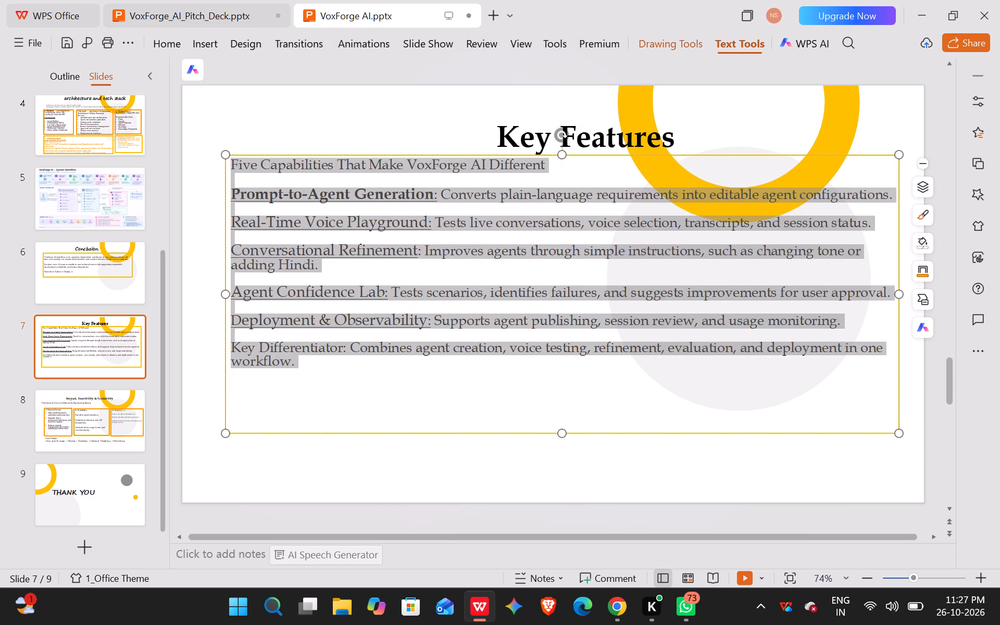
left_click(450, 393)
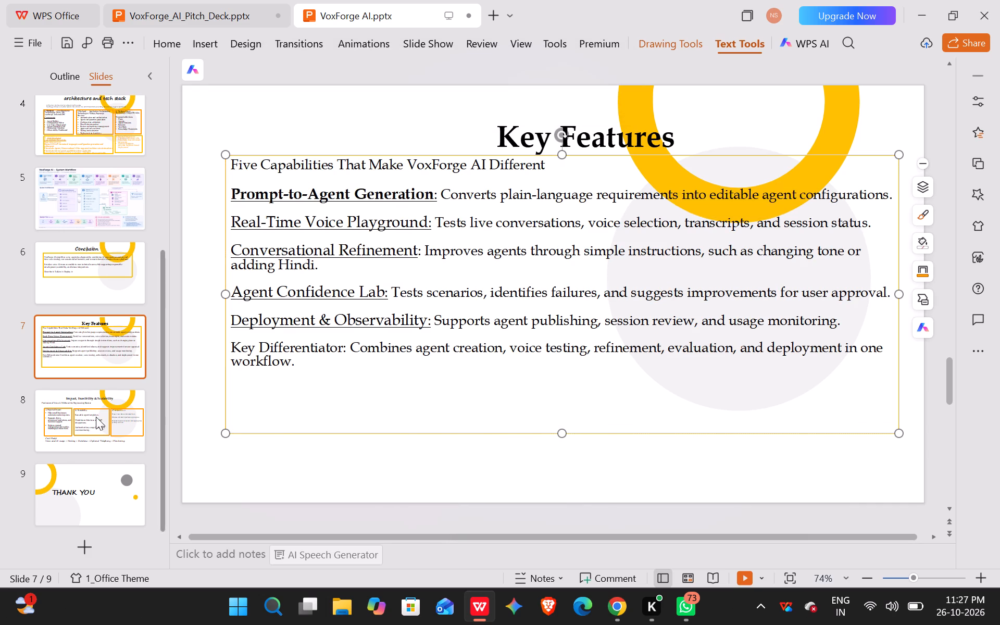
Change the font colour of the text in the AI & Voice Layer box on the architecture and tech stack slide to black.
left_click(101, 135)
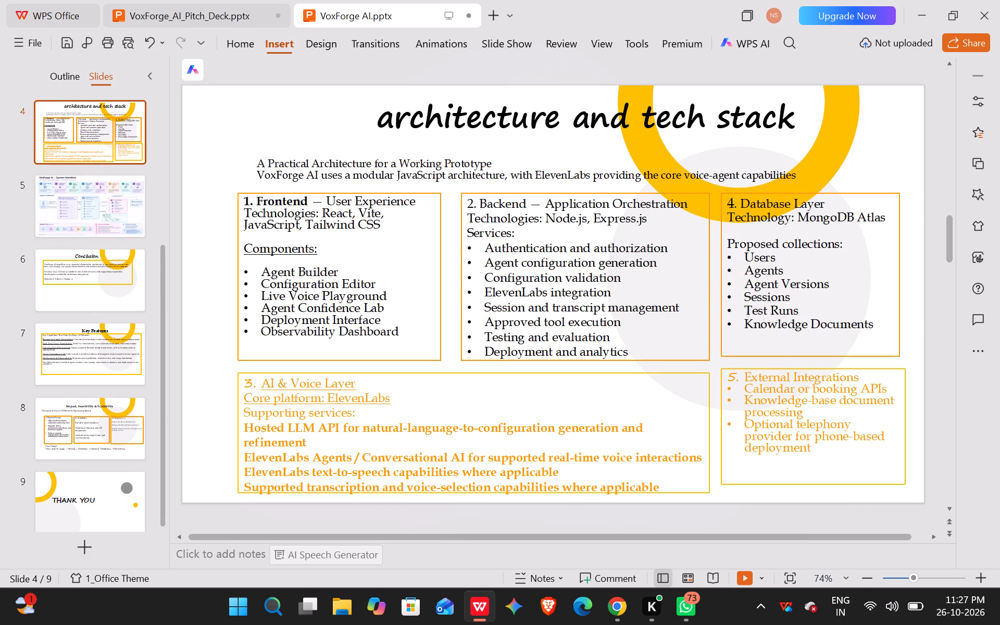
left_click_drag(247, 381, 663, 504)
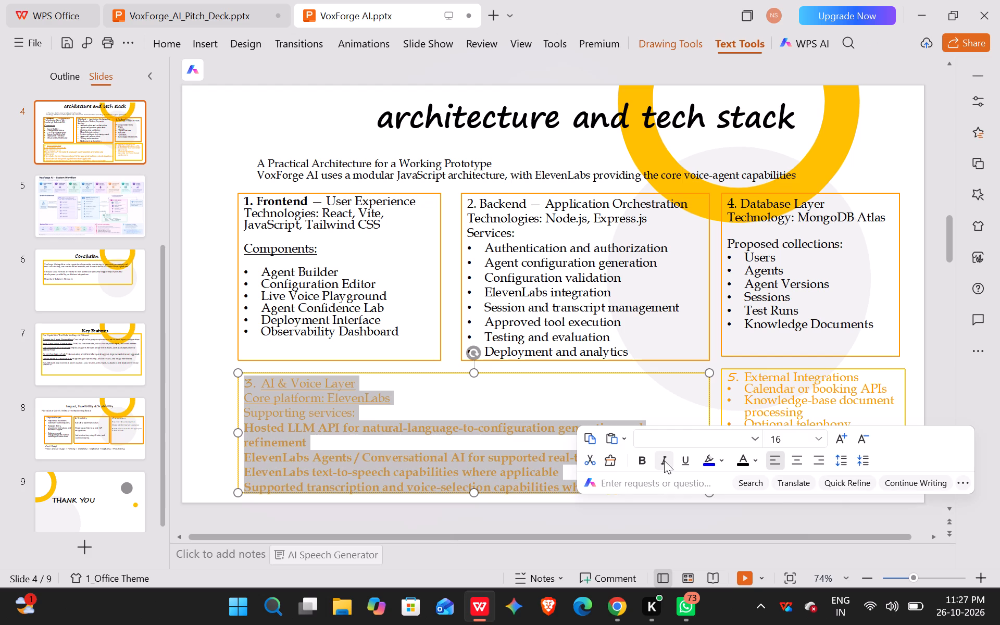
left_click(664, 460)
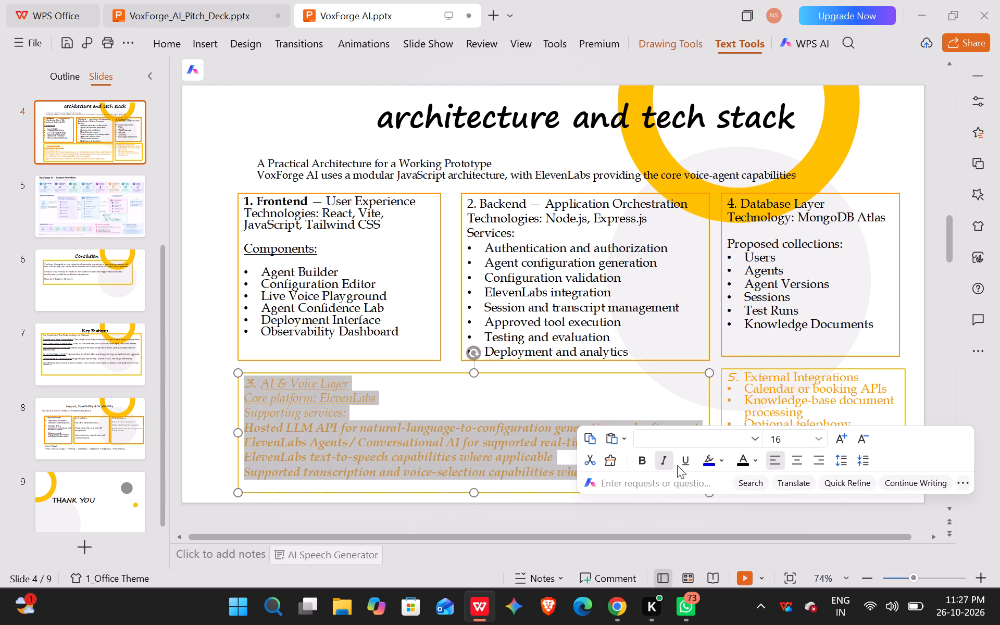
left_click(666, 467)
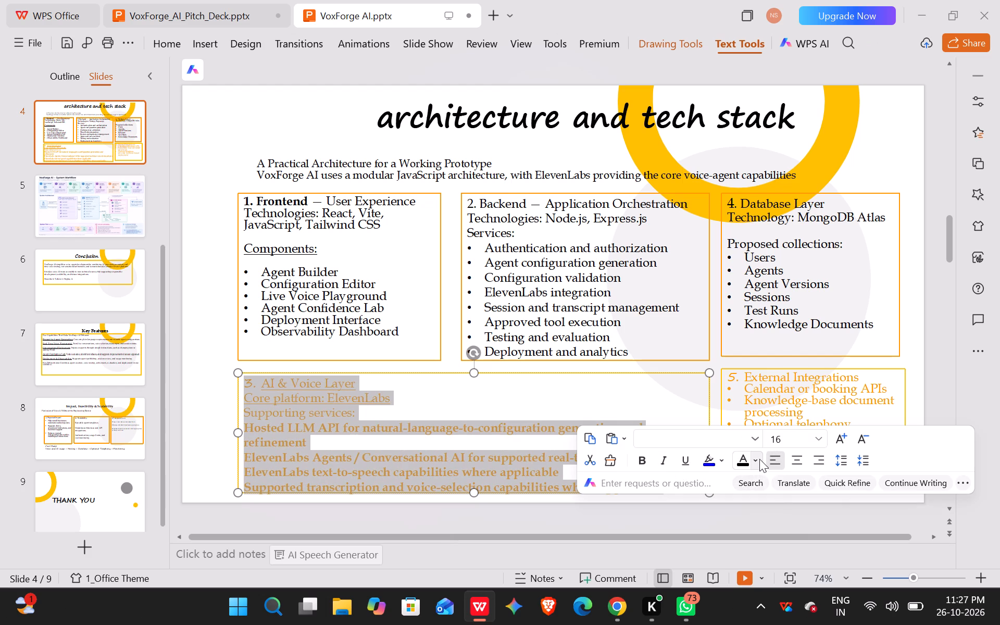
left_click(759, 459)
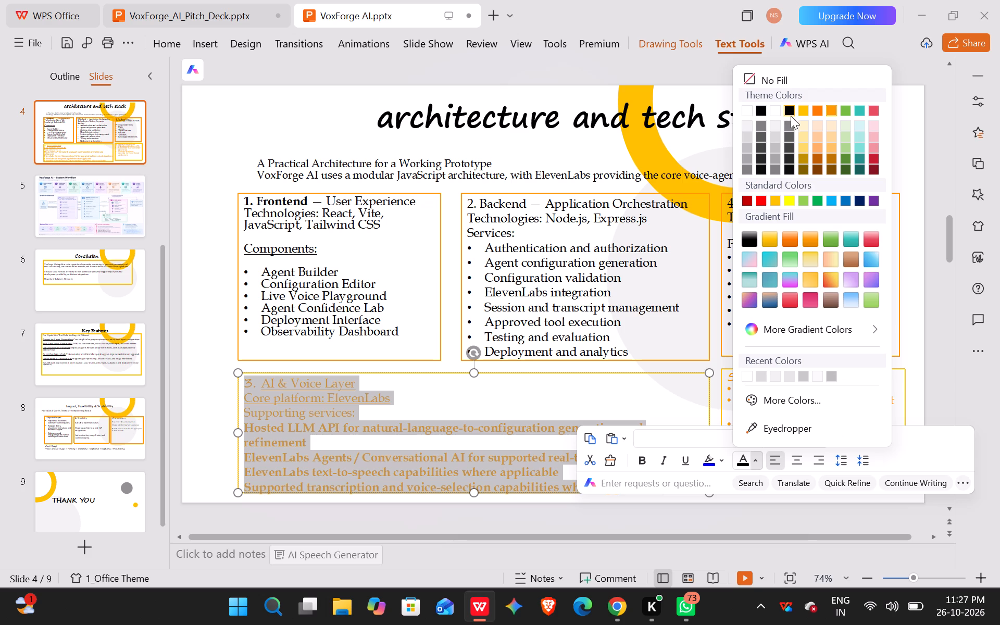
left_click(791, 107)
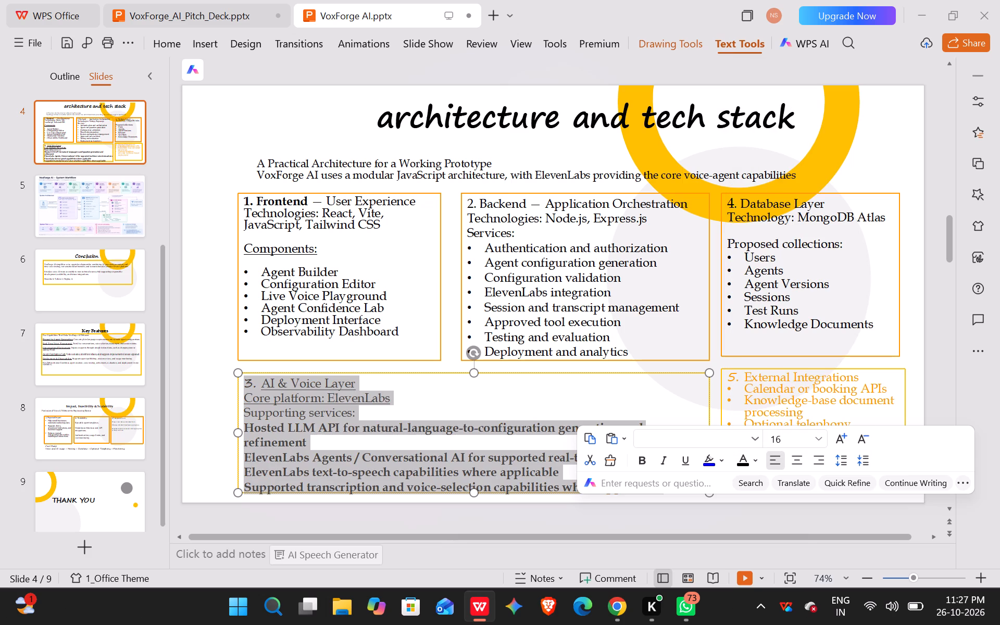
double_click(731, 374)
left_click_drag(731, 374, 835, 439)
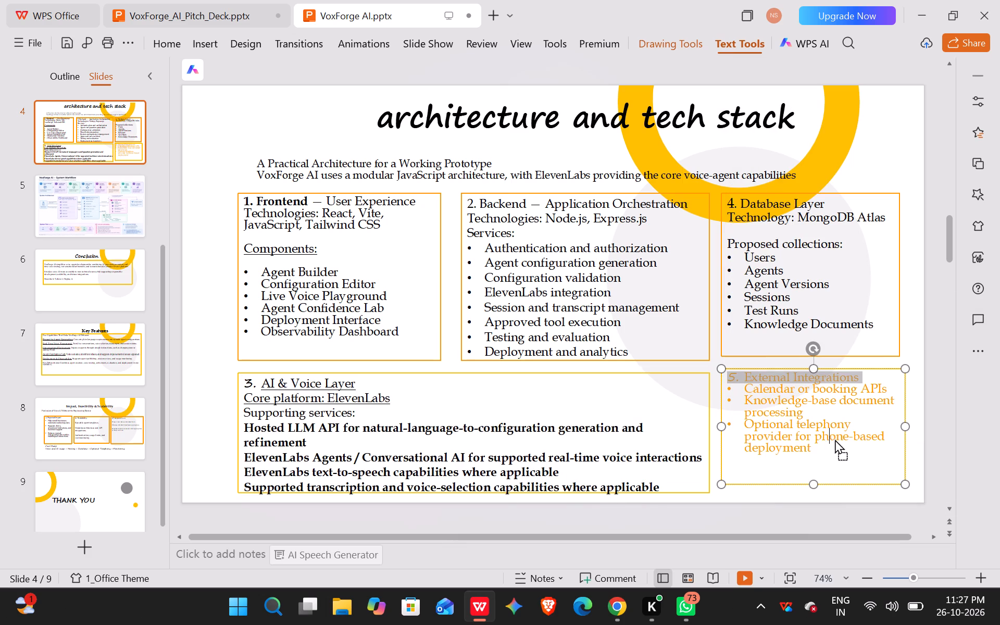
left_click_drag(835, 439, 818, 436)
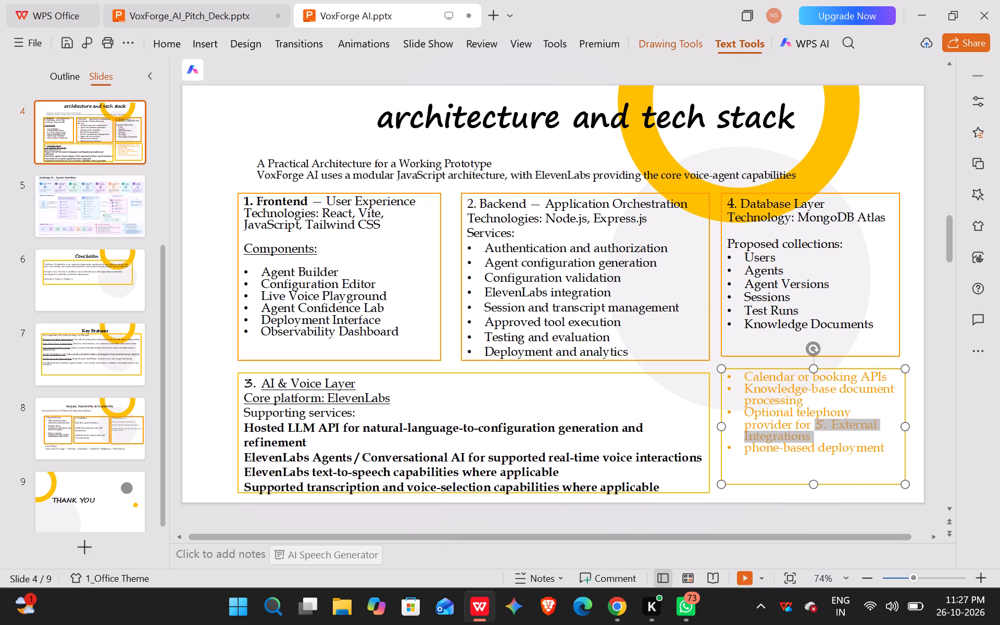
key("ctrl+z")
Change the font colour of the text in the External Integrations box on slide 4 to black.
left_click(746, 370)
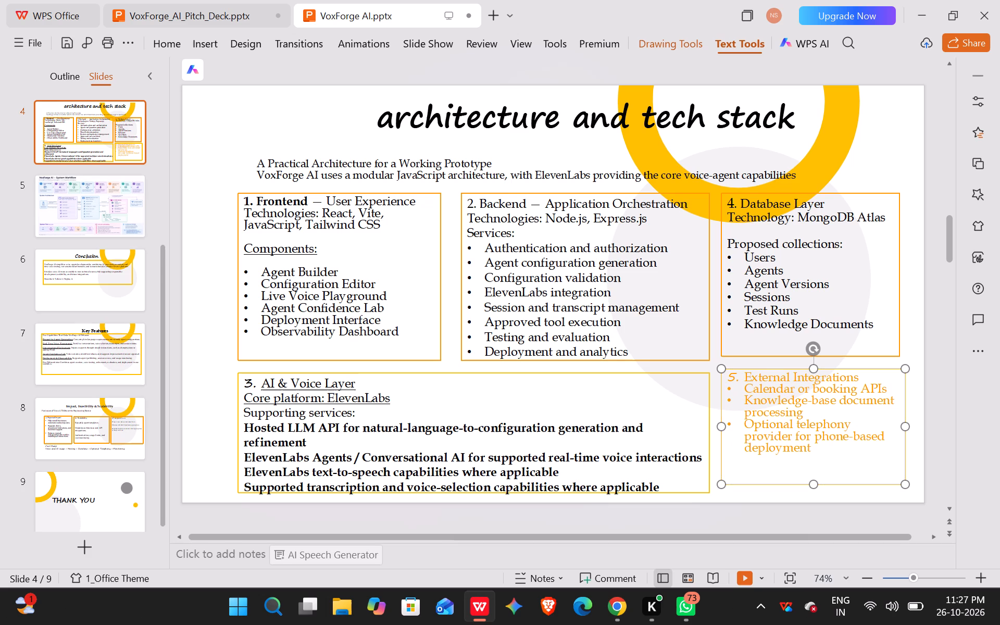
left_click_drag(729, 374, 852, 498)
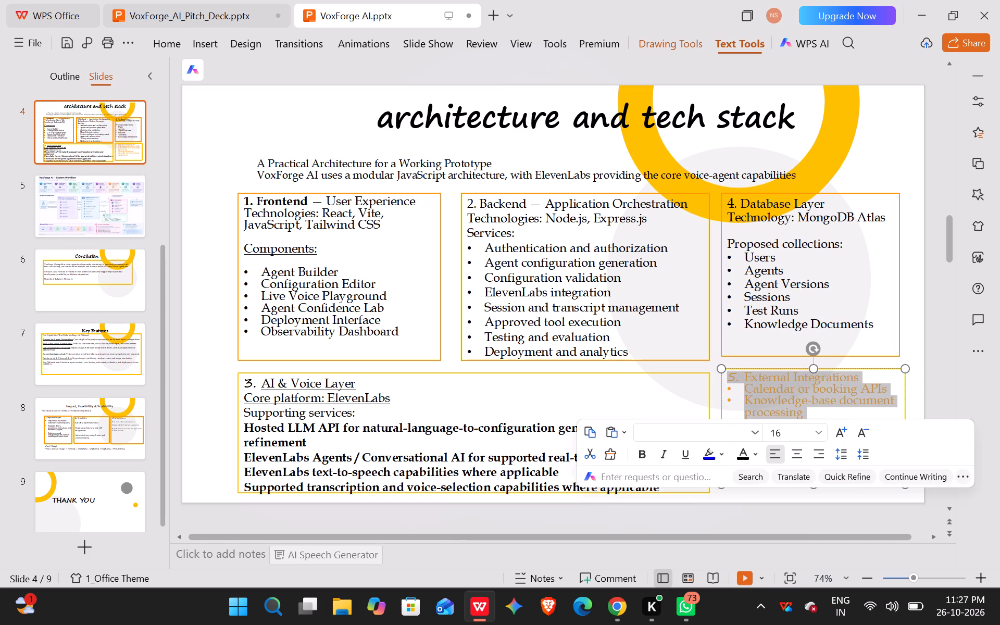
left_click(748, 457)
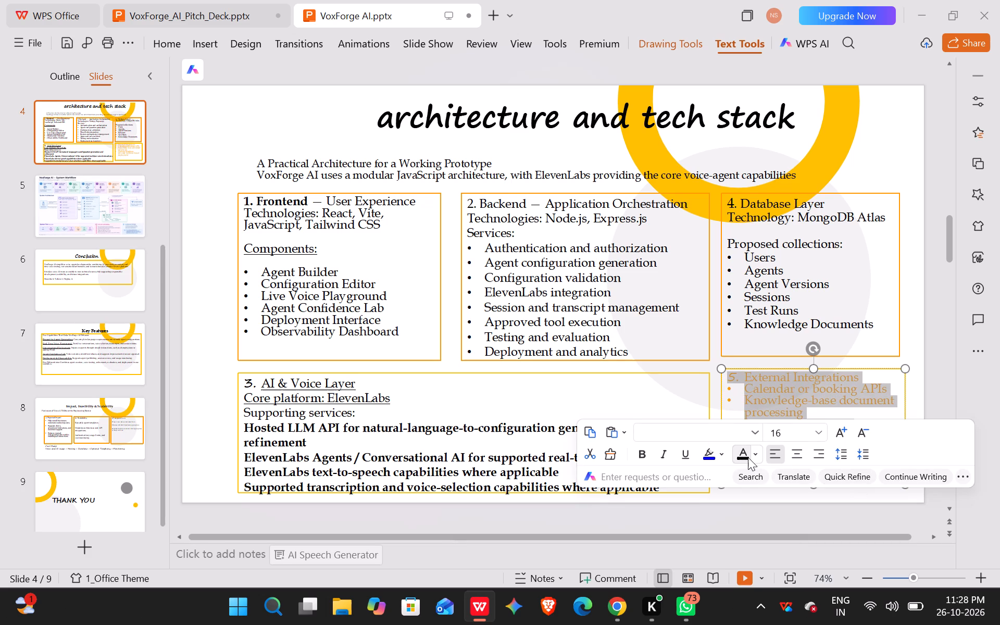
Move the VoxForge AI title slide up to position 1, before the Proposed Solution slide.
left_click(98, 119)
scroll(93, 193, "up", 2)
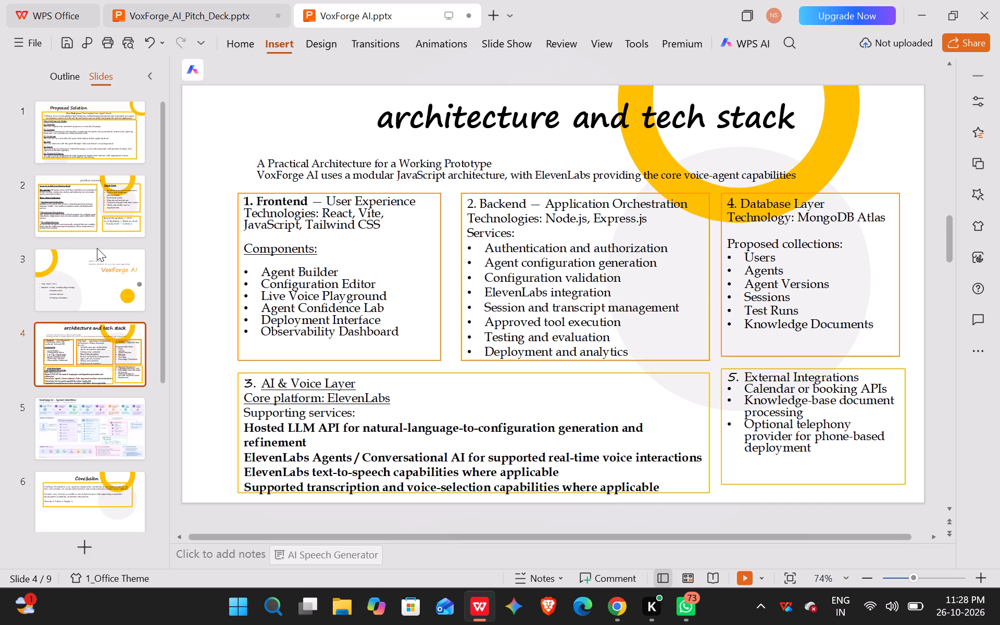
left_click_drag(100, 291, 98, 99)
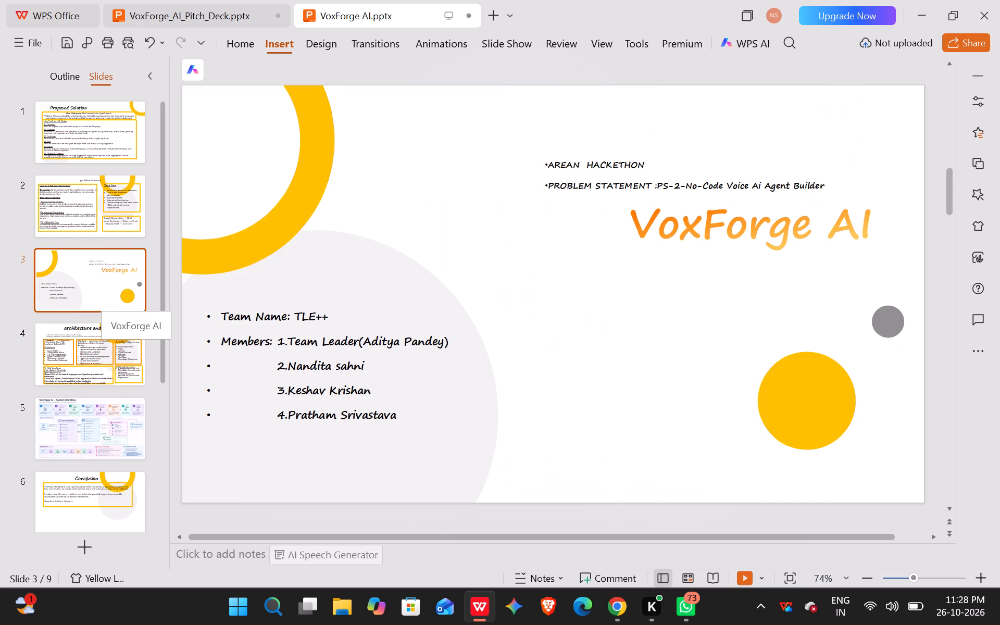
left_click_drag(98, 99, 98, 97)
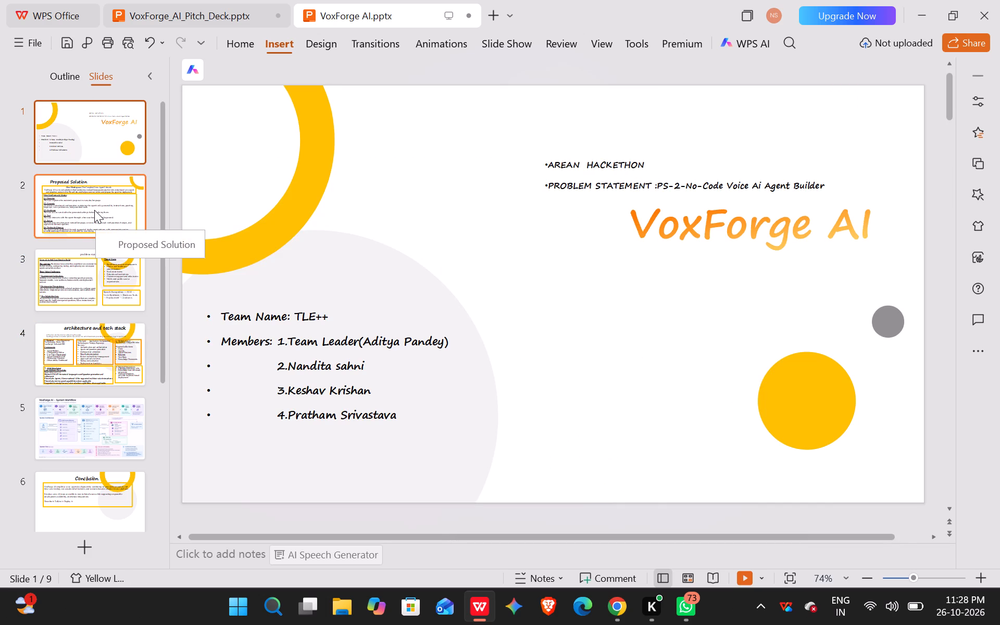
Review the slide order and content from the Proposed Solution slide through the Conclusion slide.
left_click(94, 210)
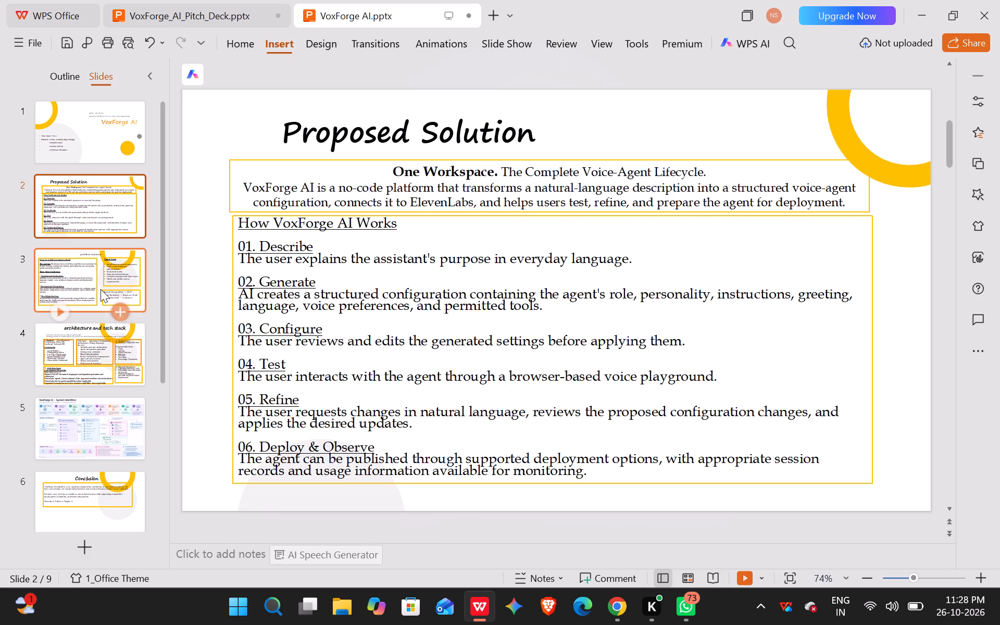
left_click(86, 264)
left_click(90, 357)
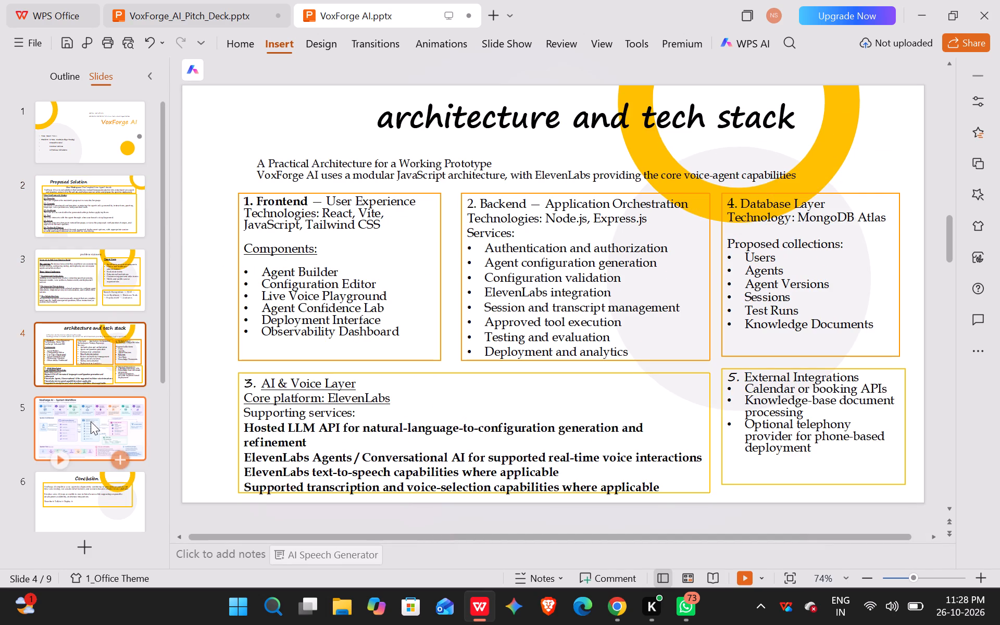
left_click(89, 444)
left_click(93, 504)
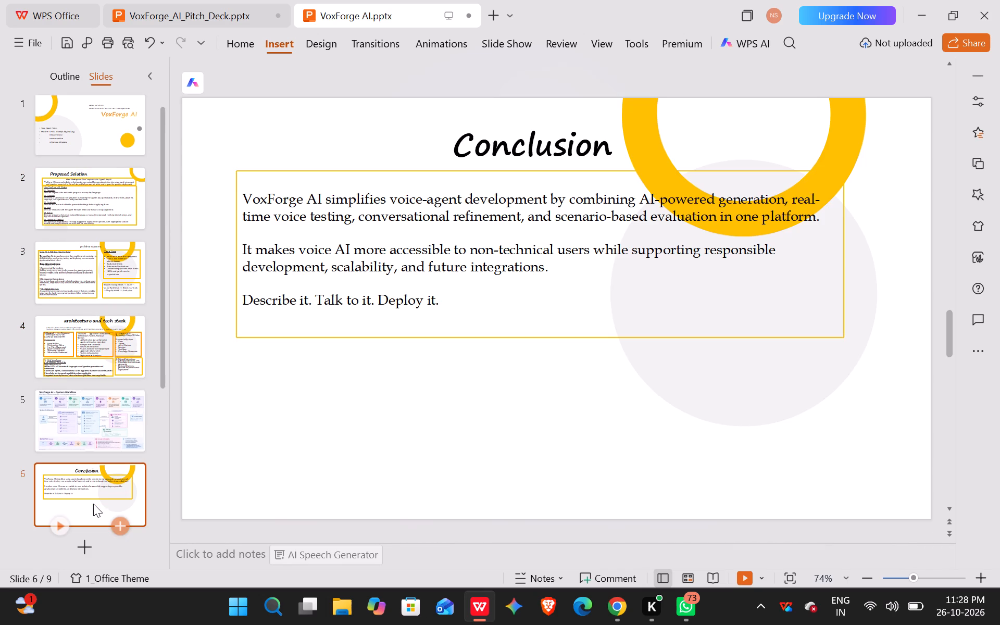
scroll(76, 277, "up", 4)
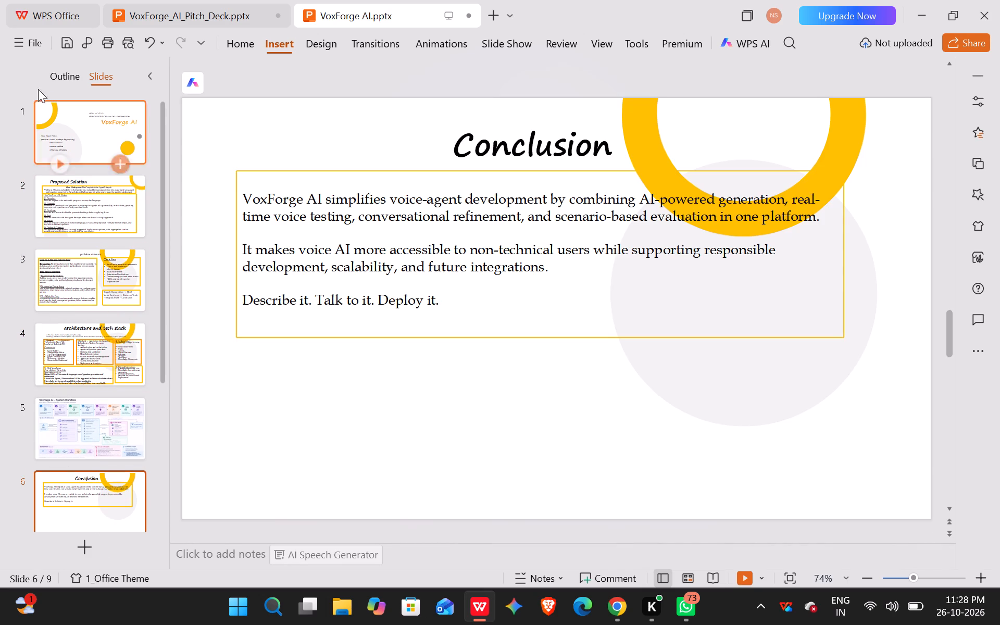
Save the VoxForge AI presentation to the Desktop in PPTX format as a separate copy, keeping the existing file.
left_click(19, 36)
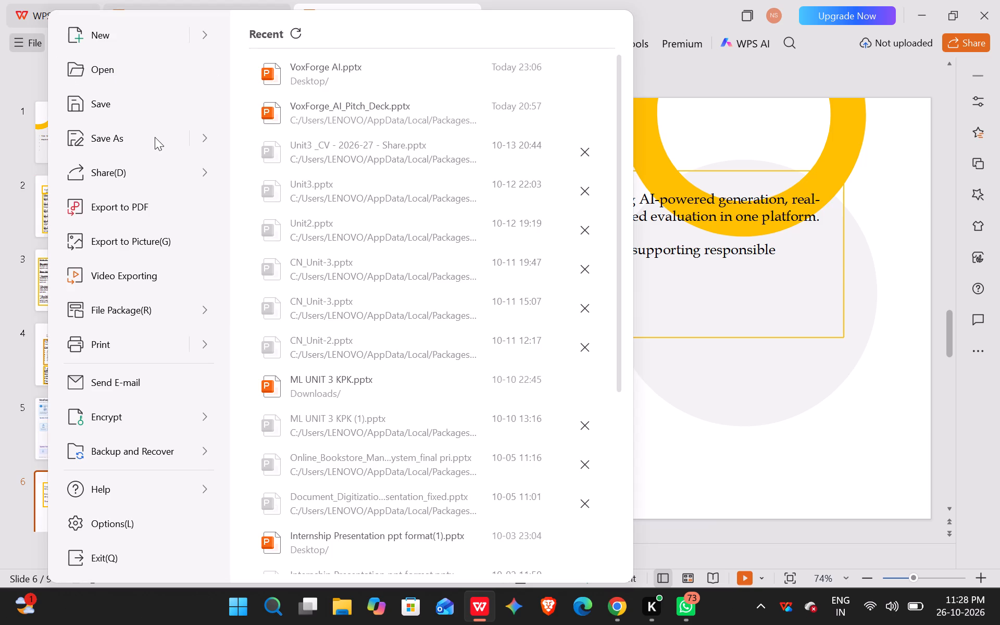
left_click(154, 138)
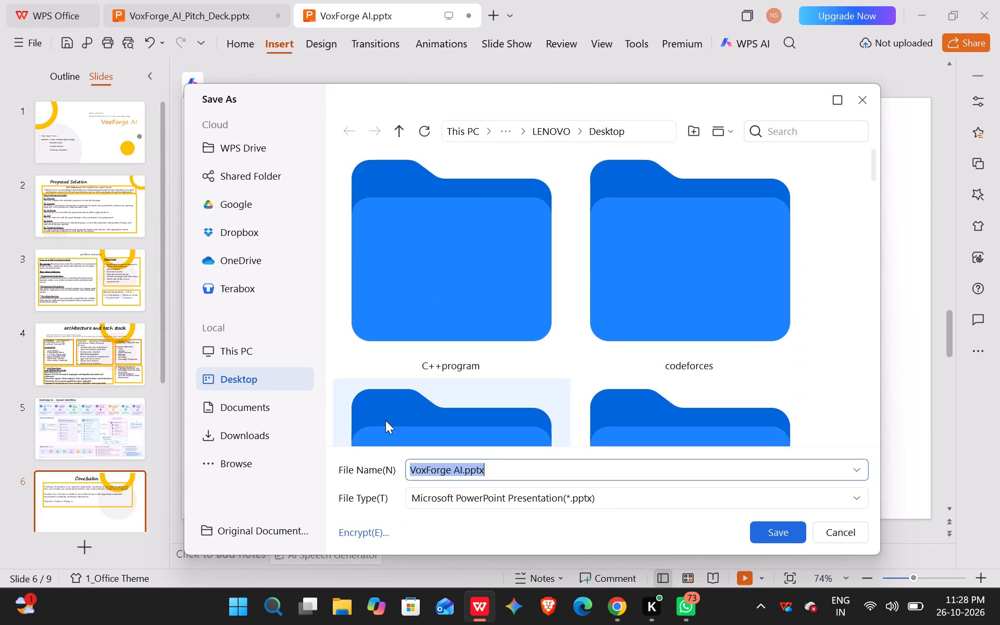
left_click(786, 536)
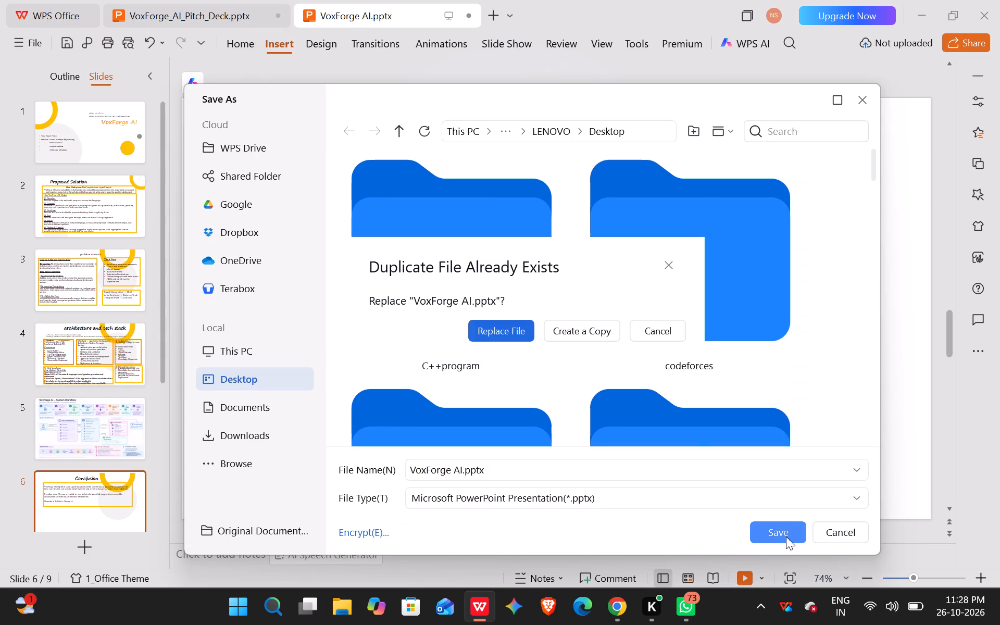
left_click(575, 327)
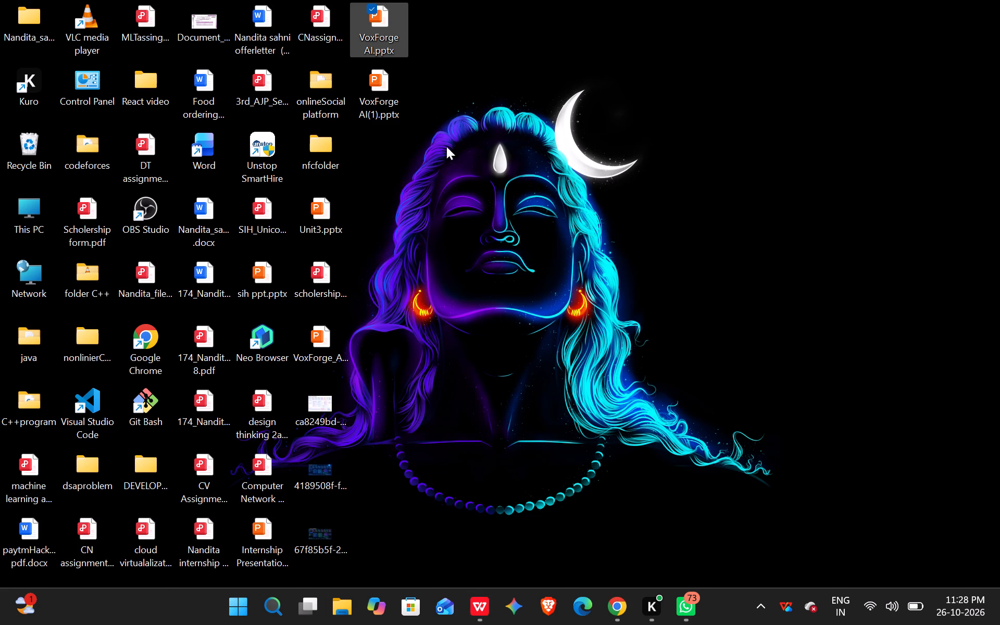
Copy the newly saved VoxForge AI(1).pptx file on the Windows desktop to the clipboard.
right_click(393, 114)
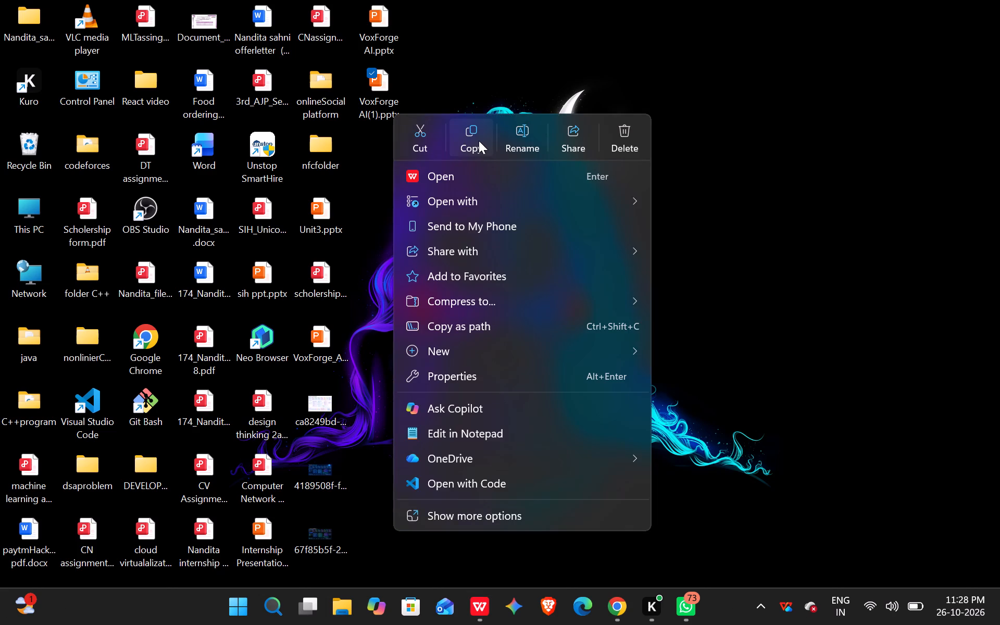
left_click(479, 141)
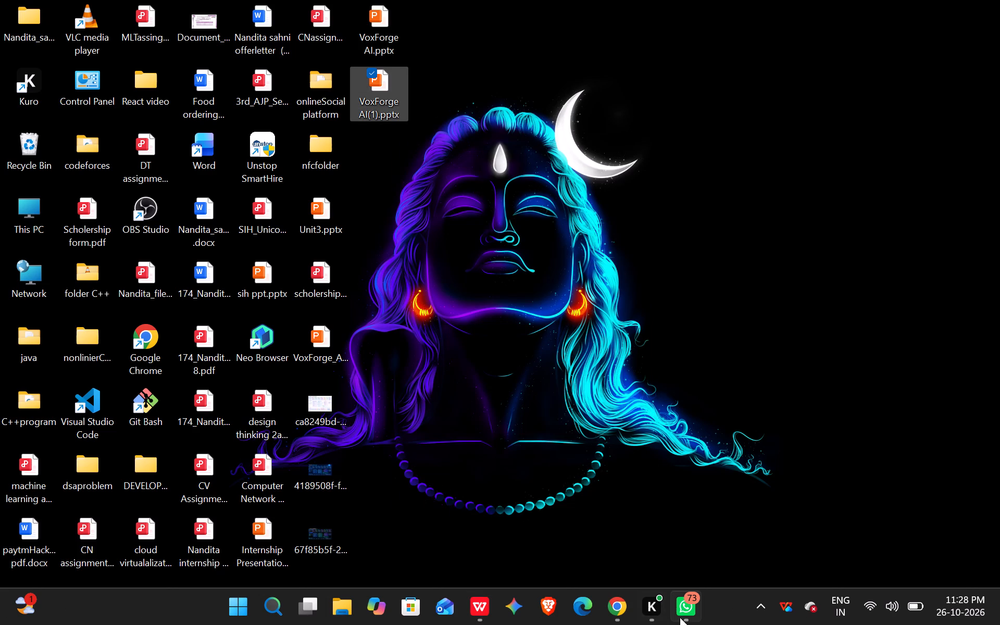
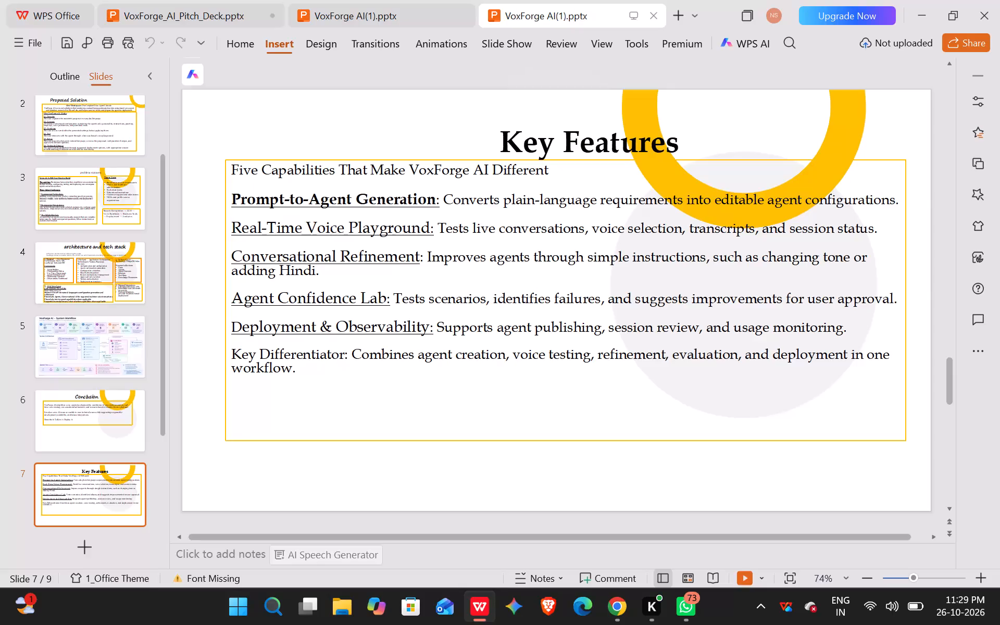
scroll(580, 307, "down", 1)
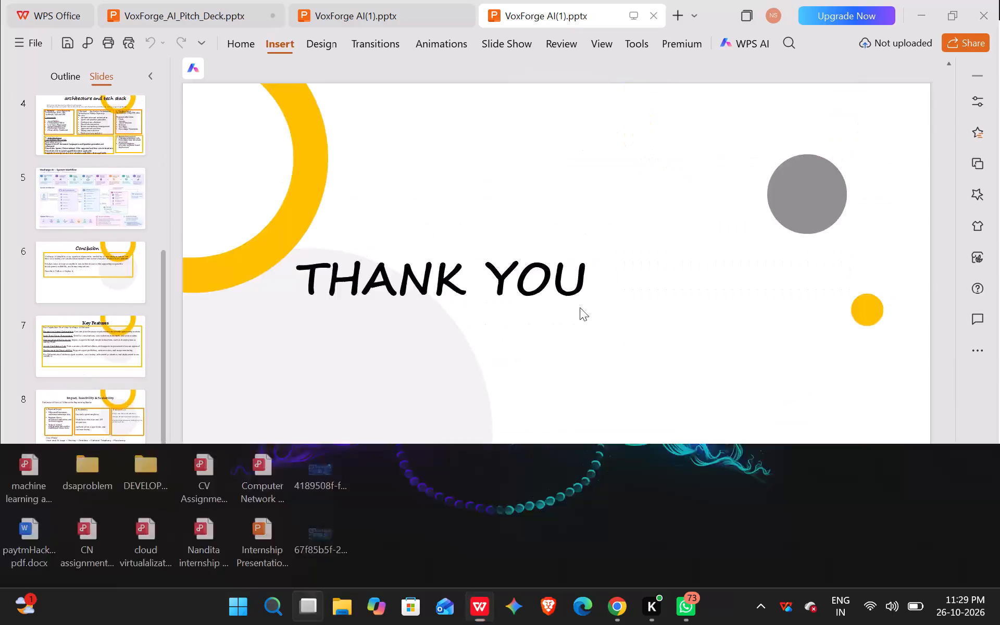
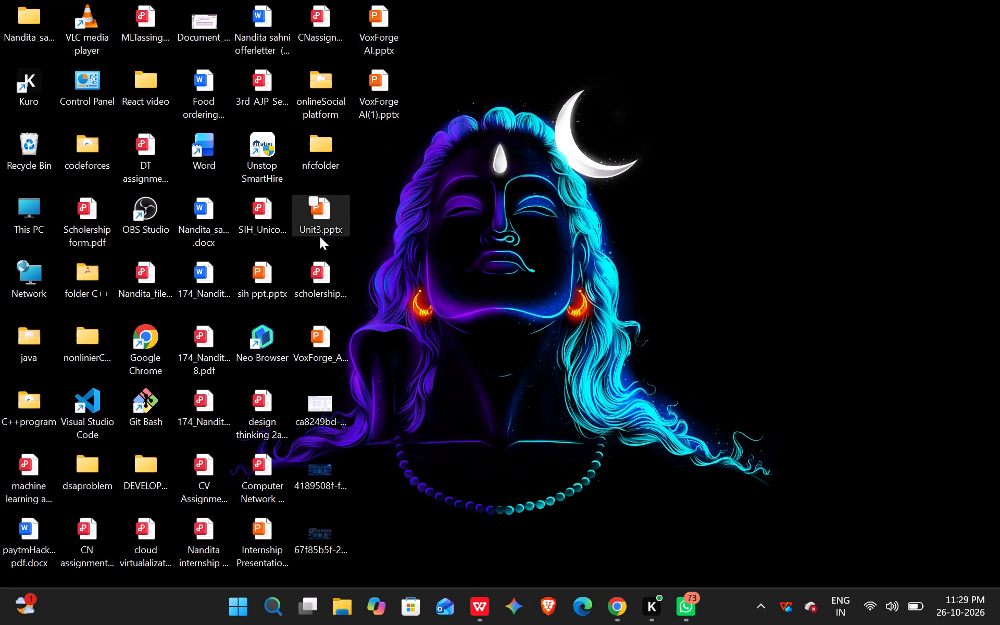
Open the sharing options for the desktop presentation file whose name begins with VoxForge_A.
right_click(333, 357)
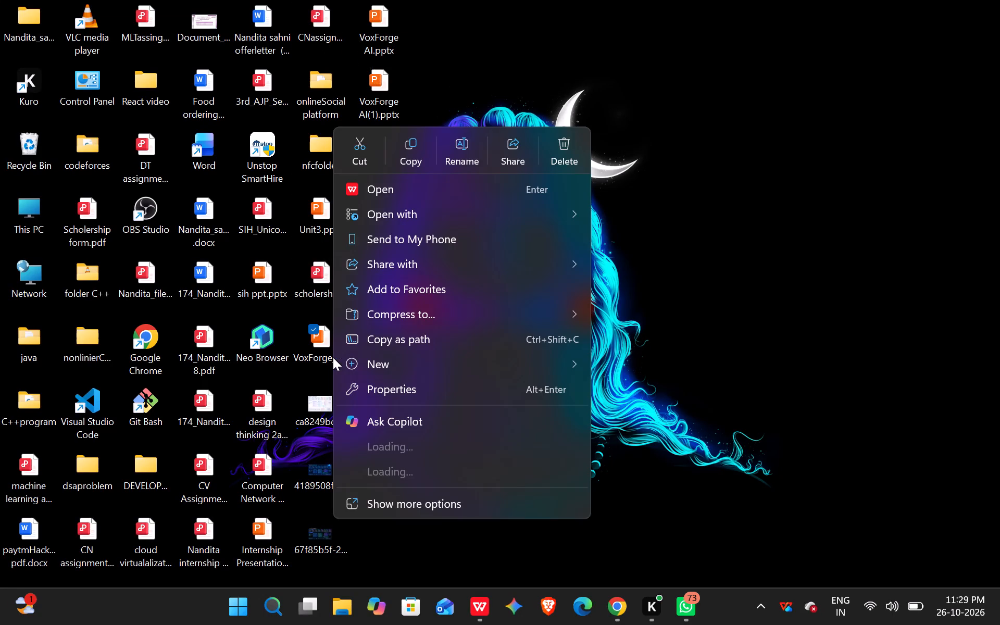
left_click(516, 145)
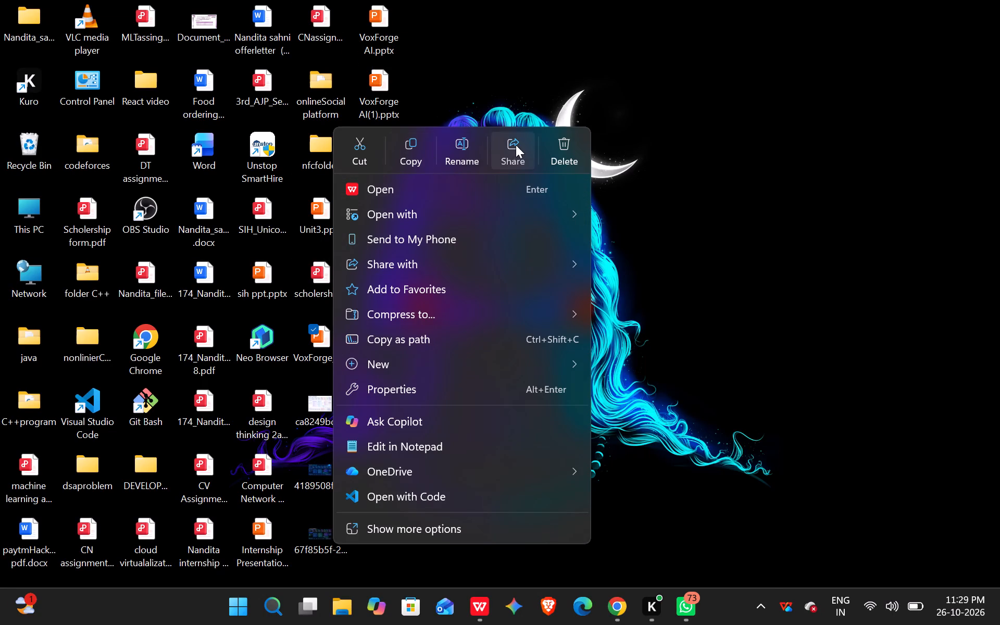
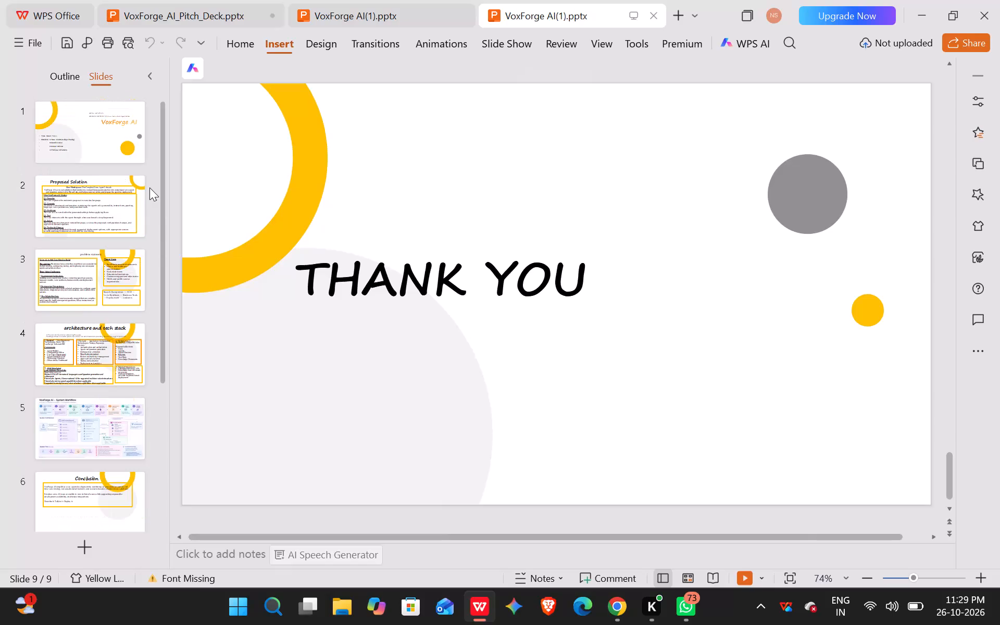
Review the presentation again from the VoxForge AI title slide through to the Impact, Feasibility & Scalability slide.
left_click(122, 134)
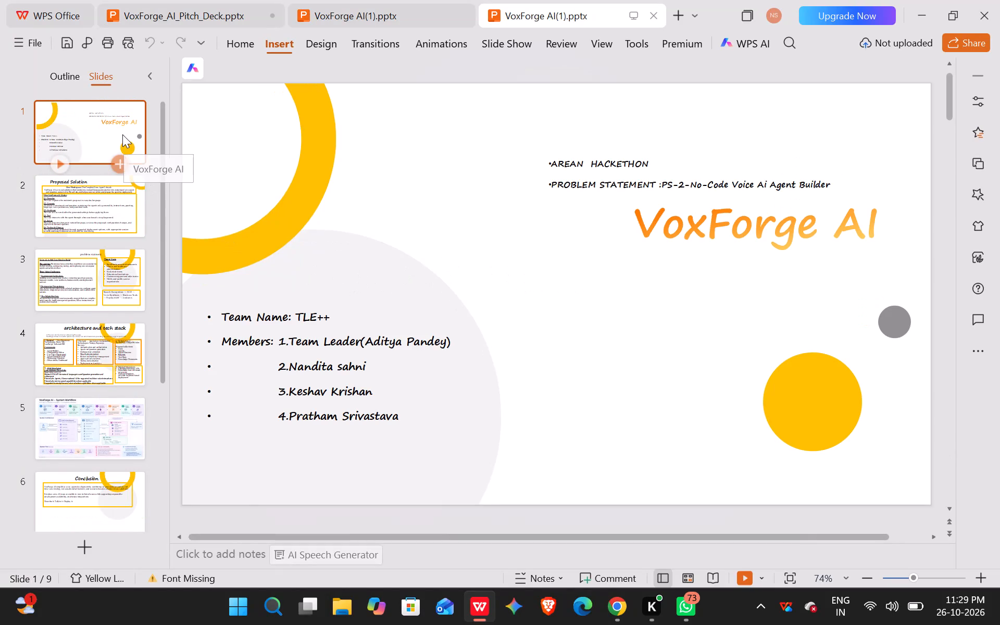
scroll(380, 281, "down", 1)
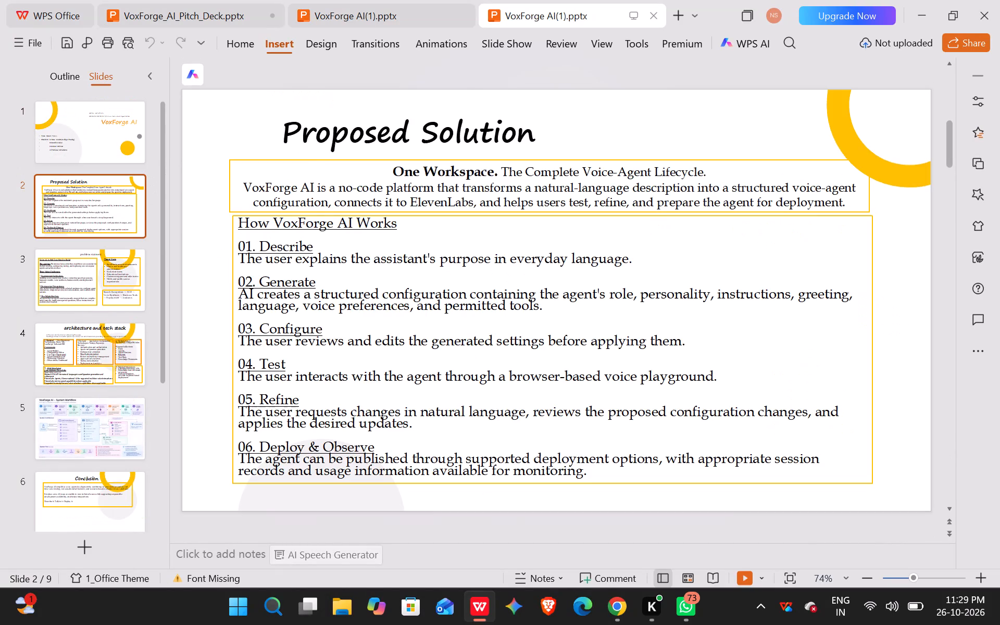
scroll(380, 281, "down", 1)
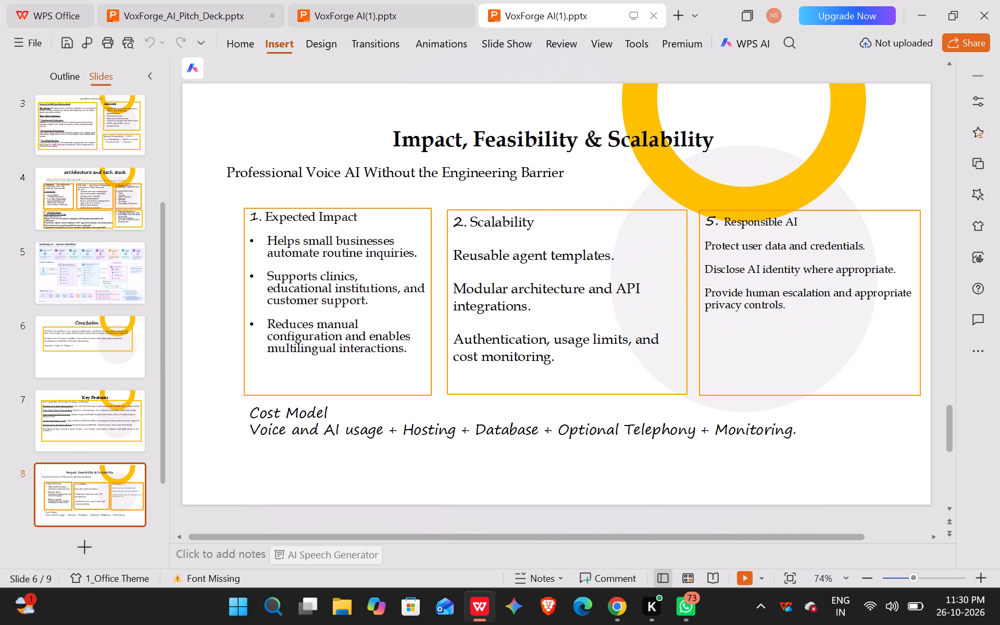
Check the closing THANK YOU slide and close both open VoxForge AI(1).pptx presentations.
scroll(380, 281, "down", 1)
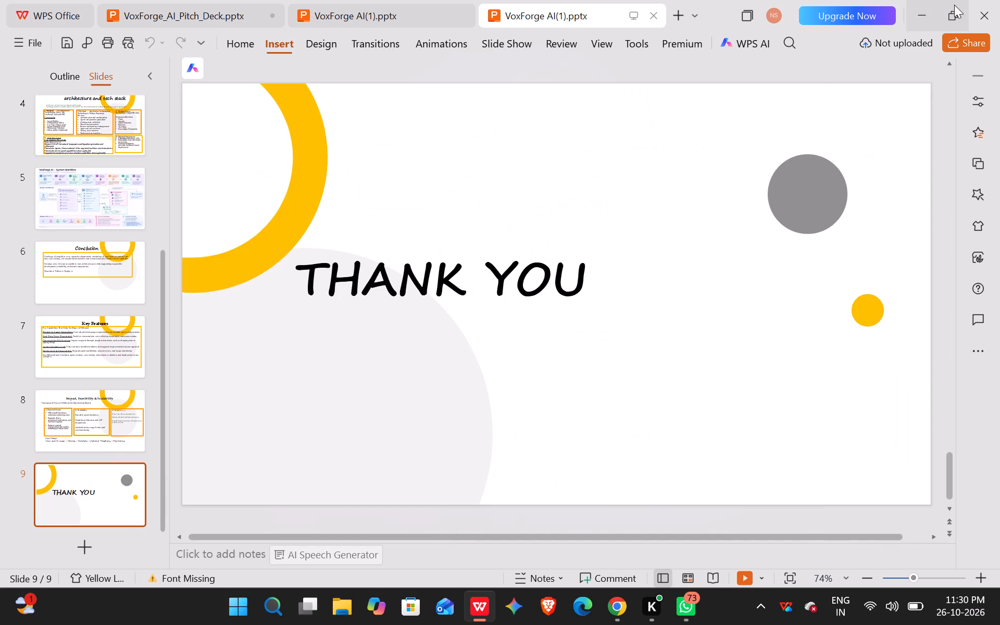
left_click(660, 16)
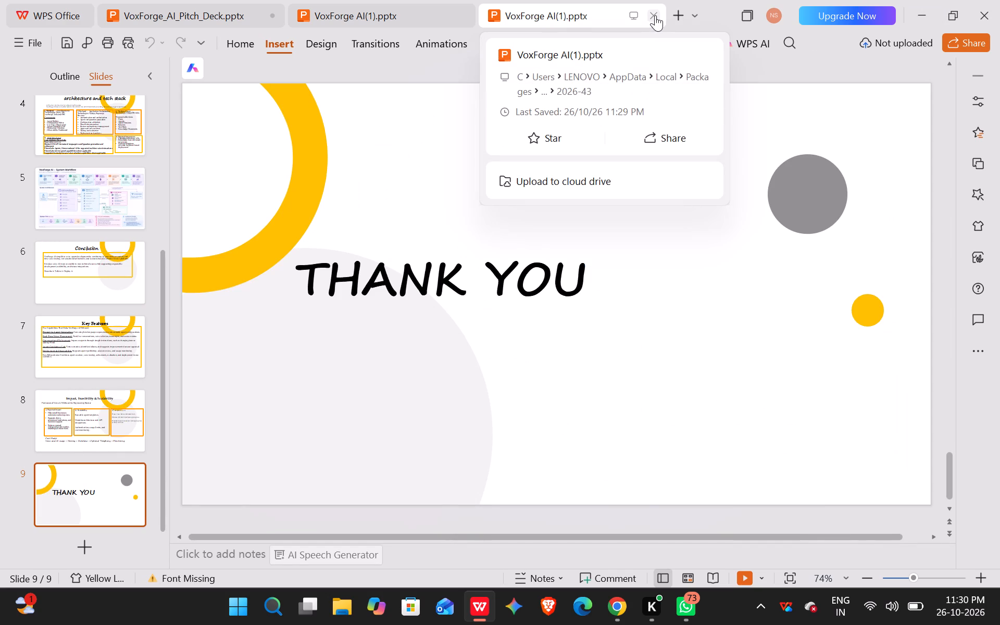
left_click(655, 15)
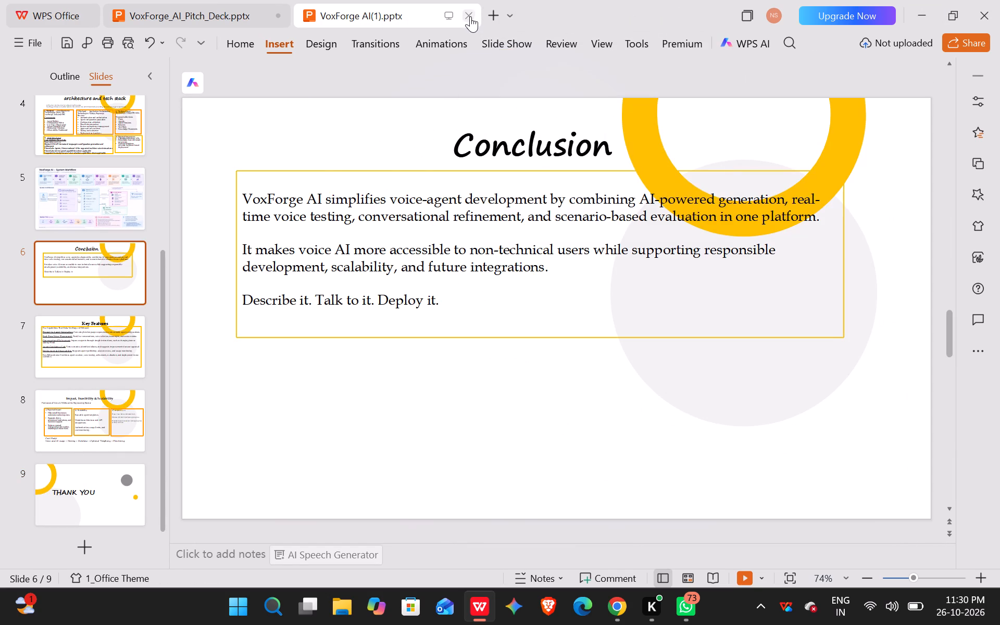
left_click(468, 16)
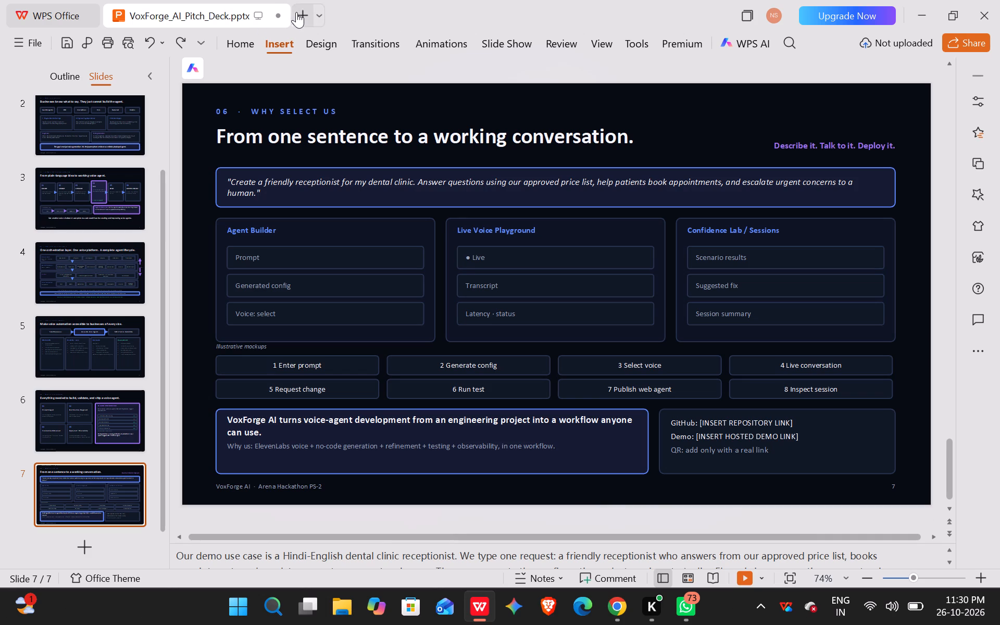
Skim the dark-themed VoxForge_AI_Pitch_Deck.pptx slides and close the whole application window without saving the changes to that deck.
scroll(542, 224, "down", 1)
scroll(542, 224, "up", 1)
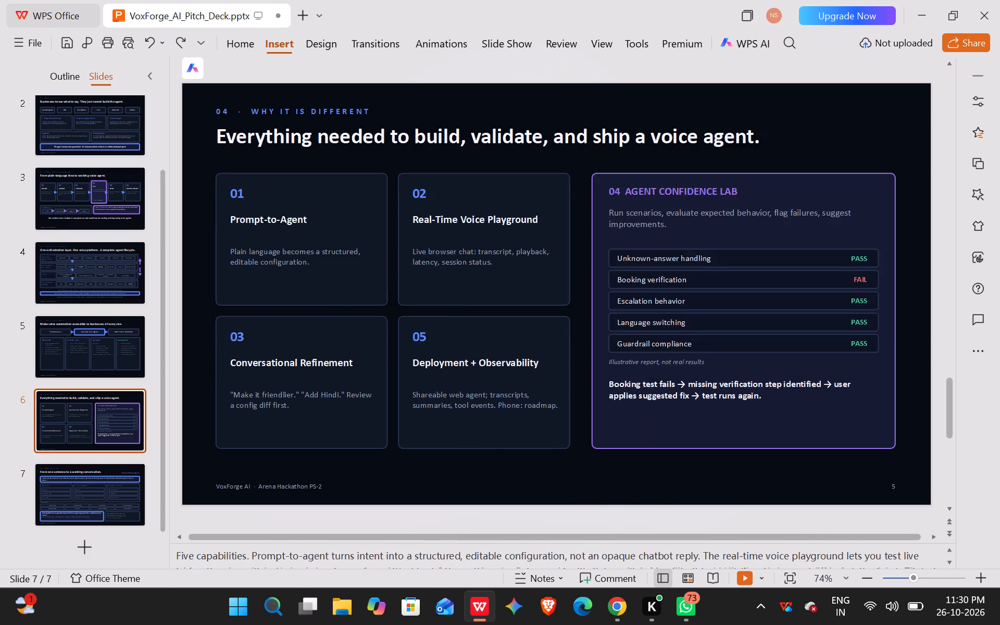
scroll(500, 236, "up", 2)
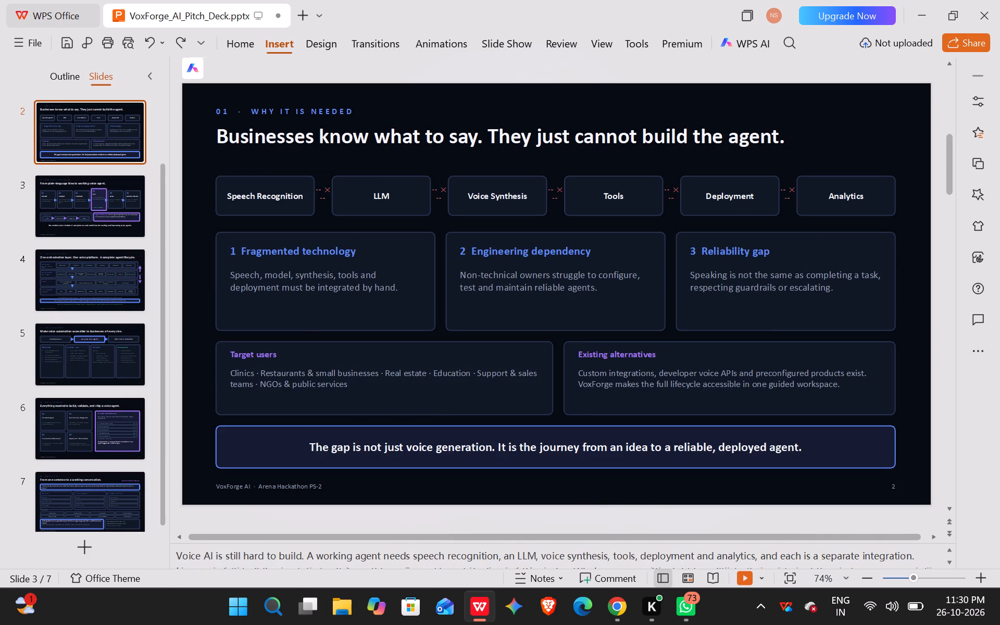
scroll(500, 236, "up", 1)
scroll(500, 236, "down", 3)
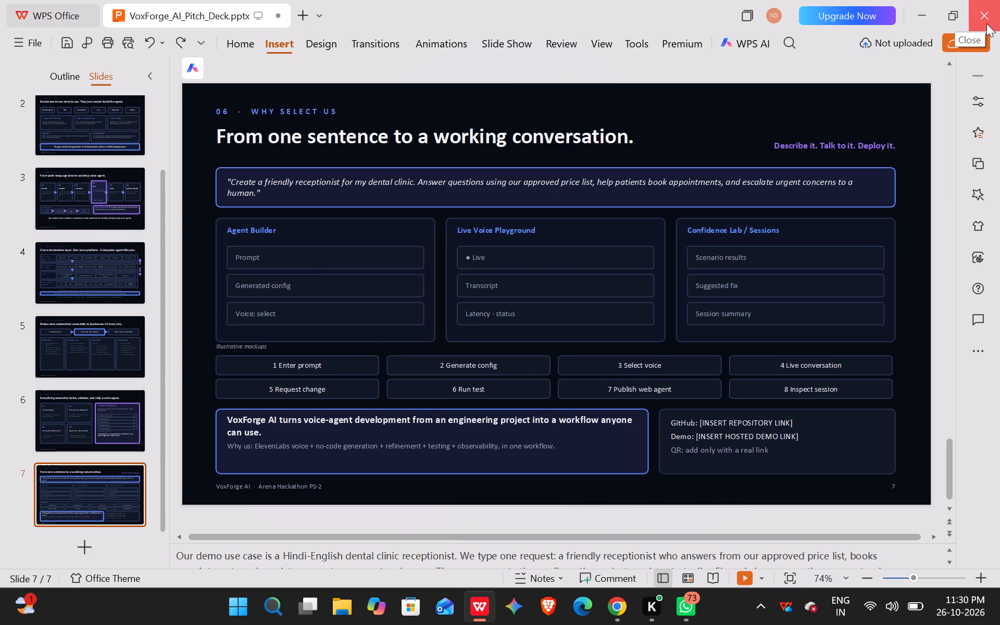
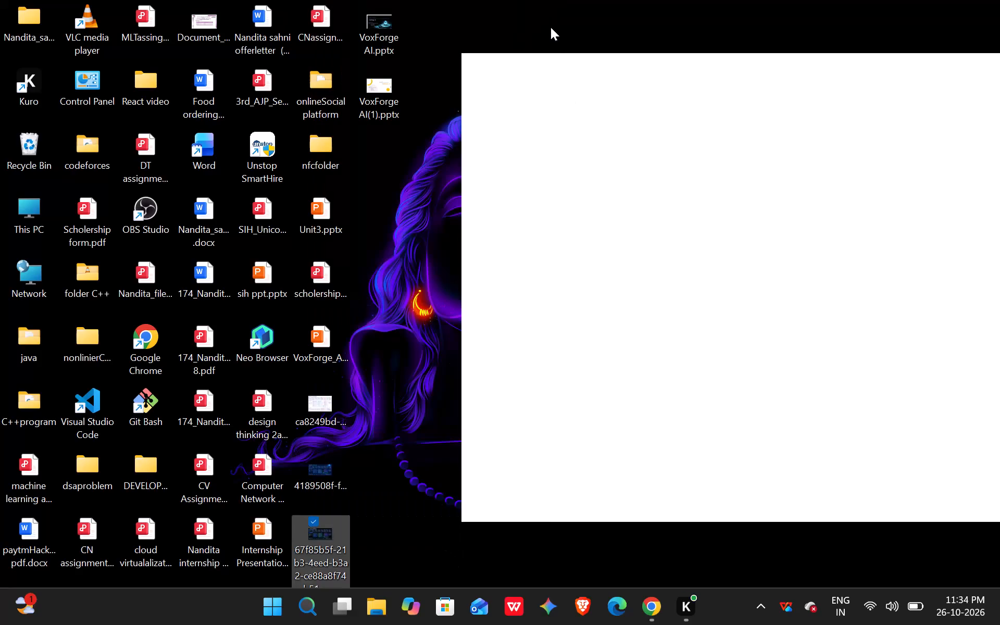
Delete the PNG picture whose name begins with 4189508f from the desktop.
left_click(327, 474)
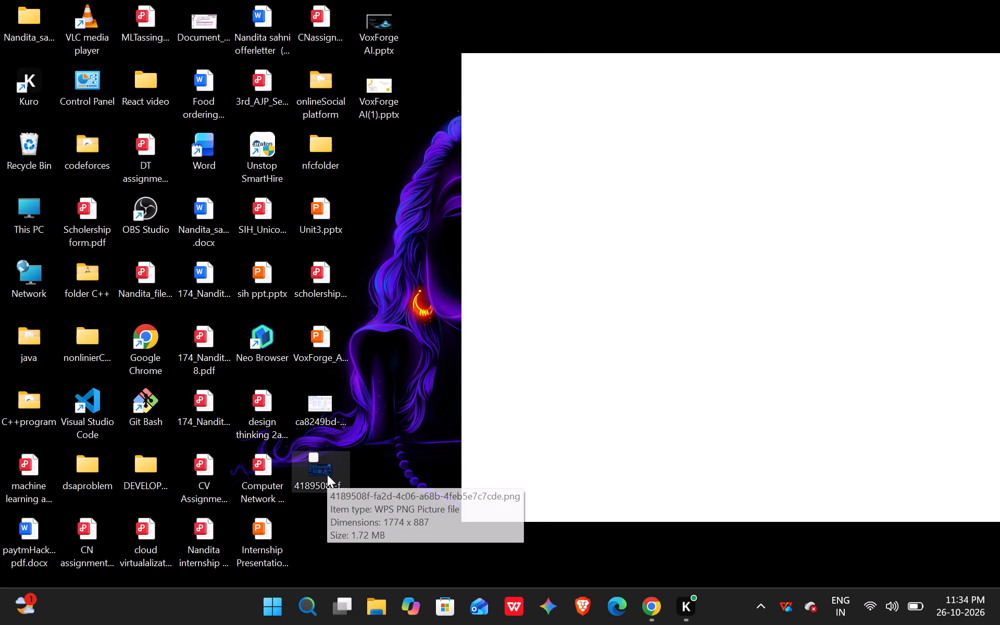
right_click(327, 474)
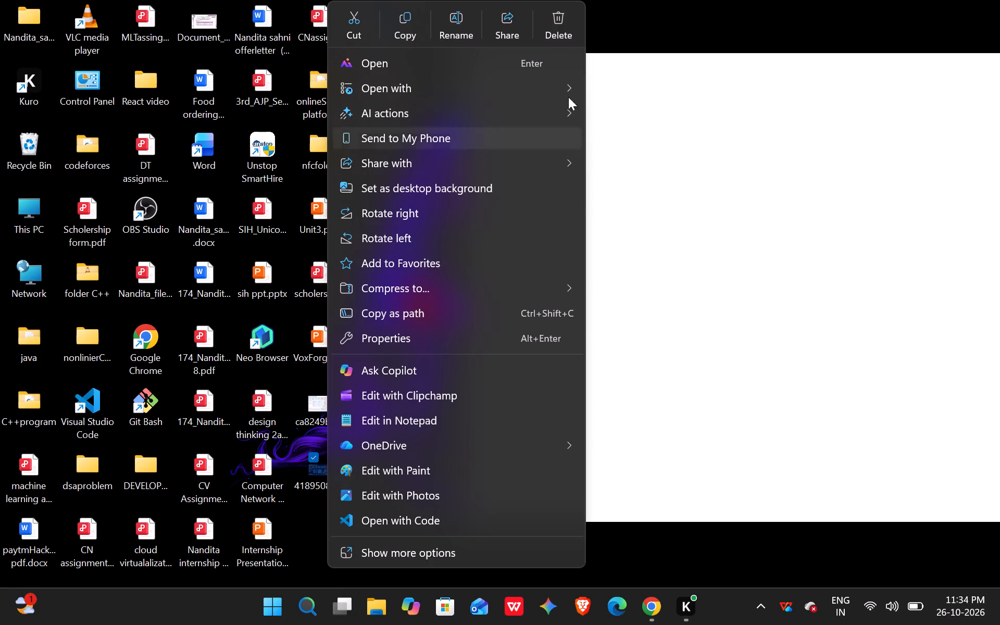
left_click(553, 32)
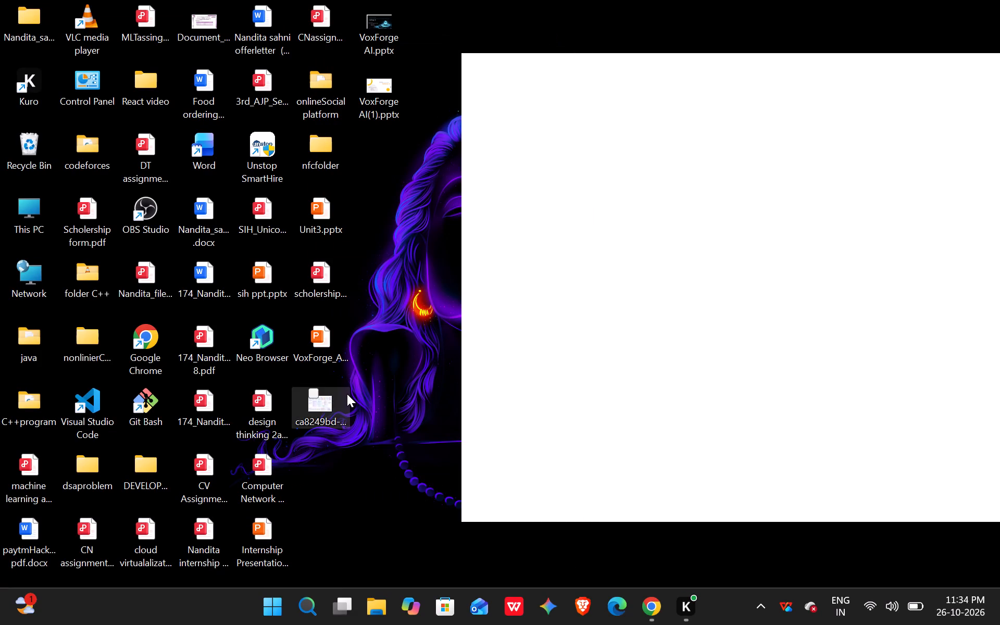
Delete the image file whose name starts with ca8249bd from the desktop.
left_click(347, 394)
right_click(347, 394)
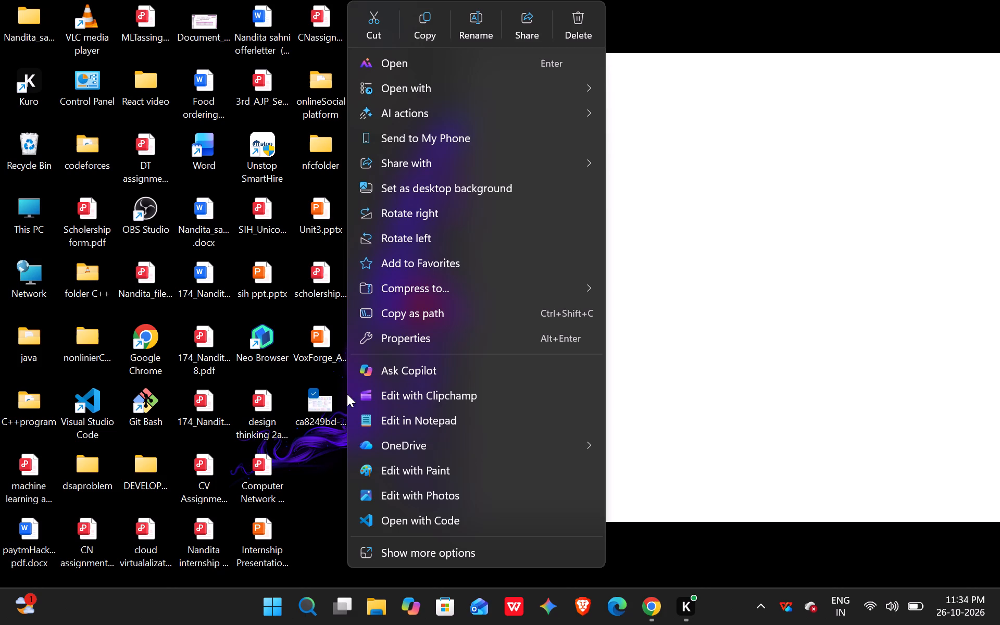
left_click(582, 11)
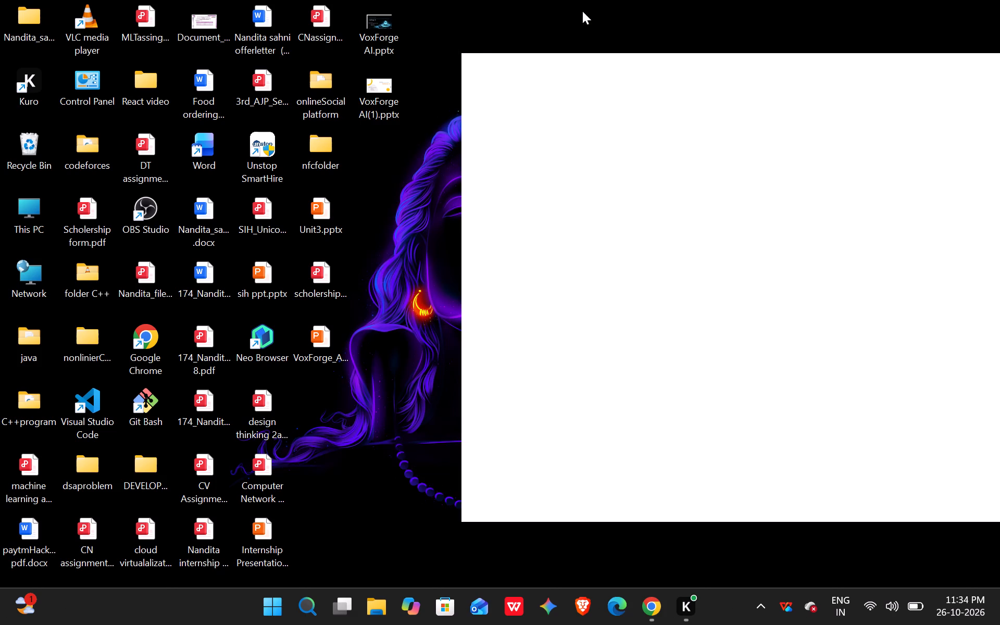
Delete the VoxForge AI(1).pptx presentation file from the desktop.
right_click(392, 90)
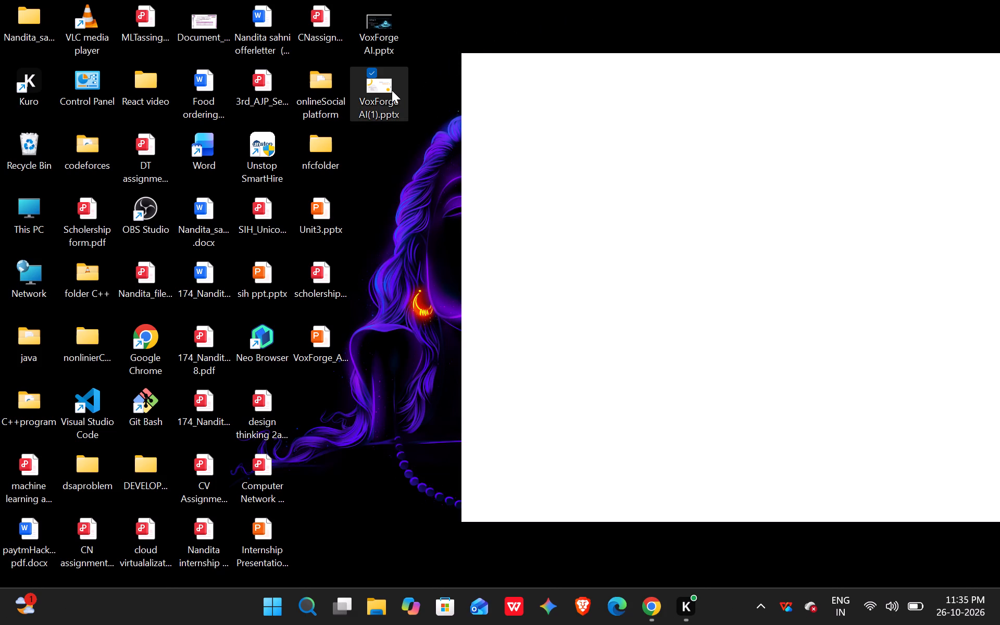
left_click(621, 118)
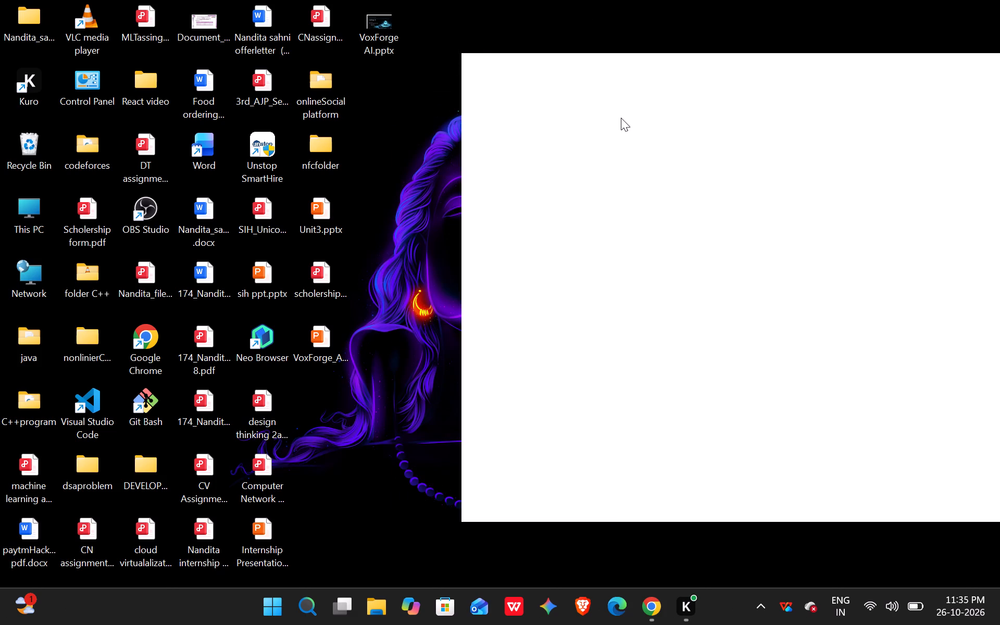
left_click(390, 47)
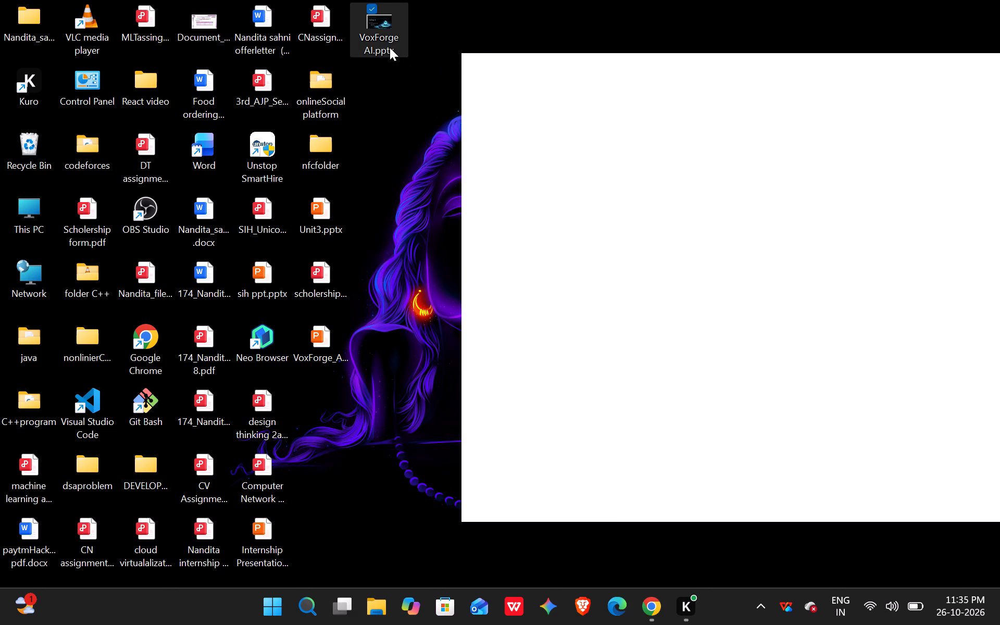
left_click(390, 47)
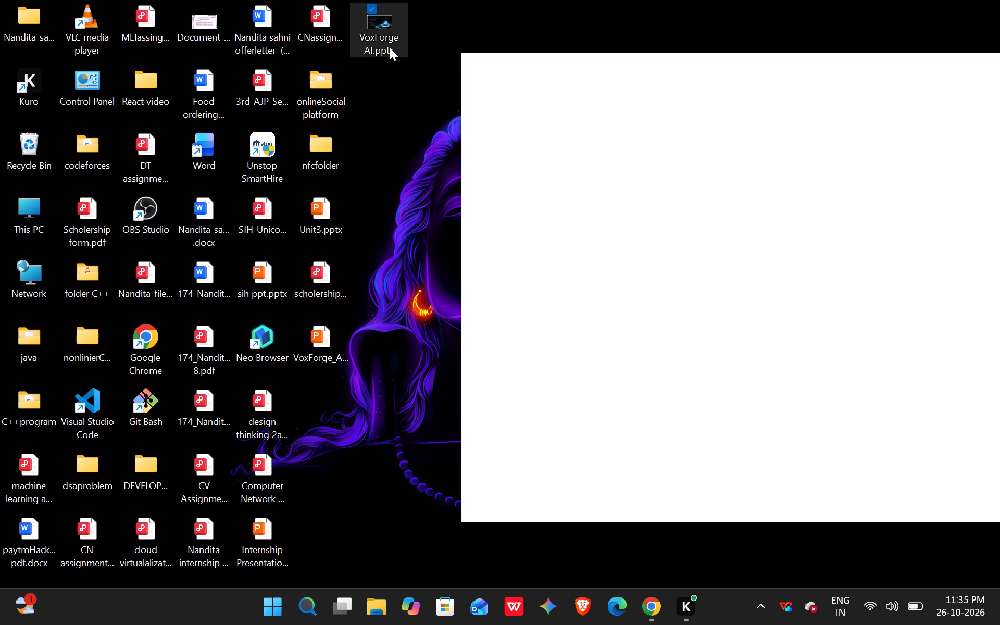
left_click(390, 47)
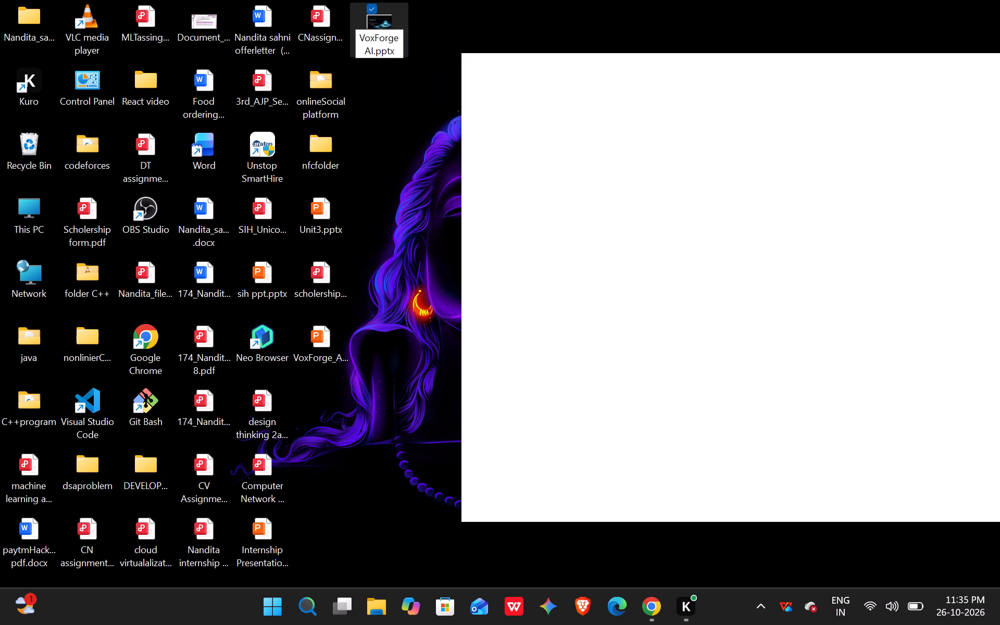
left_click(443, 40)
Delete the VoxForge AI.pptx presentation file from the desktop.
right_click(398, 34)
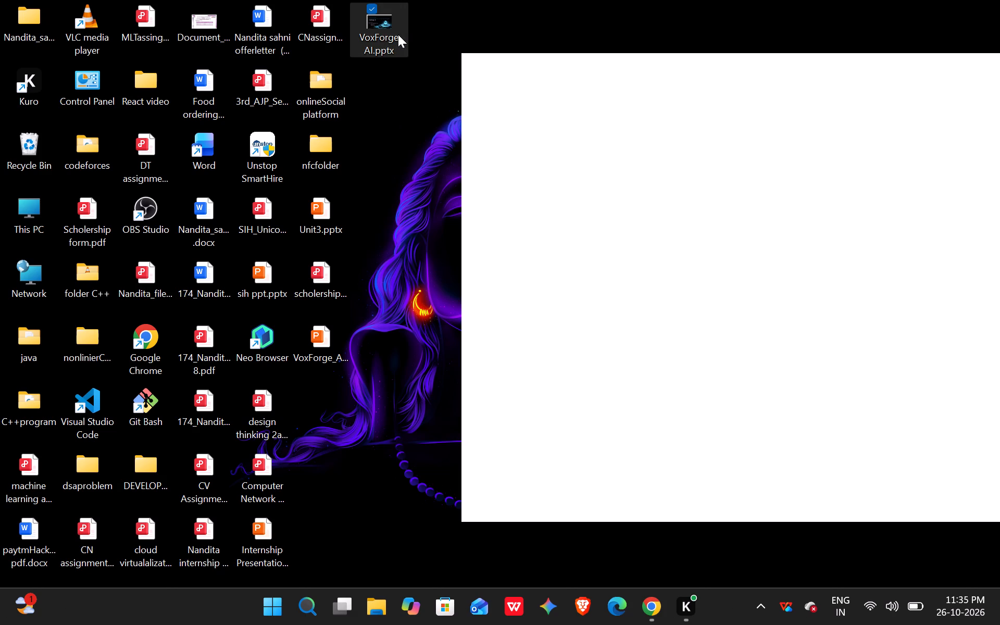
left_click(620, 57)
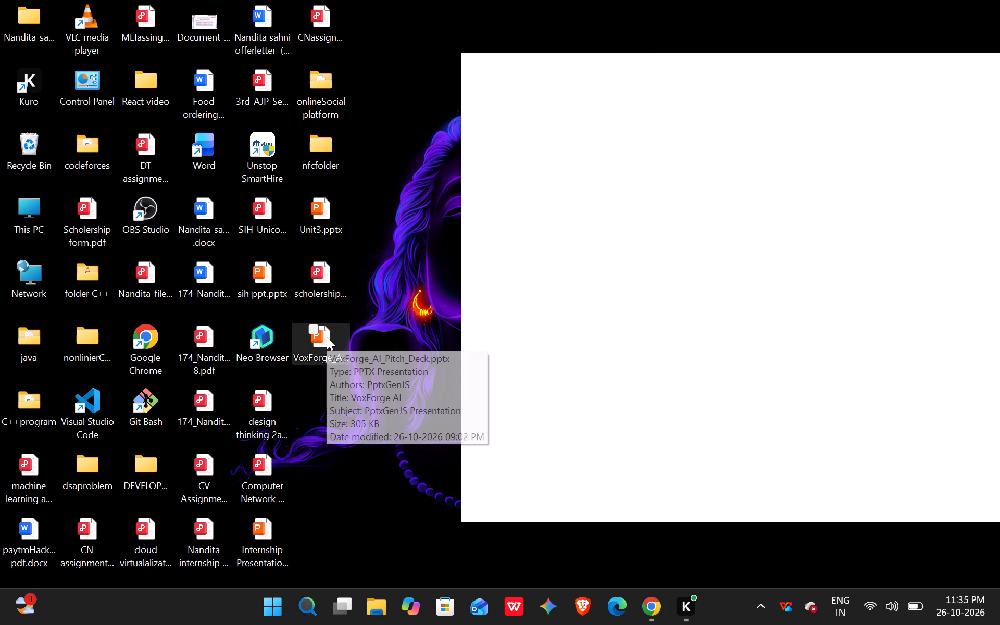
Delete the VoxForge_AI_Pitch_Deck.pptx presentation file from the desktop.
left_click(327, 337)
right_click(327, 337)
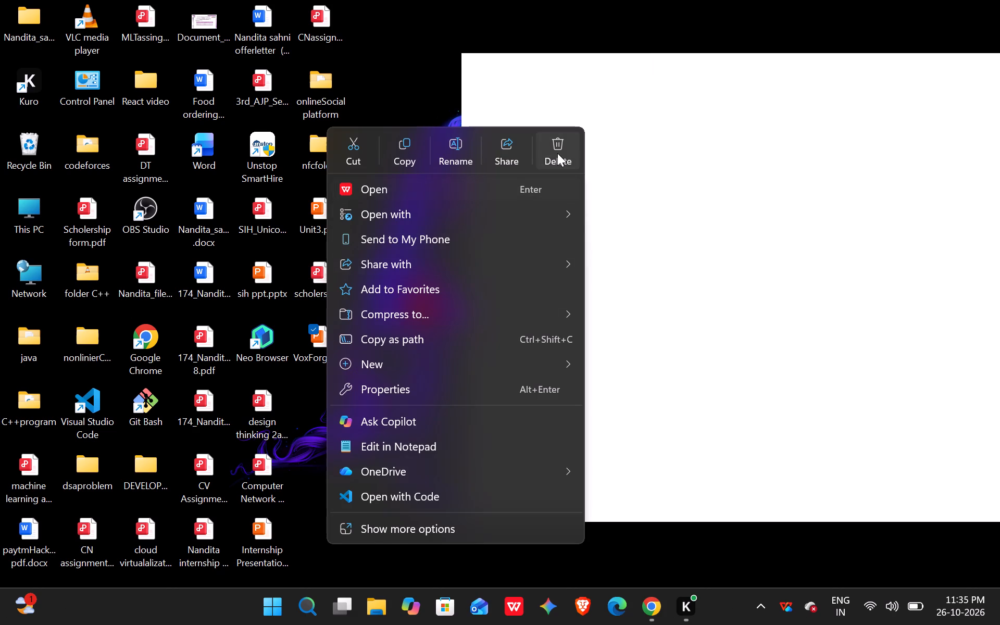
left_click(557, 153)
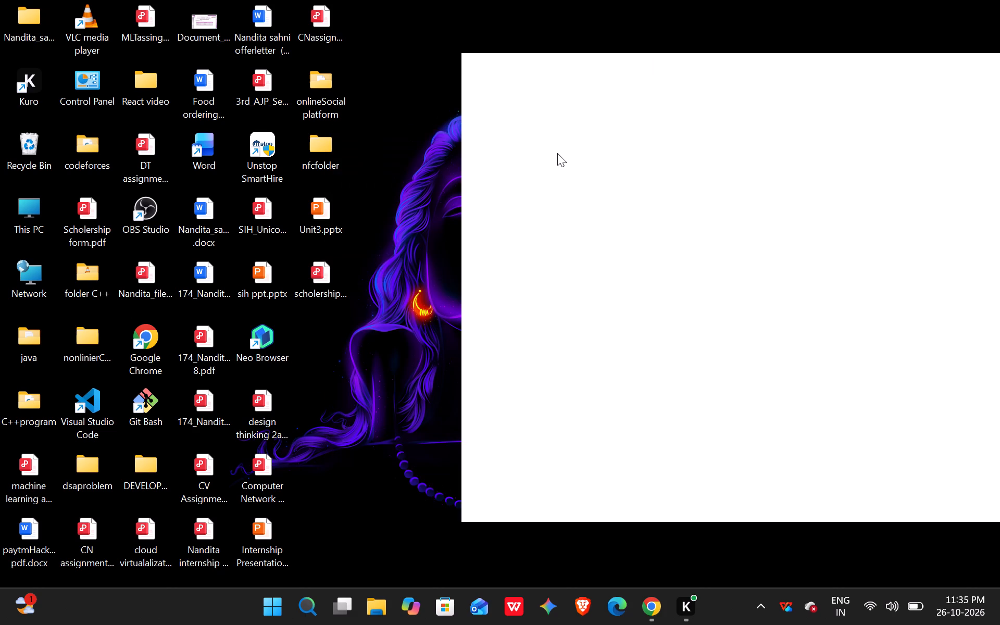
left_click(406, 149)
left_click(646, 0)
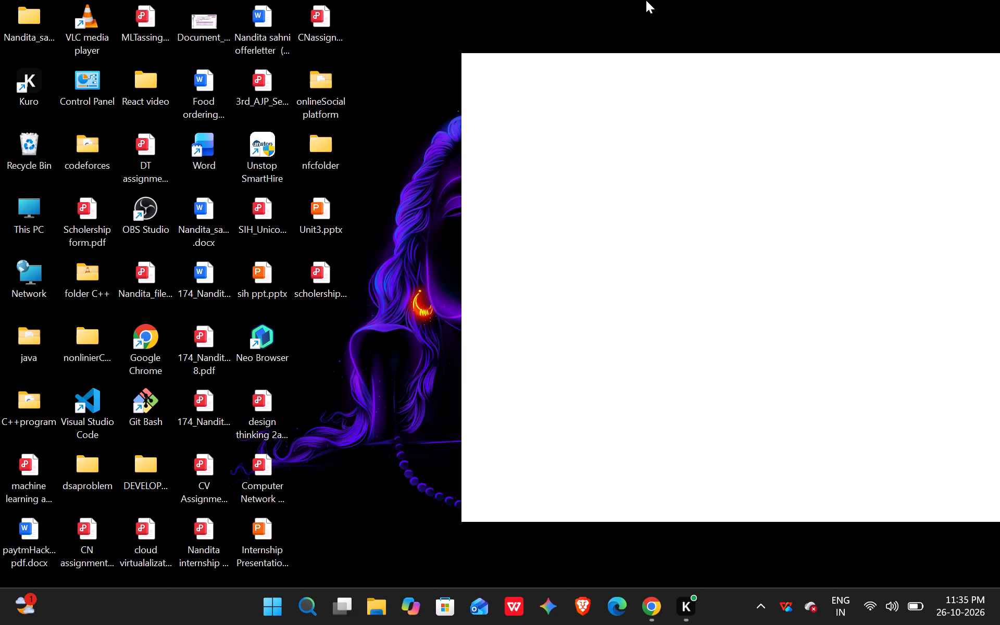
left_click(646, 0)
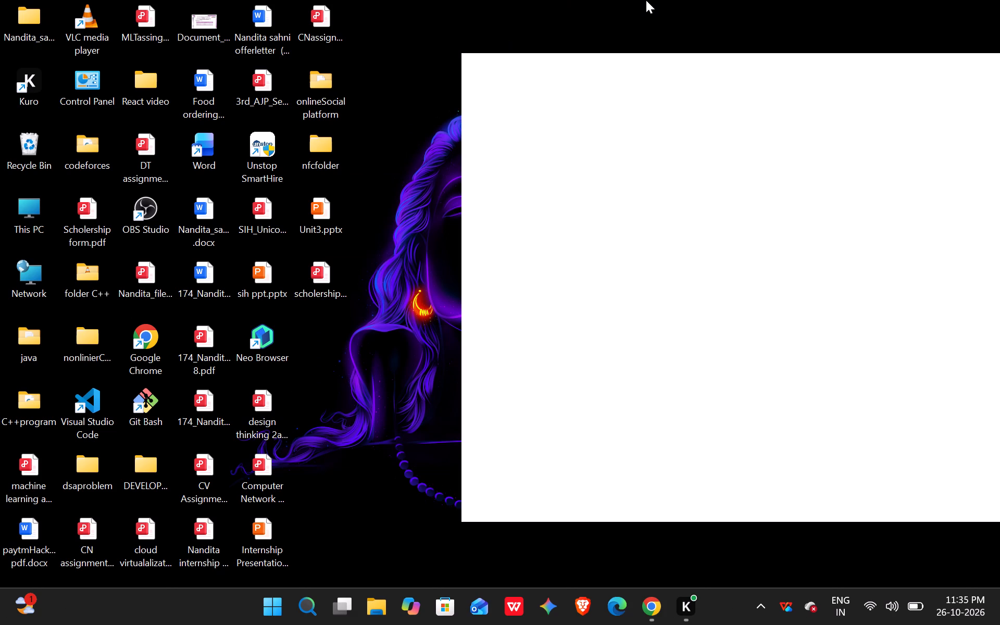